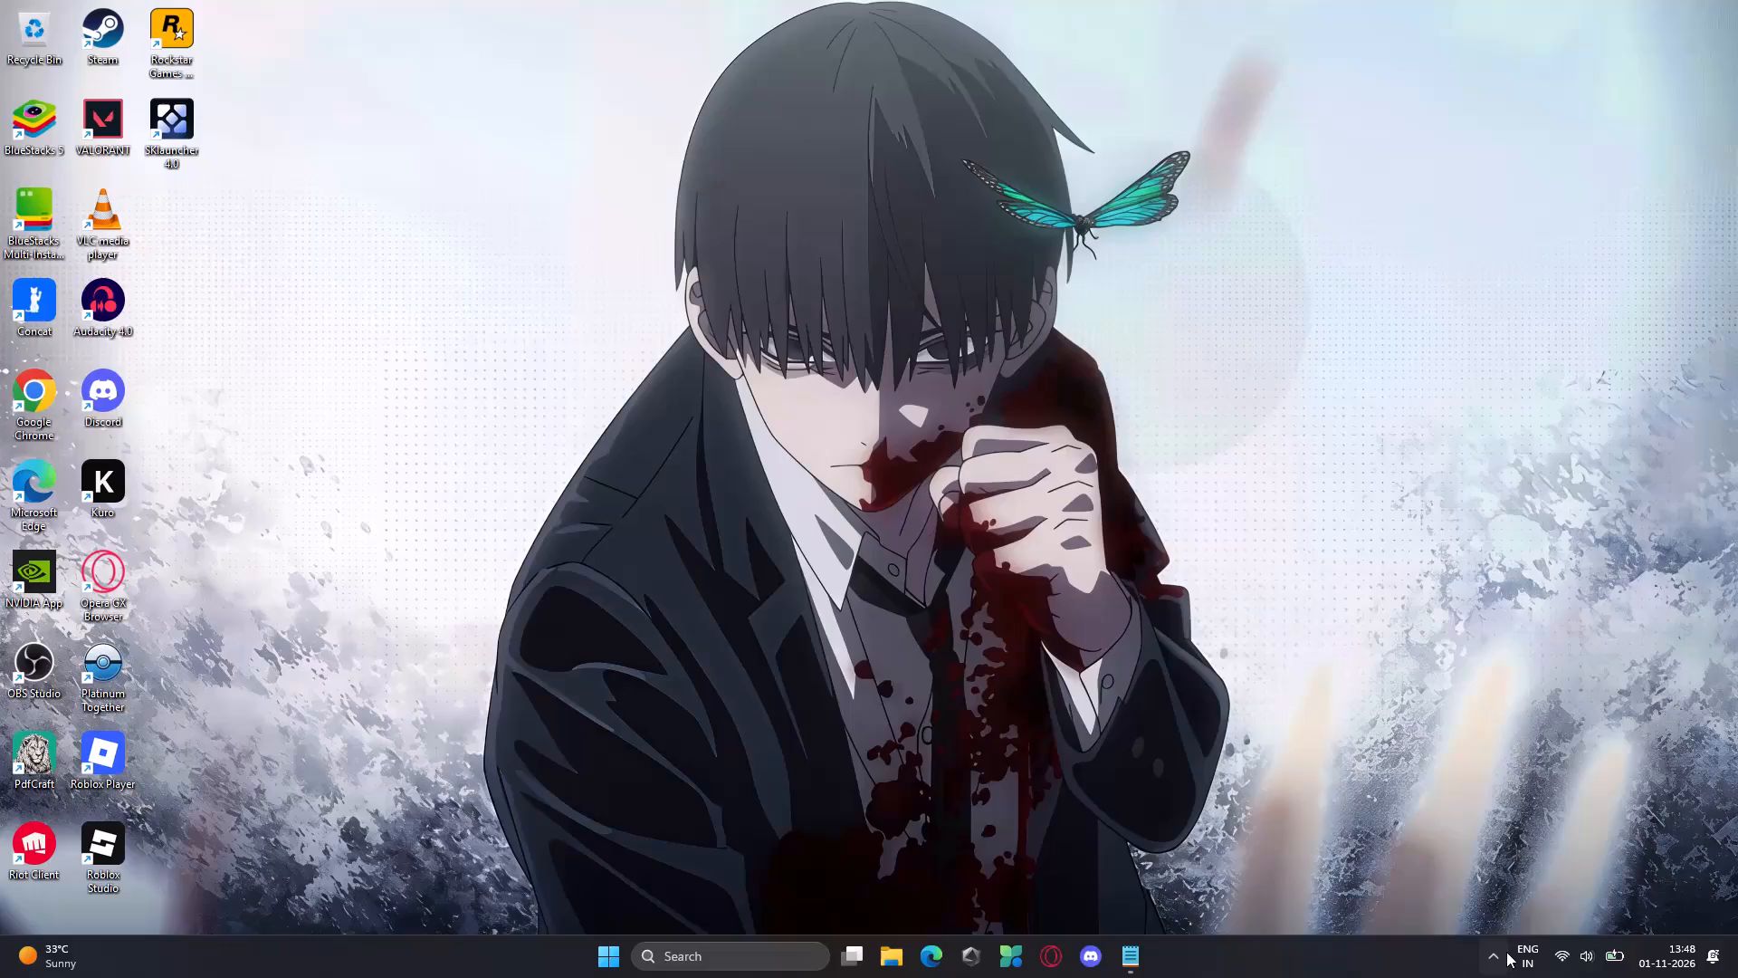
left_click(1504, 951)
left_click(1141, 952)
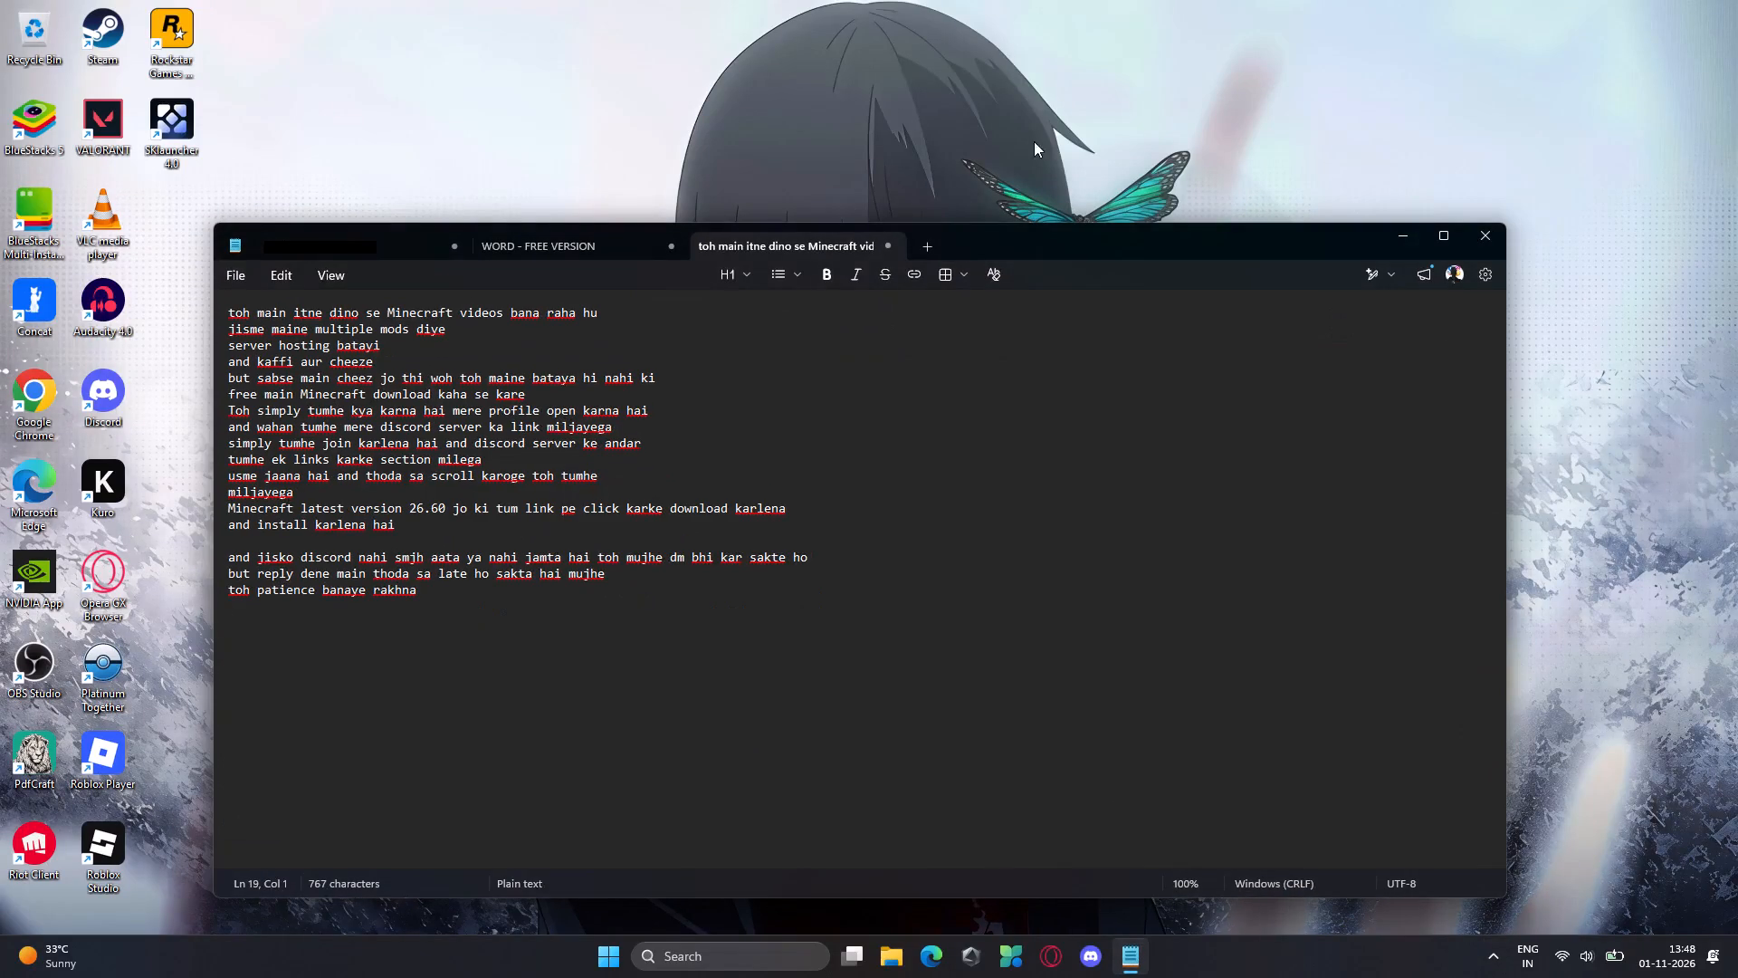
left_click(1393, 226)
Find Adobe Premiere through the system search and launch it.
left_click_drag(775, 940, 774, 952)
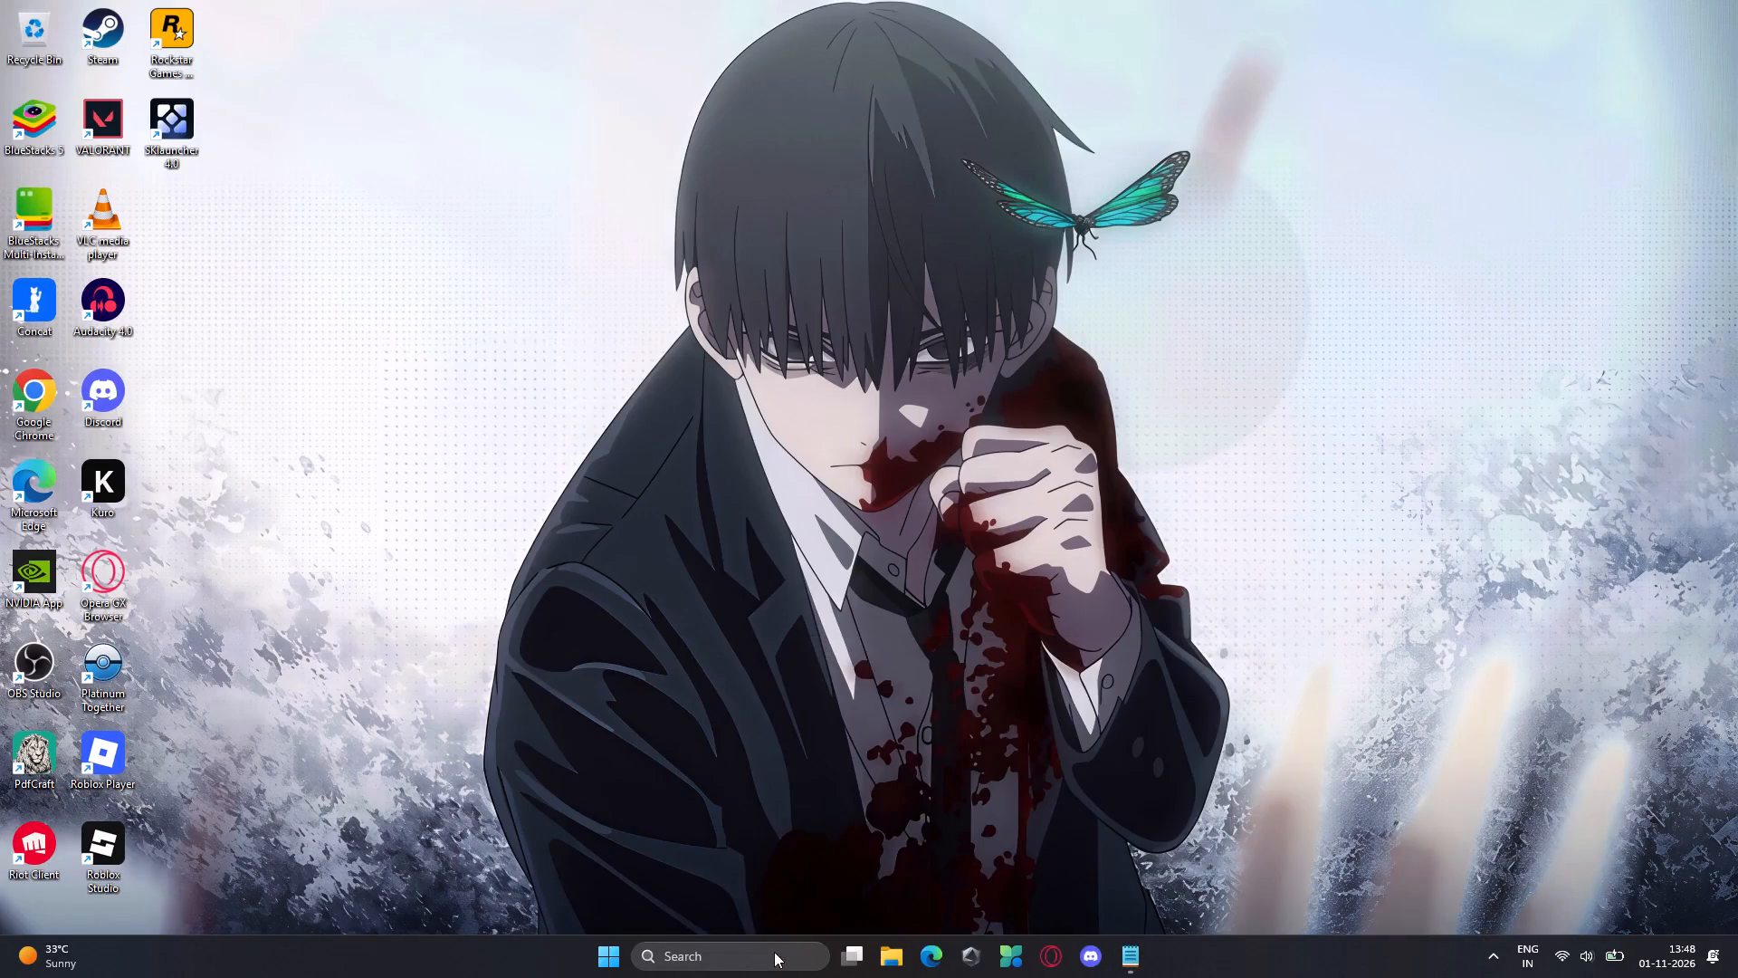
left_click(774, 952)
type("mi")
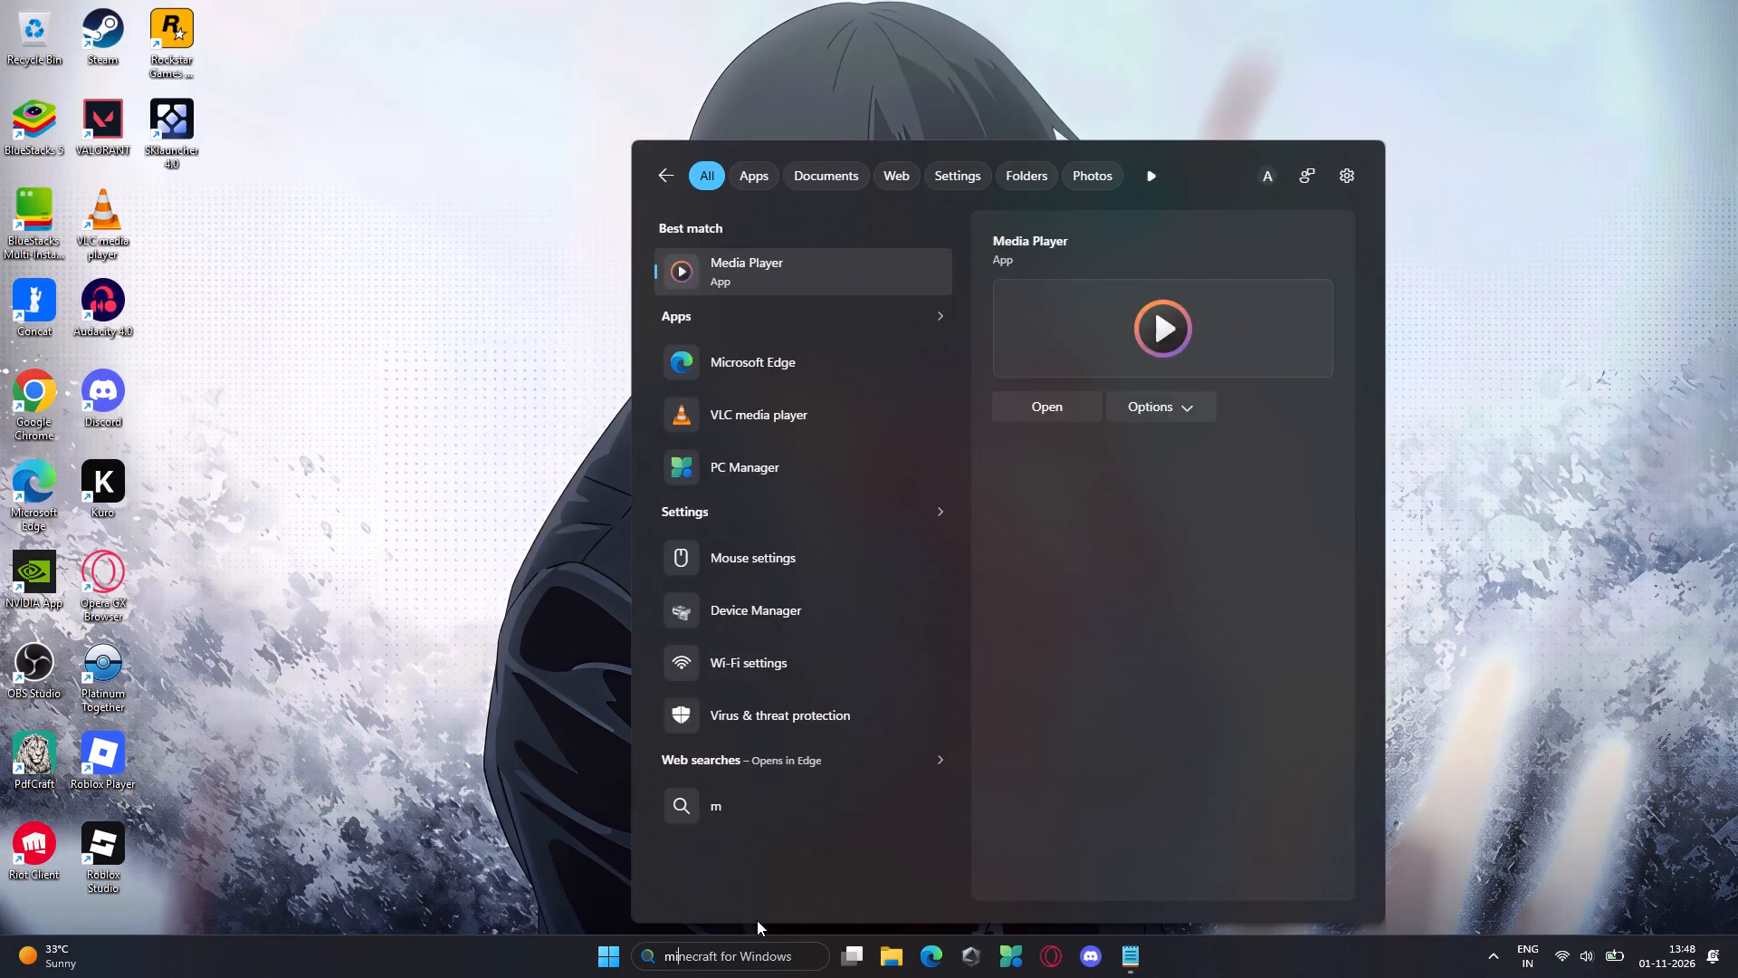
key("BackSpace")
key("BackSpace")
key("p")
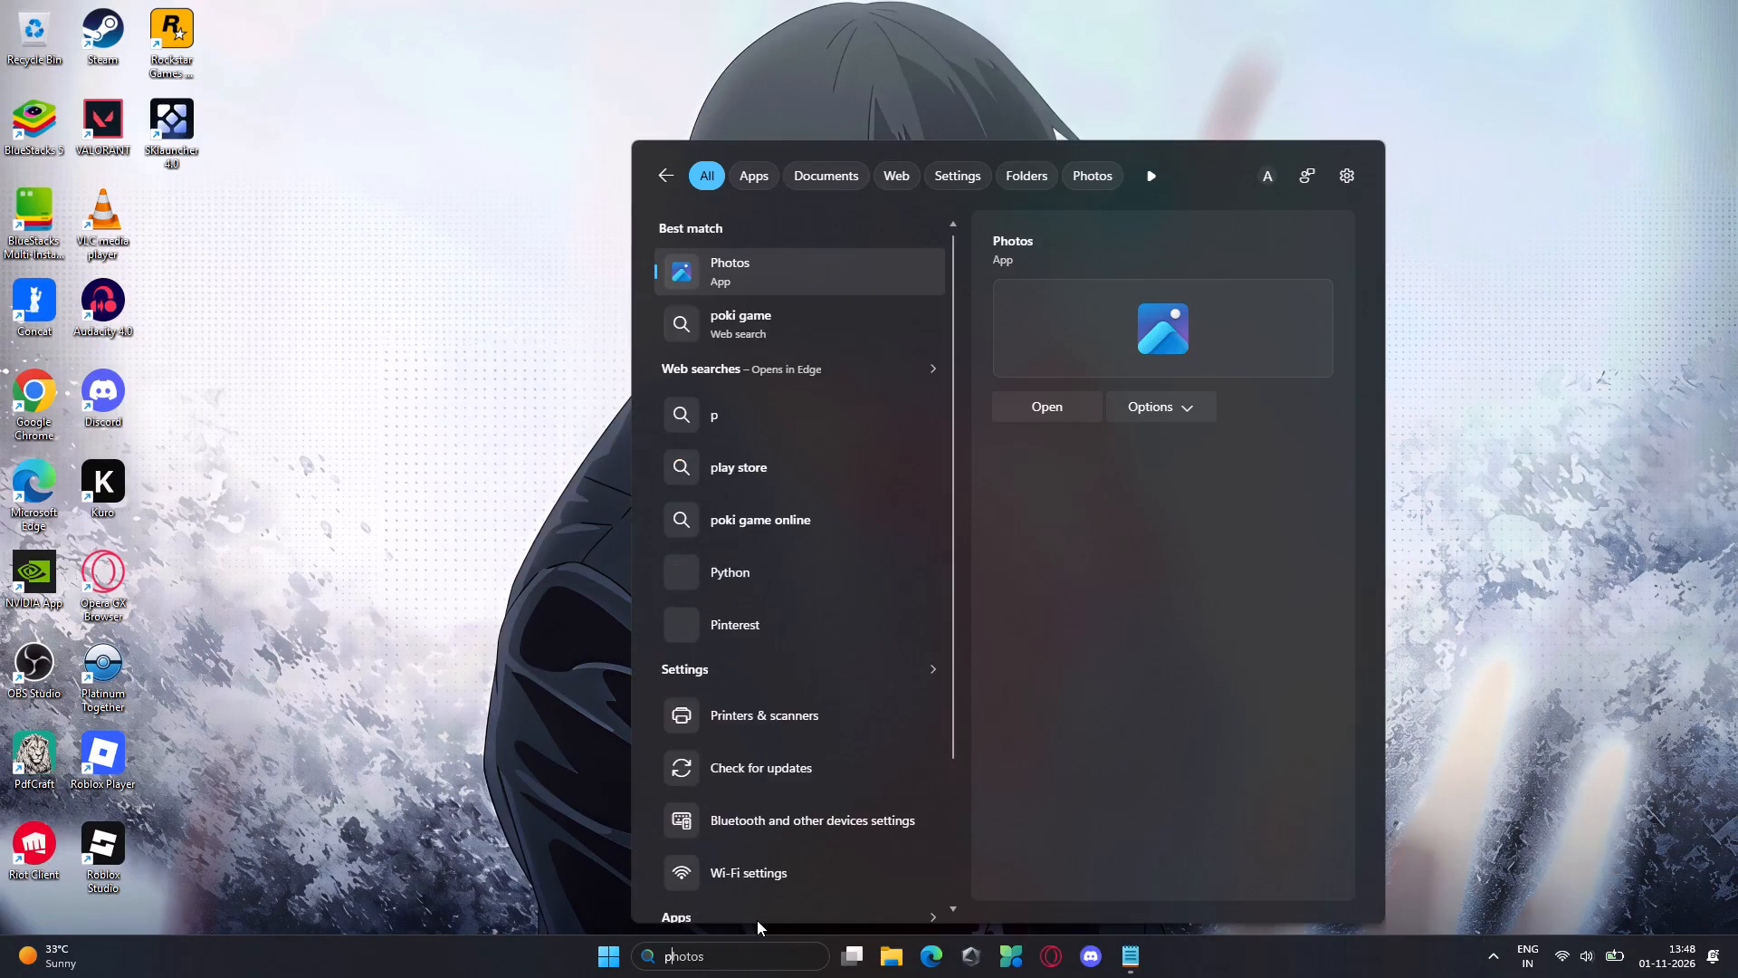
type("re")
key("Return")
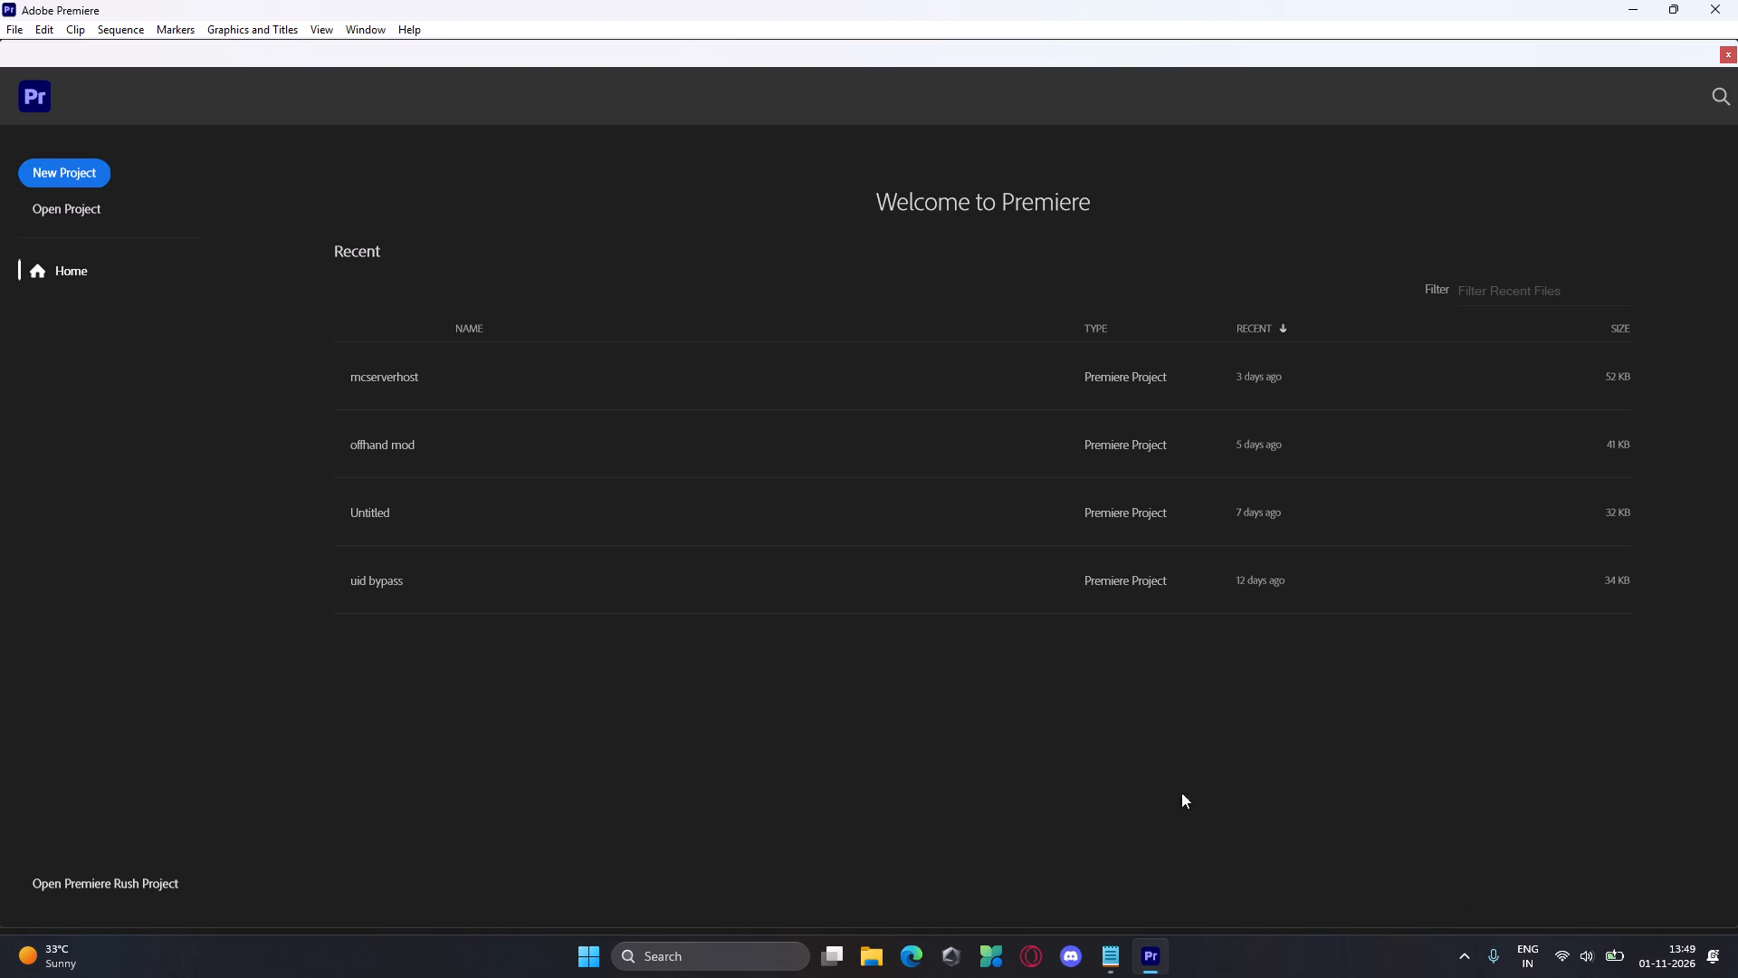
Create a new Premiere project named shrinkme in the default location.
left_click(96, 178)
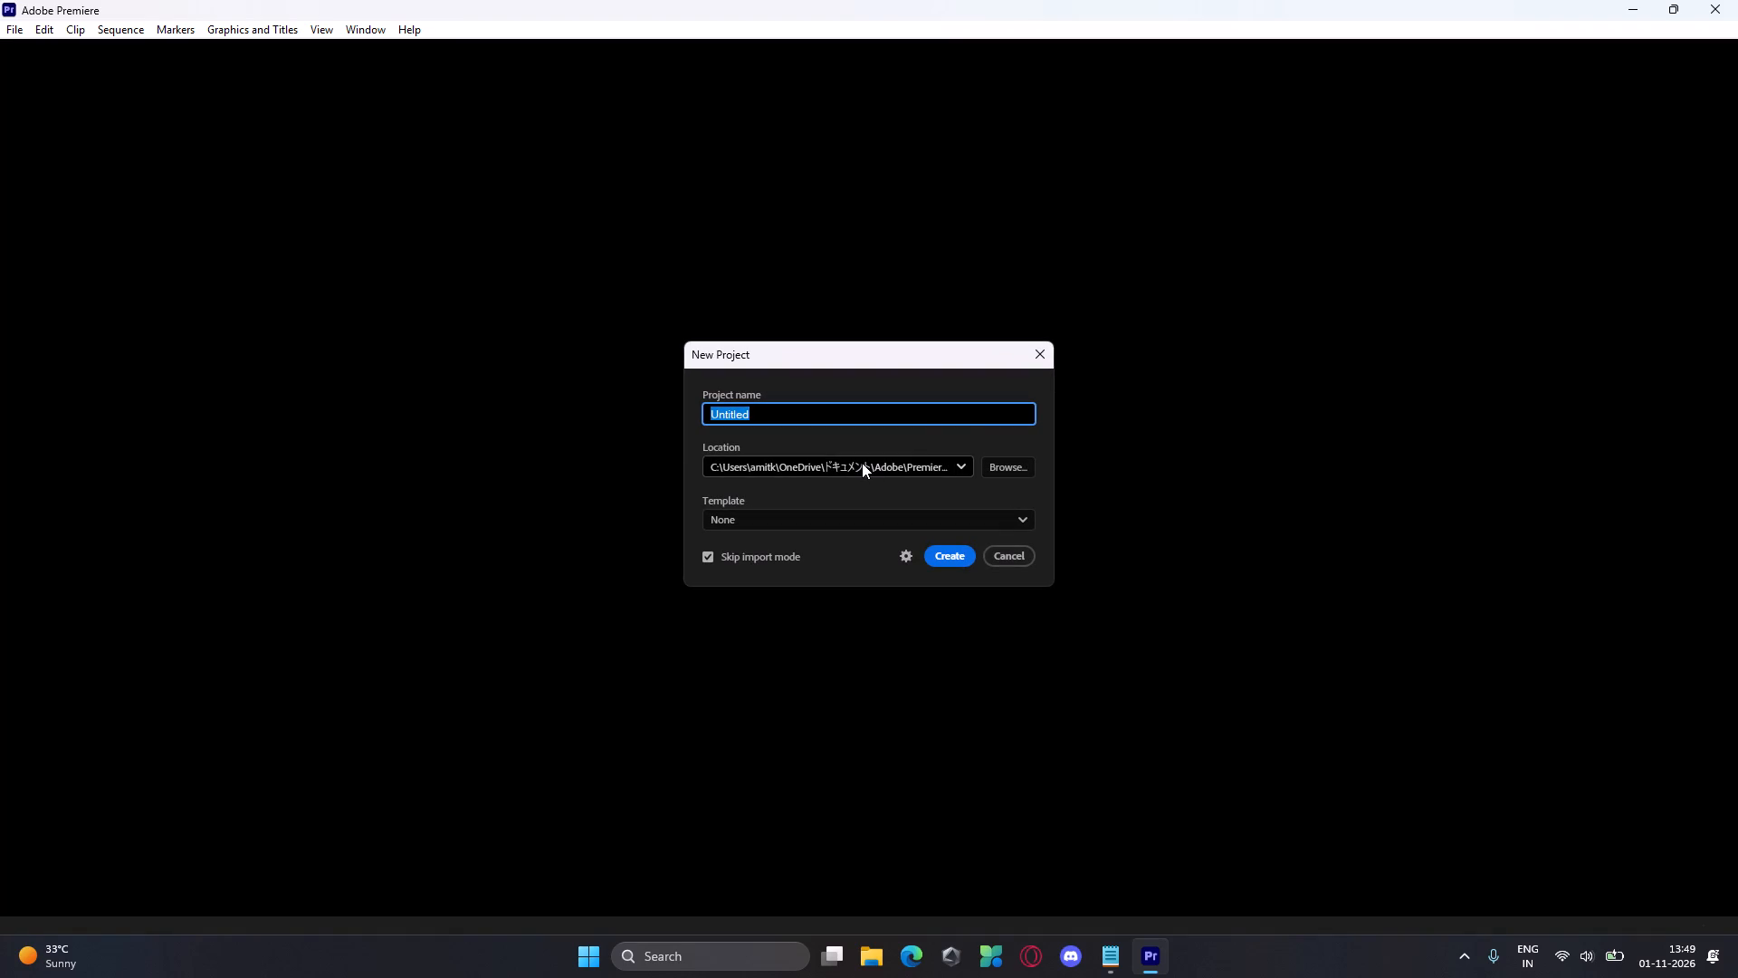
type("discrod")
key("space")
key("BackSpace")
key("BackSpace")
key("BackSpace")
key("BackSpace")
key("BackSpace")
key("BackSpace")
key("BackSpace")
key("BackSpace")
key("BackSpace")
key("BackSpace")
key("BackSpace")
key("BackSpace")
type("shrim")
key("BackSpace")
type("nkme")
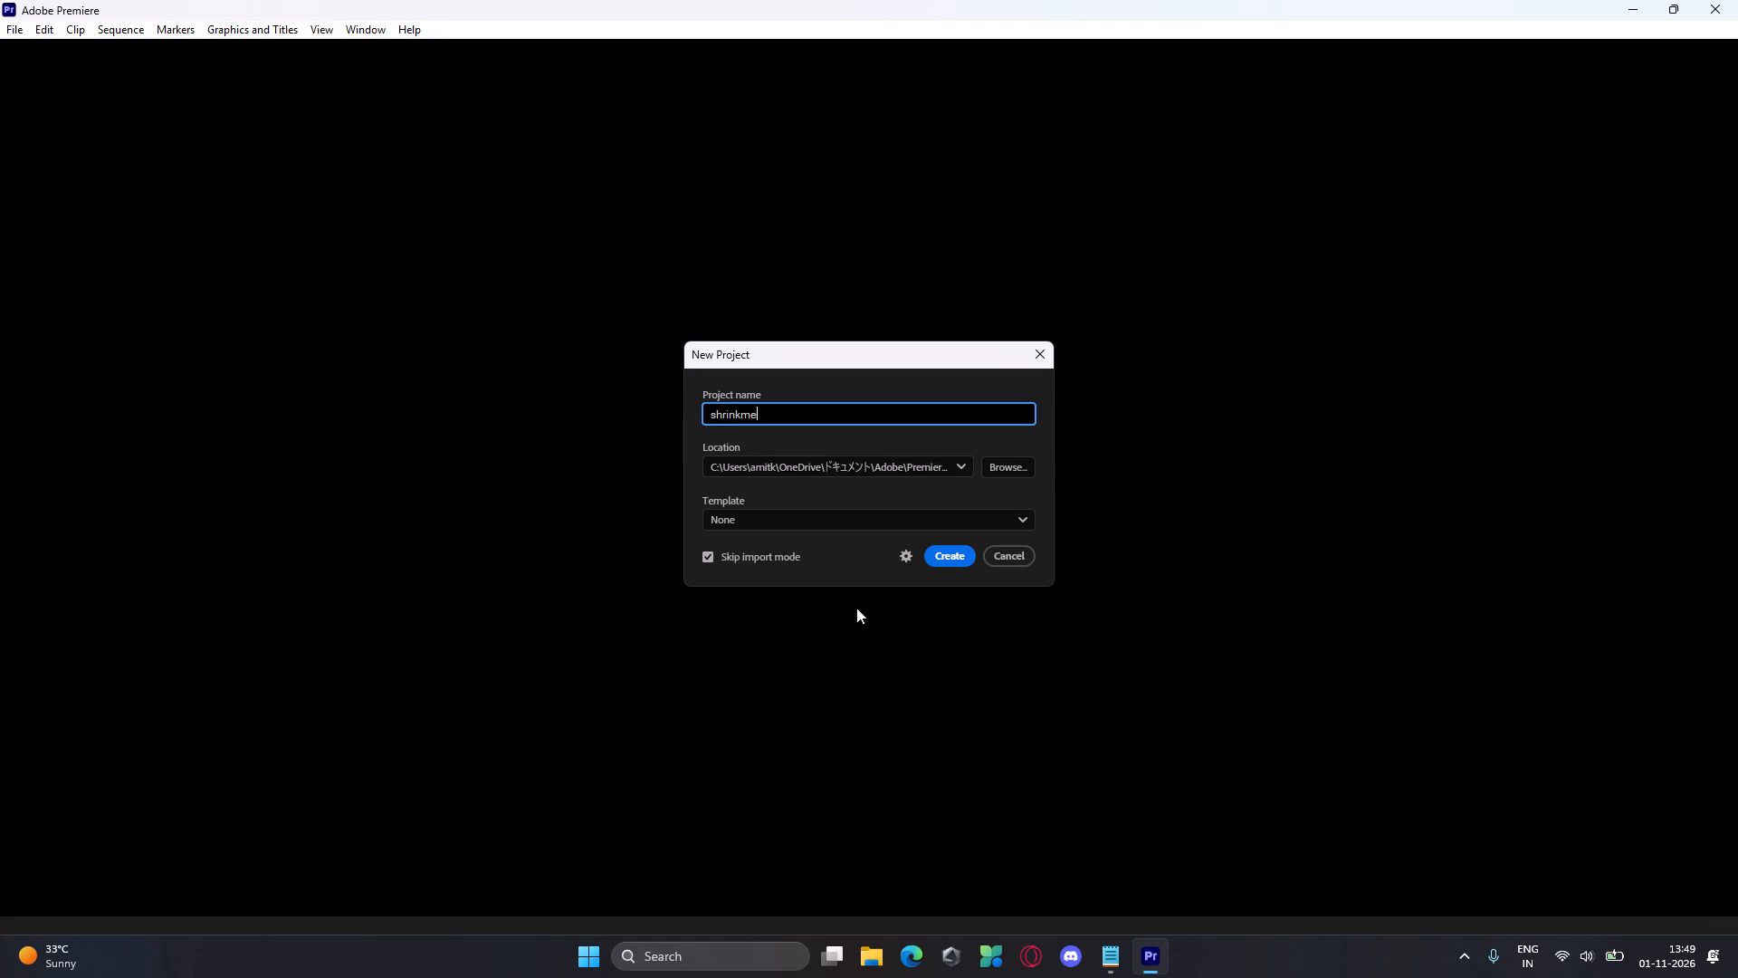
left_click(955, 555)
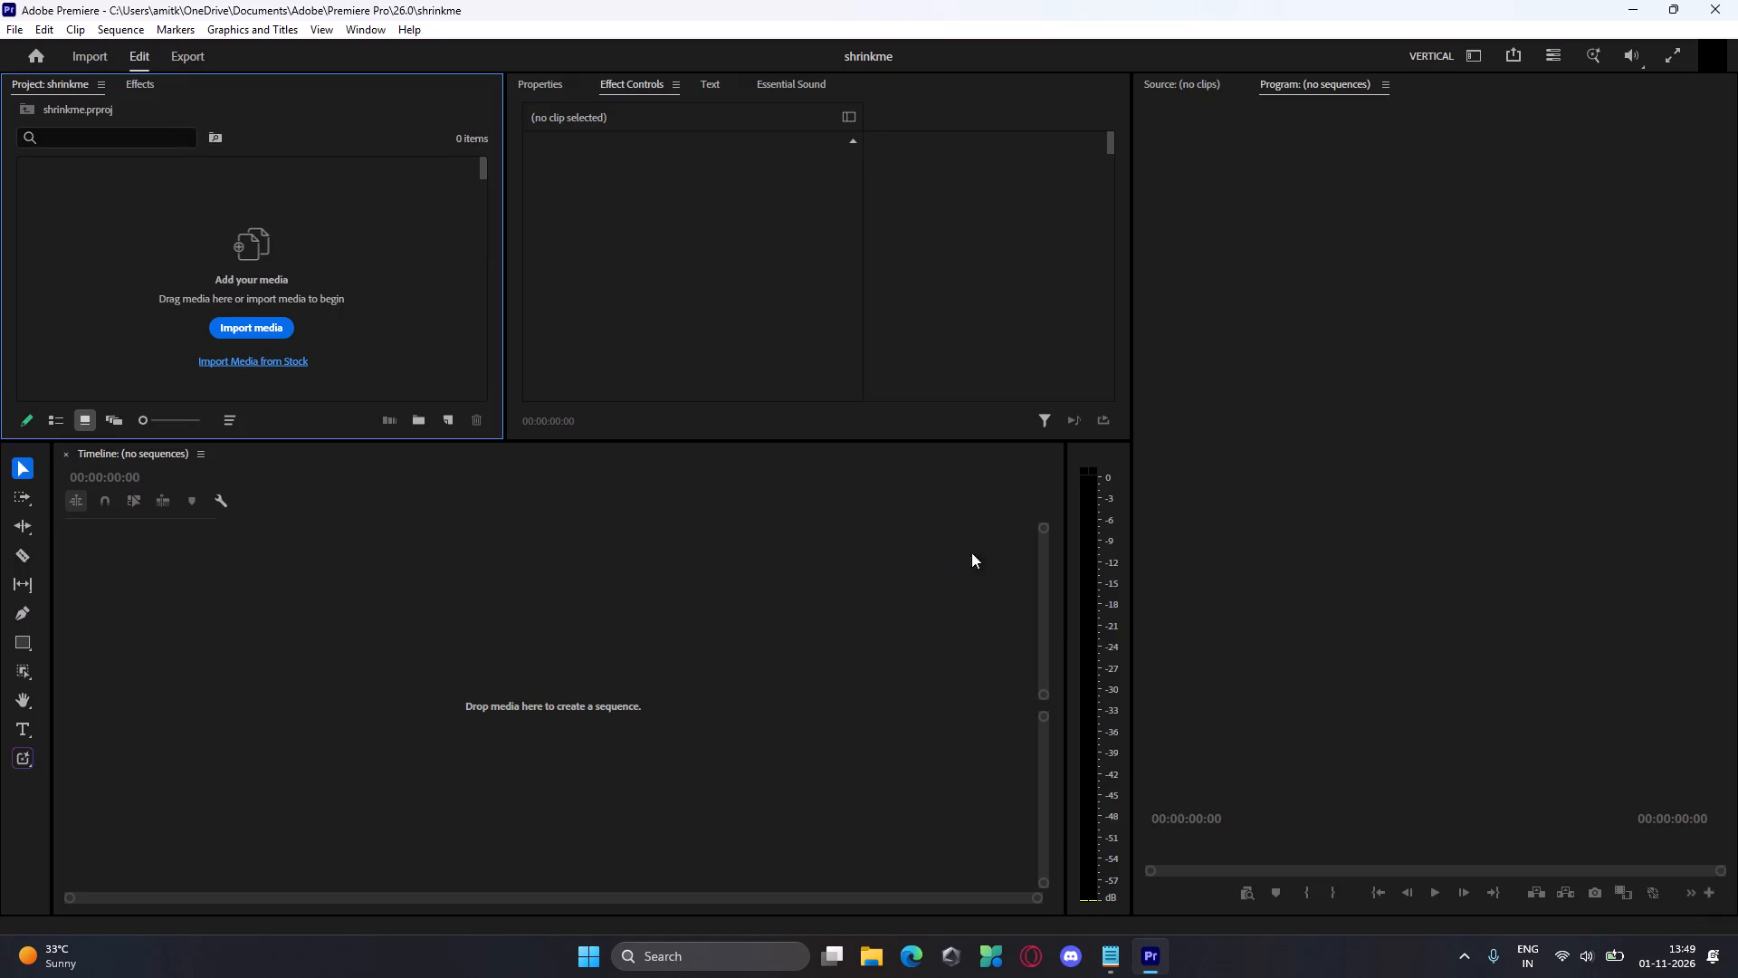
Switch to Microsoft PC Manager and end the Microsoft Edge and Notepad processes in process management.
left_click(1463, 950)
left_click(1521, 905)
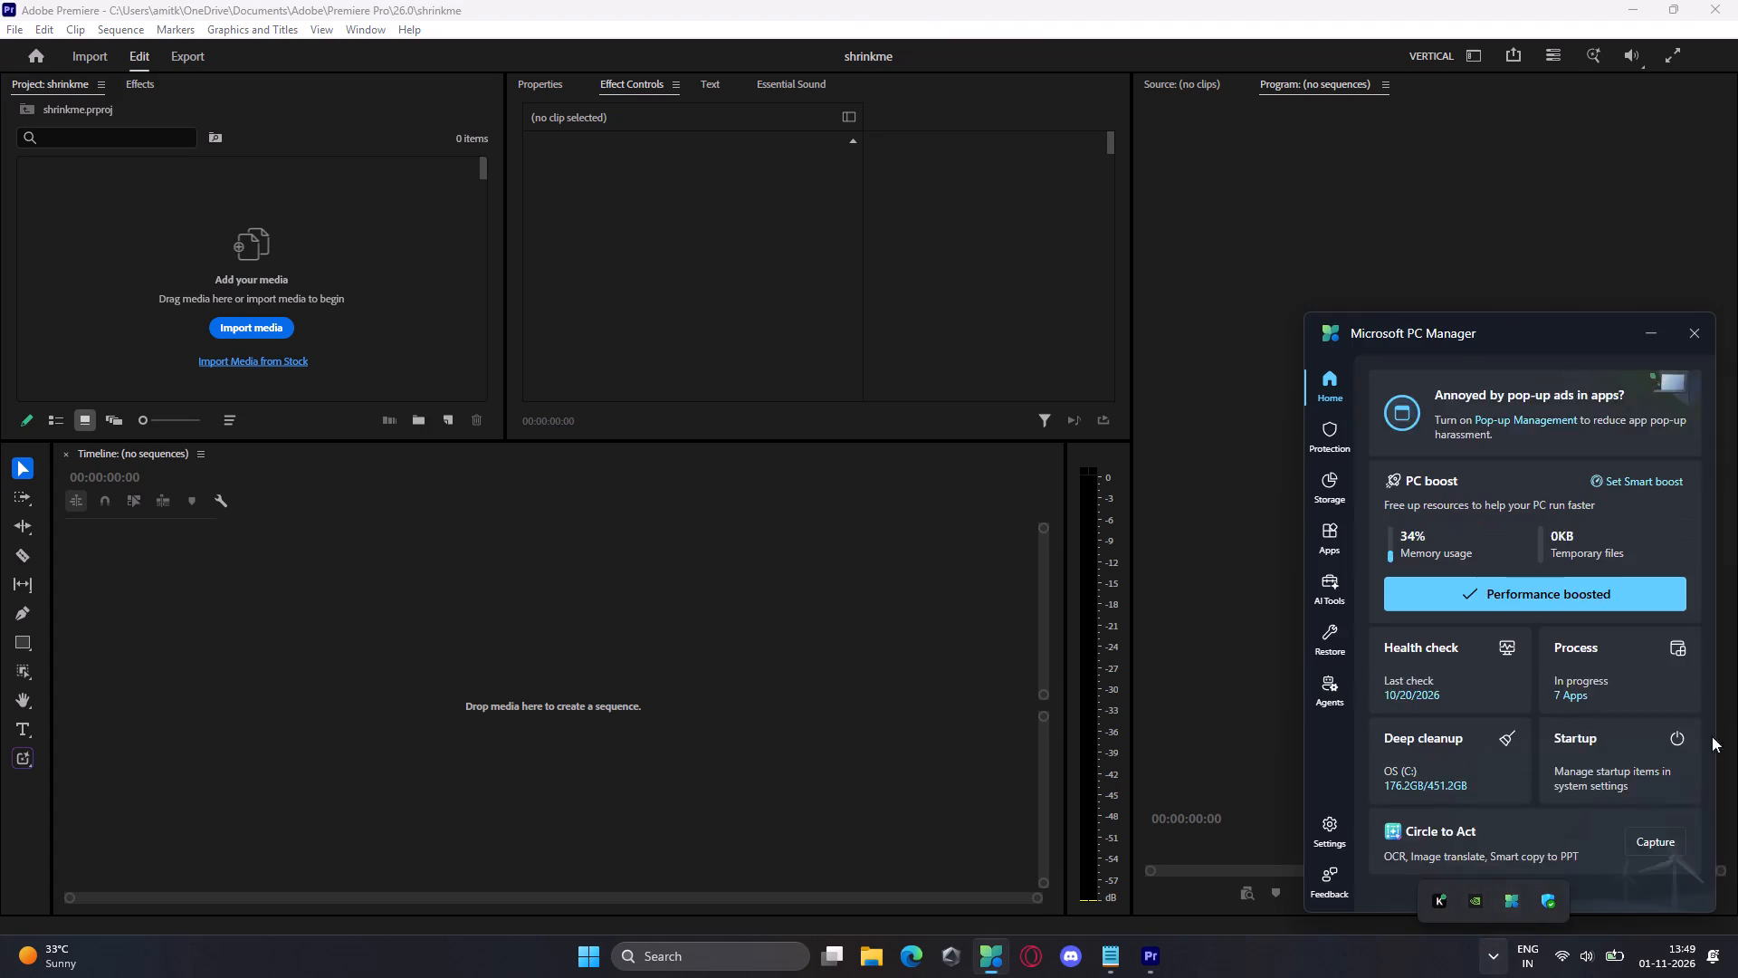
left_click(1639, 606)
left_click(1627, 692)
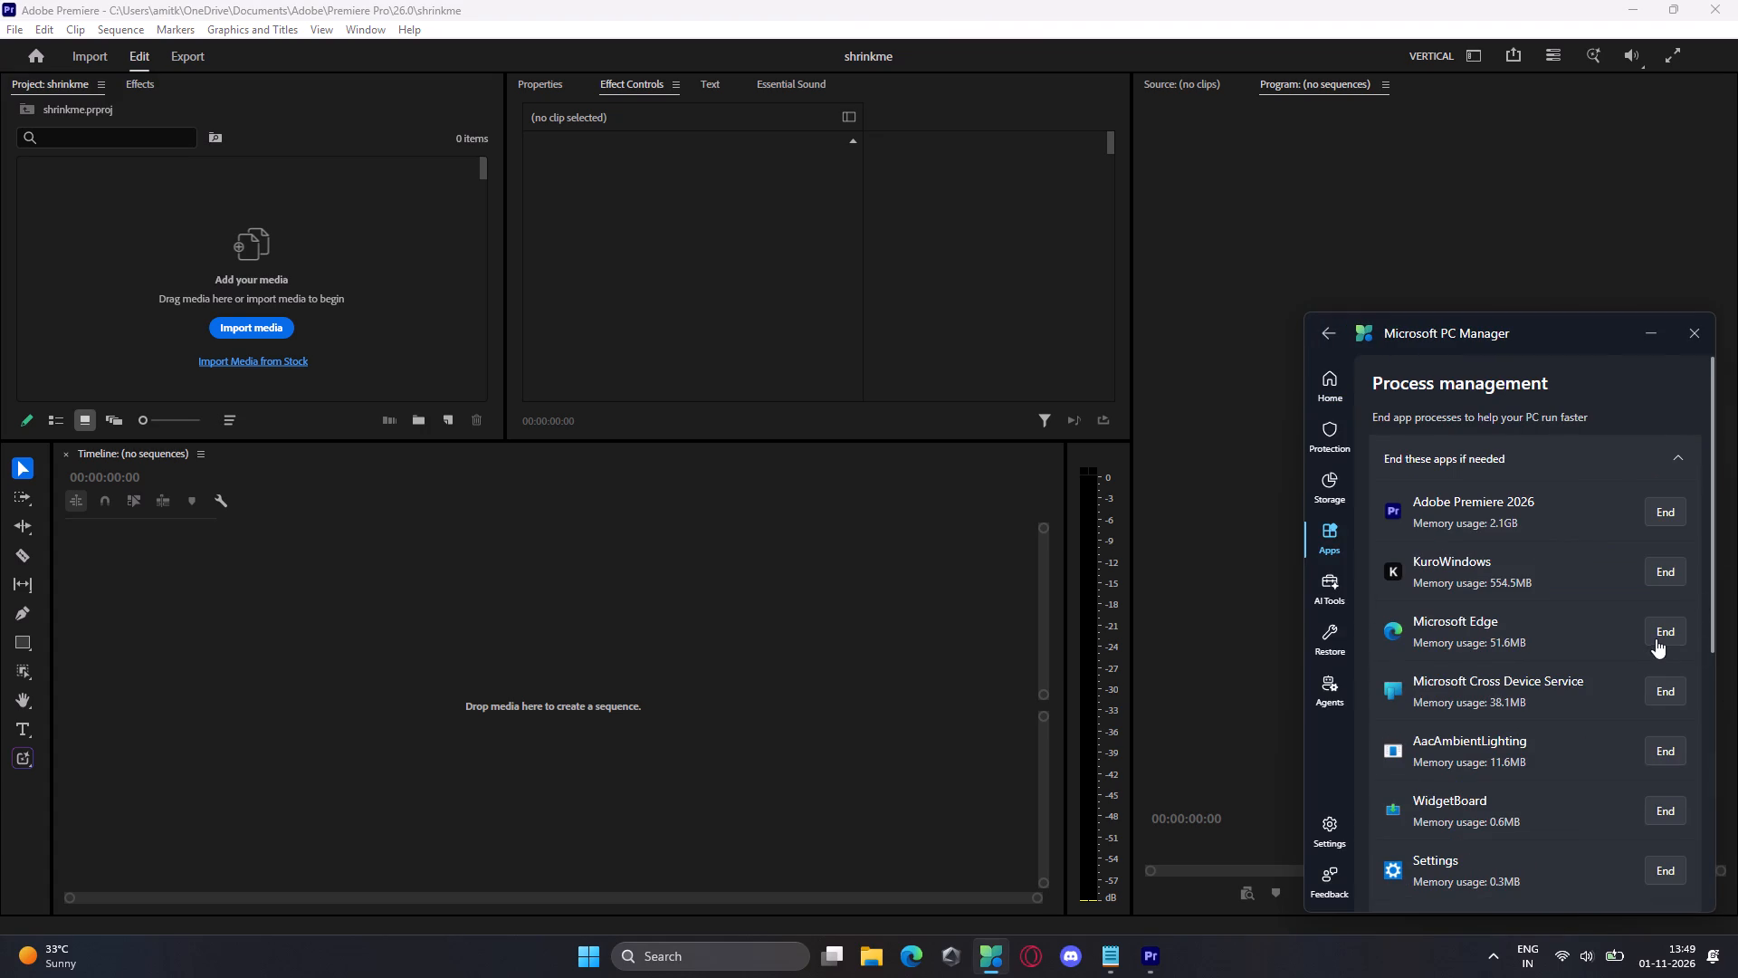
left_click(1659, 634)
left_click(1471, 664)
scroll(1561, 674, "down", 5)
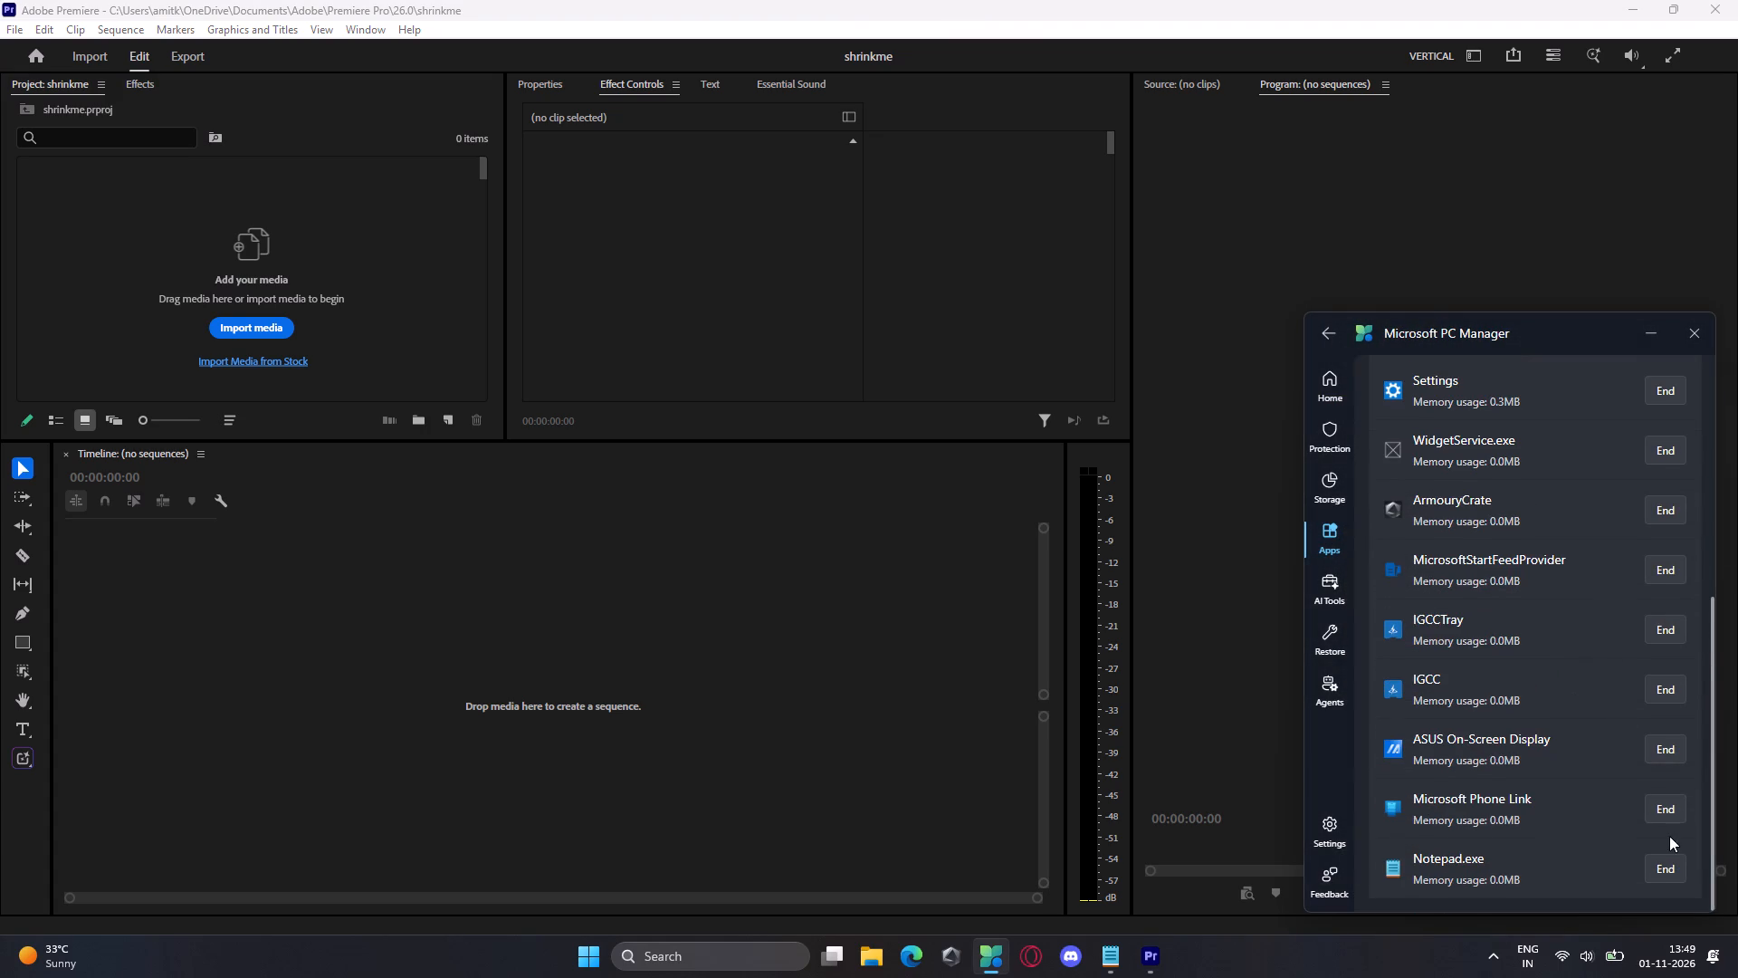
left_click(1673, 808)
left_click(1441, 682)
left_click(1453, 651)
left_click(1472, 676)
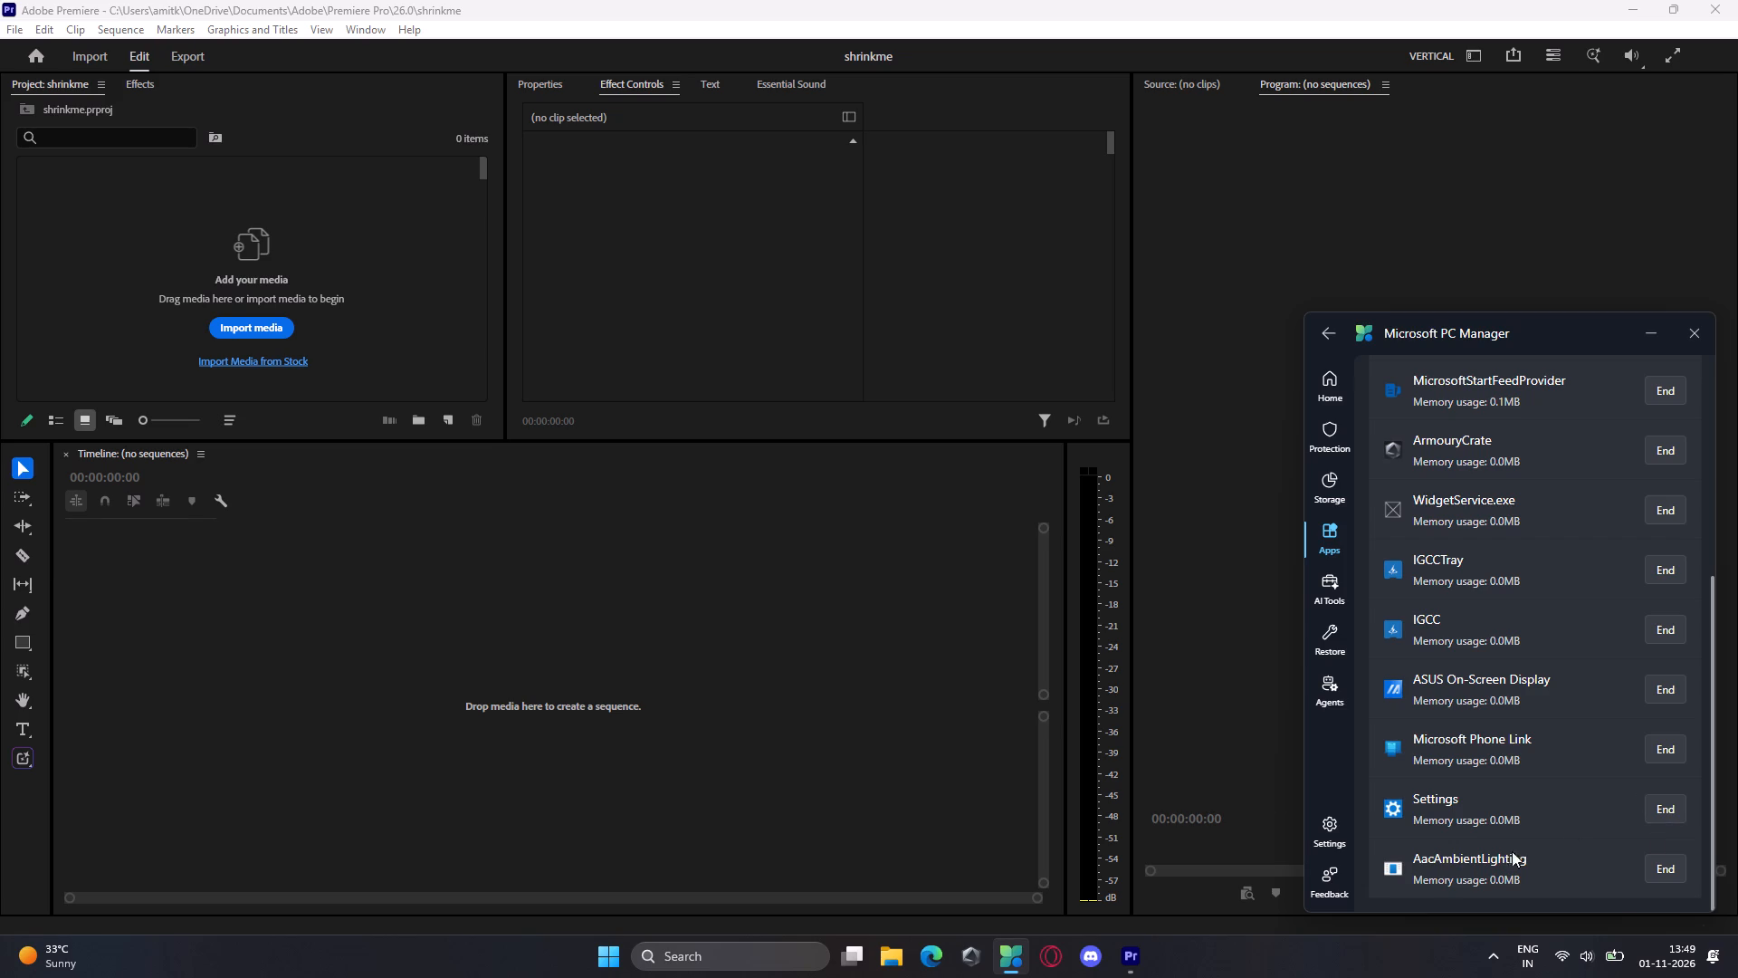
End the ASUS On-Screen Display, Microsoft Phone Link and Settings processes, closing PC Manager when done.
left_click(1671, 701)
left_click(1473, 681)
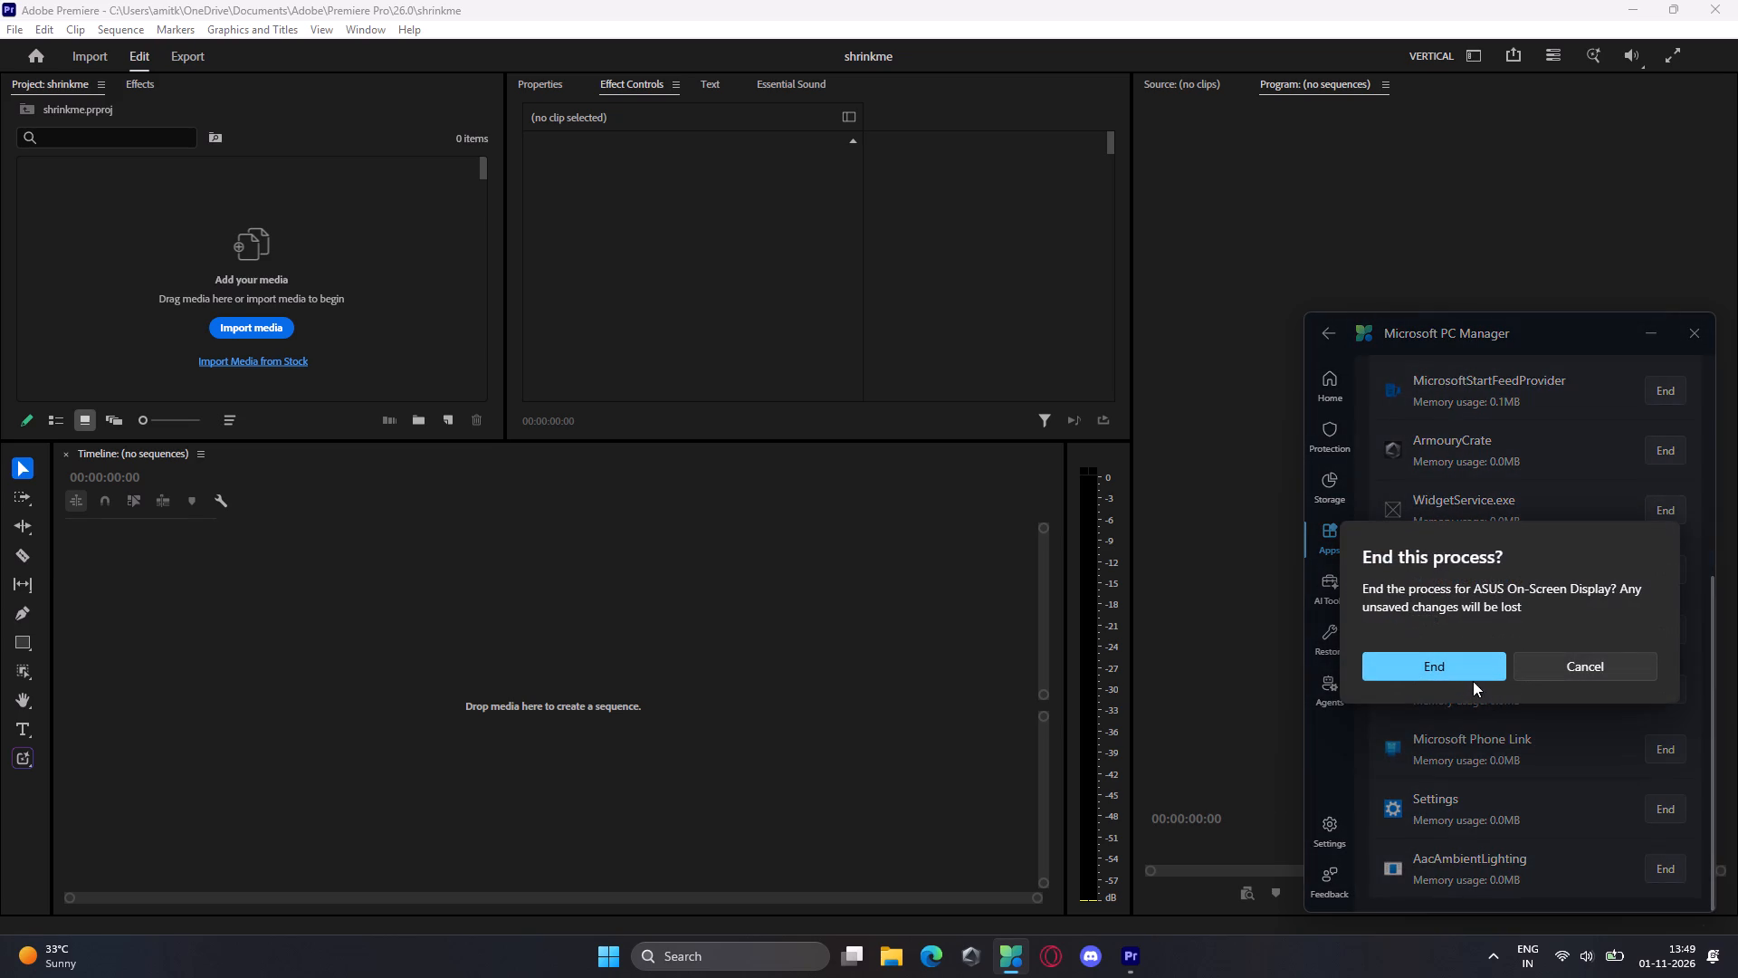
left_click(1453, 673)
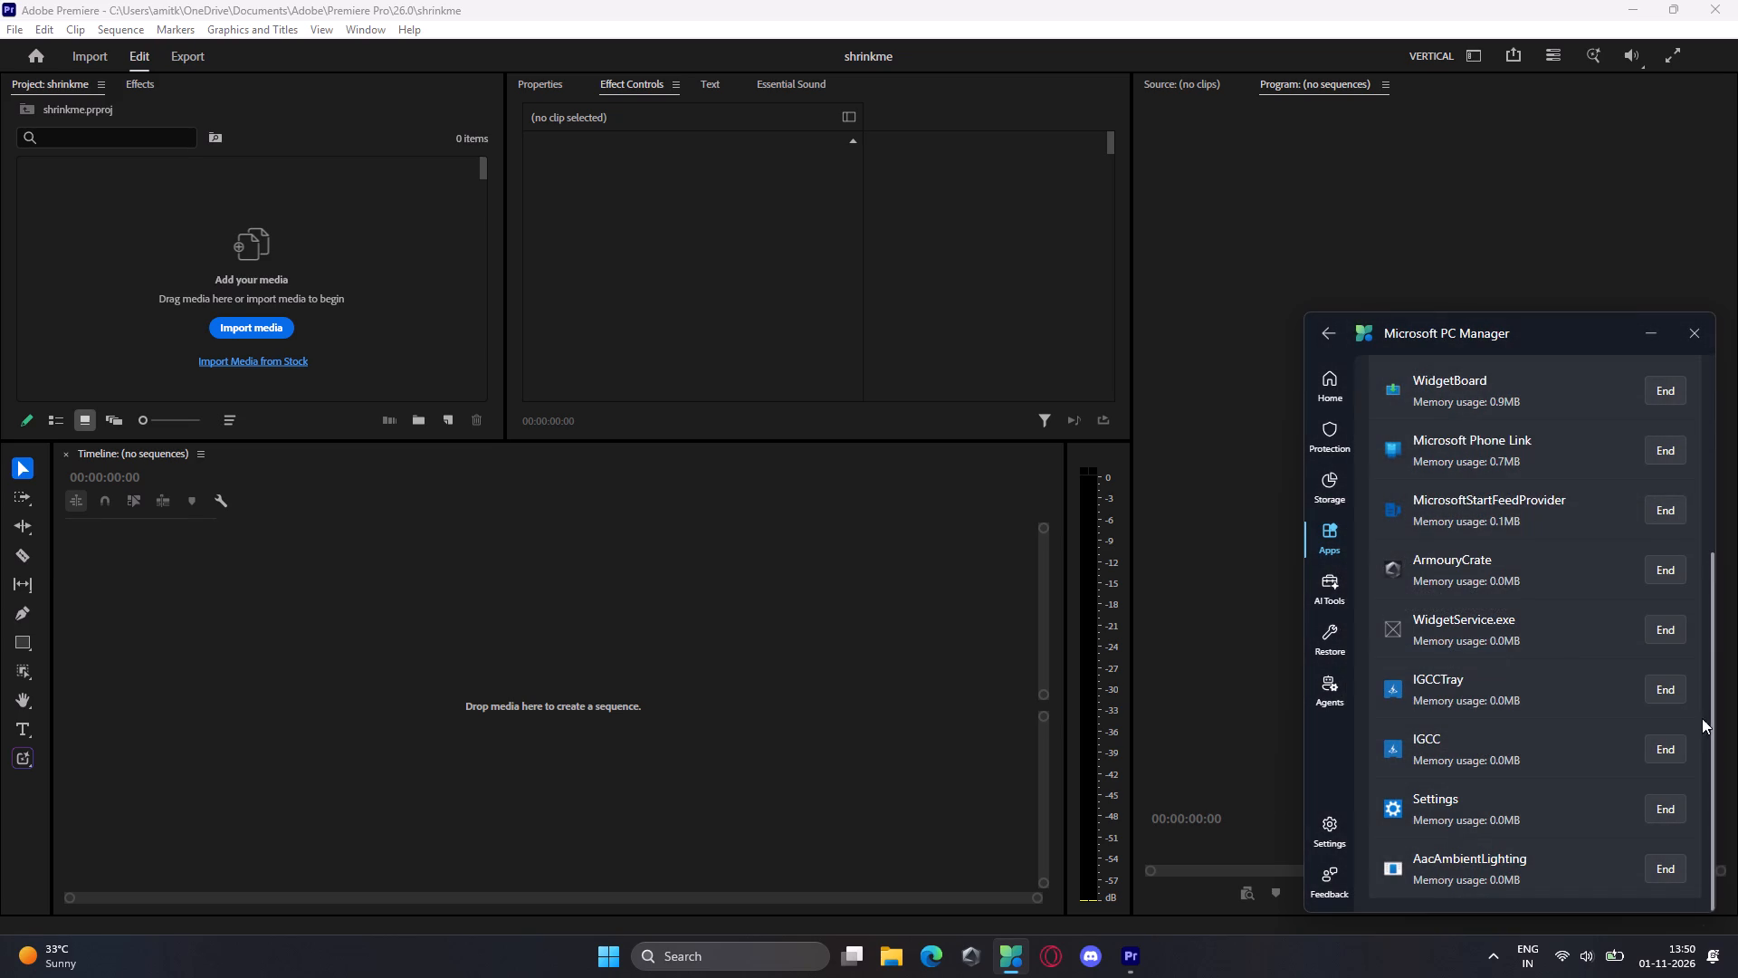
left_click(1652, 452)
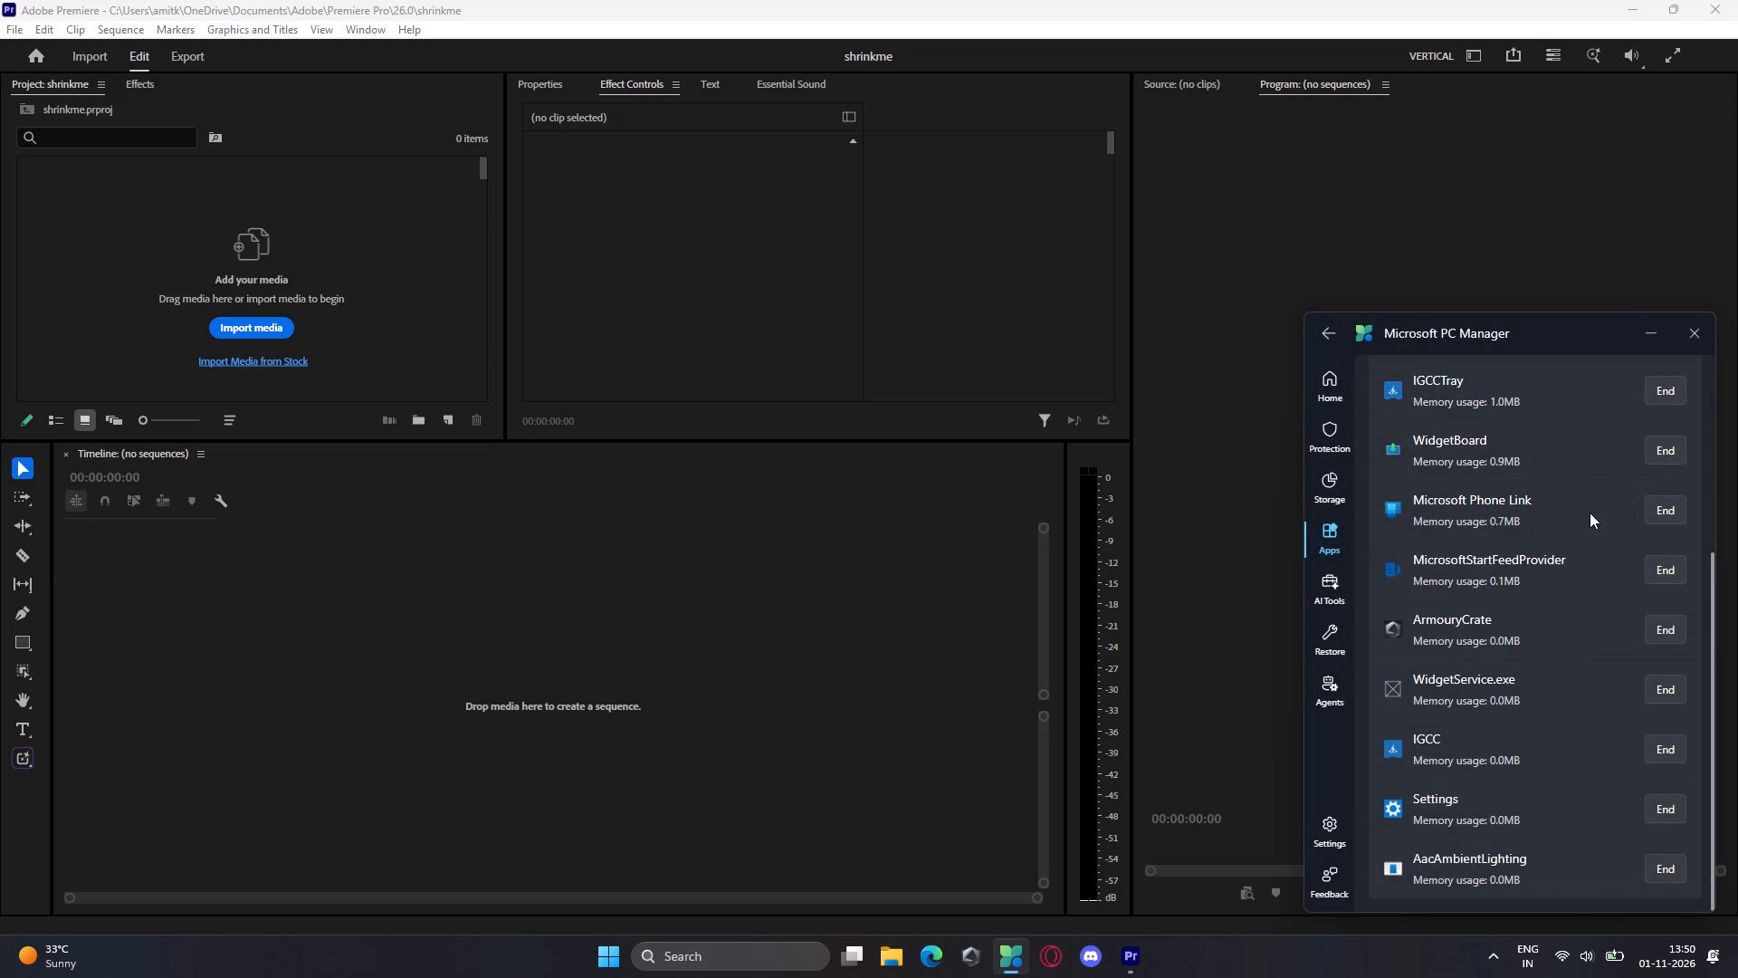
scroll(1583, 513, "up", 4)
left_click(1676, 804)
left_click(1411, 676)
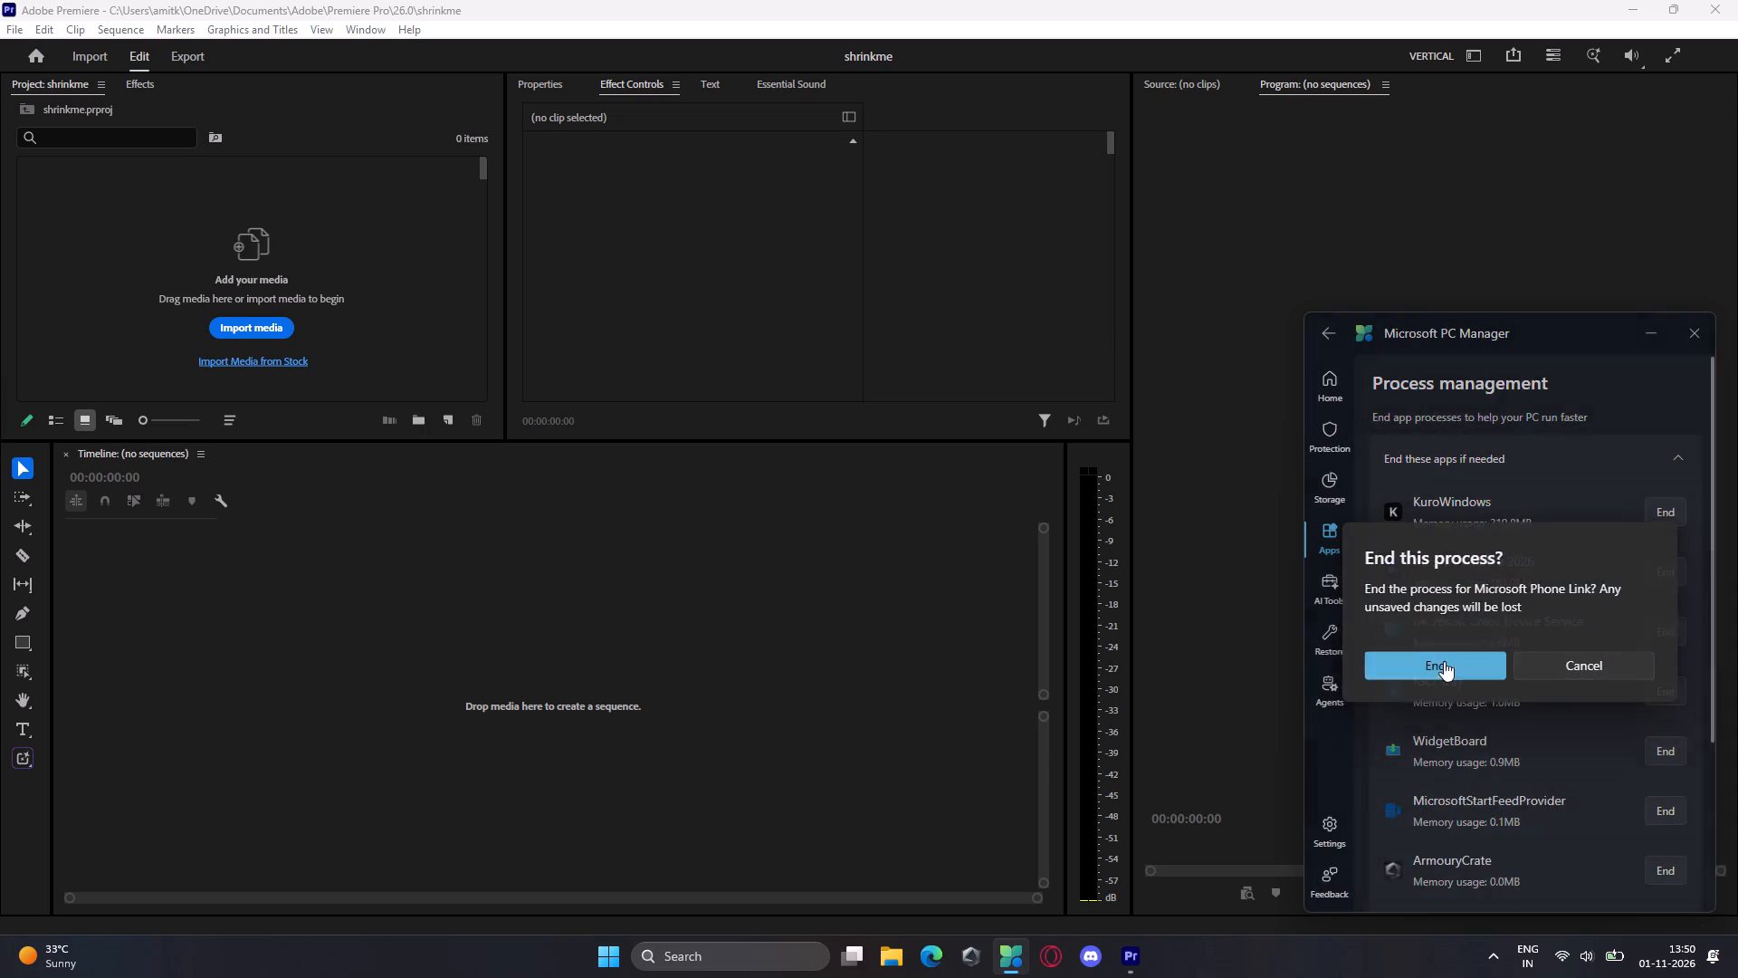
scroll(1466, 653, "down", 6)
left_click(1655, 817)
left_click(1454, 660)
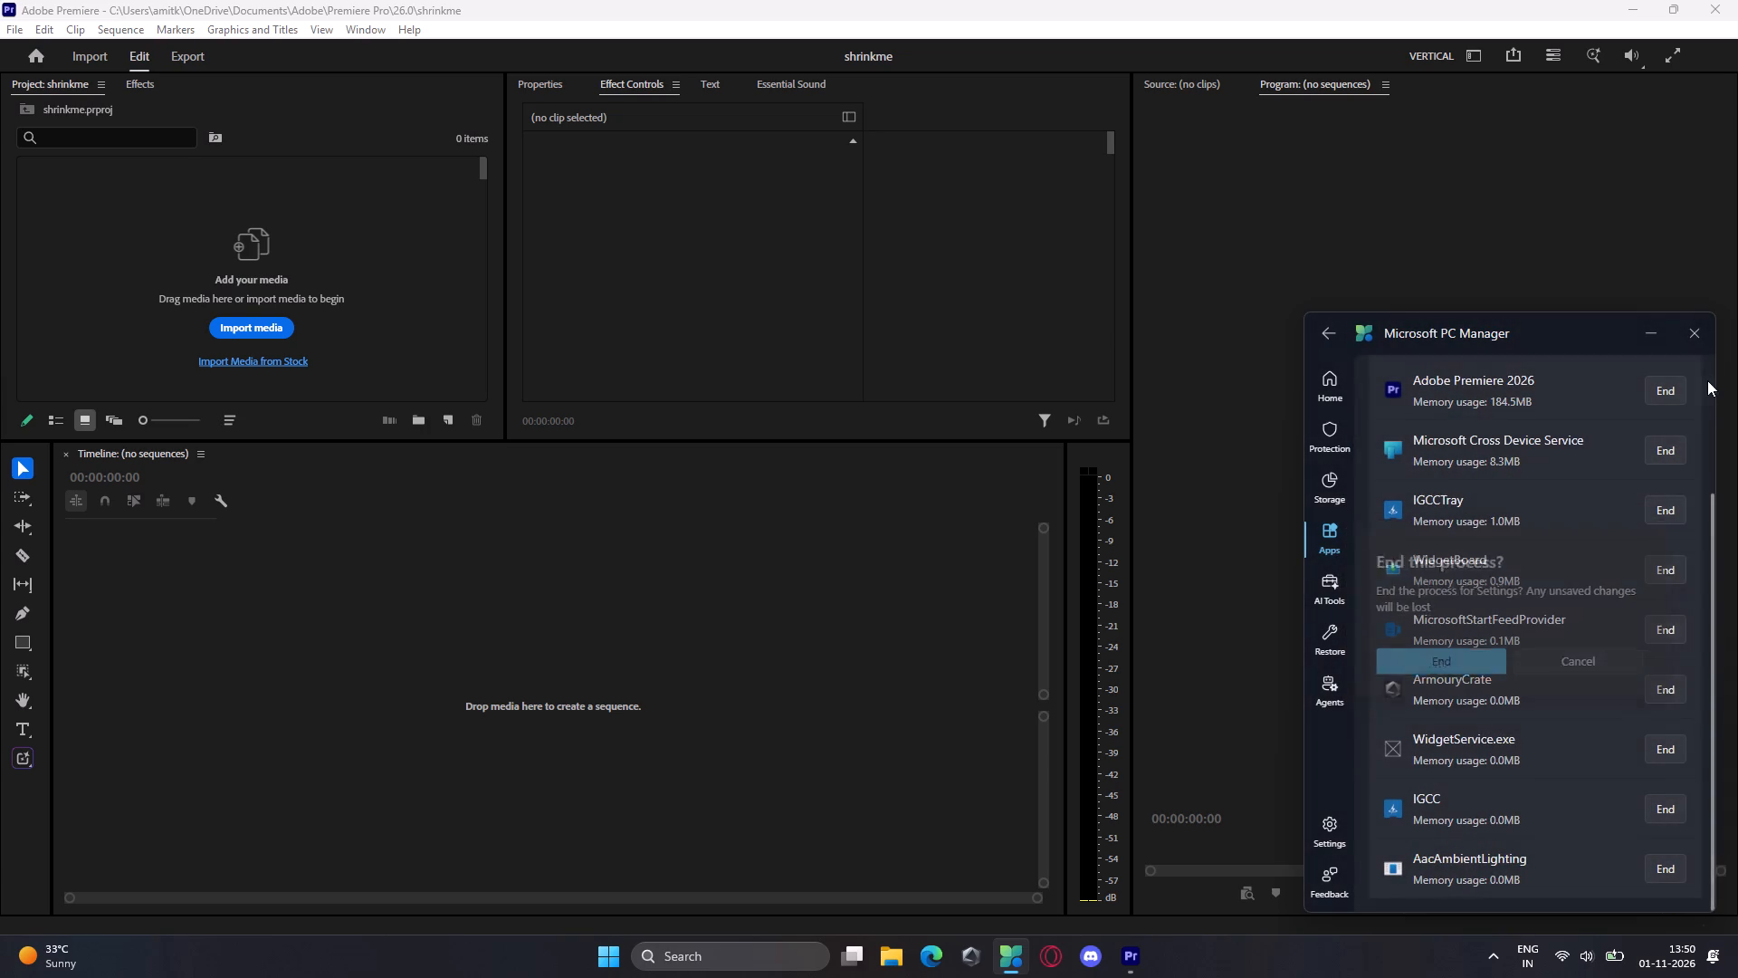
left_click(1698, 349)
Import the discord audio file from the audacity folder in Videos into the project.
left_click(273, 317)
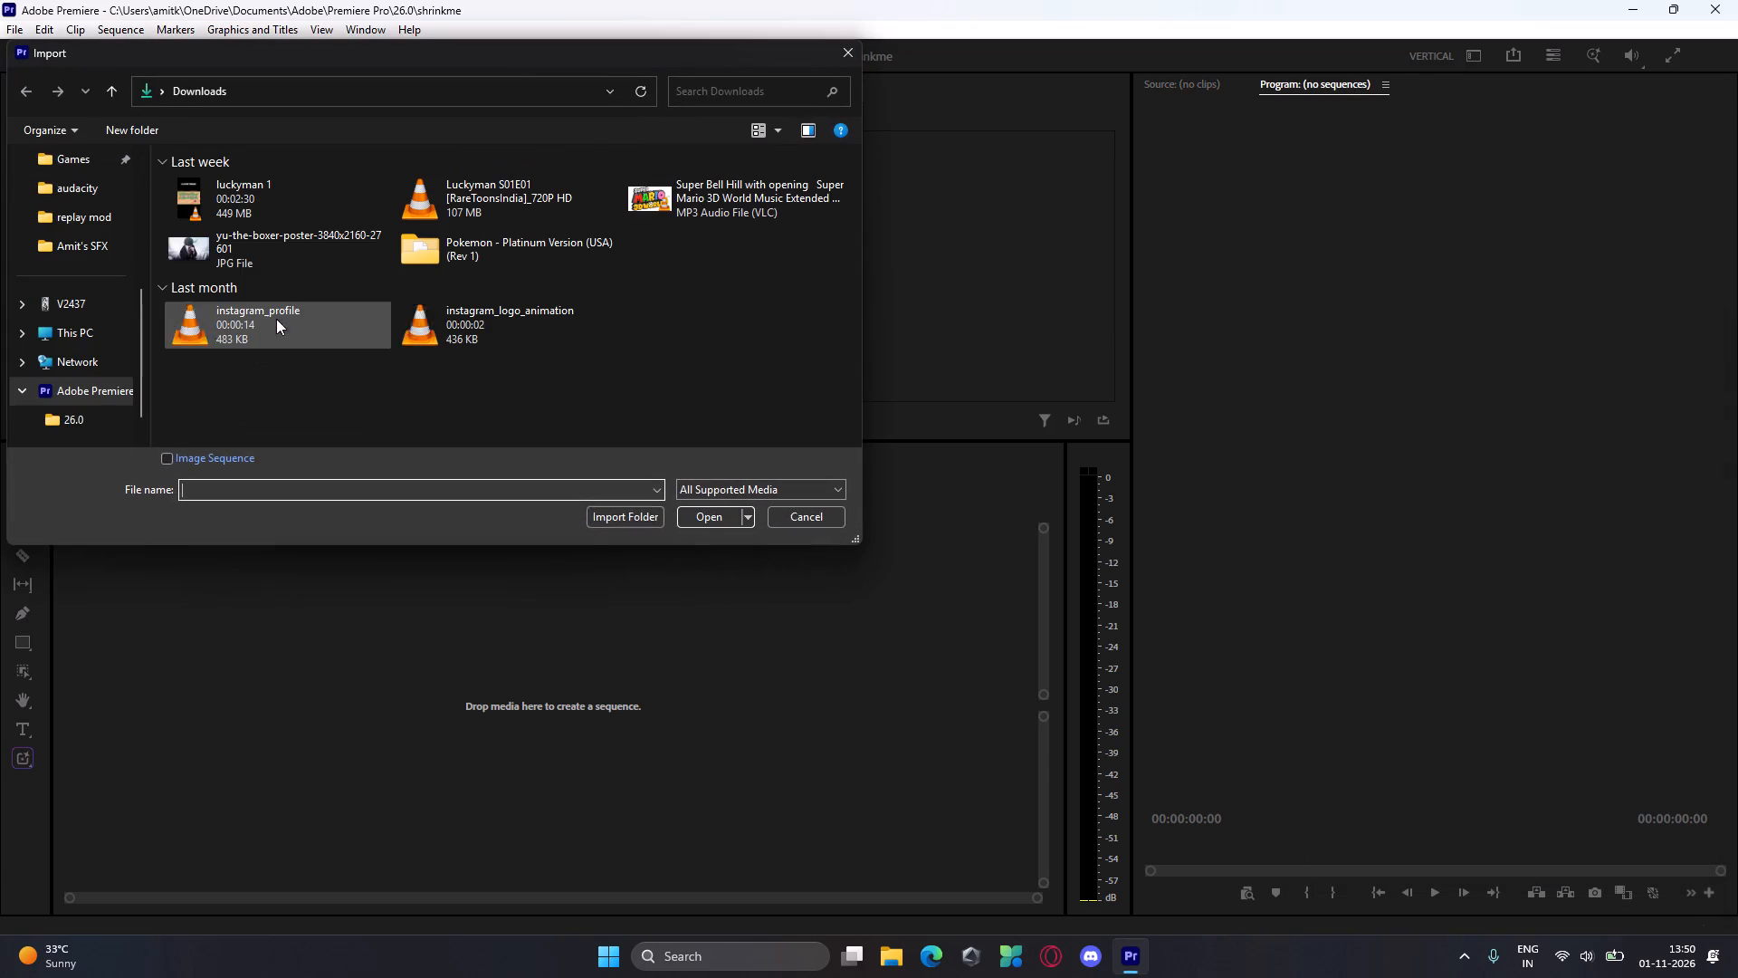
scroll(261, 307, "up", 2)
scroll(95, 246, "up", 2)
left_click(92, 301)
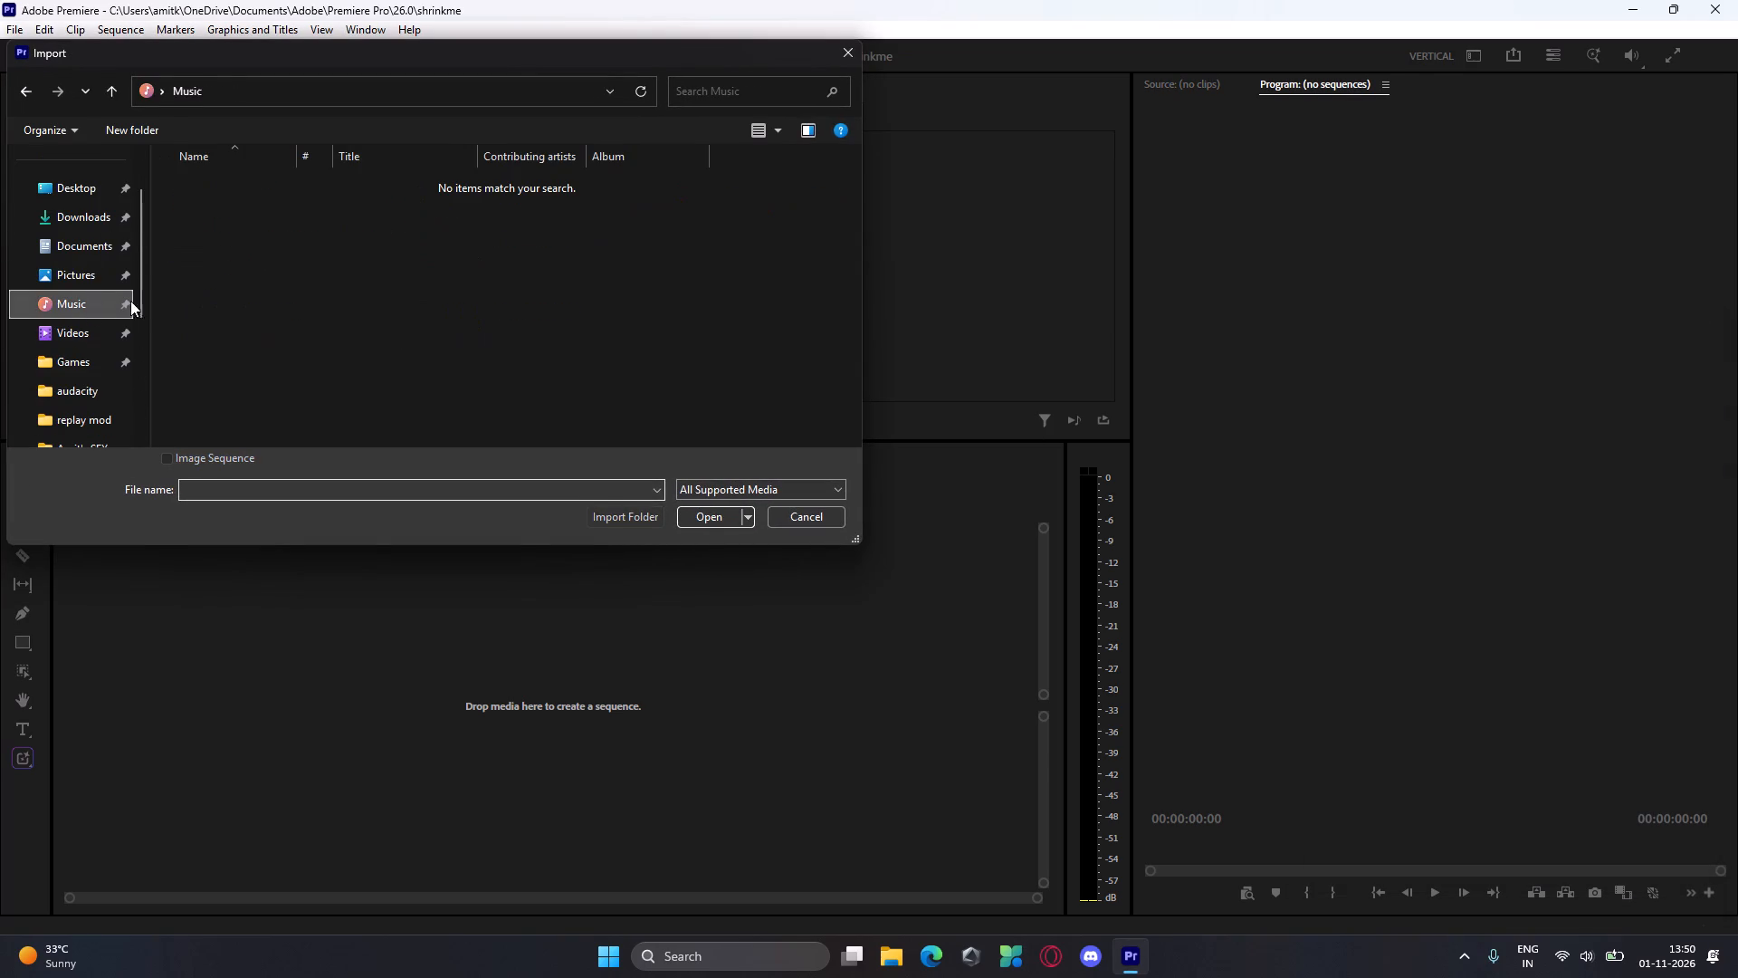
left_click(64, 262)
left_click(65, 332)
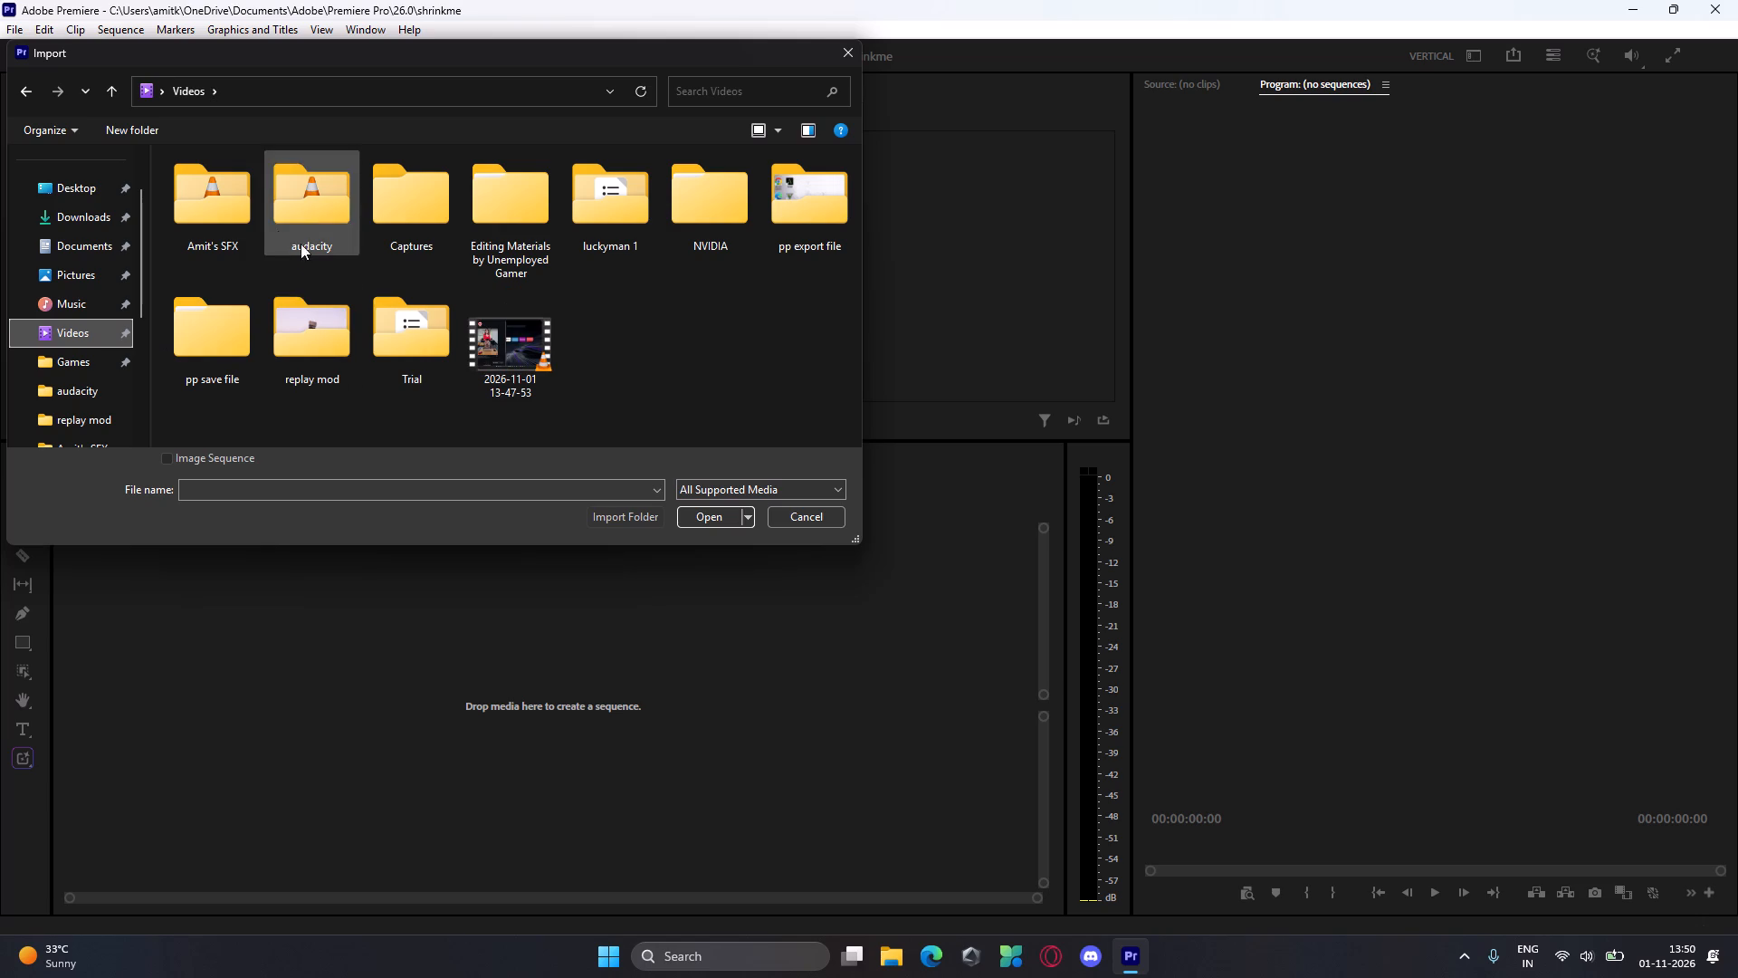
left_click(224, 235)
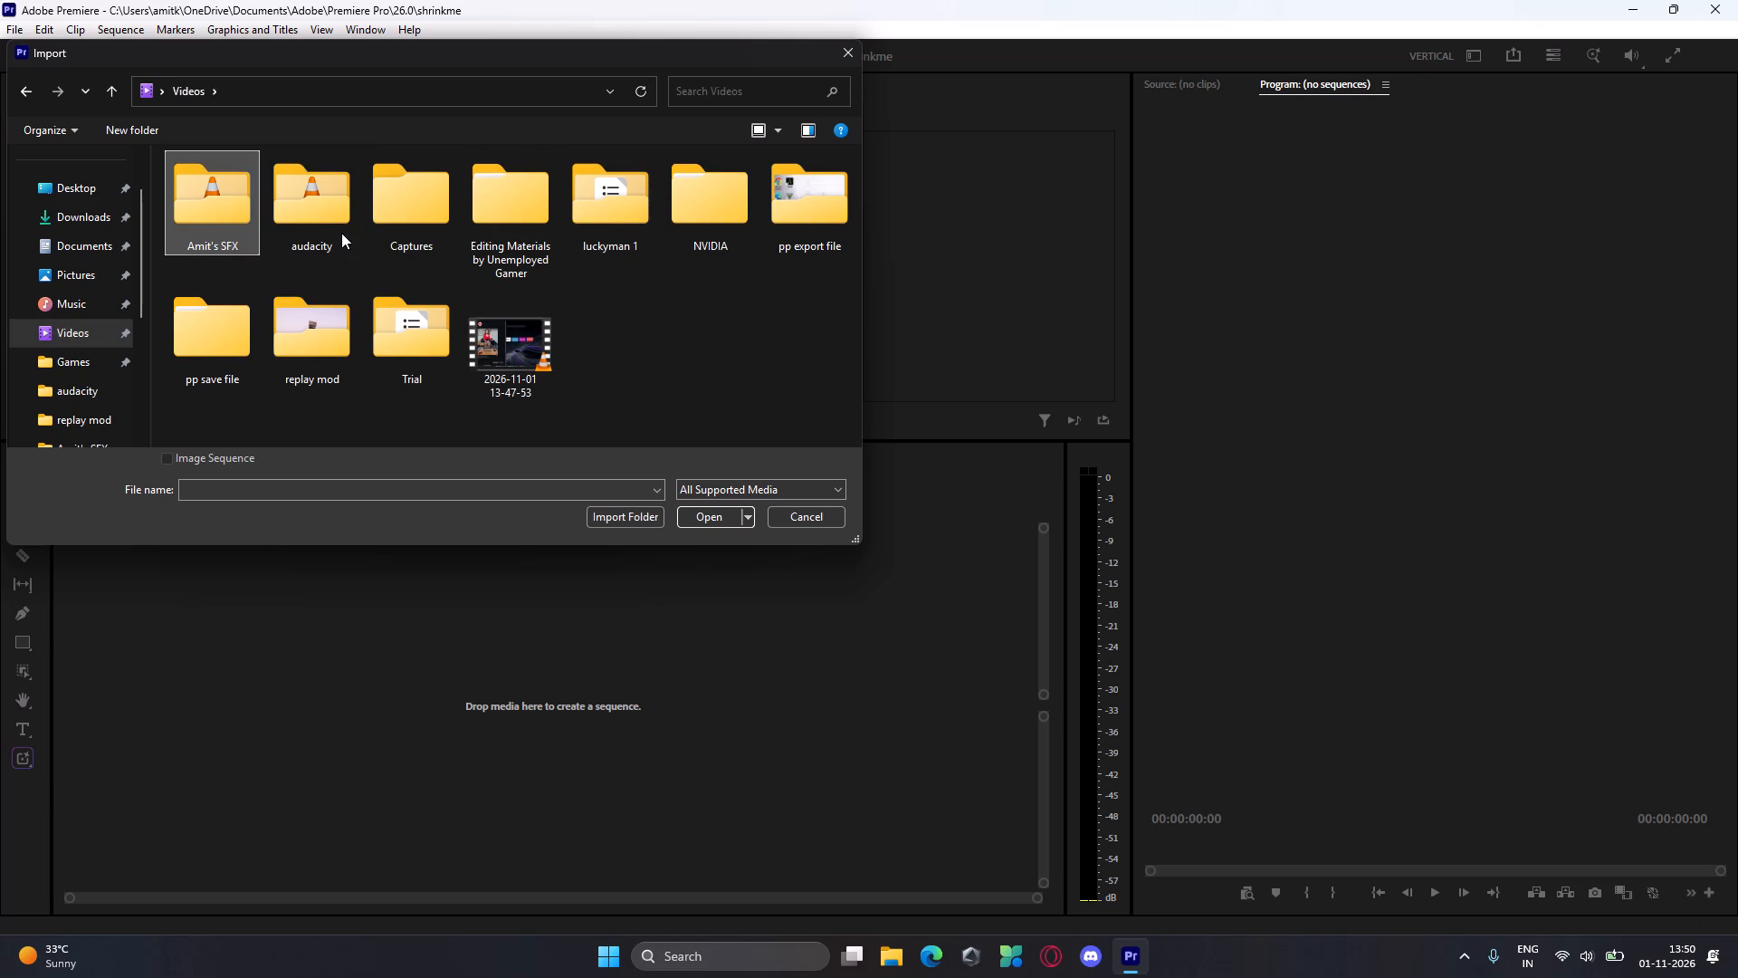
double_click(341, 233)
left_click(295, 188)
left_click(708, 522)
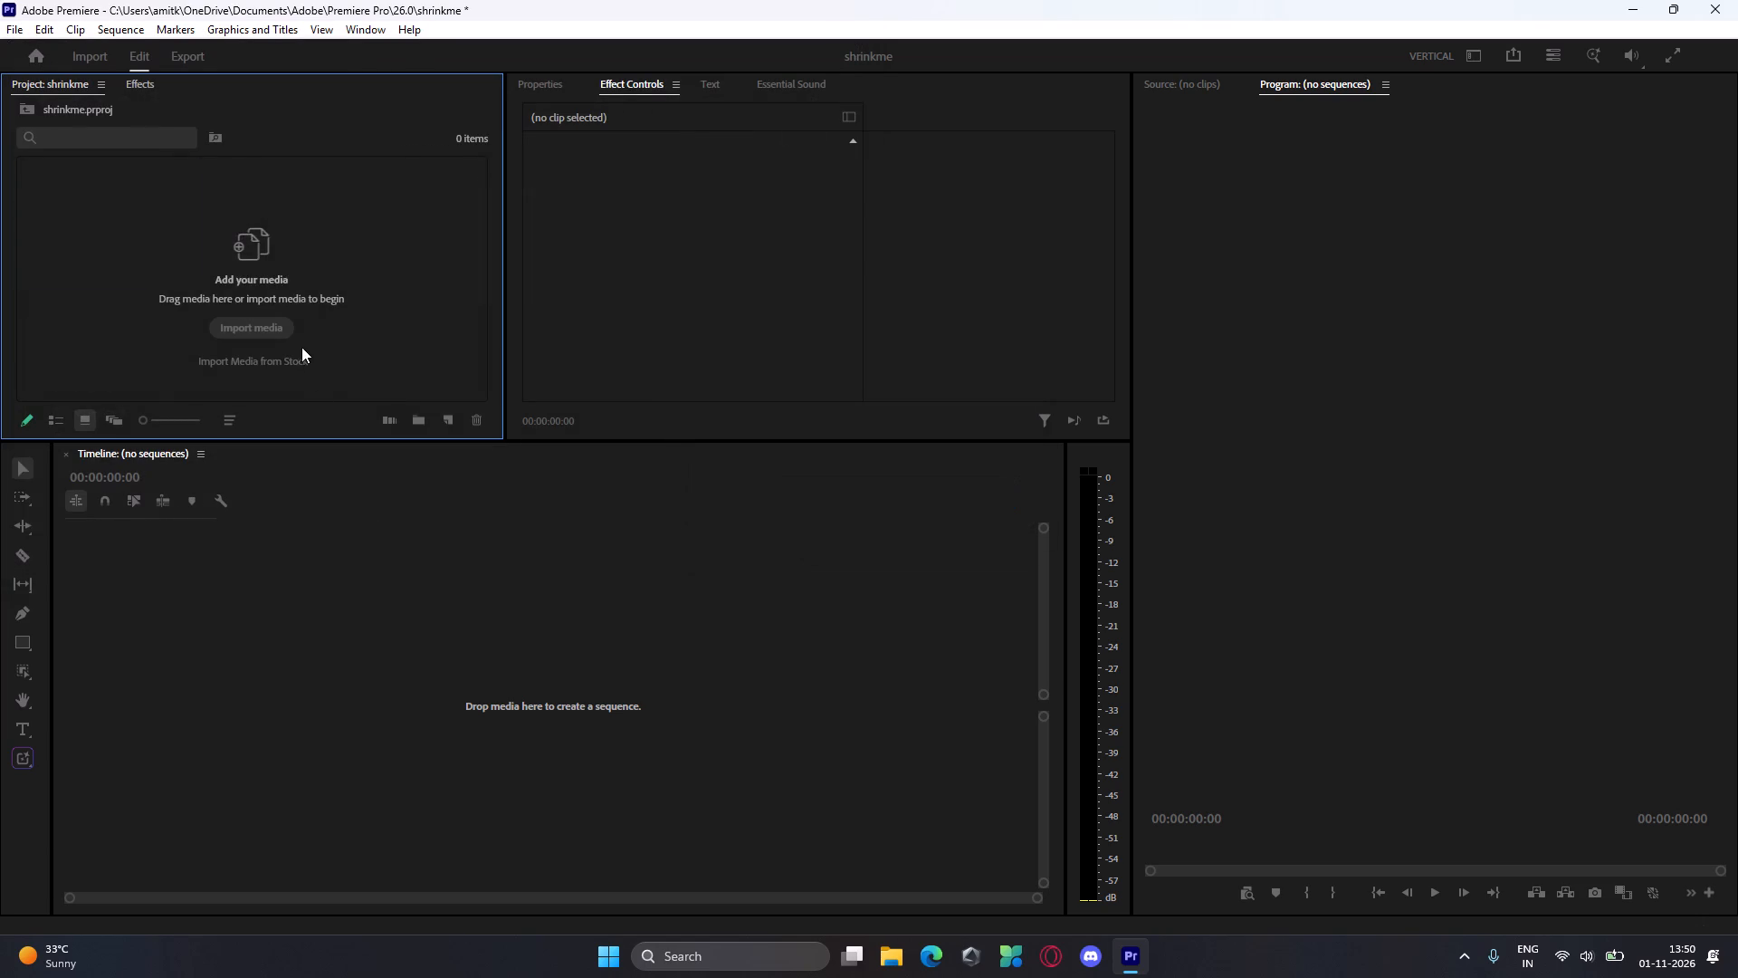
Create a sequence by placing discord.wav on the empty timeline.
left_click_drag(122, 235, 142, 657)
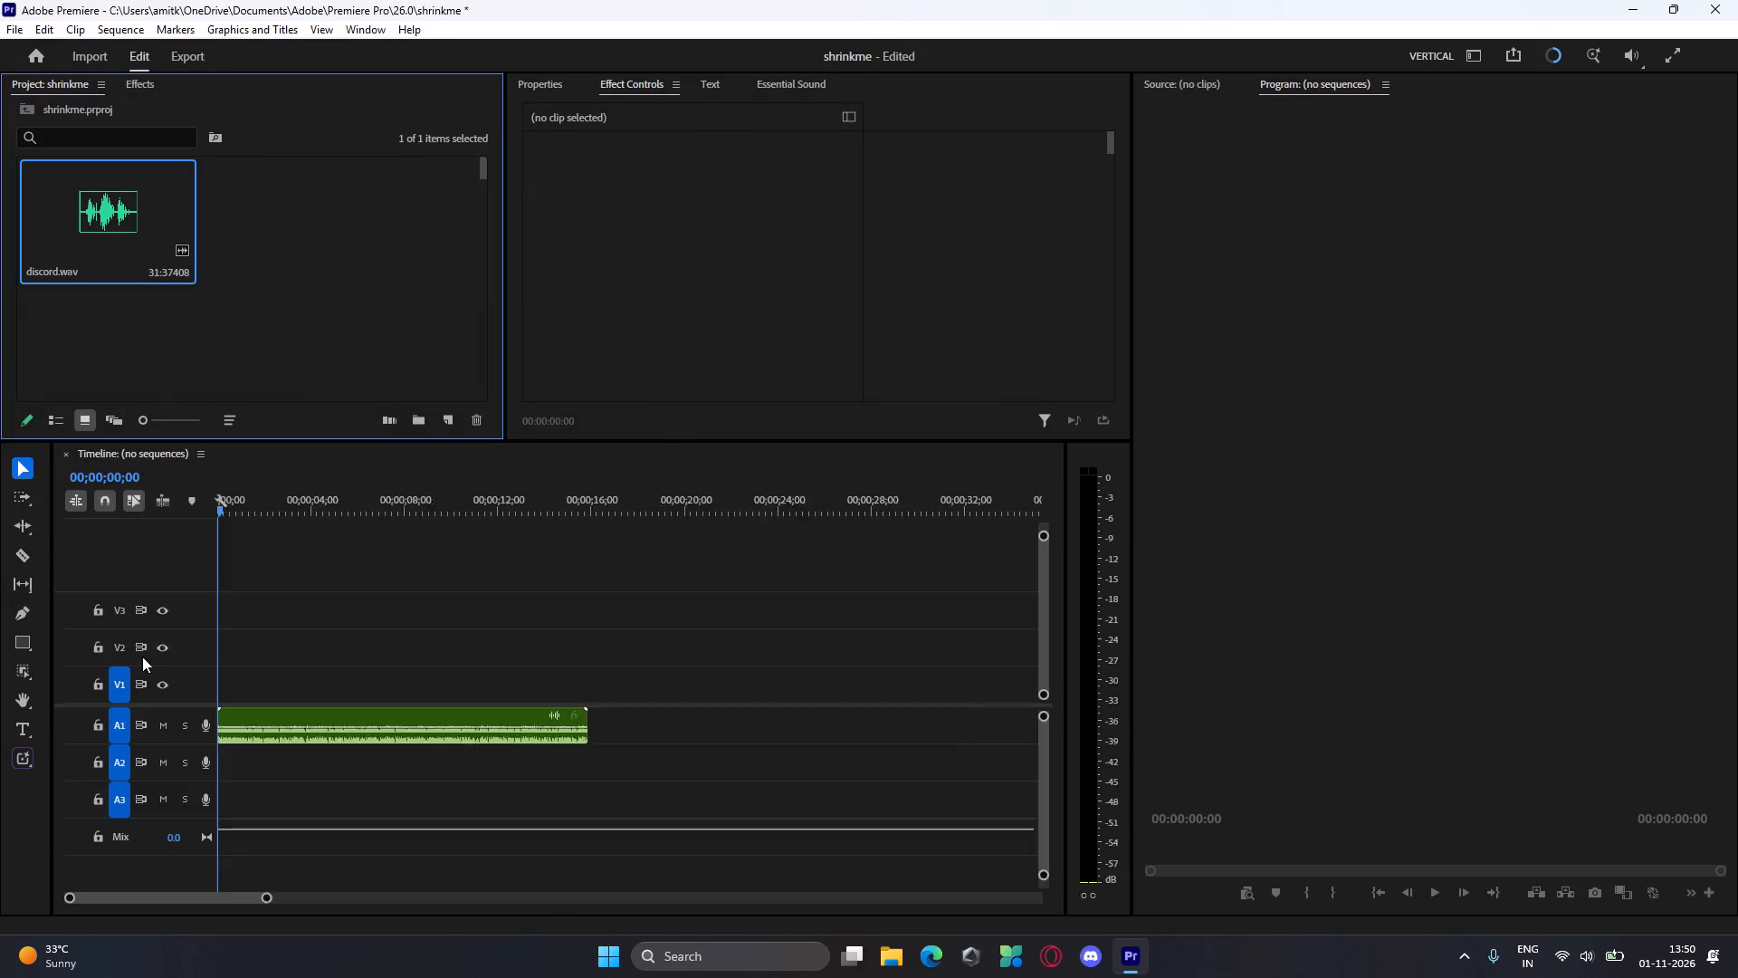
Play back the opening of the discord audio and return the playhead to the start.
key("space")
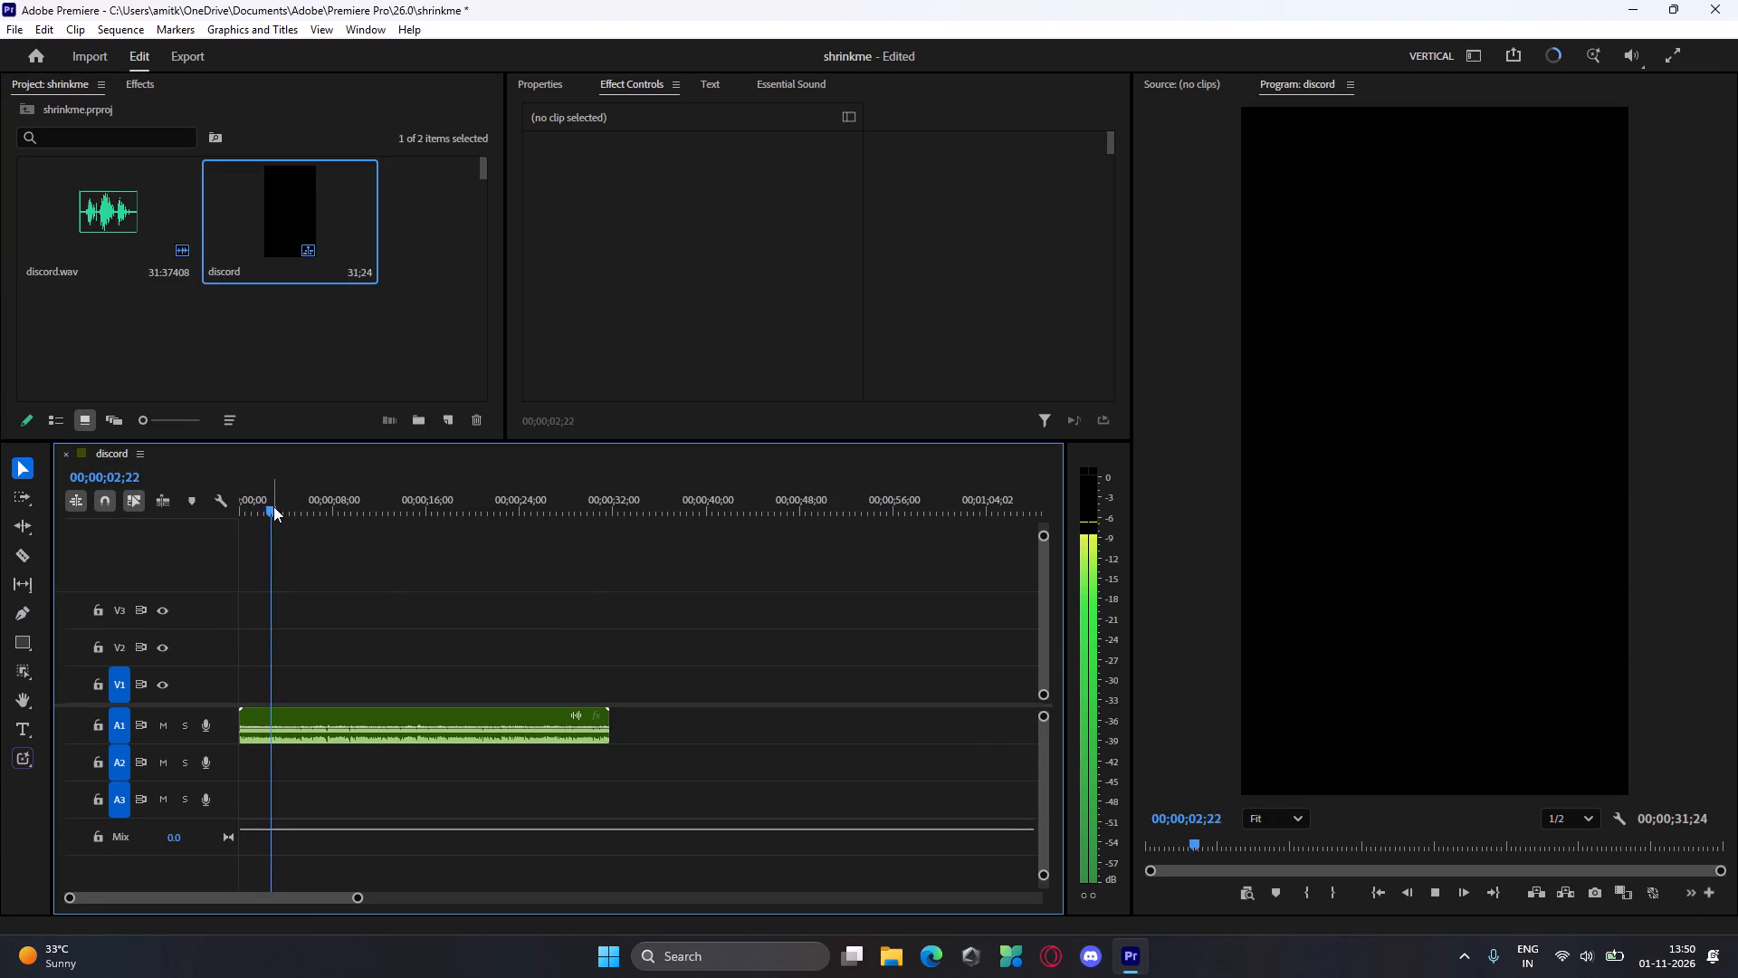
key("space")
left_click_drag(273, 506, 0, 467)
Set the discord sequence's timebase to 60.00 frames/second in the sequence settings.
left_click(128, 33)
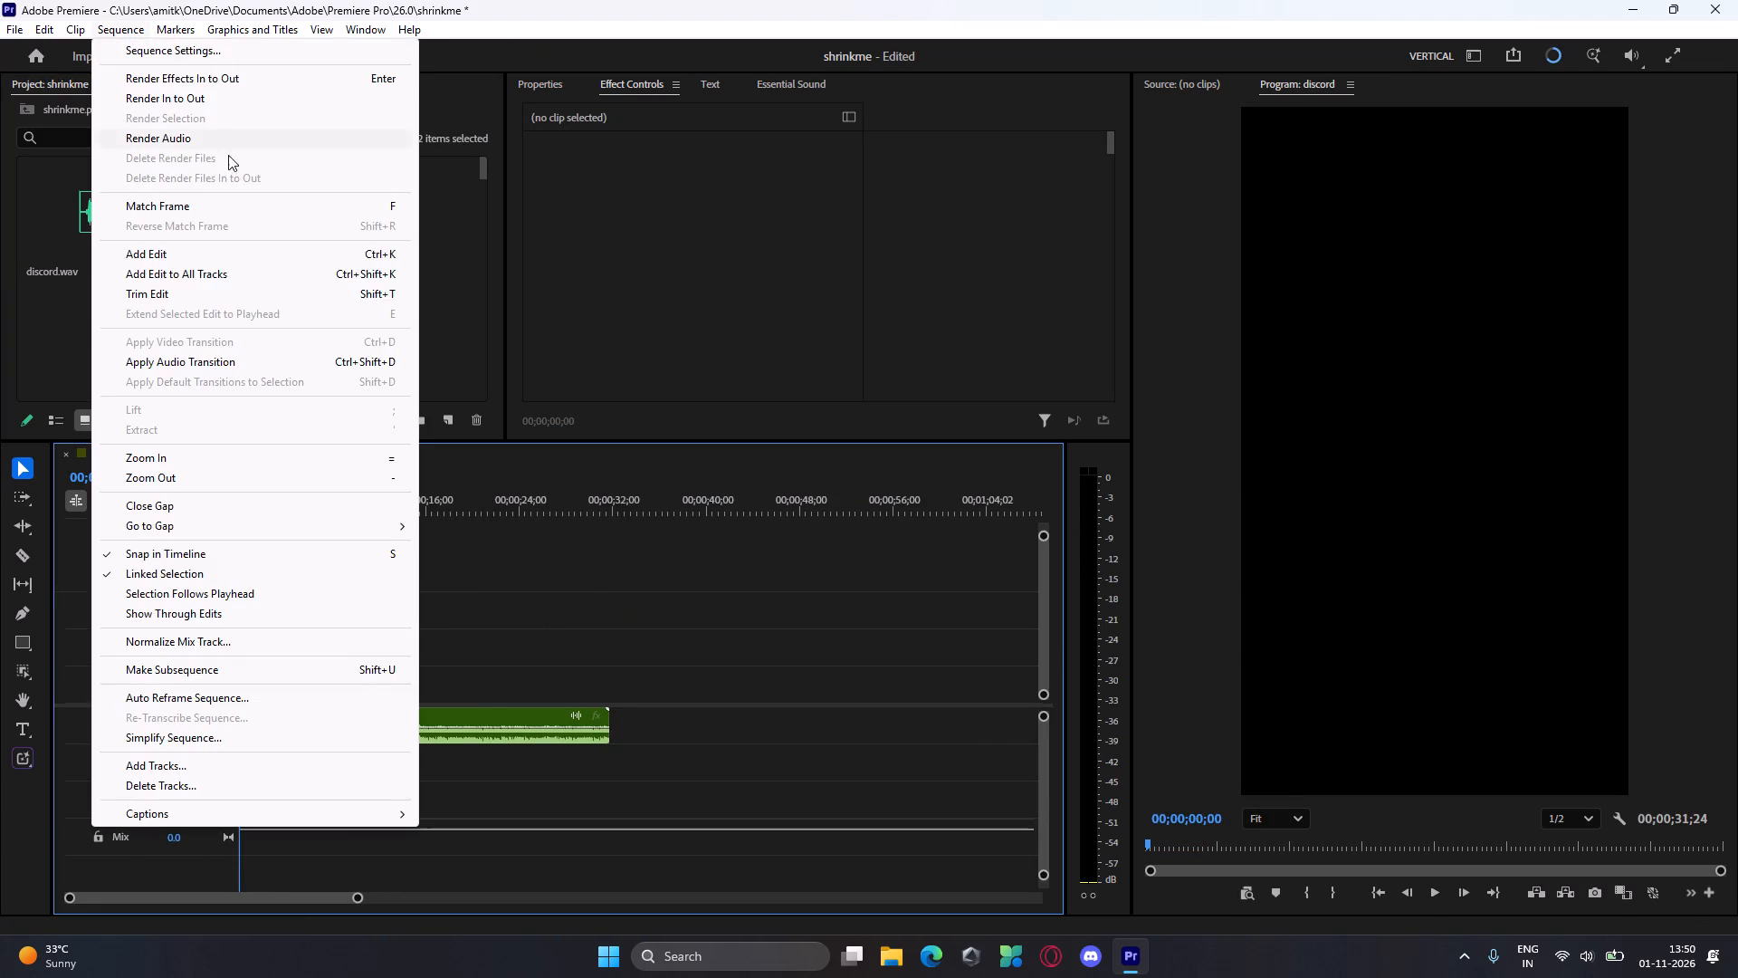
left_click(217, 57)
left_click(777, 217)
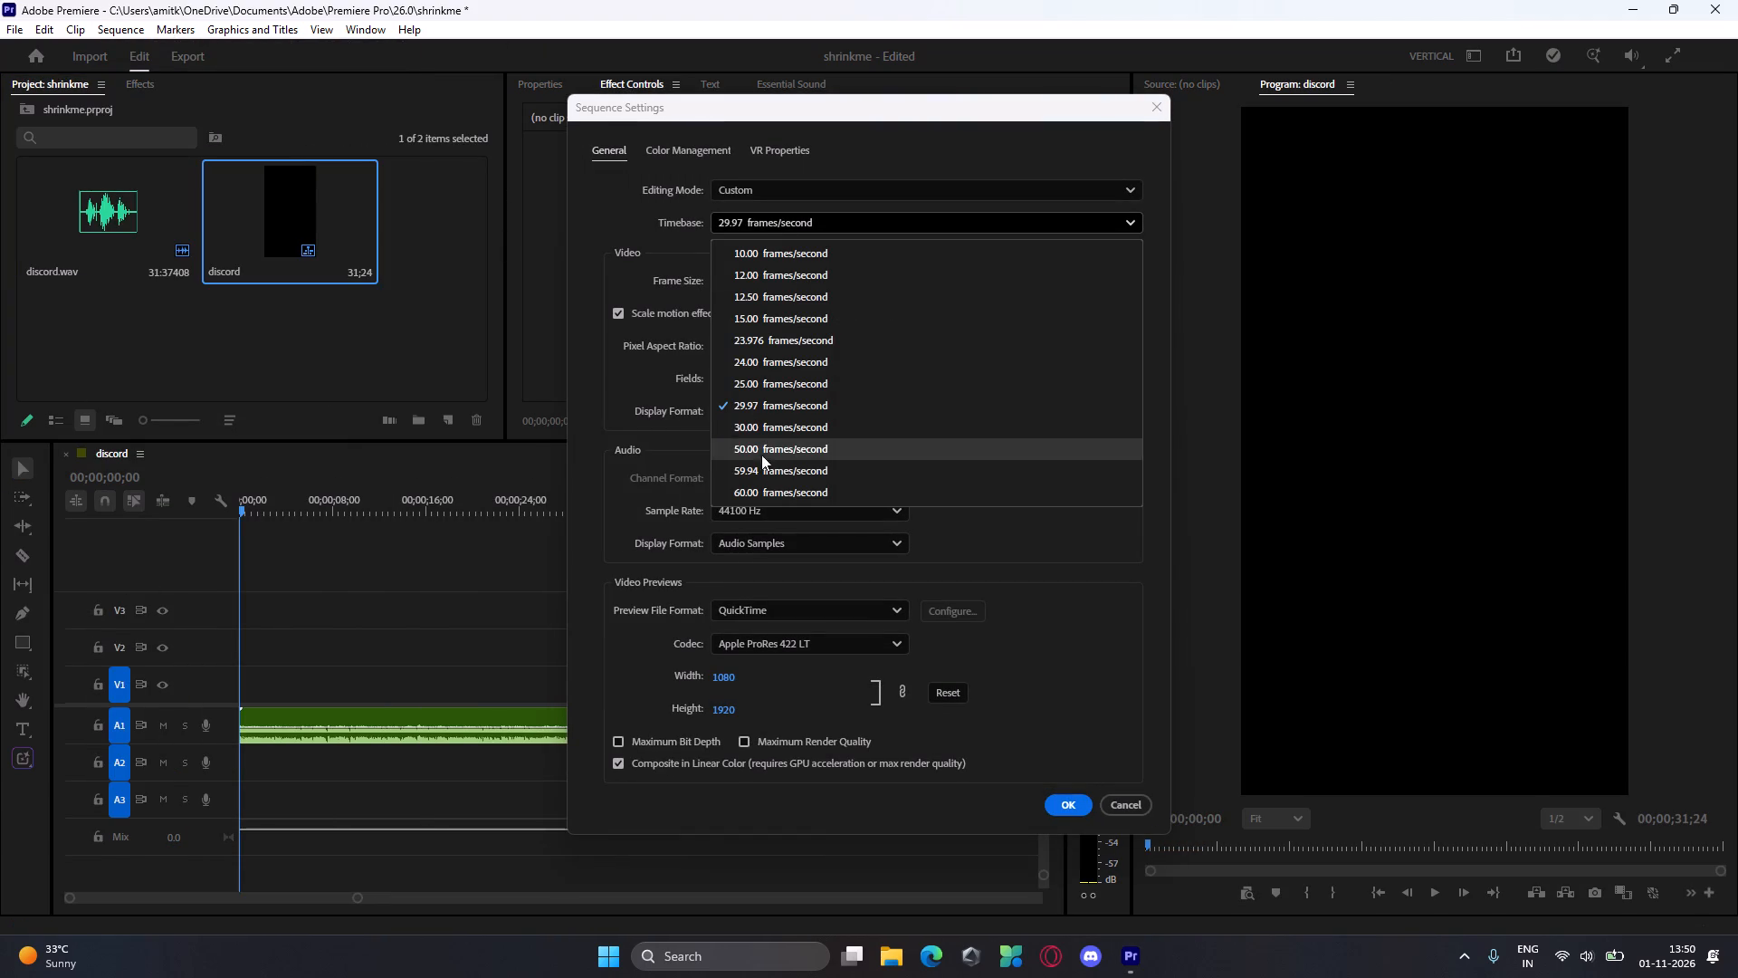
left_click(764, 487)
left_click(1089, 805)
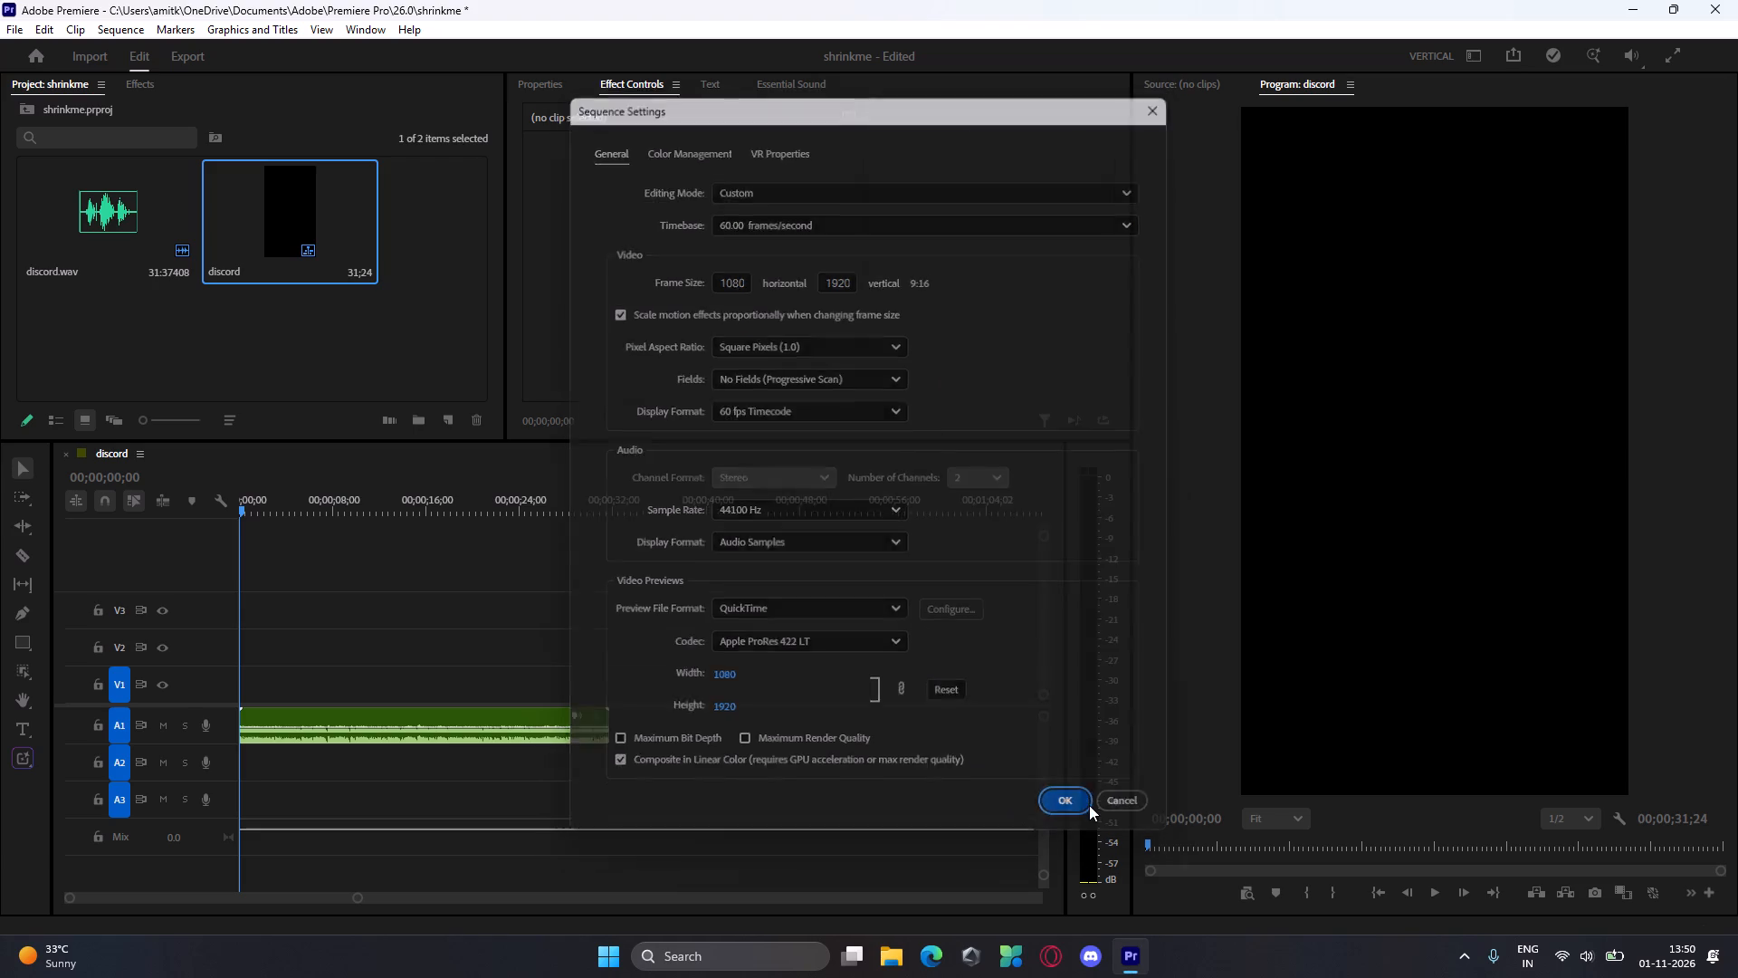
Import the Minecraft 2026.10.17 - 12.50.12.01 clip from the NVIDIA Minecraft folder in Videos into the project.
double_click(380, 337)
scroll(42, 206, "up", 4)
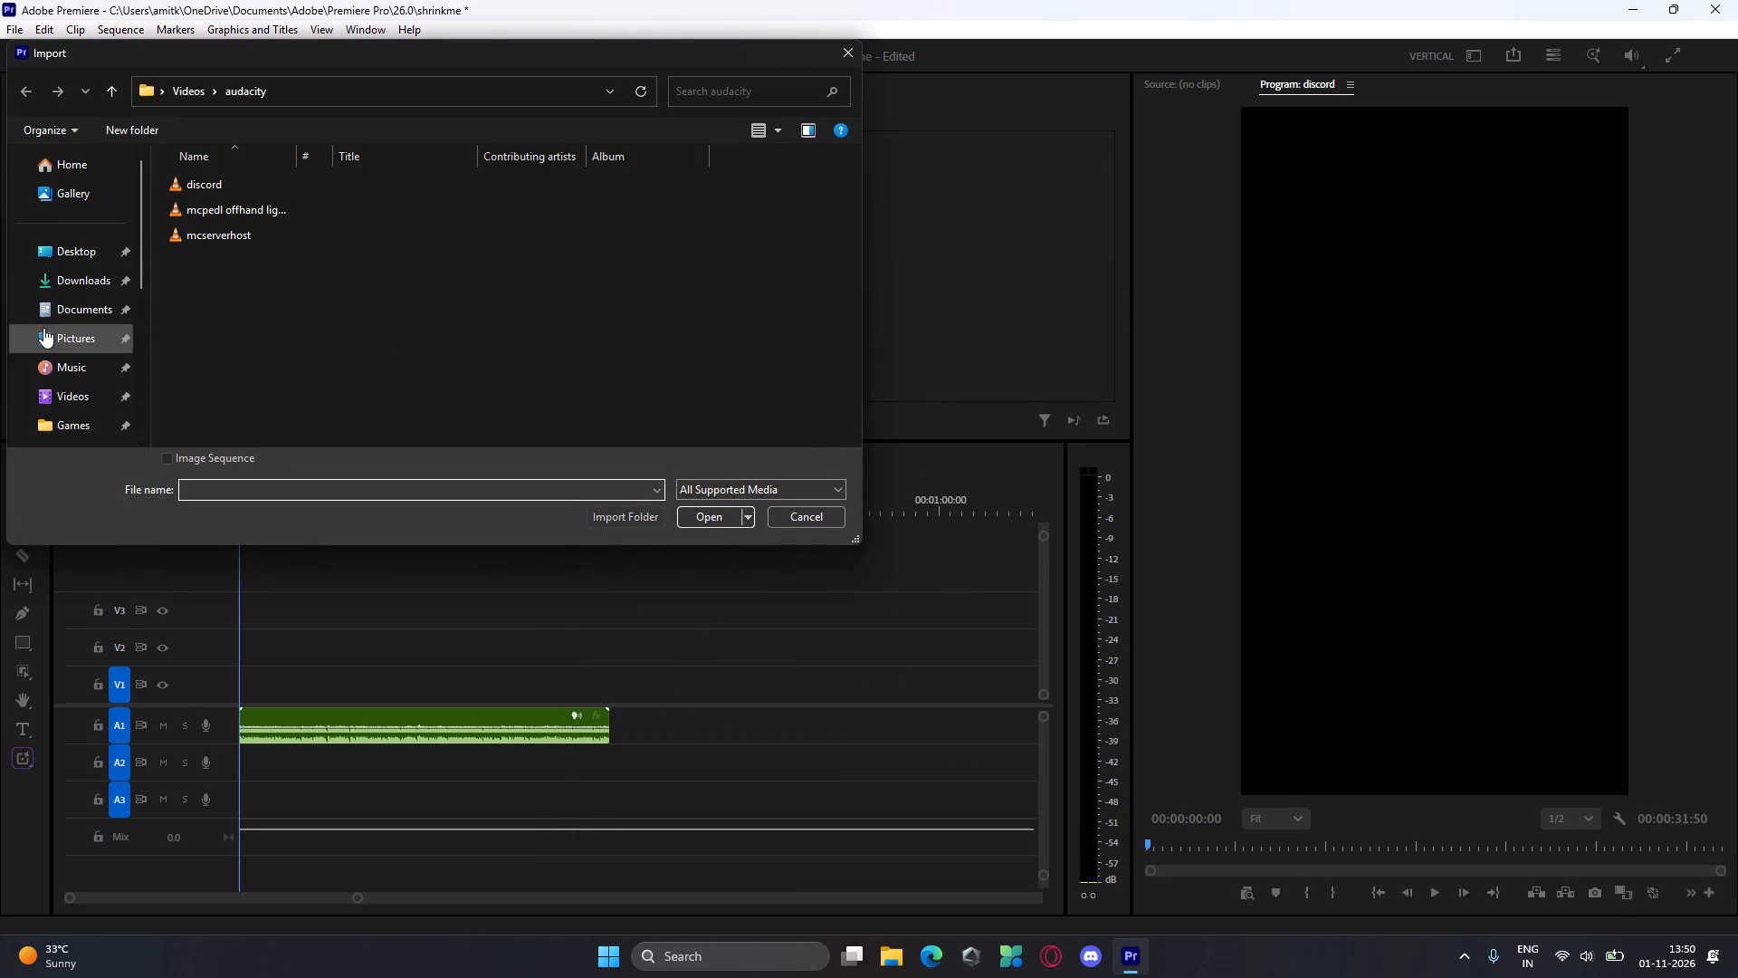
left_click(84, 394)
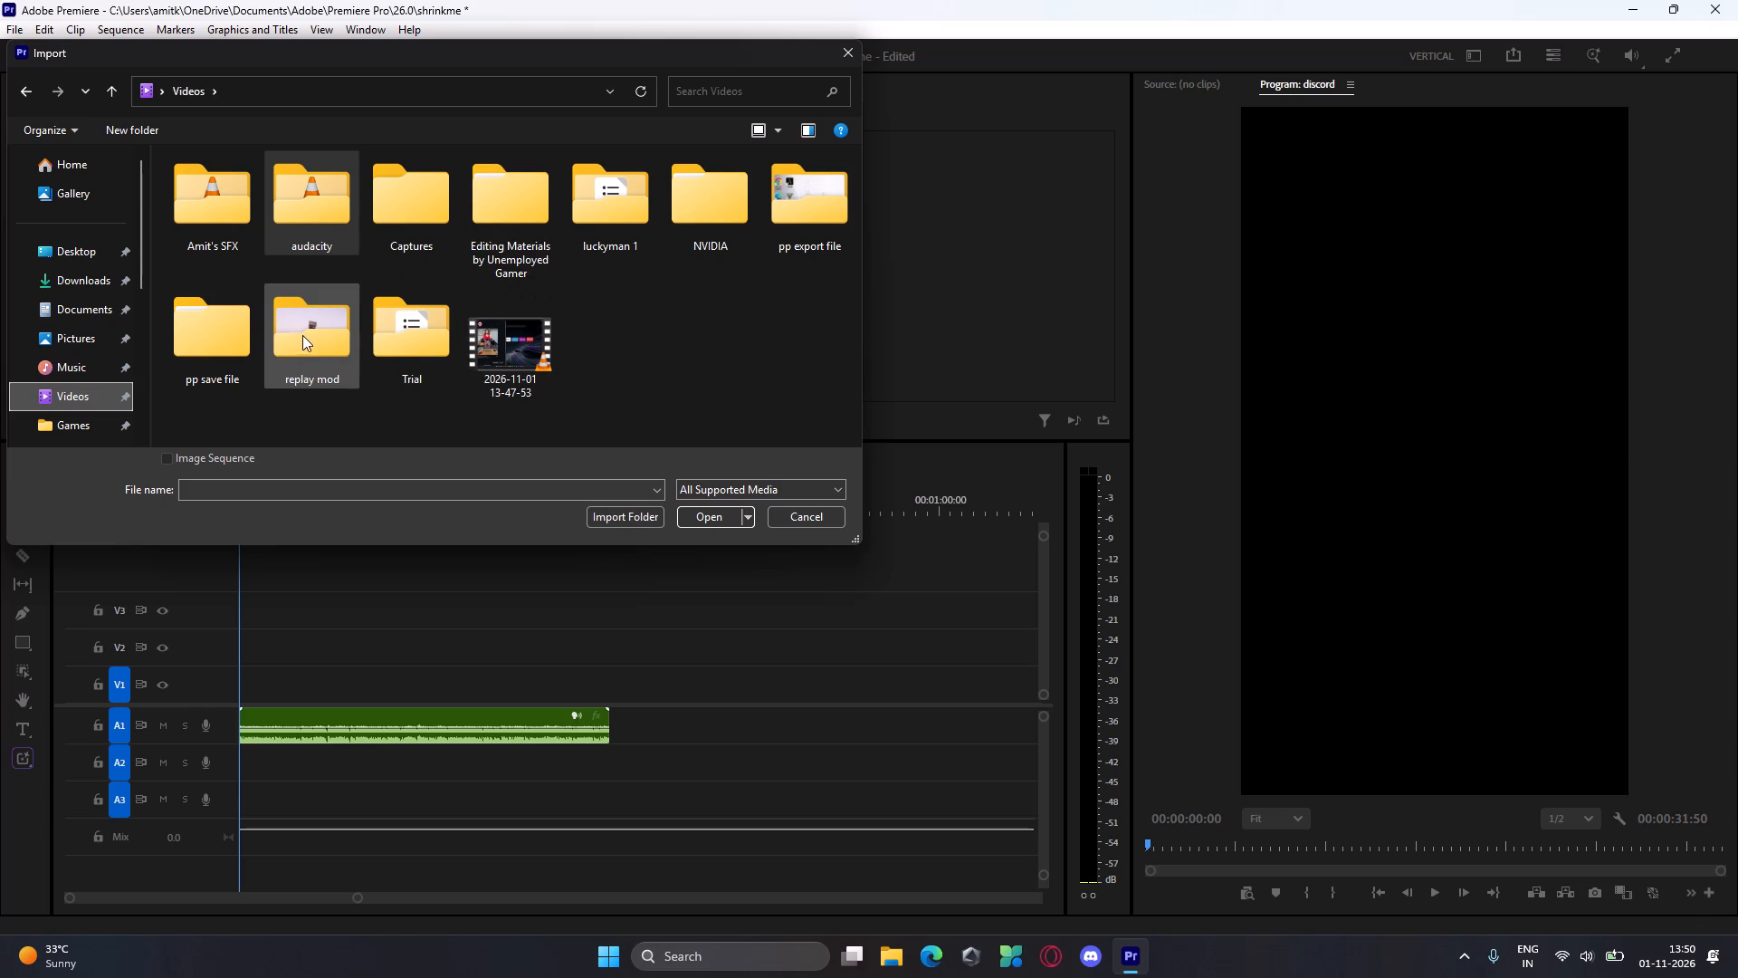
double_click(304, 336)
left_click(37, 71)
left_click(27, 86)
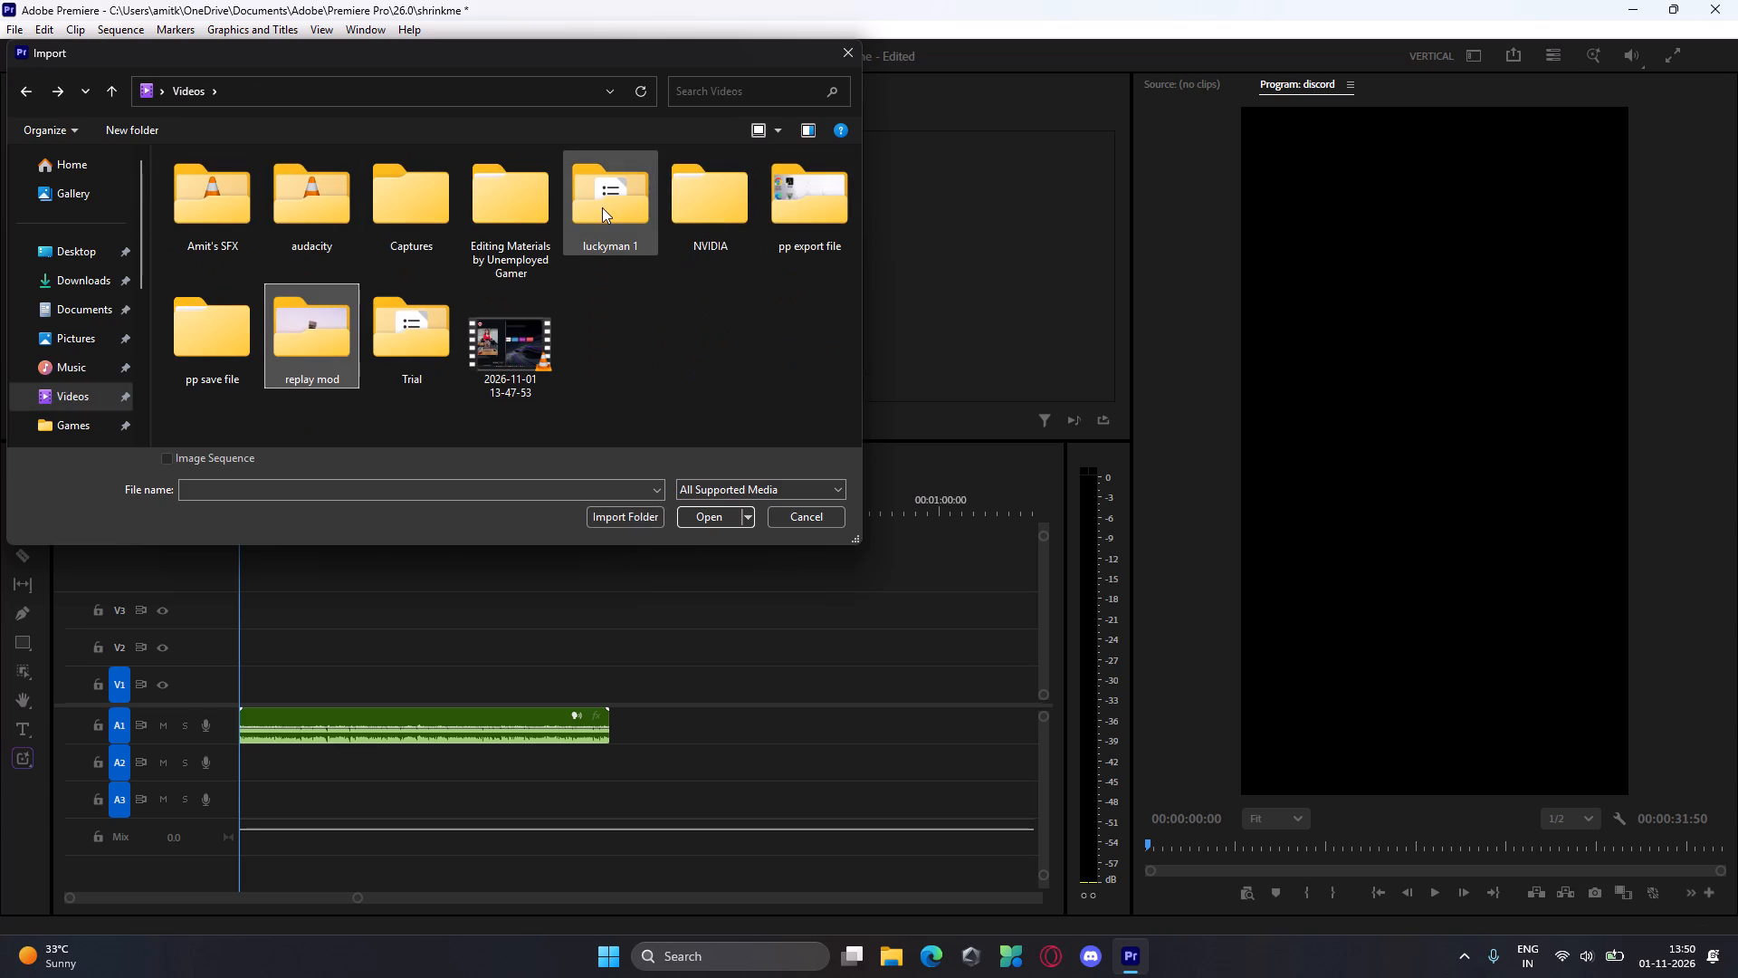
double_click(428, 212)
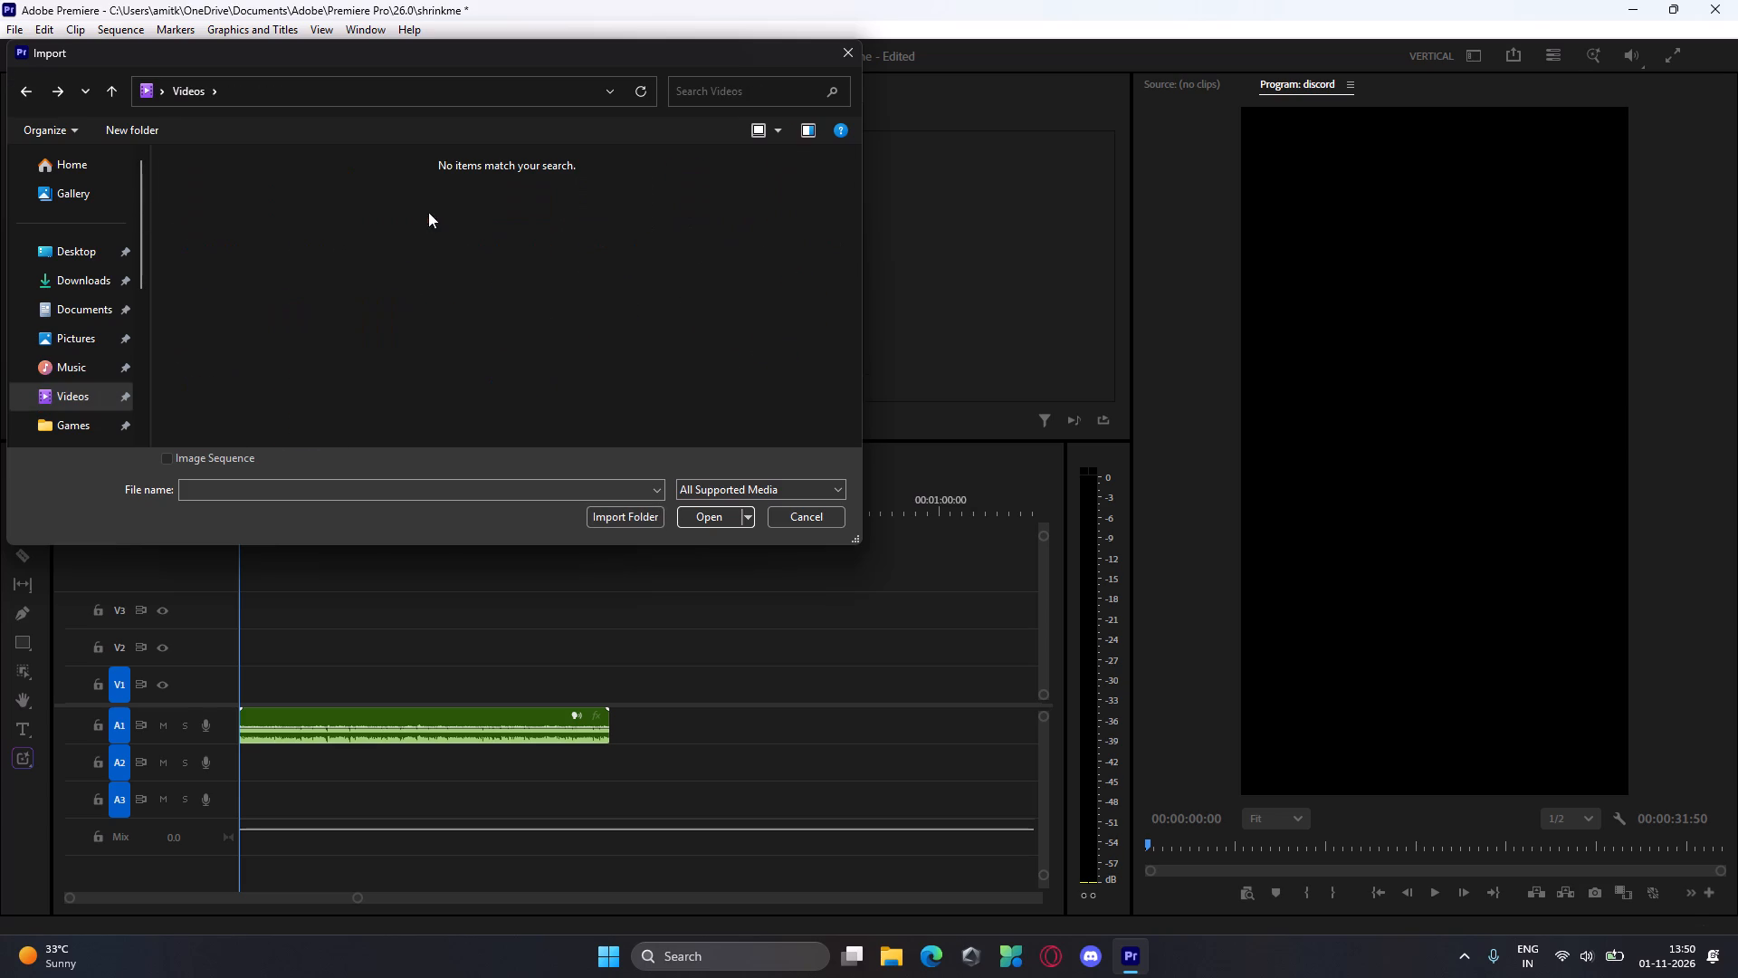
left_click(31, 88)
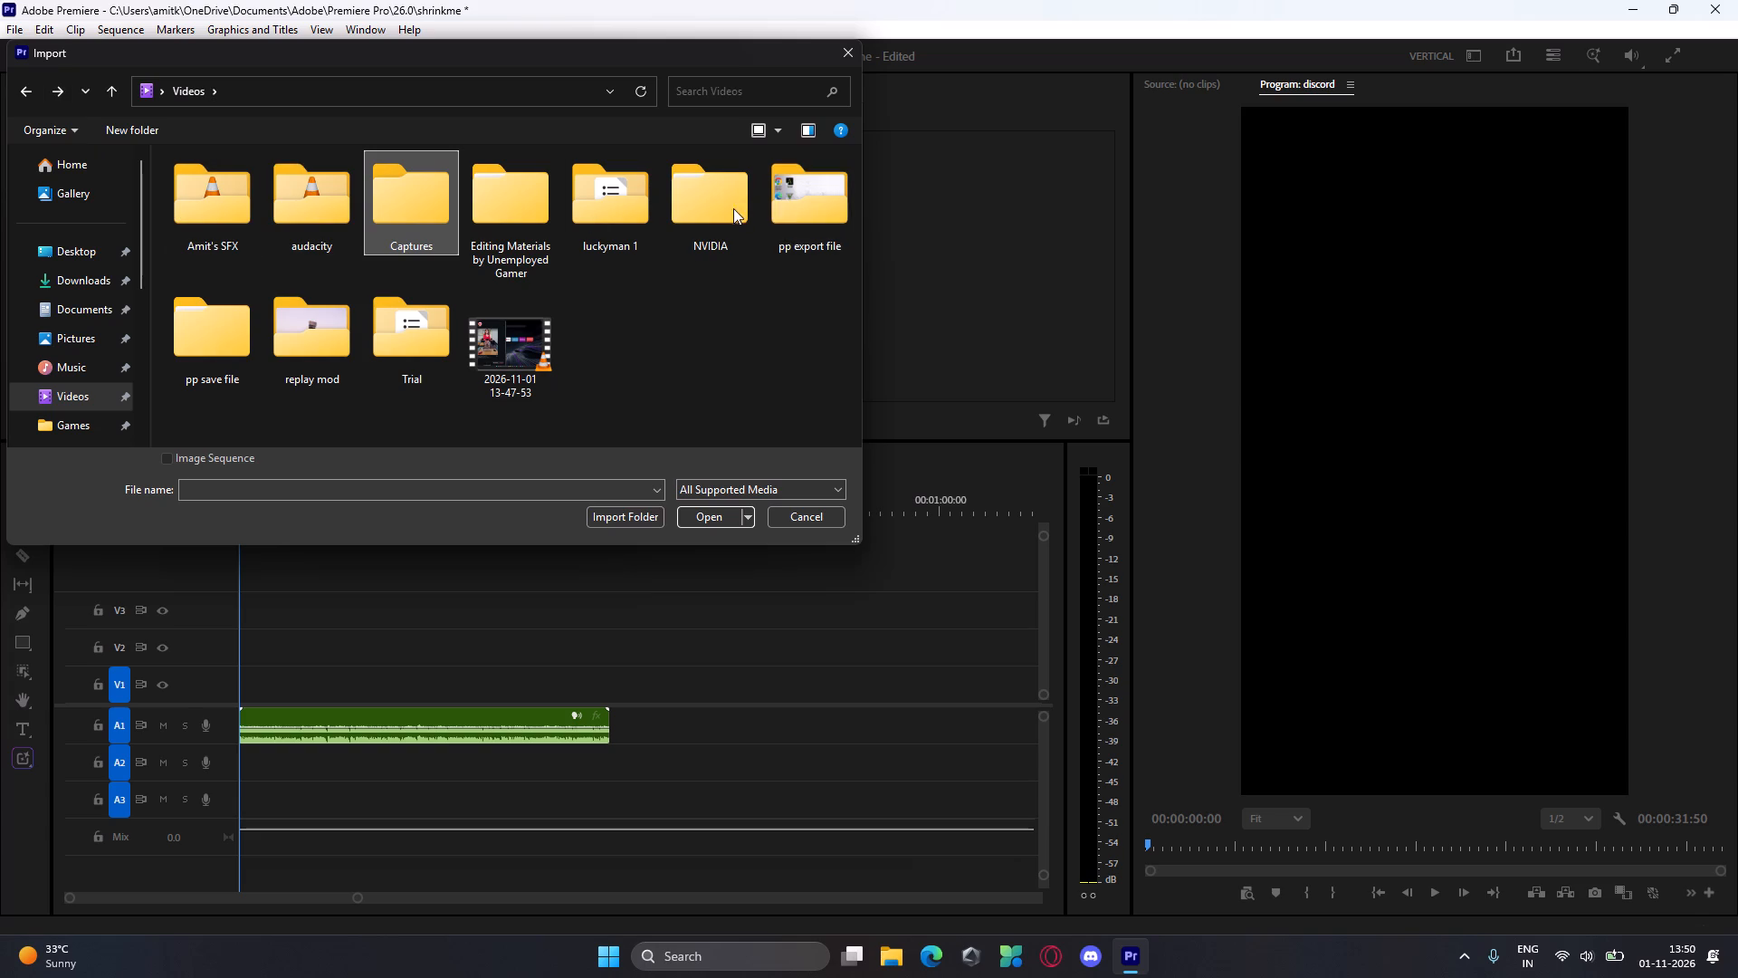
double_click(692, 206)
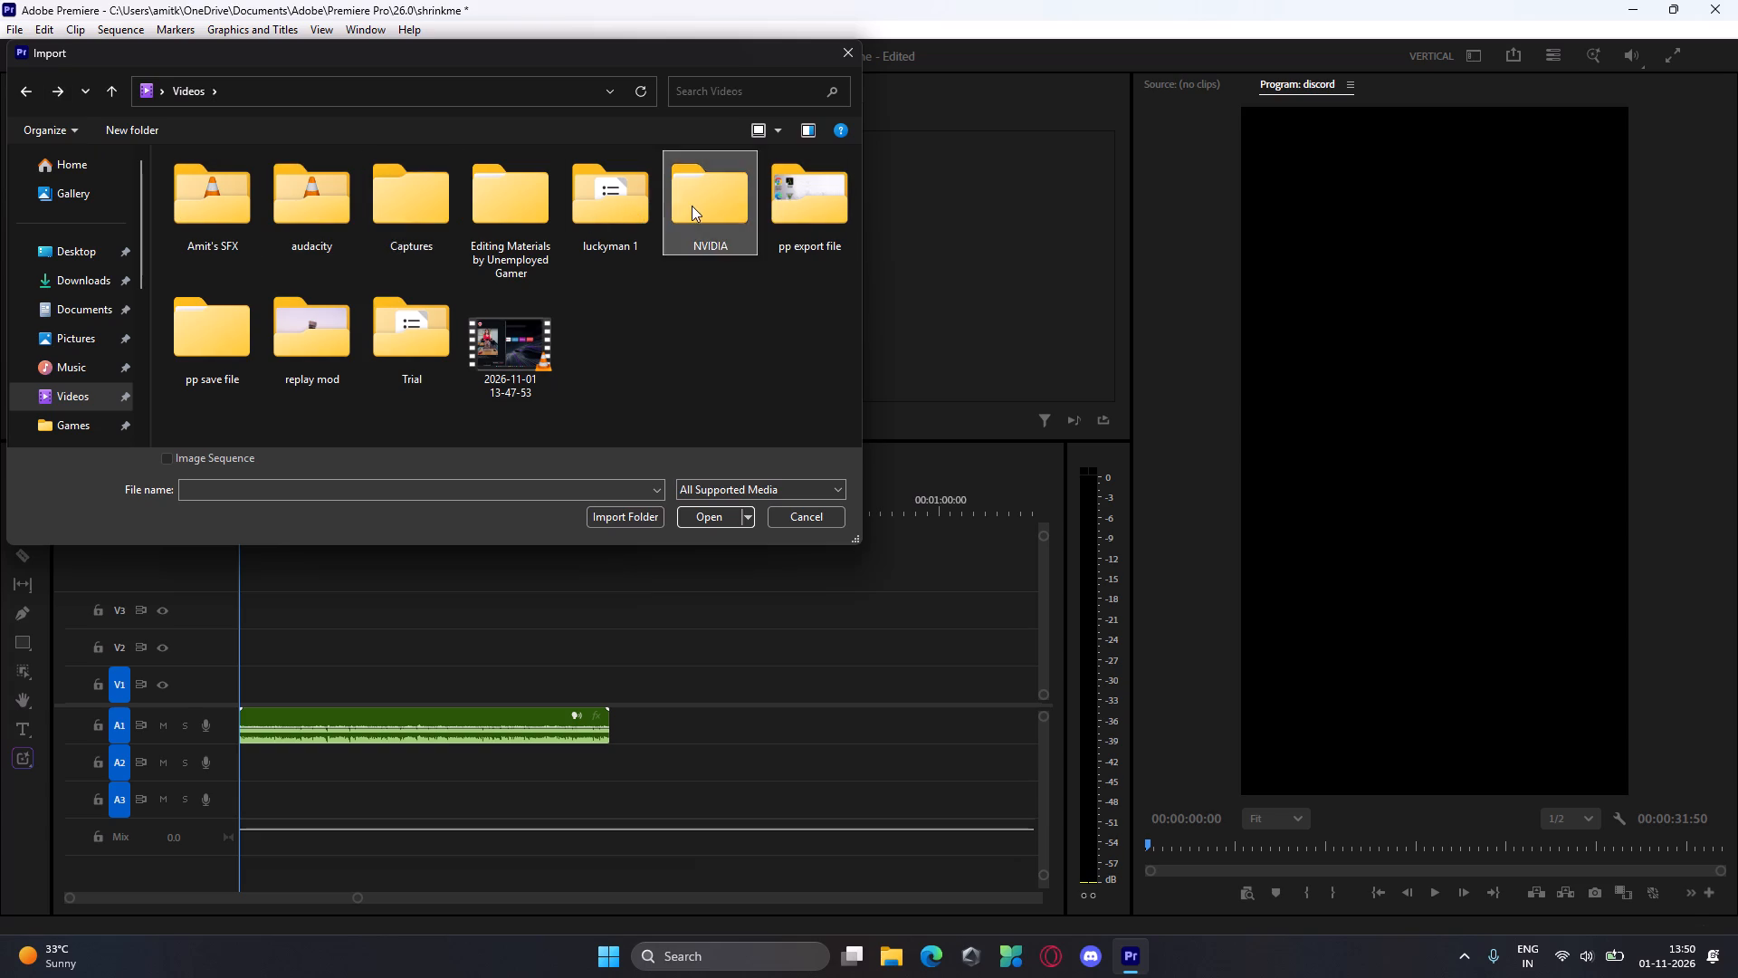
double_click(215, 216)
left_click(221, 217)
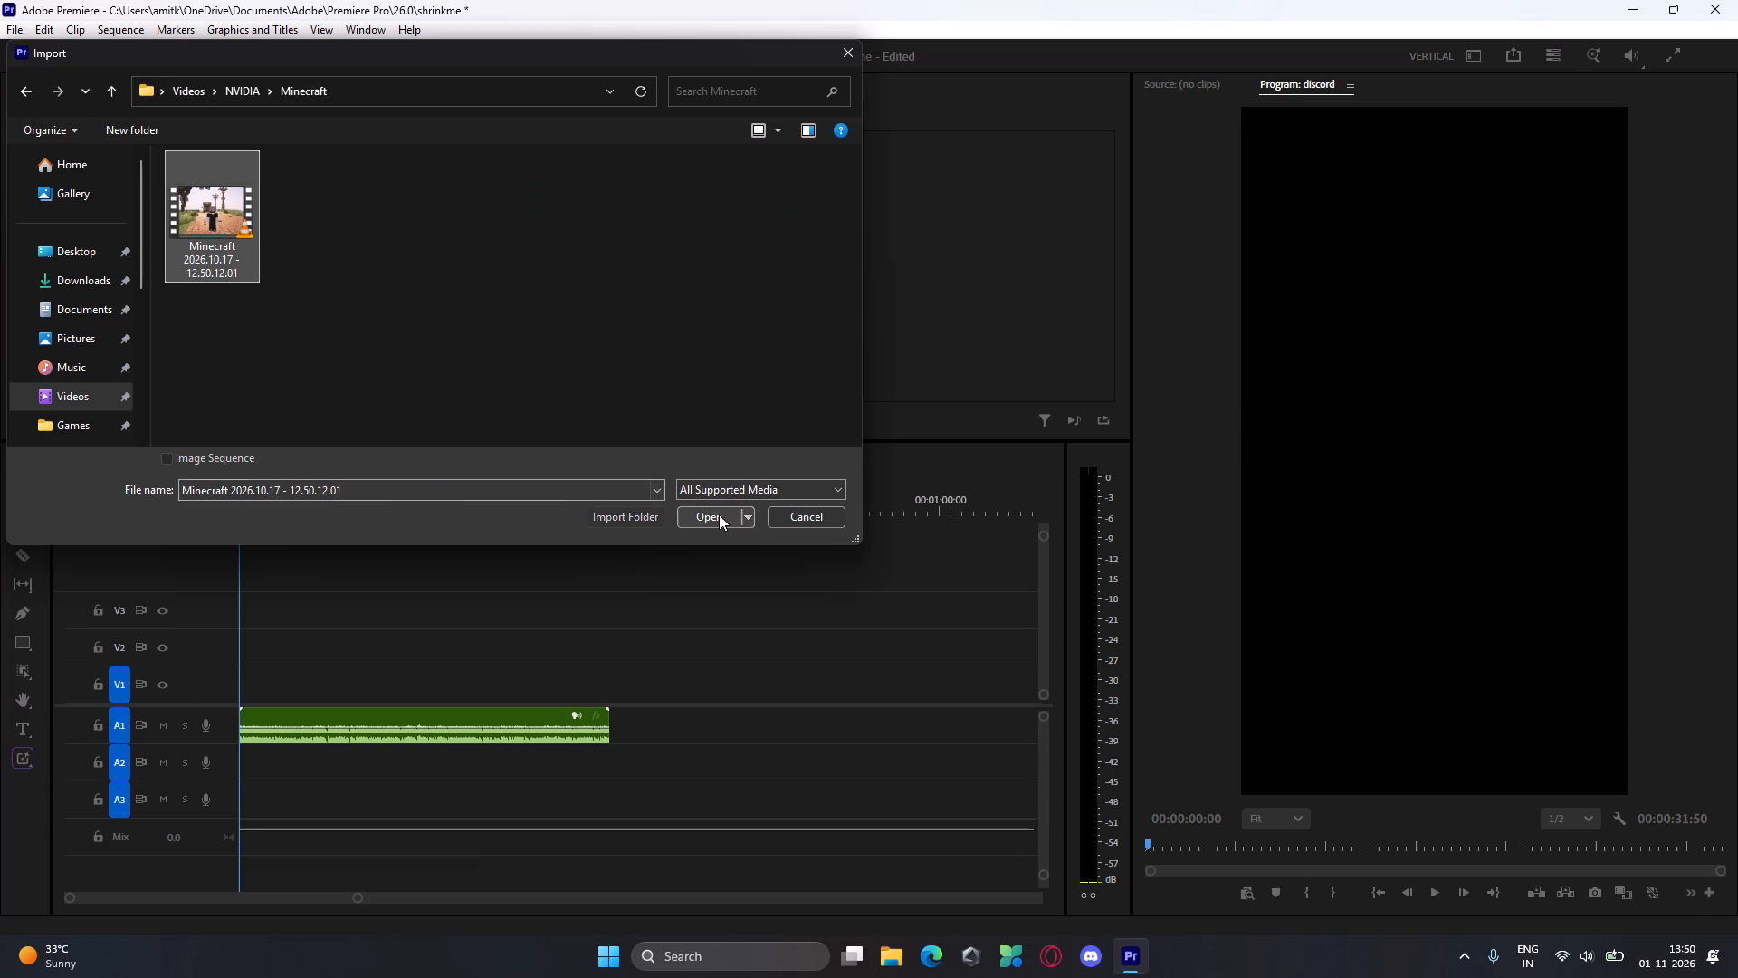
left_click(719, 514)
Place the Minecraft clip on video track V2 at the start of the discord sequence.
left_click_drag(418, 220, 434, 638)
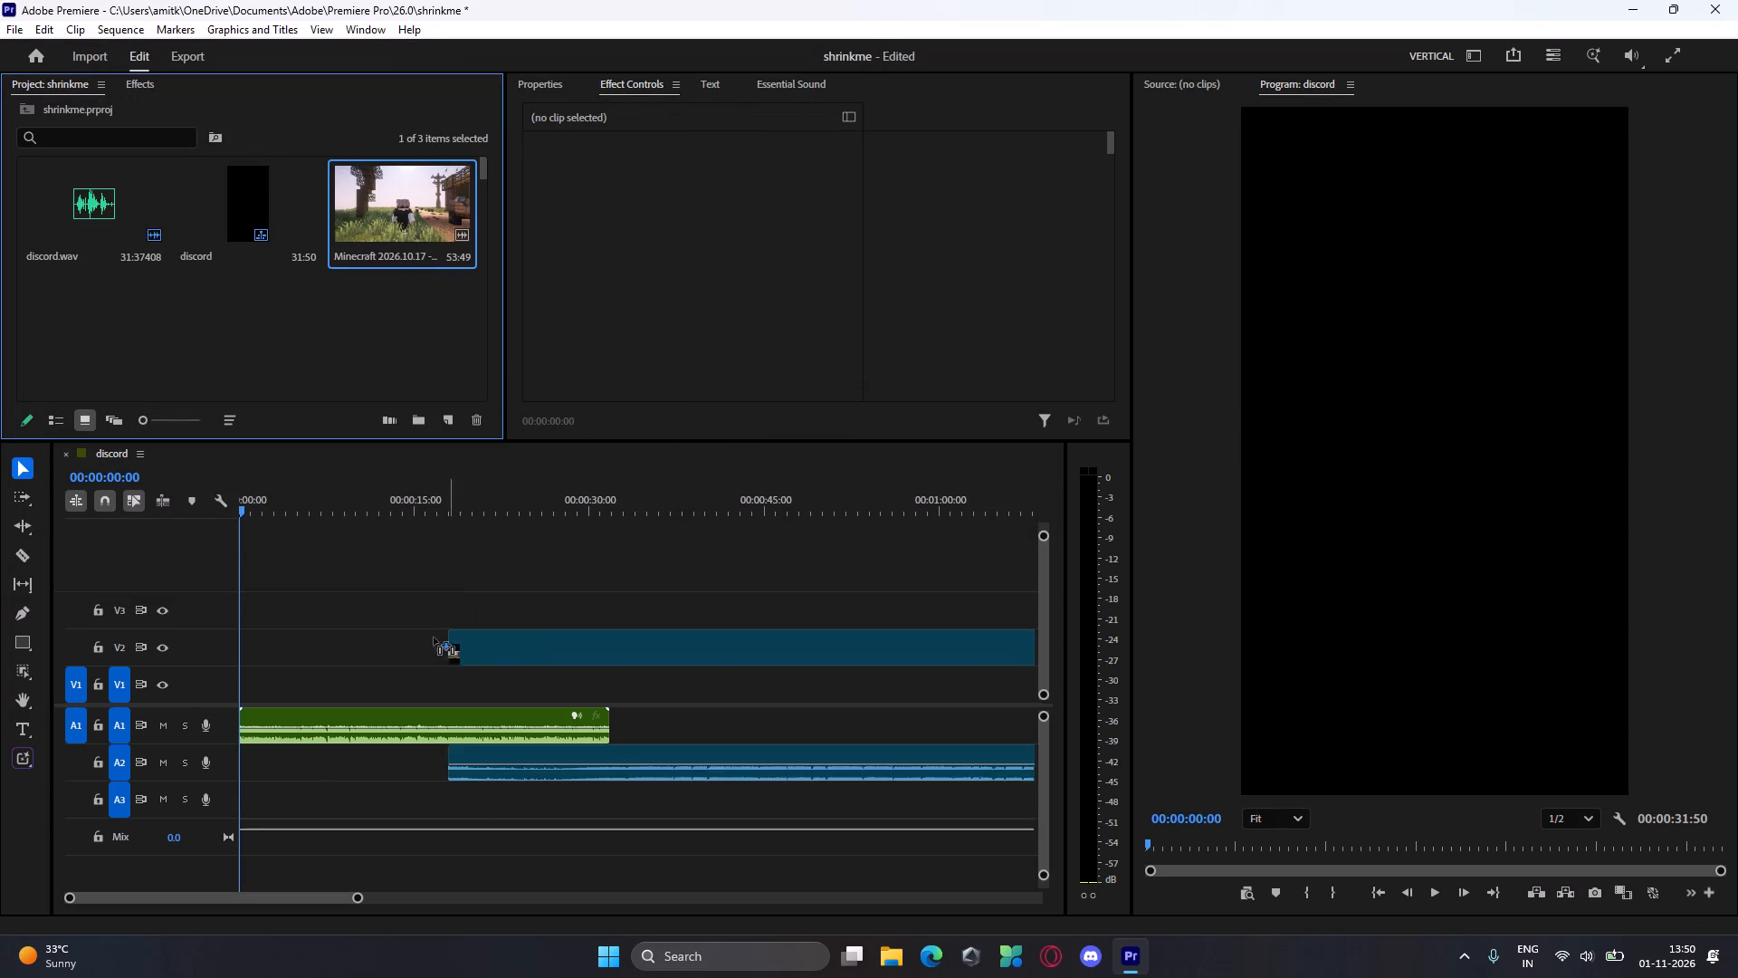
left_click_drag(434, 638, 237, 644)
Split the Minecraft clip at 00:00:30:47 and ripple delete the part before the cut.
left_click(595, 506)
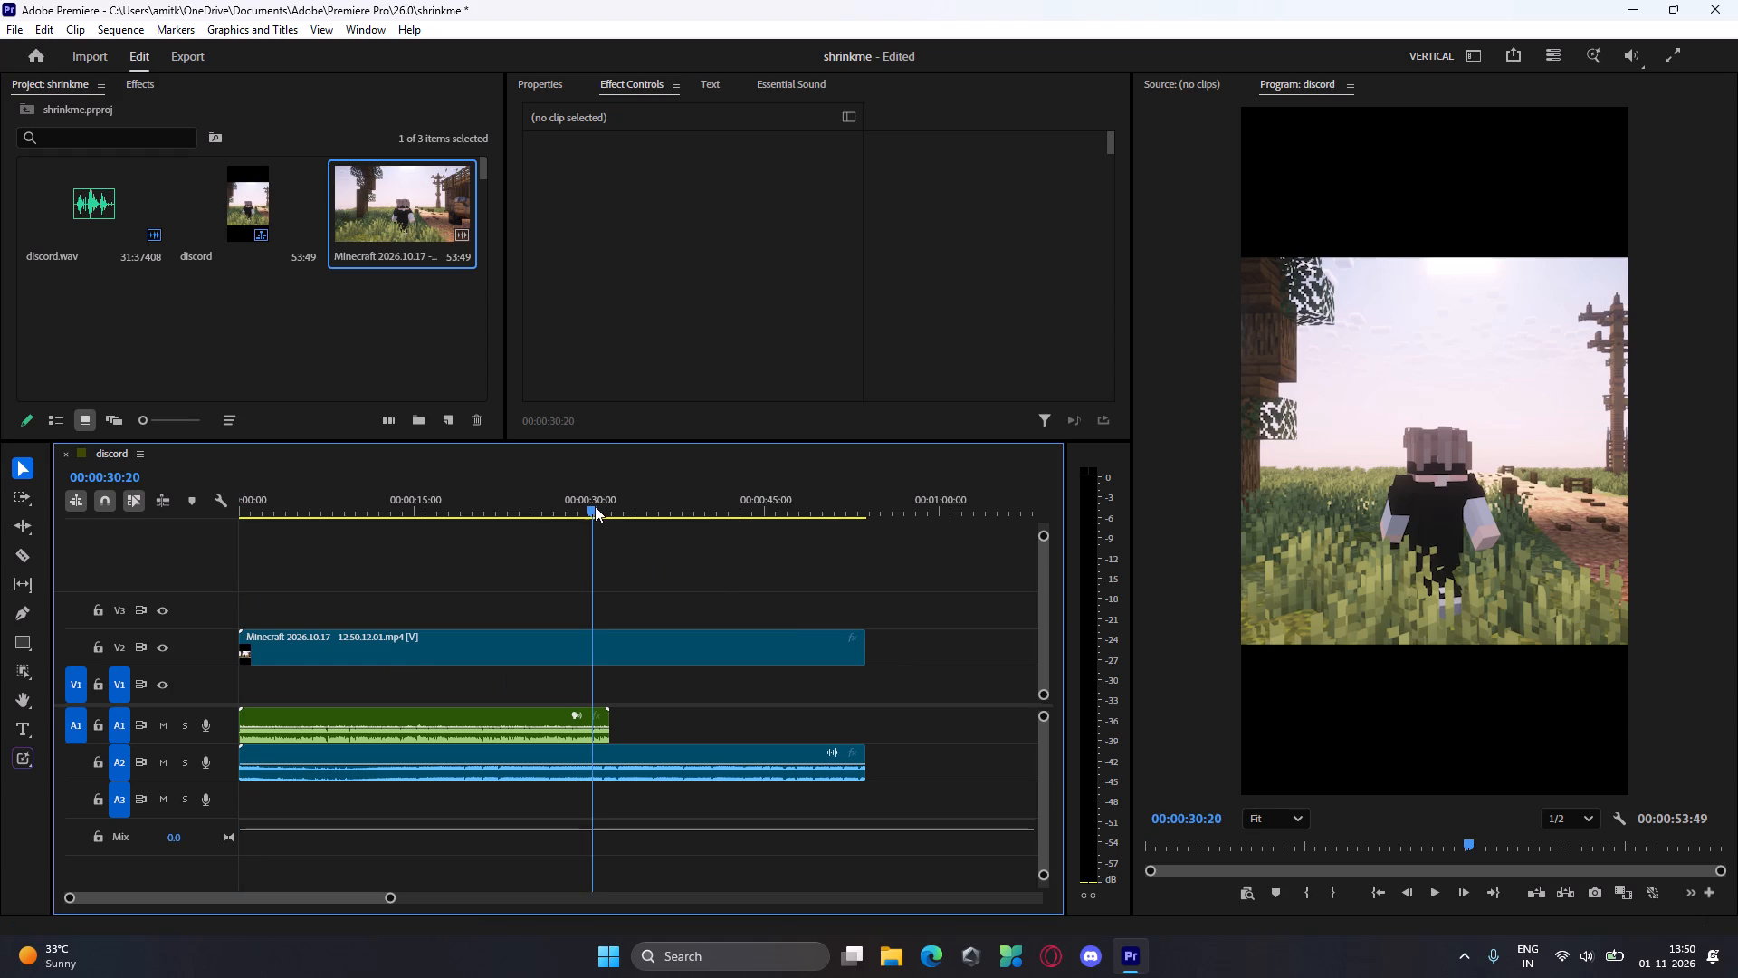
key("space")
key("space")
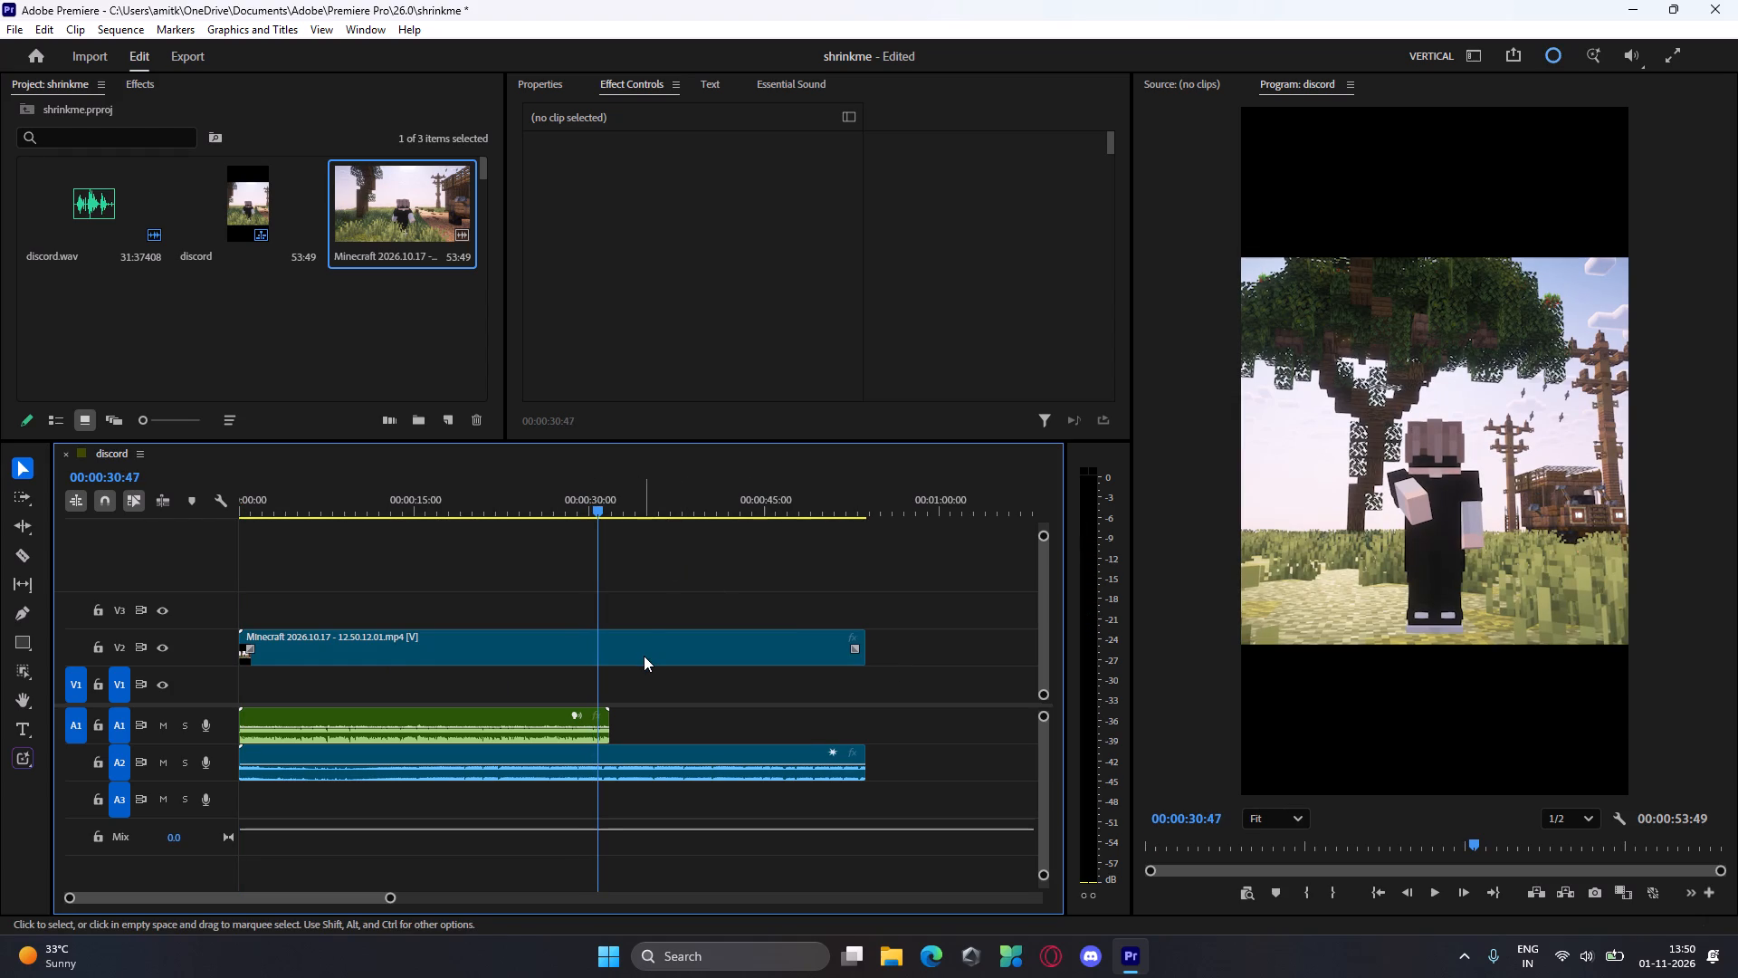
key("c")
left_click(601, 655)
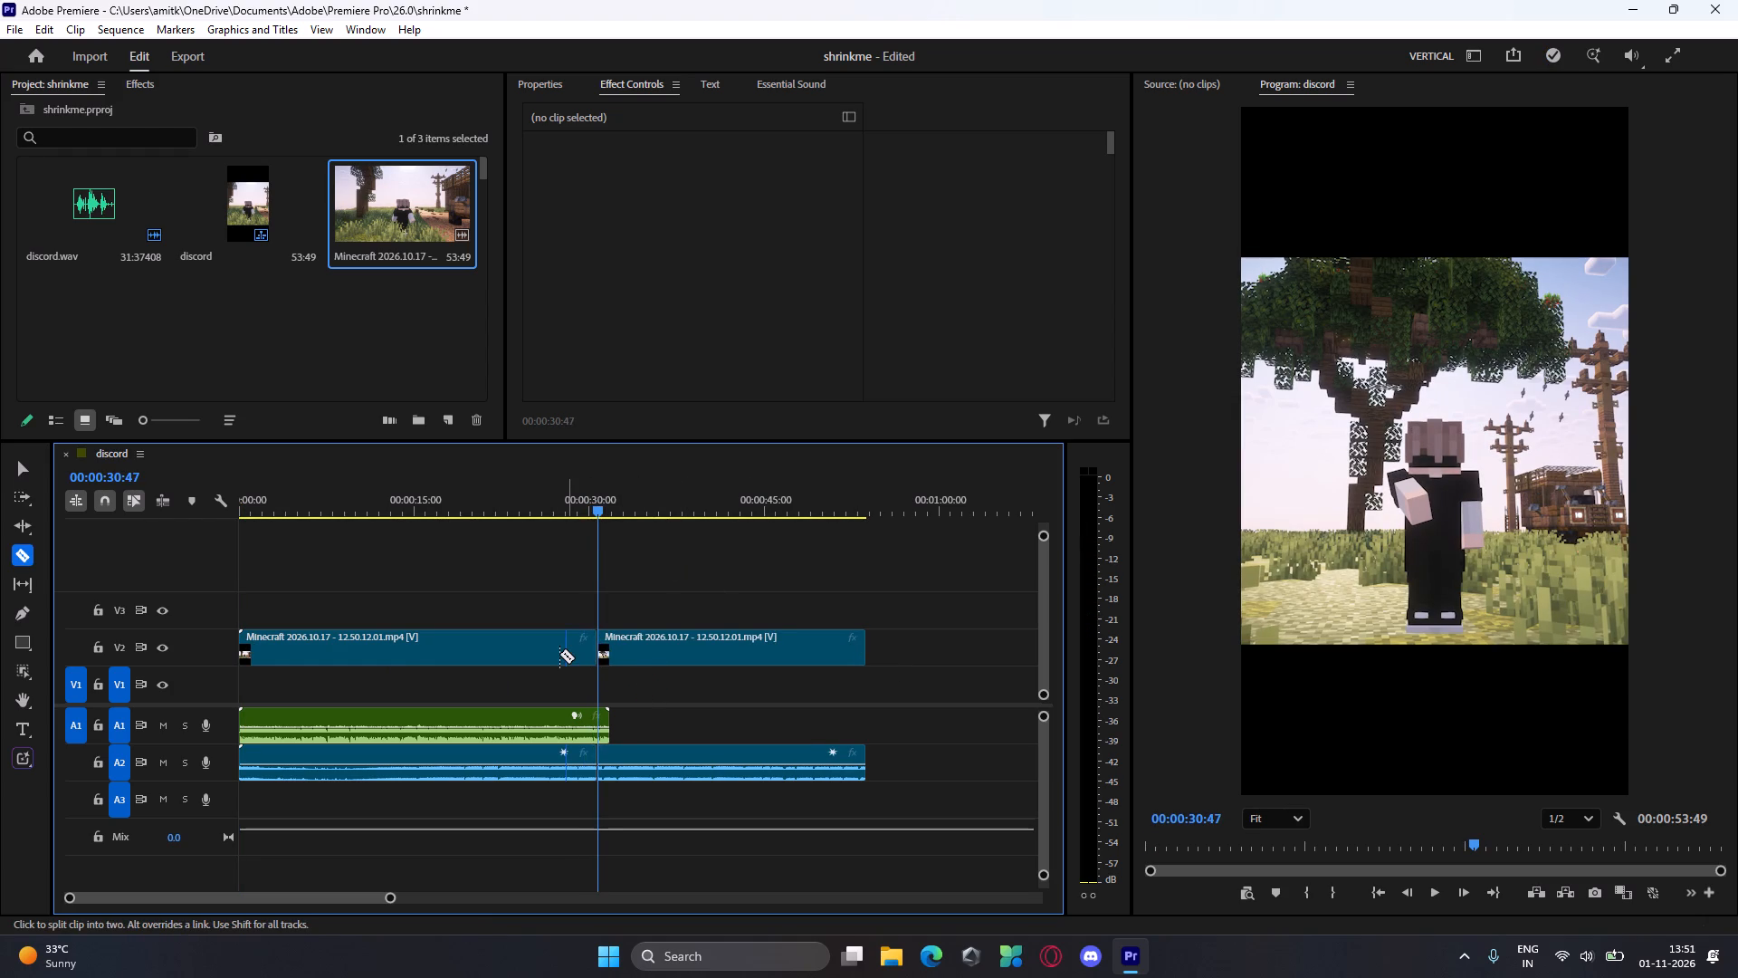
key("v")
left_click(559, 654)
right_click(559, 654)
left_click(626, 121)
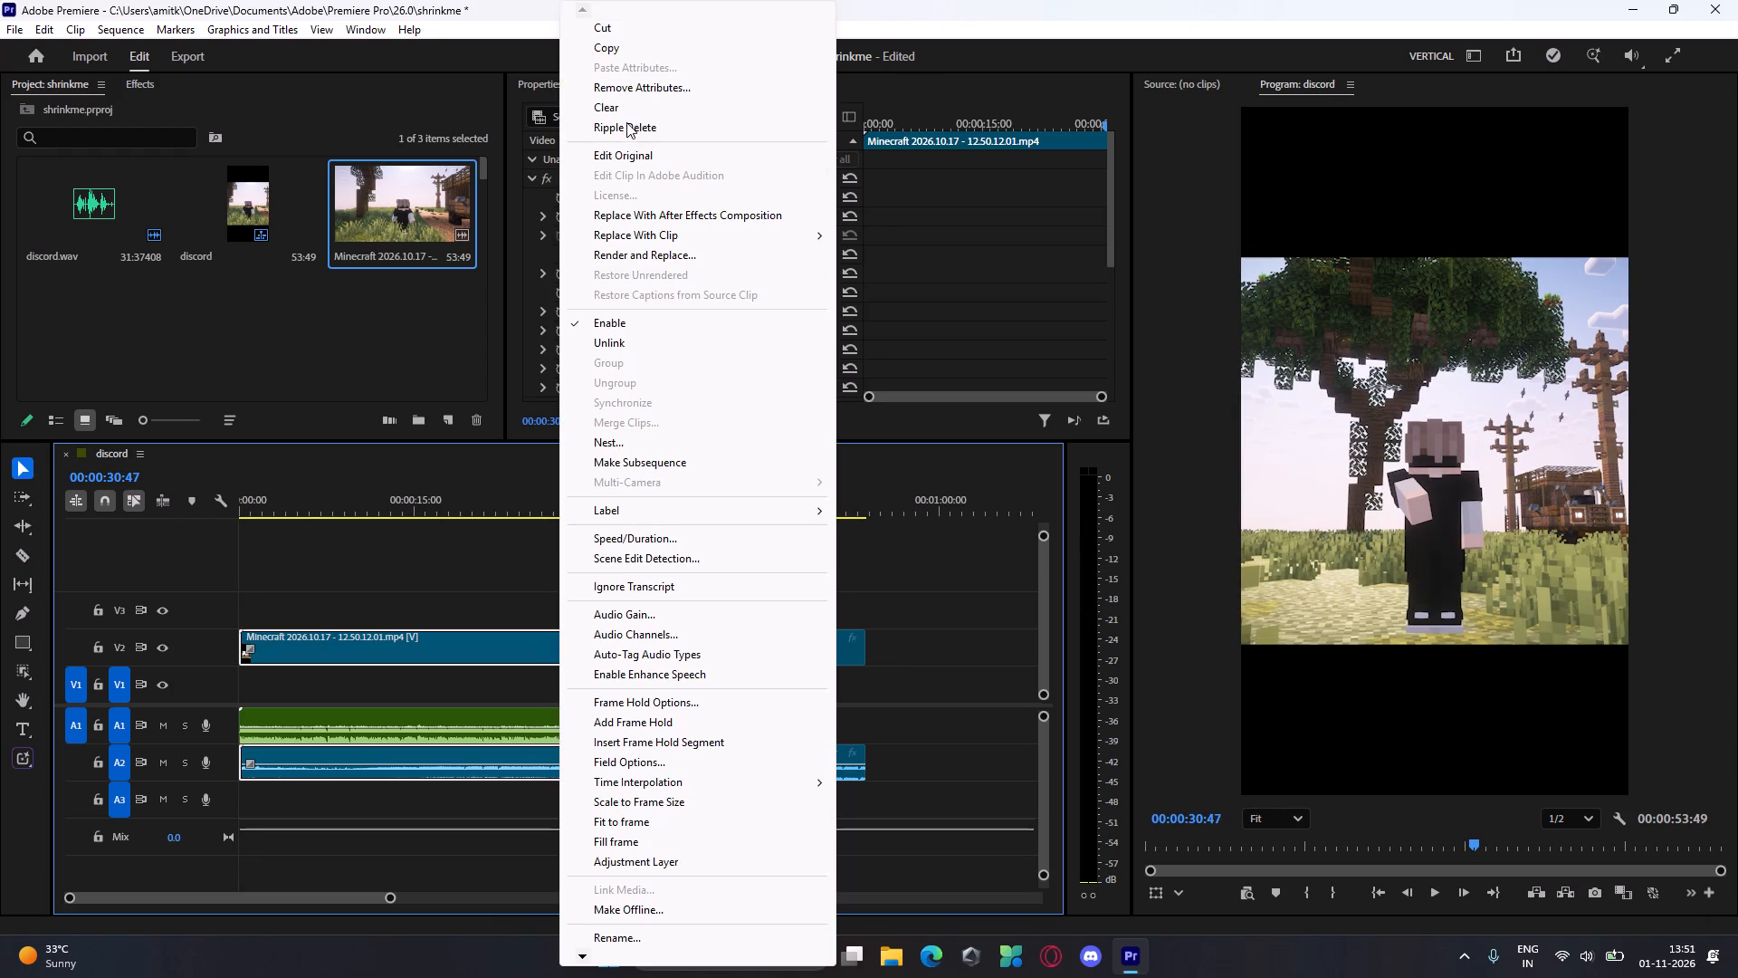
Scale the Minecraft clip to 190 so it fills the vertical frame.
key("space")
key("space")
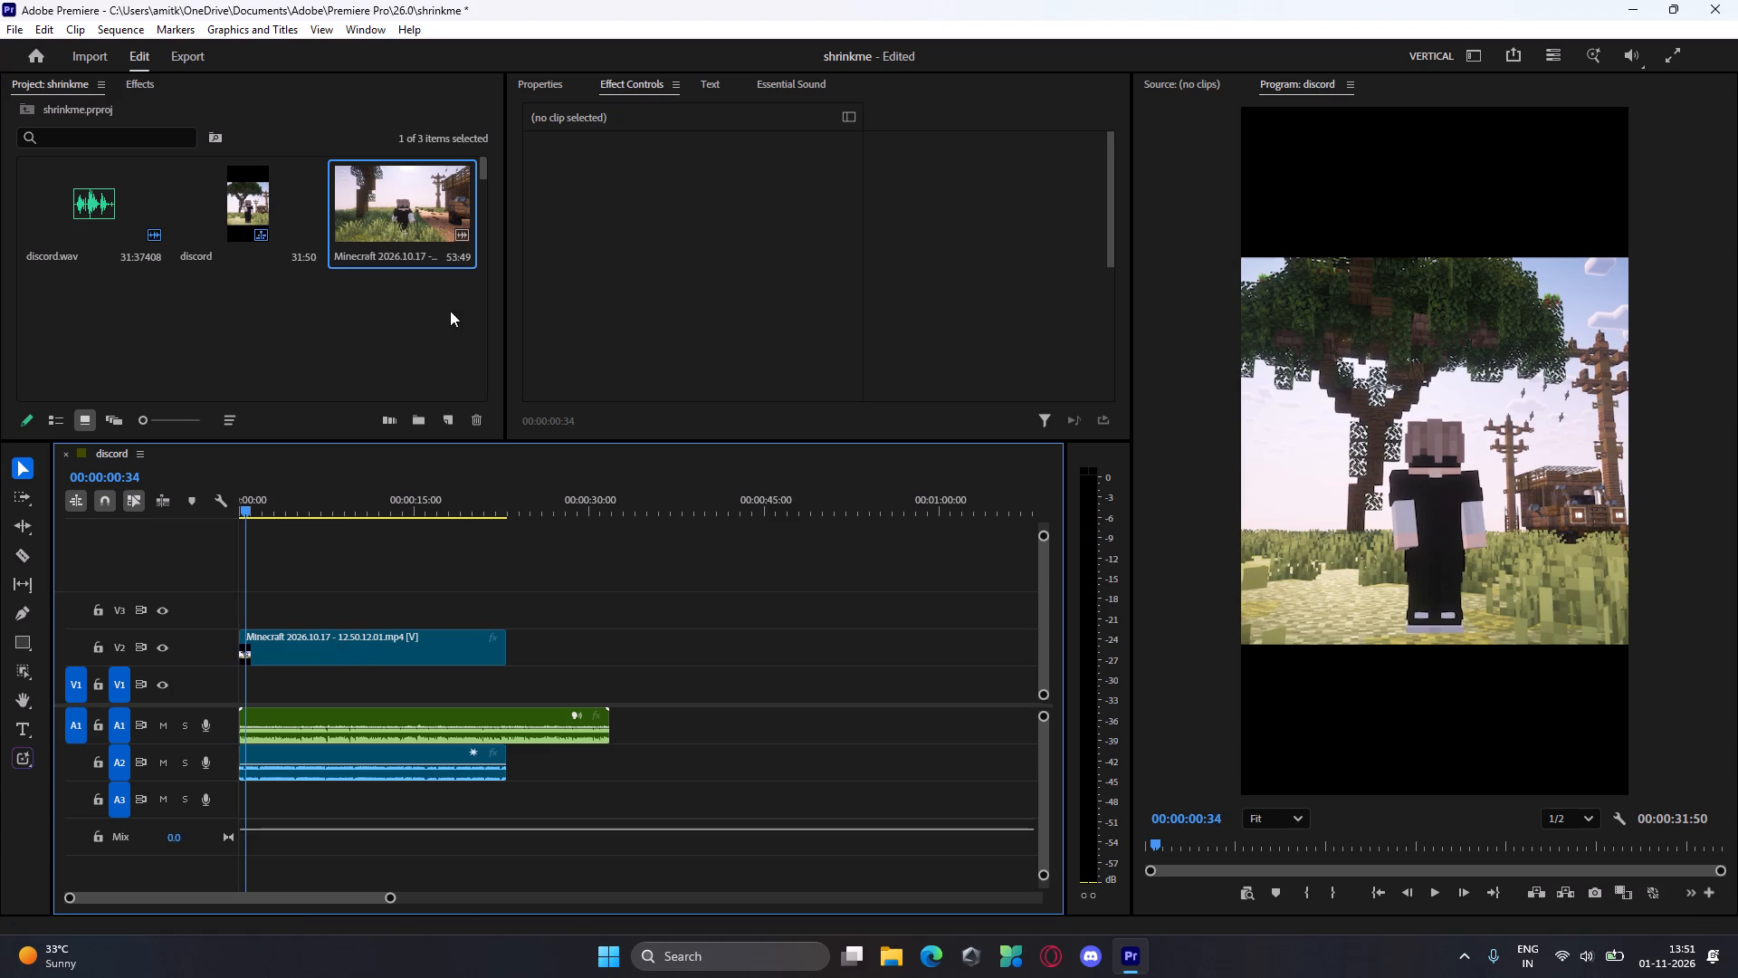
left_click(359, 657)
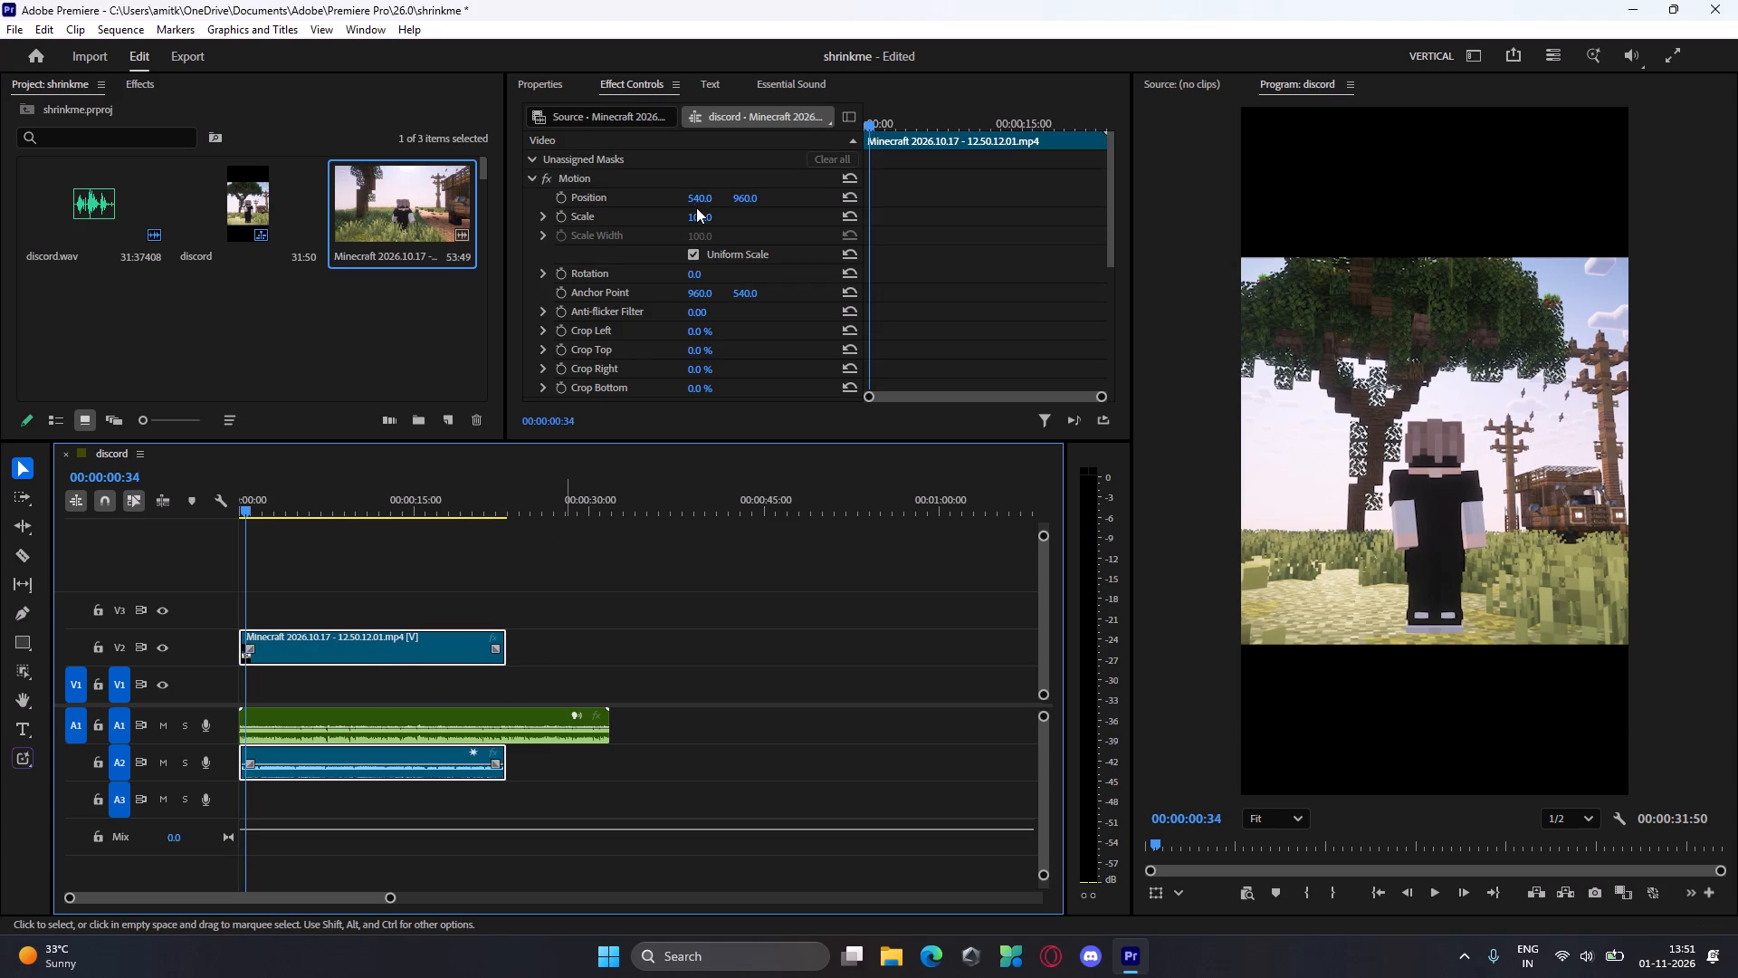
left_click_drag(702, 200, 785, 214)
key("ctrl+z")
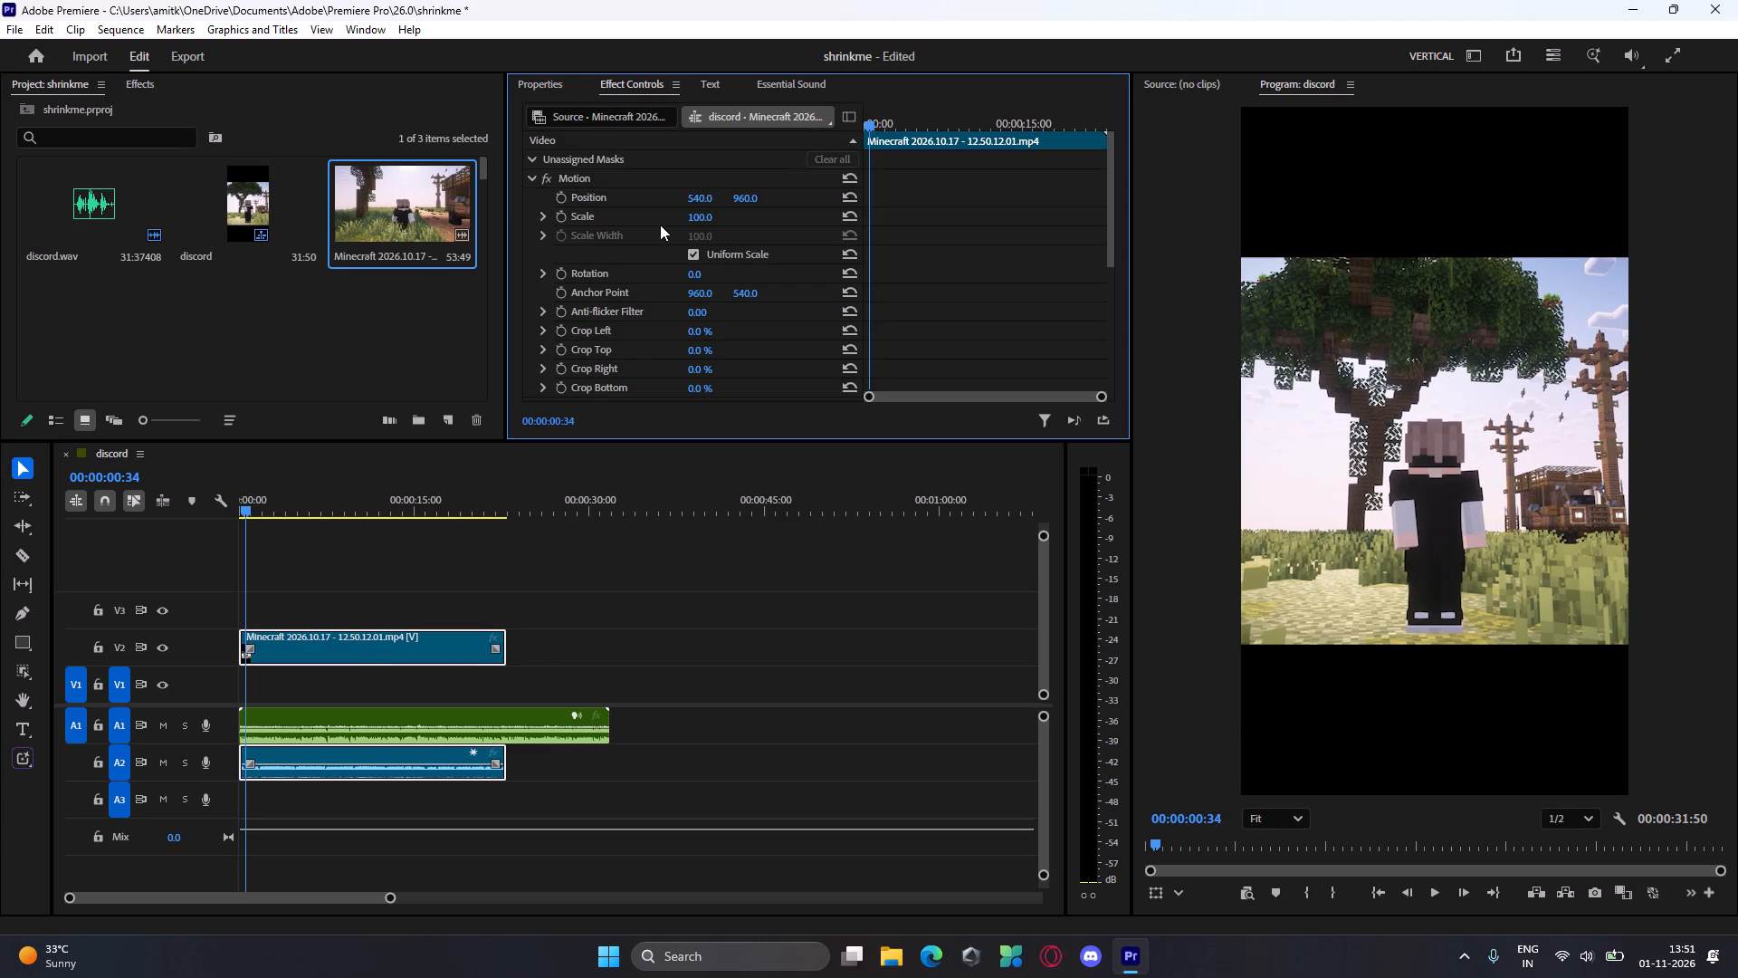
left_click_drag(702, 216, 810, 258)
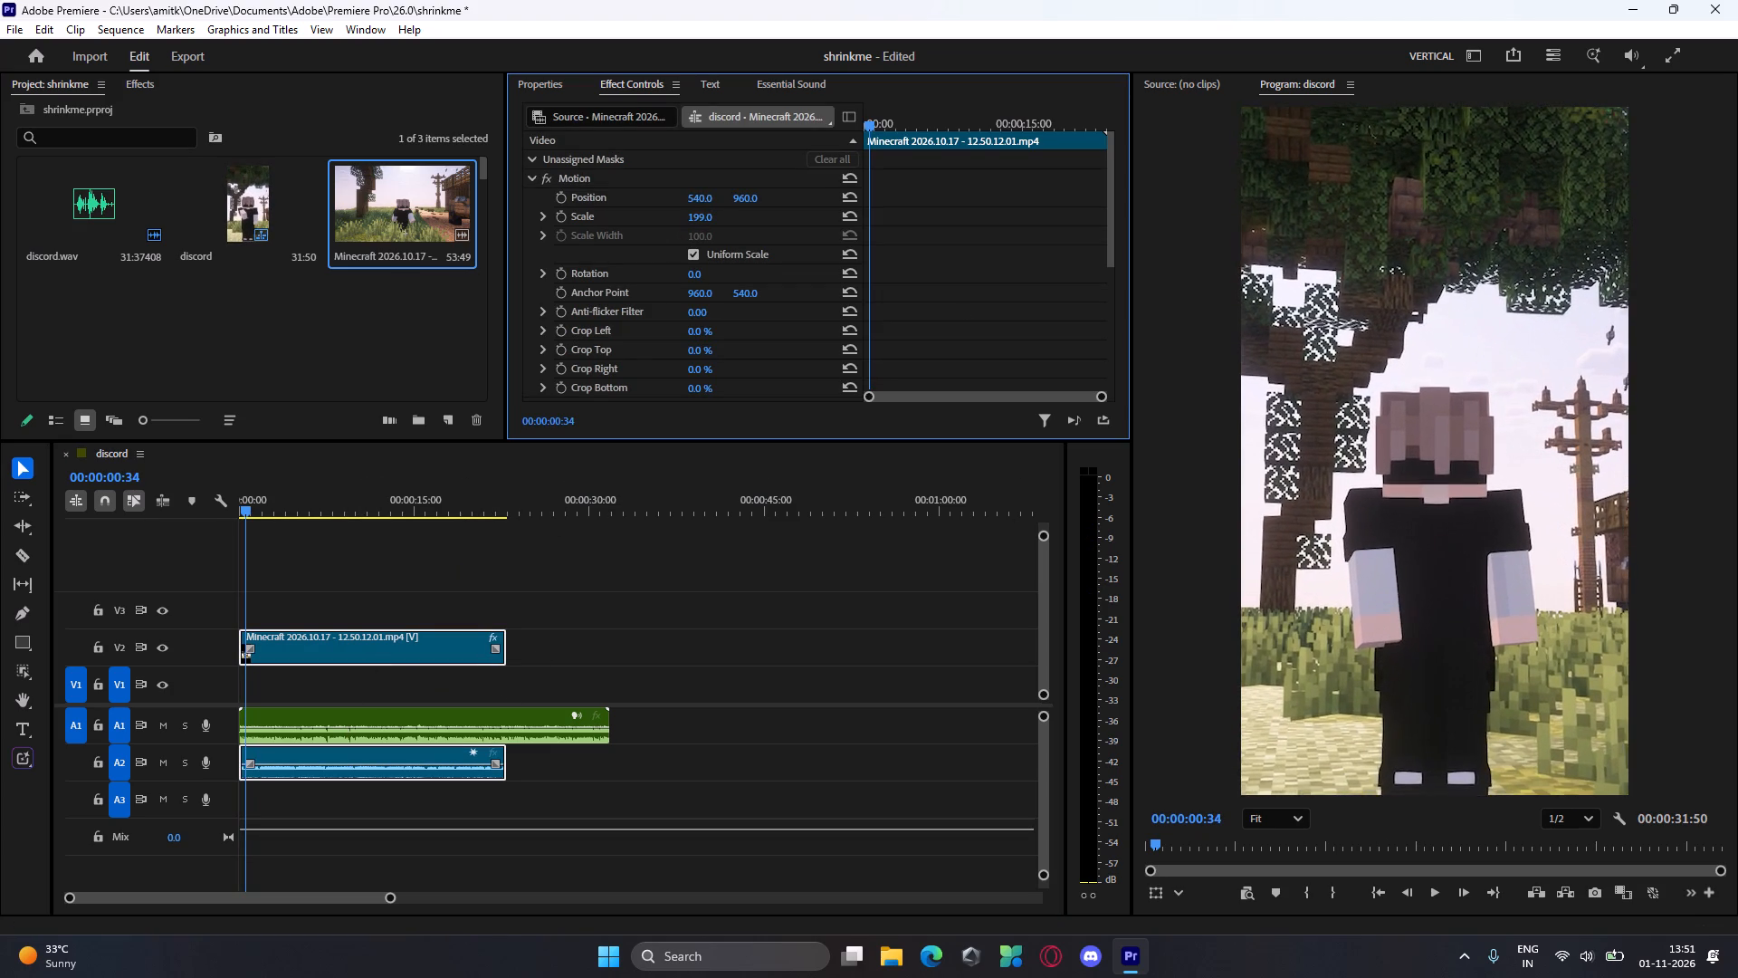
left_click_drag(810, 258, 802, 258)
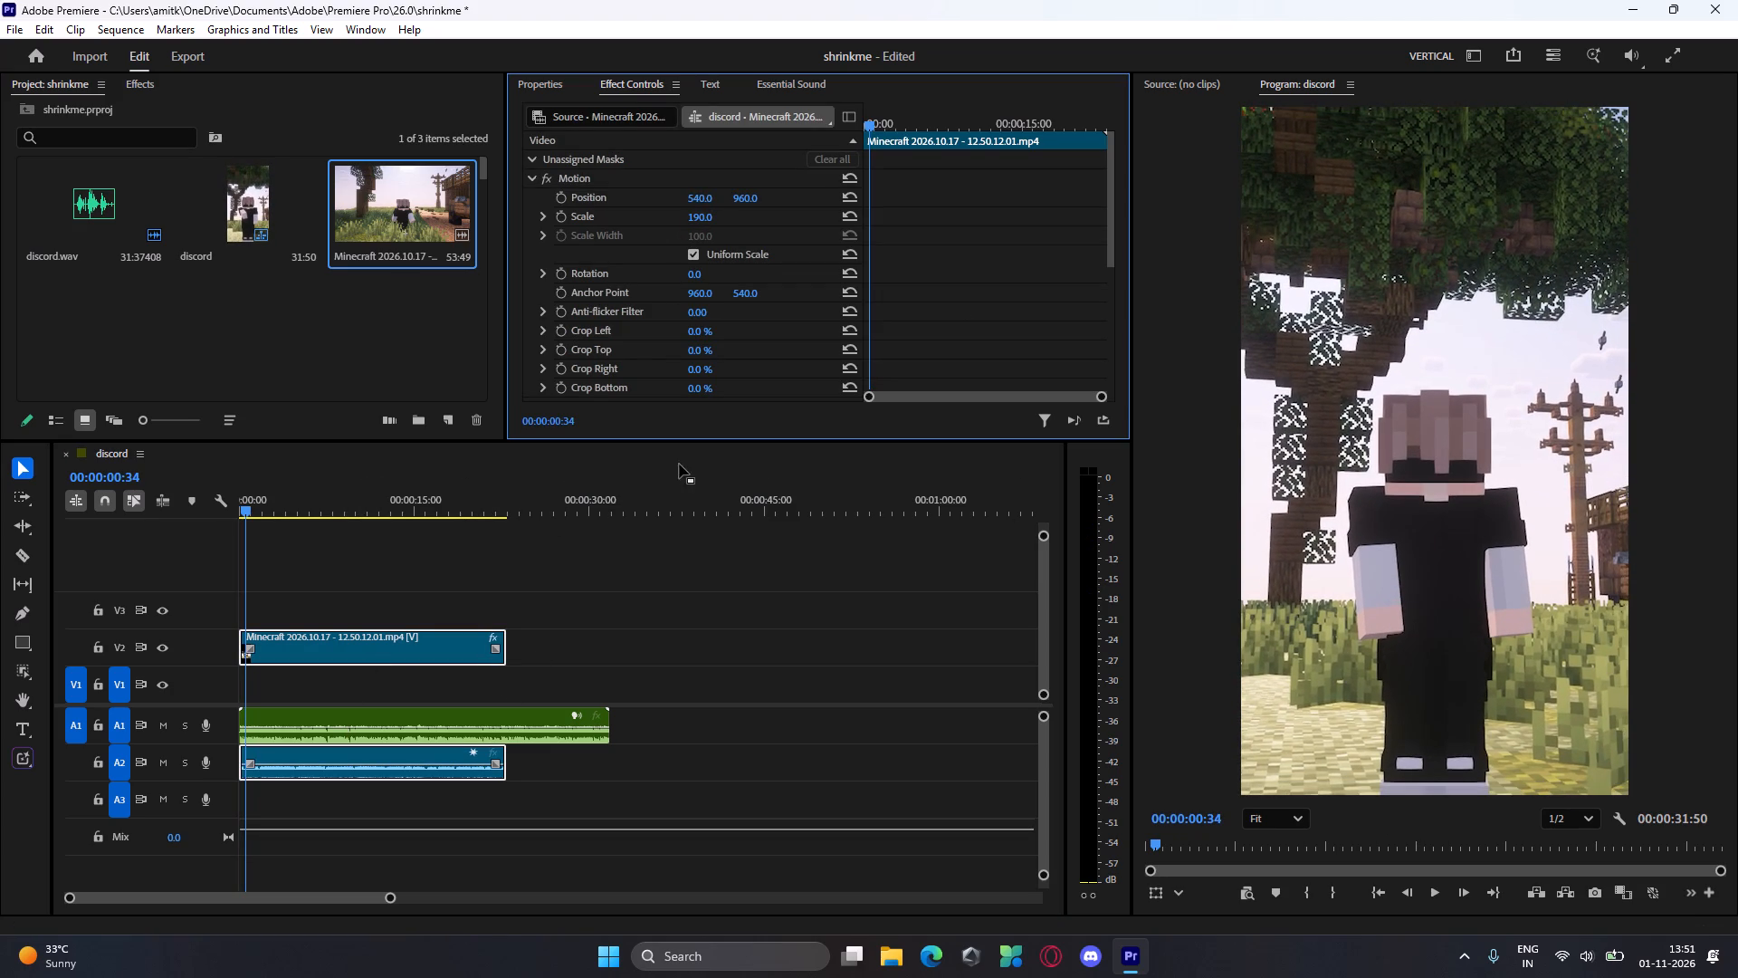
Play back the opening of the sequence from the start to check the scaled footage with the audio.
left_click_drag(256, 511, 91, 516)
key("space")
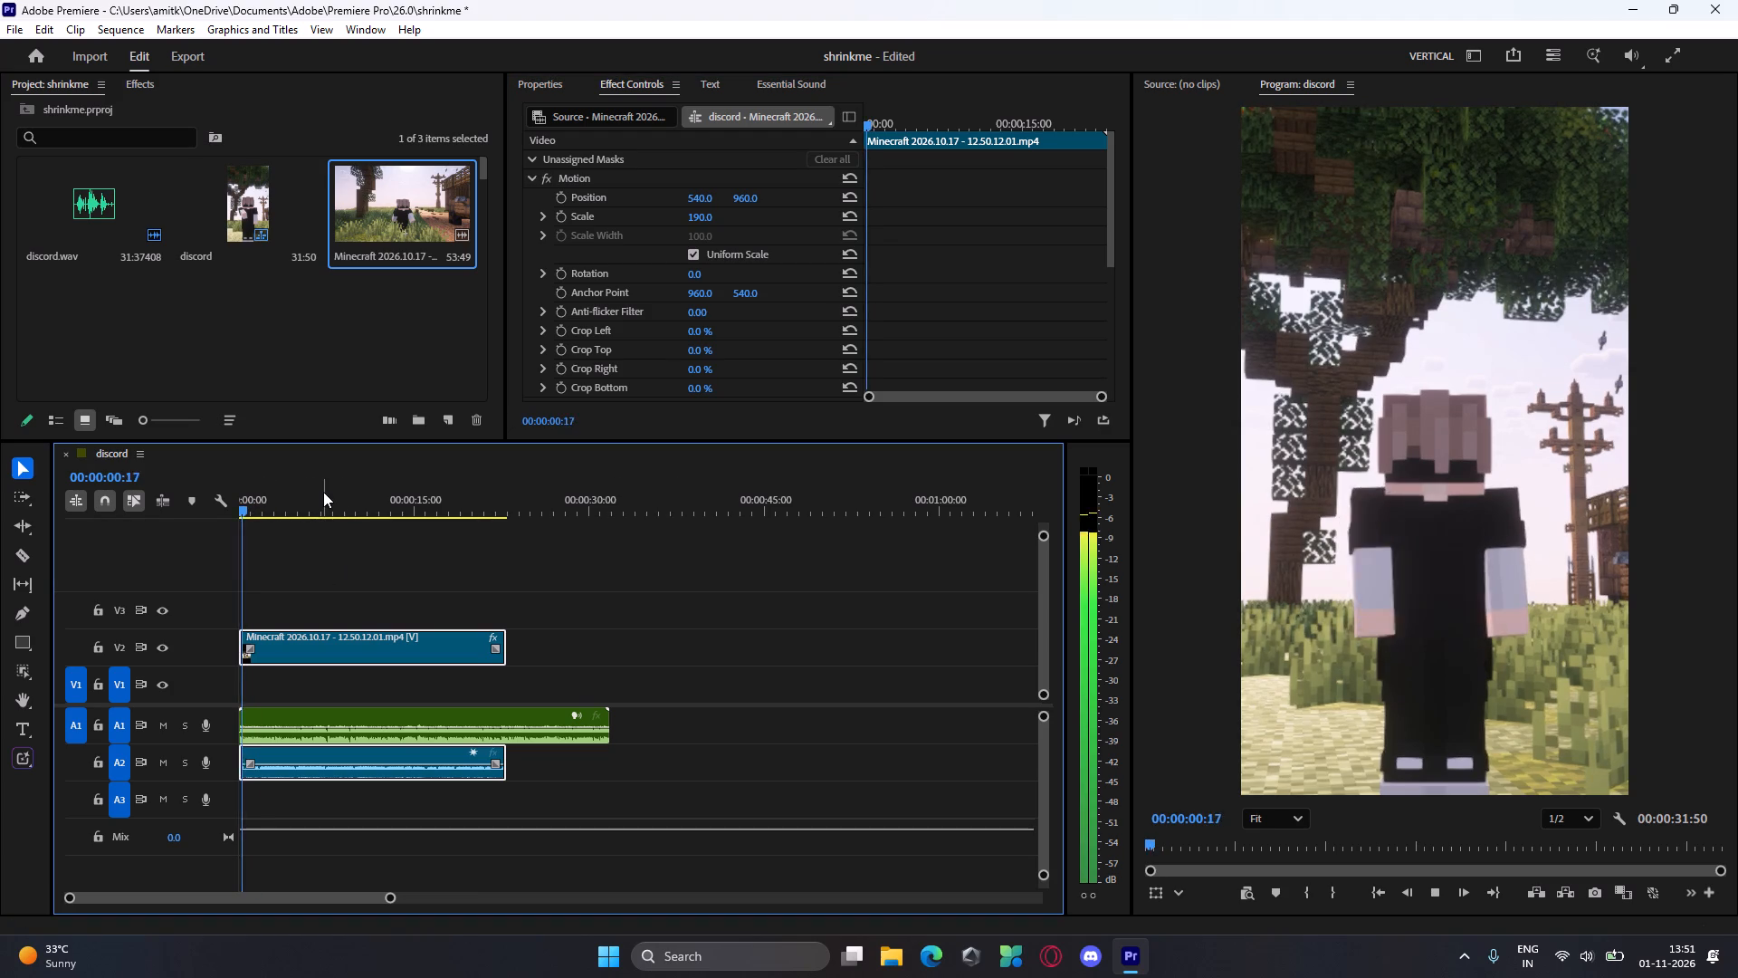
key("space")
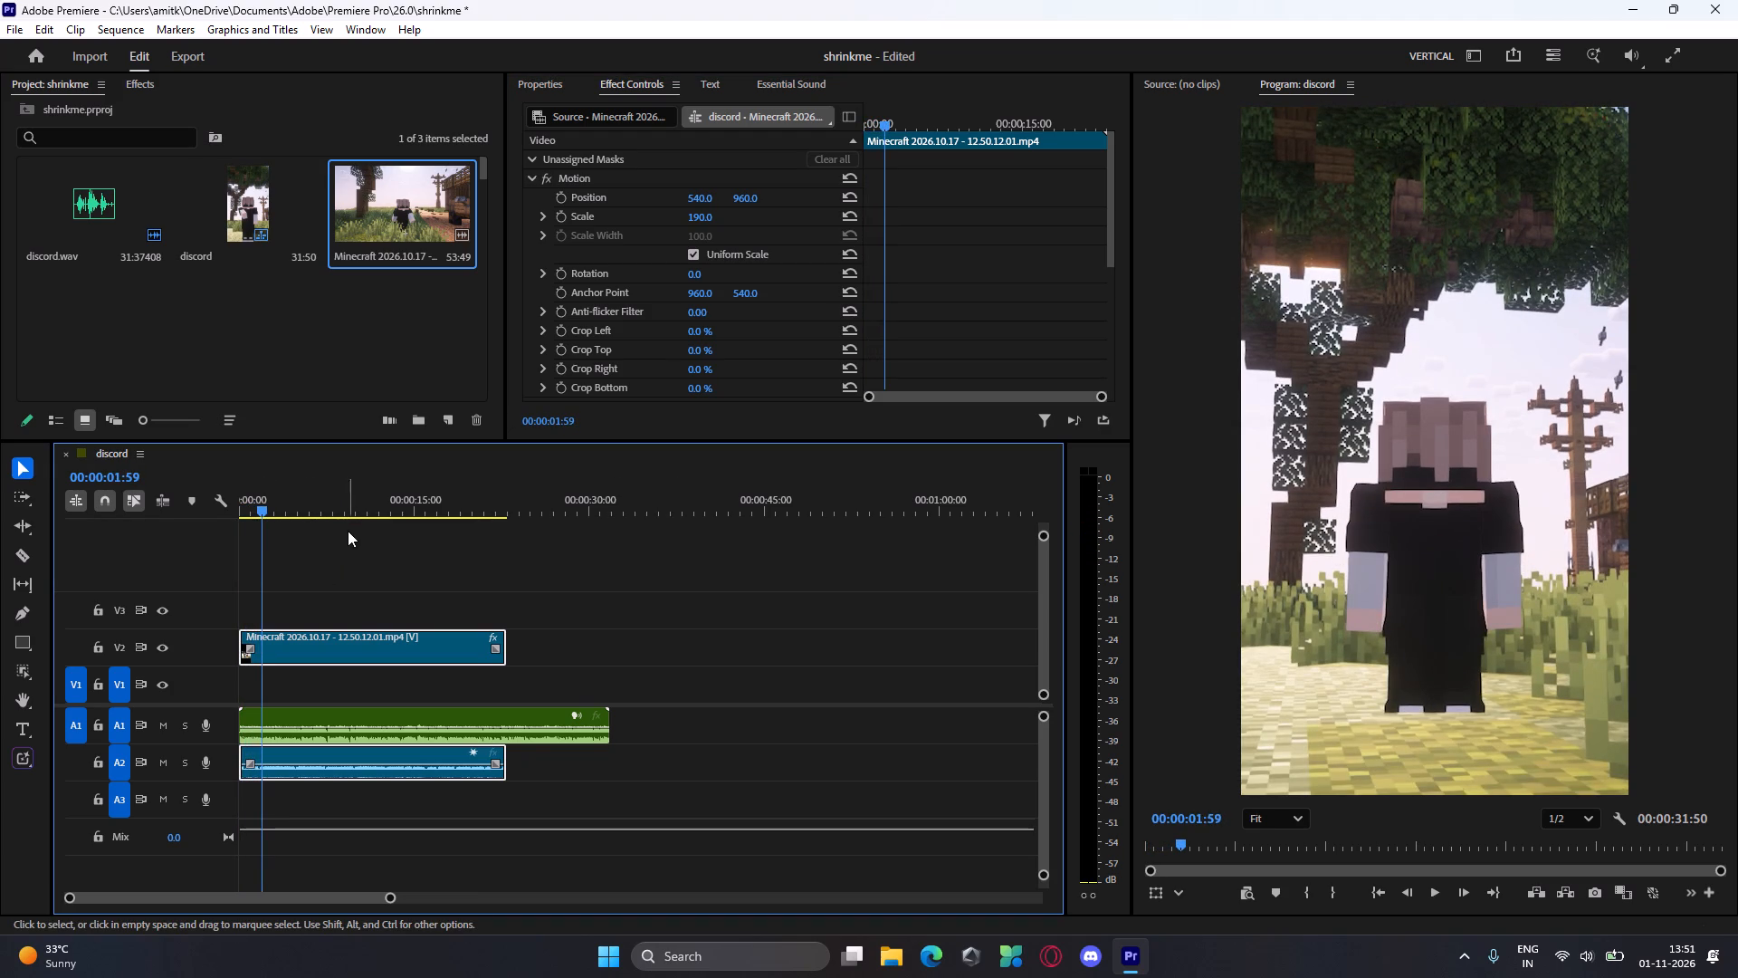
Unlink the Minecraft clip's audio from its video and delete the audio from track A2.
right_click(363, 774)
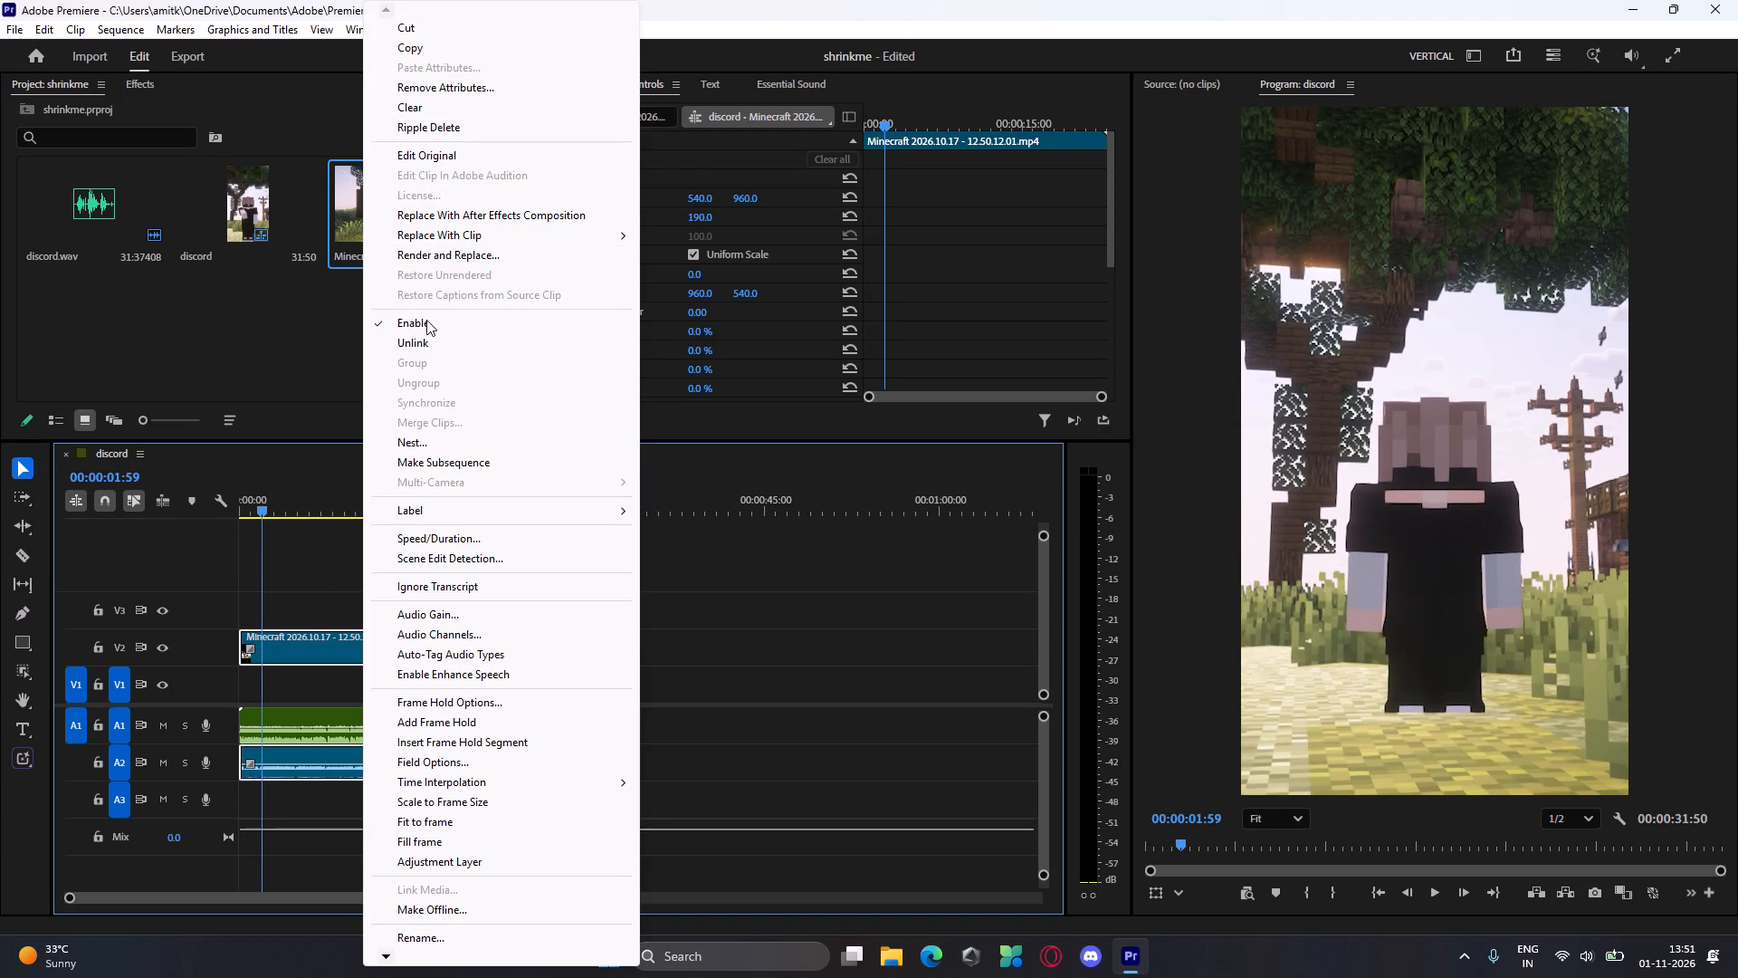
left_click(424, 339)
left_click(775, 784)
left_click(408, 771)
right_click(408, 771)
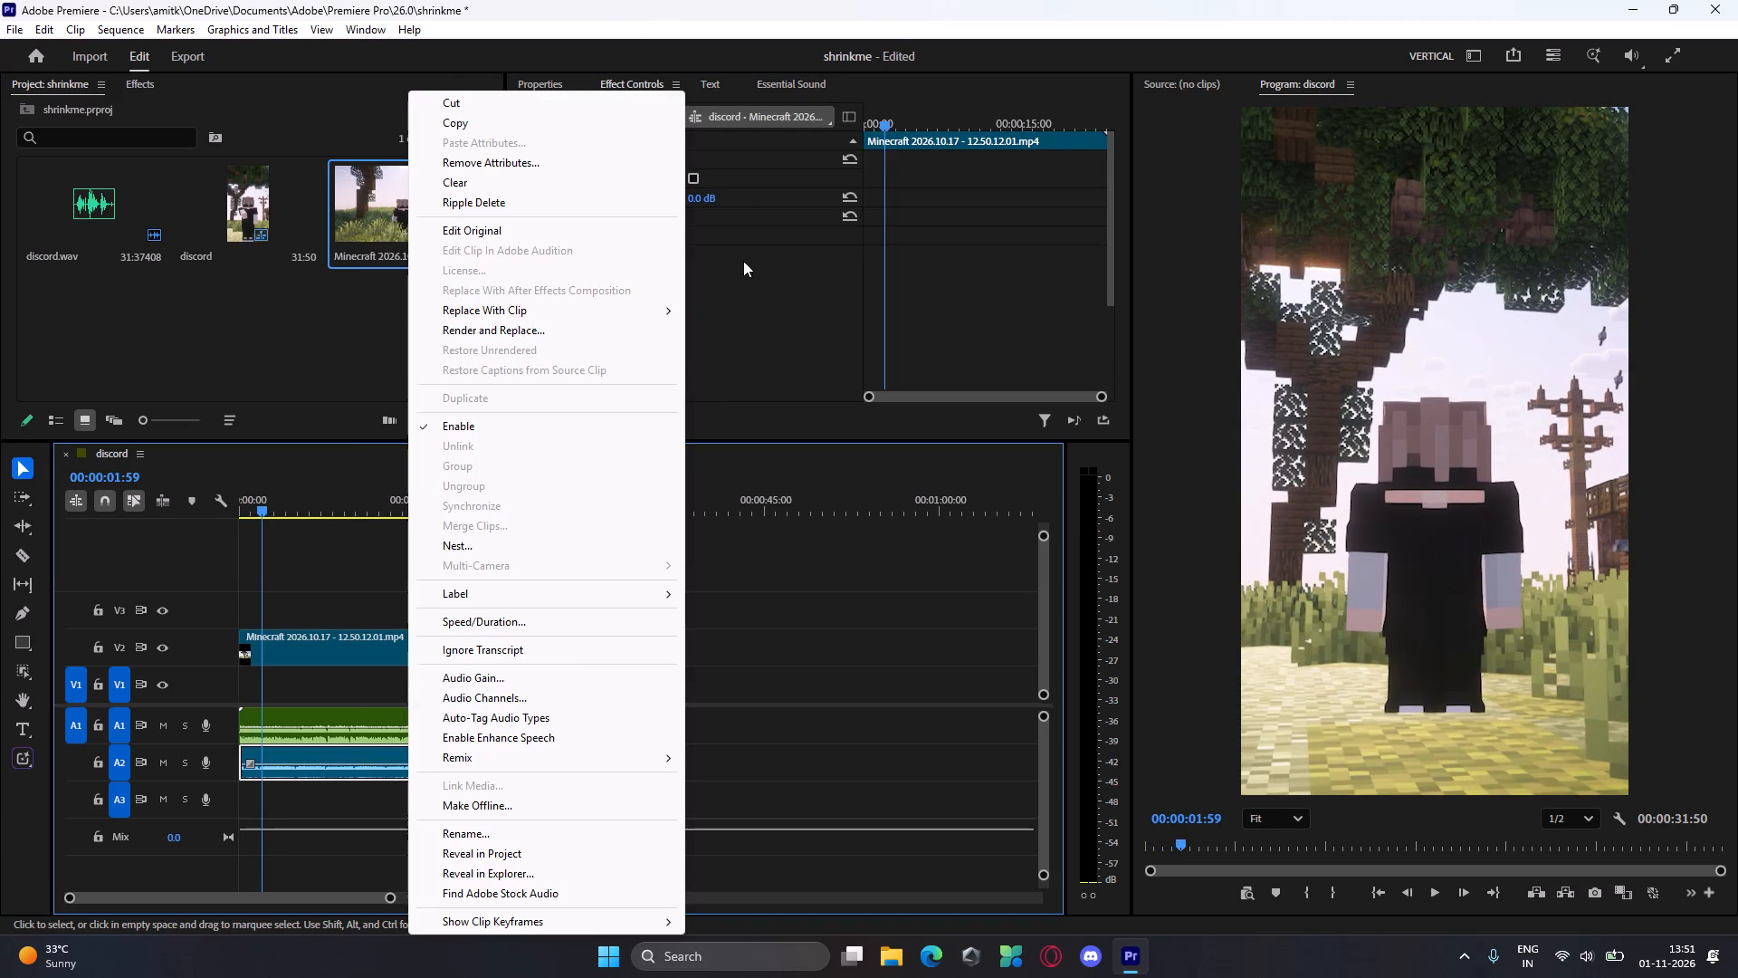
left_click(473, 182)
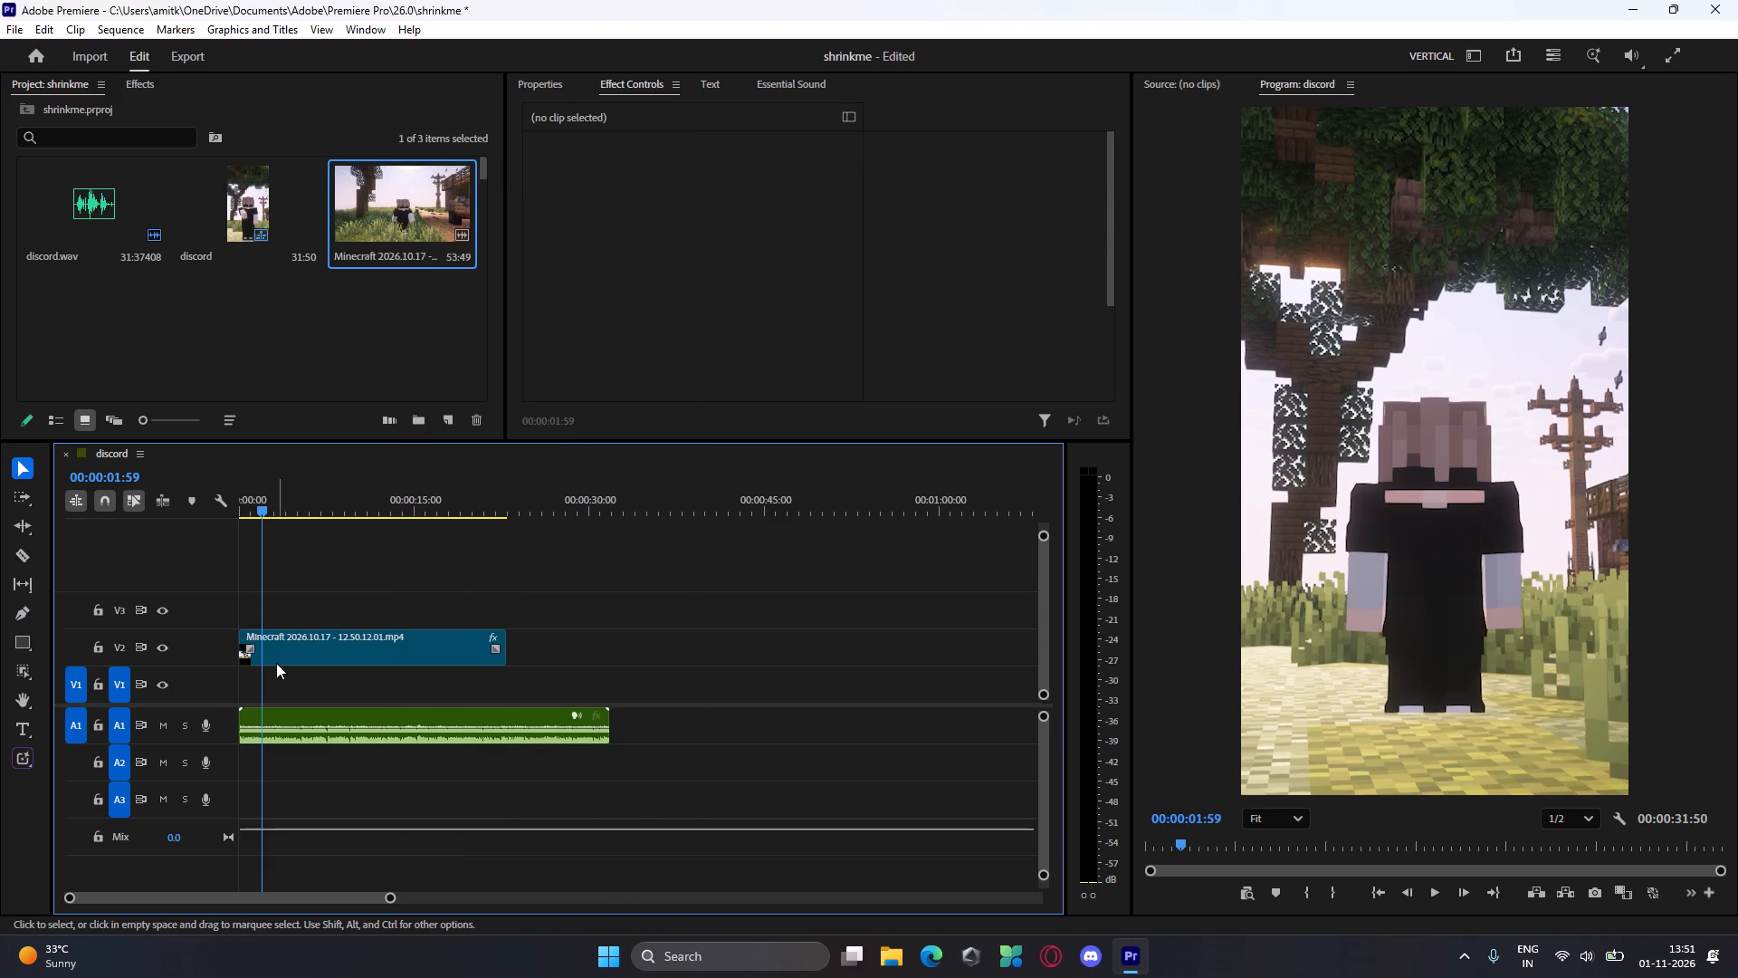
Move the Minecraft video clip from track V2 down to V1, keeping it at the sequence start.
left_click_drag(276, 662, 263, 684)
Replay the opening seconds repeatedly from the start to judge where the Minecraft clip should end against the voice.
left_click_drag(258, 510, 32, 508)
key("space")
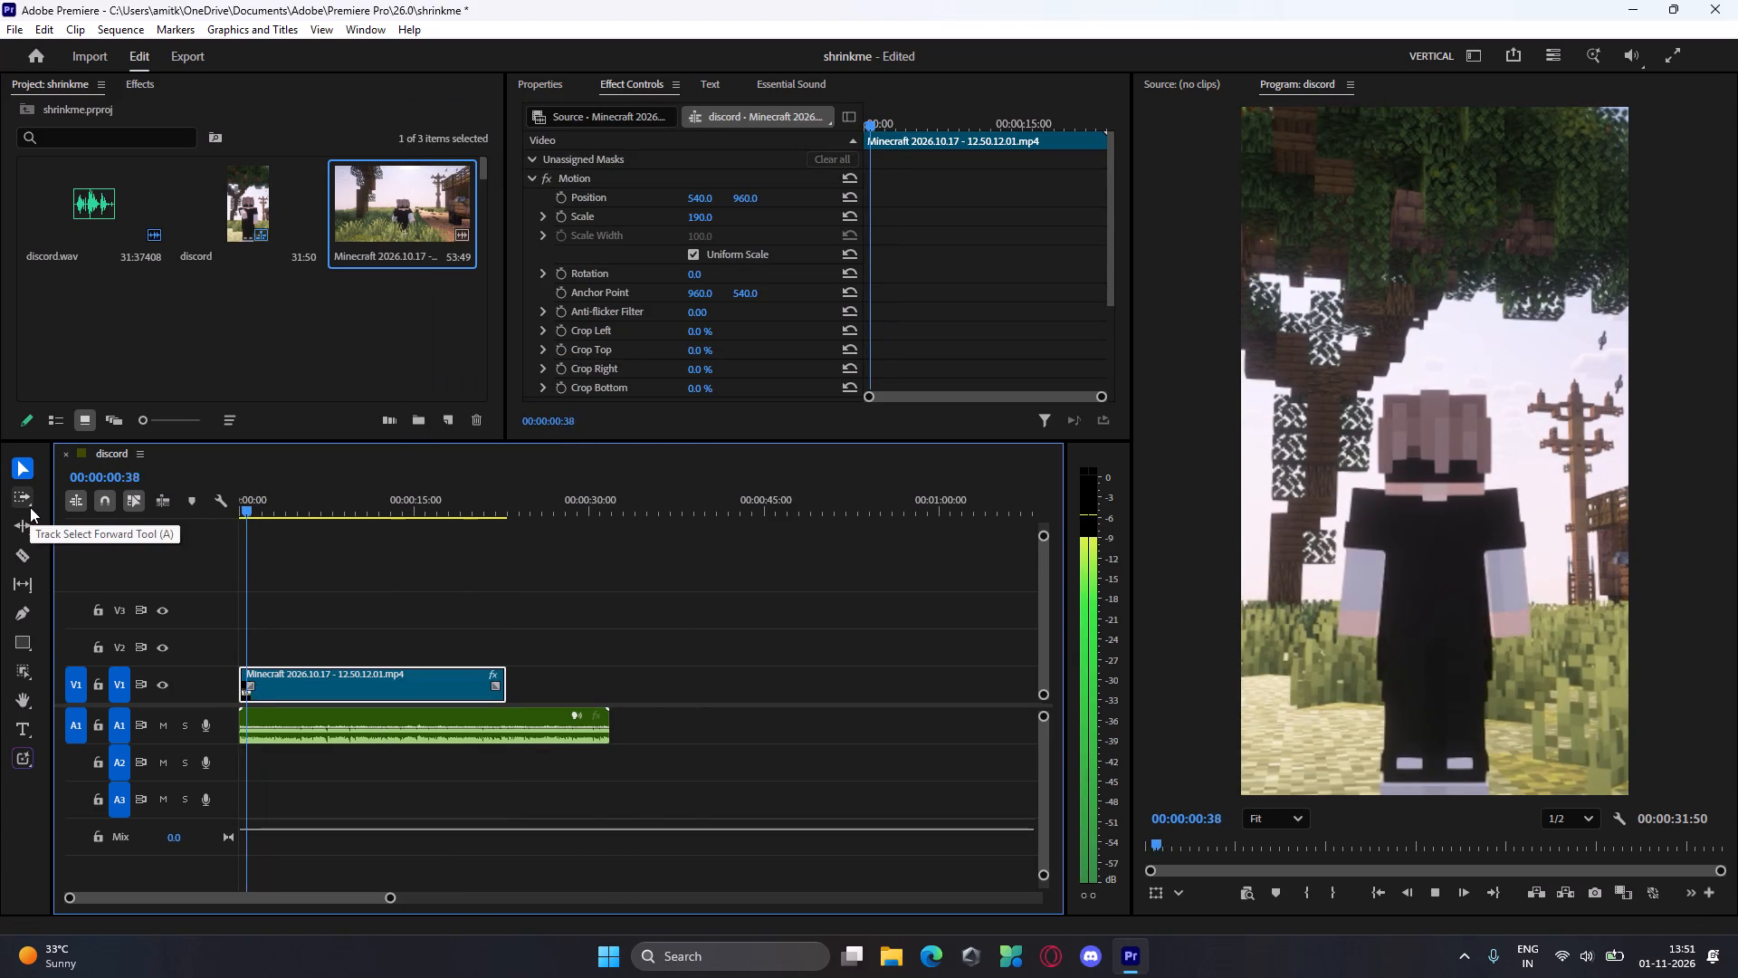
key("space")
left_click_drag(255, 510, 227, 510)
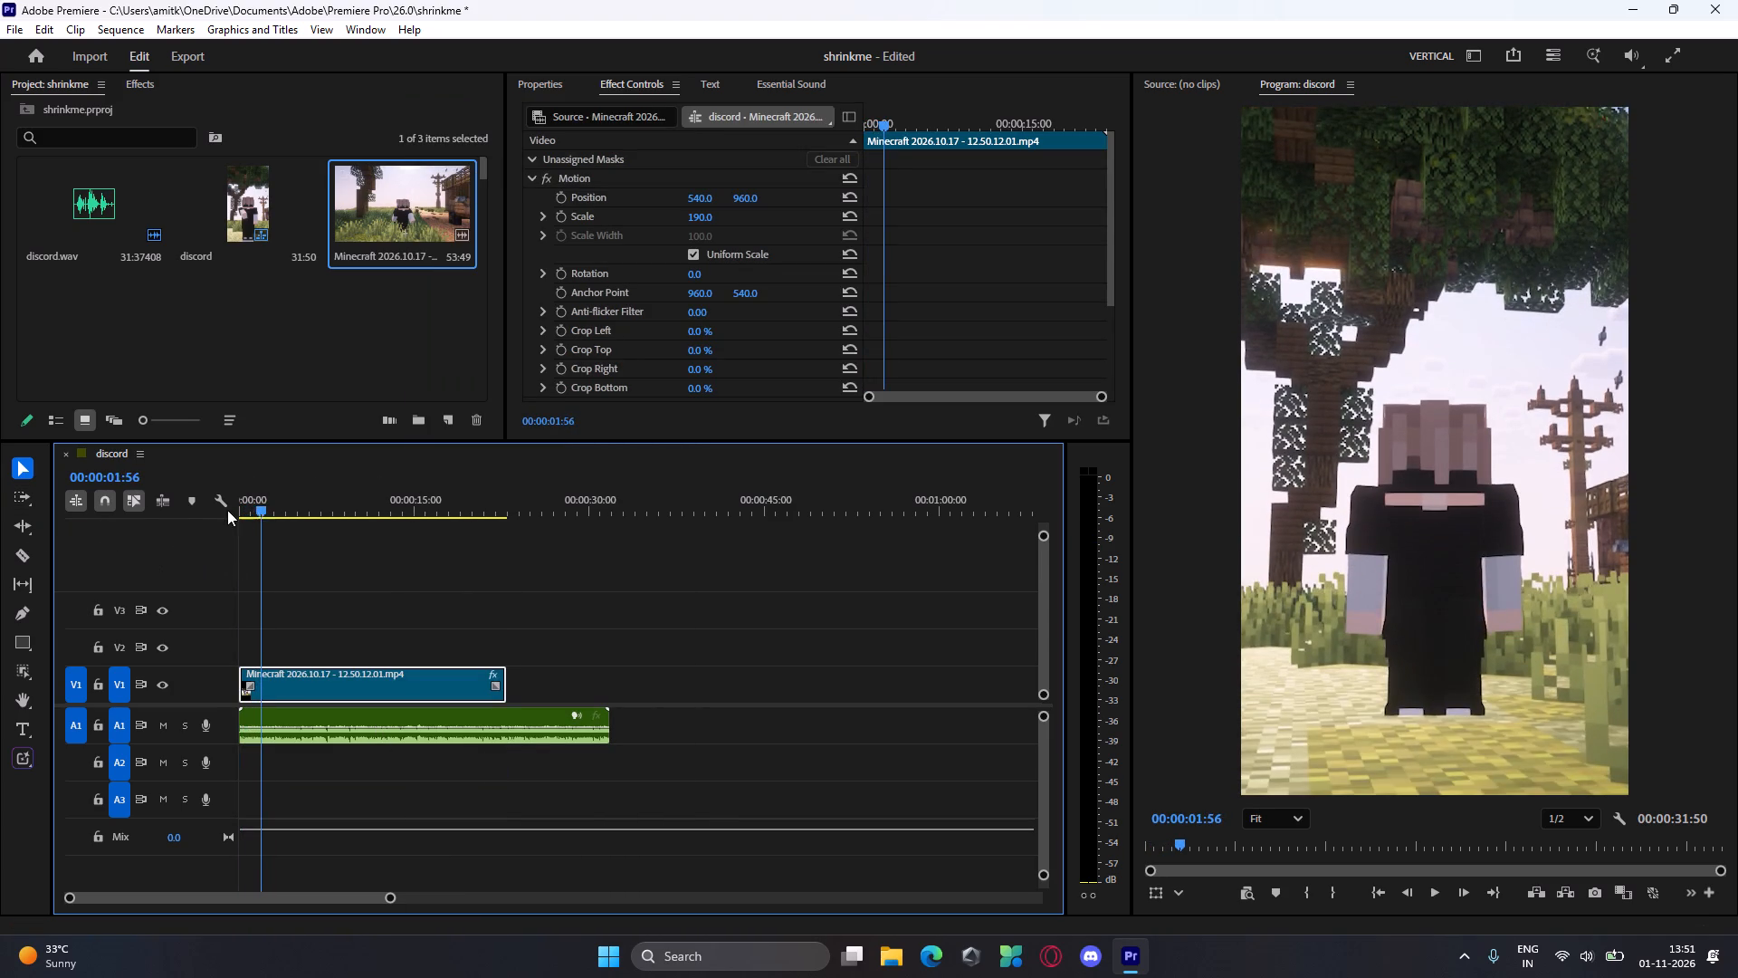
left_click_drag(227, 510, 0, 504)
key("space")
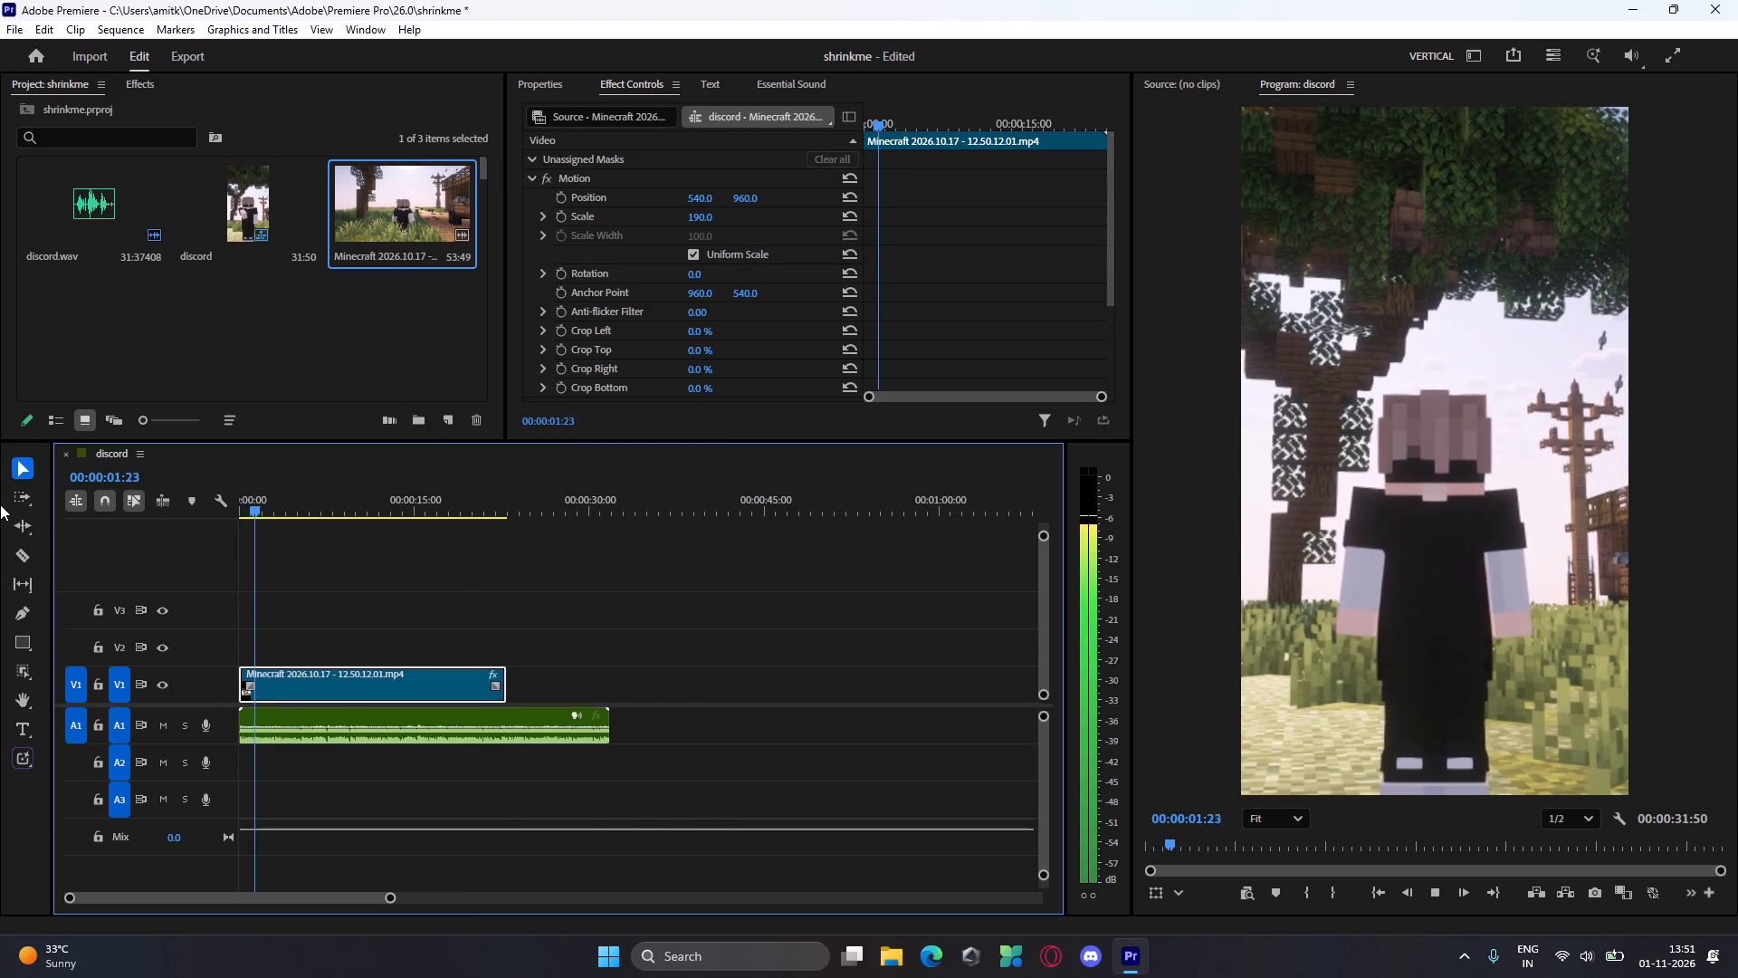
key("space")
left_click_drag(256, 500, 29, 499)
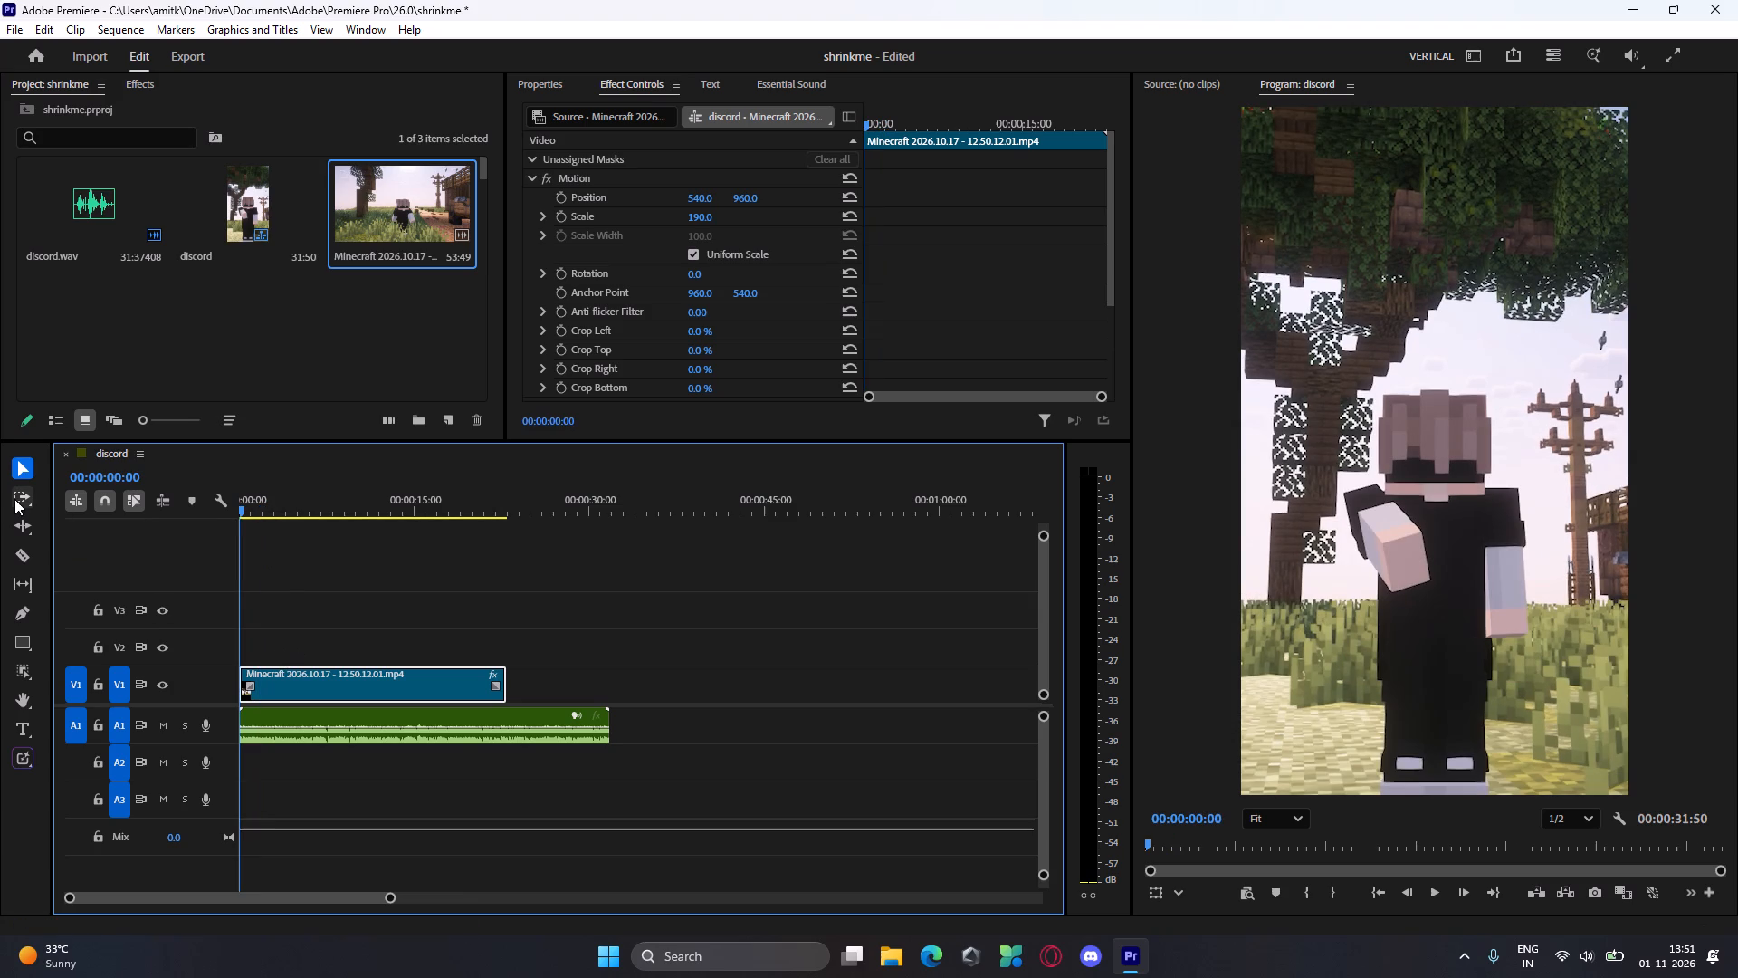
key("space")
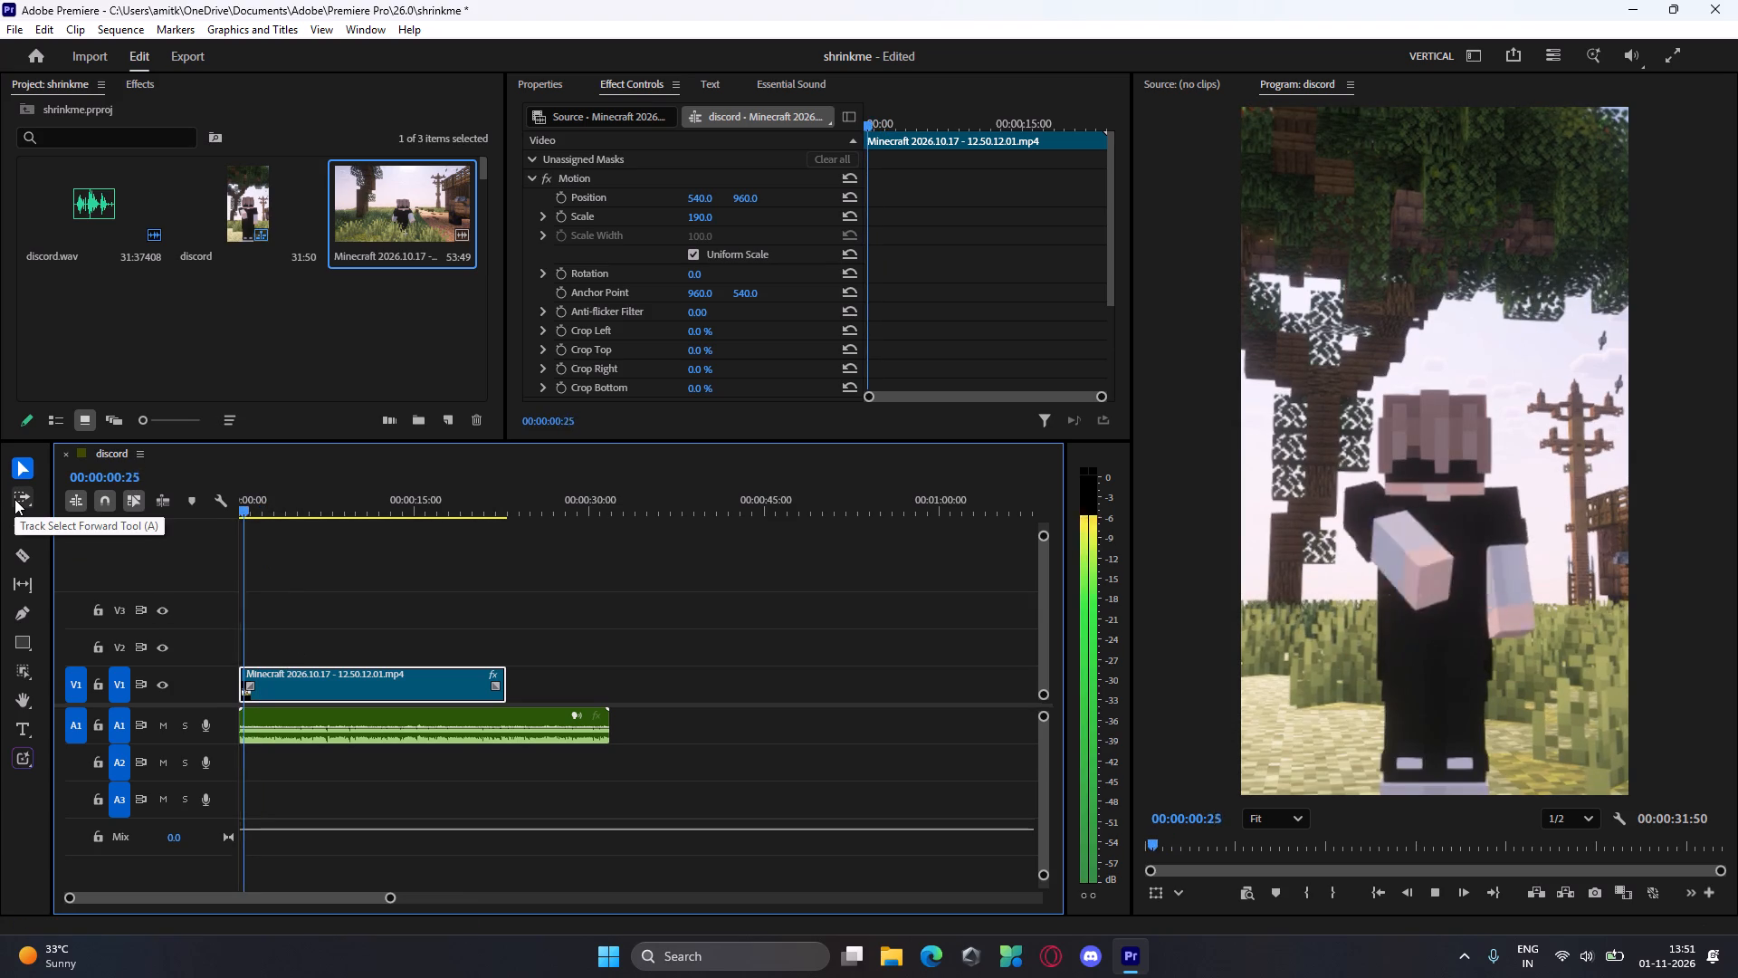
key("space")
Split the Minecraft clip on V1 at 00:00:00:48 and ripple delete the part after the cut.
scroll(301, 674, "up", 2, "alt")
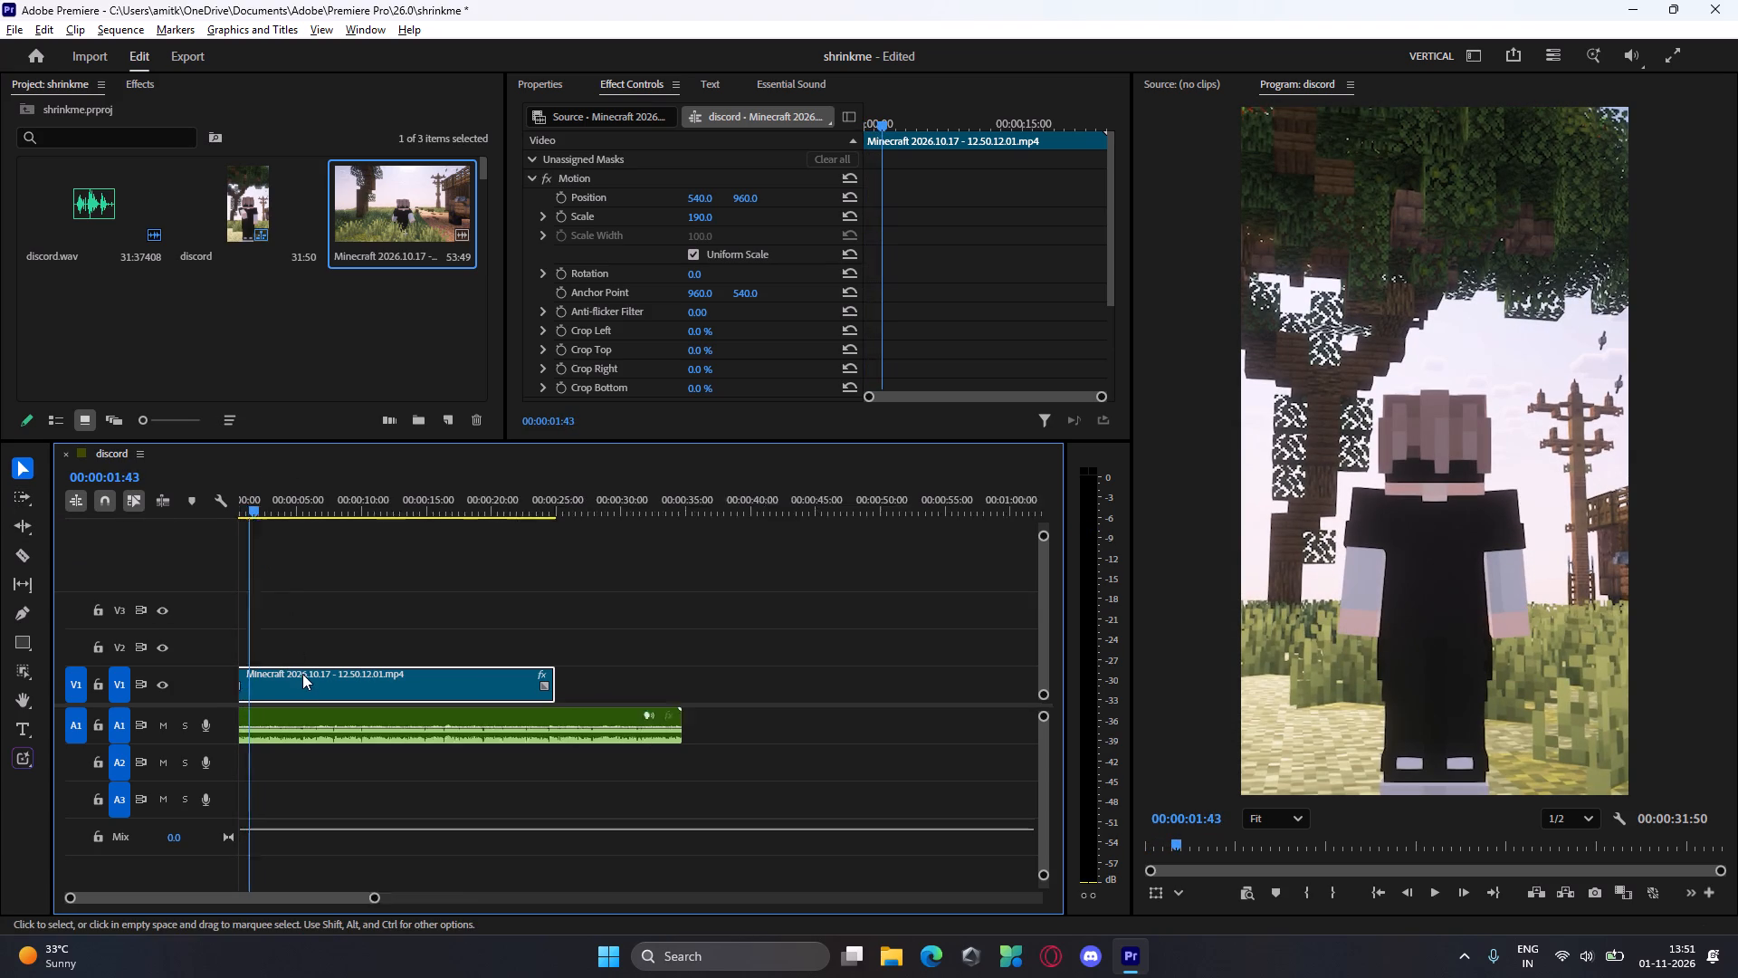
scroll(302, 674, "up", 9, "alt")
left_click_drag(279, 512, 5, 496)
key("space")
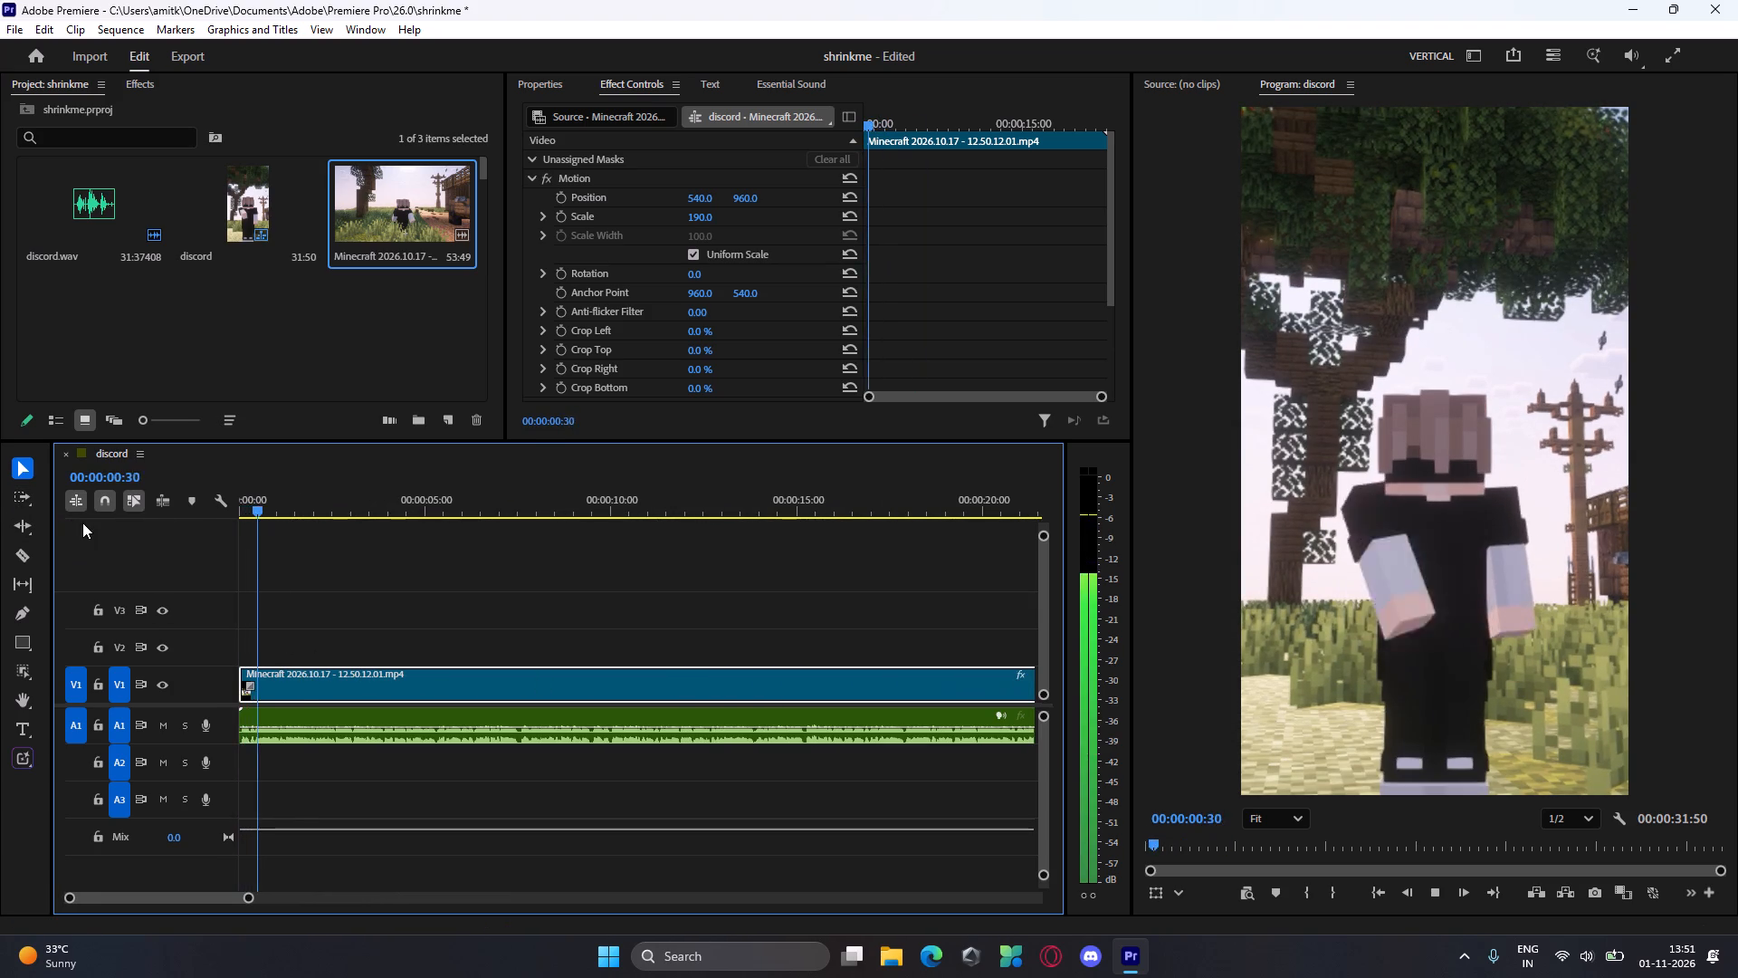
key("space")
key("c")
left_click(271, 683)
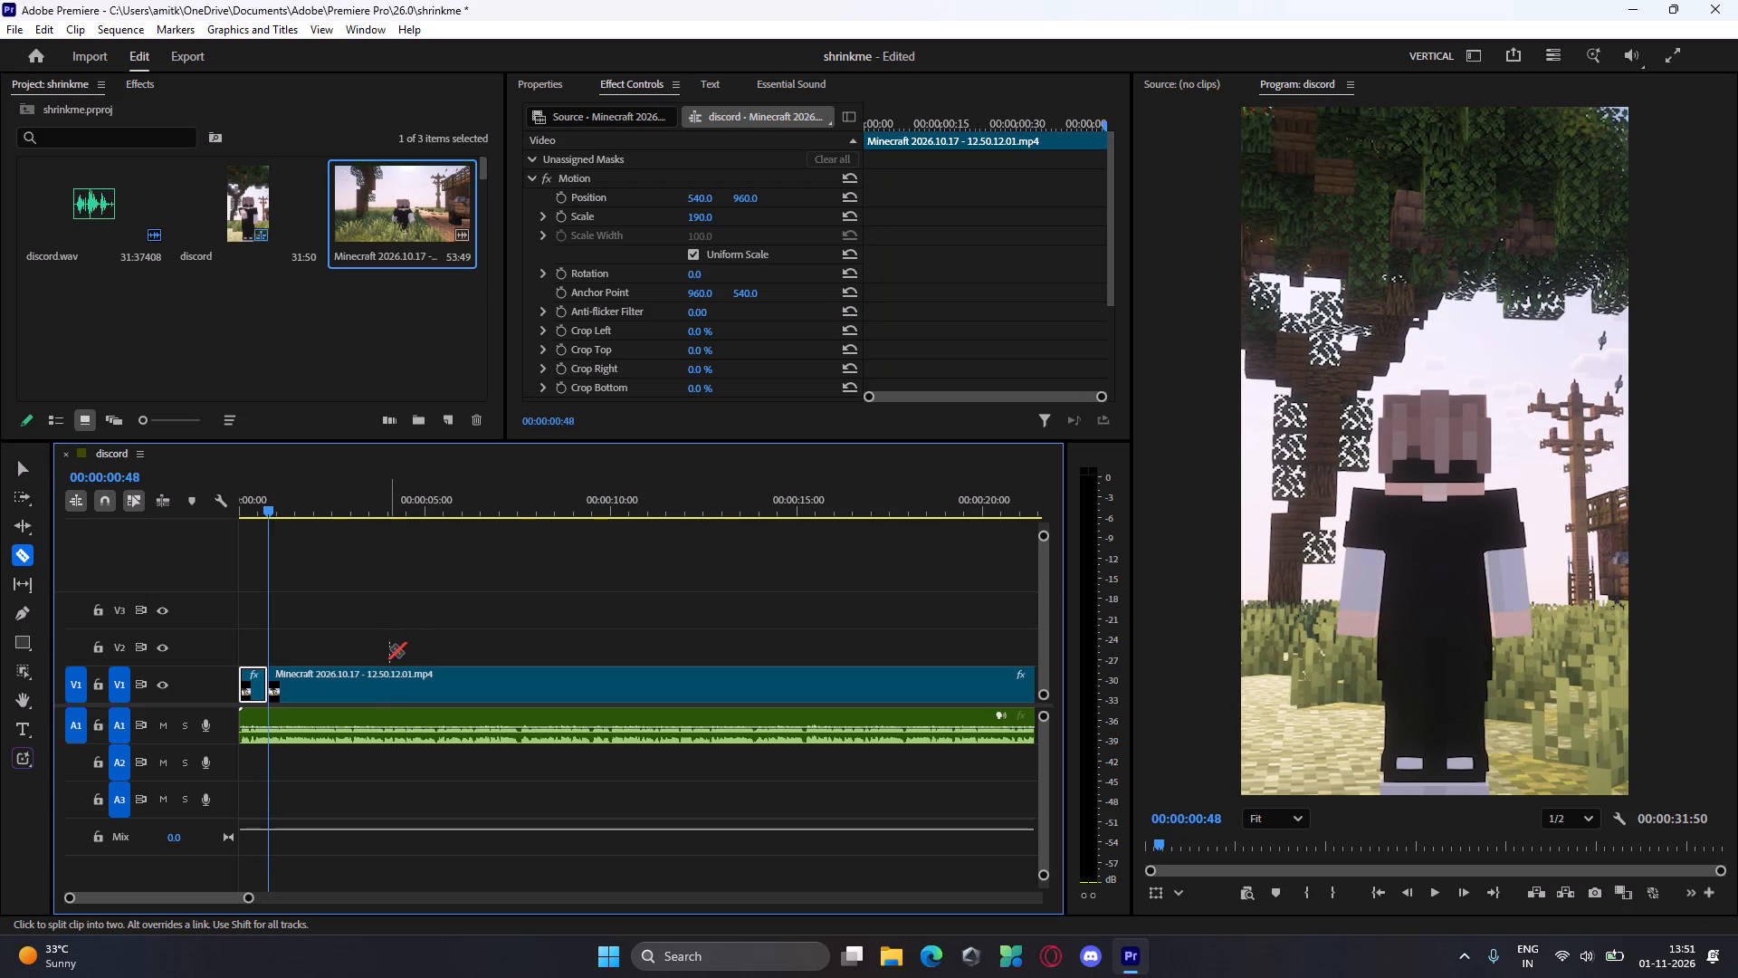
key("v")
left_click(382, 678)
right_click(382, 678)
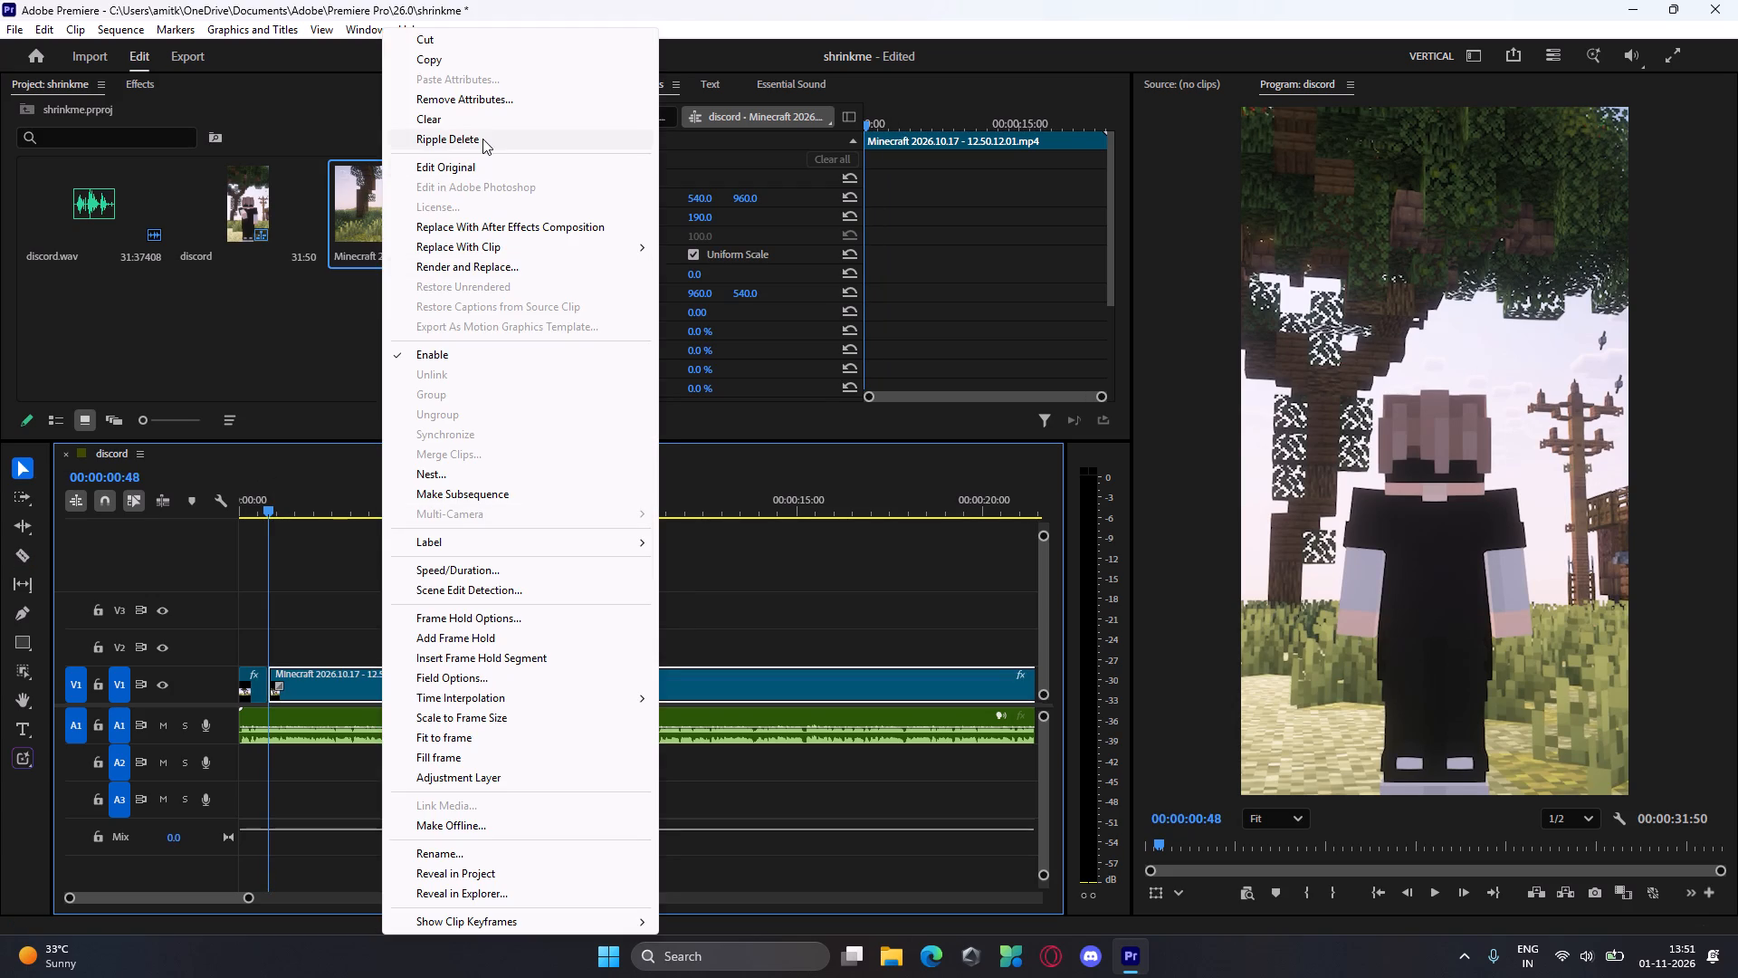
left_click(482, 139)
double_click(355, 324)
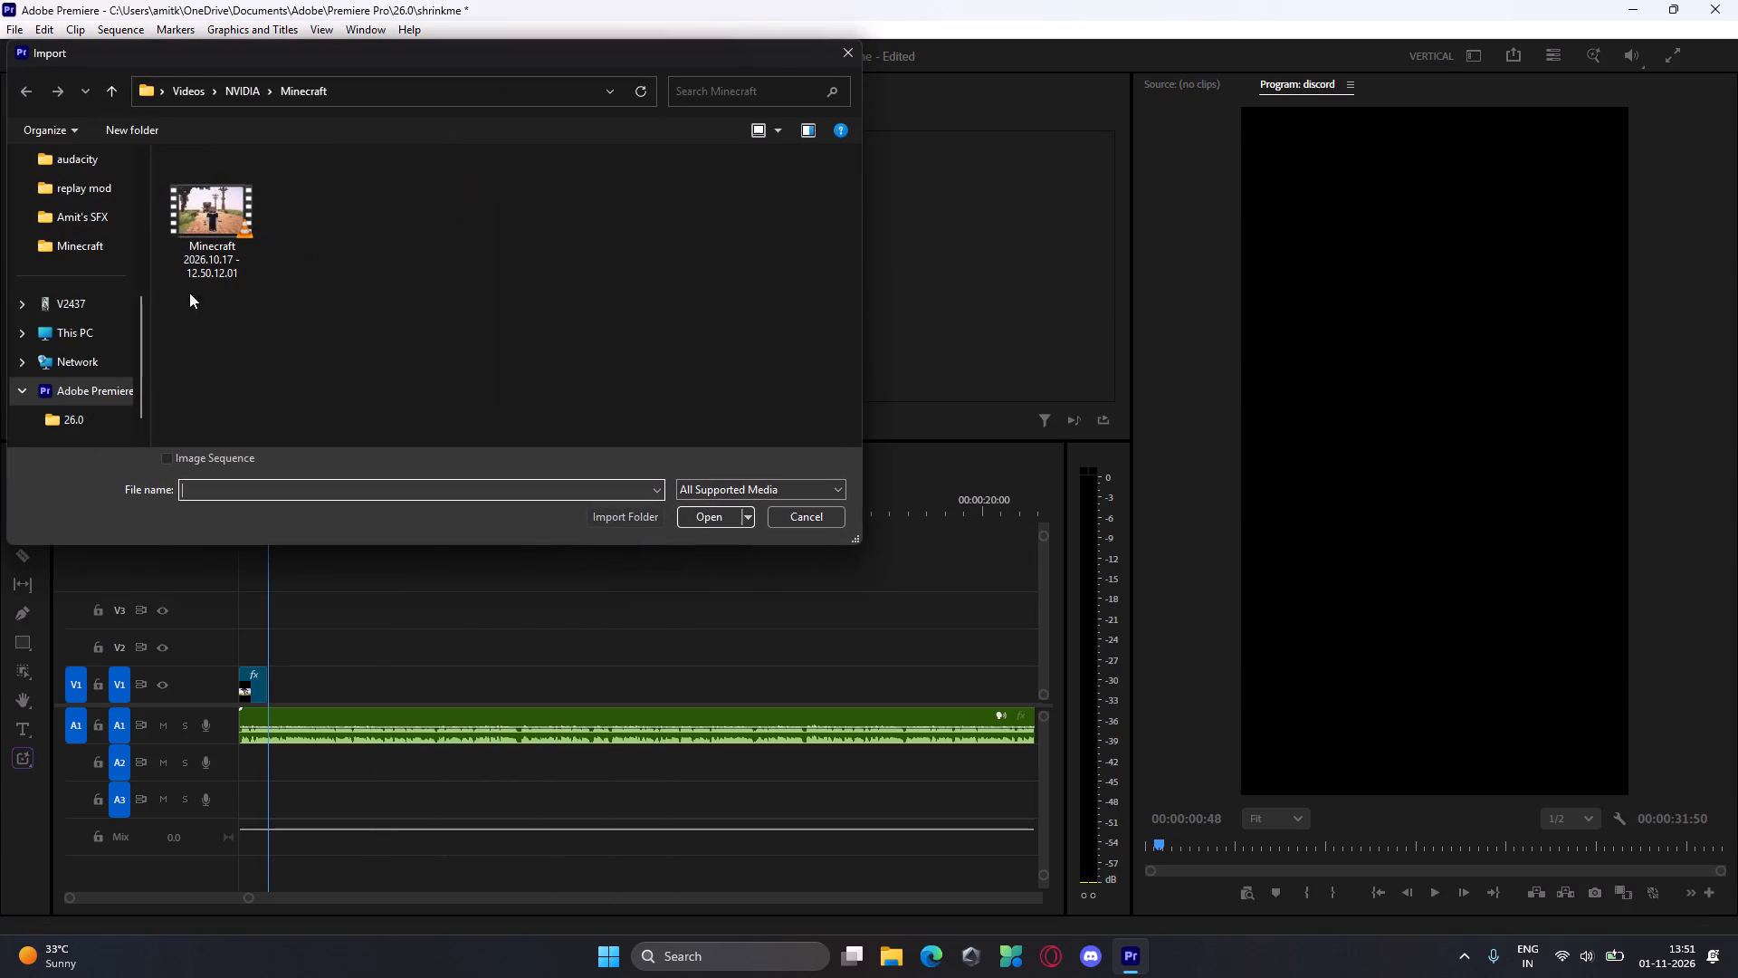
scroll(85, 259, "up", 4)
scroll(115, 364, "down", 2)
scroll(88, 293, "up", 1)
left_click(88, 289)
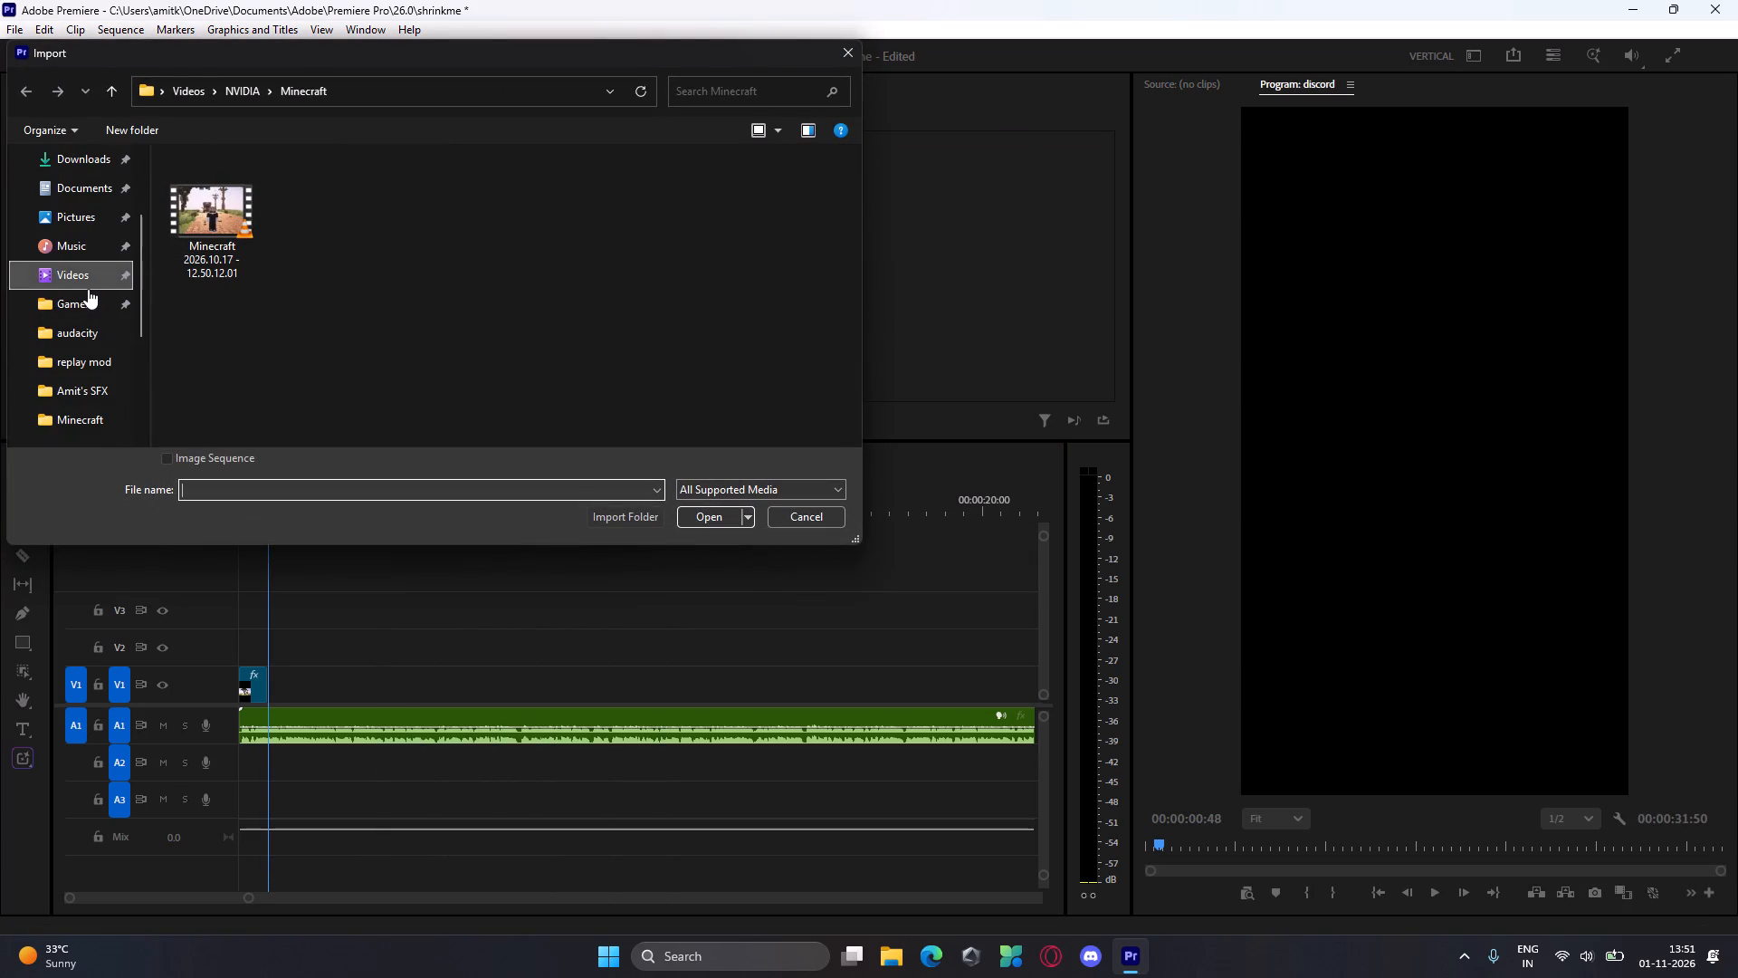
left_click(540, 349)
left_click(724, 526)
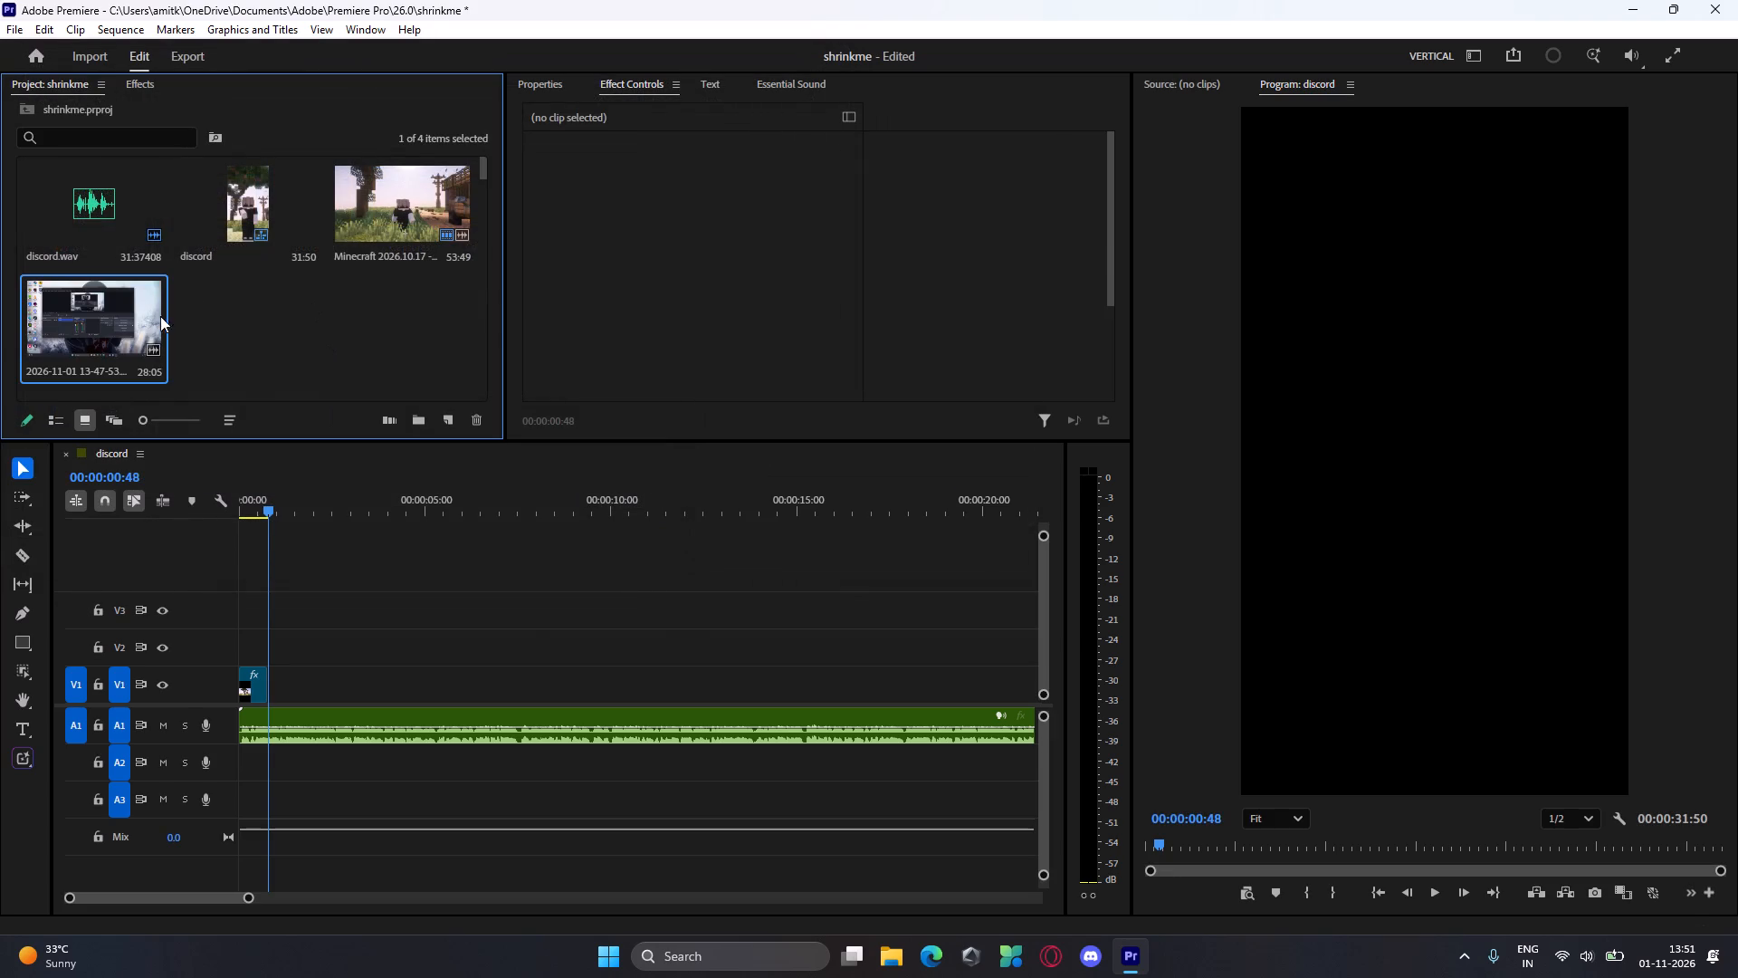
left_click_drag(145, 330, 312, 645)
left_click(383, 751)
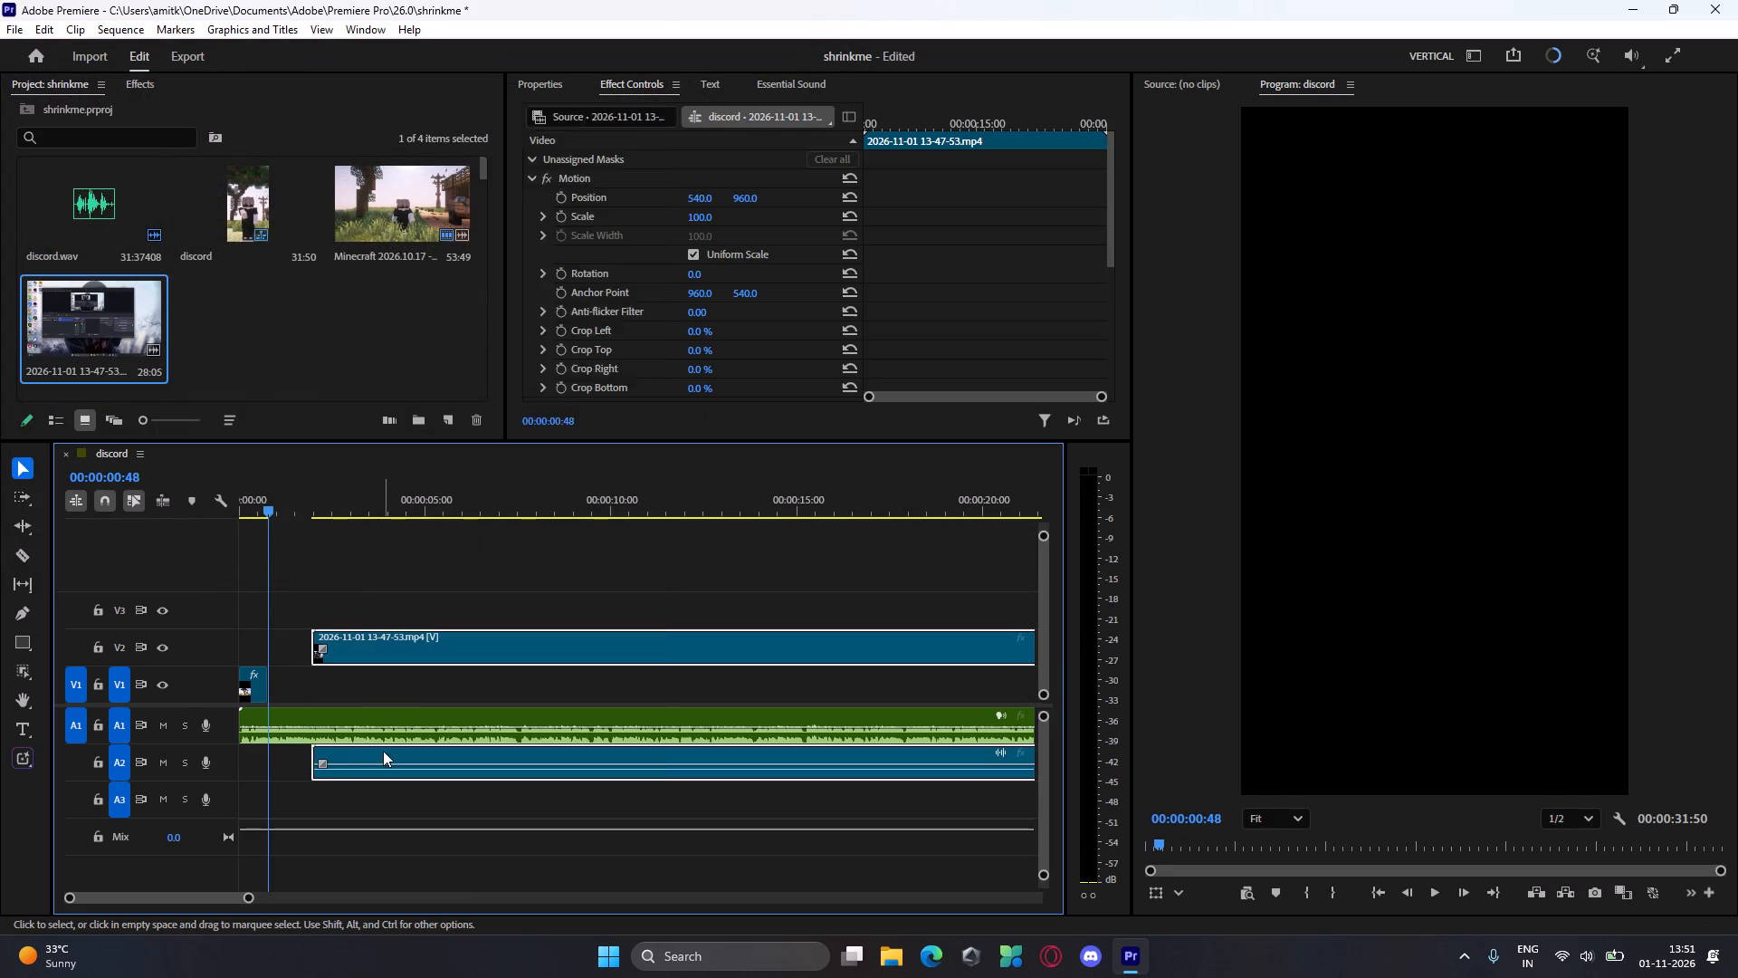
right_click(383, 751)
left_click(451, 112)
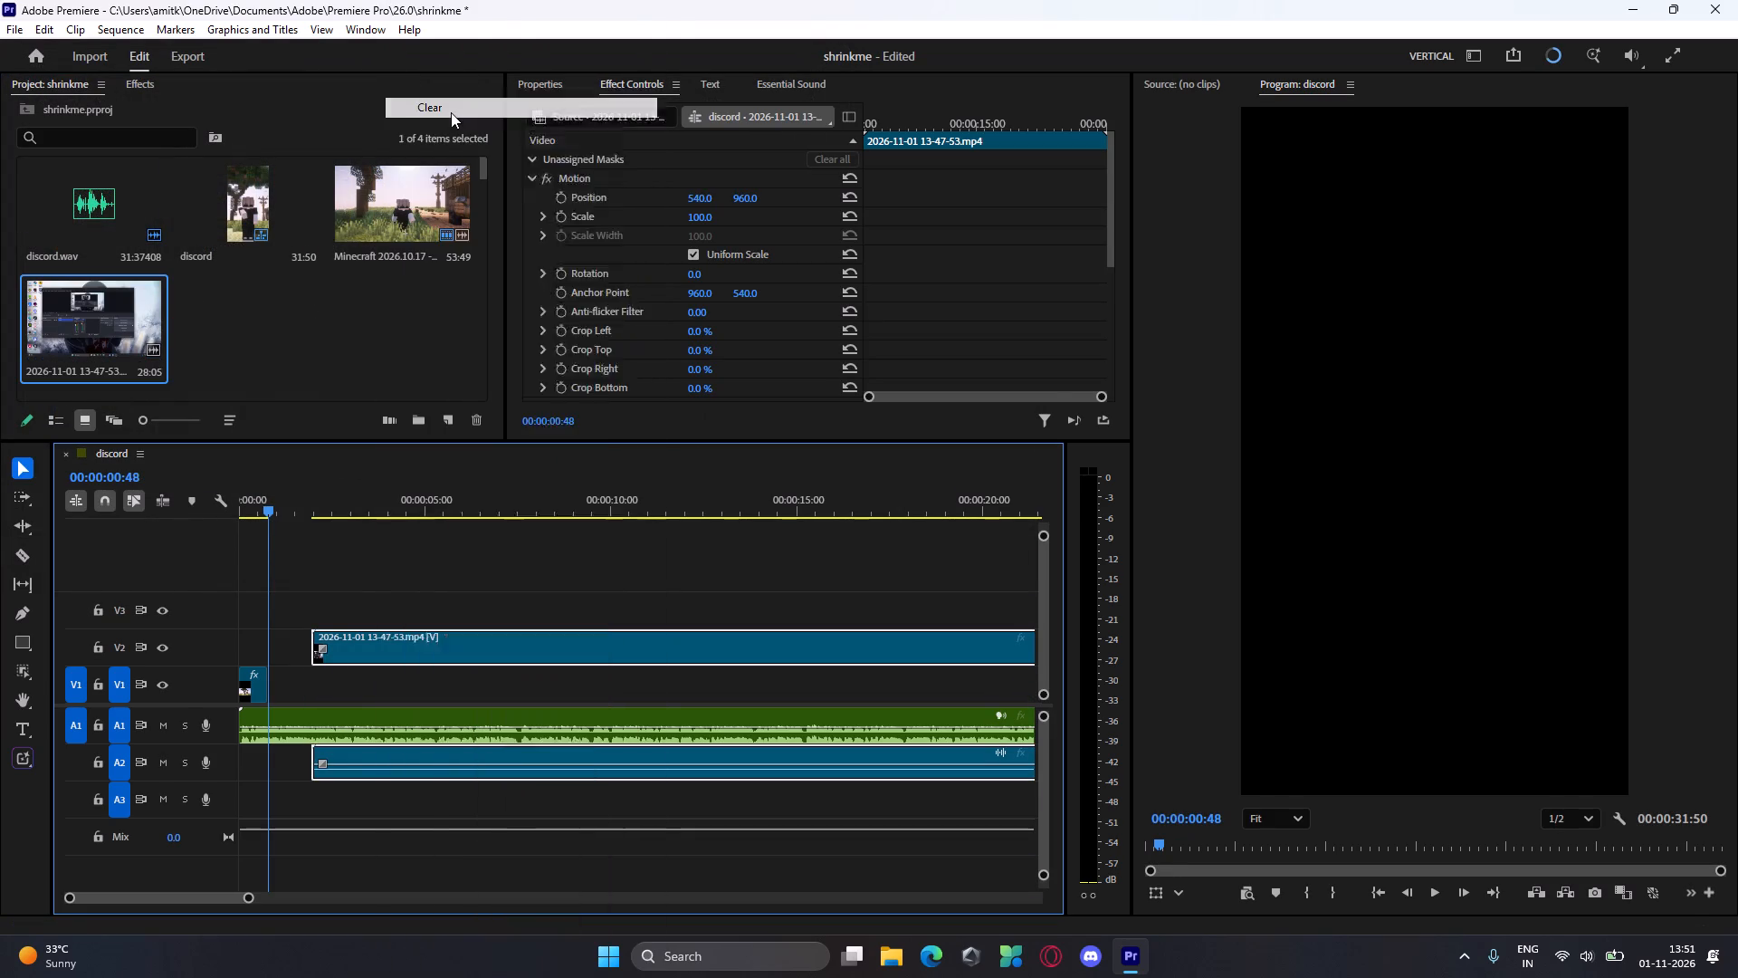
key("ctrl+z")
left_click(459, 764)
right_click(458, 764)
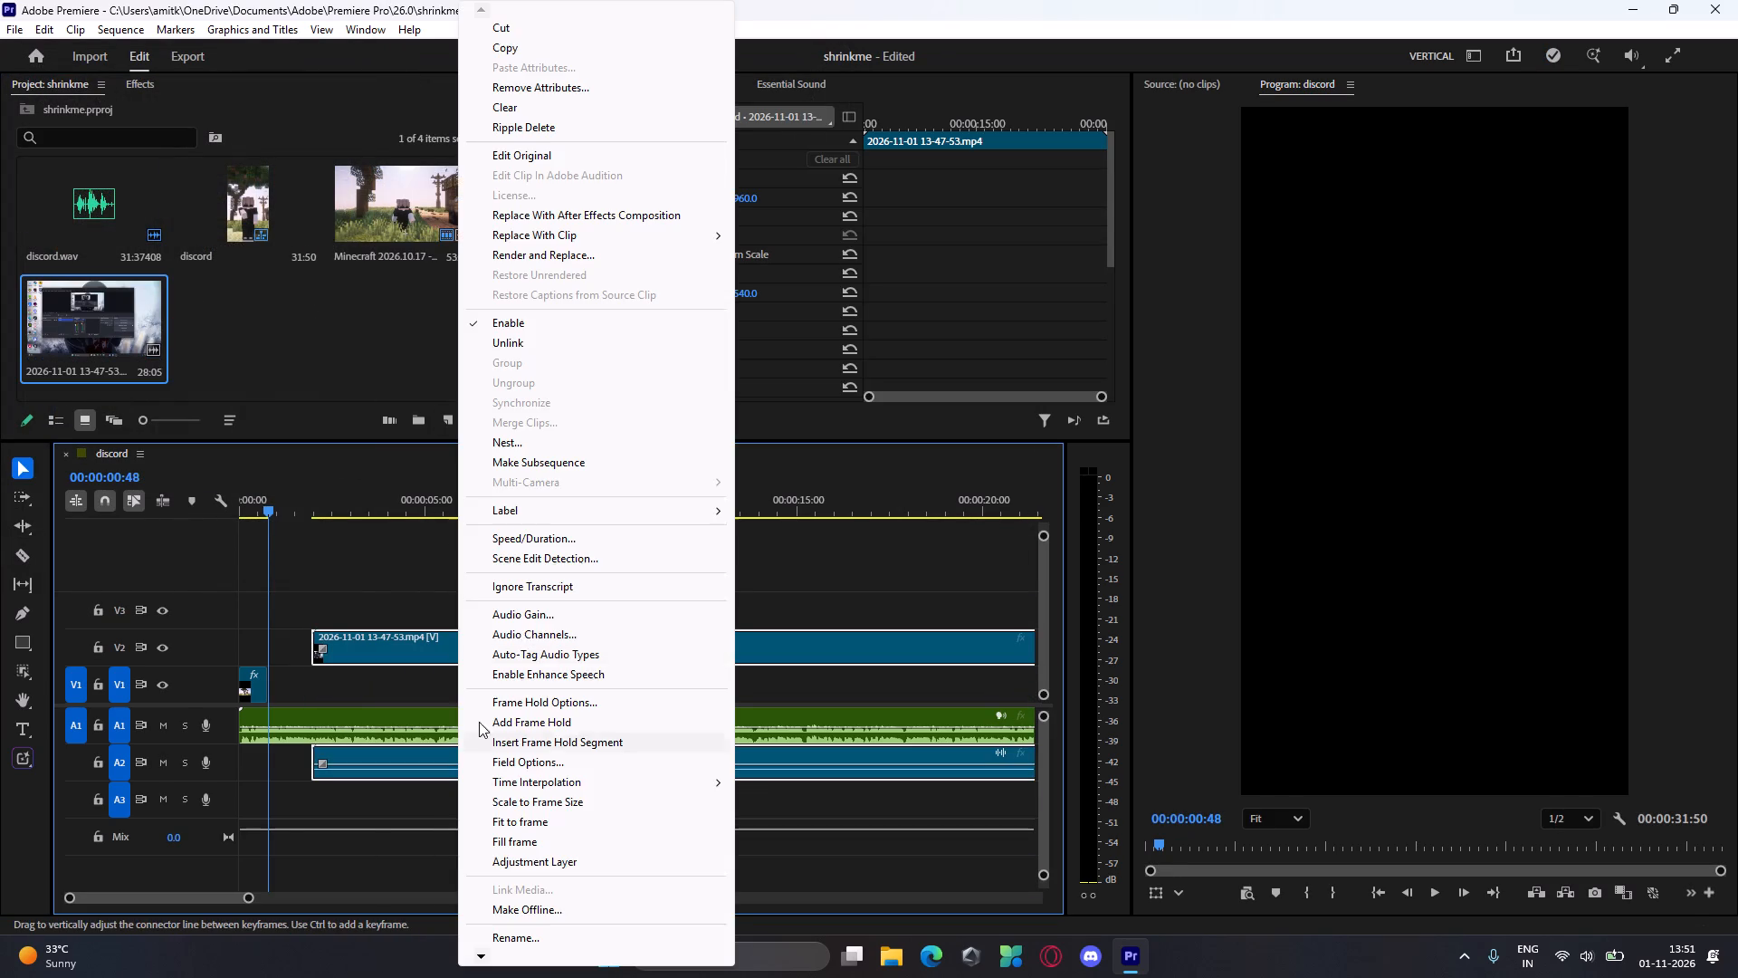
left_click(520, 337)
left_click(360, 679)
left_click(365, 767)
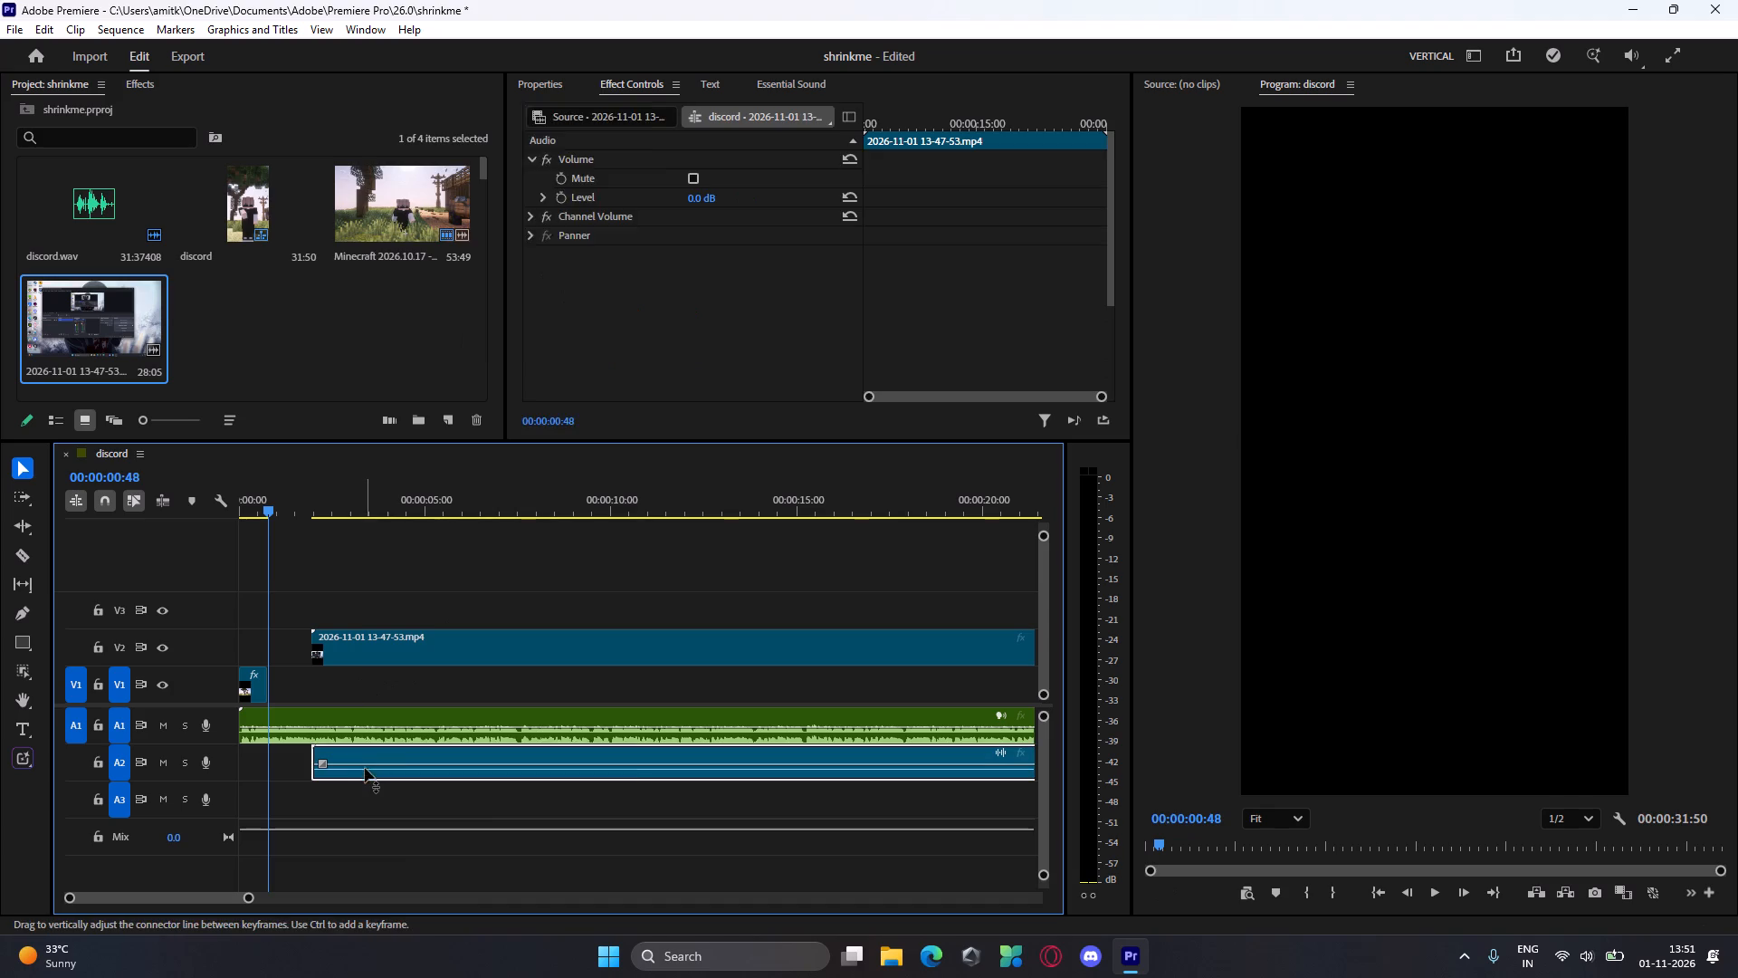
right_click(364, 770)
left_click(425, 184)
Move the recording's video from V2 down to V1, directly against the end of the short Minecraft clip.
left_click_drag(339, 658, 294, 680)
Fill the vertical frame with the recording's video thumbnail grid by setting scale to 196 and horizontal position to 1571.
left_click_drag(350, 522, 443, 523)
left_click(482, 516)
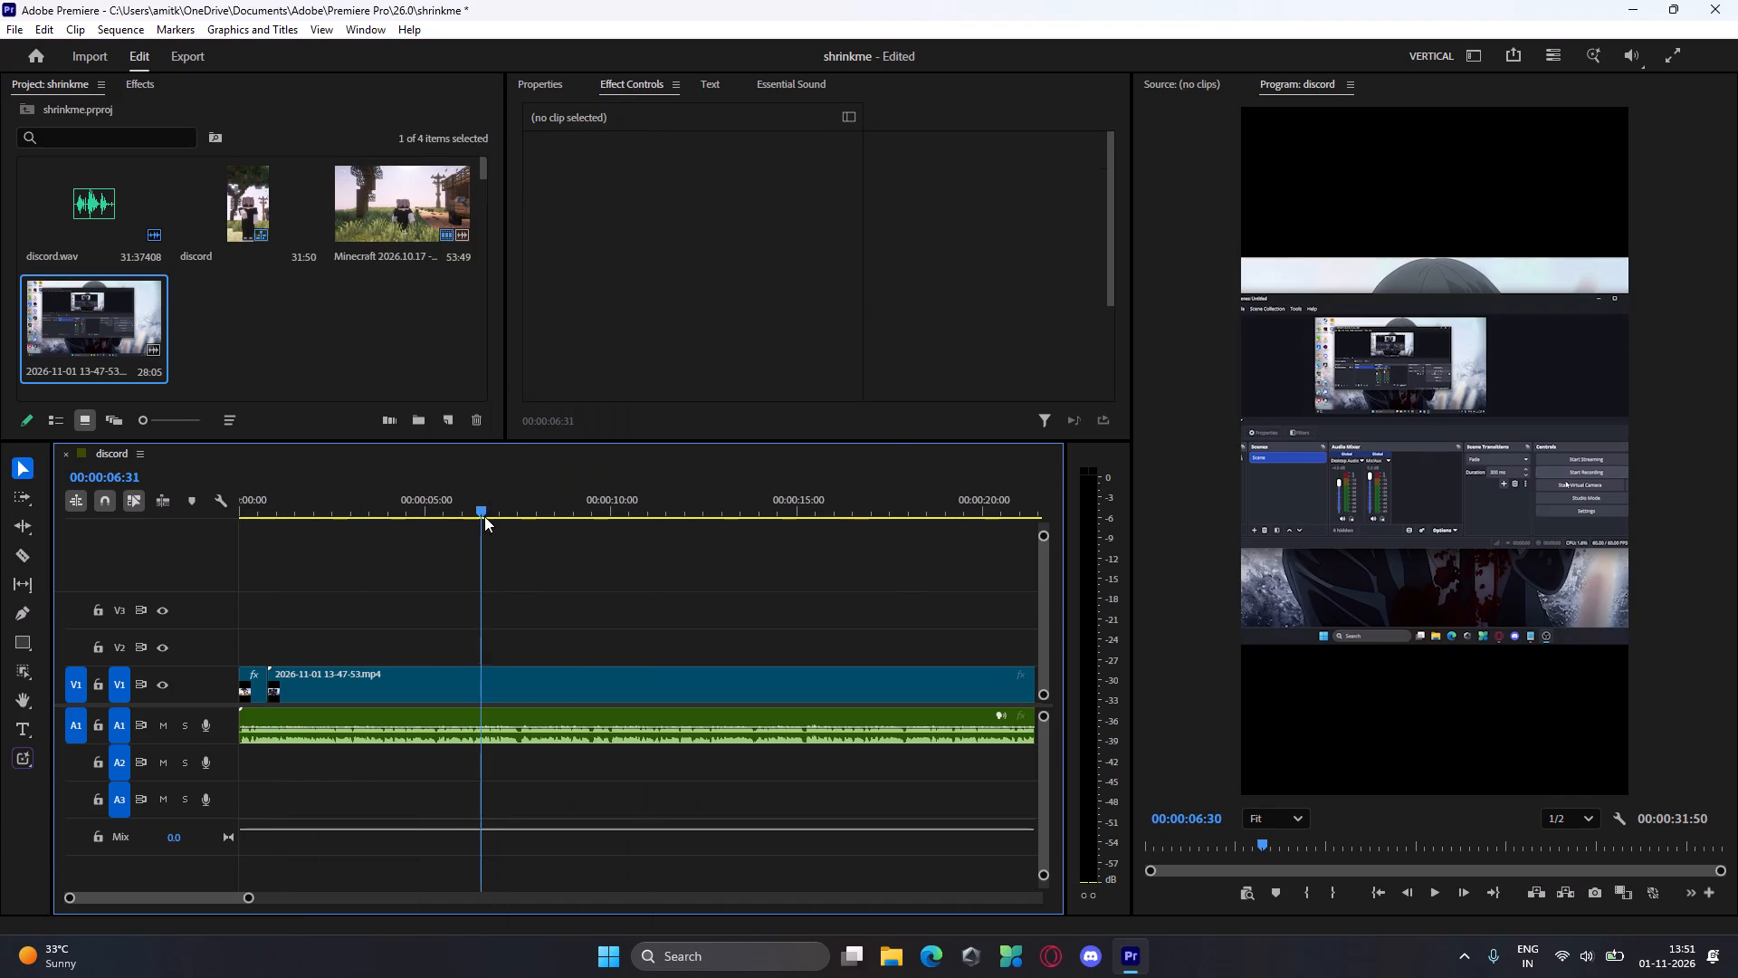
left_click_drag(480, 509, 624, 507)
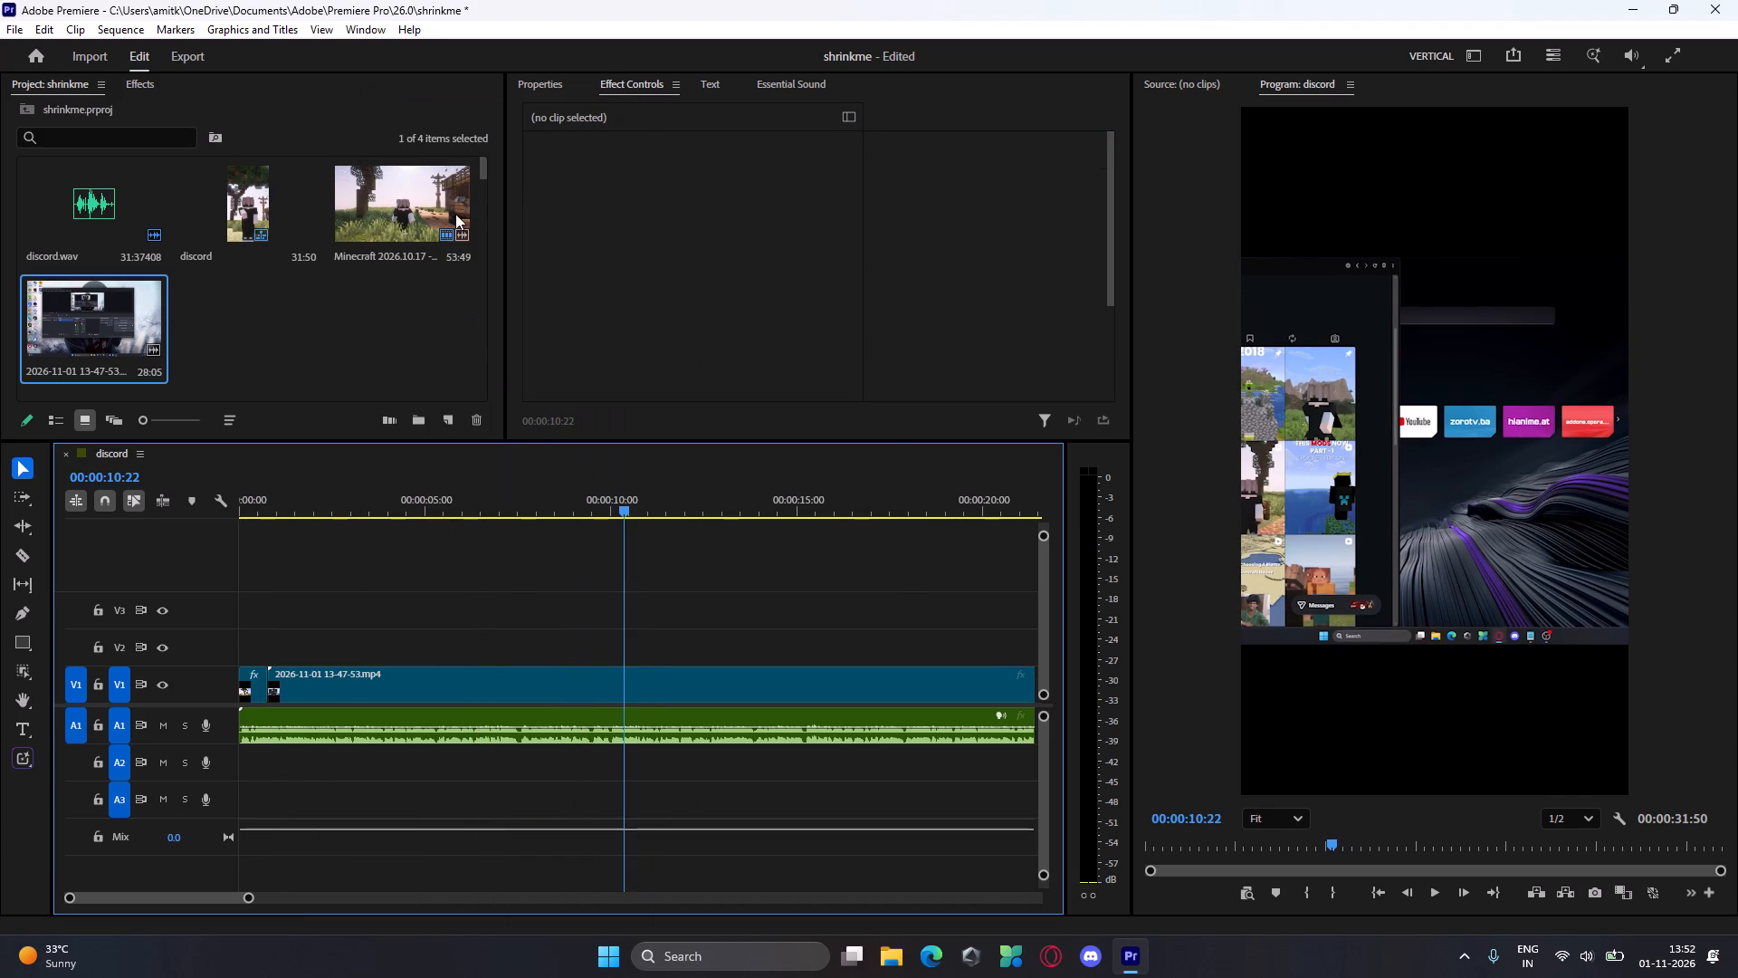
left_click(532, 694)
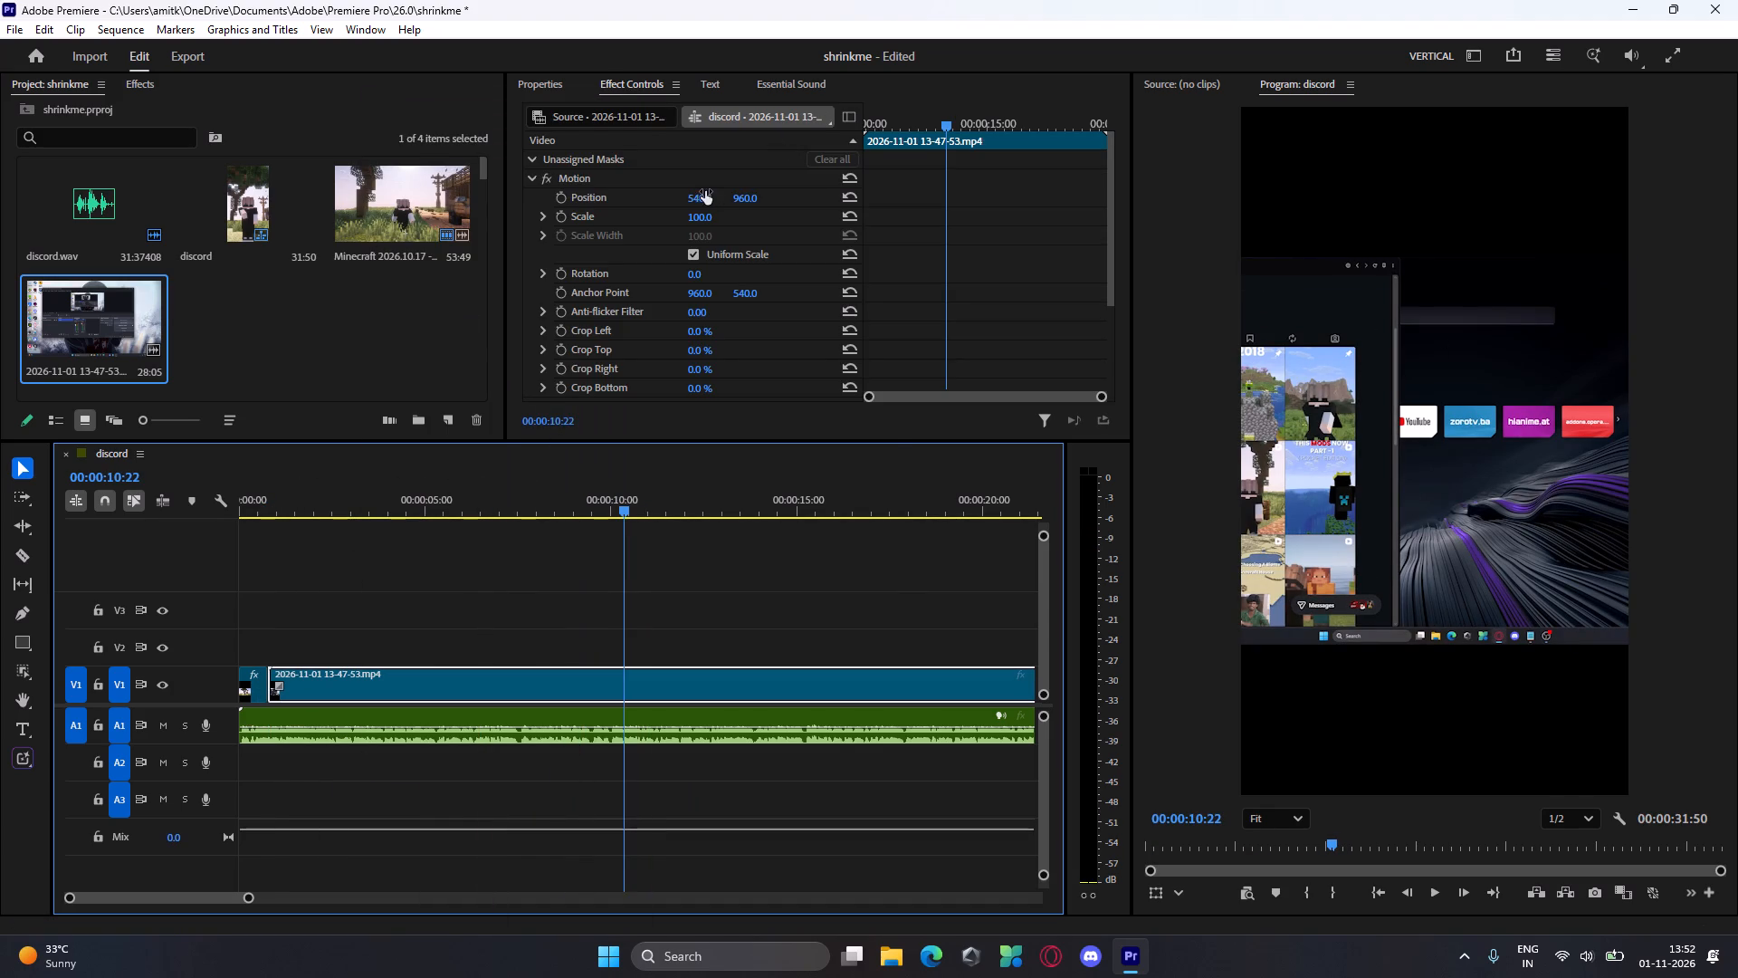
left_click_drag(694, 195, 999, 244)
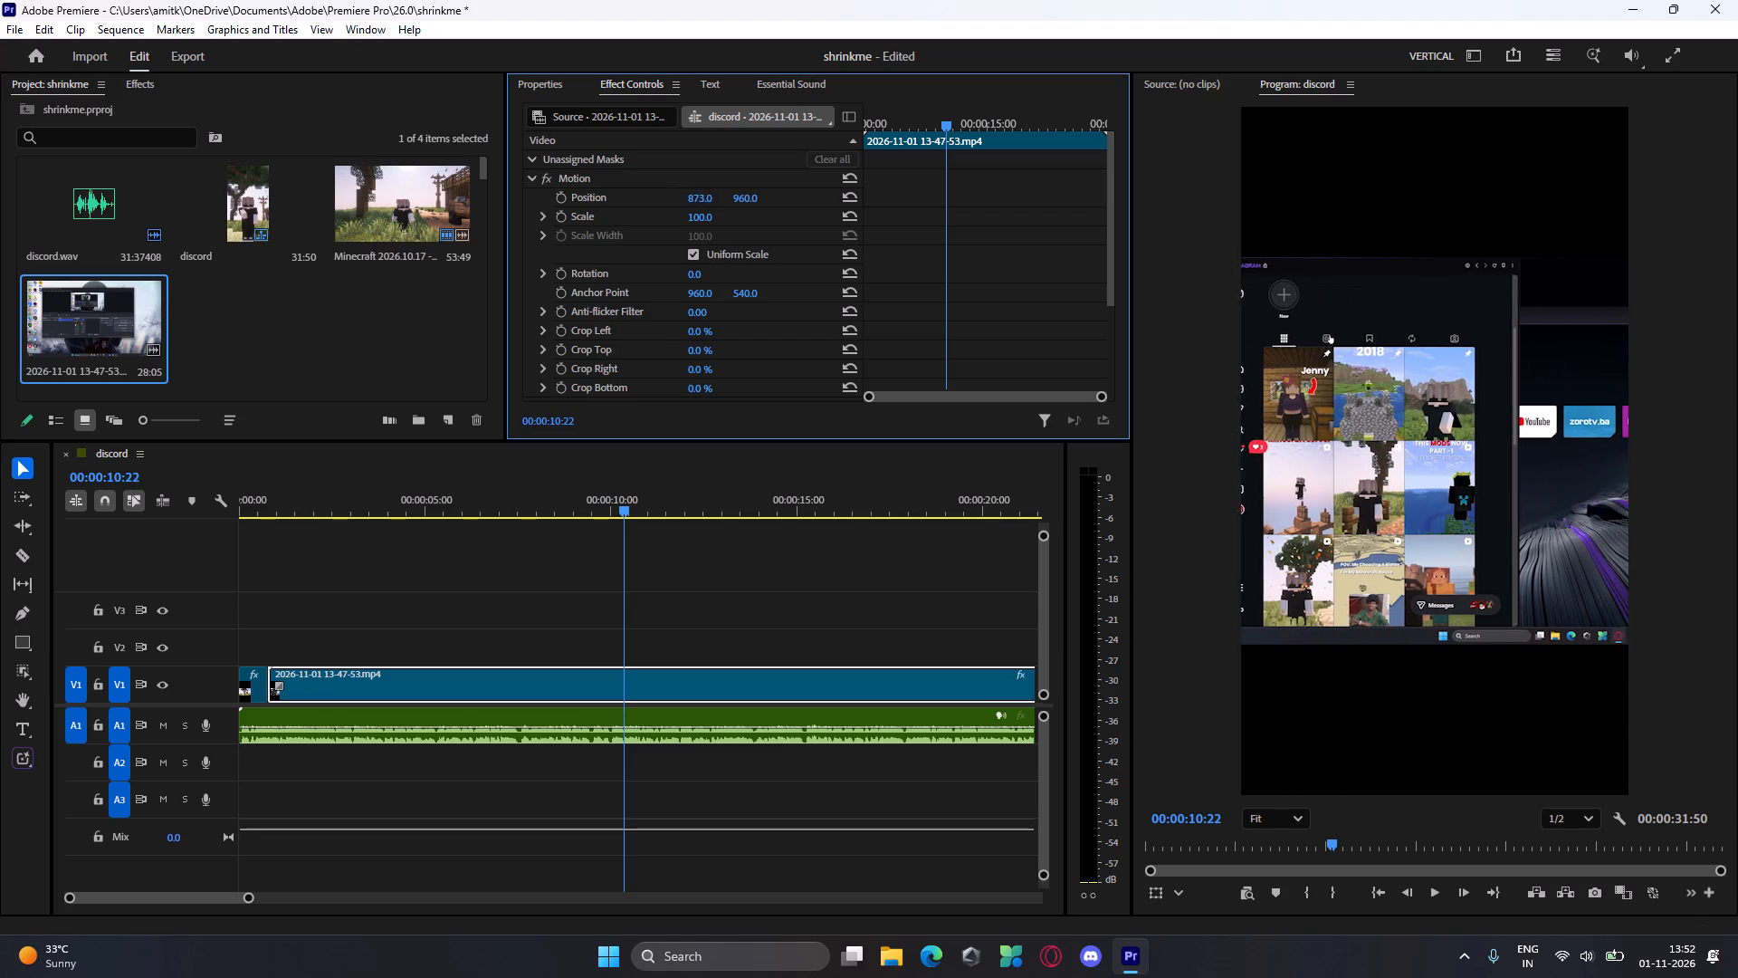
left_click_drag(999, 244, 996, 245)
left_click_drag(705, 219, 742, 224)
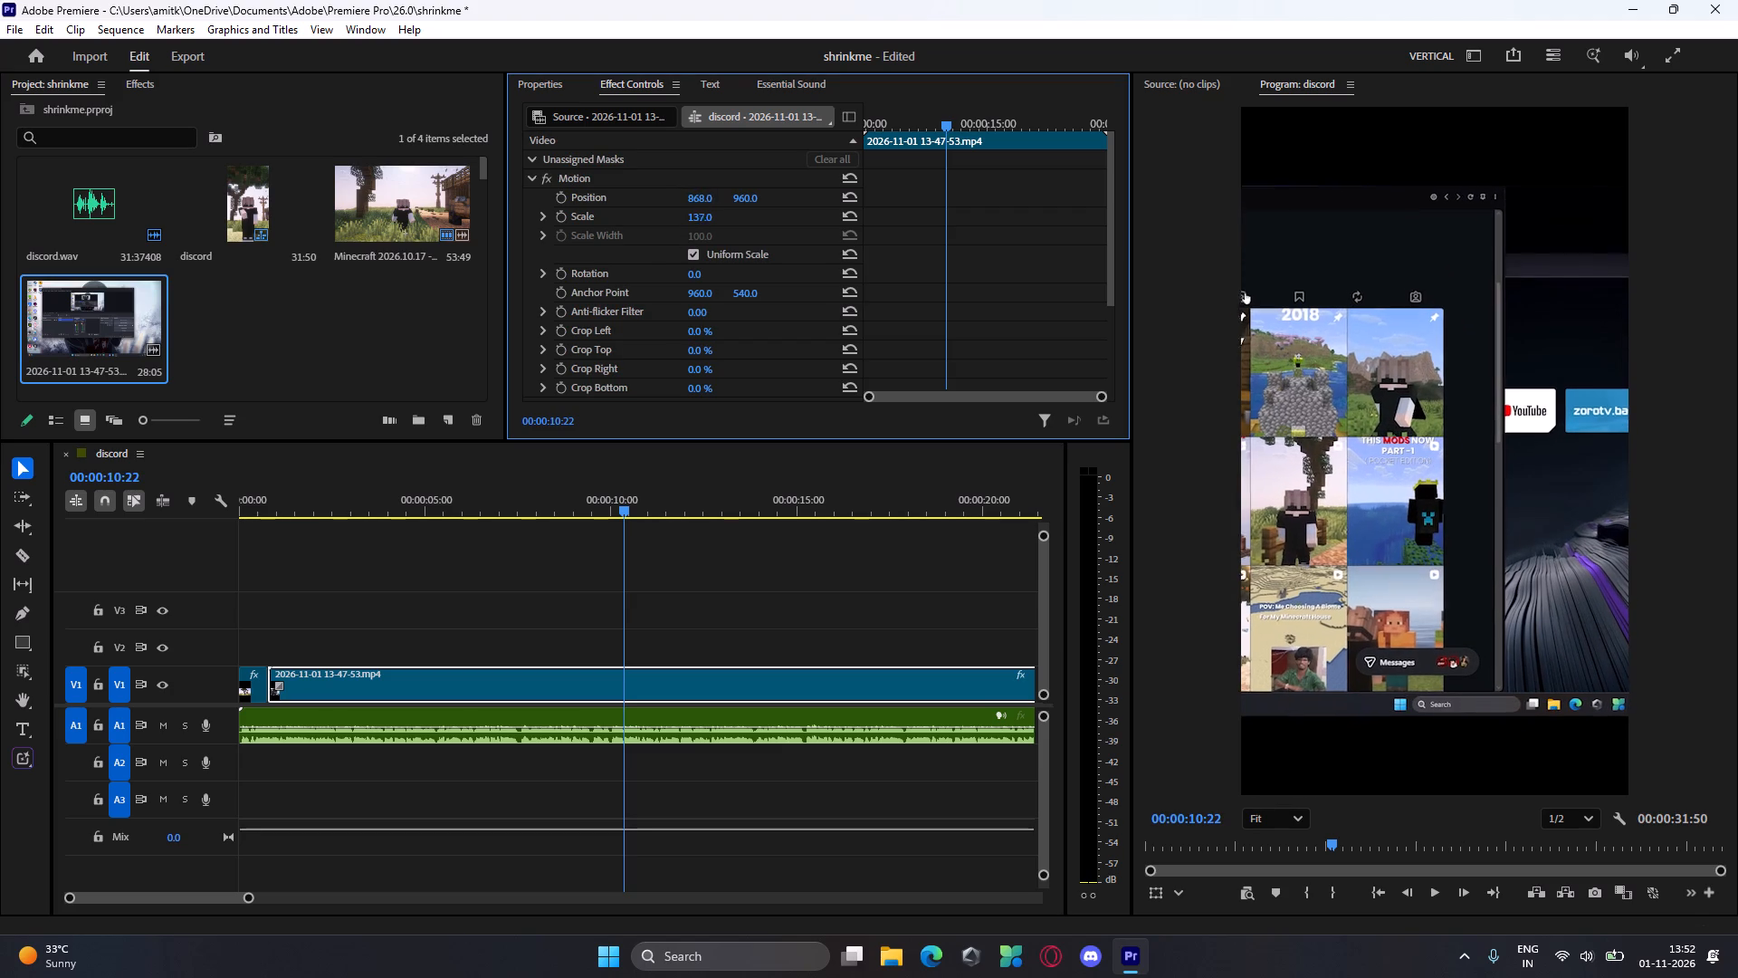
left_click_drag(742, 224, 744, 225)
left_click_drag(697, 198, 1013, 207)
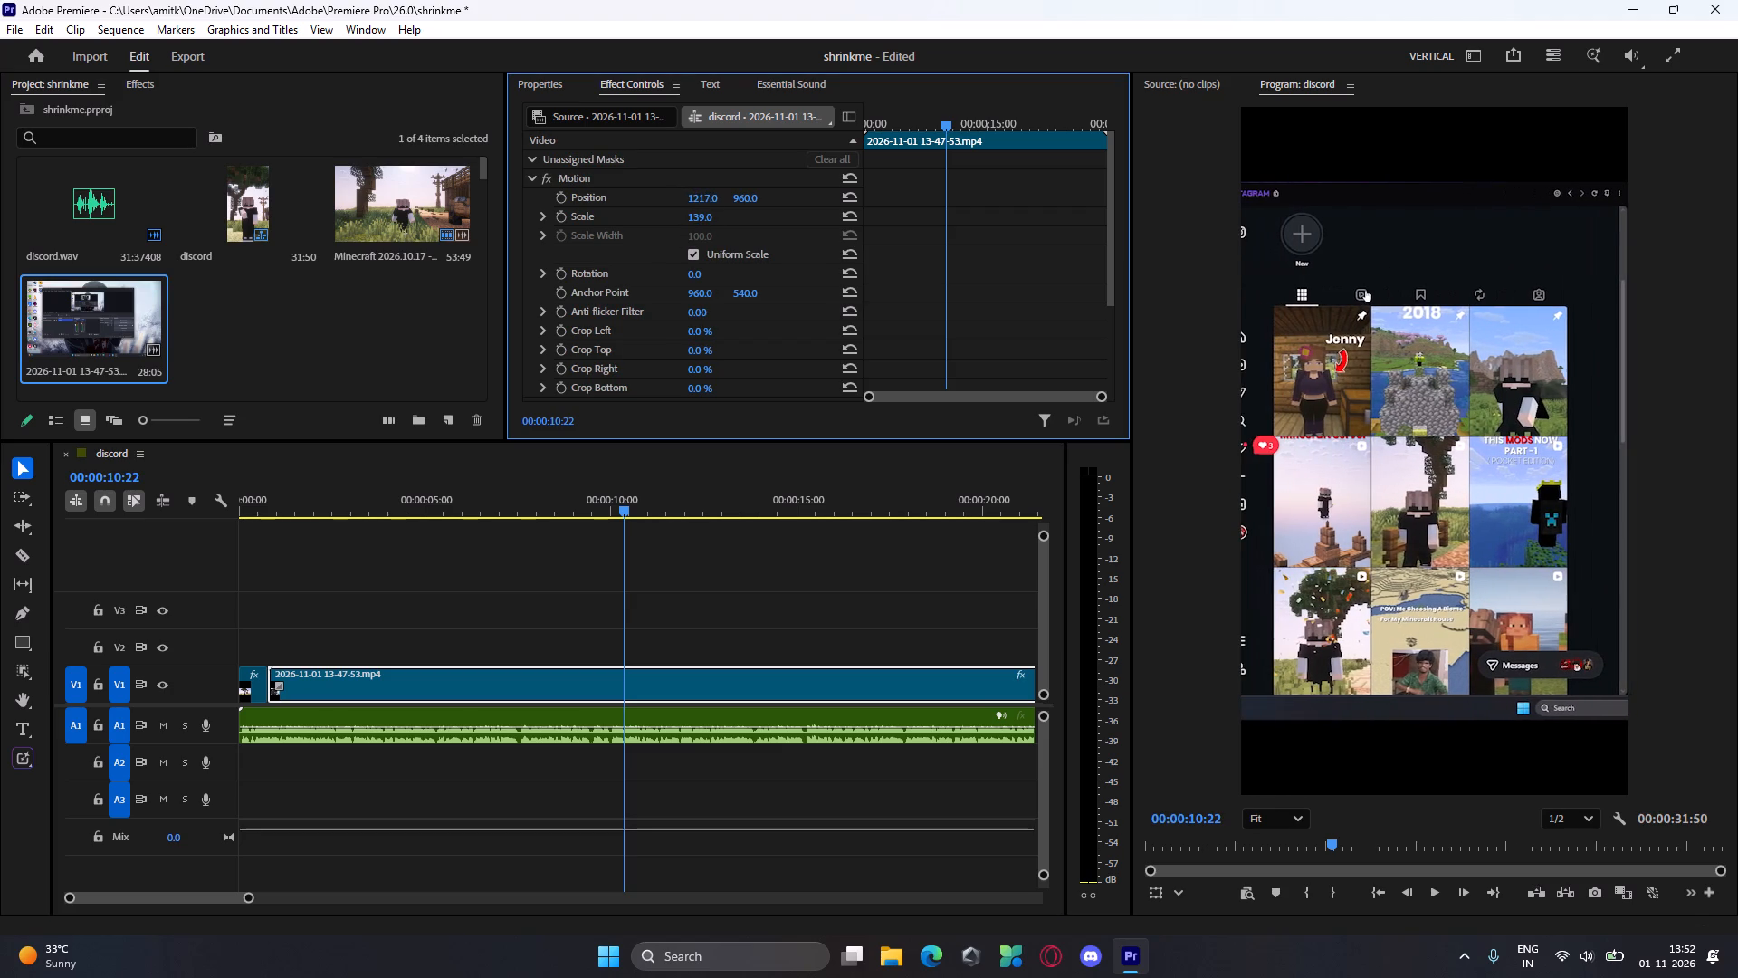
left_click_drag(1013, 207, 1009, 208)
left_click_drag(692, 221, 755, 222)
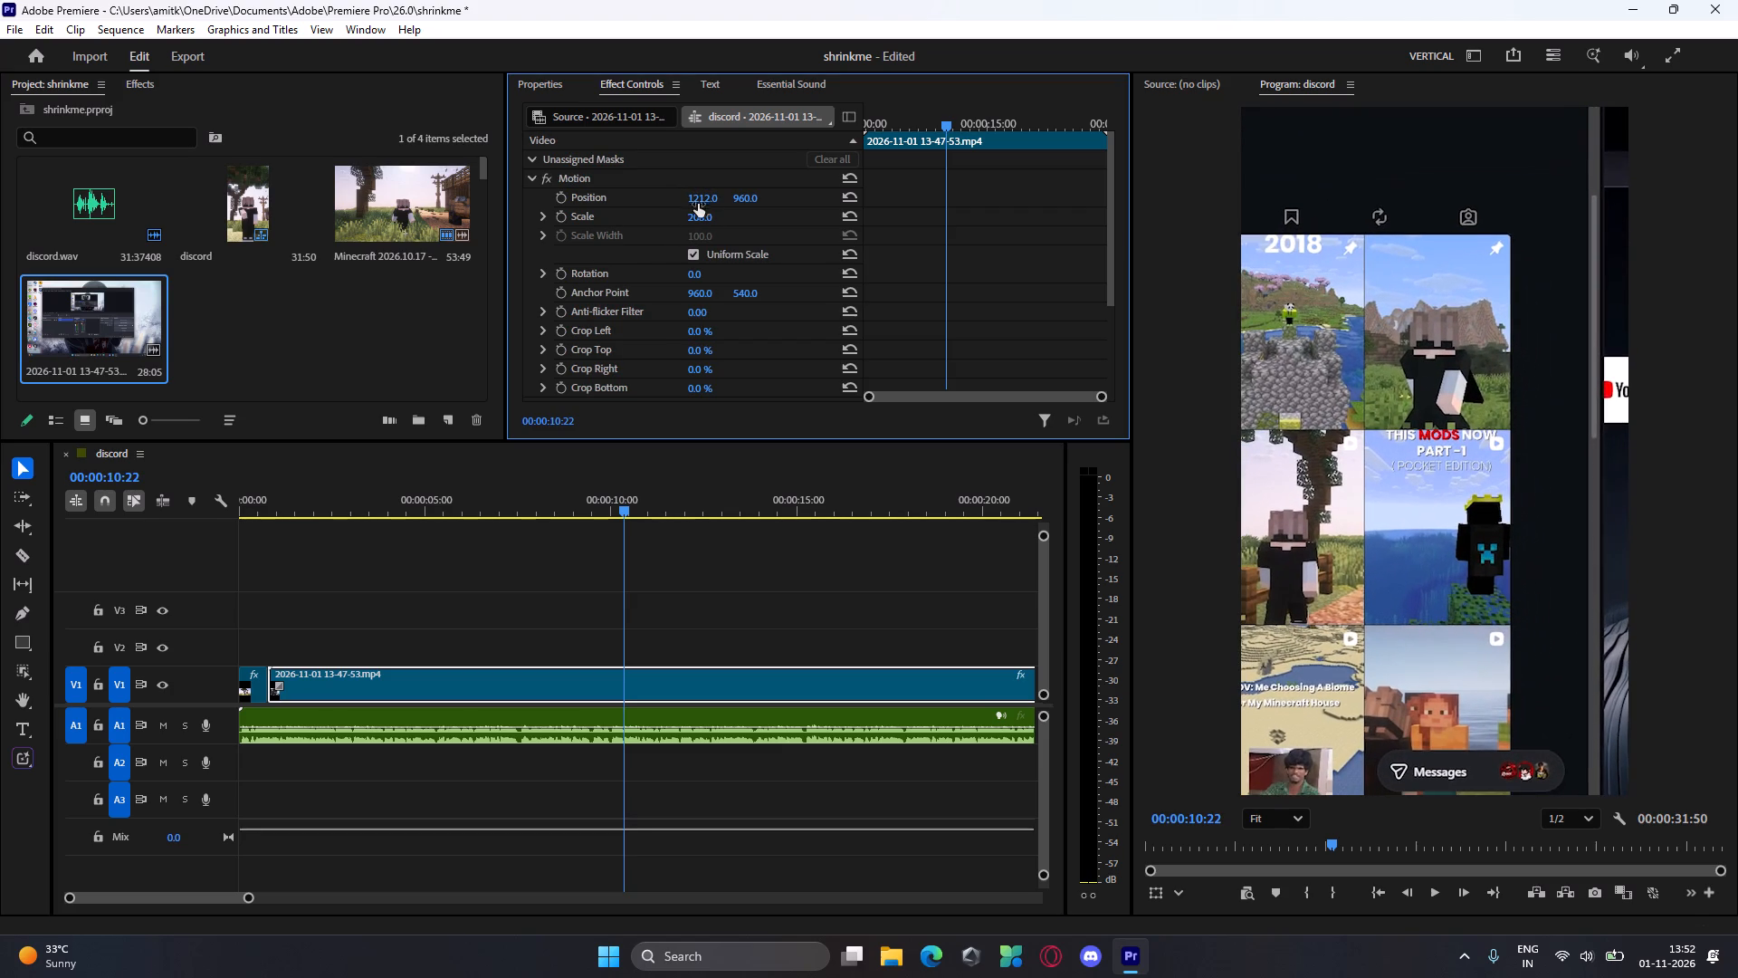
left_click_drag(697, 202, 1027, 208)
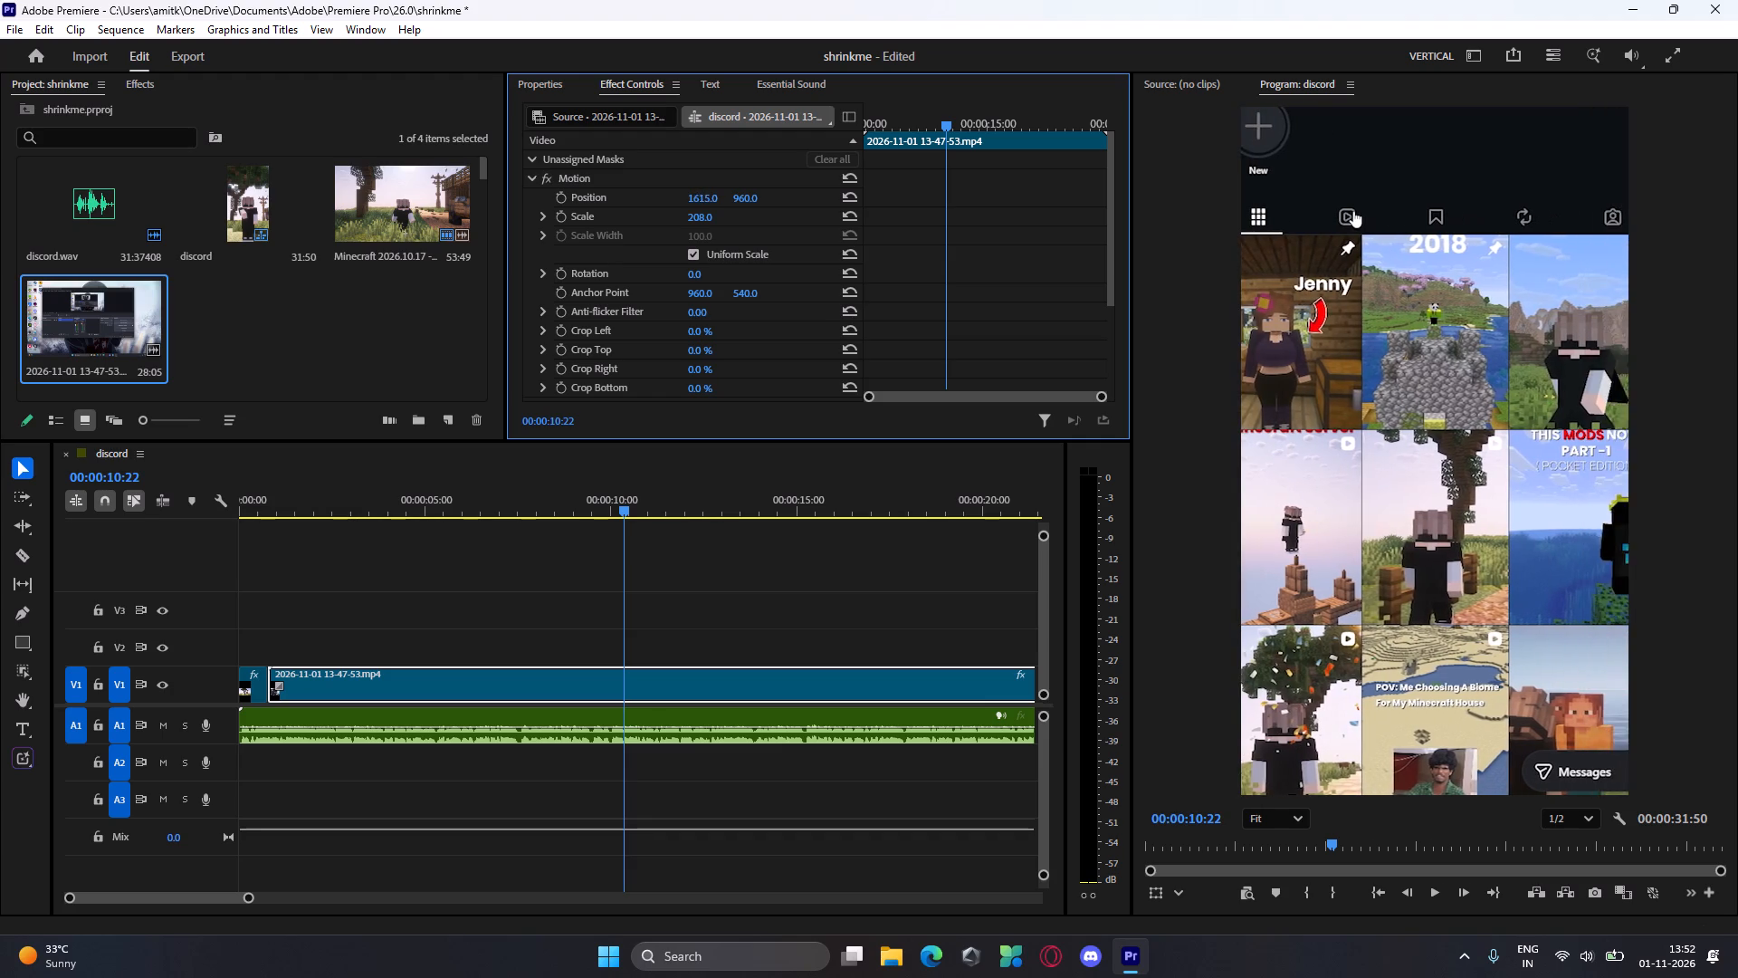
left_click_drag(1027, 208, 1037, 208)
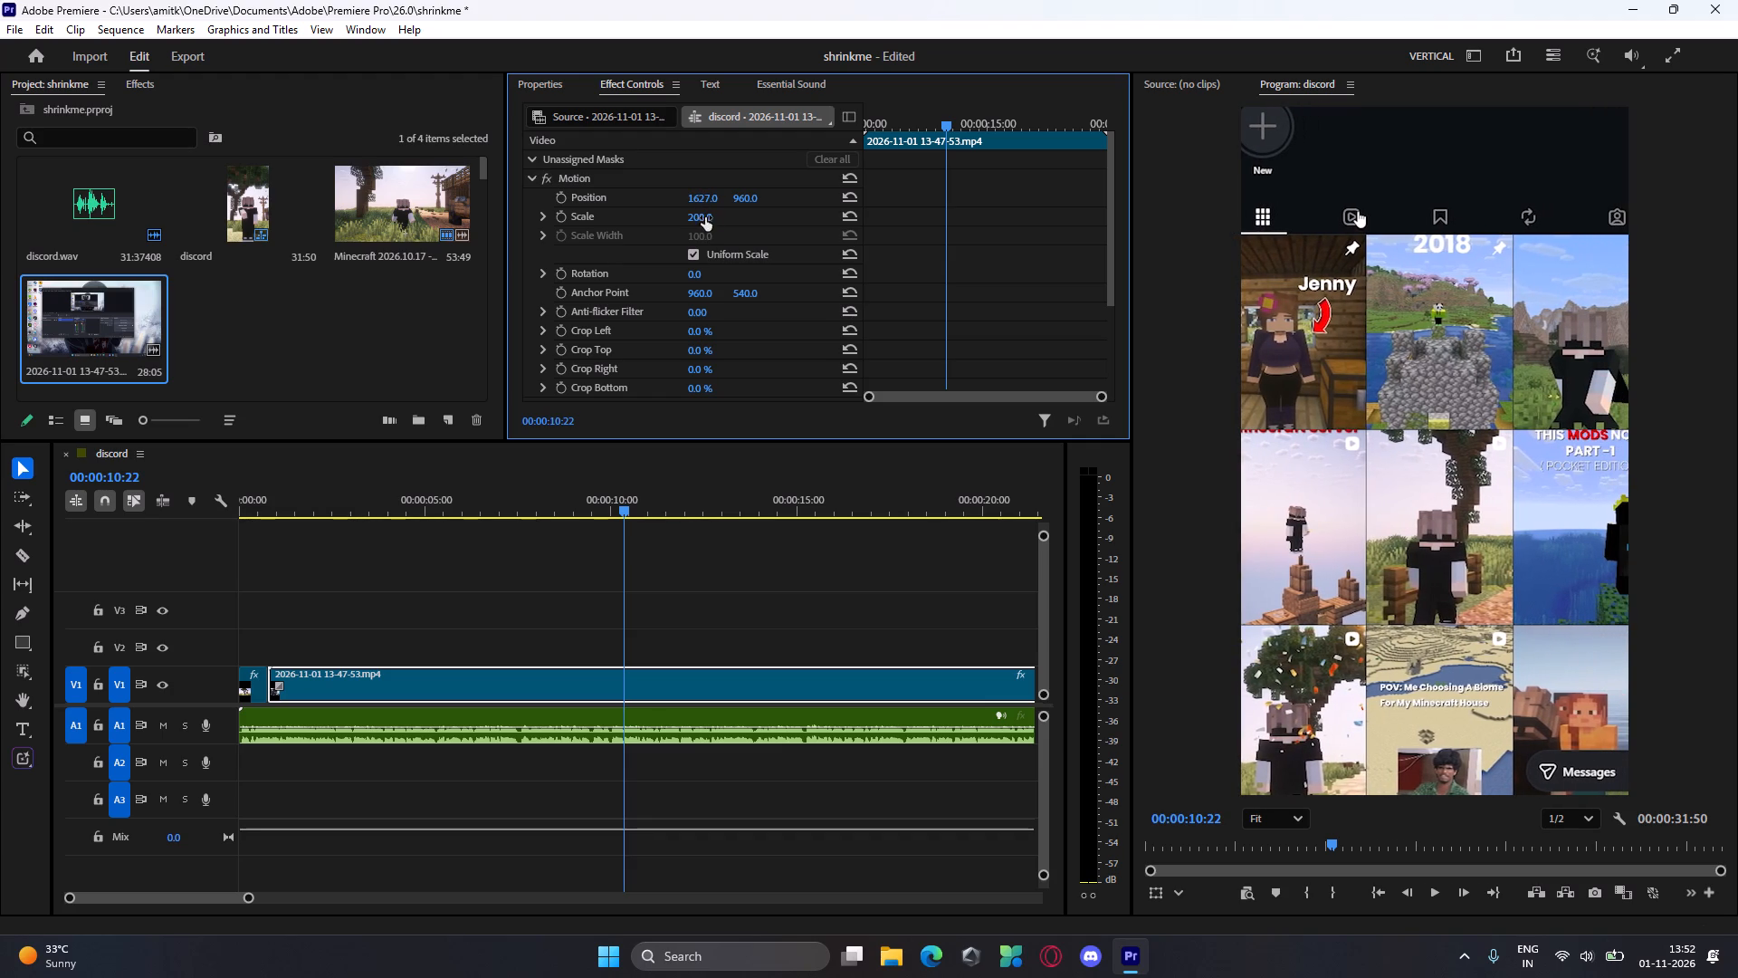
left_click_drag(705, 217, 697, 220)
left_click_drag(708, 197, 682, 201)
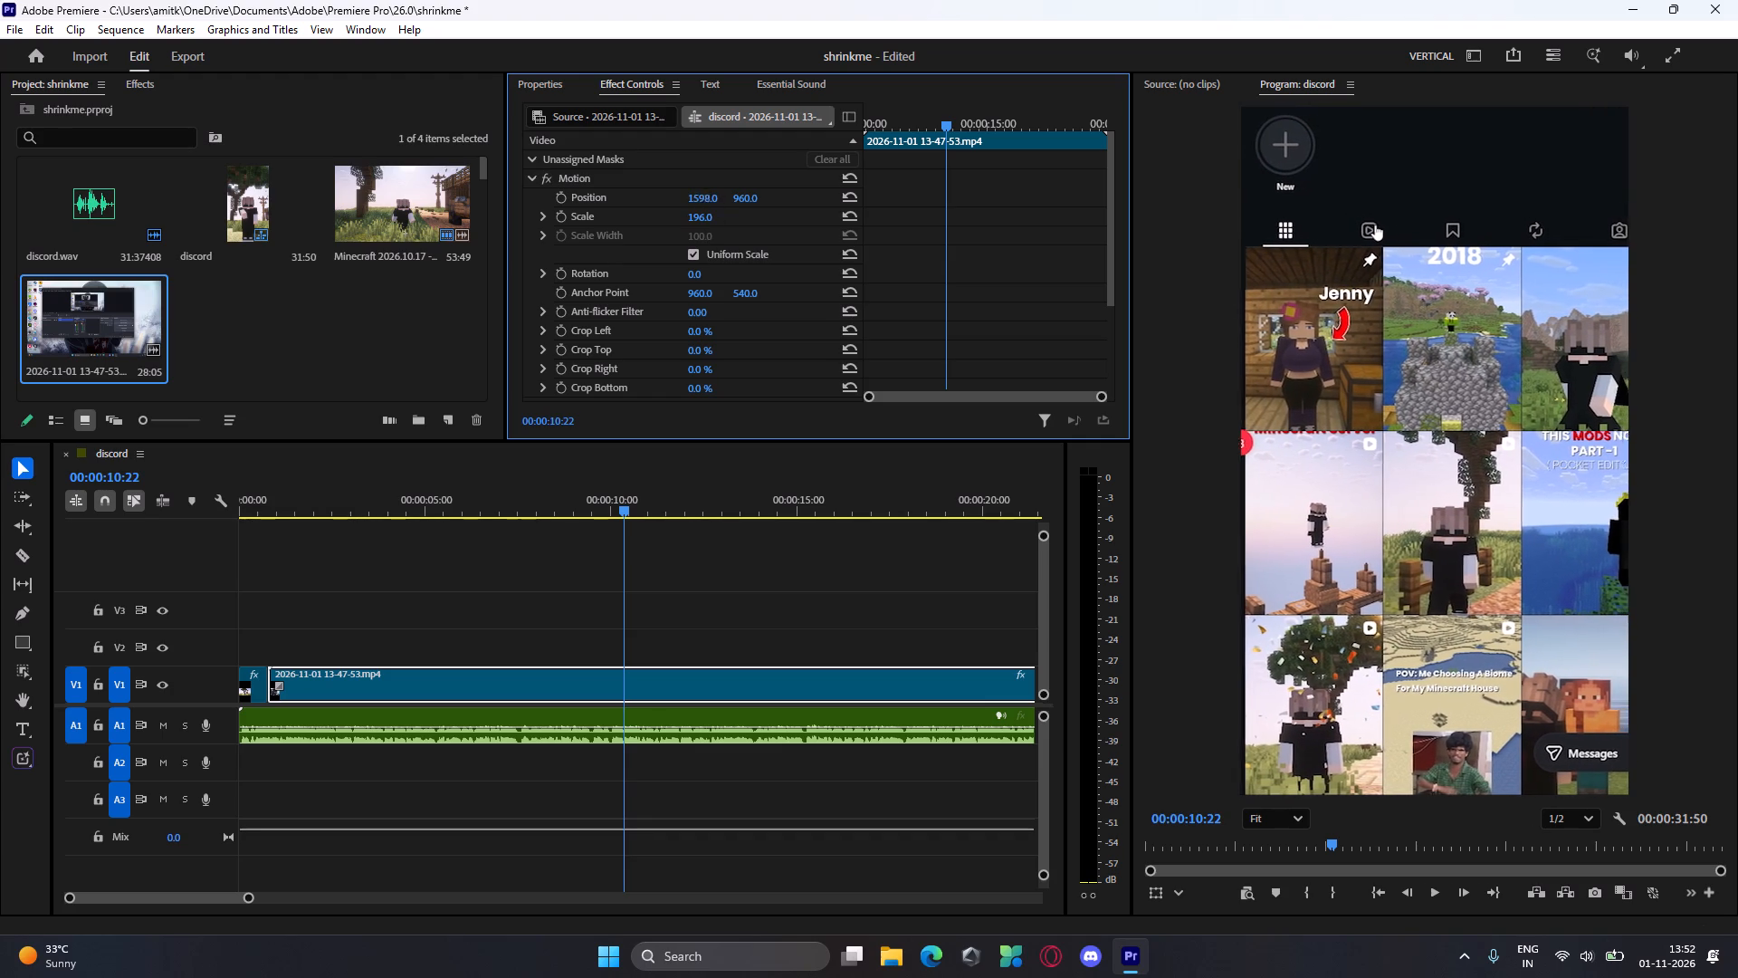
left_click_drag(682, 201, 660, 205)
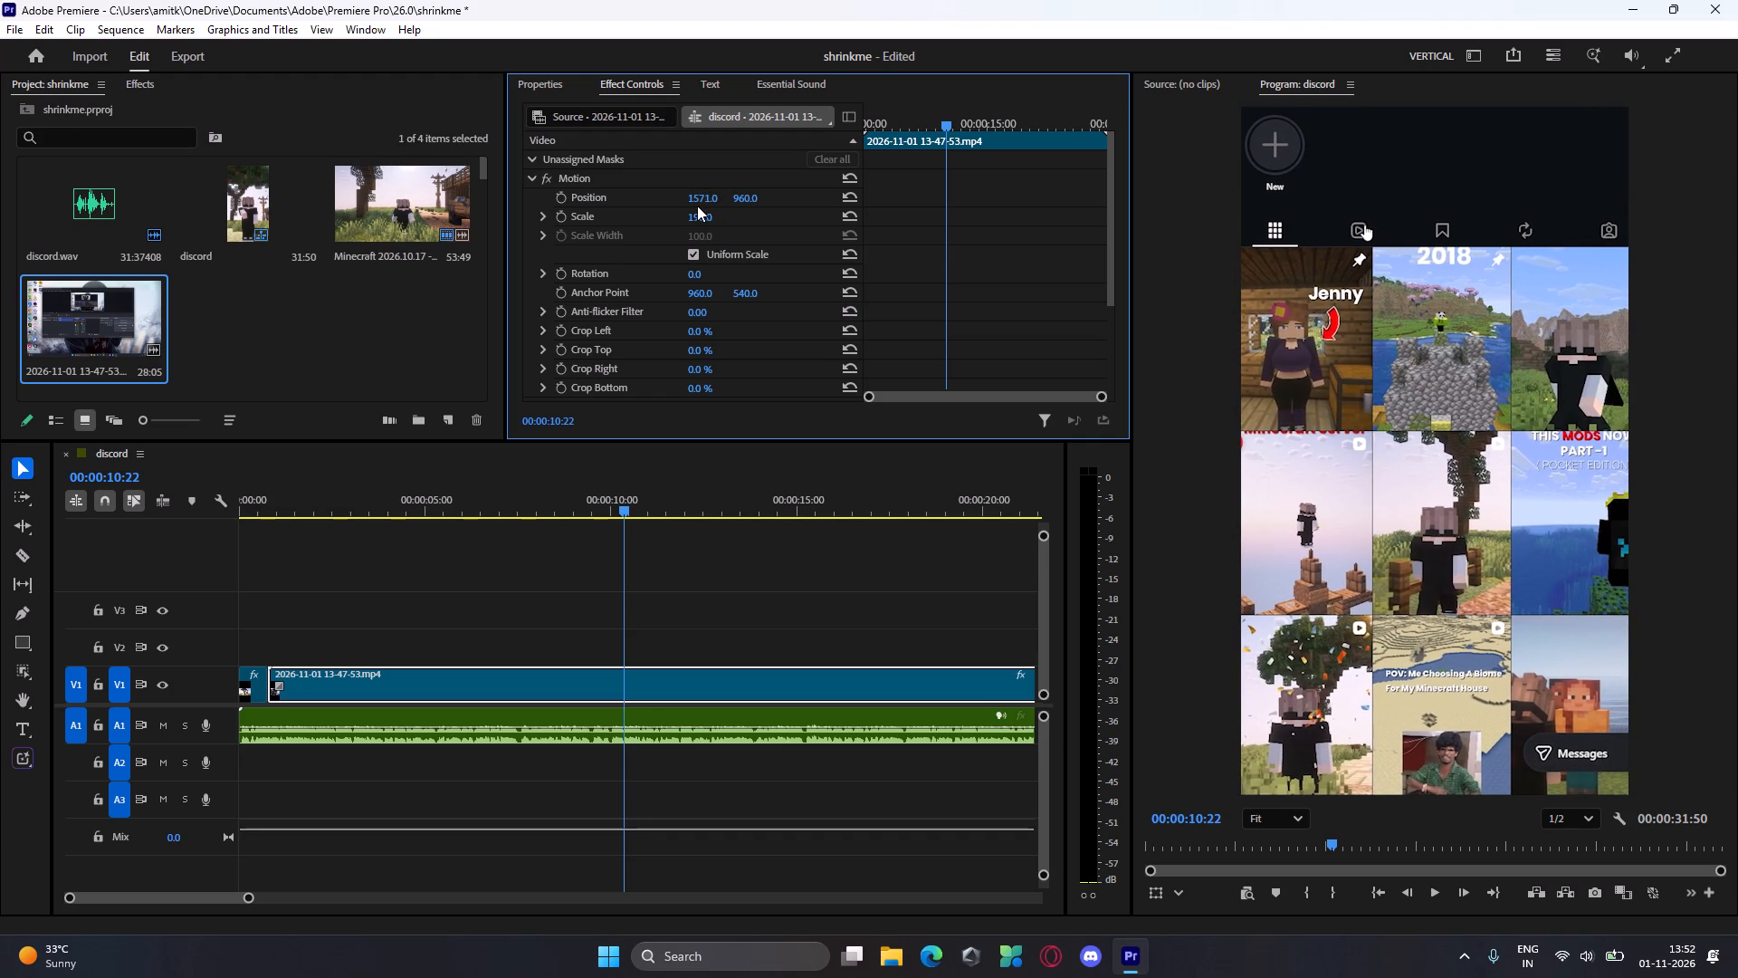
Split the recording on V1 at 00:00:13:29 and ripple delete the part before the cut.
left_click_drag(285, 504, 399, 510)
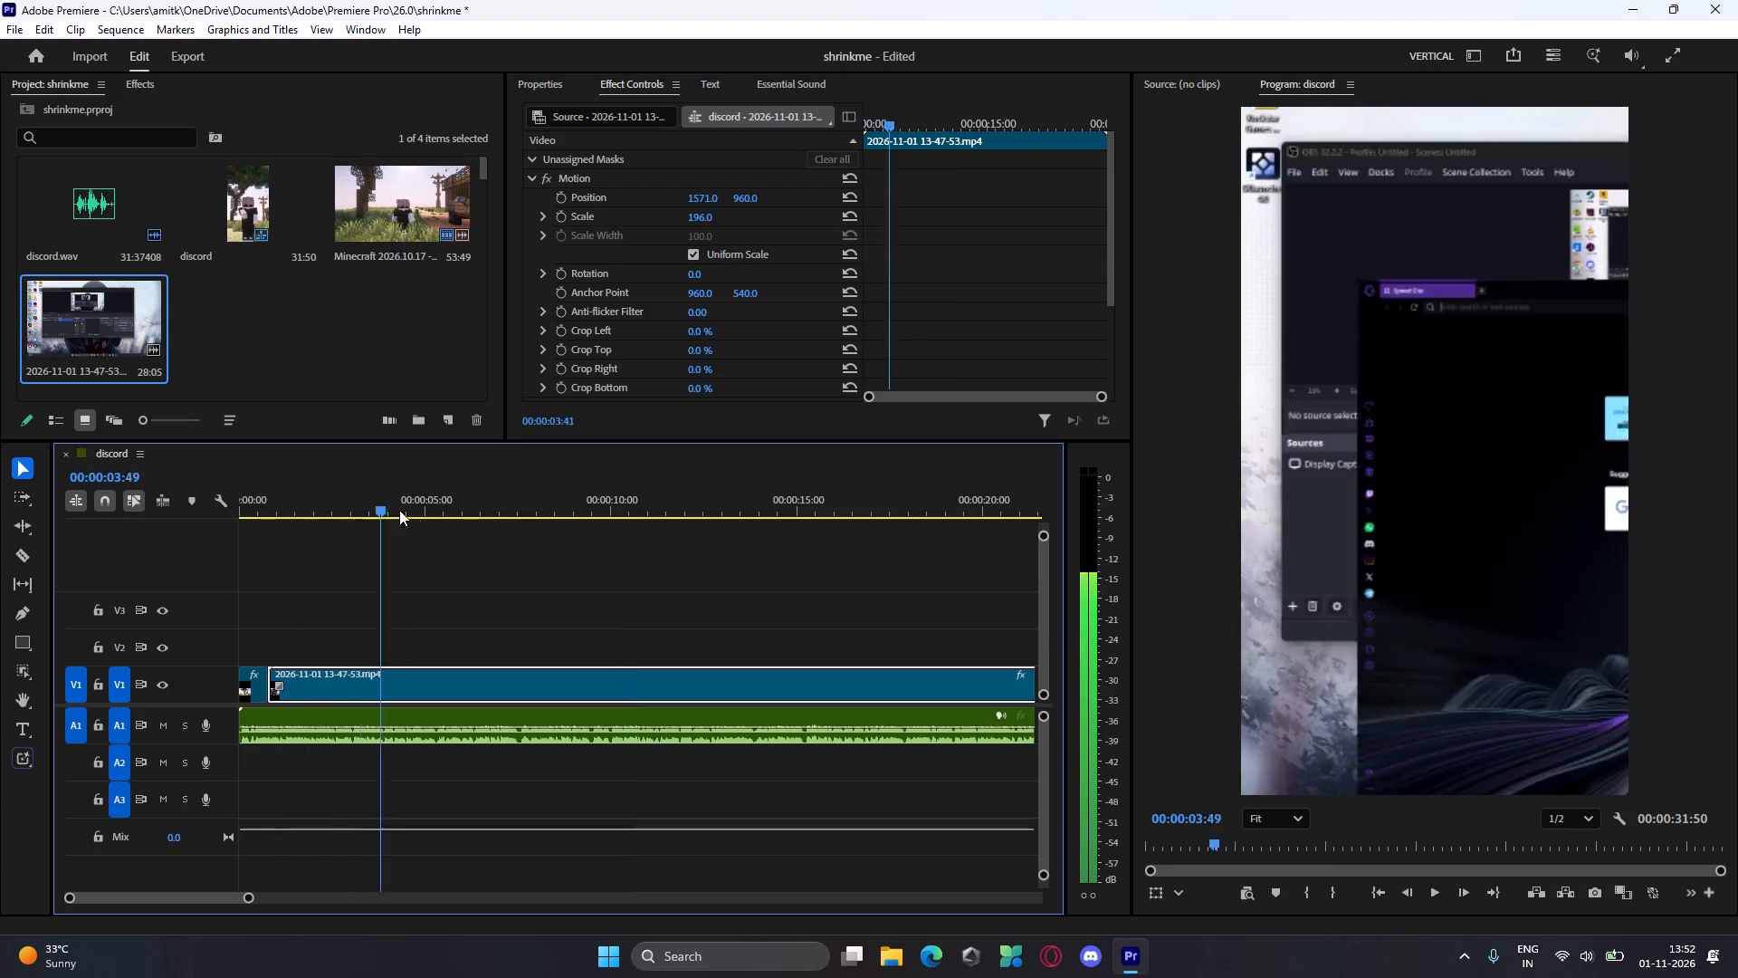
left_click_drag(399, 510, 742, 526)
key("c")
left_click(745, 681)
key("v")
left_click(628, 687)
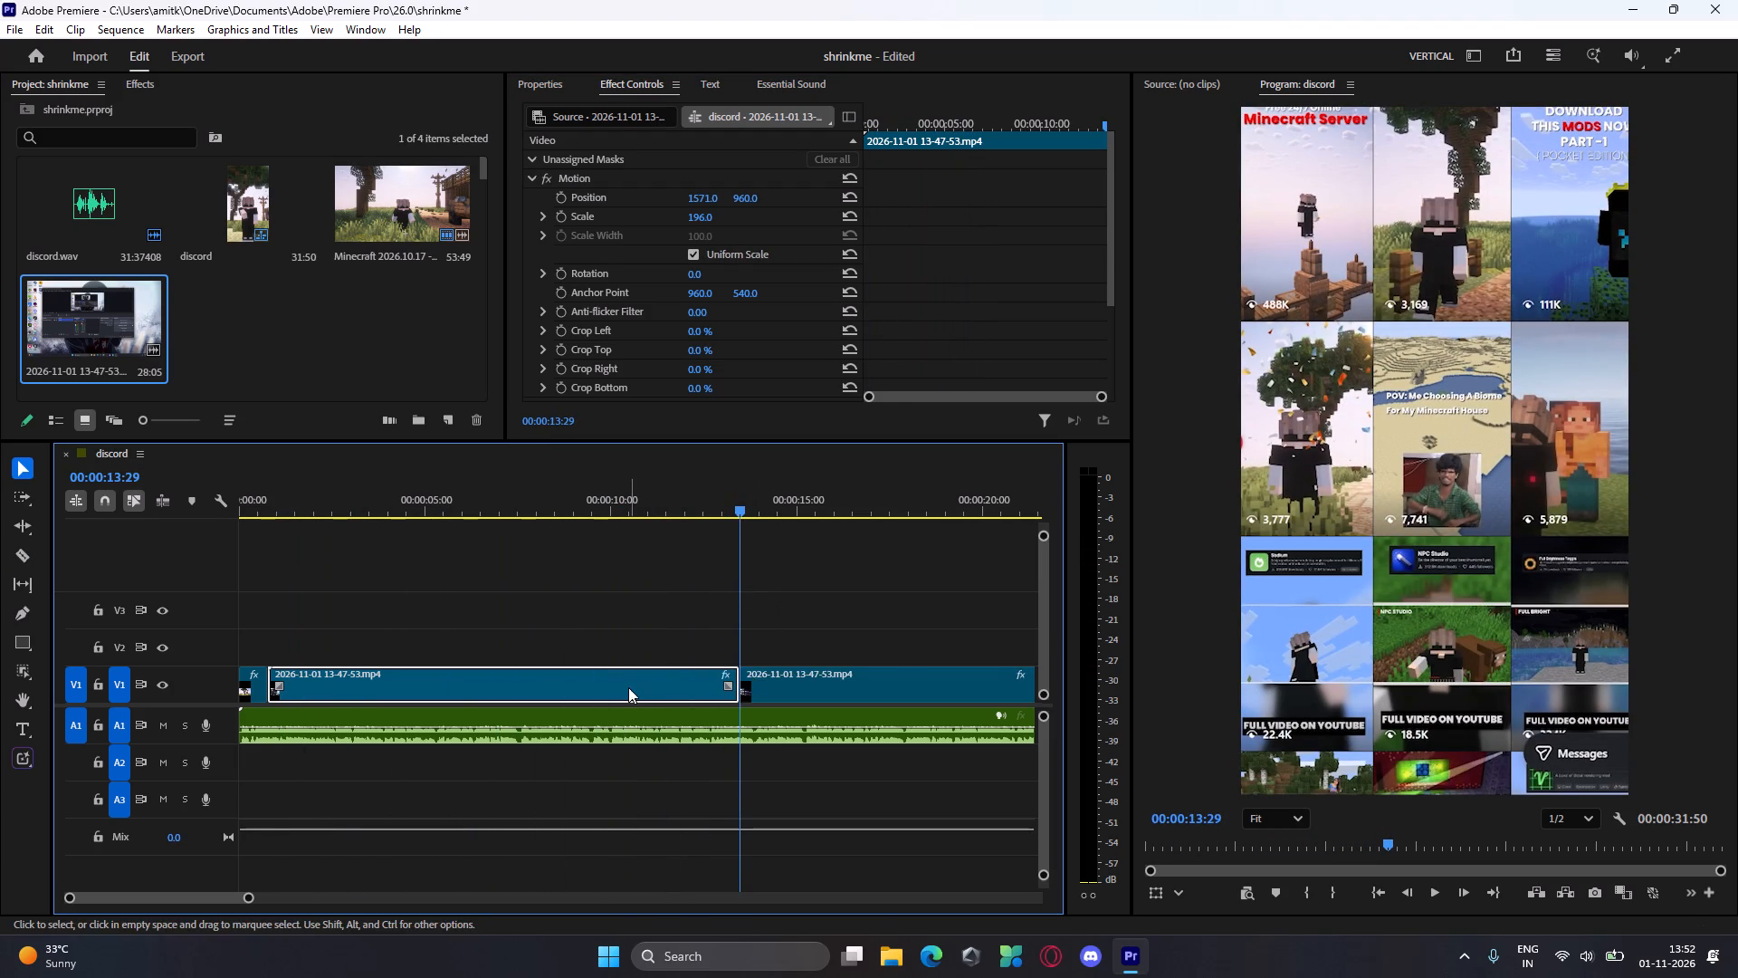
right_click(626, 687)
left_click(687, 139)
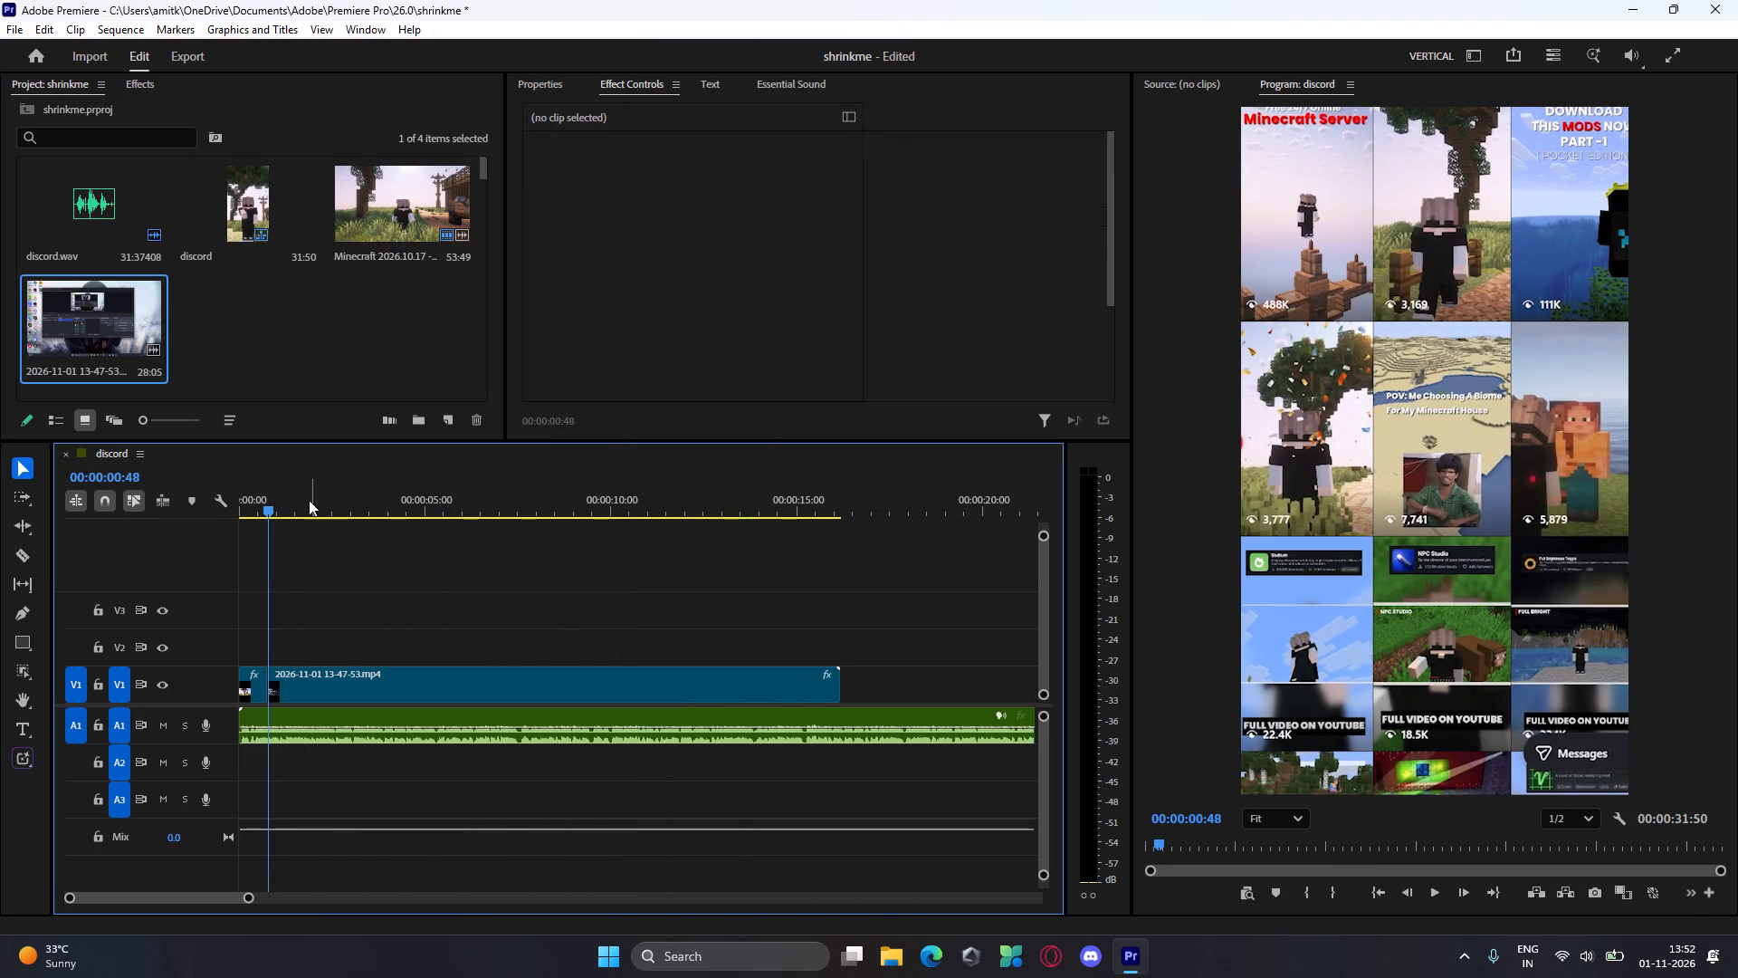
Play the opening, split the recording on V1 at 00:00:01:22 and ripple delete the short piece before the cut.
left_click_drag(269, 495, 166, 505)
key("space")
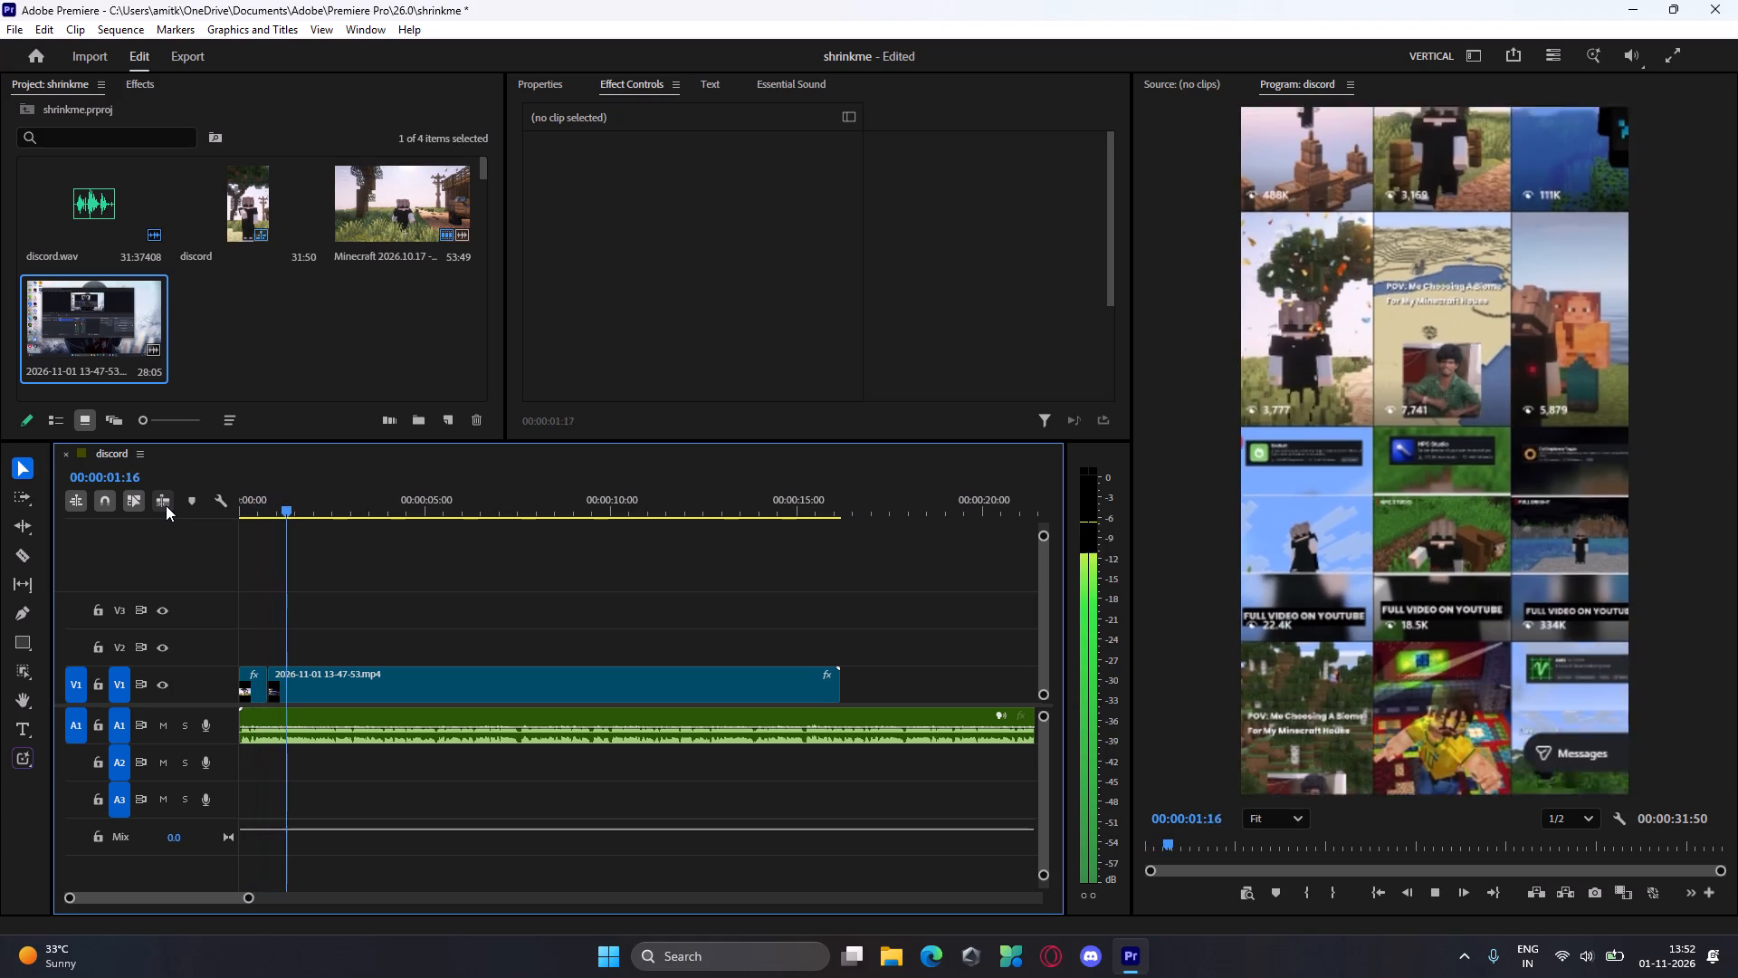
key("space")
left_click(257, 498)
key("space")
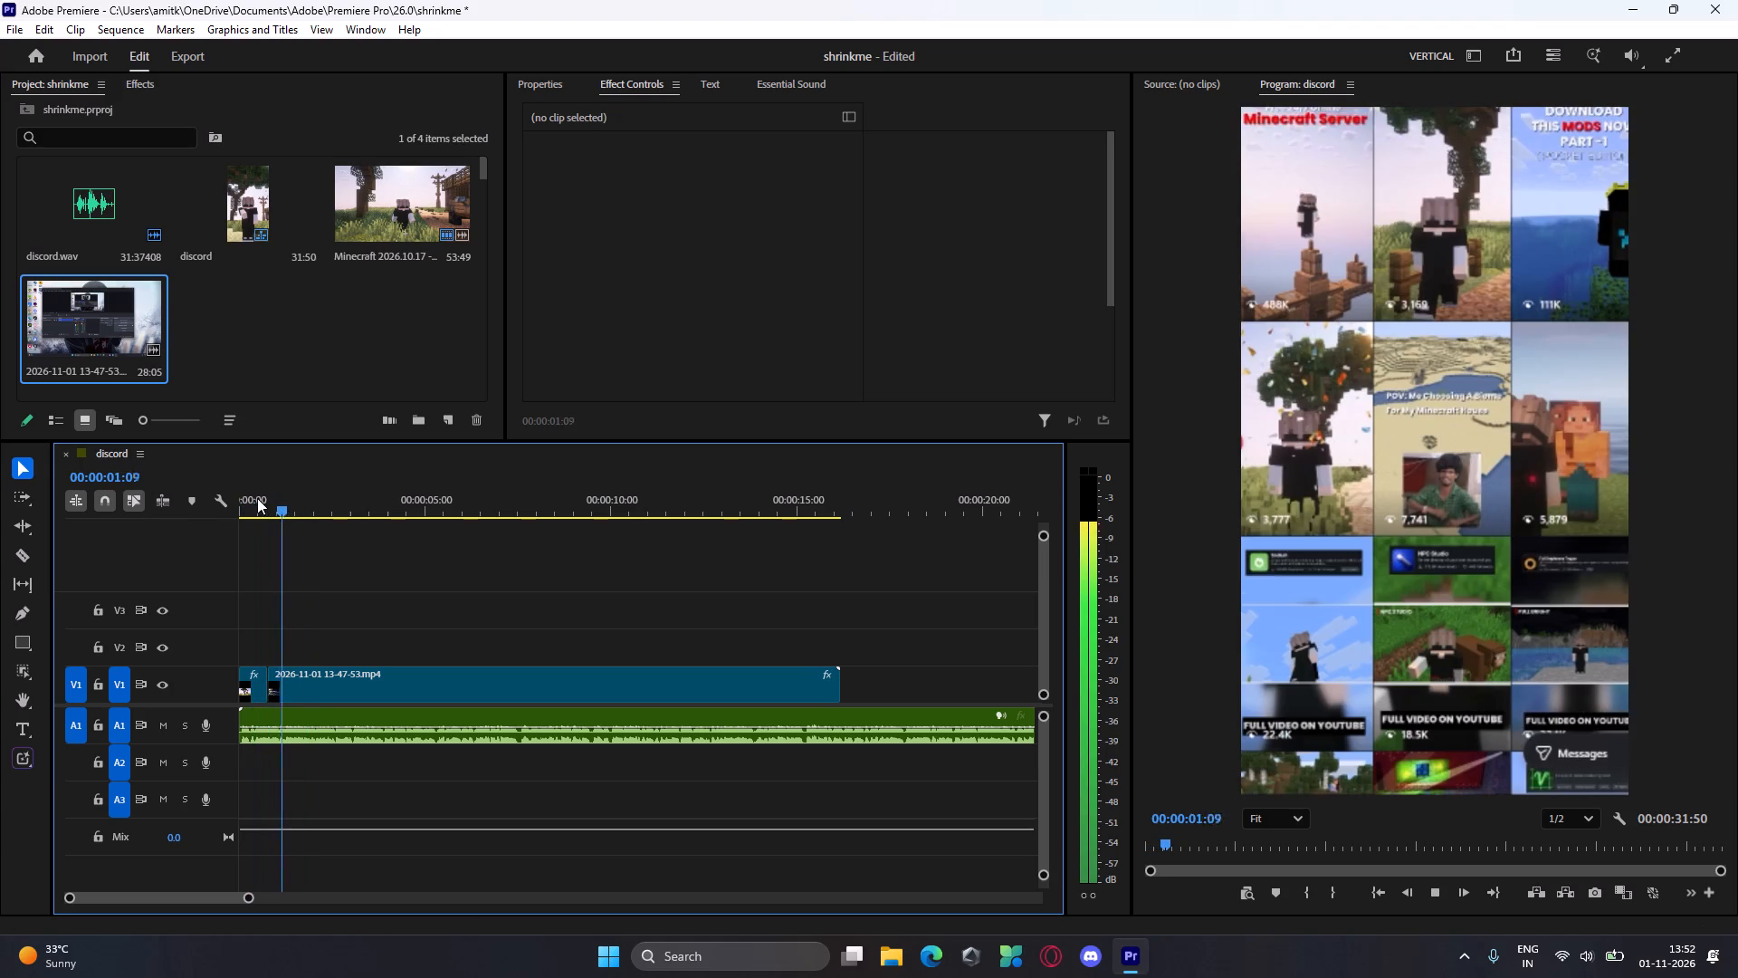
key("space")
key("c")
left_click(285, 693)
key("v")
left_click(278, 689)
right_click(278, 685)
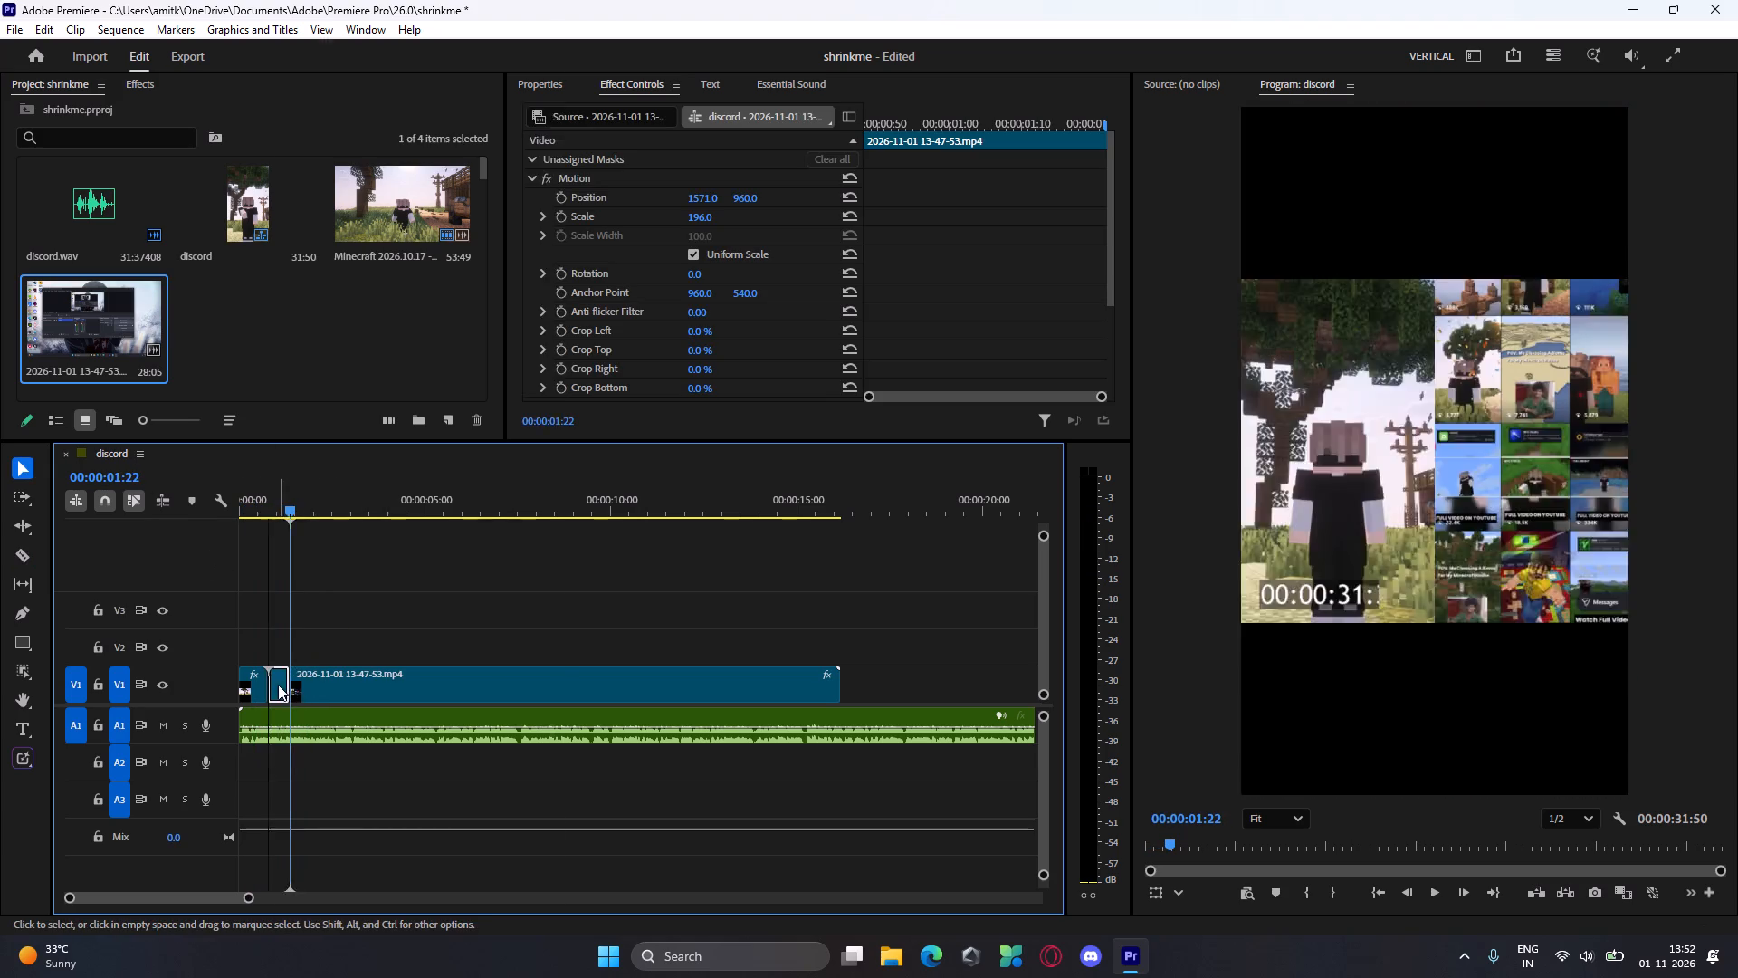
left_click(349, 142)
Replay the first seconds from the start to judge where the scrolling recording should end against the voice.
left_click_drag(224, 503, 195, 503)
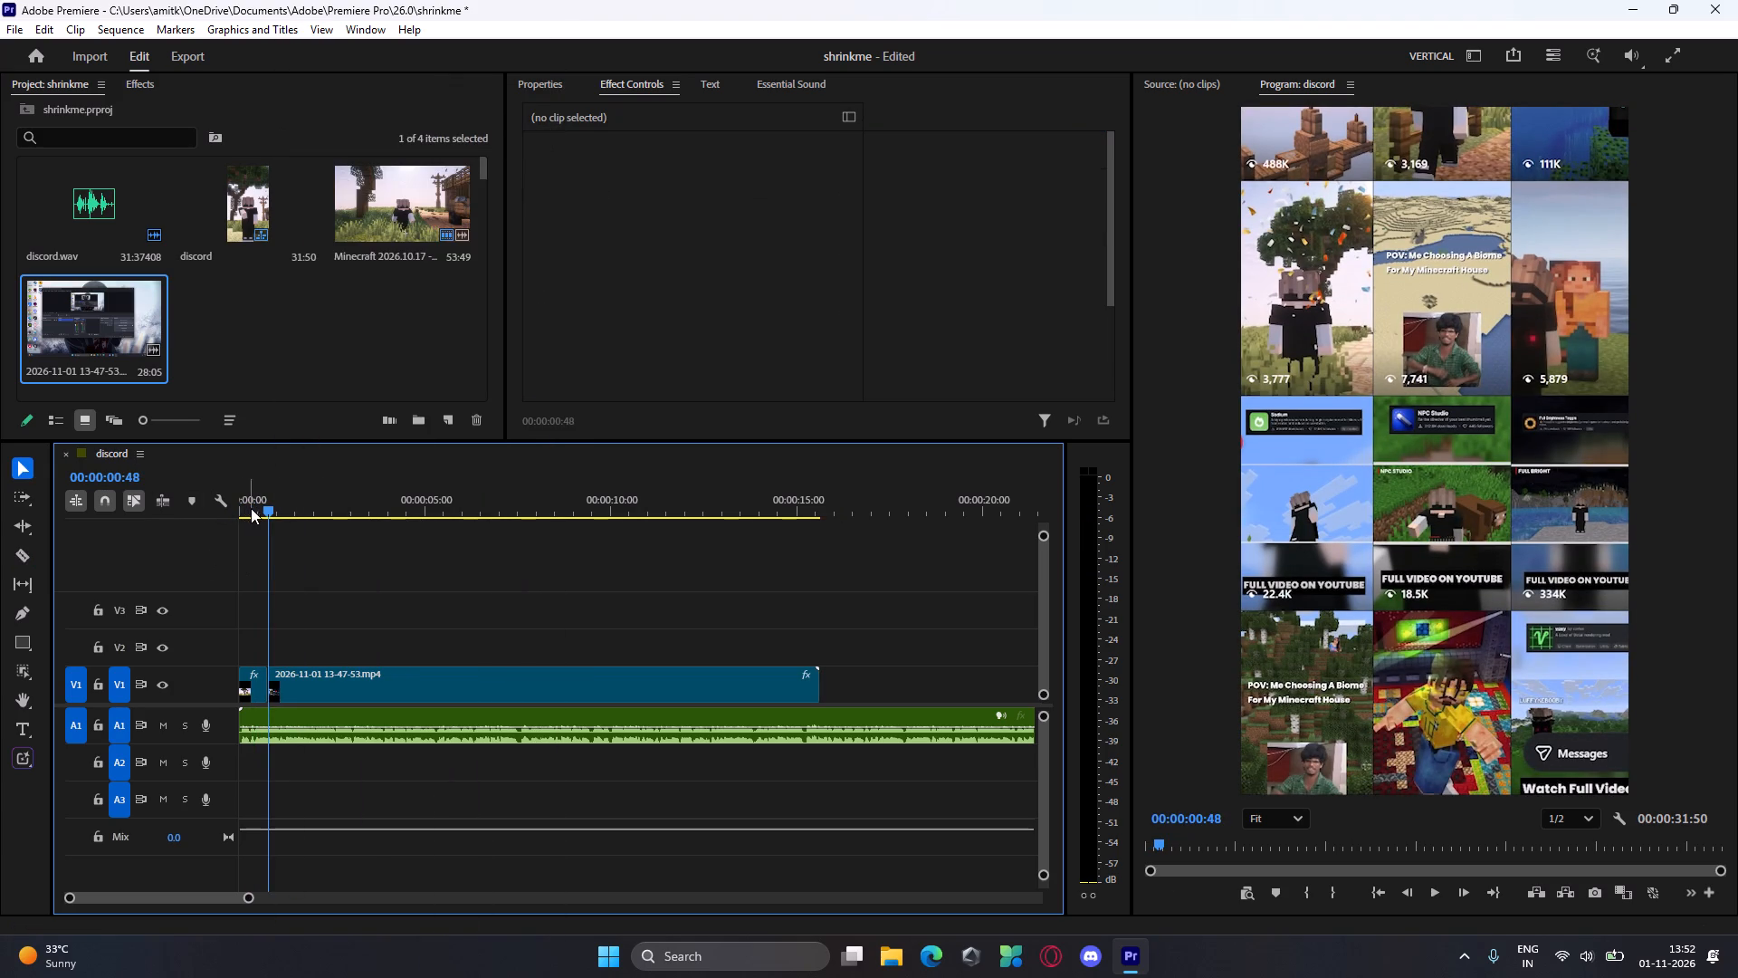
left_click_drag(251, 509, 210, 513)
key("space")
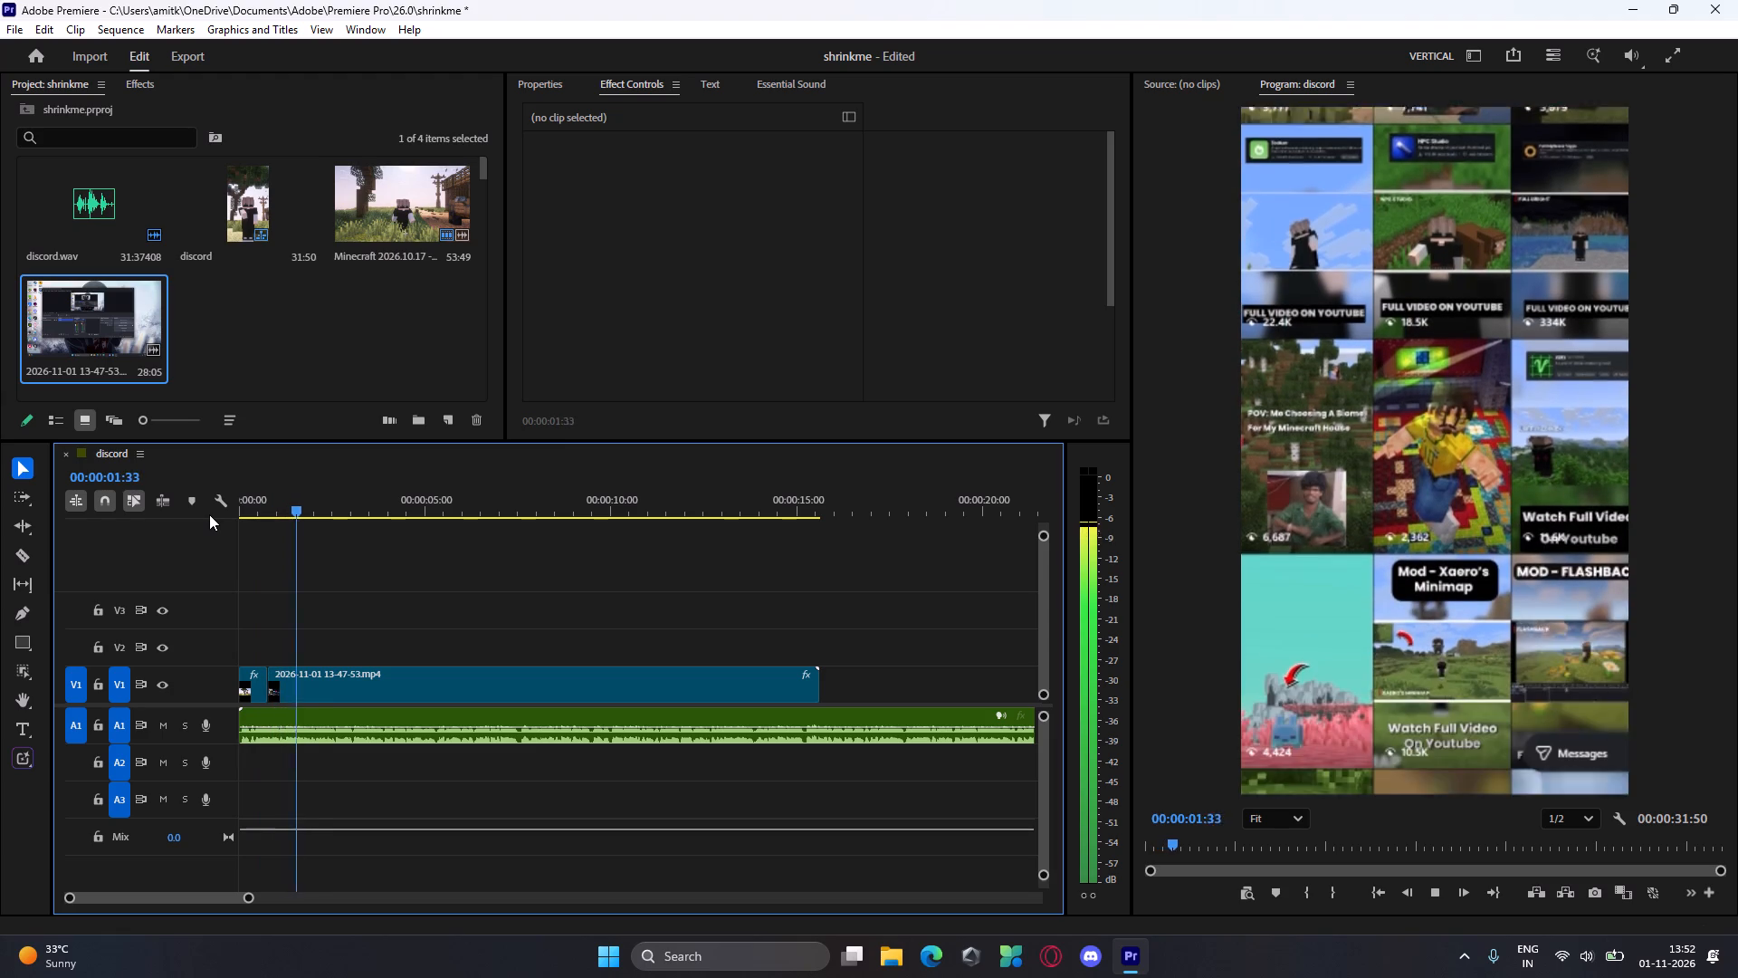
key("space")
key("space")
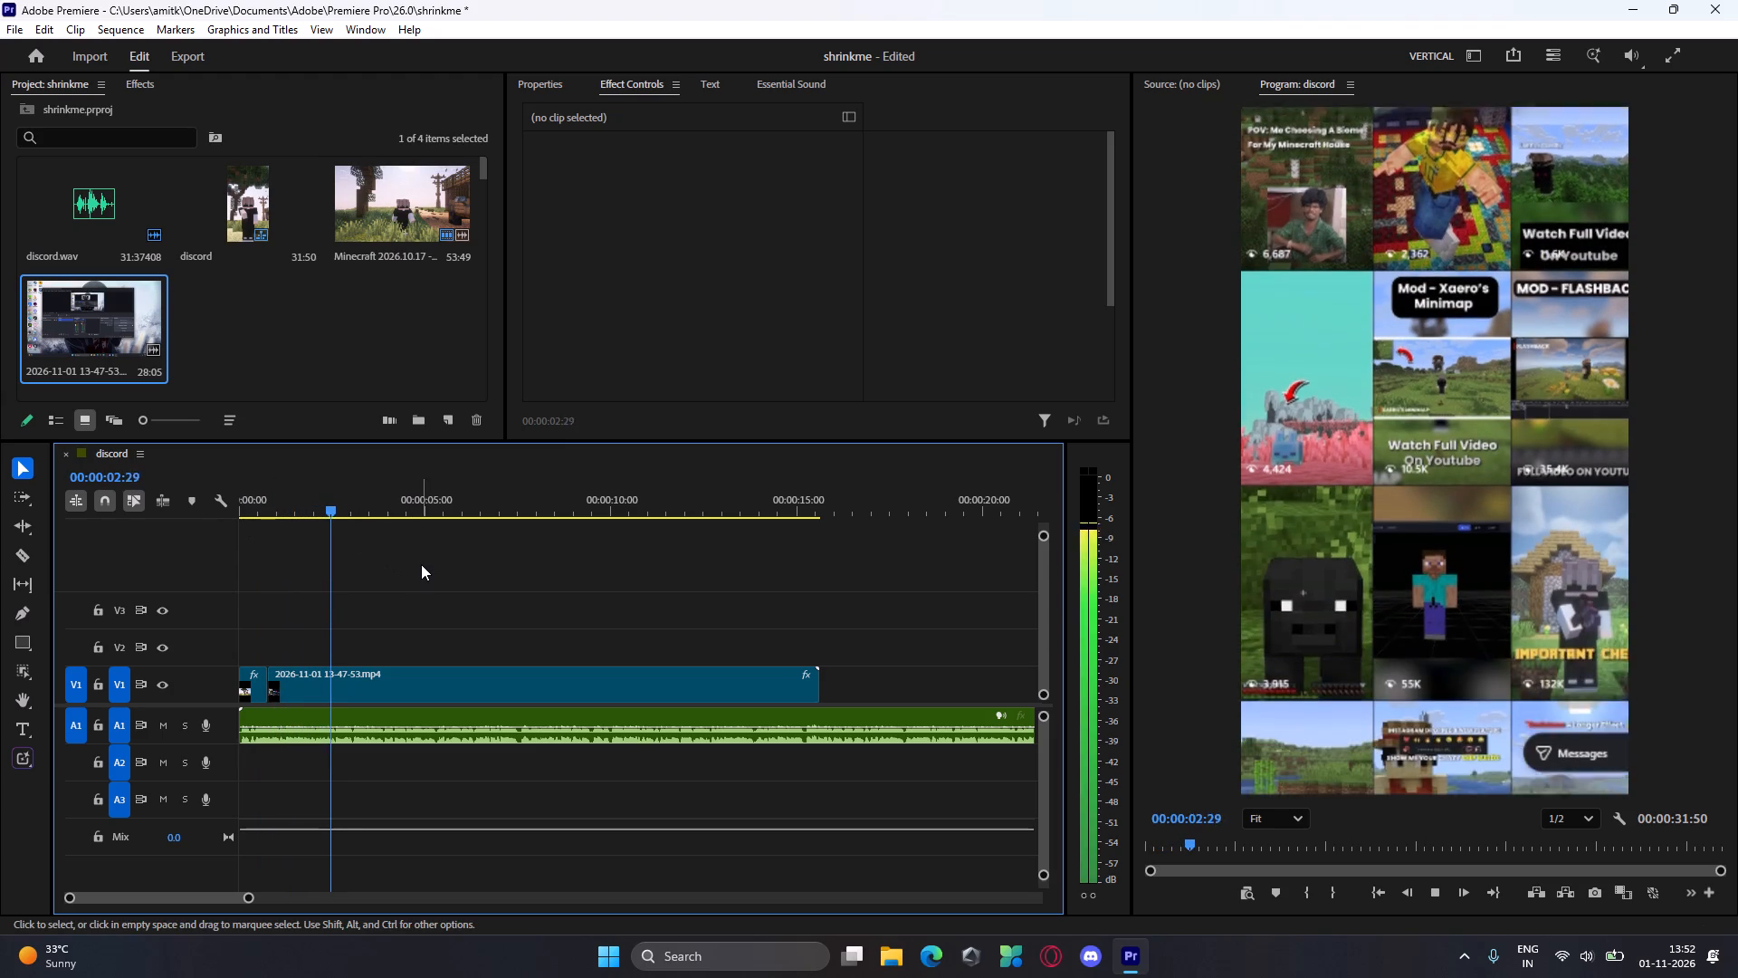
key("space")
left_click(260, 512)
key("space")
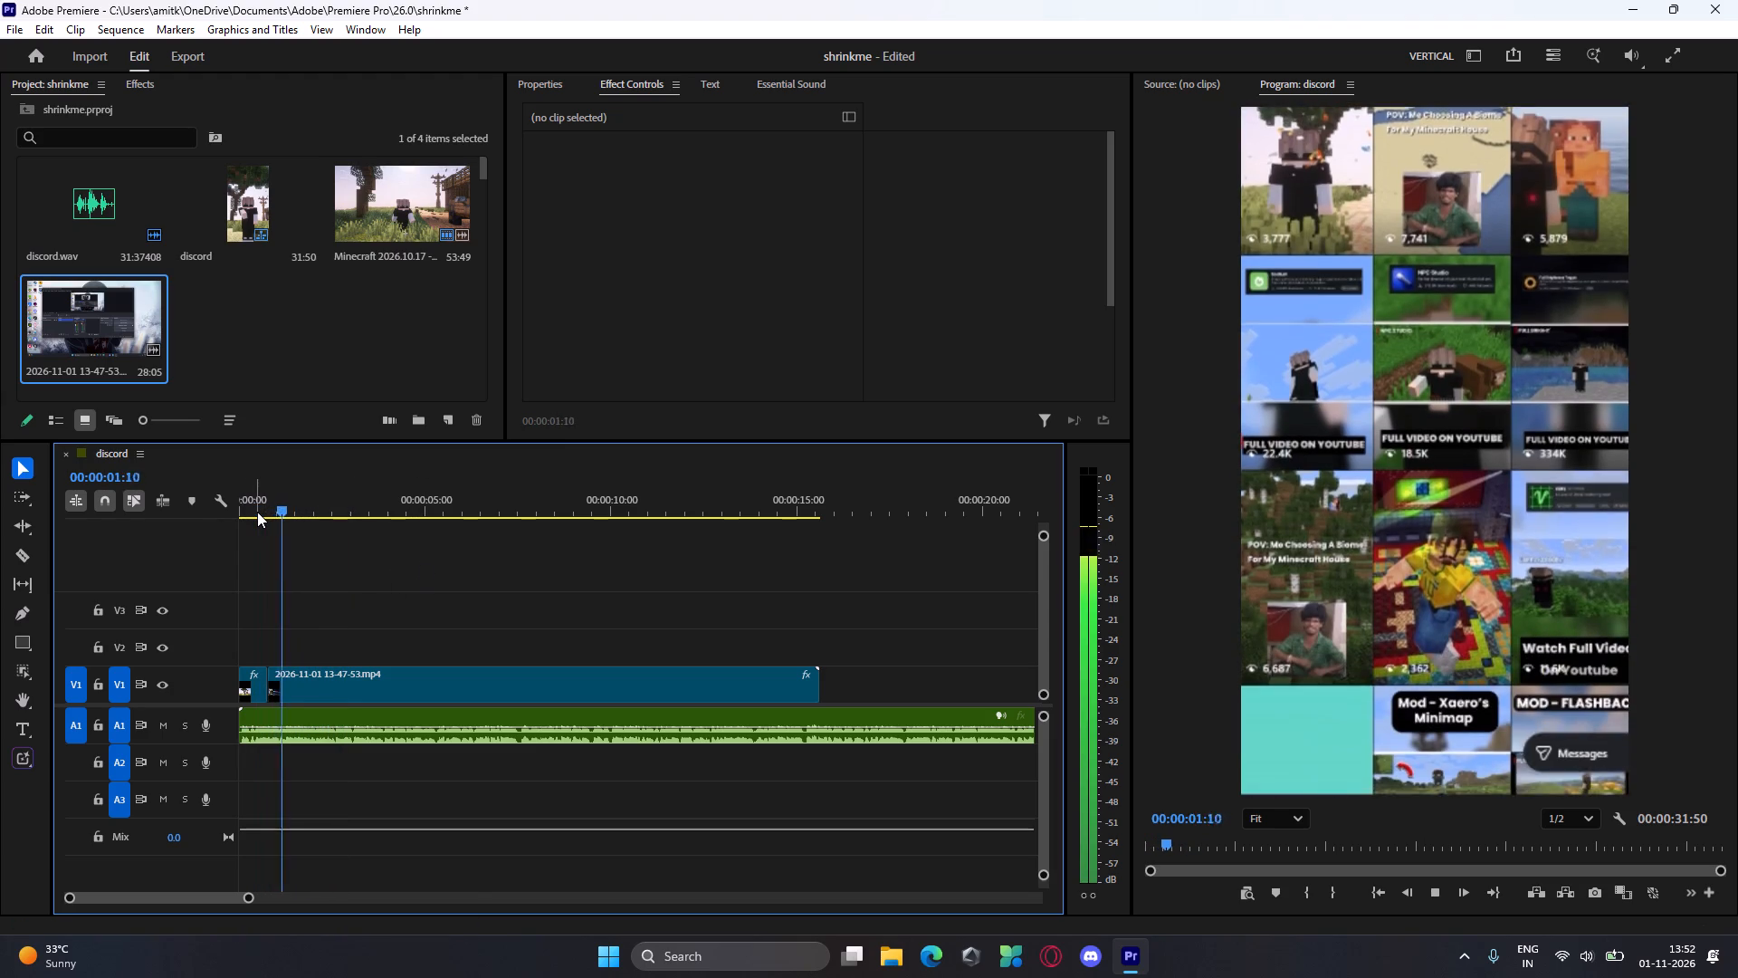
key("space")
Split the recording on V1 at about 00:00:02:04 and delete the part after the cut.
scroll(324, 710, "up", 10, "alt")
left_click_drag(294, 521, 376, 533)
key("c")
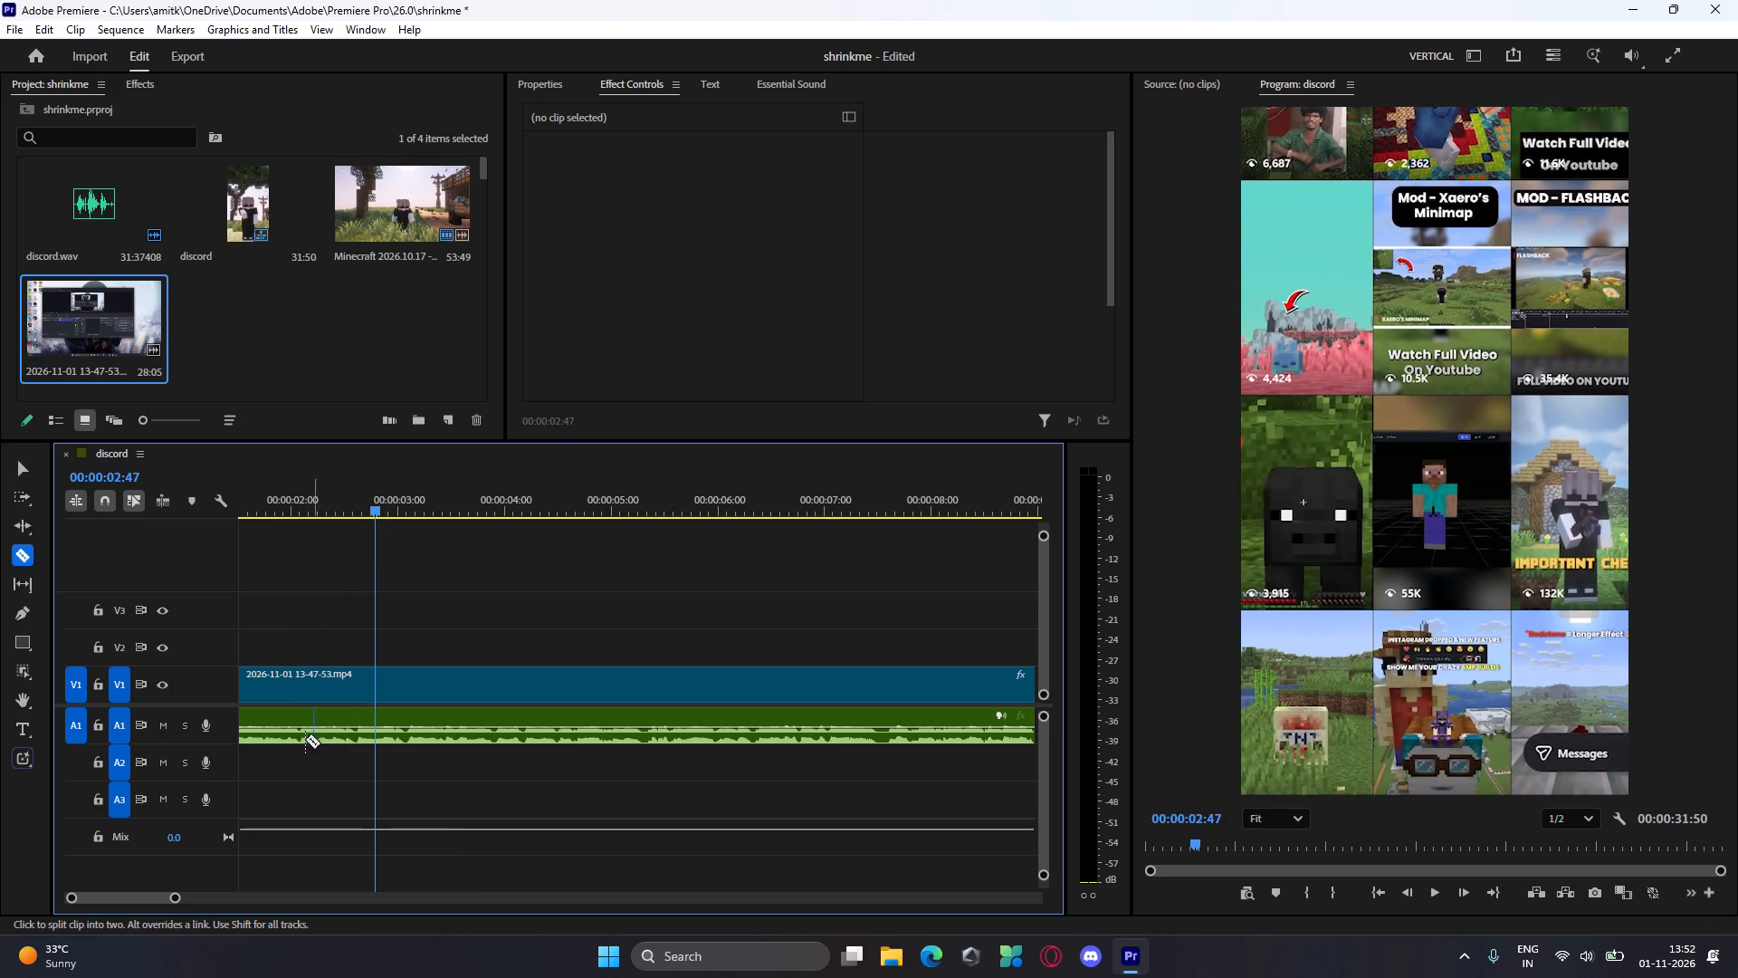
left_click(299, 685)
key("v")
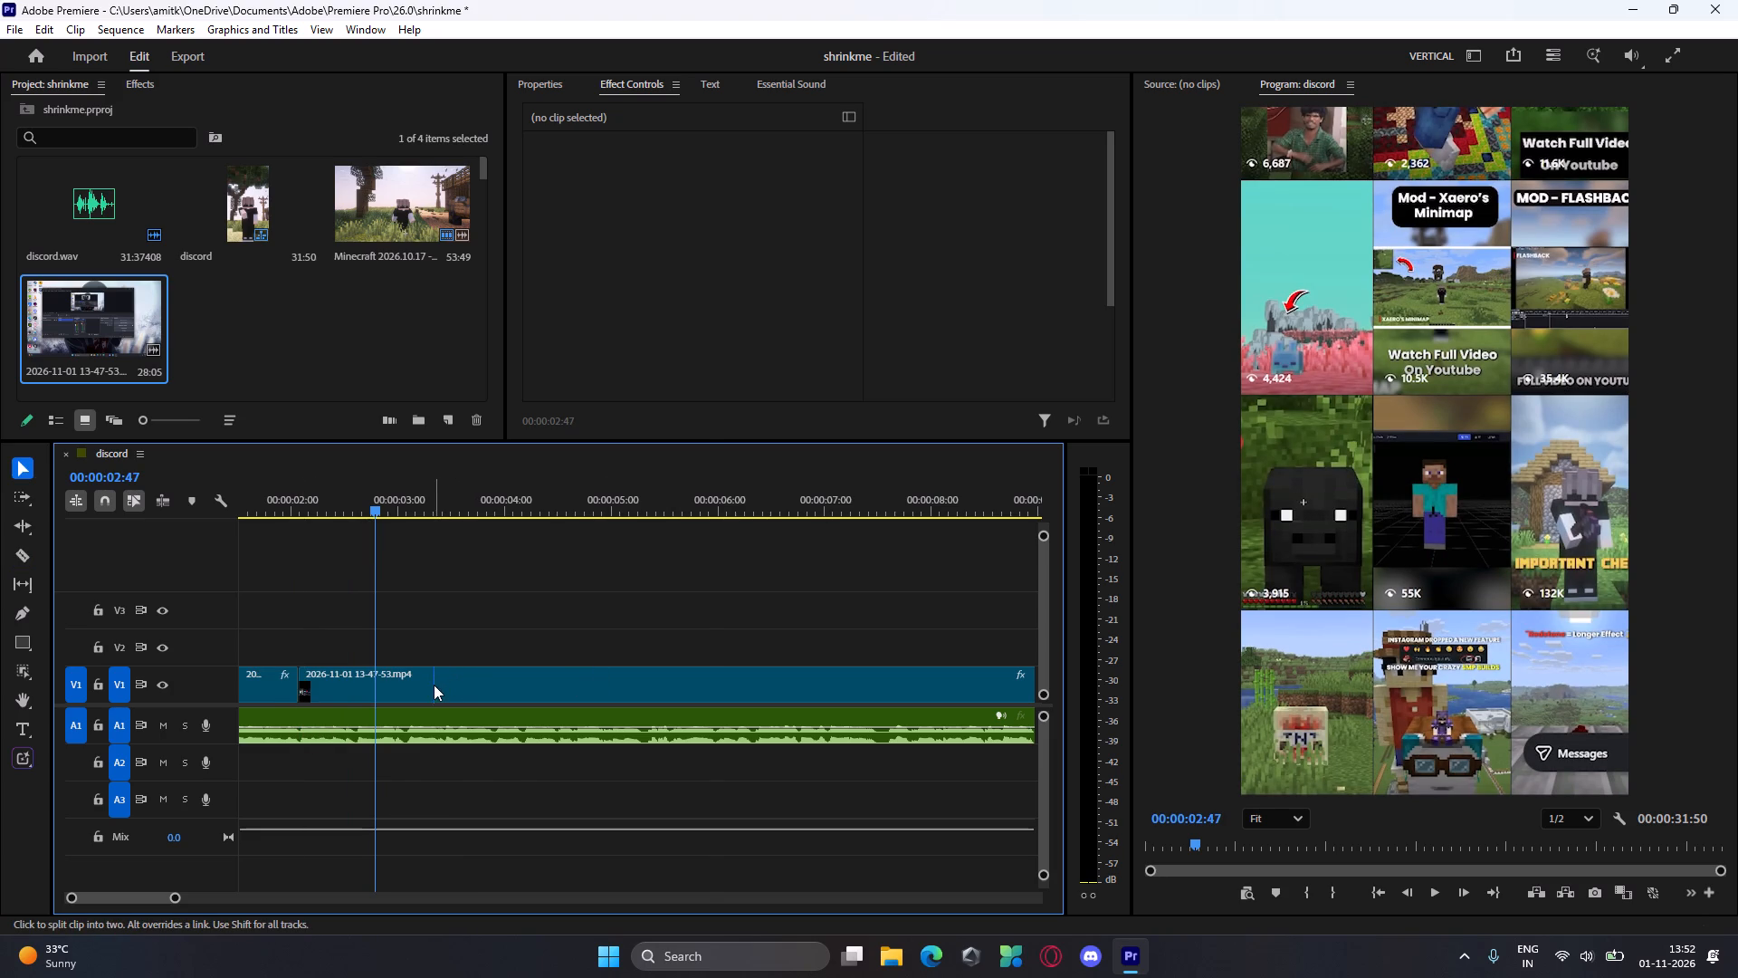
left_click(434, 685)
right_click(434, 685)
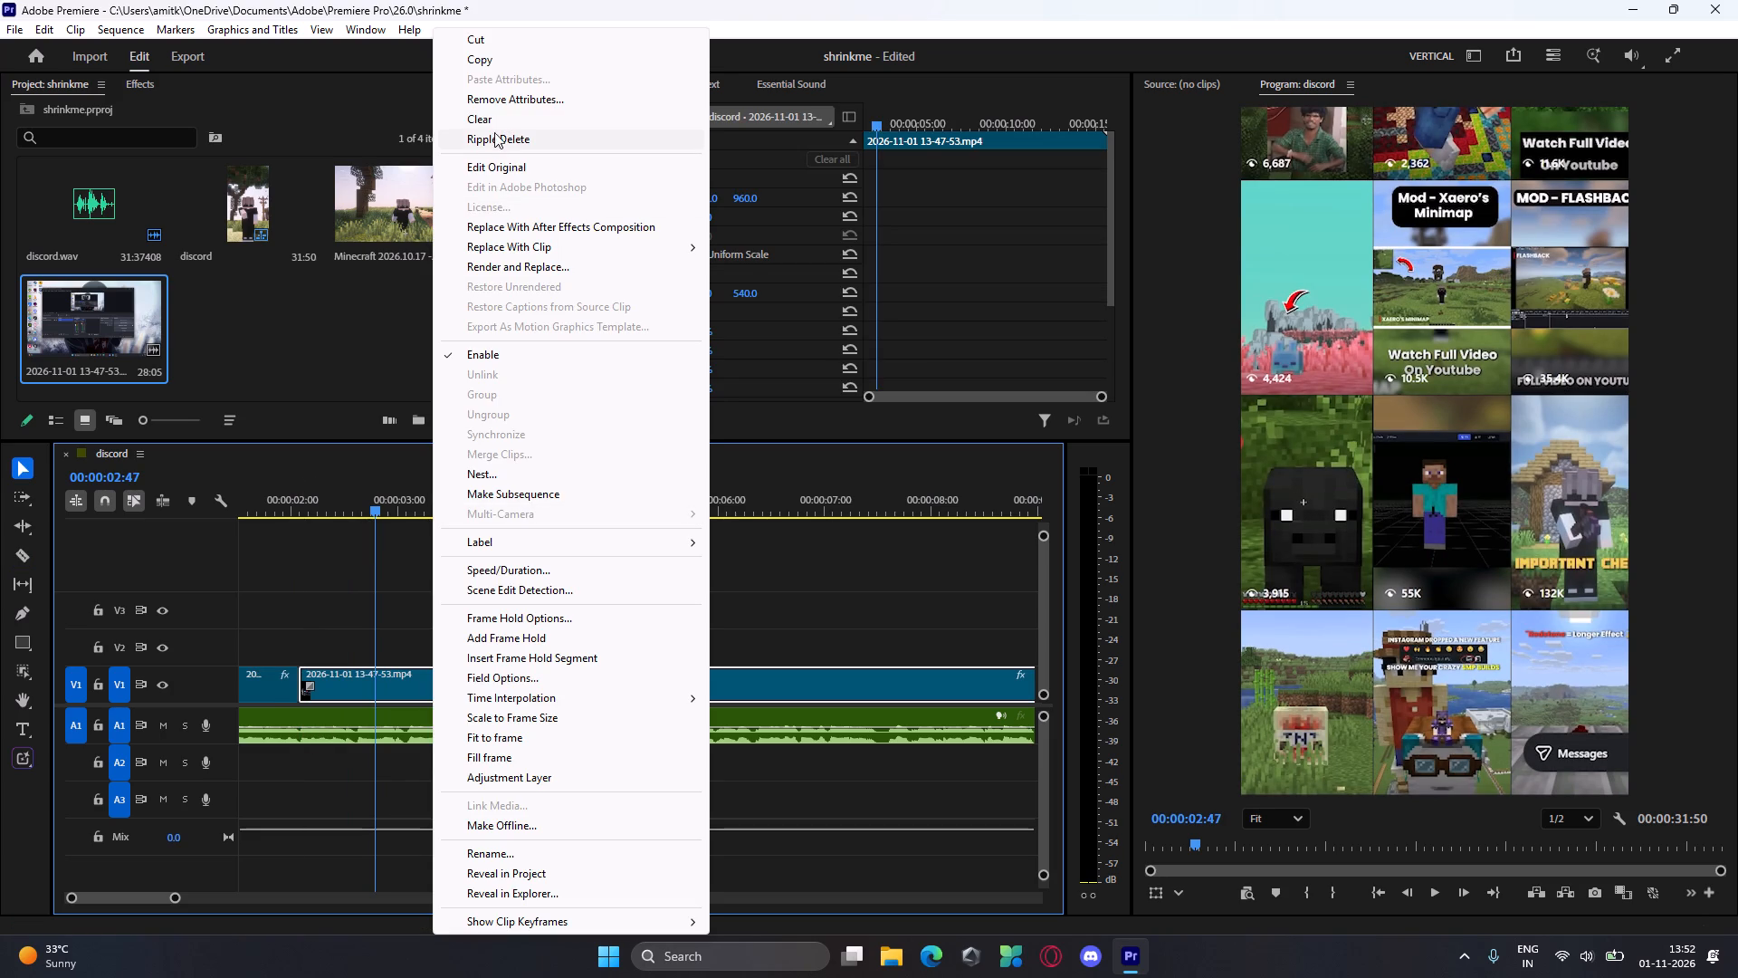
left_click(494, 127)
Import the offhand java clip from the replay mod folder inside Videos into the project.
left_click_drag(360, 501, 90, 501)
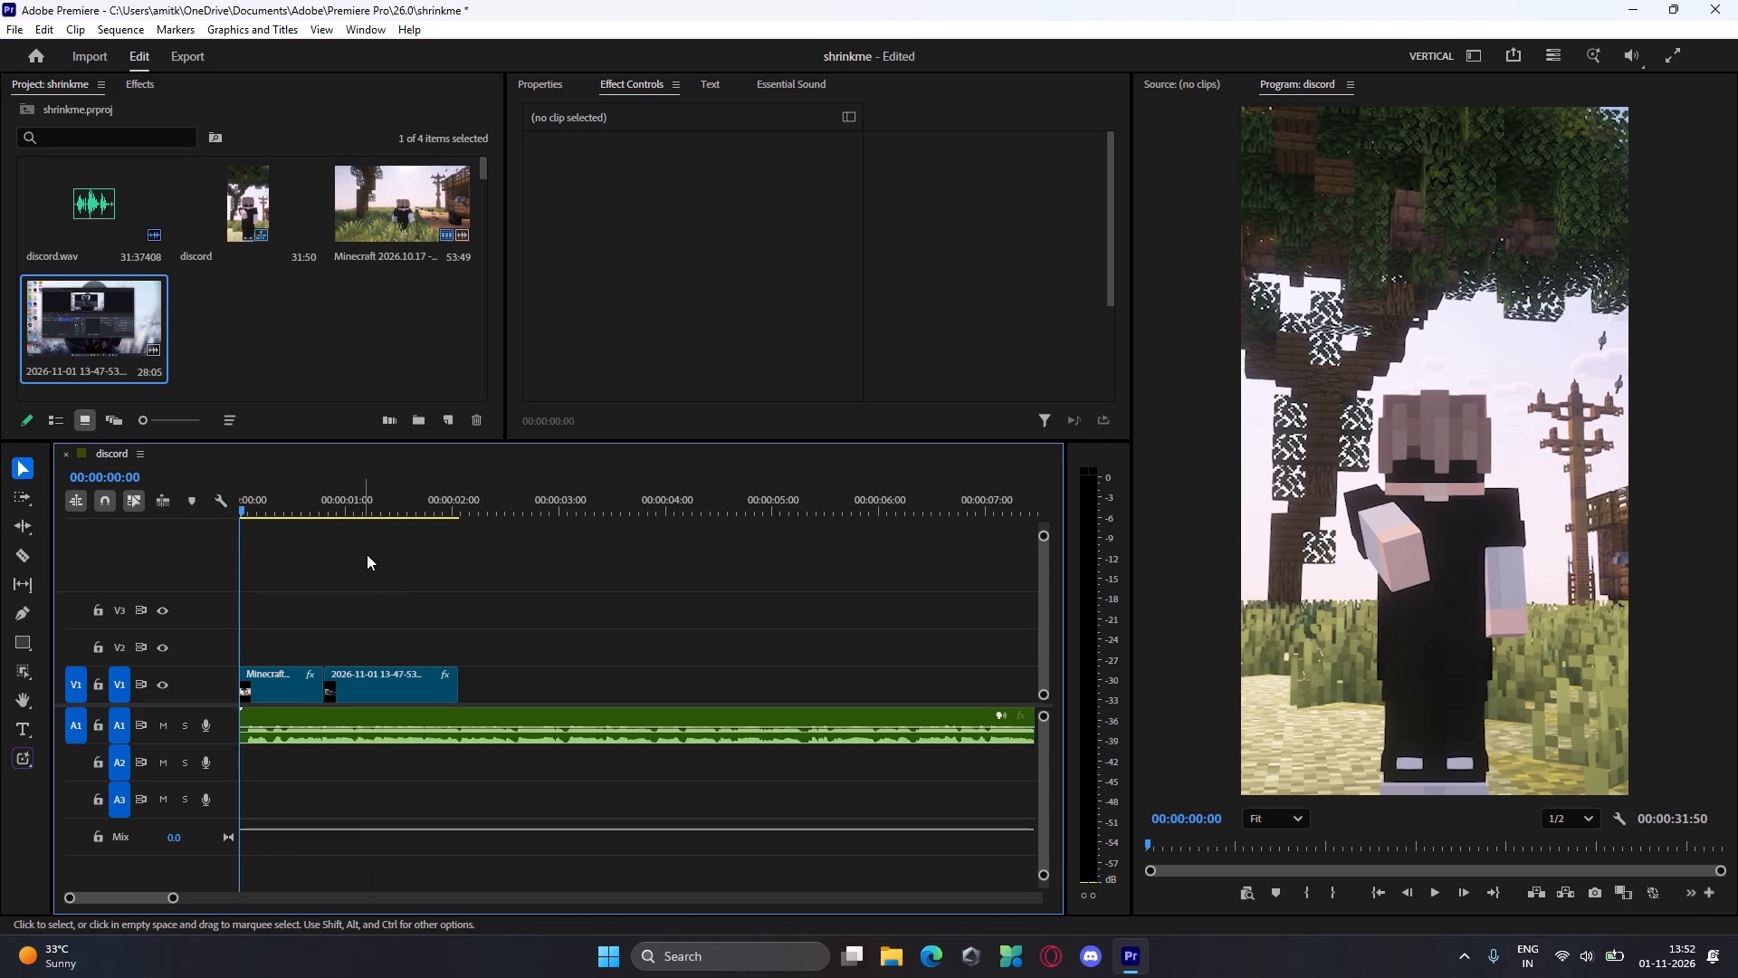
double_click(371, 343)
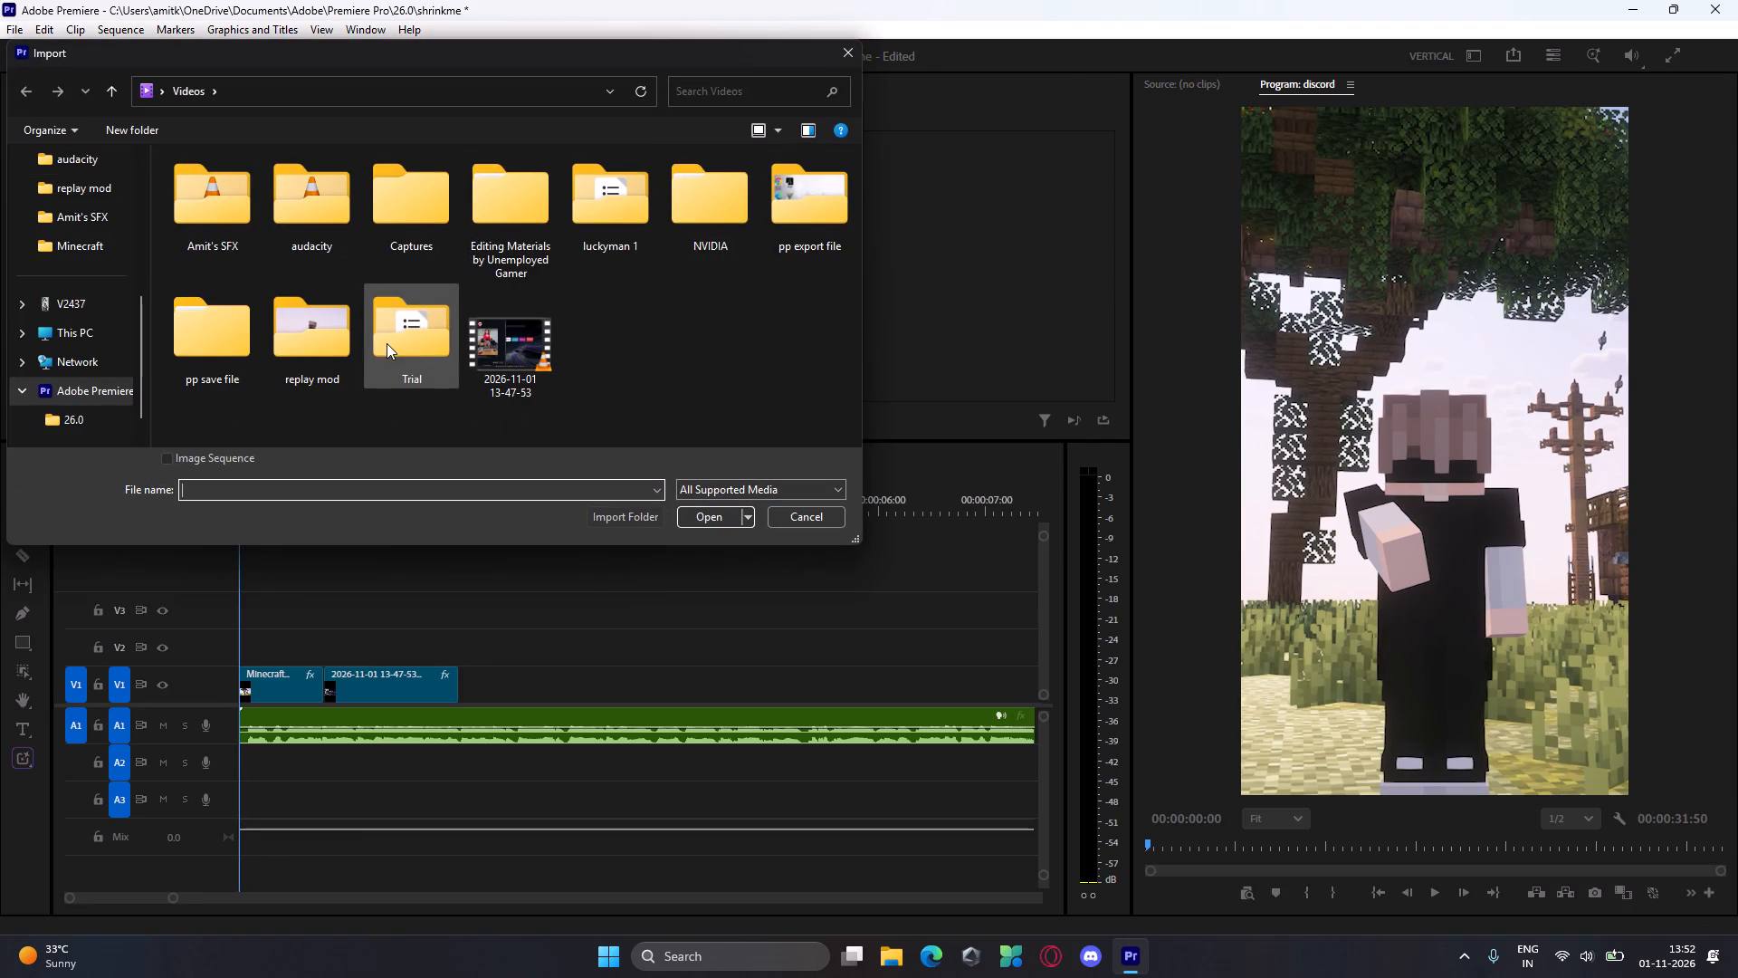
double_click(326, 317)
scroll(364, 312, "down", 3)
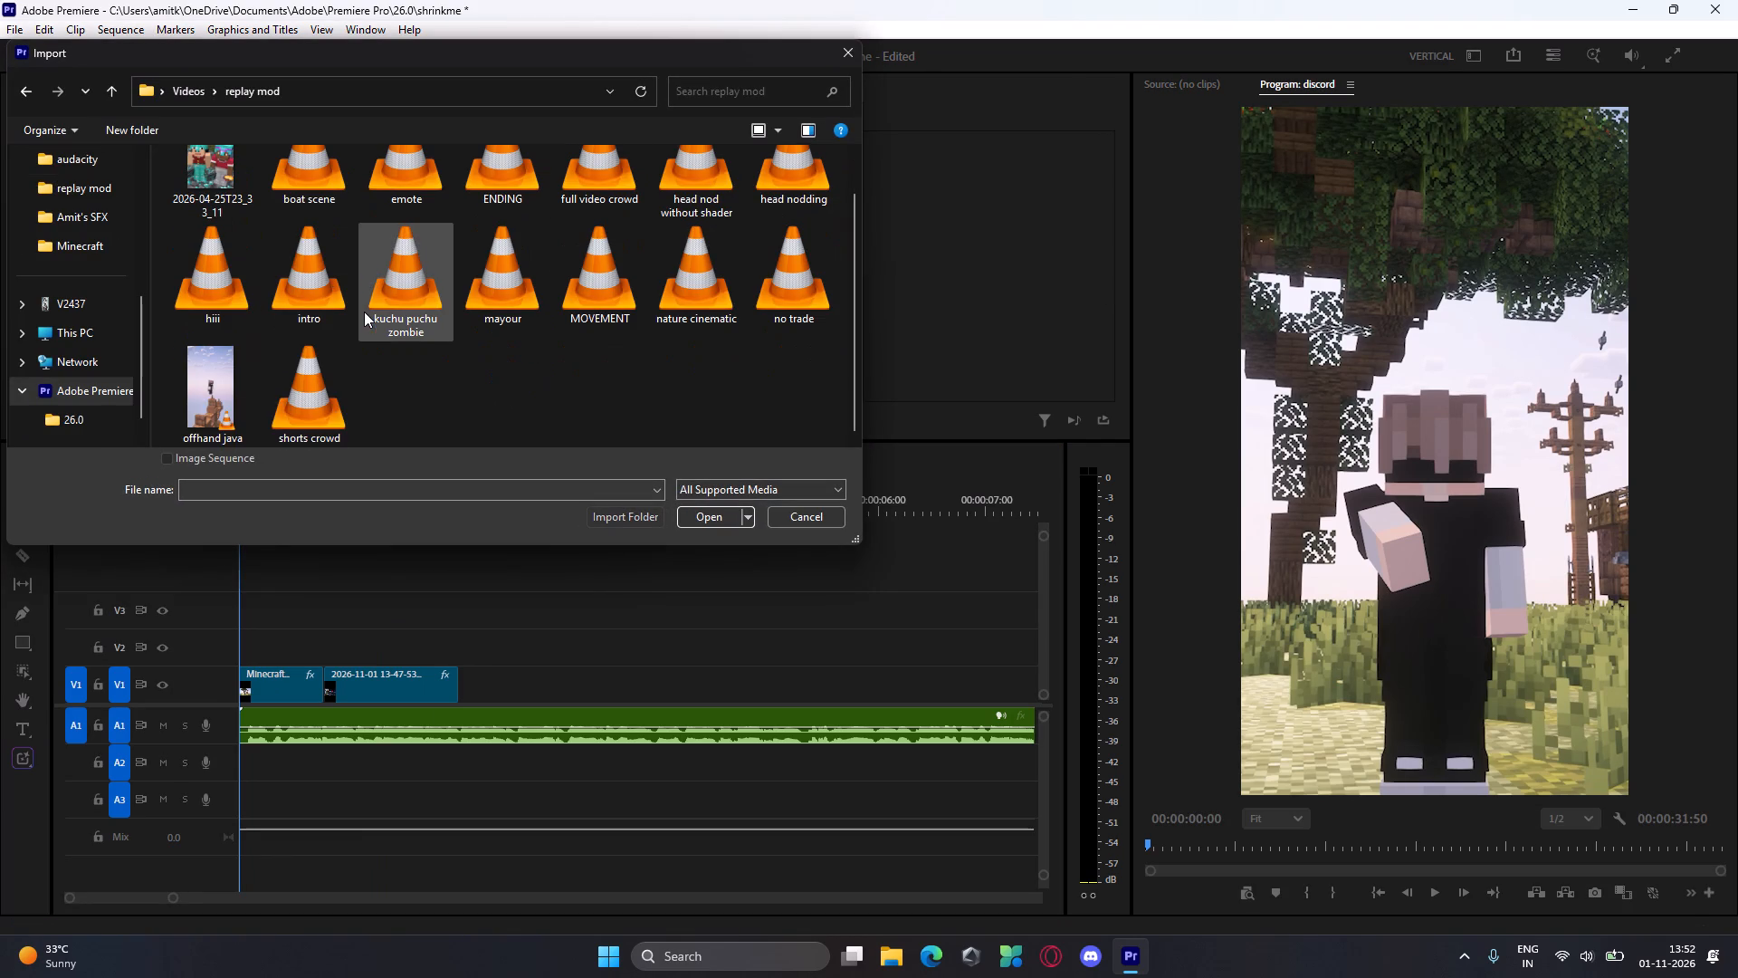
left_click(221, 387)
left_click(714, 517)
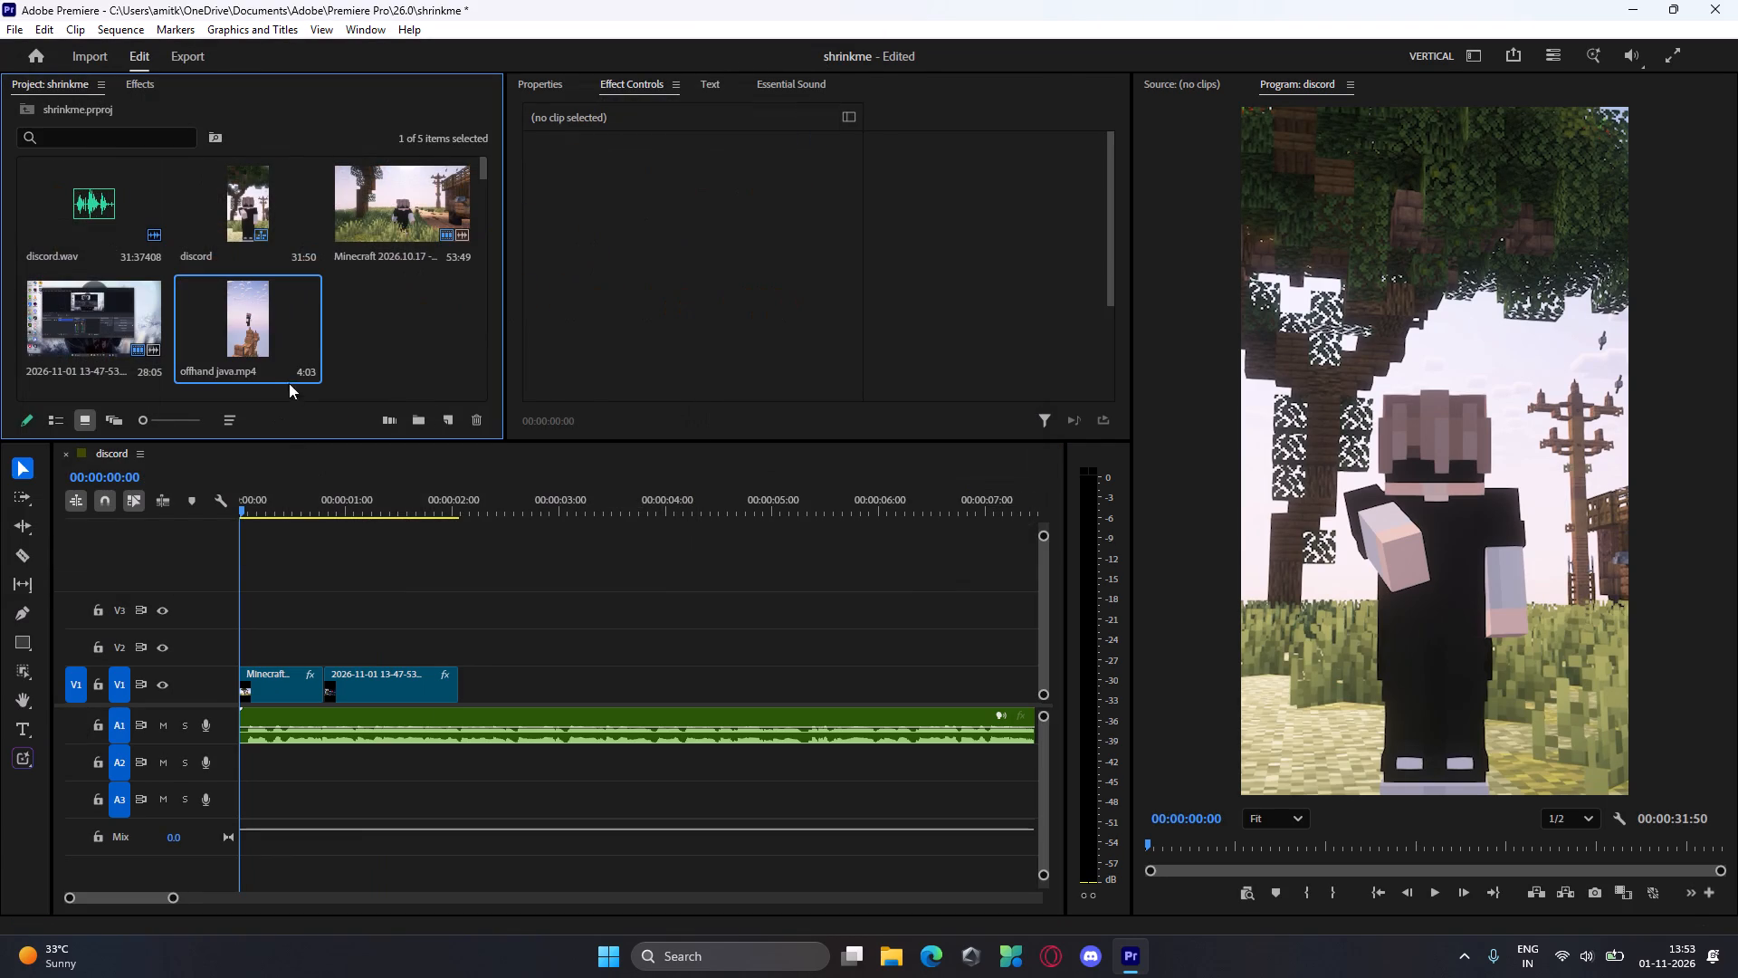
Place offhand java.mp4 on V1 directly after the trimmed screen recording, at about 00:00:02:04.
left_click_drag(234, 334, 460, 678)
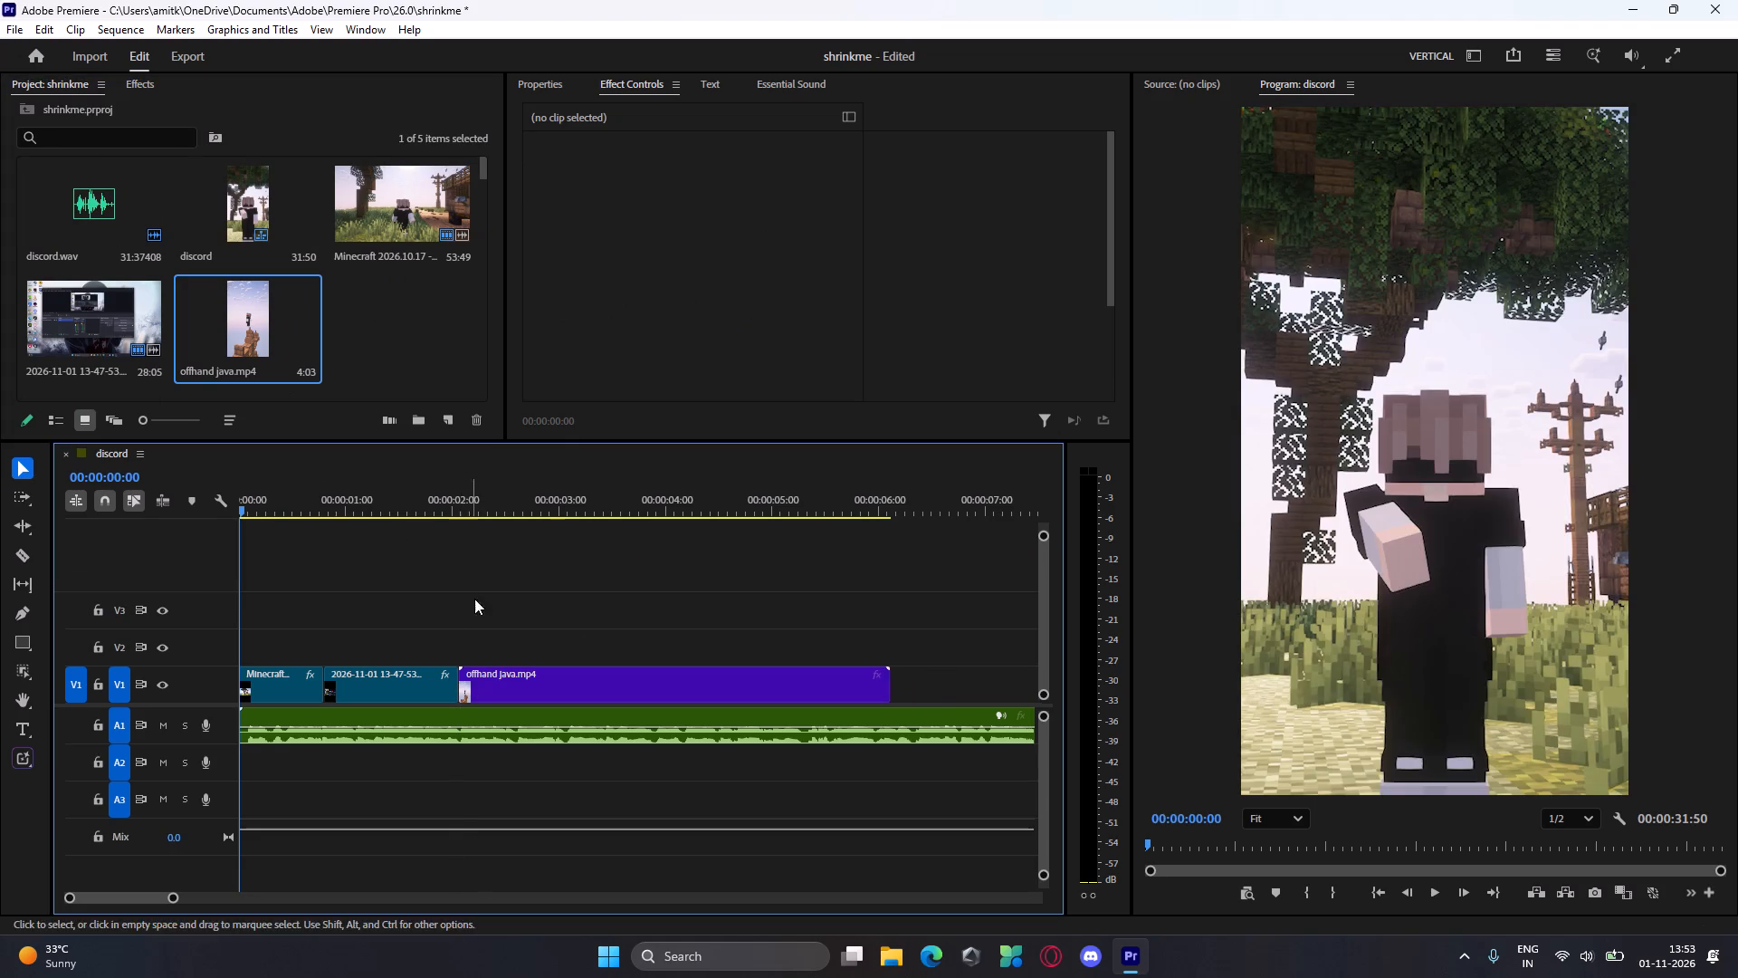
Replay the transition from the screen recording into offhand java.mp4 to judge how it fits the voice.
left_click(448, 494)
key("space")
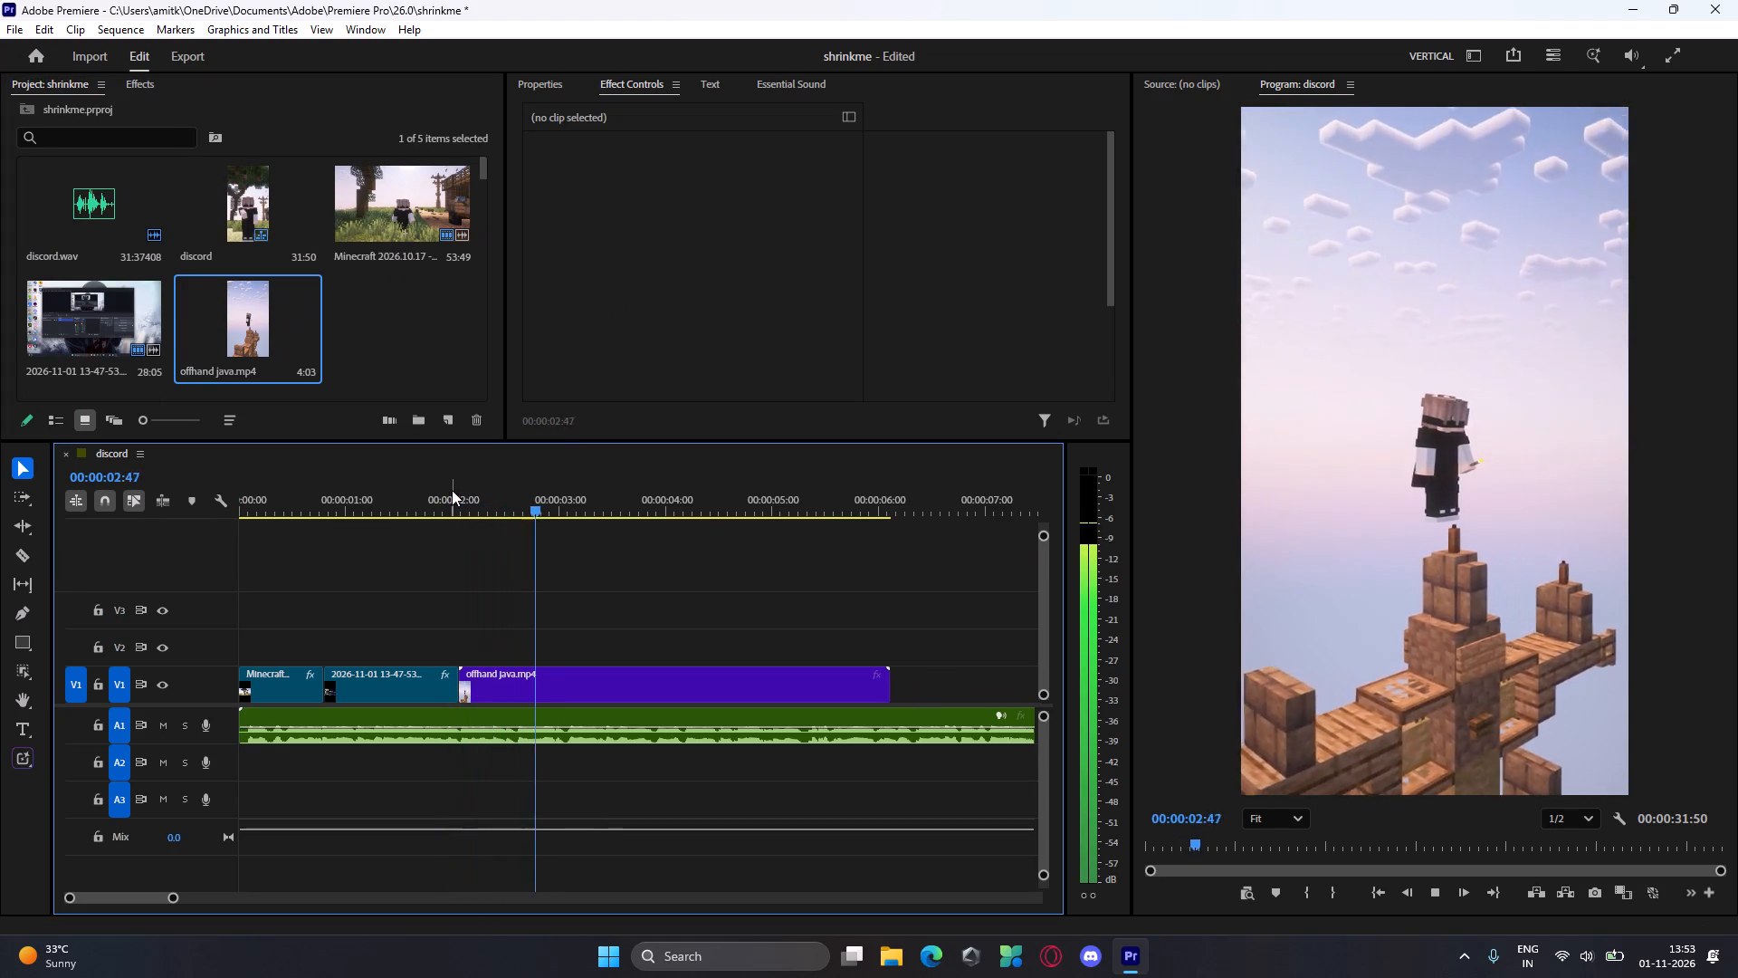
key("space")
left_click(470, 495)
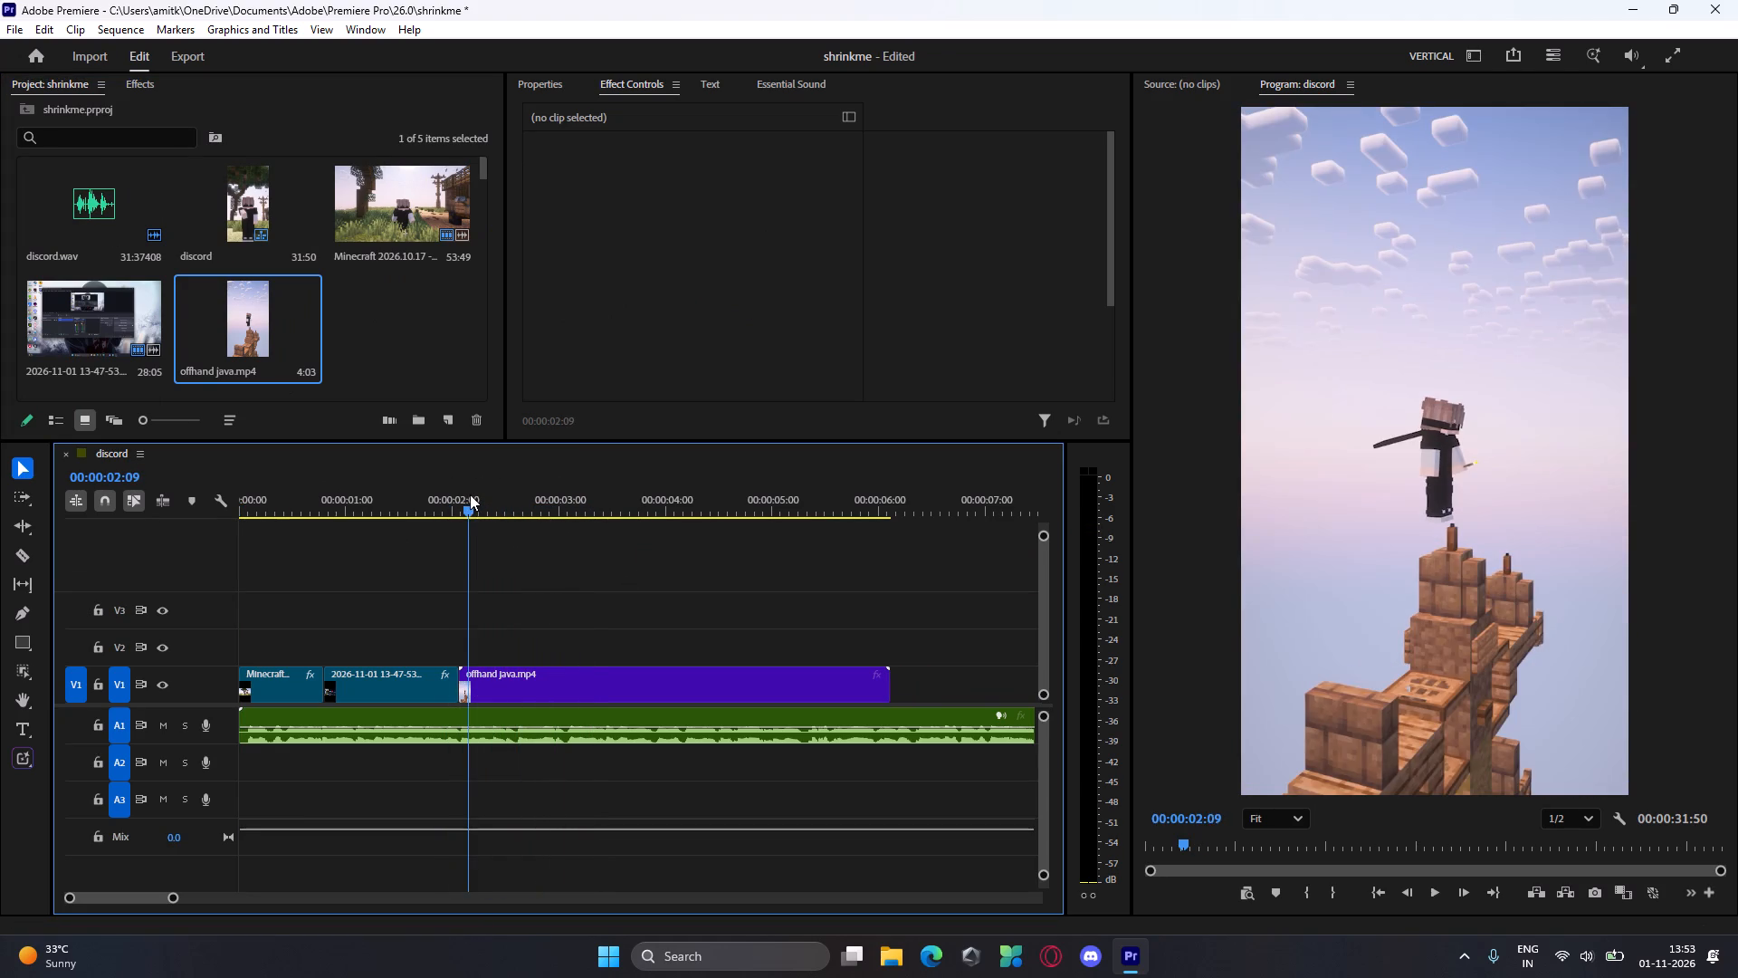
key("space")
key("space")
left_click(452, 503)
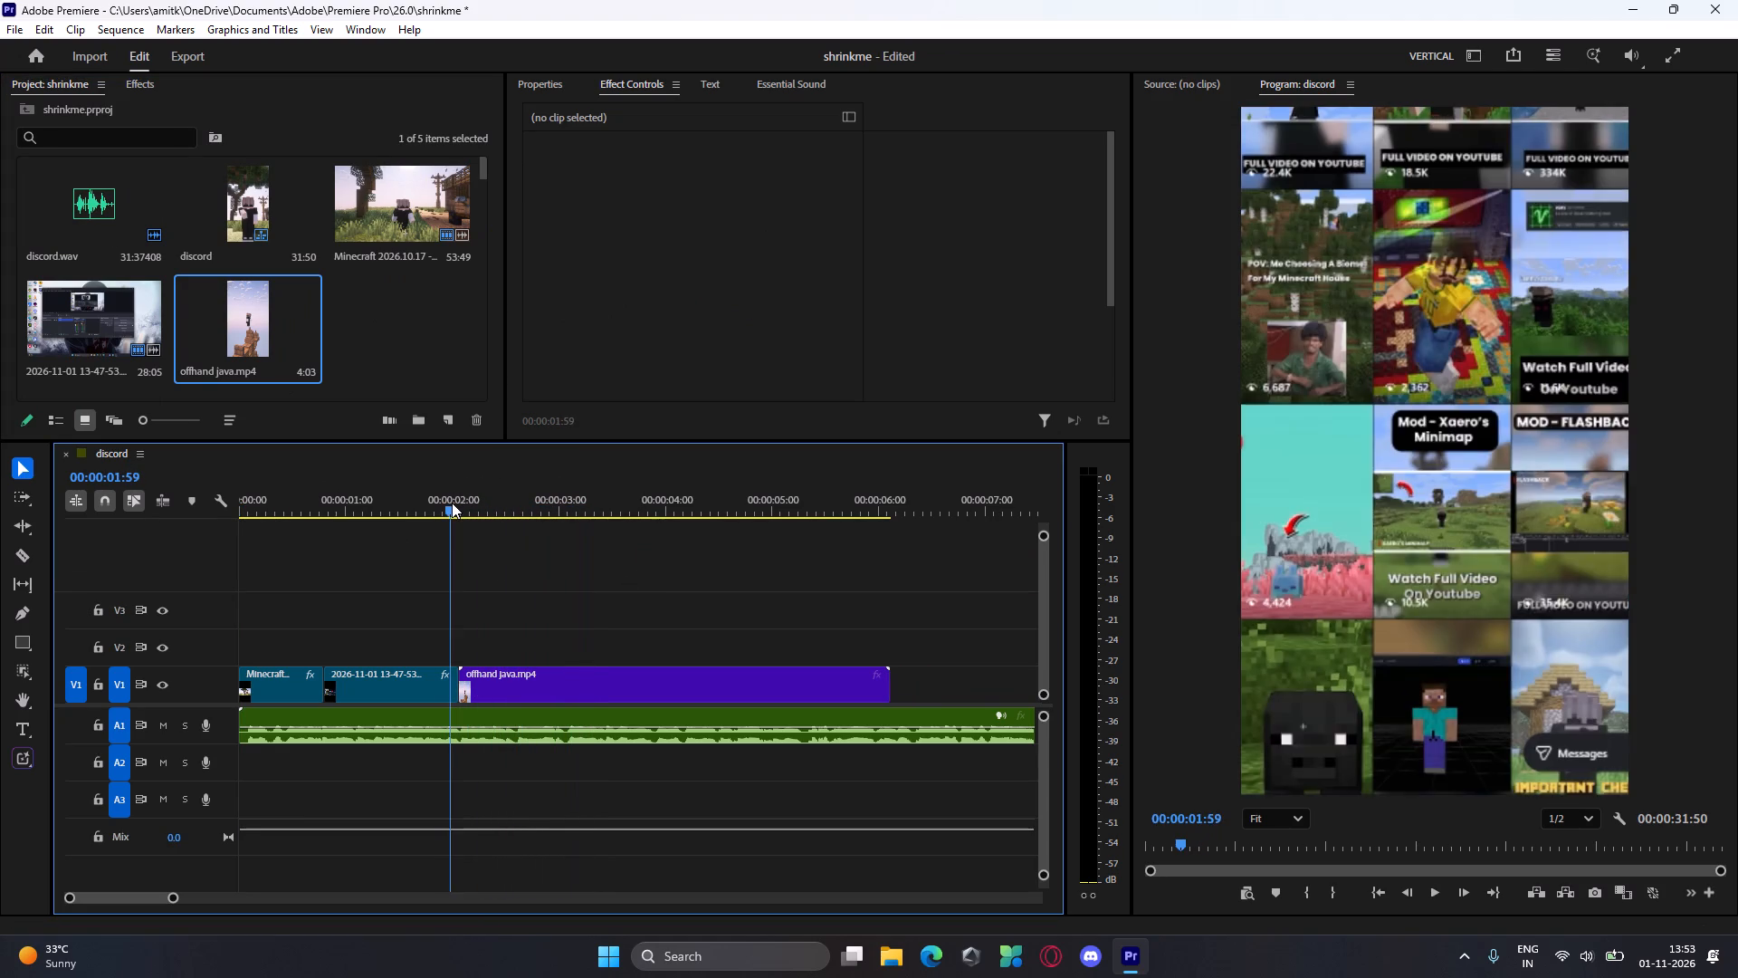
key("space")
key("space")
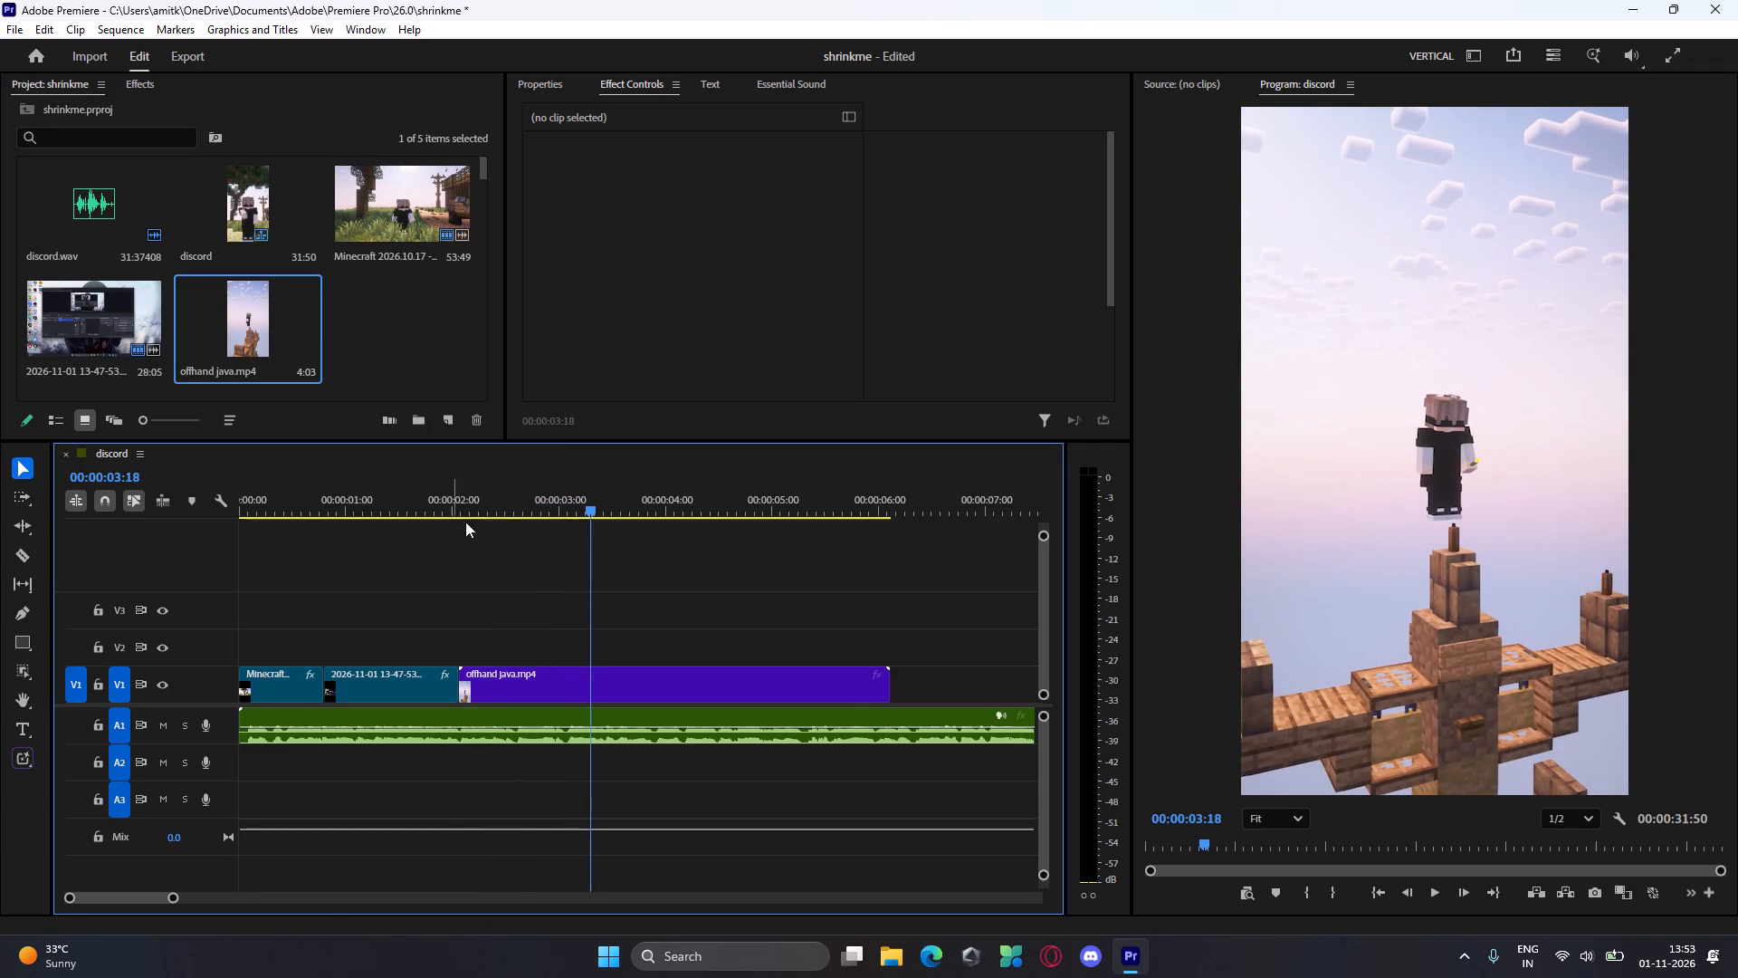
Delete the offhand java.mp4 clip from V1.
left_click(578, 691)
right_click(578, 691)
left_click(655, 121)
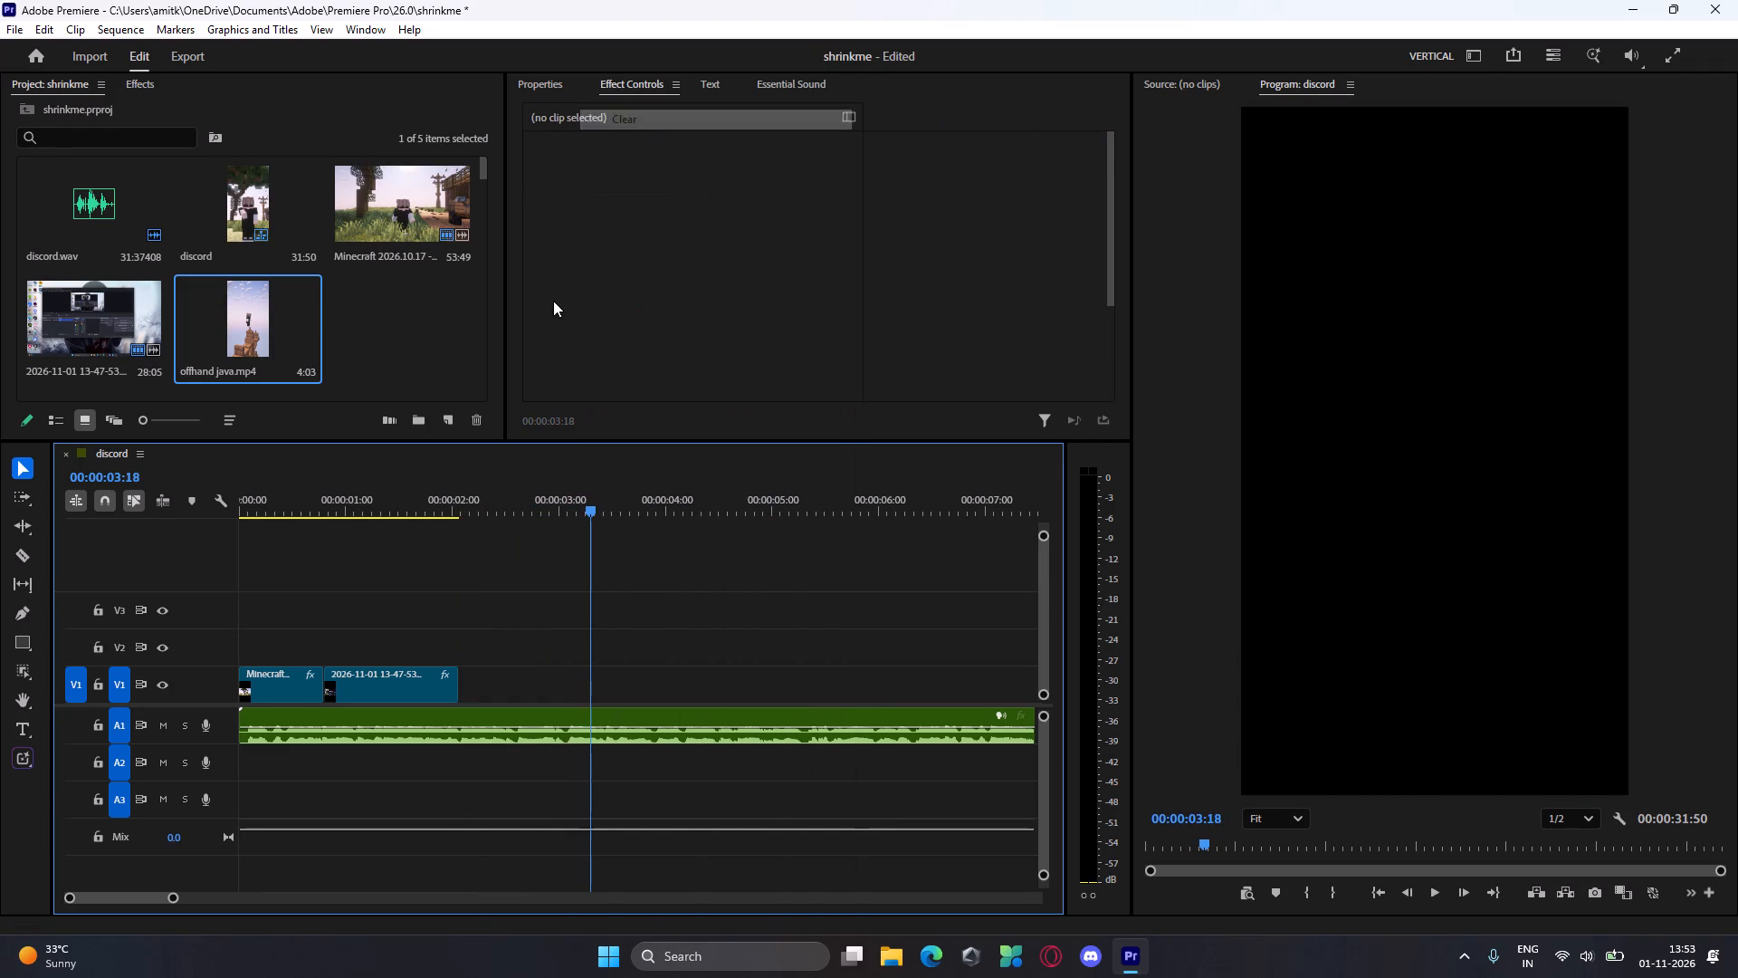
Import the mcpedl offhand lightning video from the pp export file folder inside Videos into the project.
double_click(358, 310)
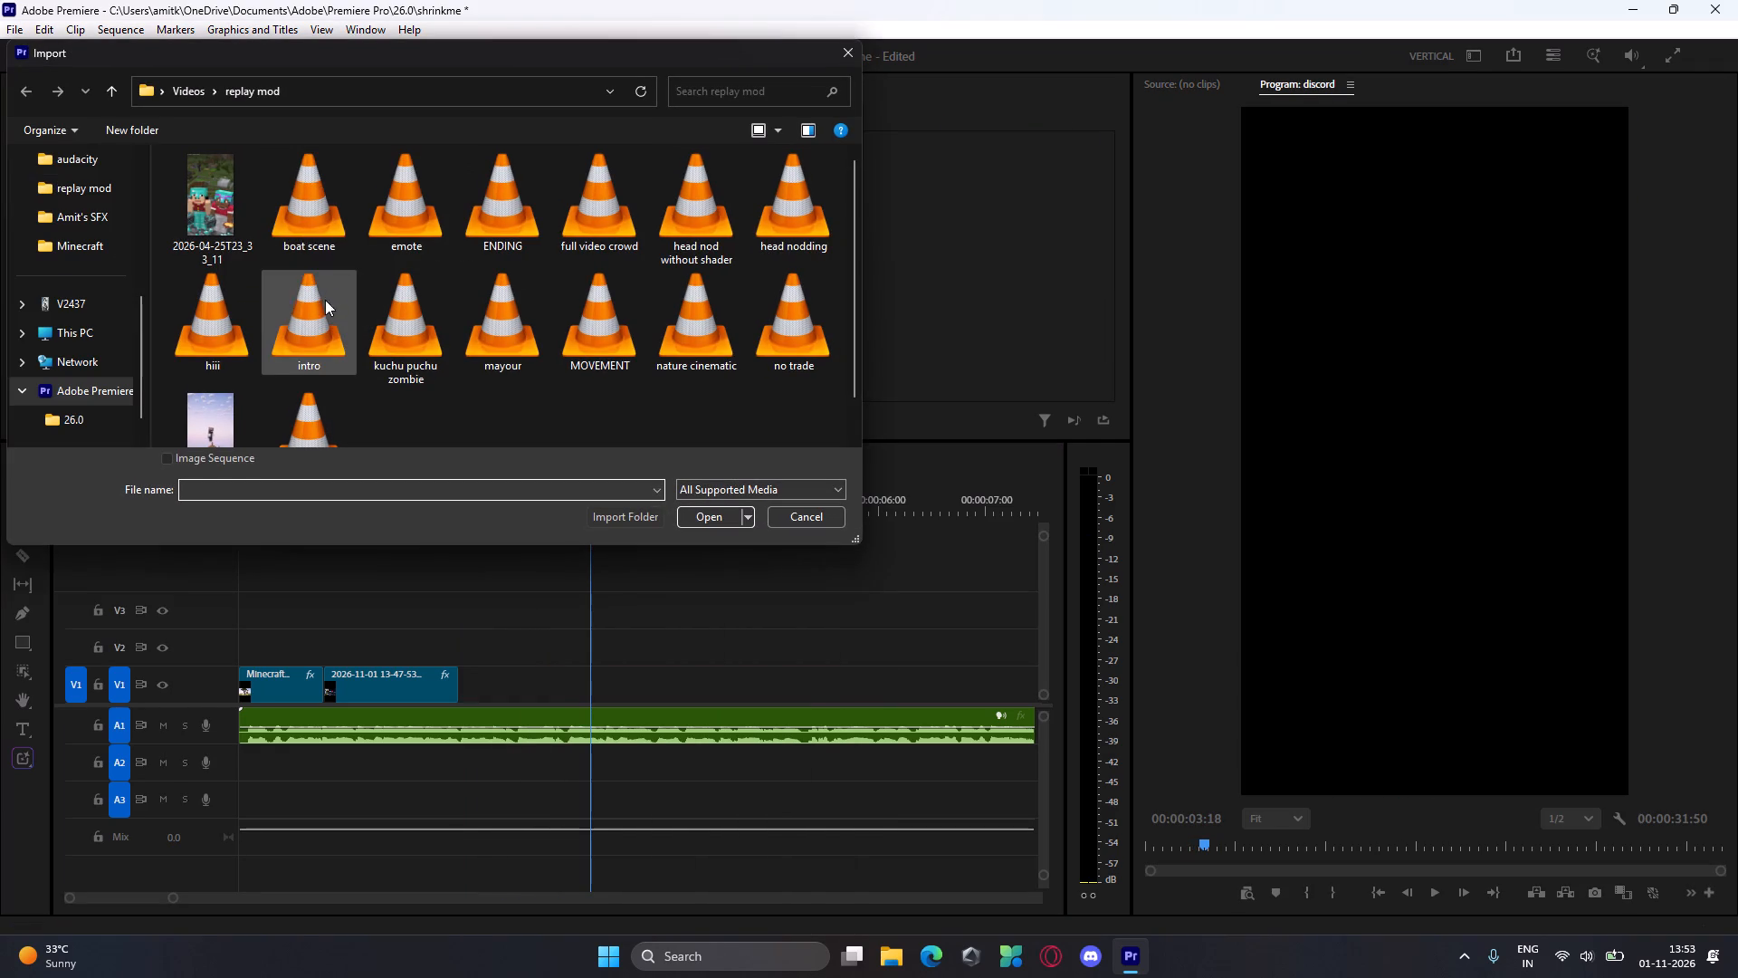
scroll(345, 289, "up", 4)
left_click(29, 81)
left_click(33, 93)
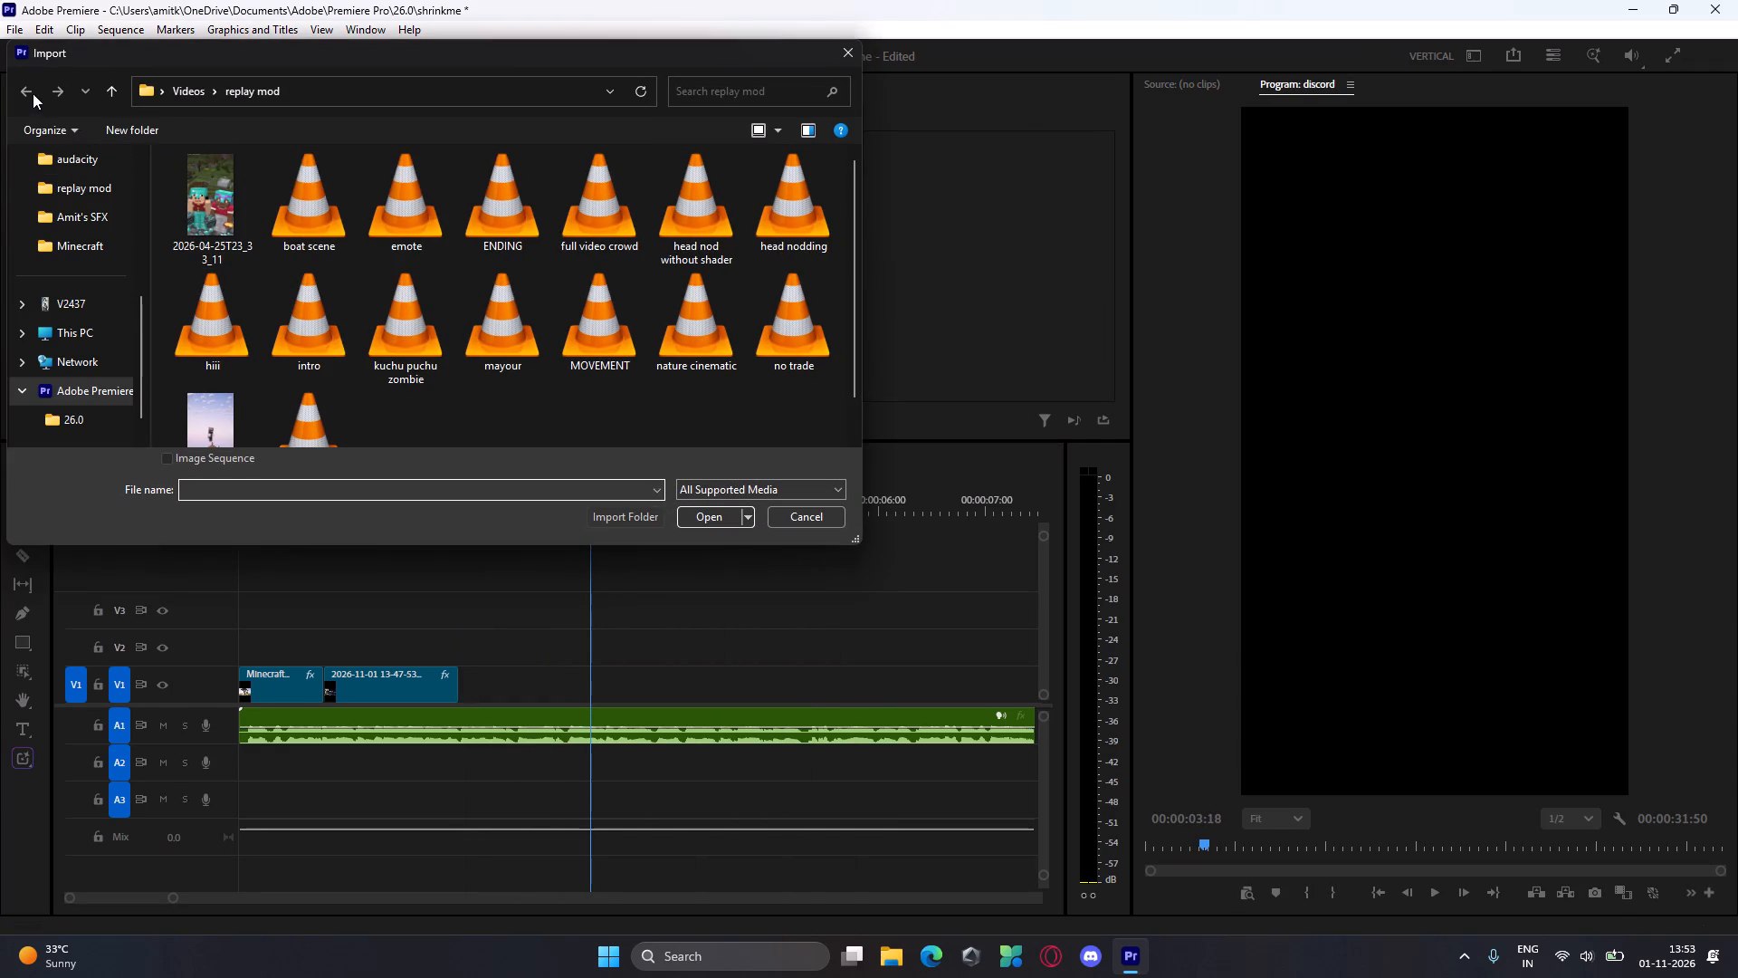
scroll(64, 215, "up", 2)
left_click(96, 279)
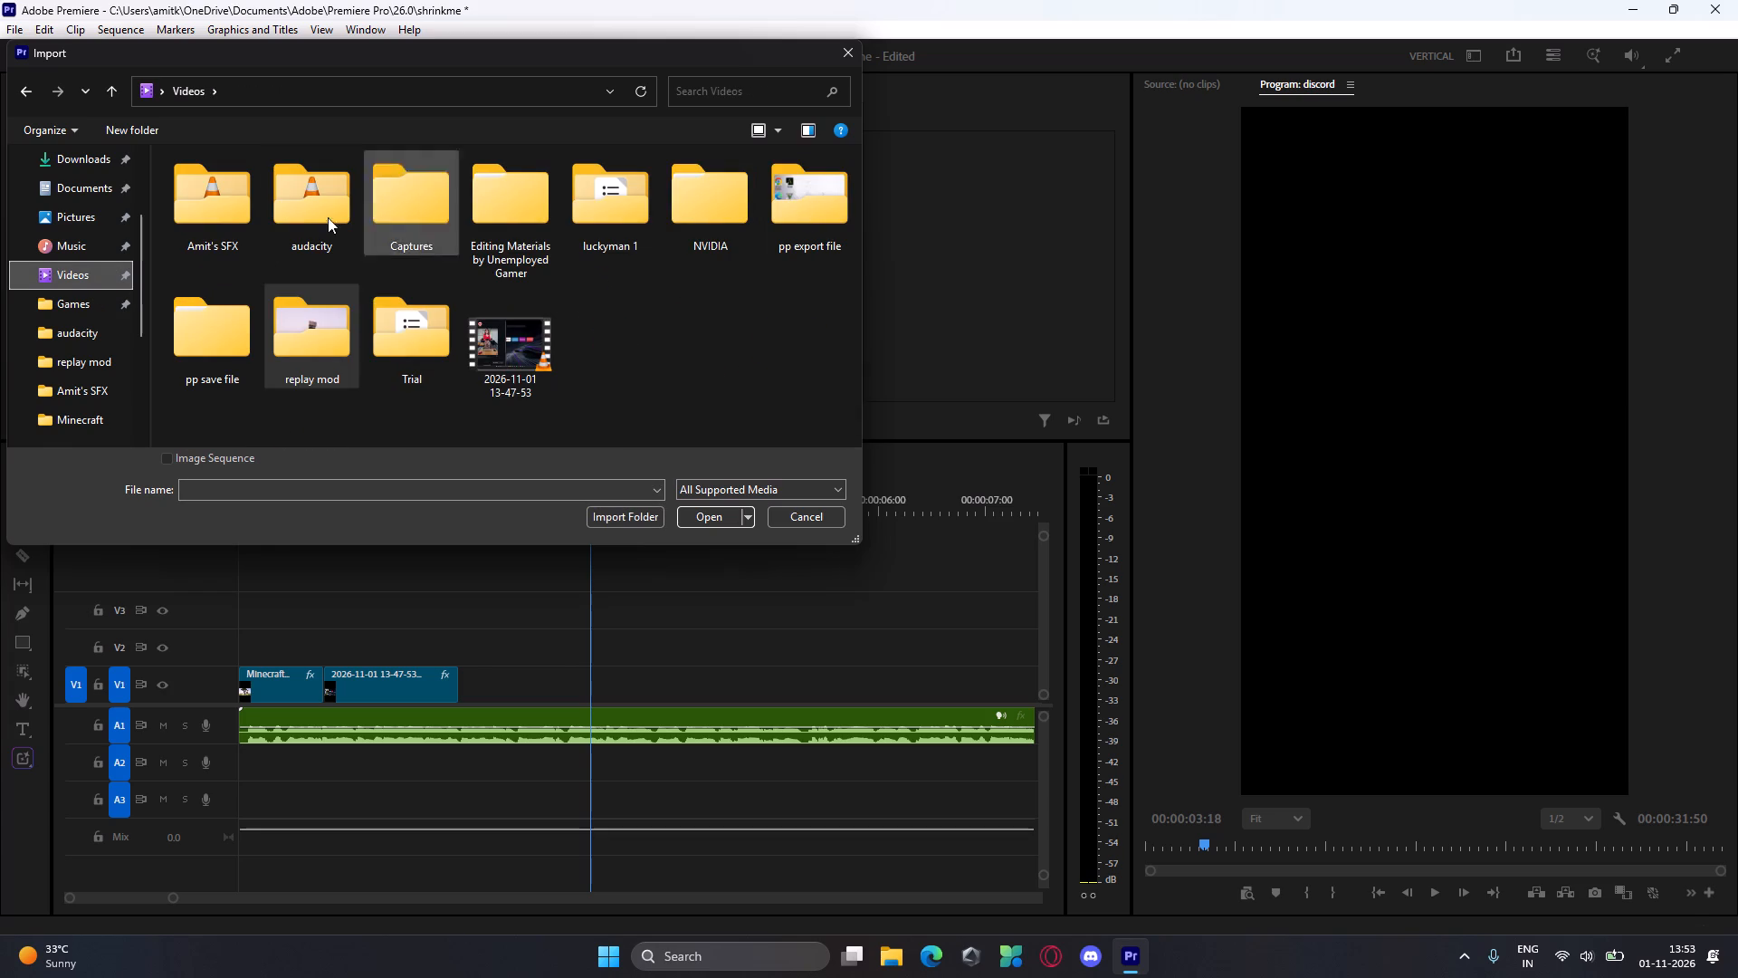
double_click(794, 211)
left_click(420, 225)
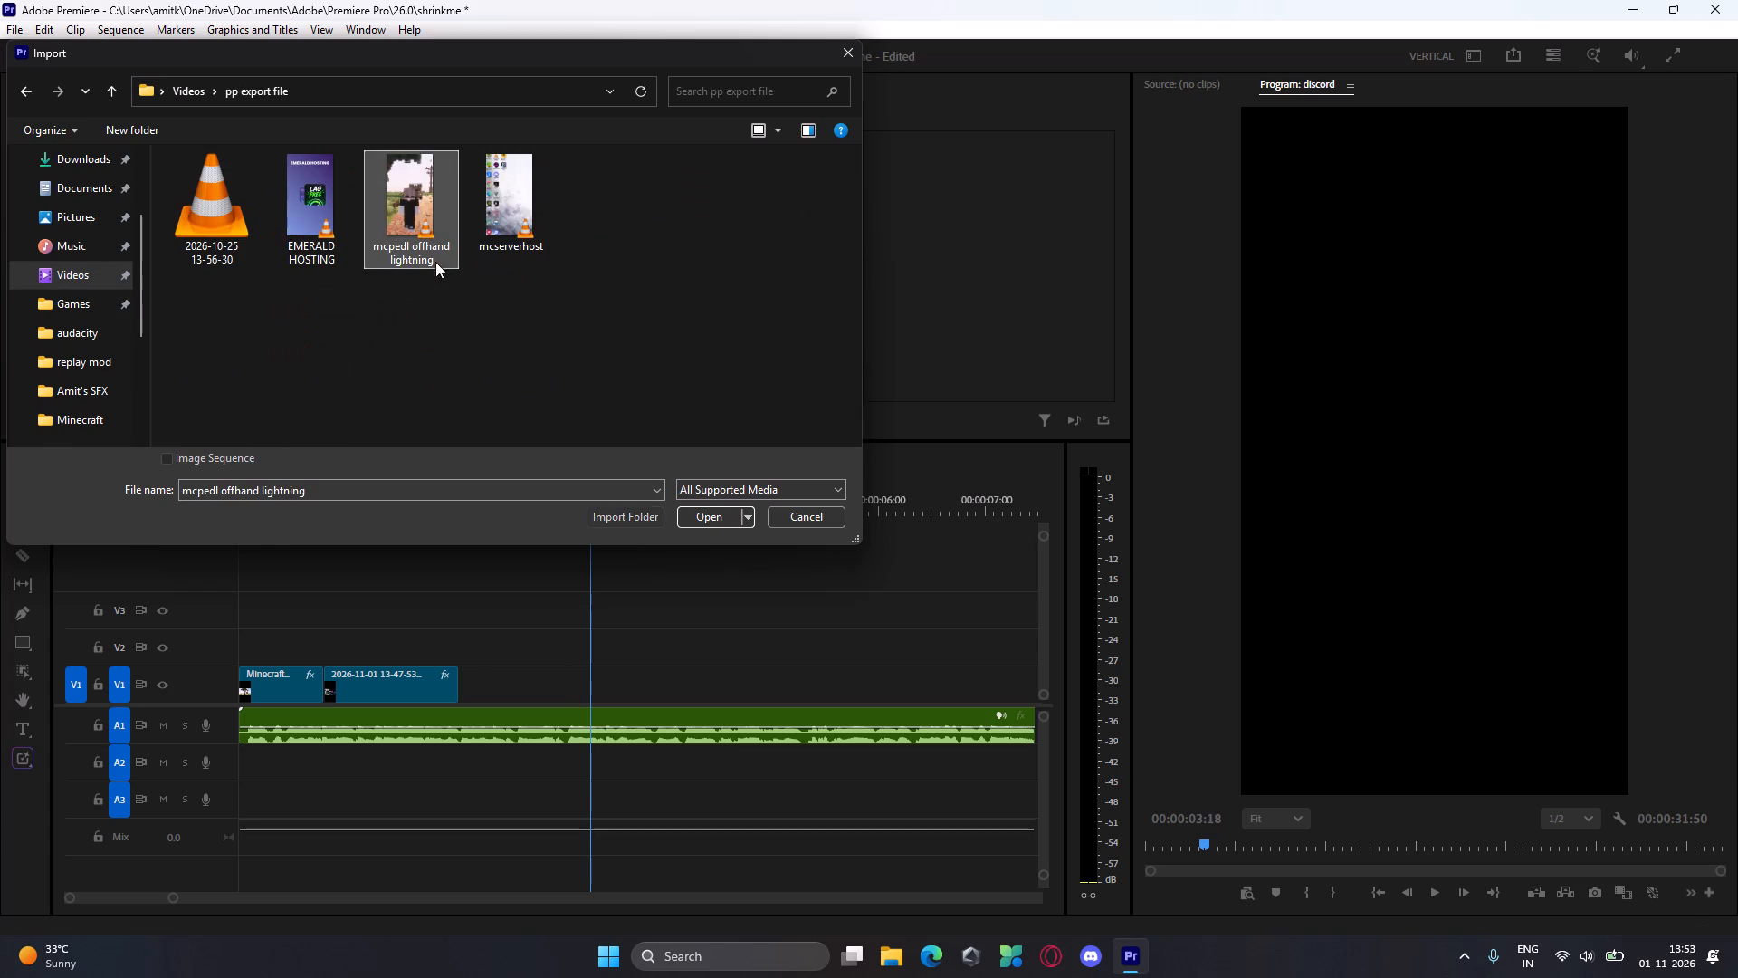
left_click(728, 518)
Place mcpedl offhand lightning.mp4 on V2 slightly after the end of the screen recording.
left_click_drag(424, 336, 502, 627)
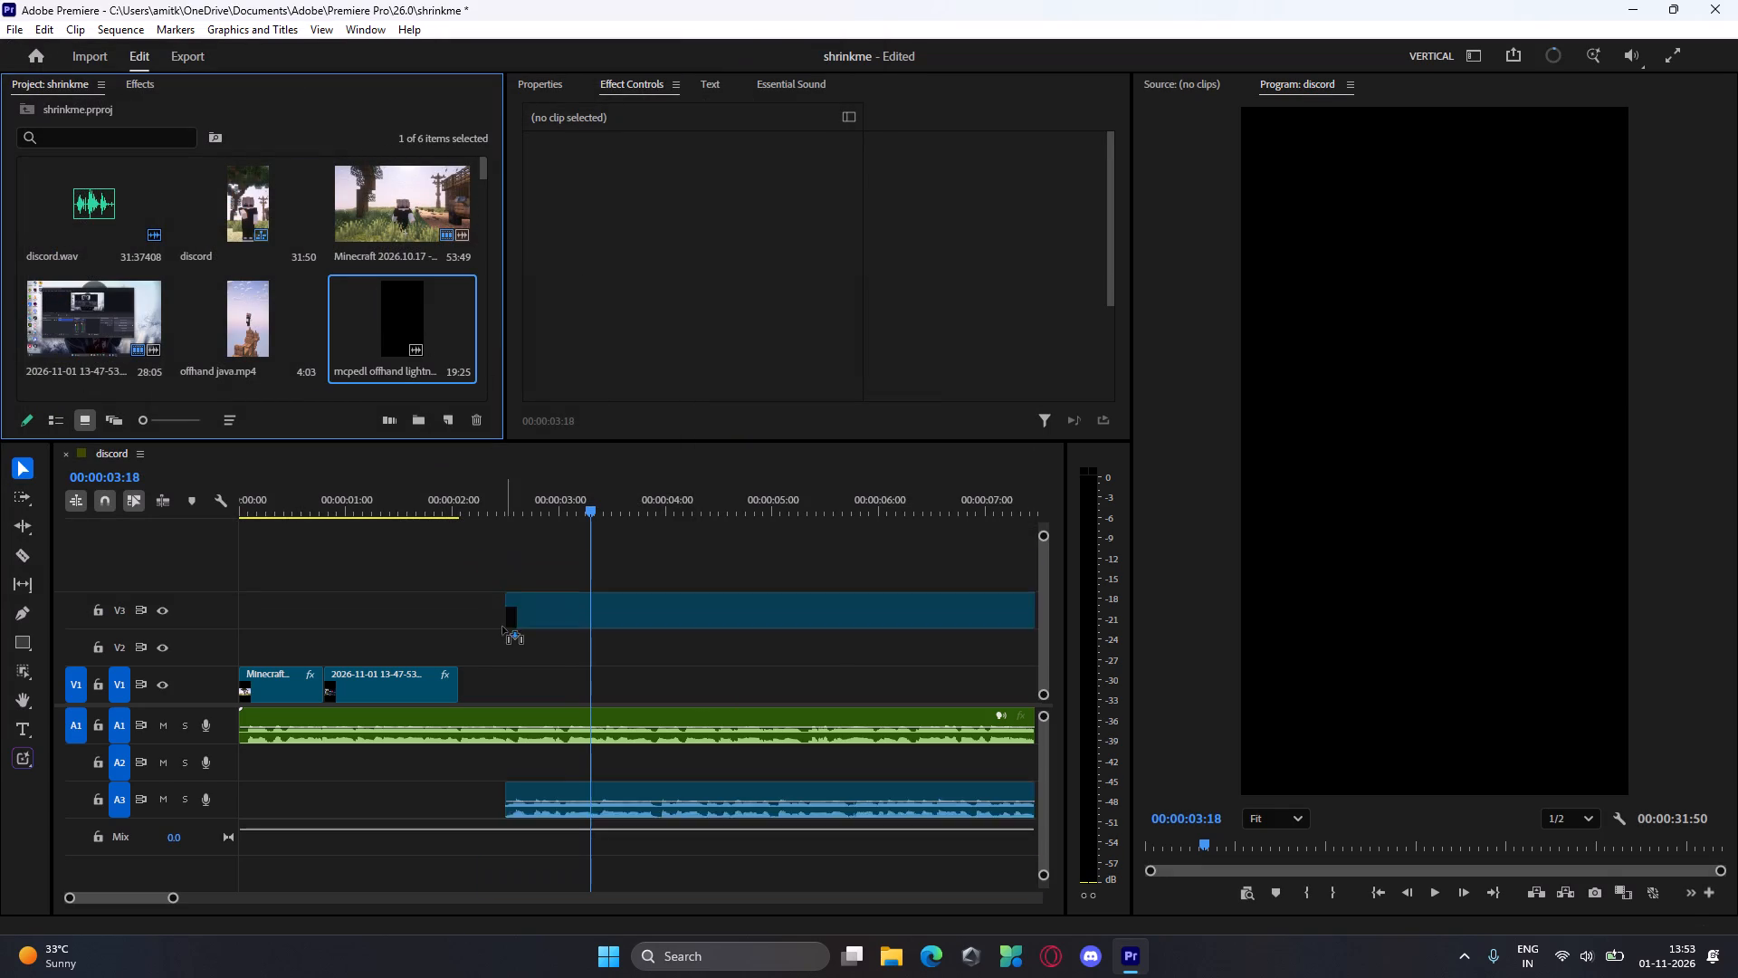
left_click_drag(502, 627, 492, 645)
Unlink the mcpedl offhand lightning clip and delete its audio from A2.
left_click(555, 751)
right_click(555, 751)
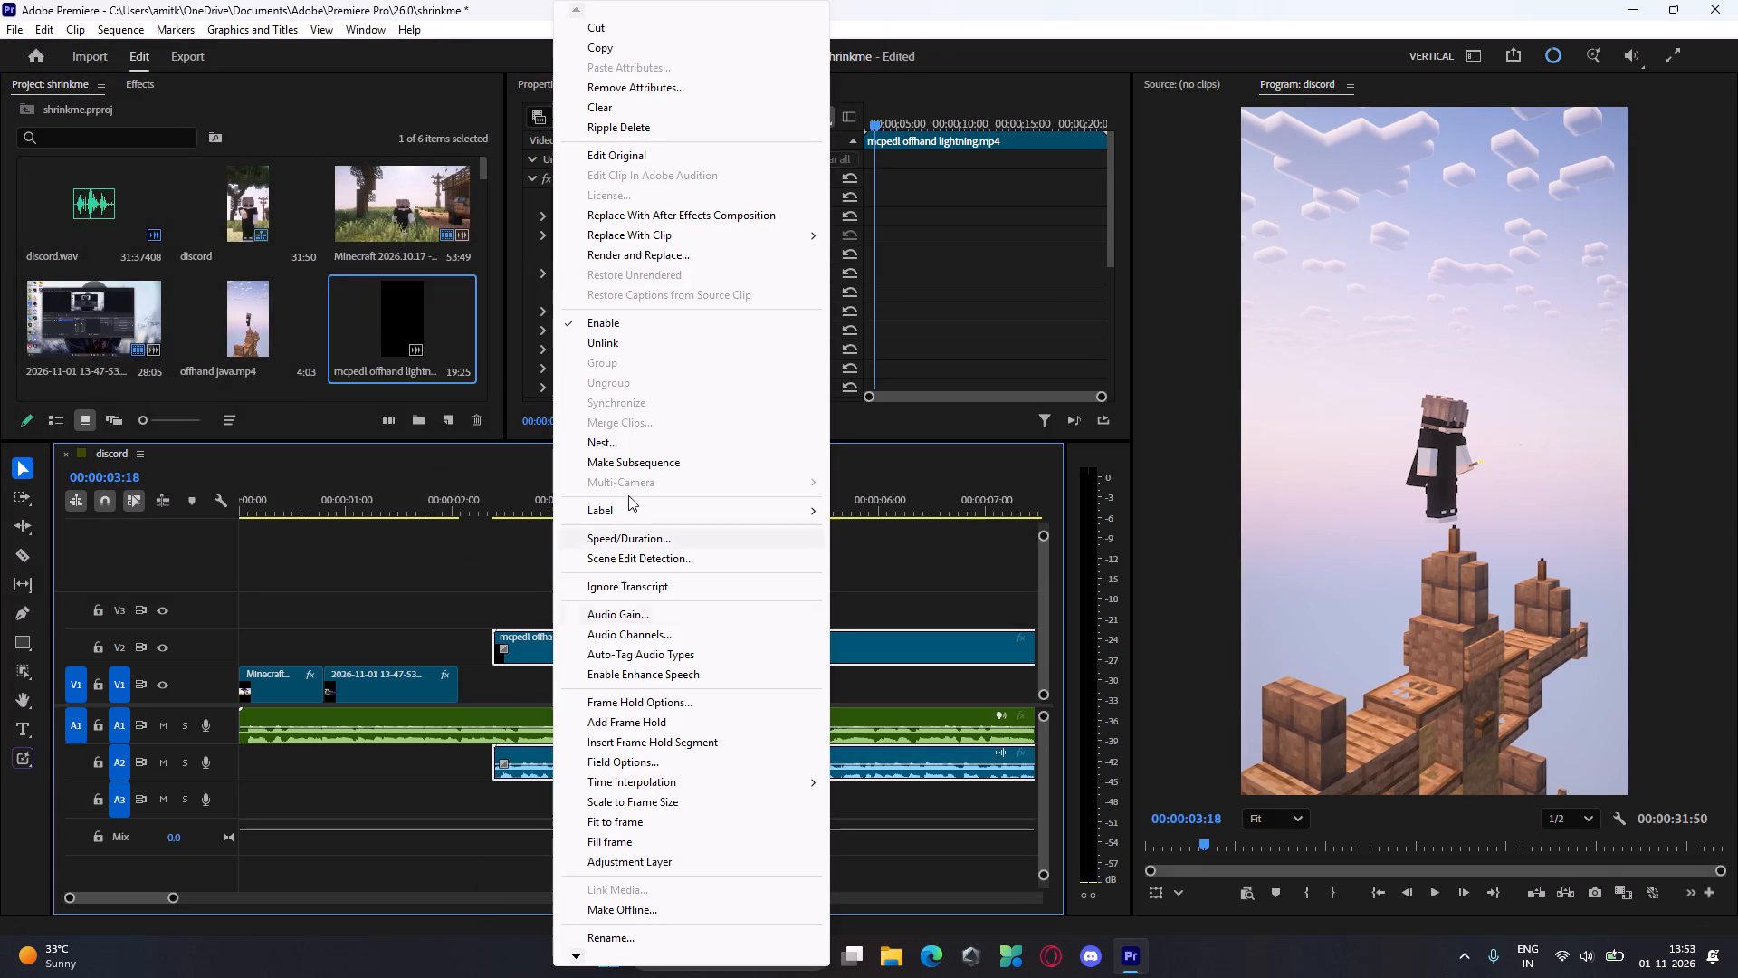
left_click(603, 342)
left_click(697, 503)
left_click(666, 588)
left_click(656, 772)
right_click(656, 772)
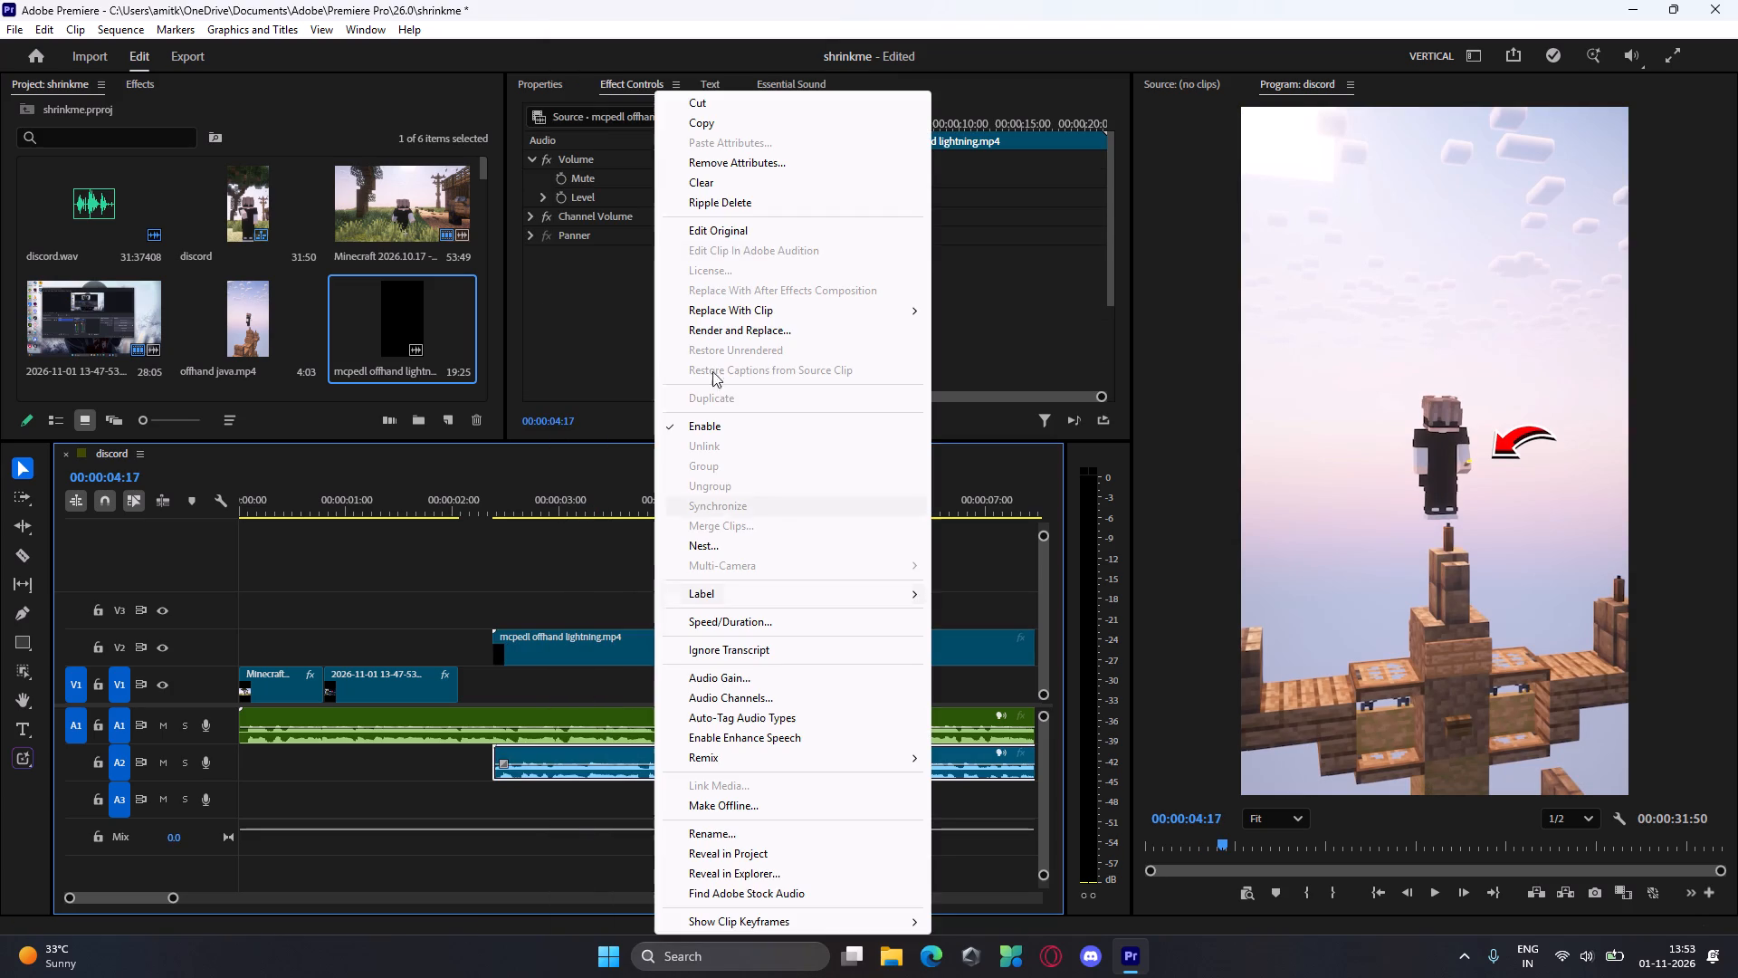
left_click(712, 185)
Move the mcpedl offhand lightning video down to V1, directly against the end of the screen recording.
left_click_drag(530, 652, 515, 672)
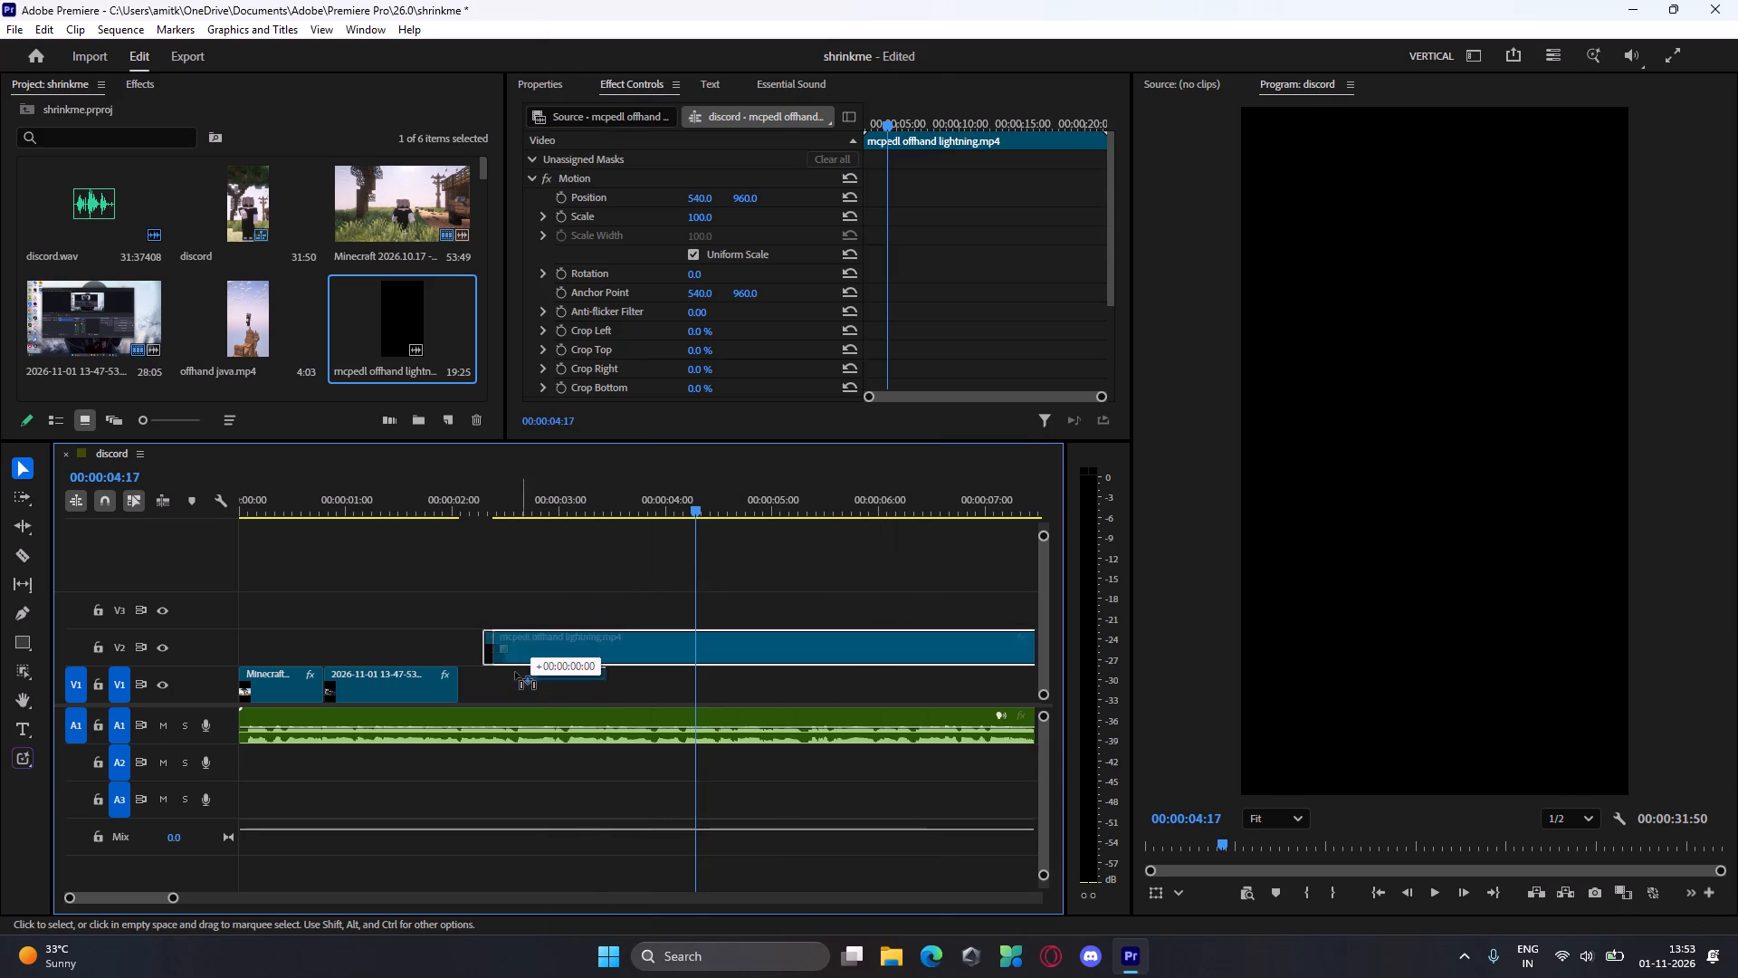
left_click_drag(515, 672, 492, 678)
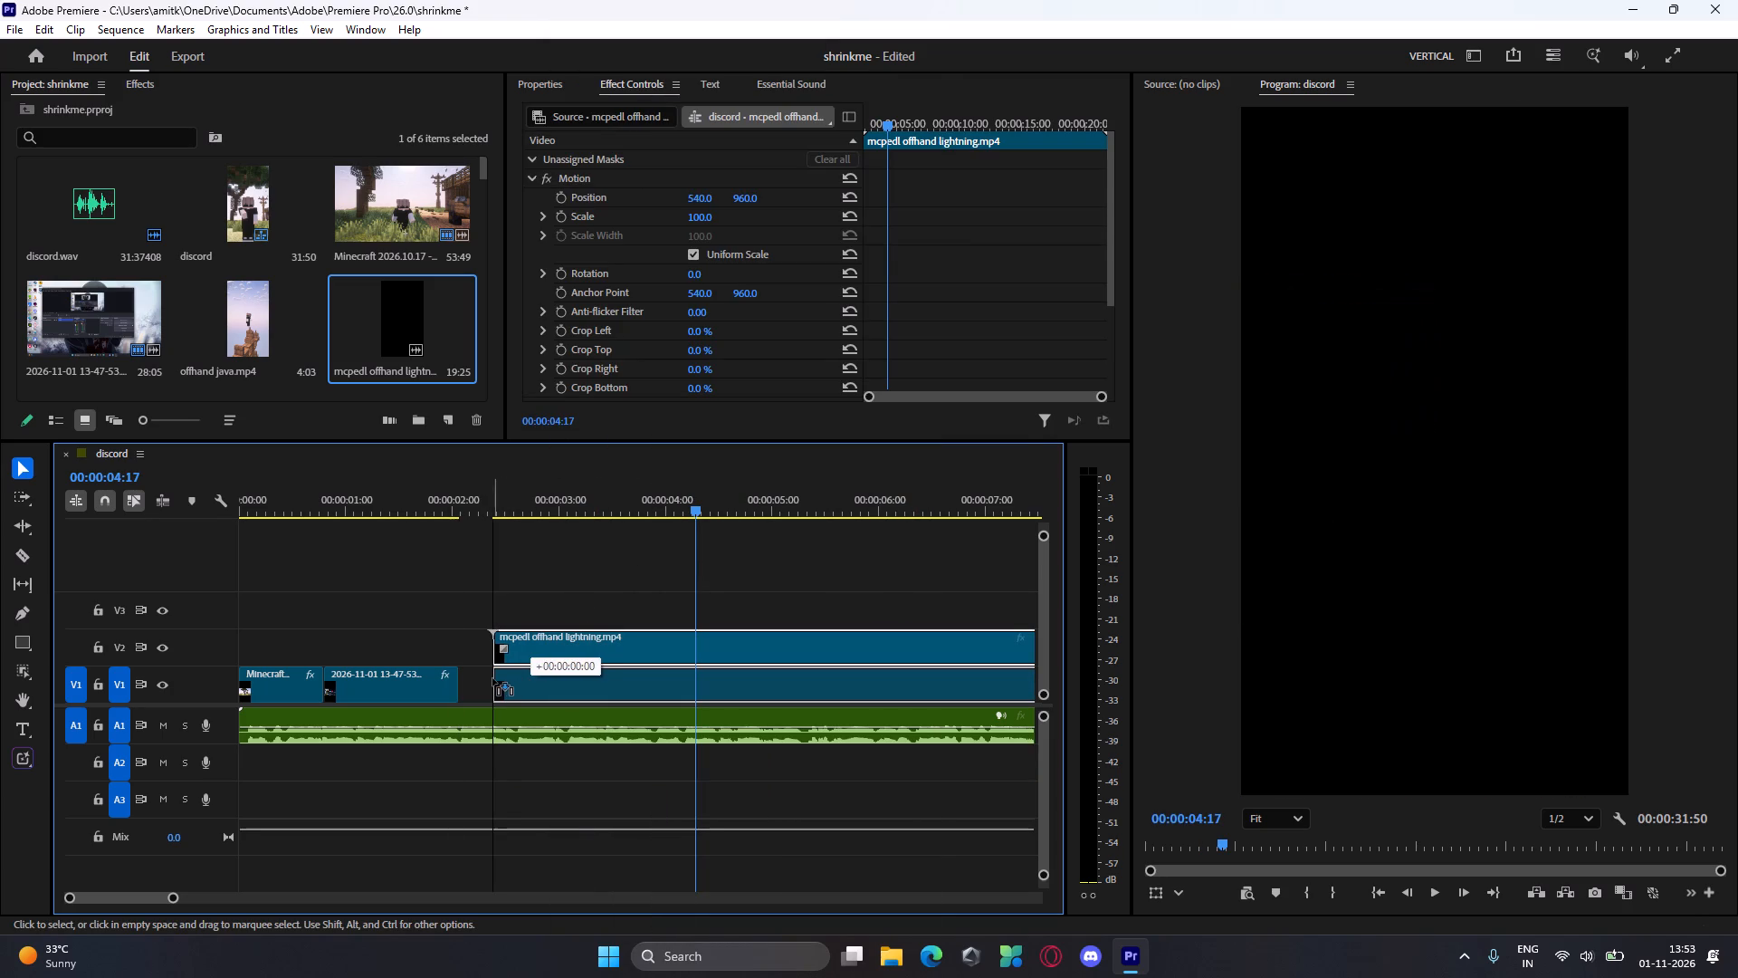
left_click_drag(492, 678, 491, 678)
left_click_drag(526, 695, 500, 697)
Split the mcpedl offhand lightning clip at about 00:00:03:19, where the red arrow is fully shown, and delete the part before the cut.
left_click(437, 519)
left_click(433, 498)
key("space")
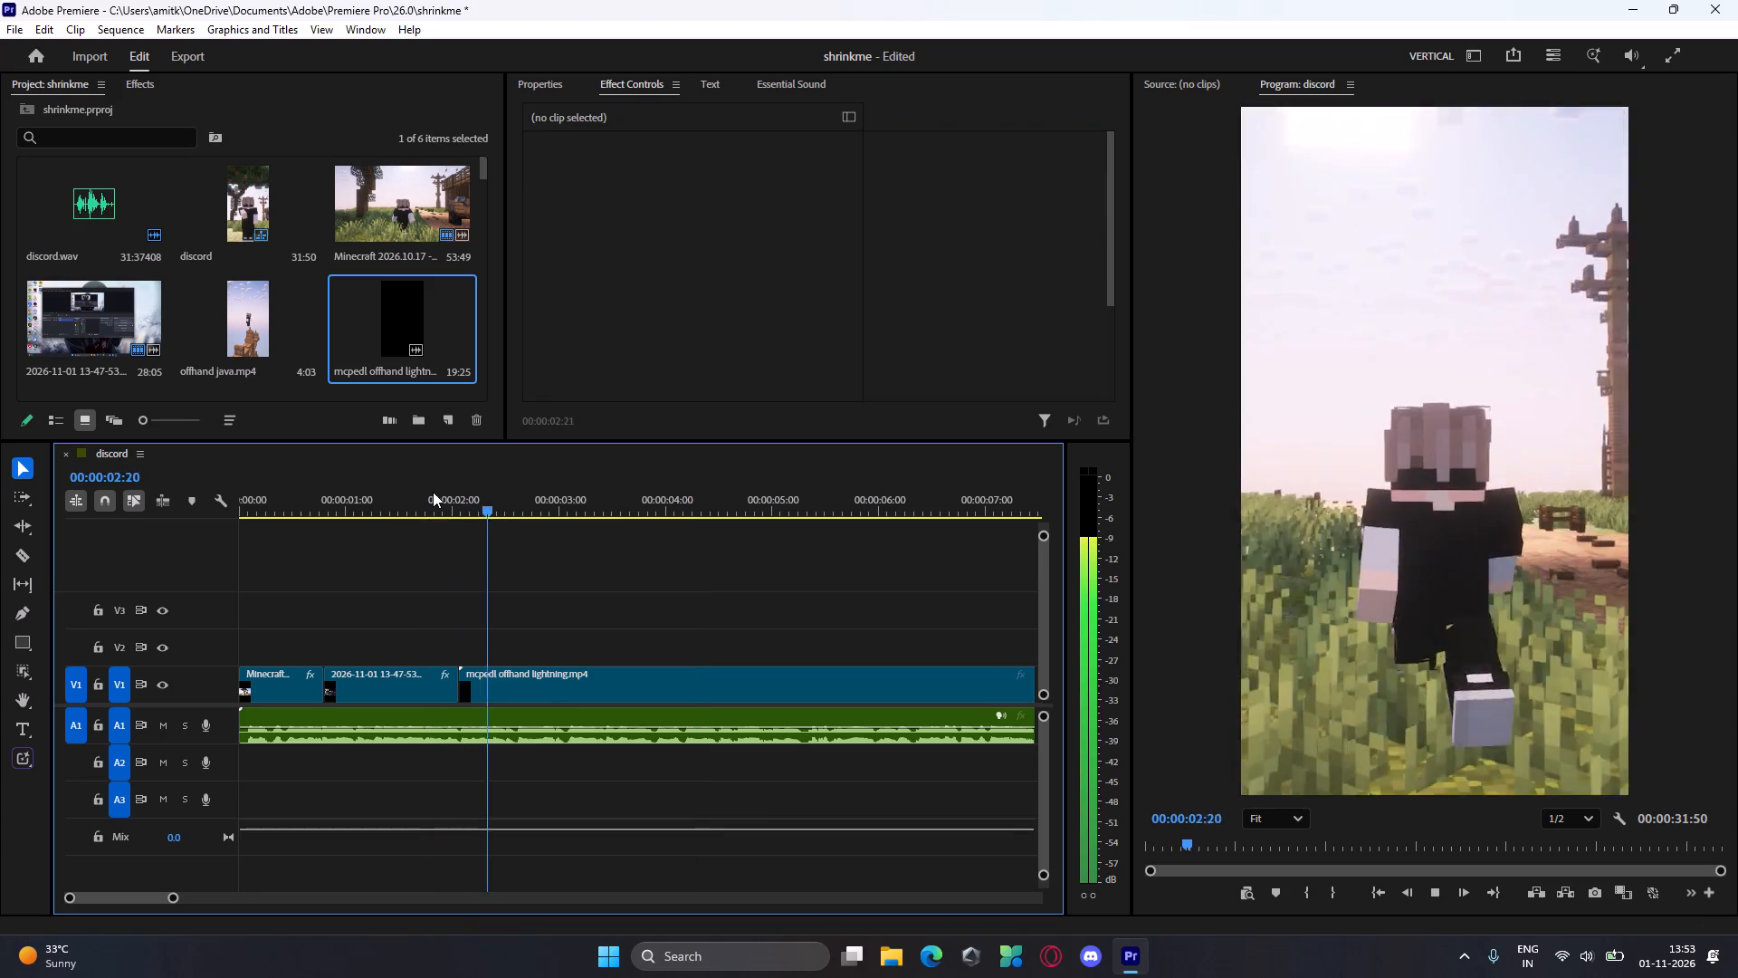
key("space")
key("c")
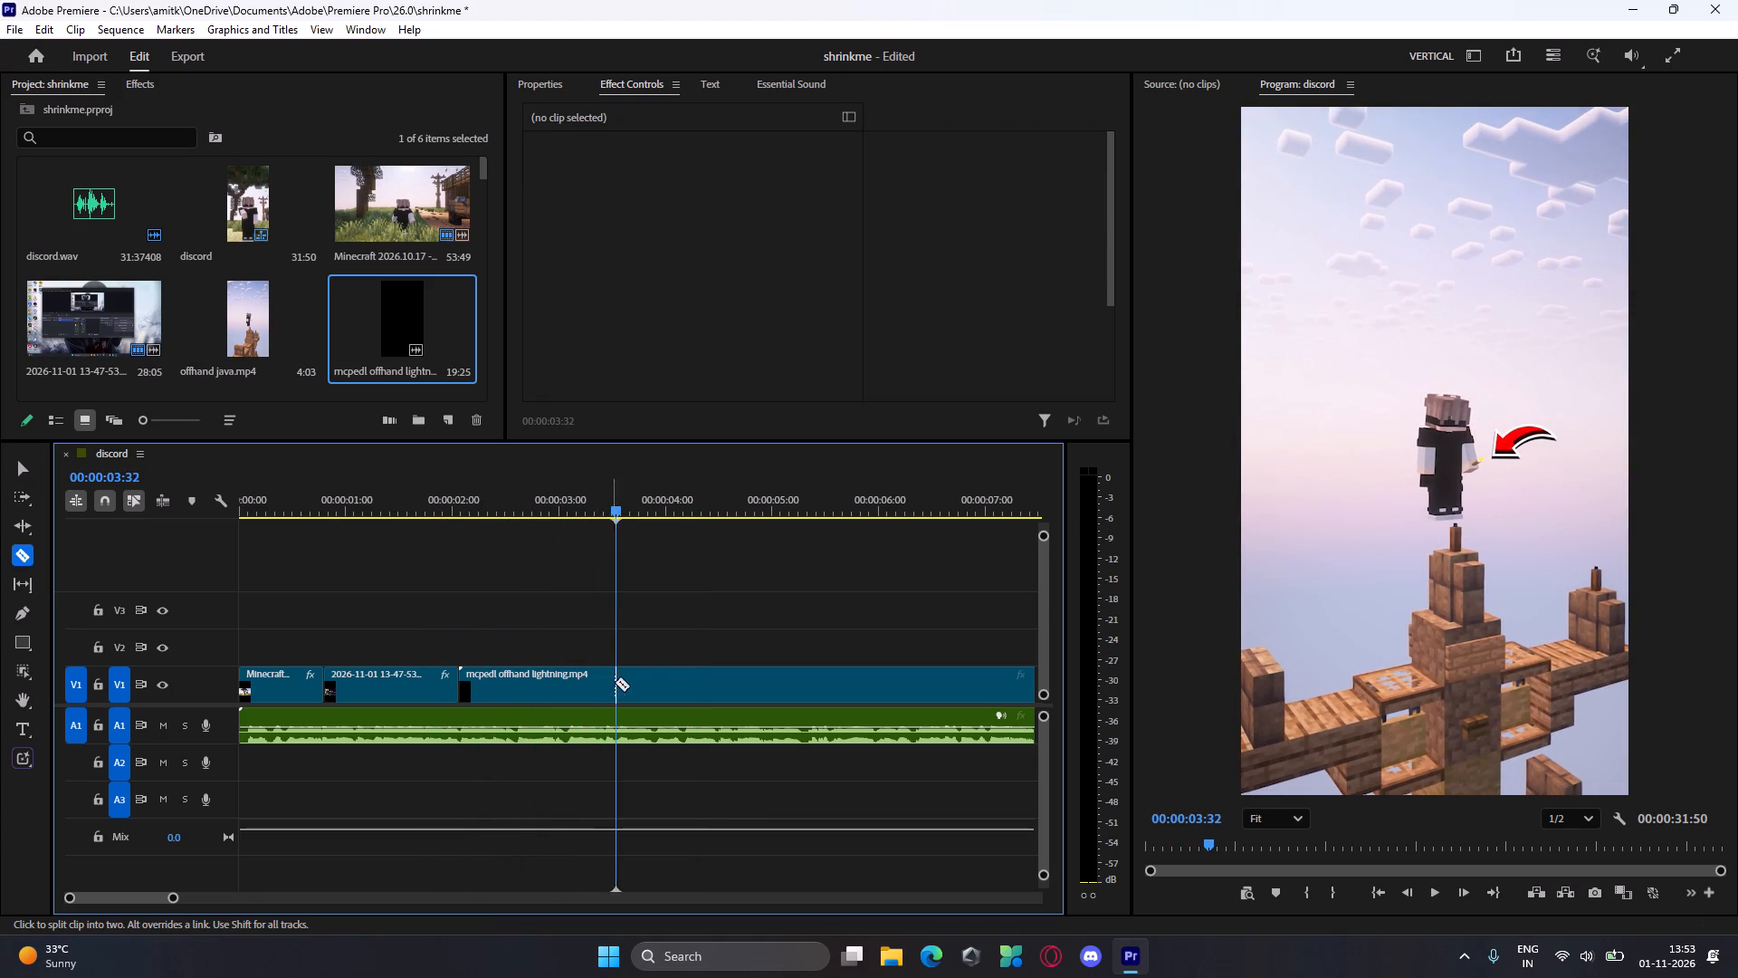
key("space")
key("space")
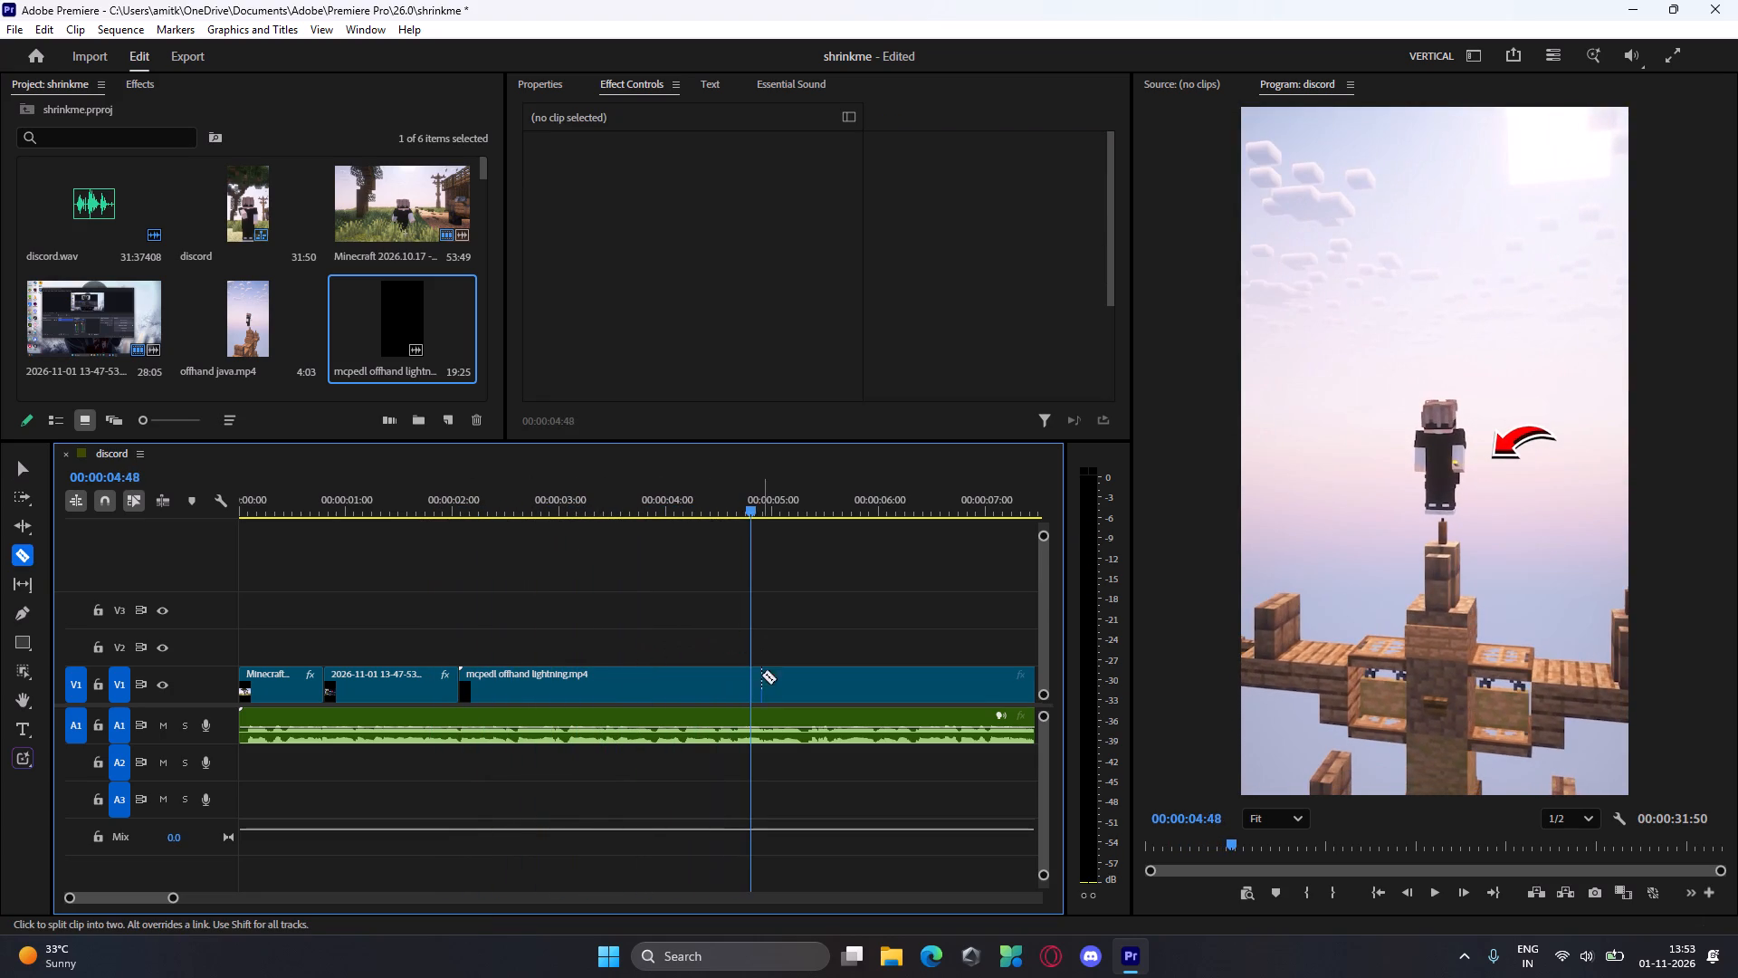
left_click_drag(755, 513, 566, 508)
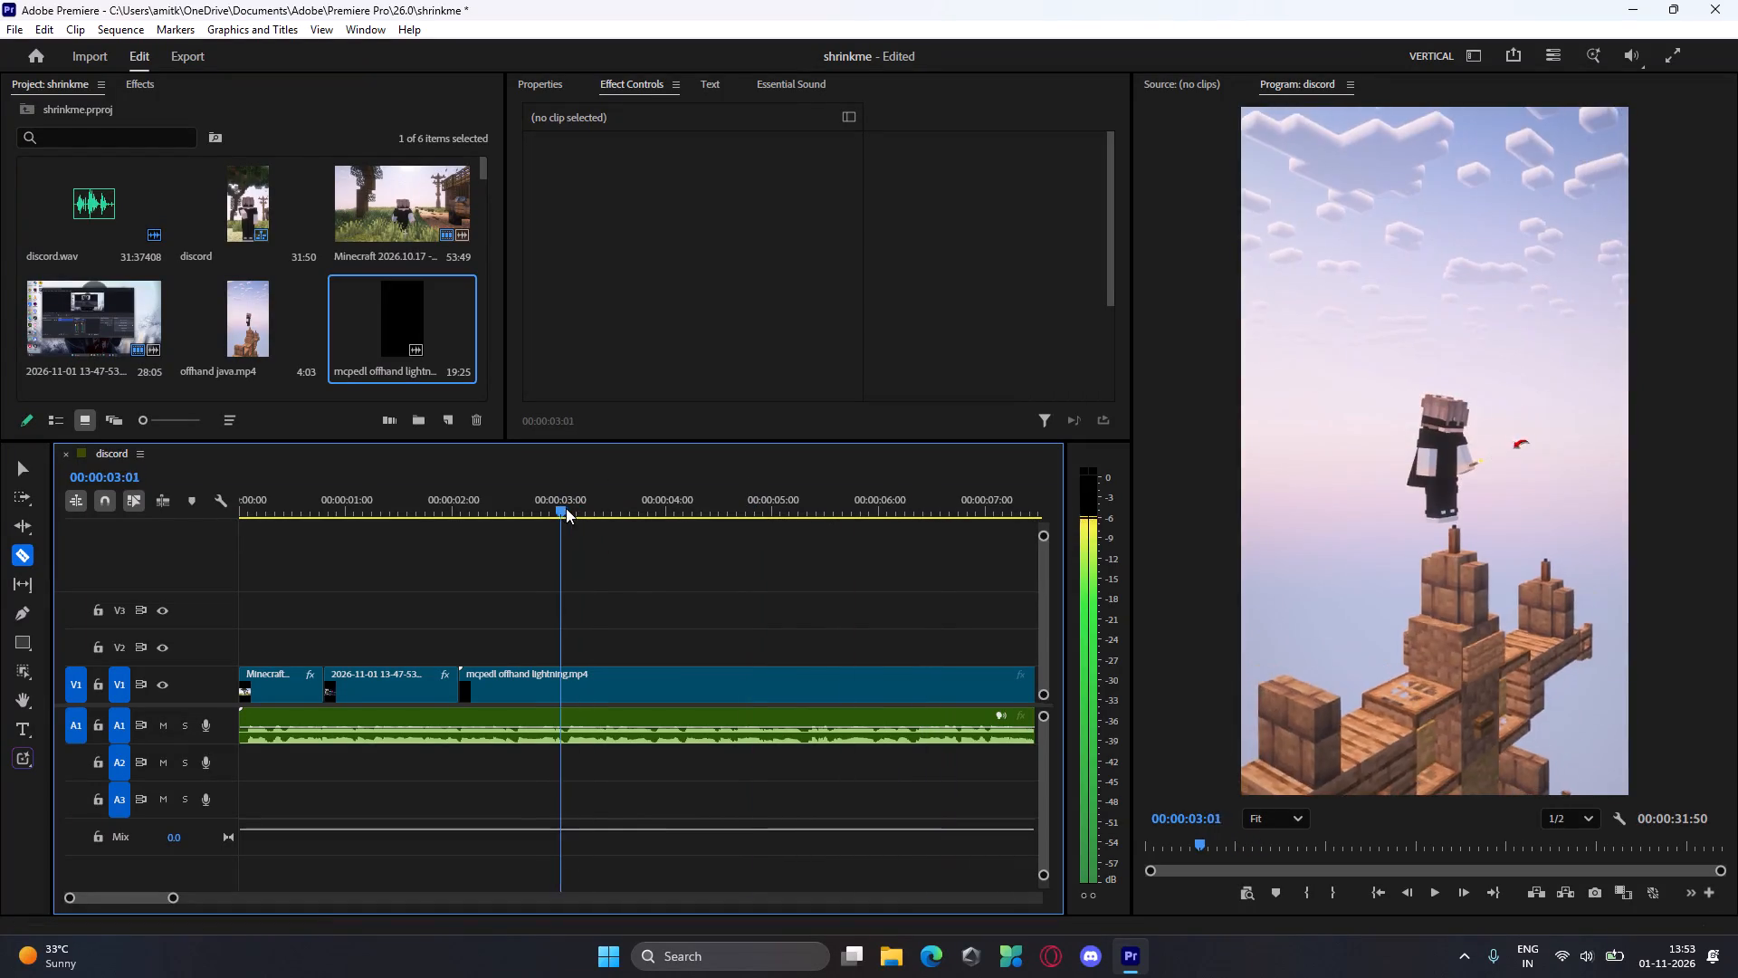
left_click_drag(566, 508, 597, 513)
left_click(598, 682)
key("v")
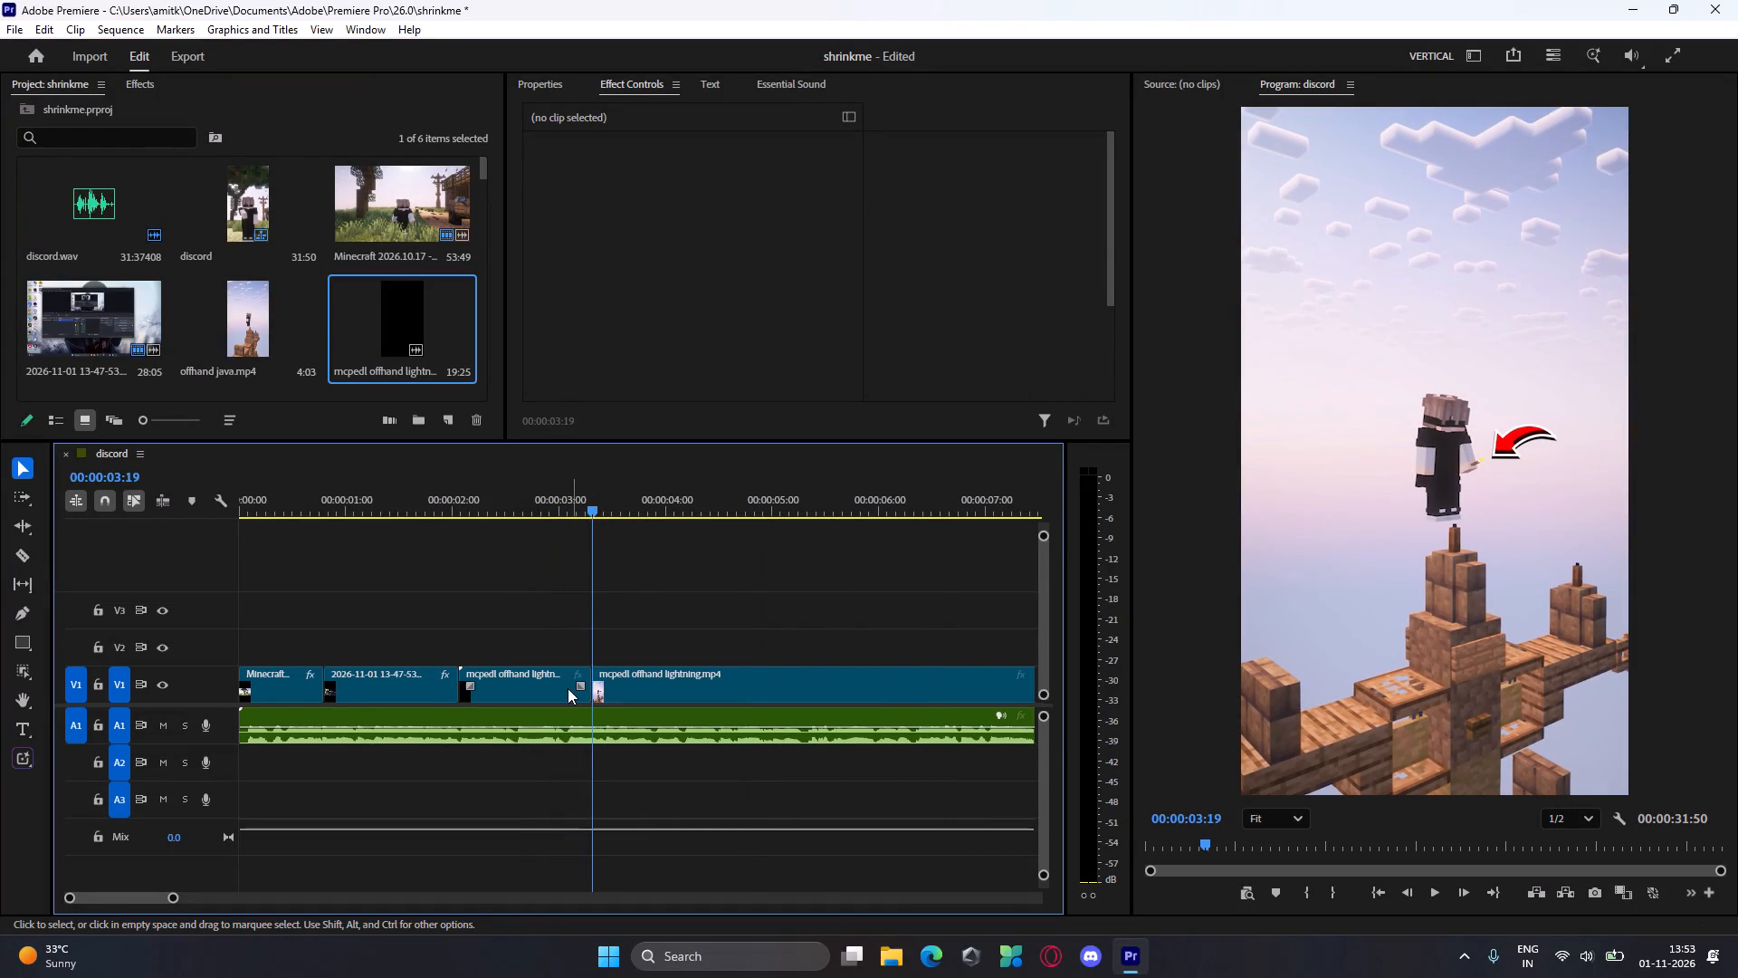
left_click(549, 688)
right_click(546, 688)
left_click(616, 125)
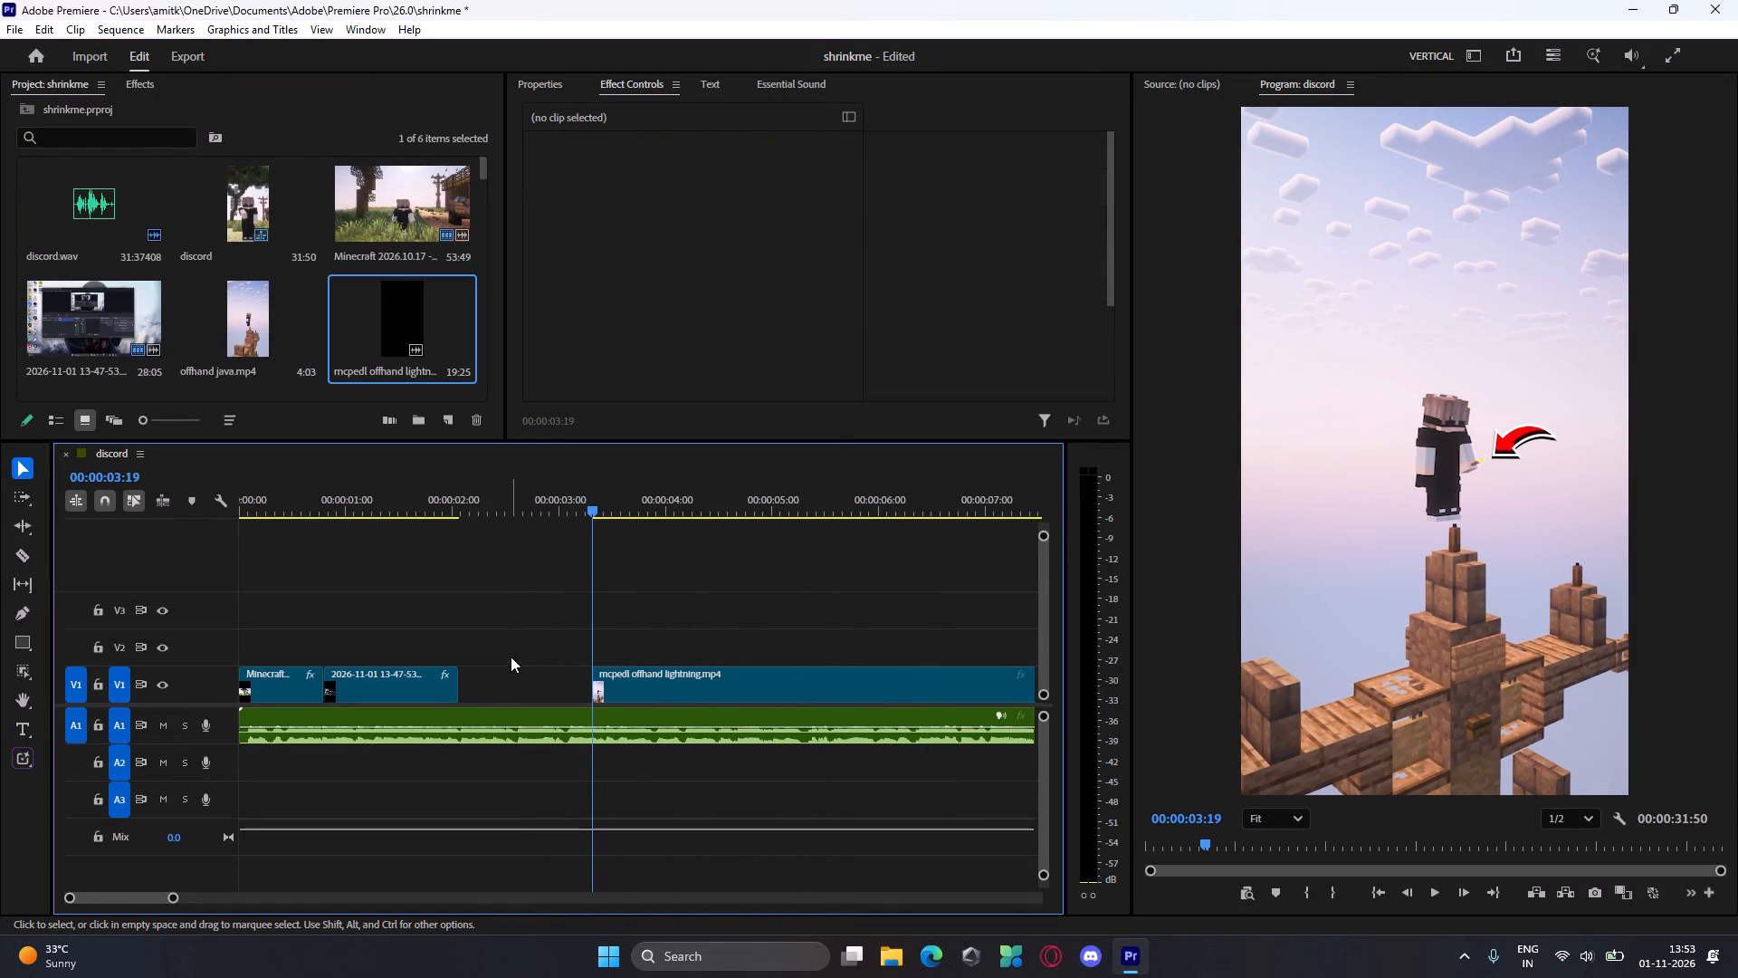
Ripple delete the gap on V1 between the screen recording and the remaining mcpedl offhand lightning clip.
left_click(511, 660)
left_click(505, 686)
right_click(505, 686)
left_click(539, 704)
Replay the red arrow shot against the voice to judge where the mcpedl offhand lightning clip should end.
left_click(421, 511)
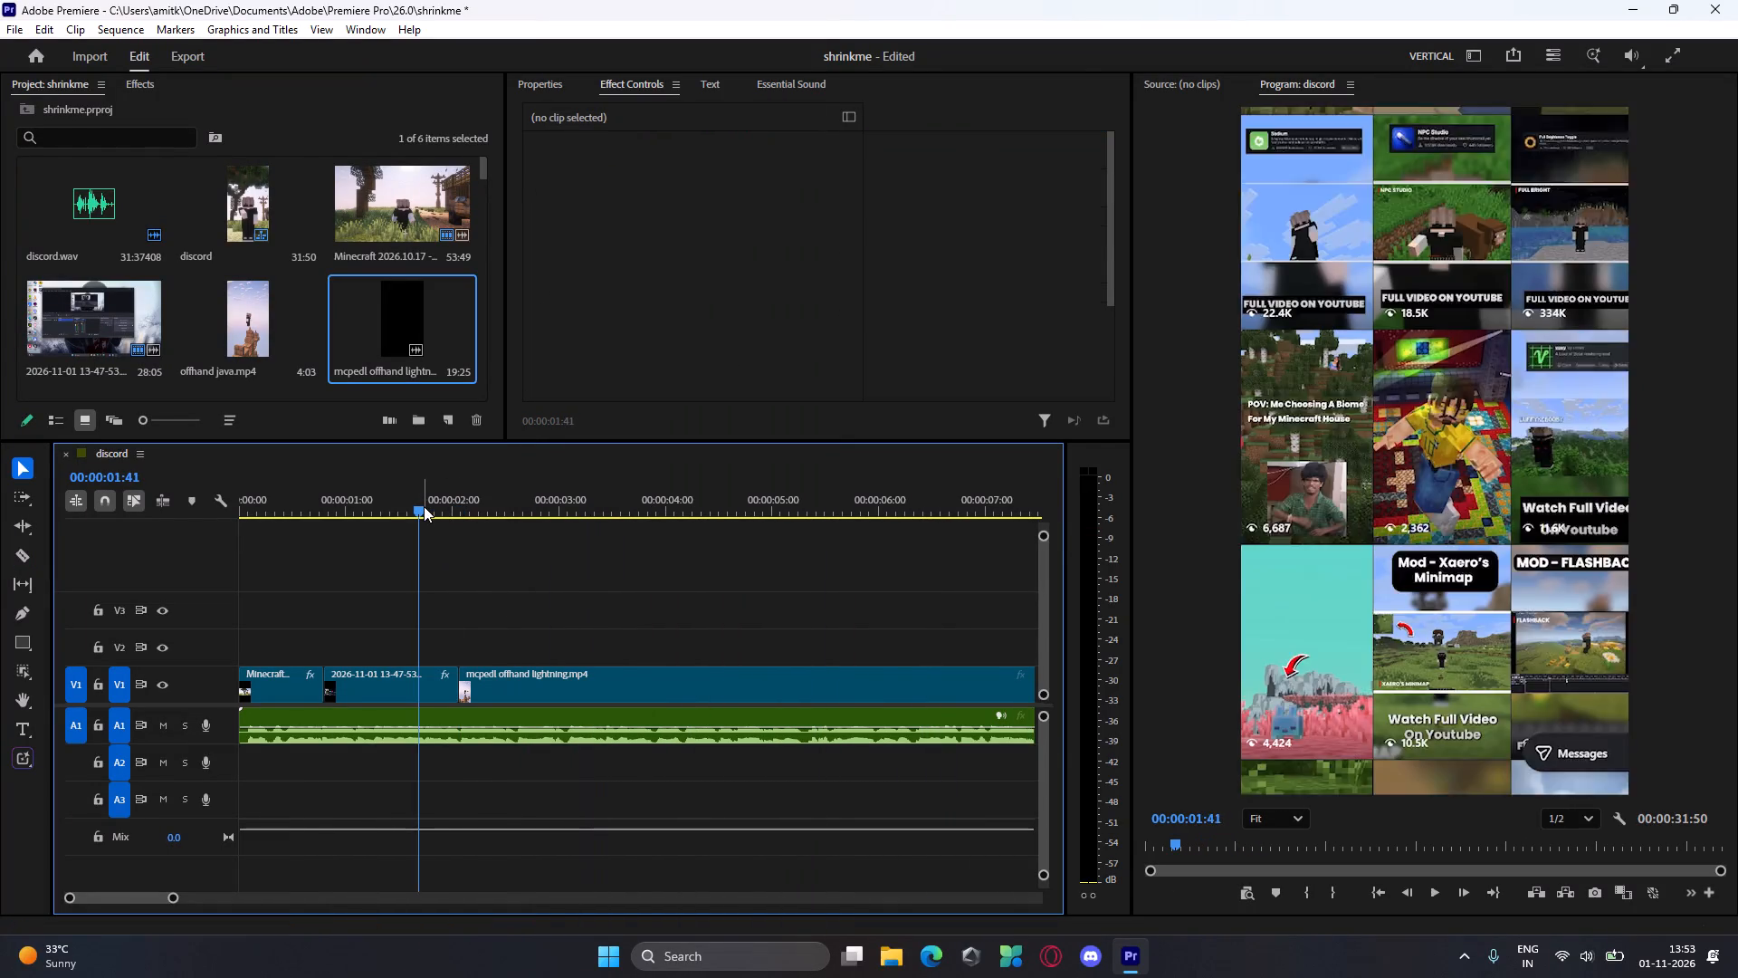
key("space")
left_click_drag(308, 498, 25, 504)
key("space")
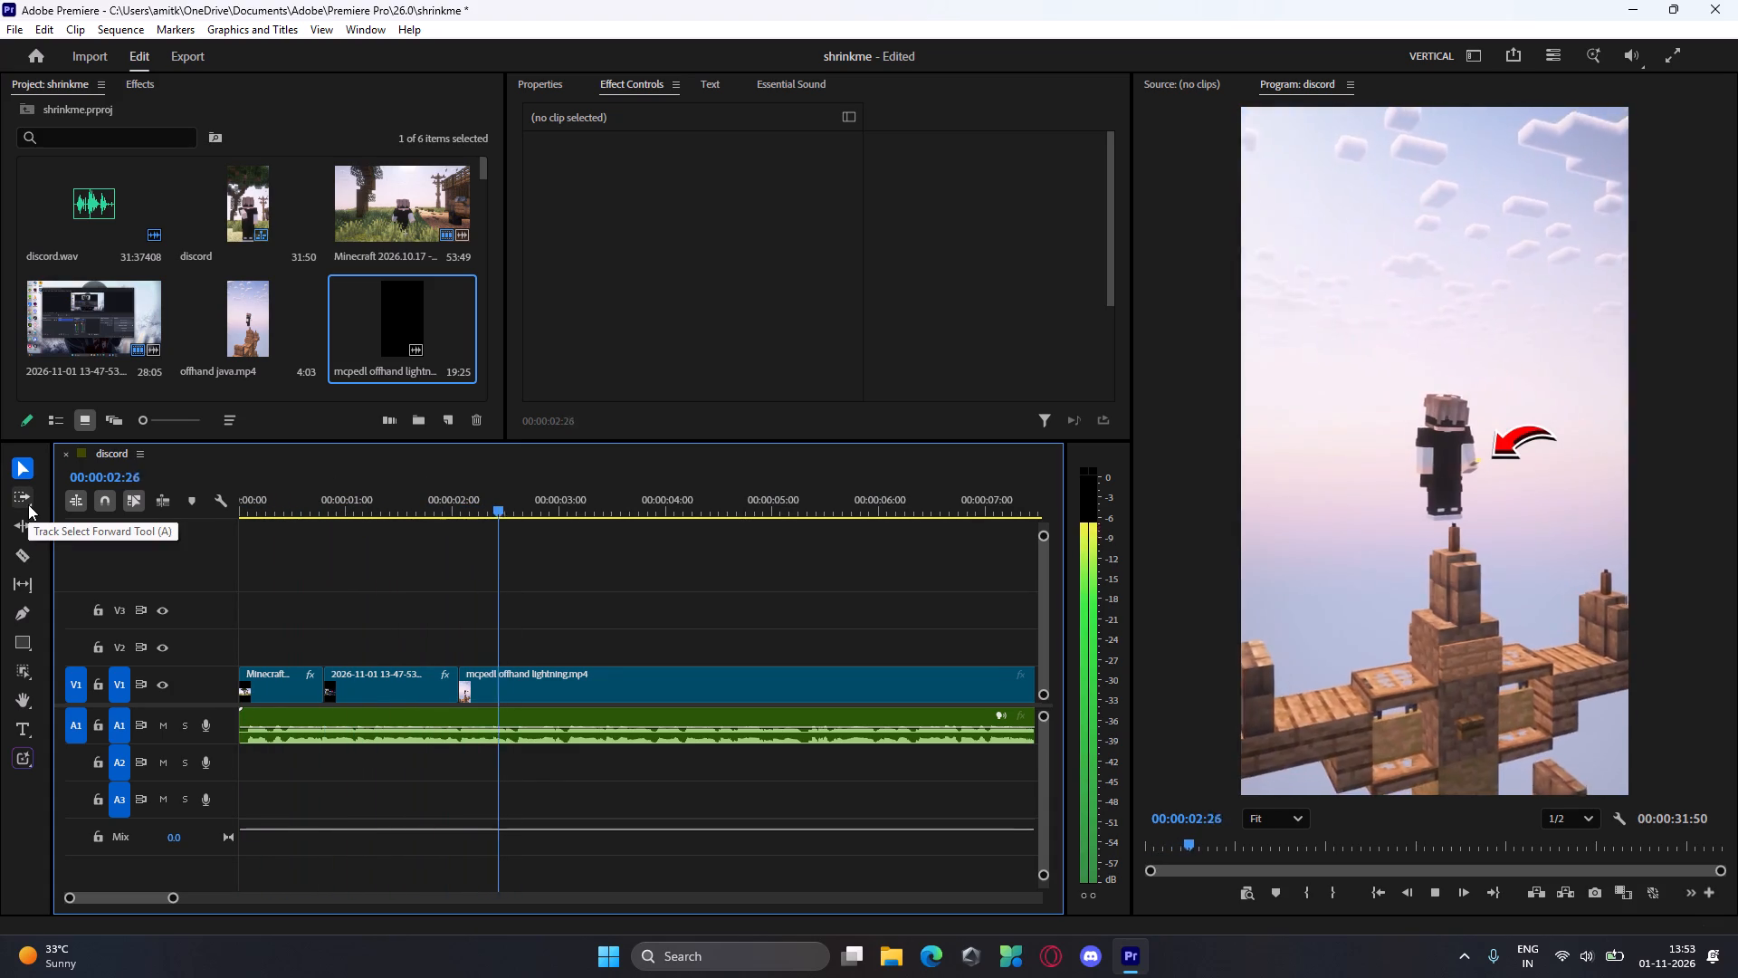
key("space")
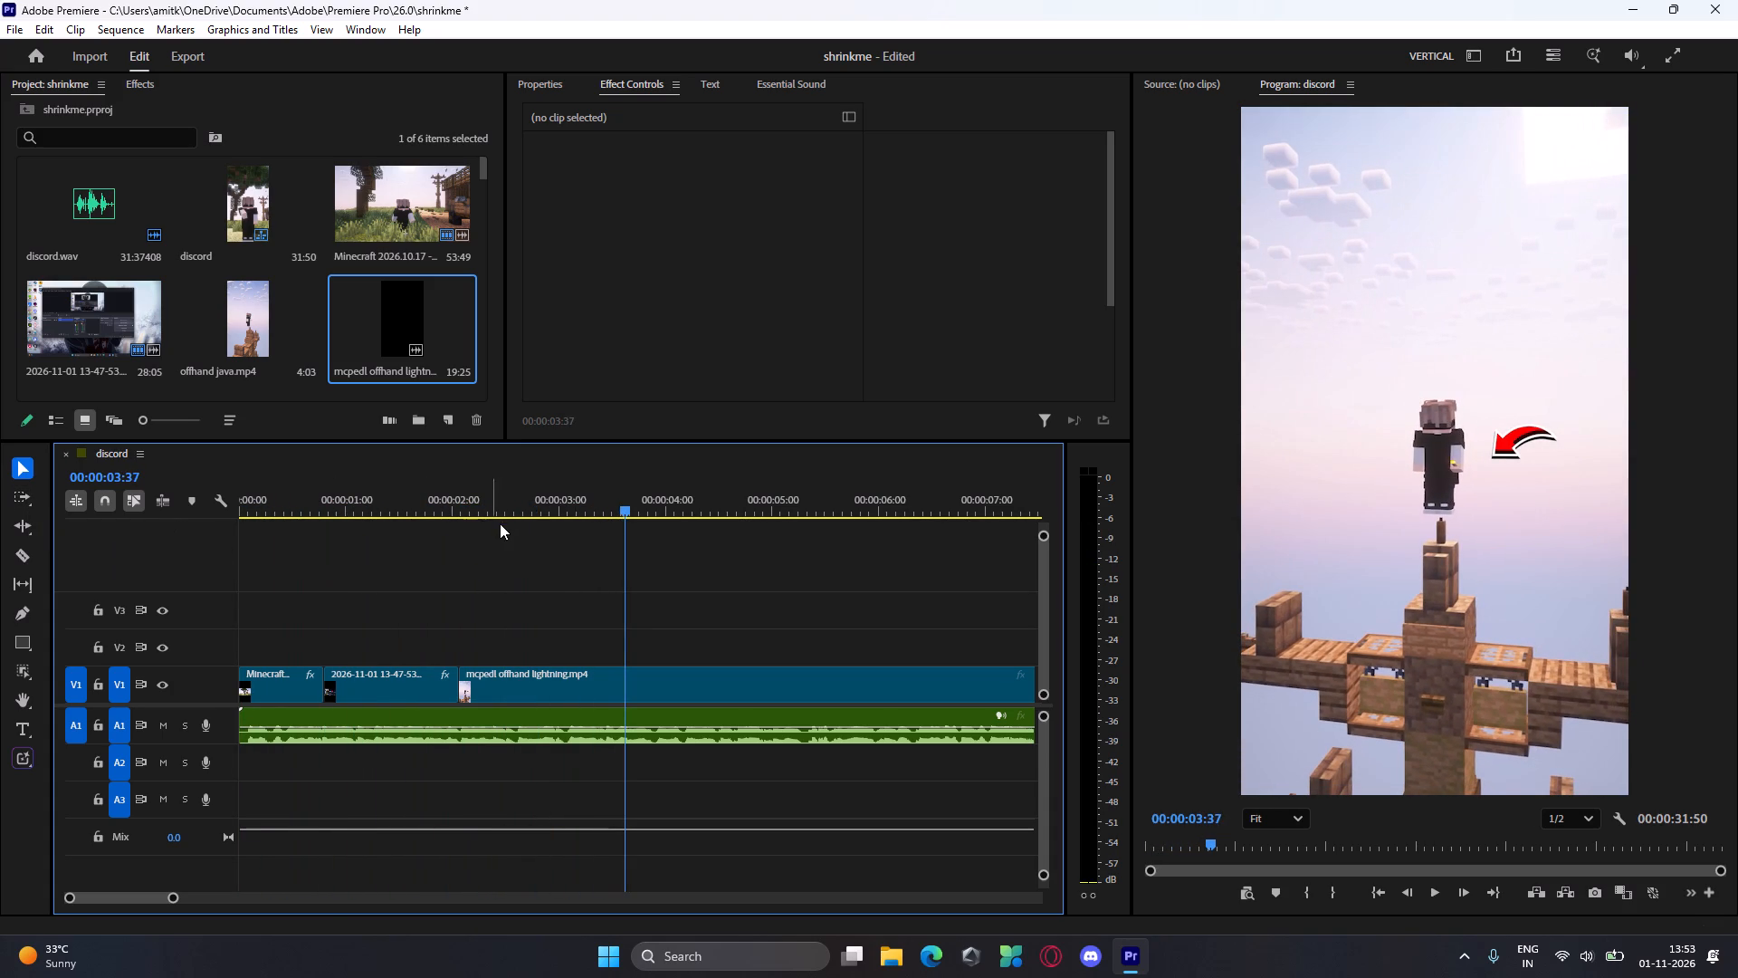
left_click(422, 516)
left_click(473, 513)
key("space")
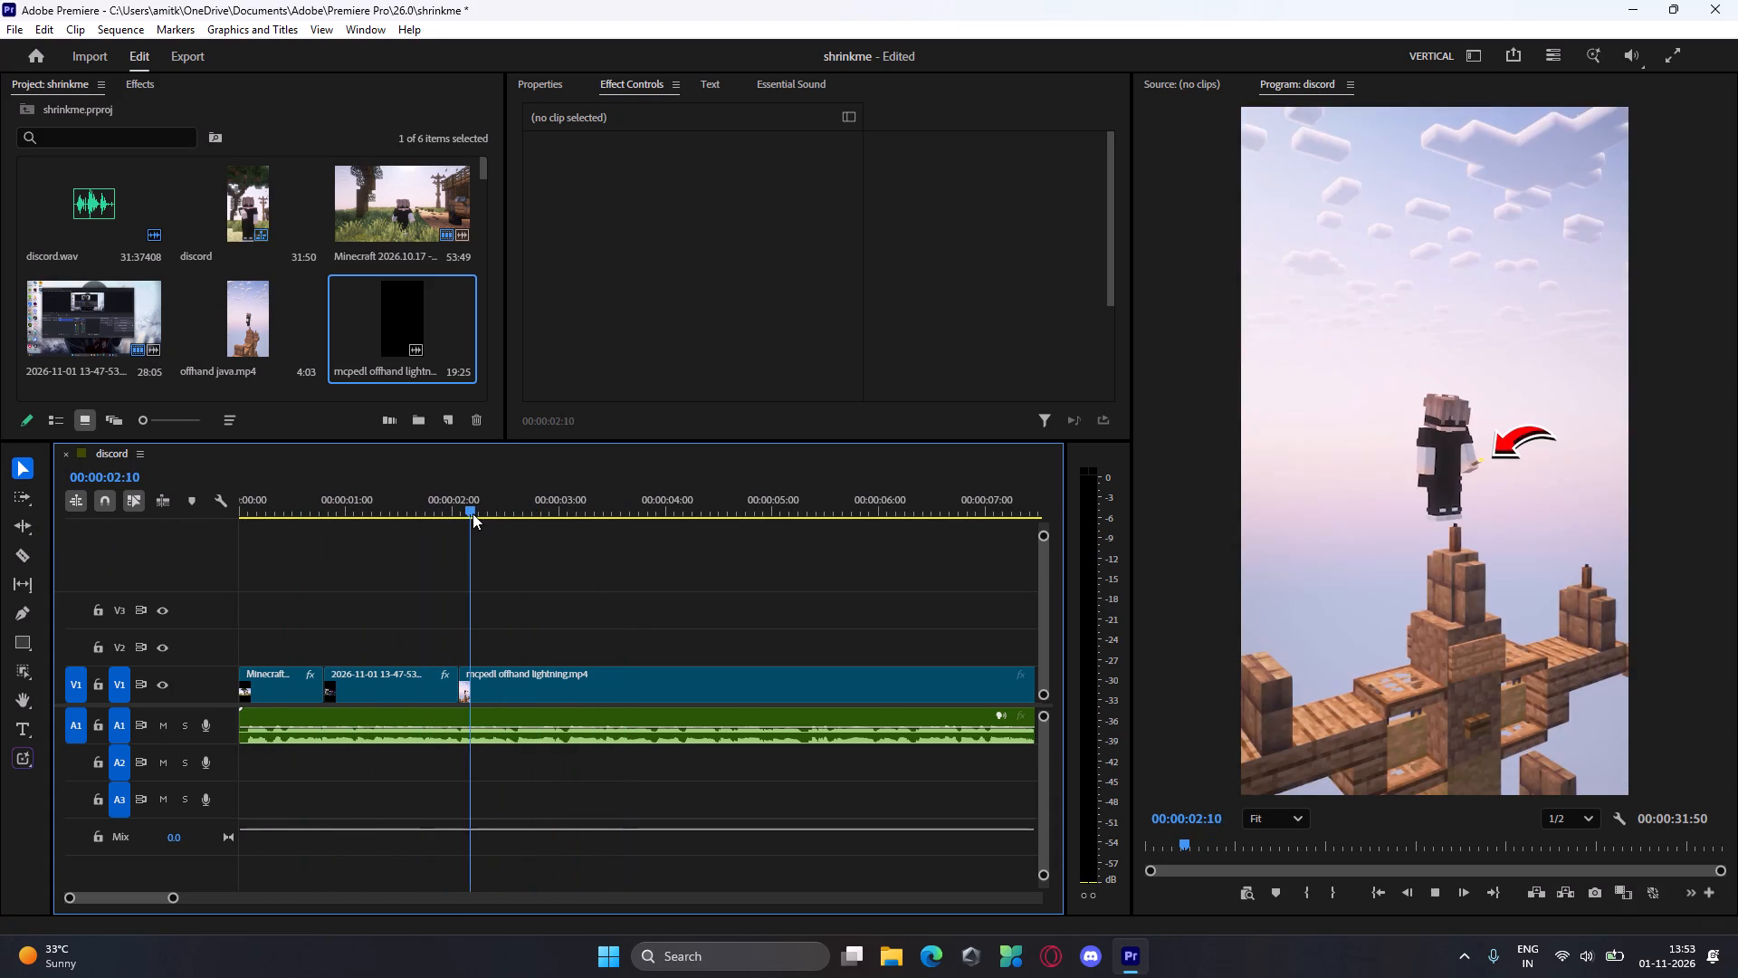
key("space")
key("space")
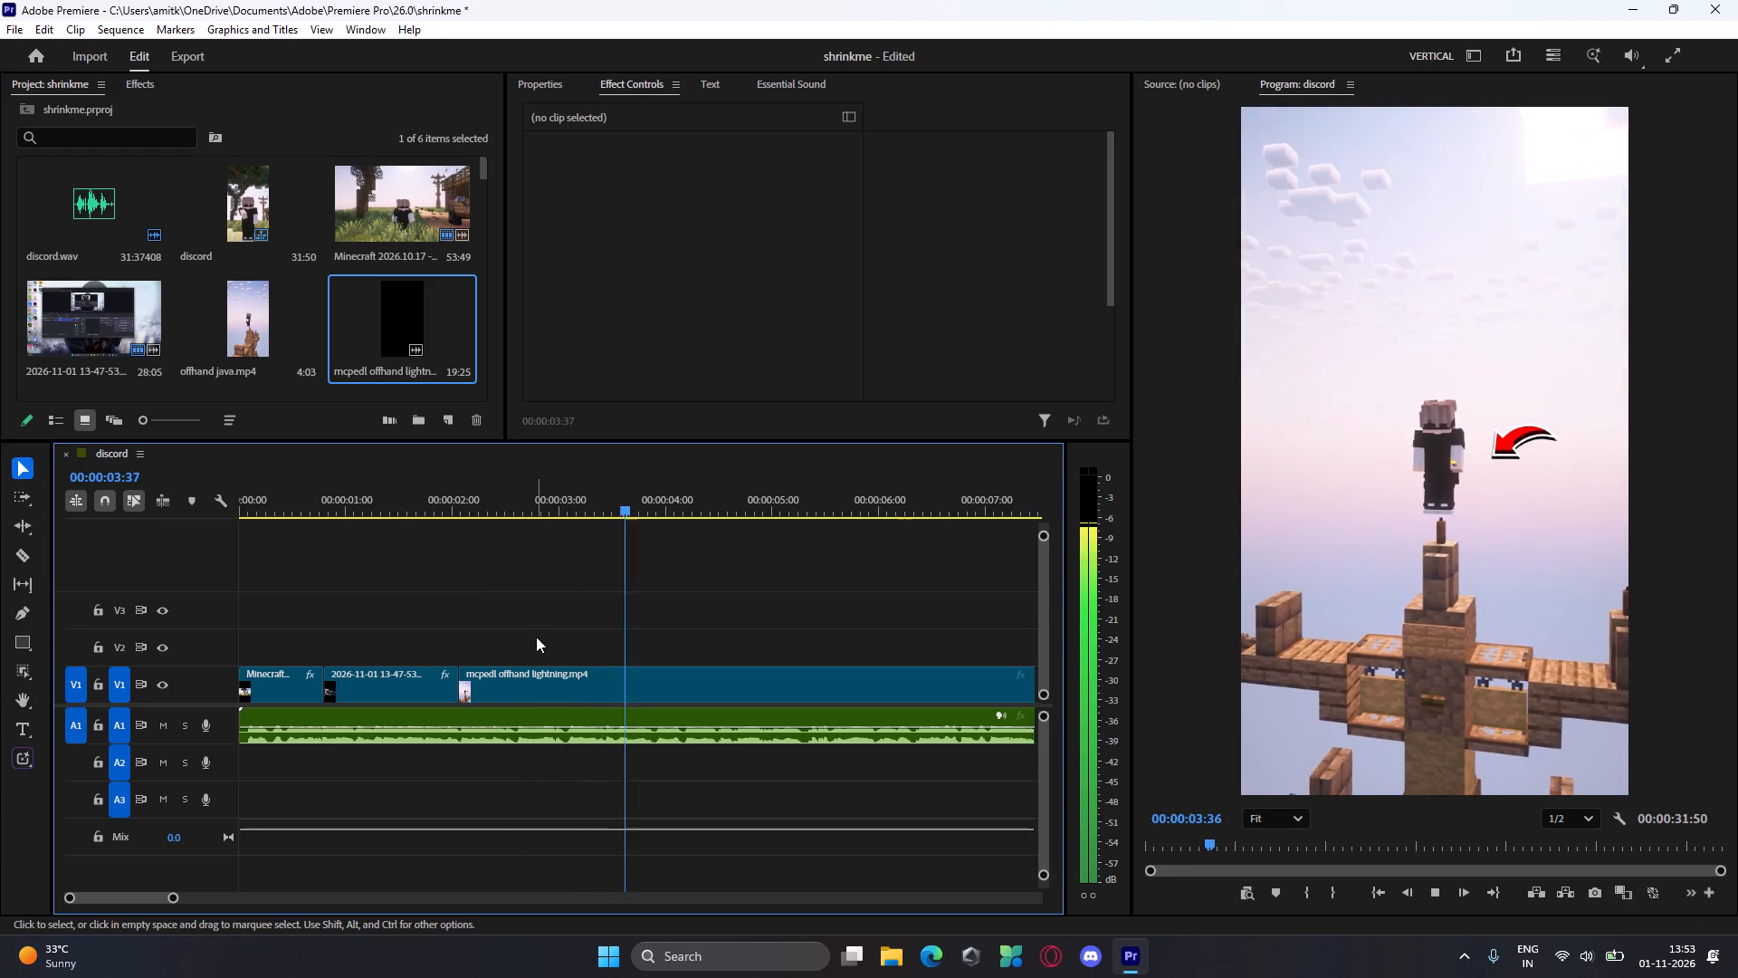
key("space")
left_click(518, 516)
key("space")
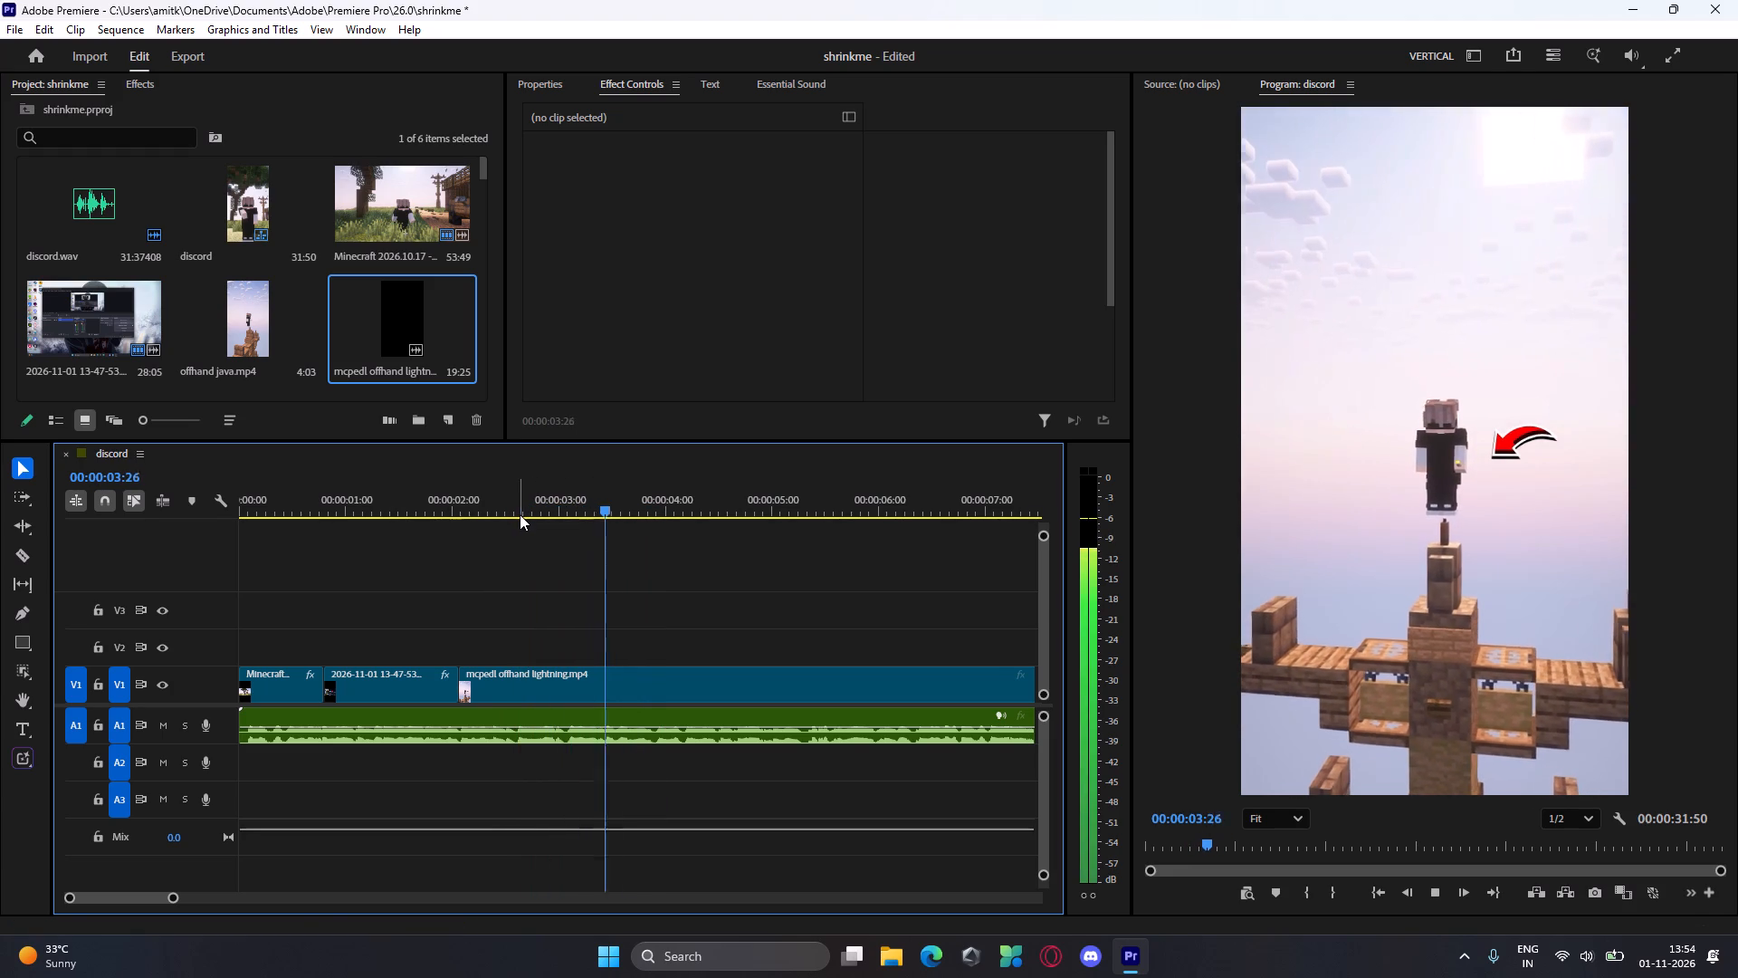
key("space")
Split the mcpedl offhand lightning clip at 00:00:03:26 and delete the part after the cut.
left_click_drag(617, 508, 607, 508)
key("c")
left_click(603, 683)
key("v")
left_click(668, 697)
right_click(668, 697)
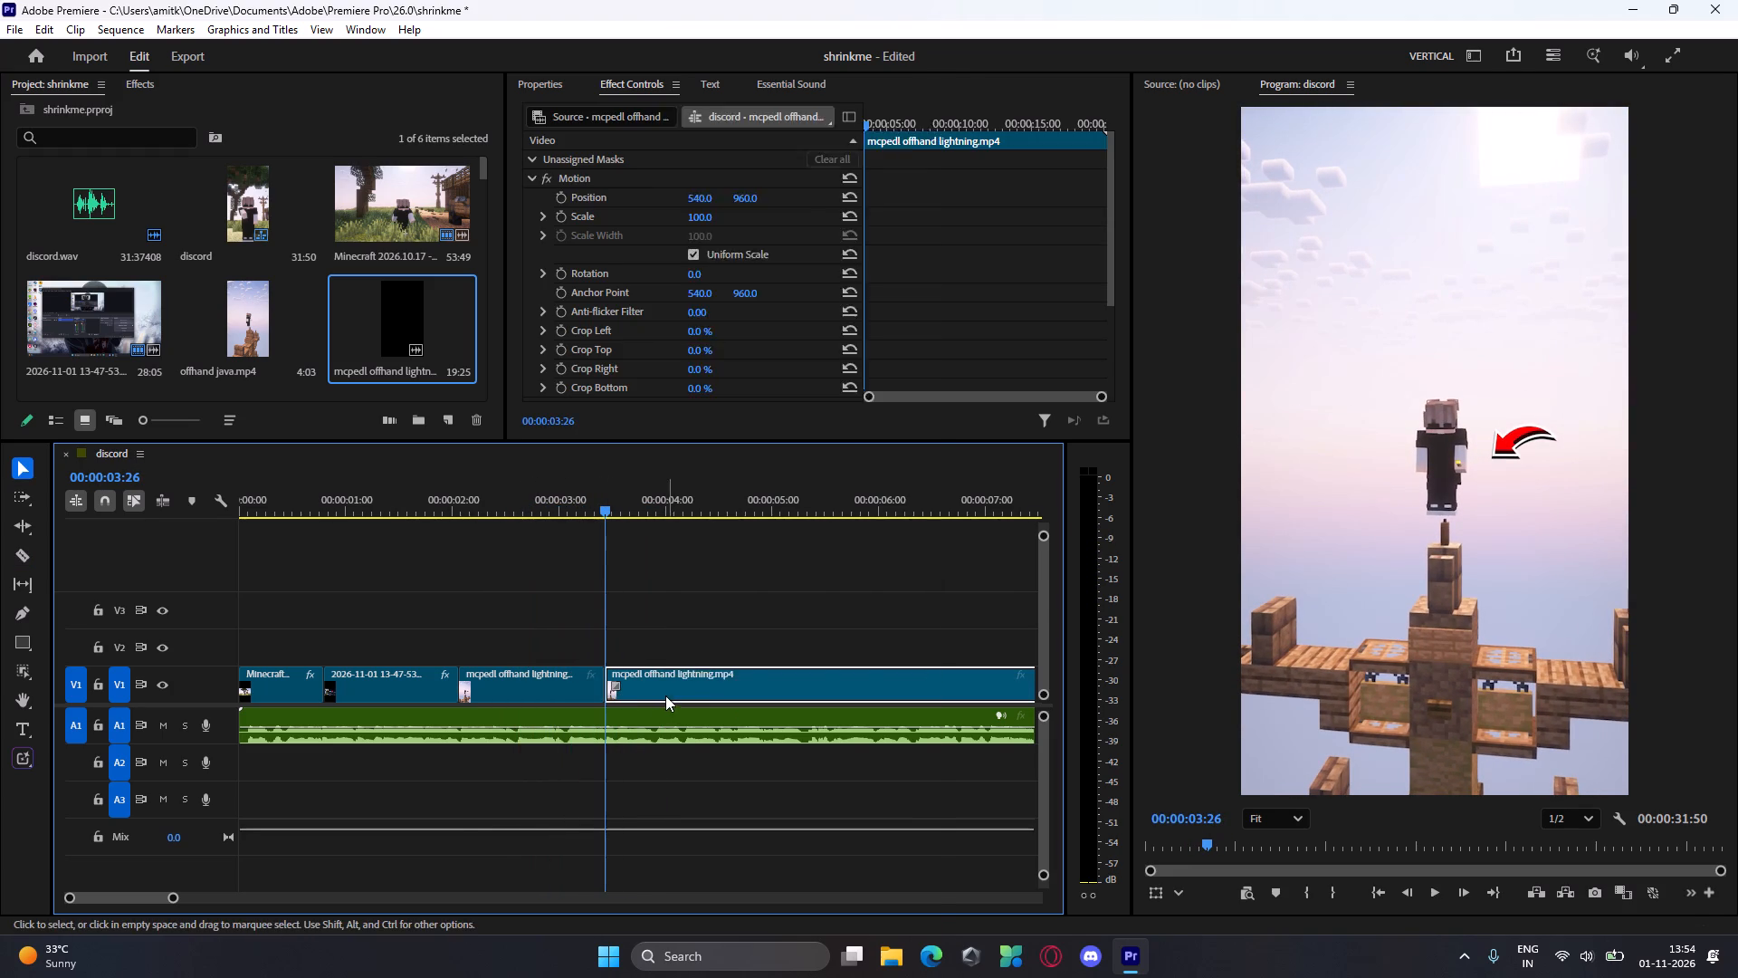
left_click(735, 123)
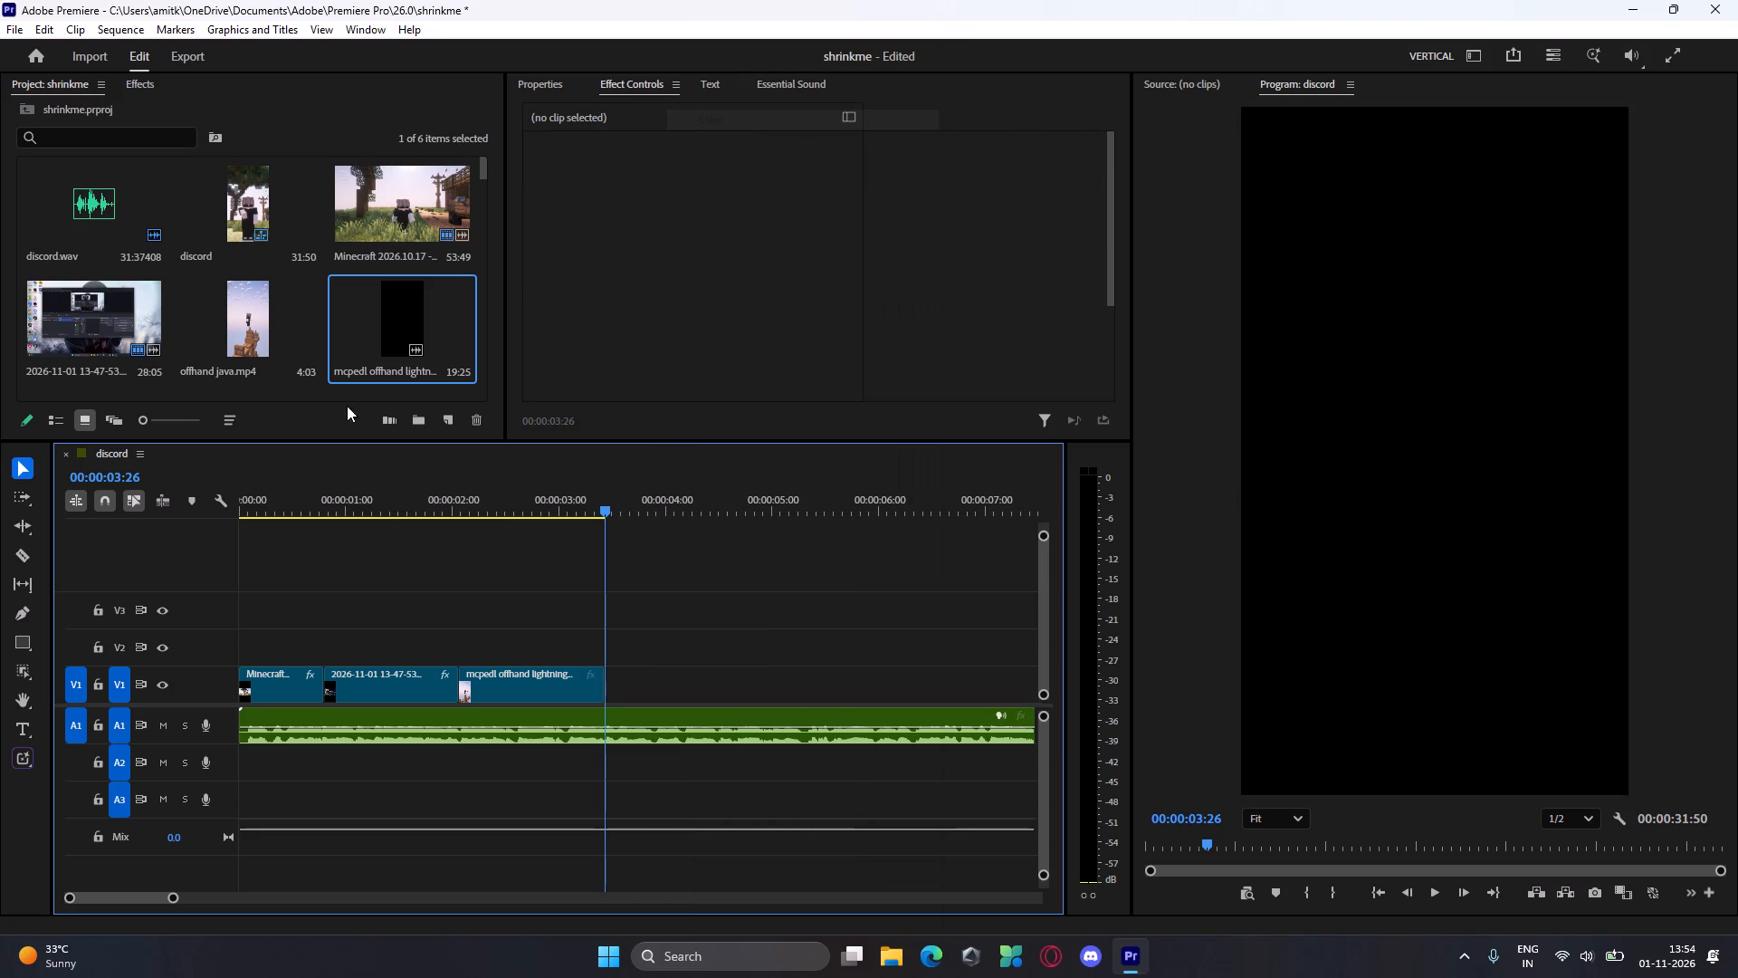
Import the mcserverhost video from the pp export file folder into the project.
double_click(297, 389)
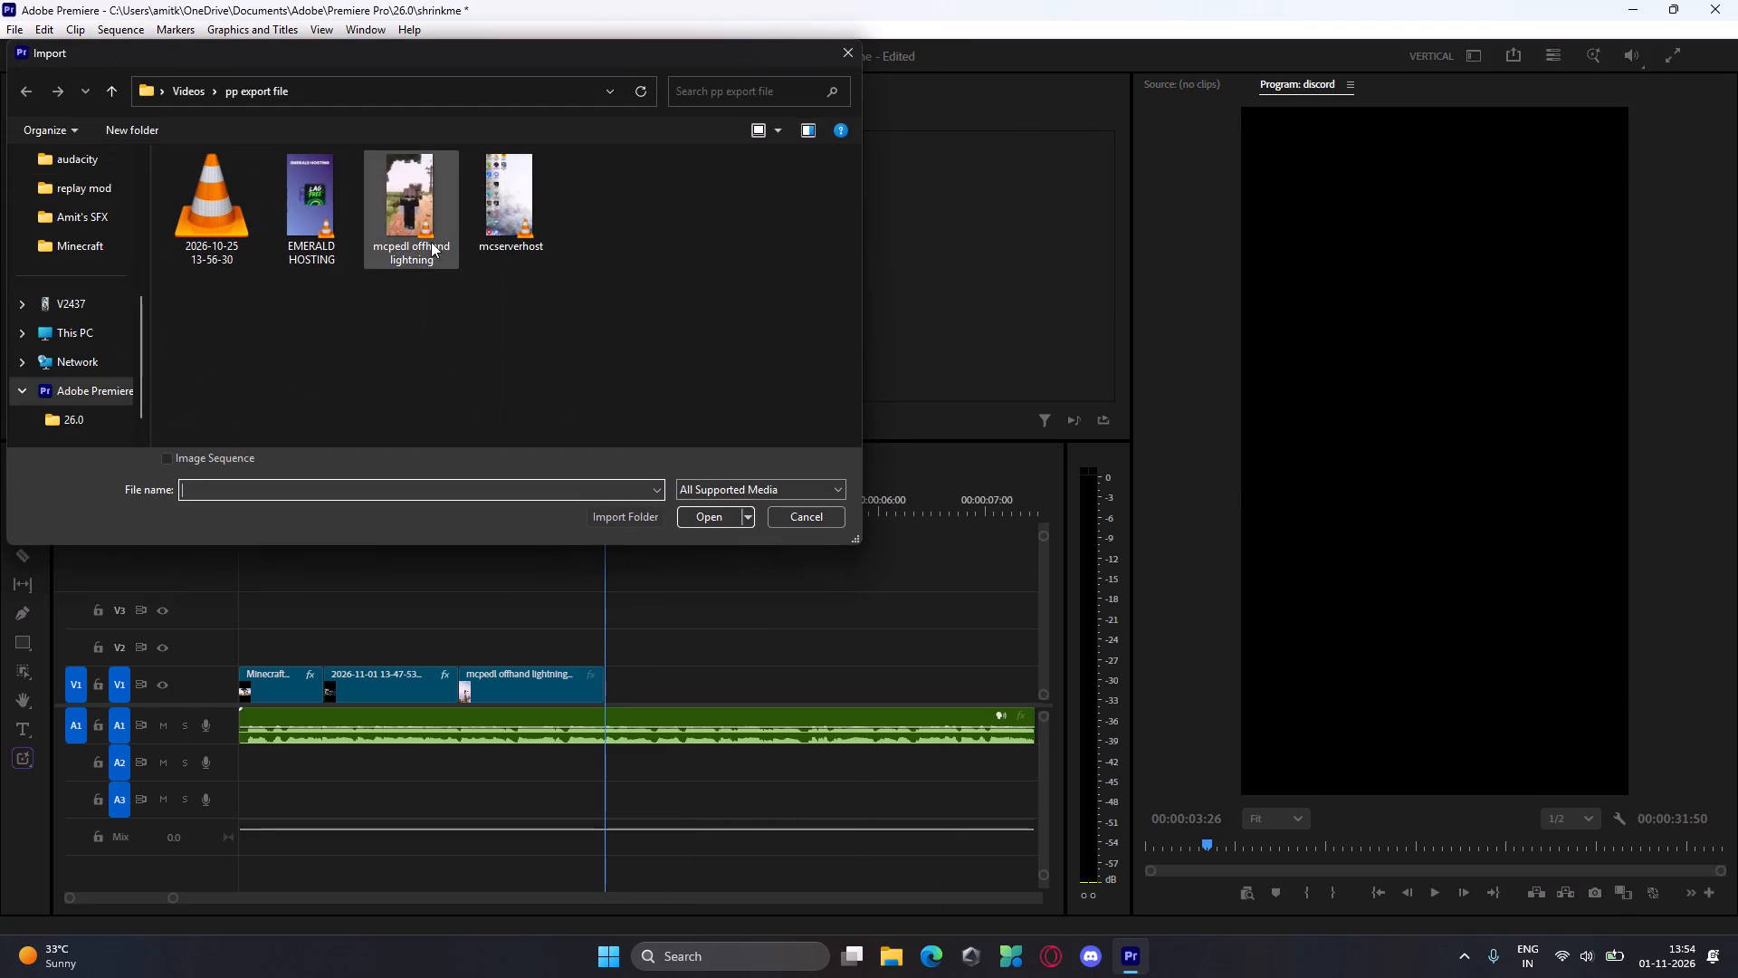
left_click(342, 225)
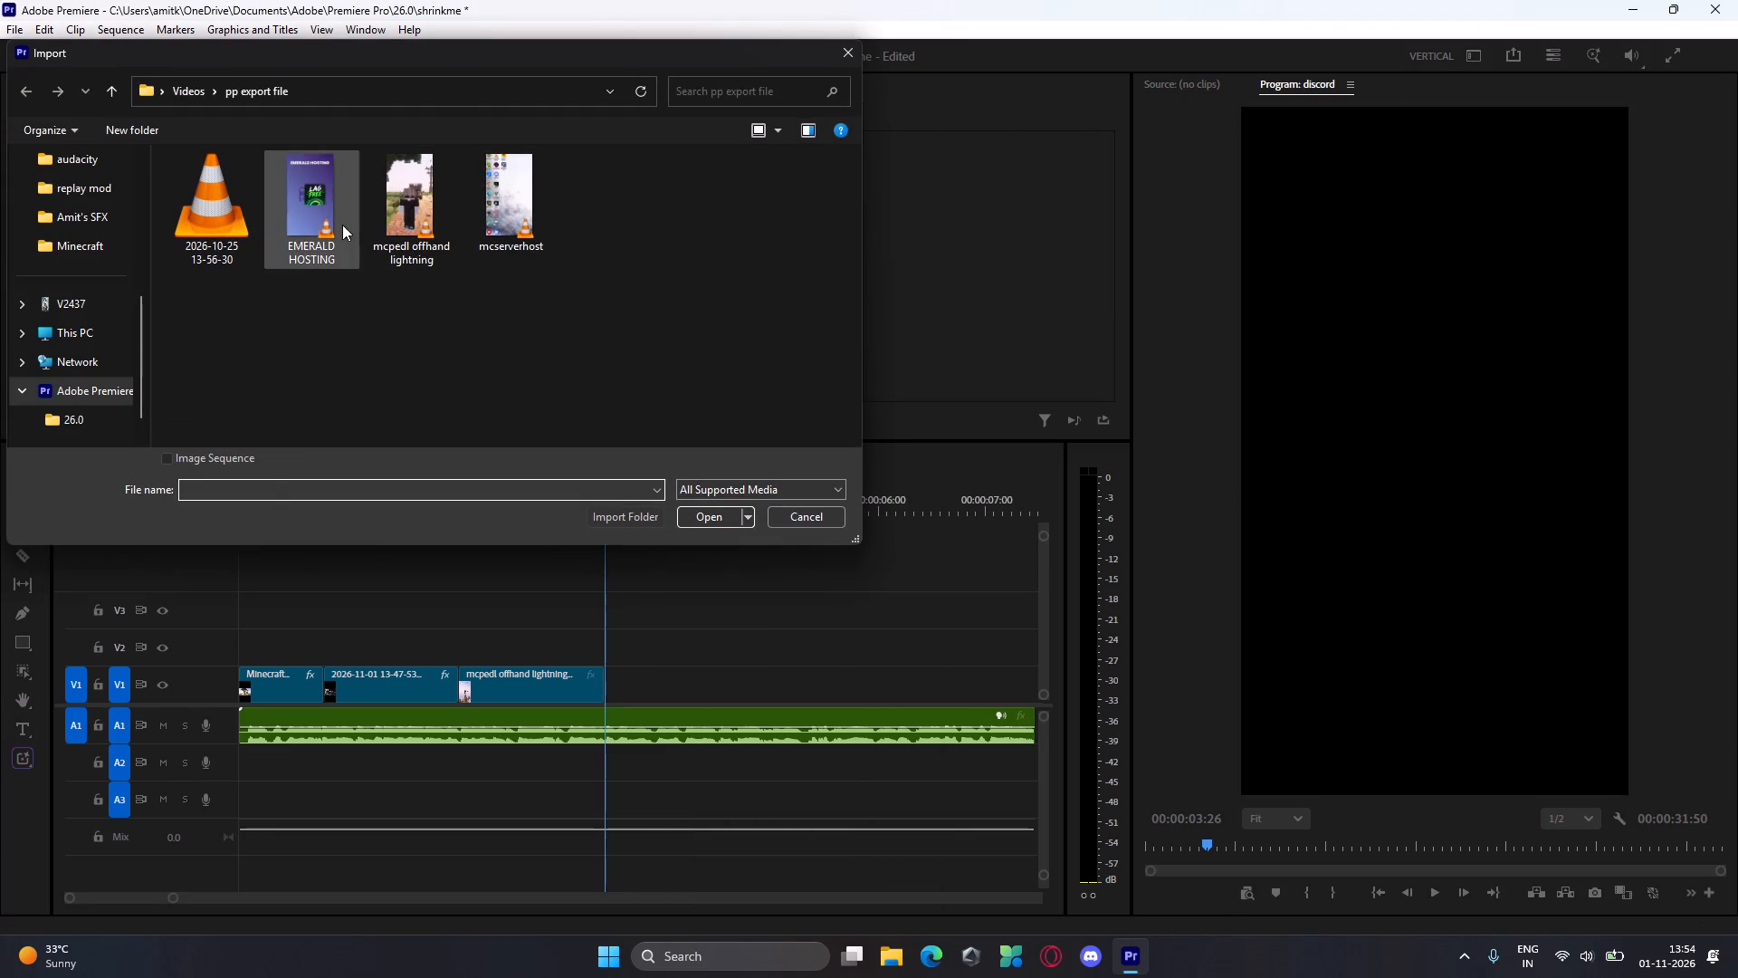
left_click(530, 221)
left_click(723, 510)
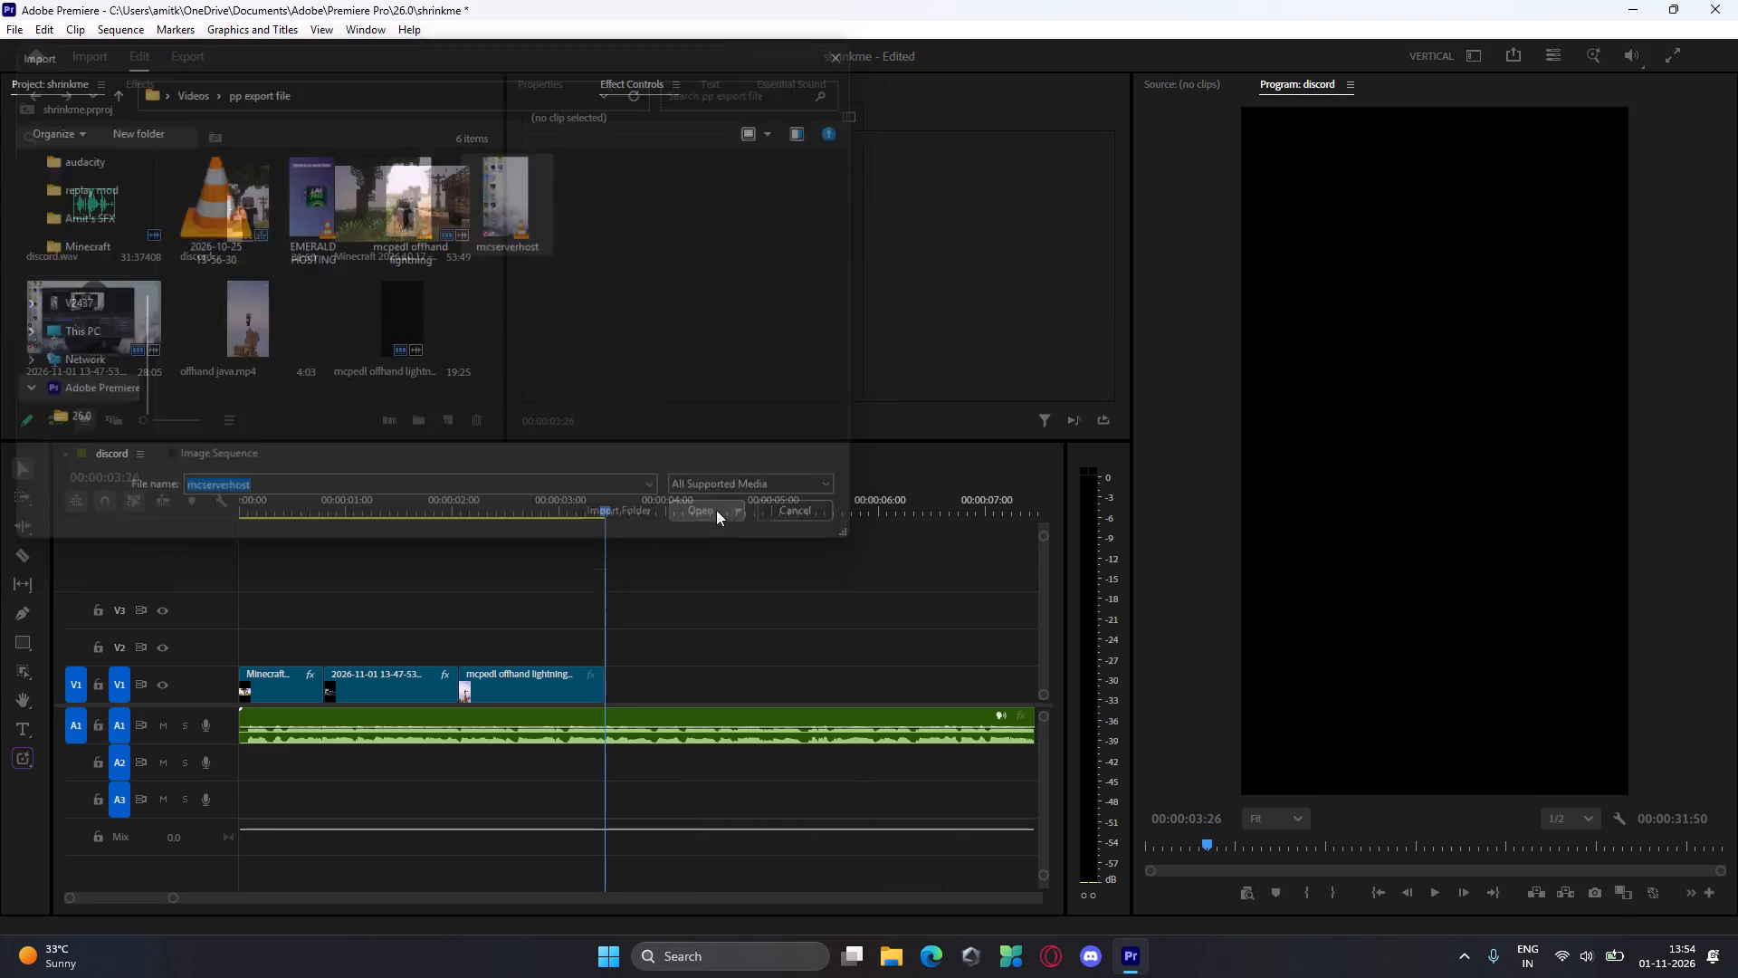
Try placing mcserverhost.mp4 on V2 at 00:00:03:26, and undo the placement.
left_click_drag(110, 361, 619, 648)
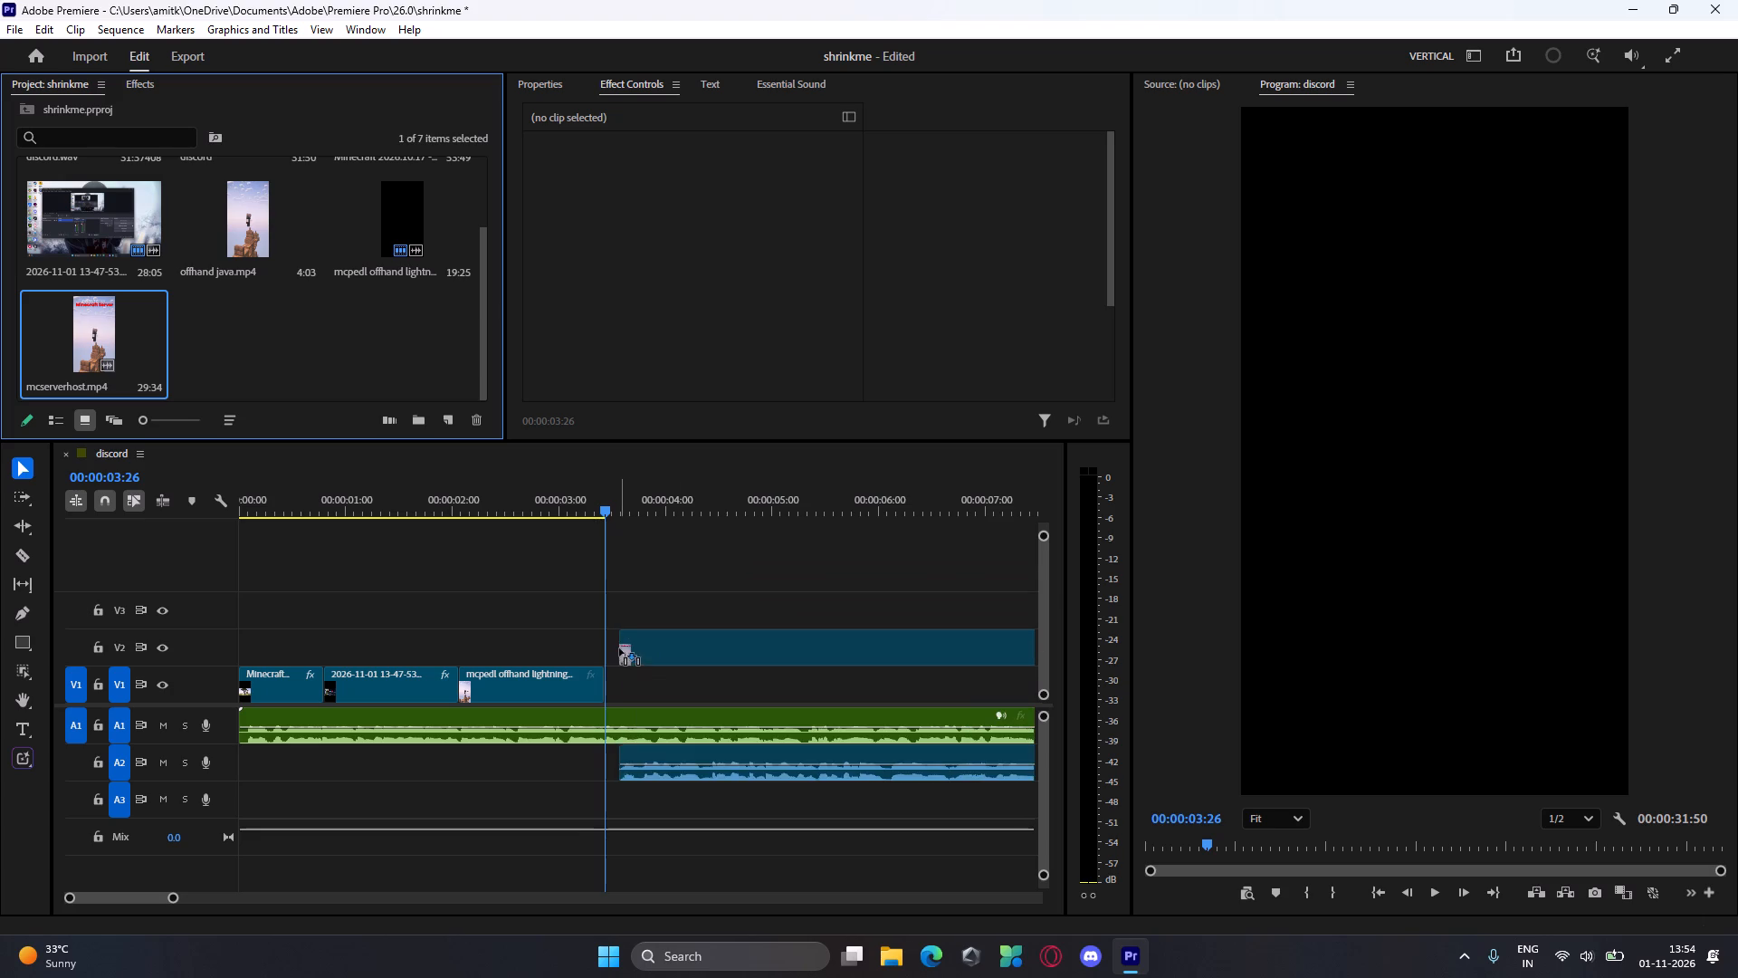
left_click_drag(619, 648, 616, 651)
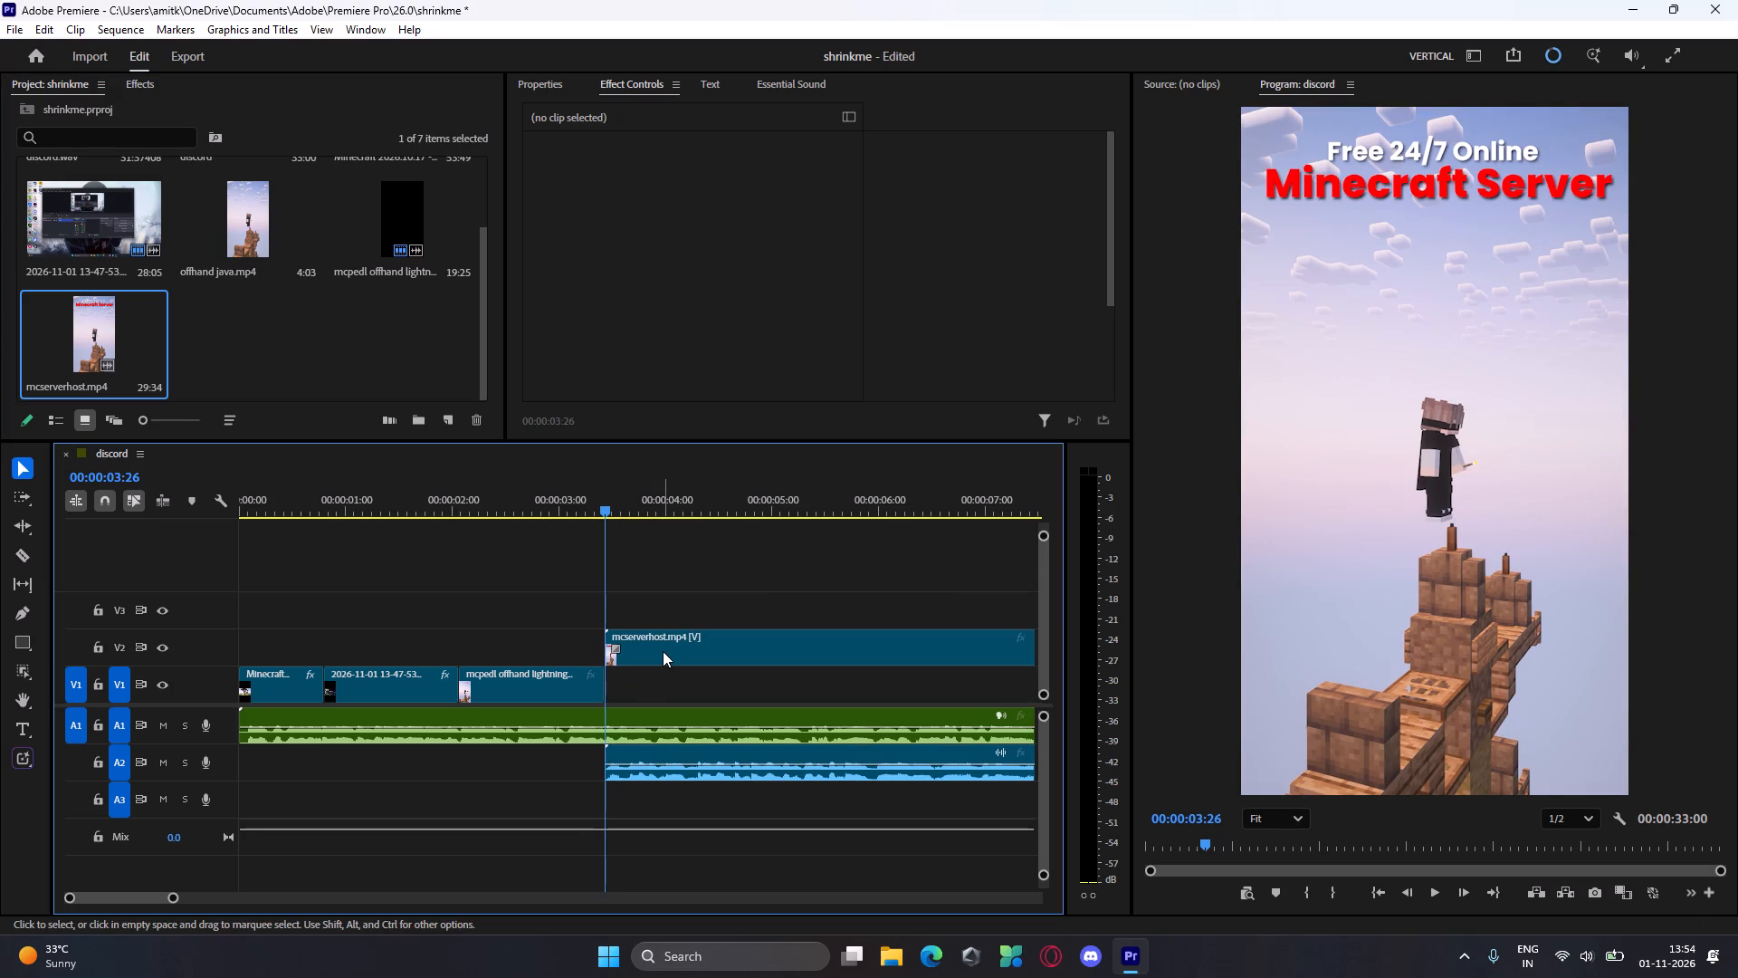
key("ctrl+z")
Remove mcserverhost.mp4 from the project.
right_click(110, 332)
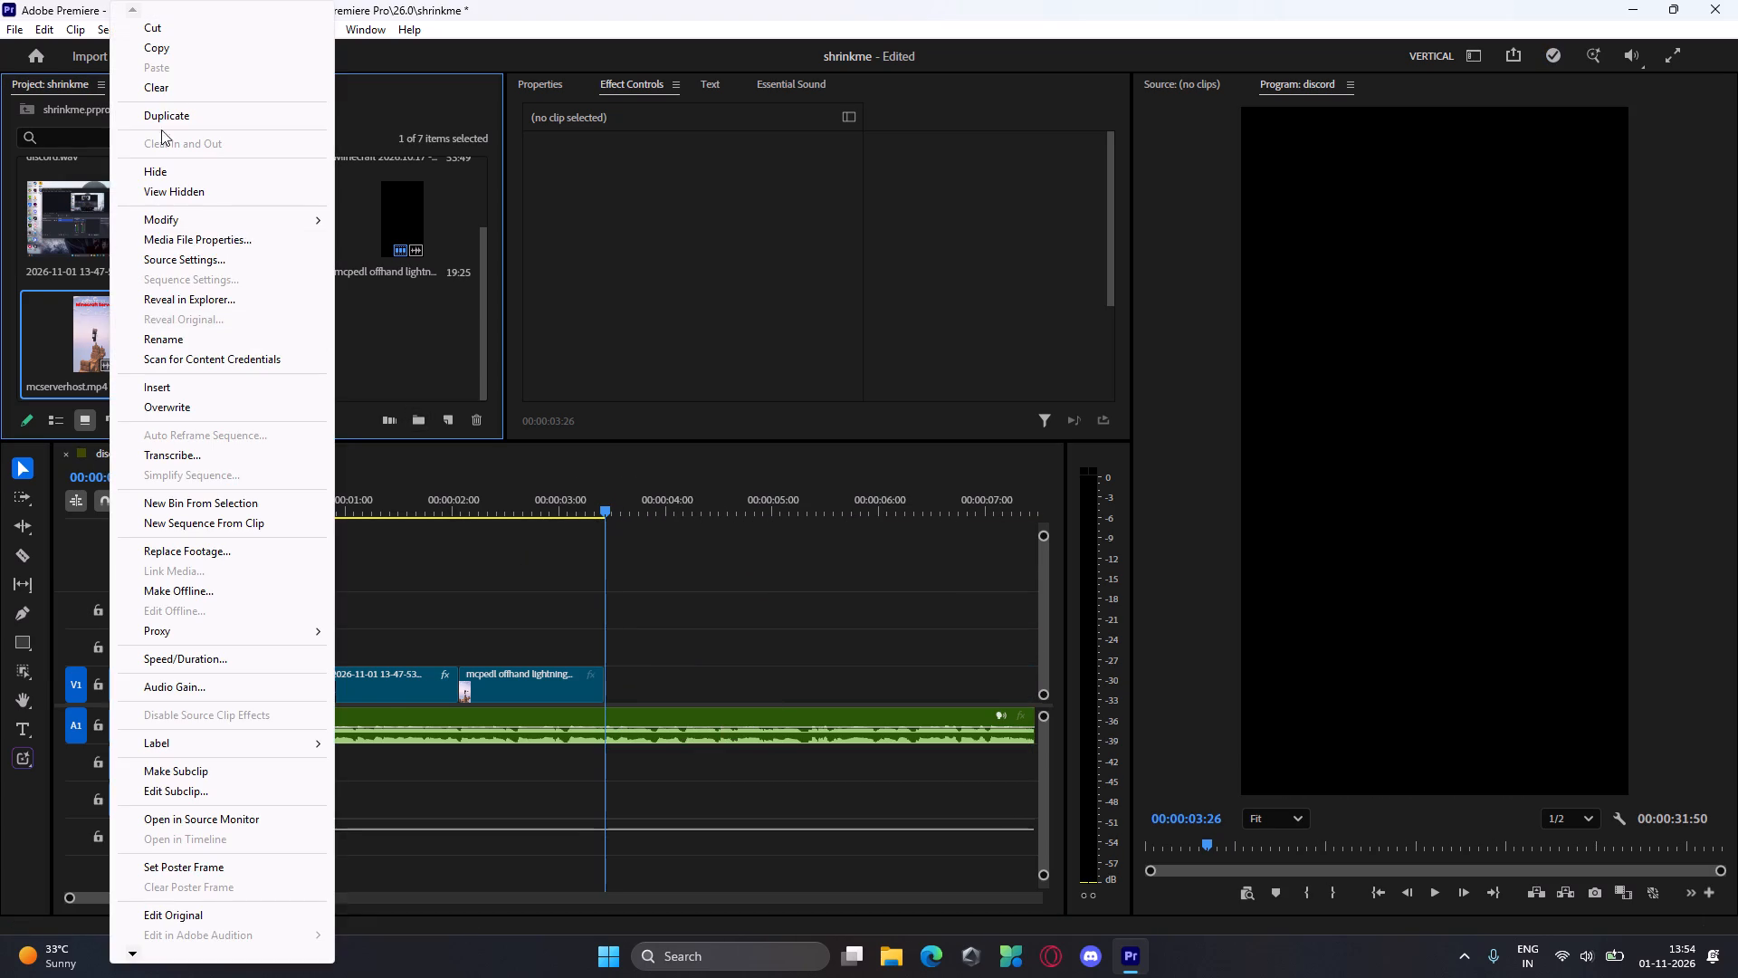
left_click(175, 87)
Import the EMERALD HOSTING video from the pp export file folder into the project.
double_click(308, 400)
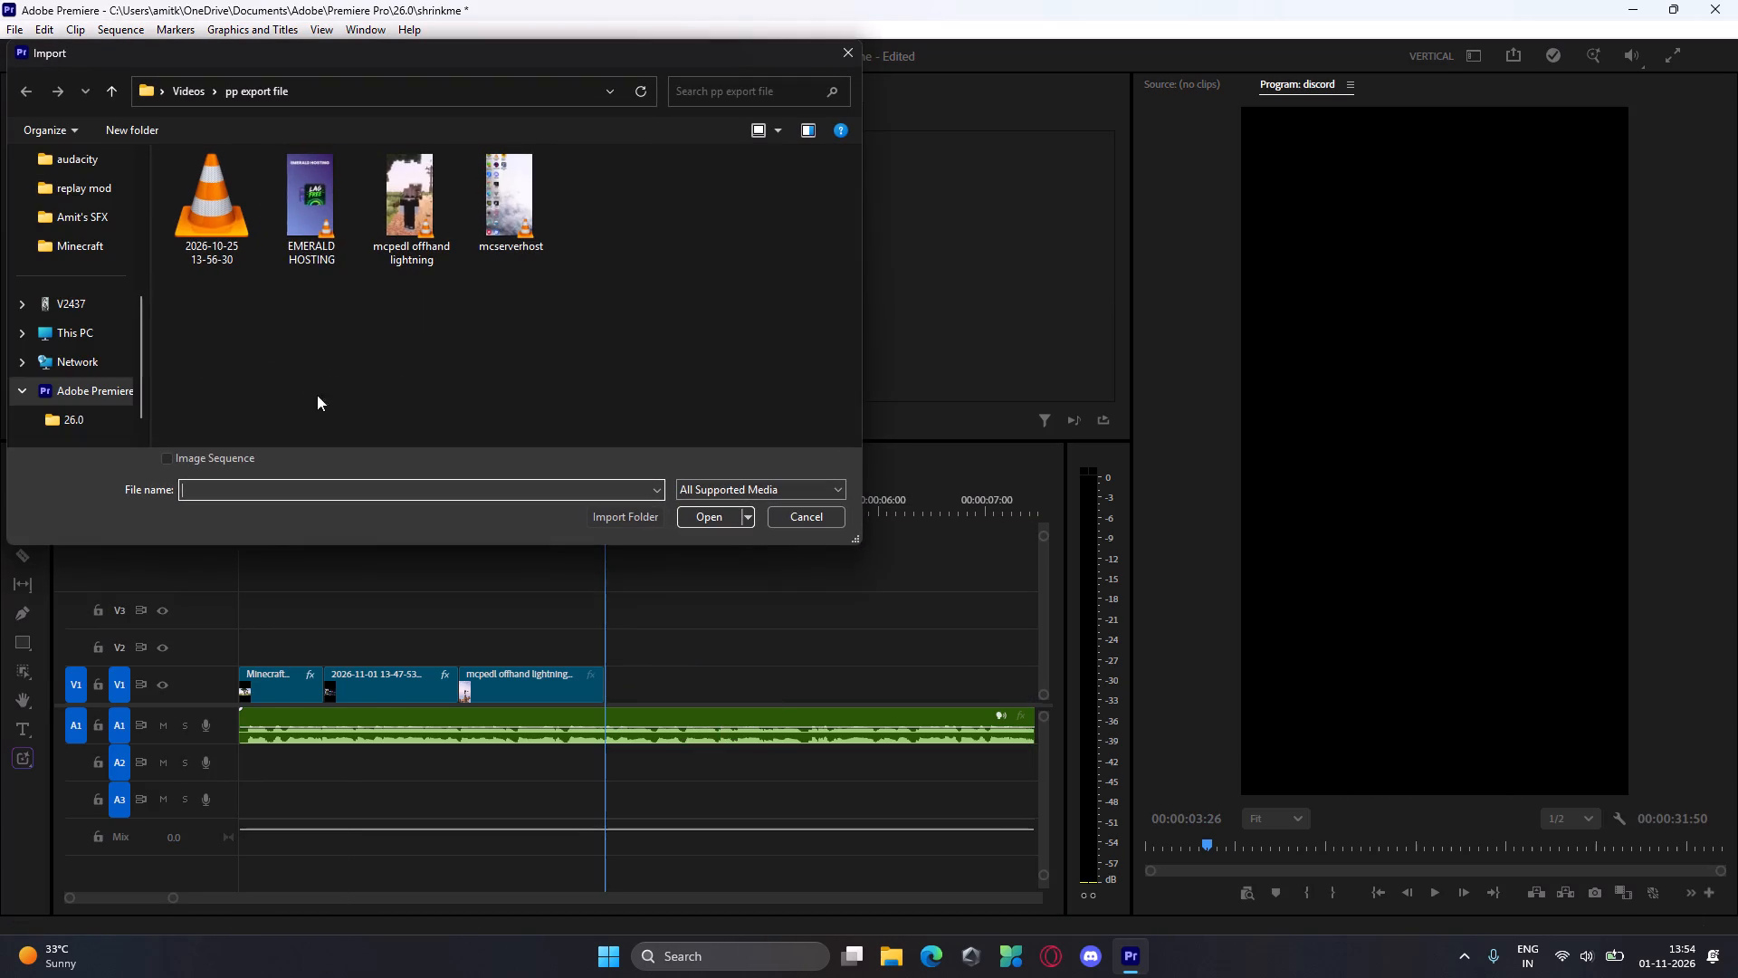
left_click(323, 221)
left_click(730, 523)
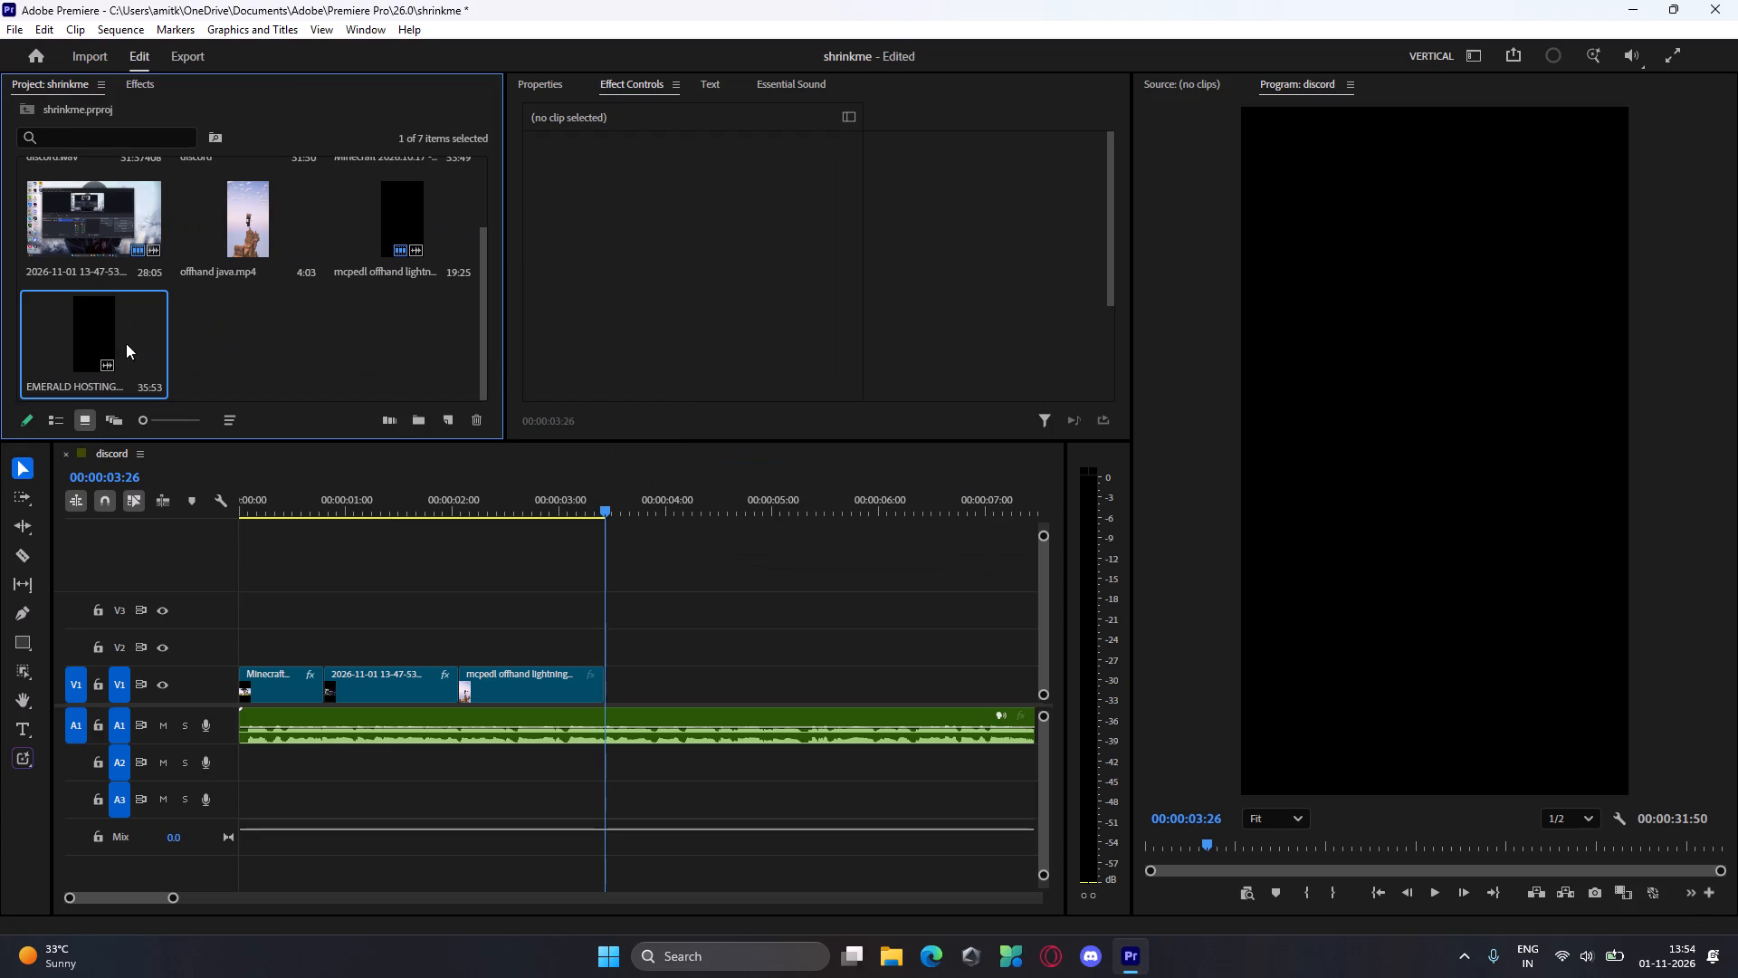
Place EMERALD HOSTING.mp4 on V2 beyond the last V1 clip, unlink it and delete its audio.
left_click_drag(129, 350, 695, 652)
left_click(763, 781)
right_click(763, 781)
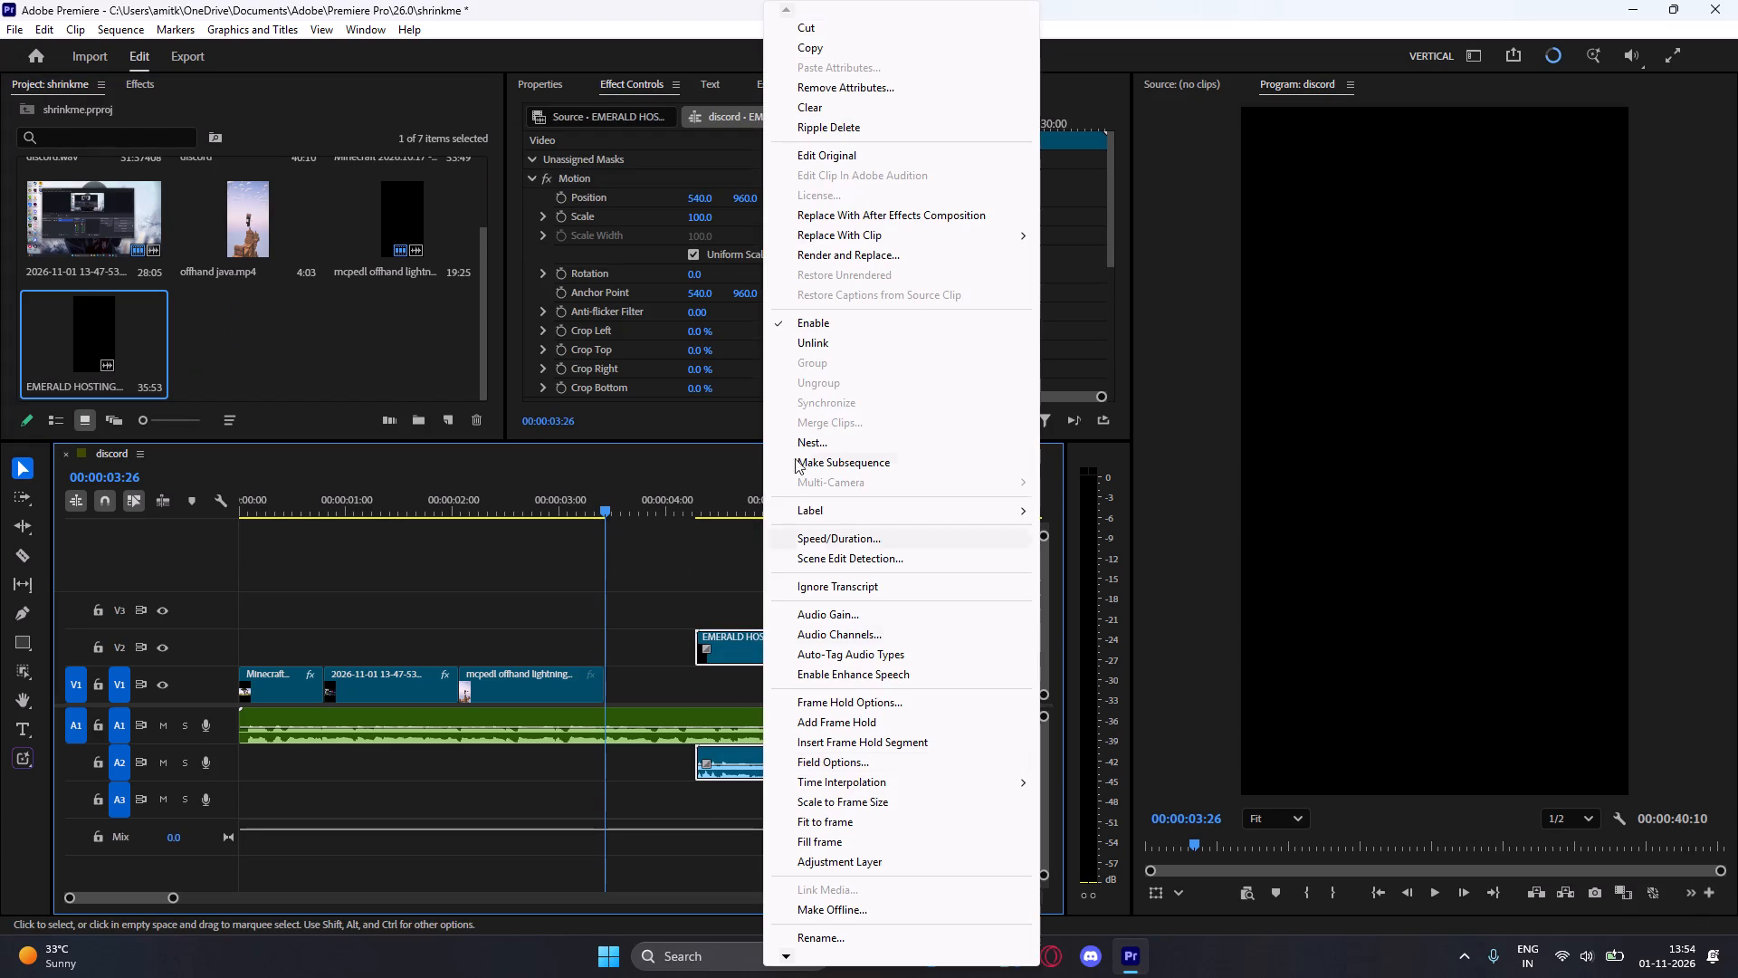
left_click(822, 346)
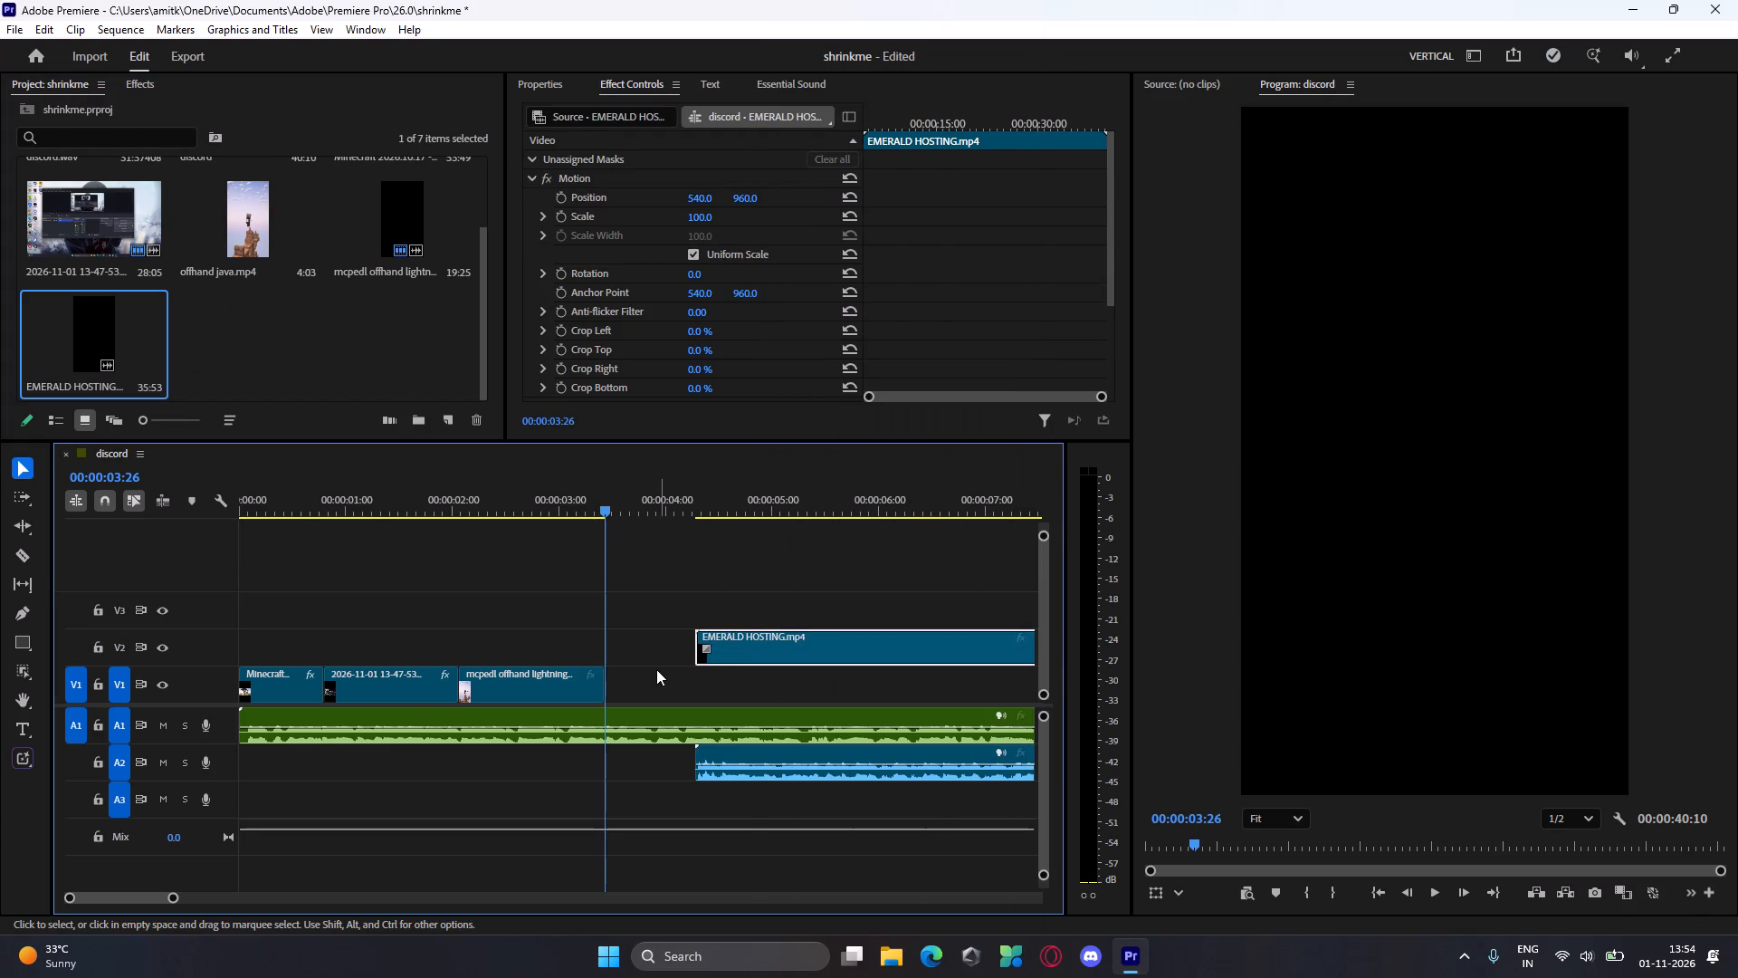
left_click(656, 669)
left_click(731, 767)
right_click(731, 767)
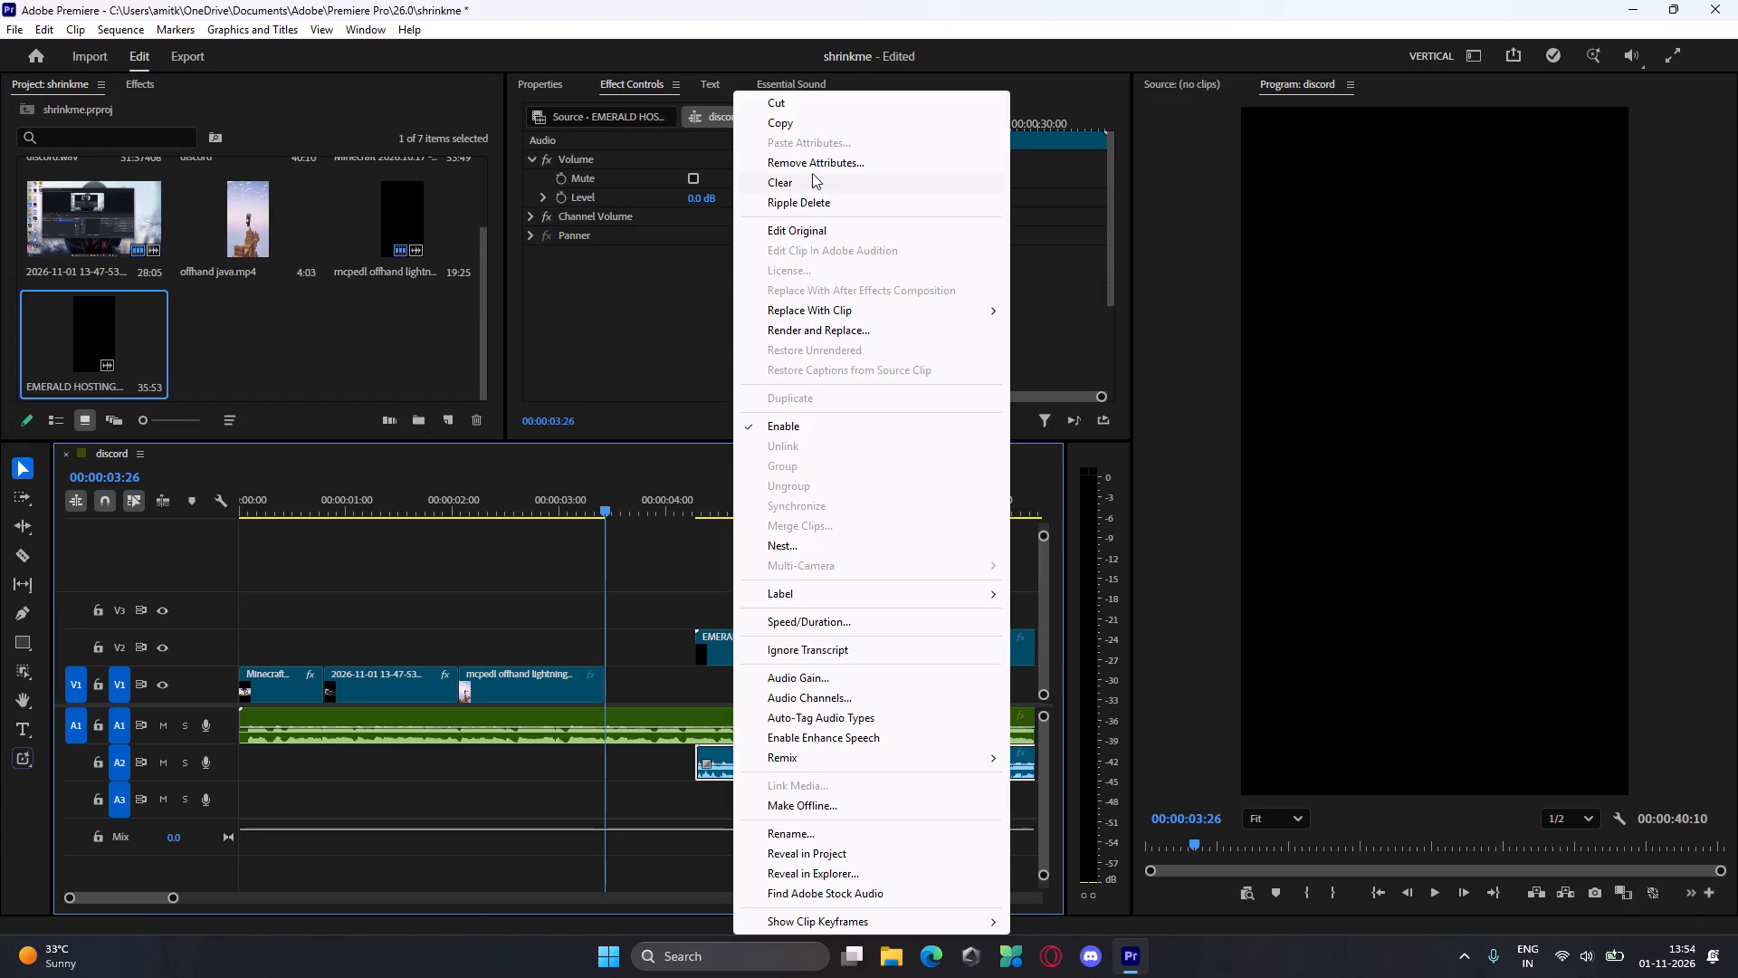
left_click(797, 187)
Move the EMERALD HOSTING clip to V1, directly after the mcpedl offhand lightning clip at 00:00:03:26.
left_click_drag(721, 662, 711, 665)
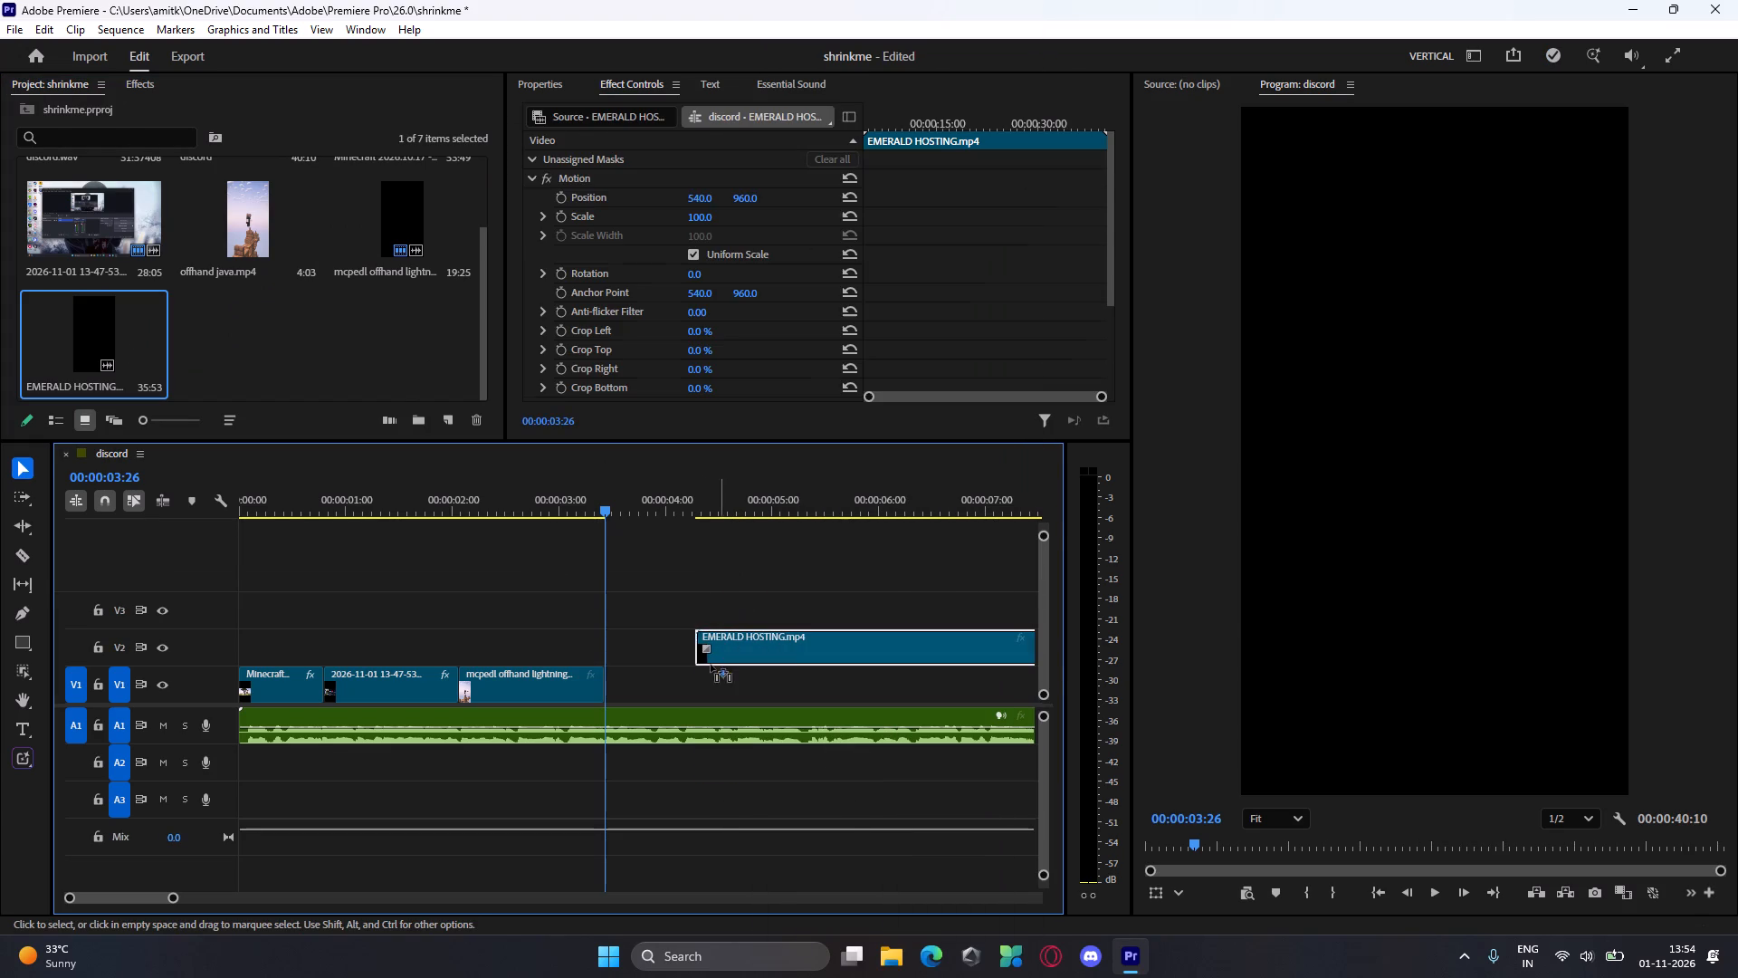
left_click_drag(711, 665, 635, 694)
Split the EMERALD HOSTING clip at 00:00:04:44 and delete the part before the cut.
left_click(573, 497)
key("space")
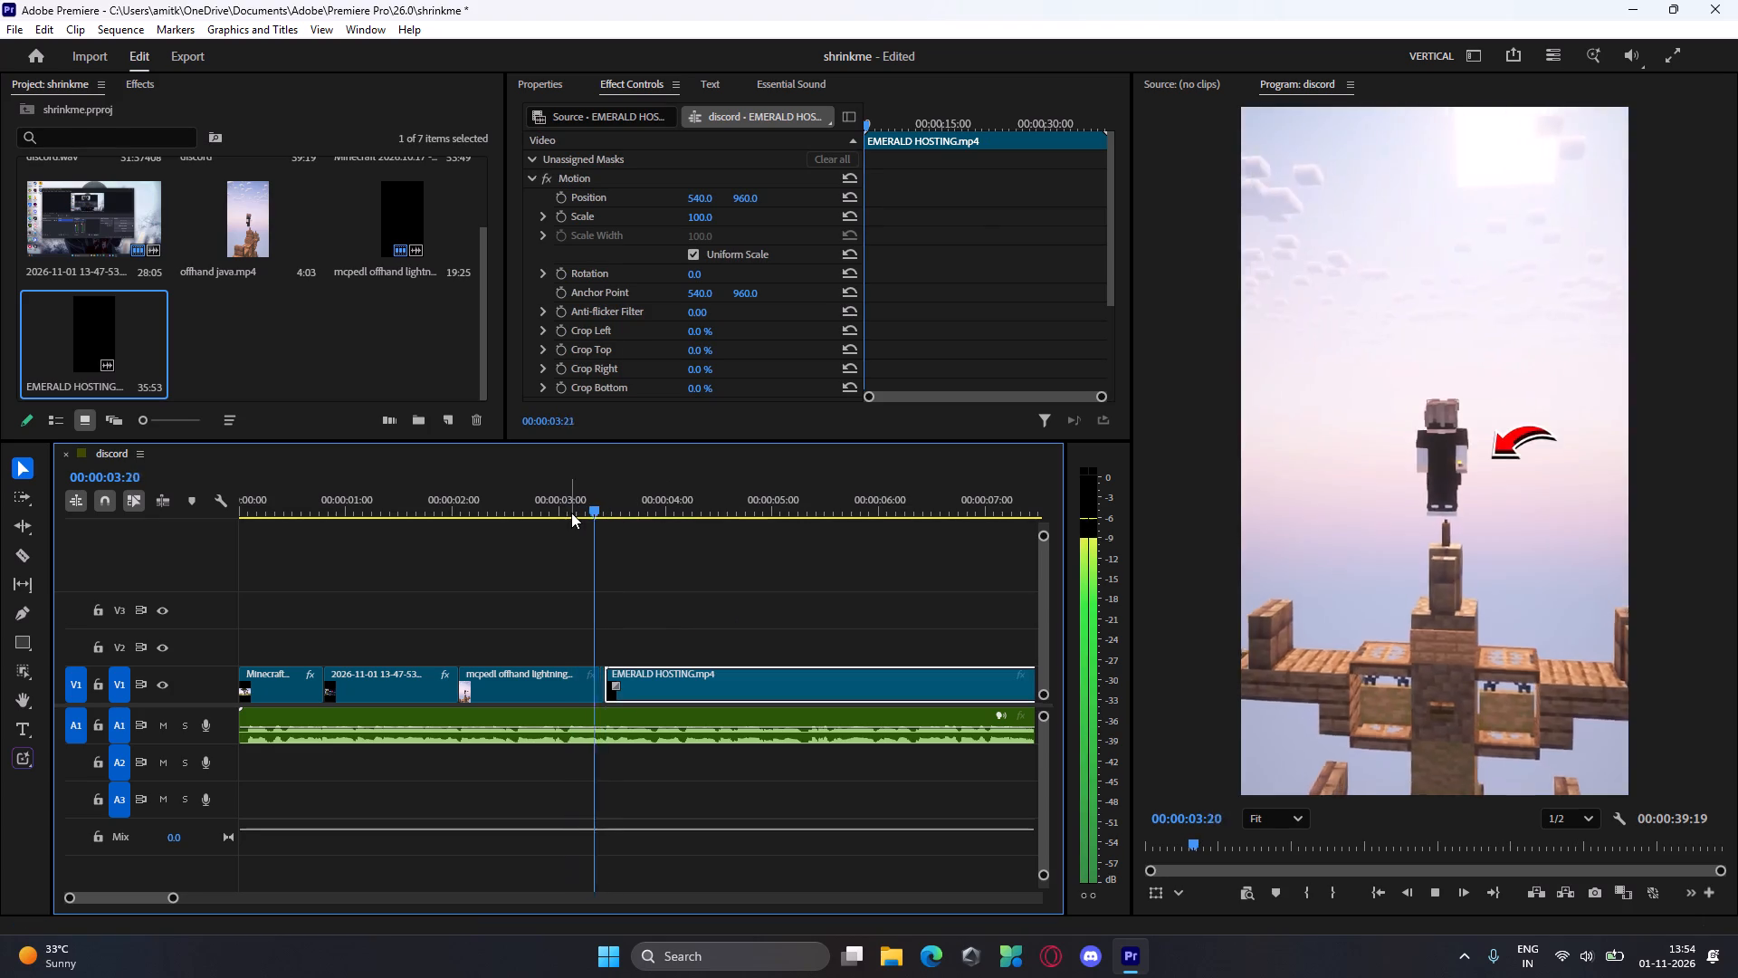
key("space")
key("space")
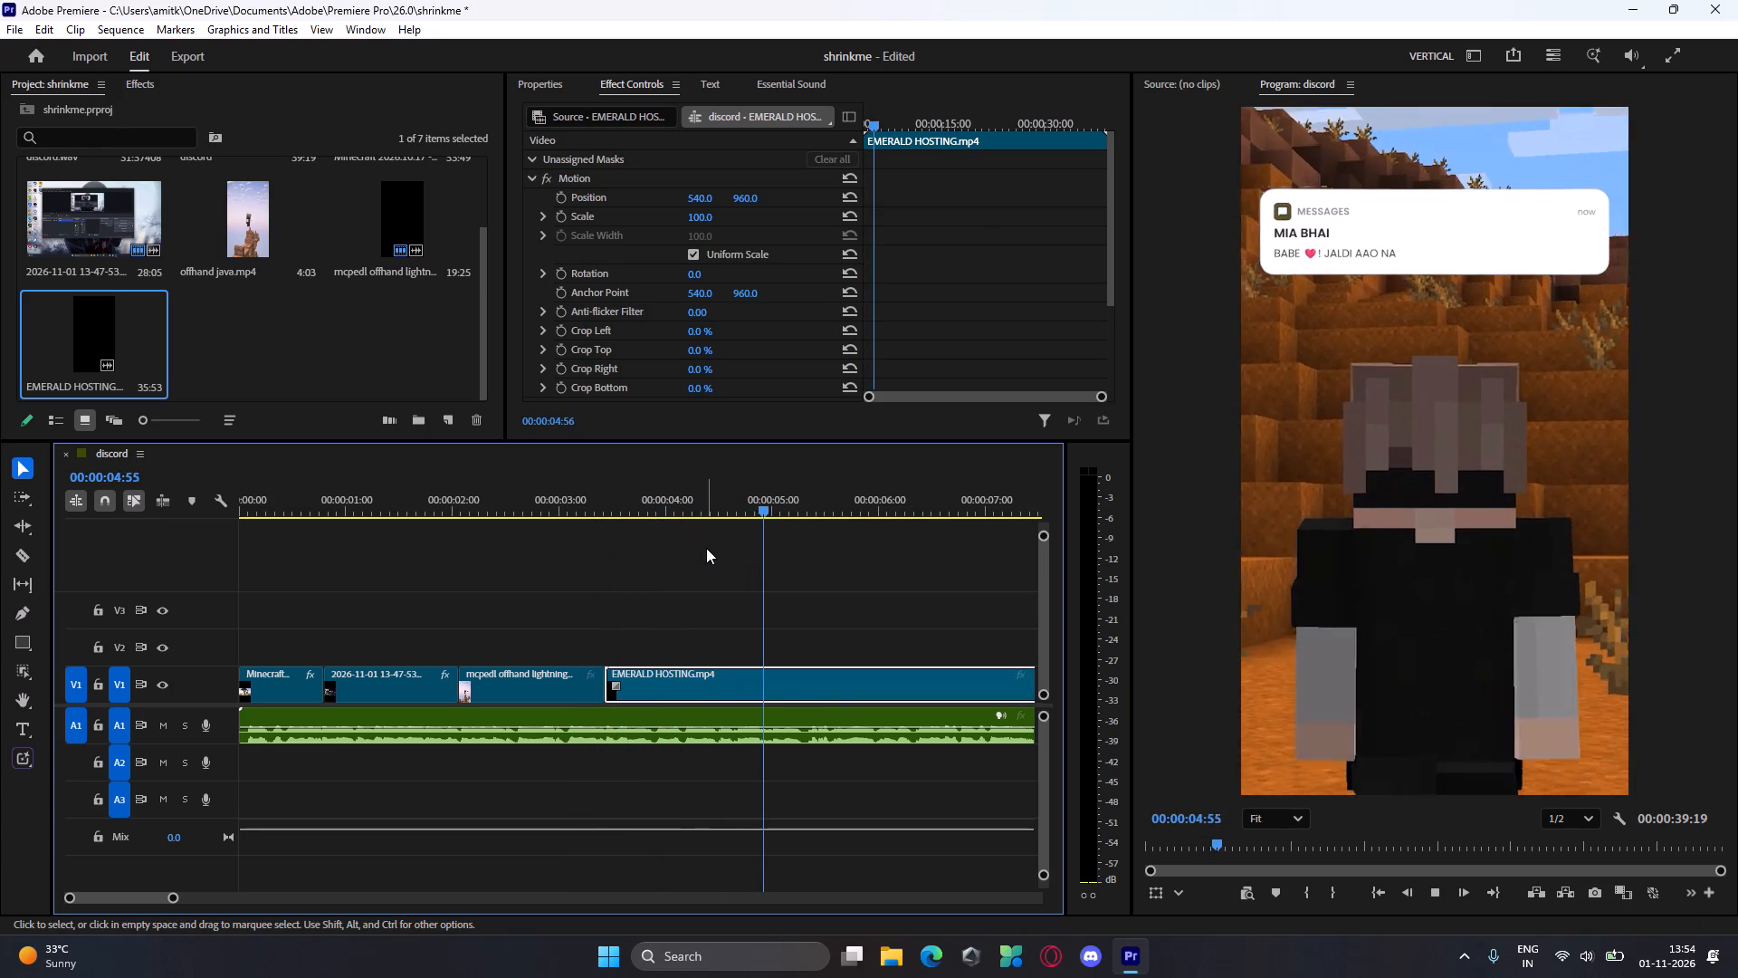
key("space")
left_click(778, 513)
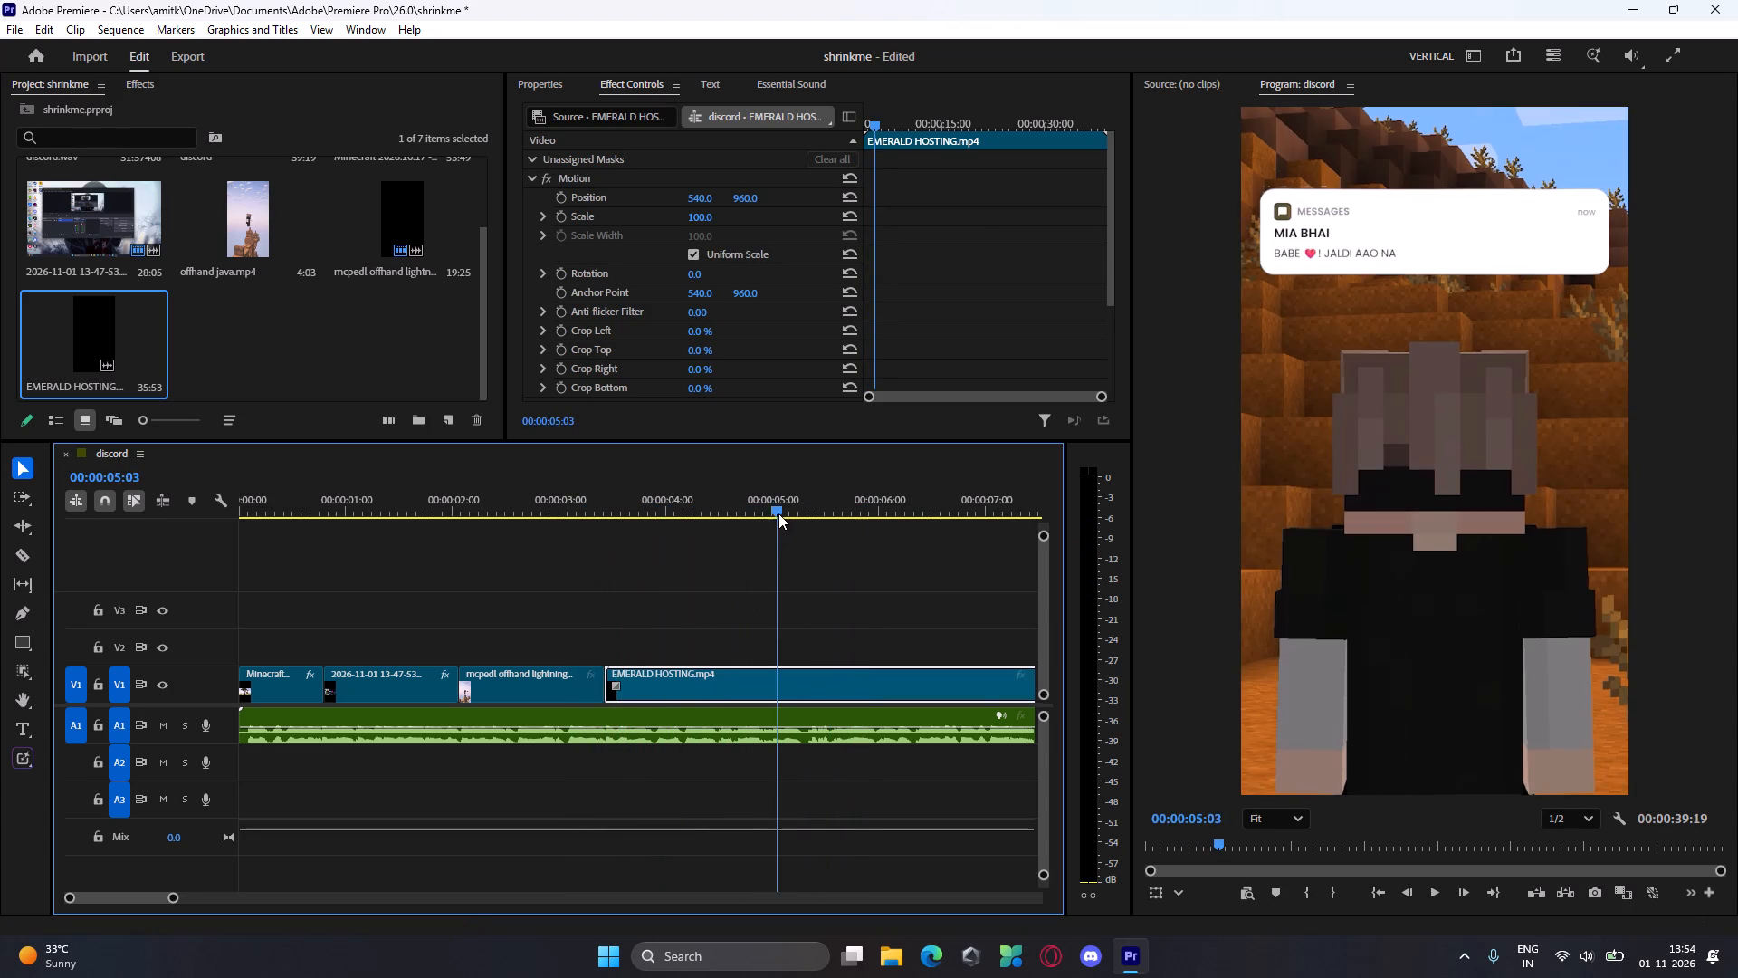
key("c")
left_click(718, 513)
key("space")
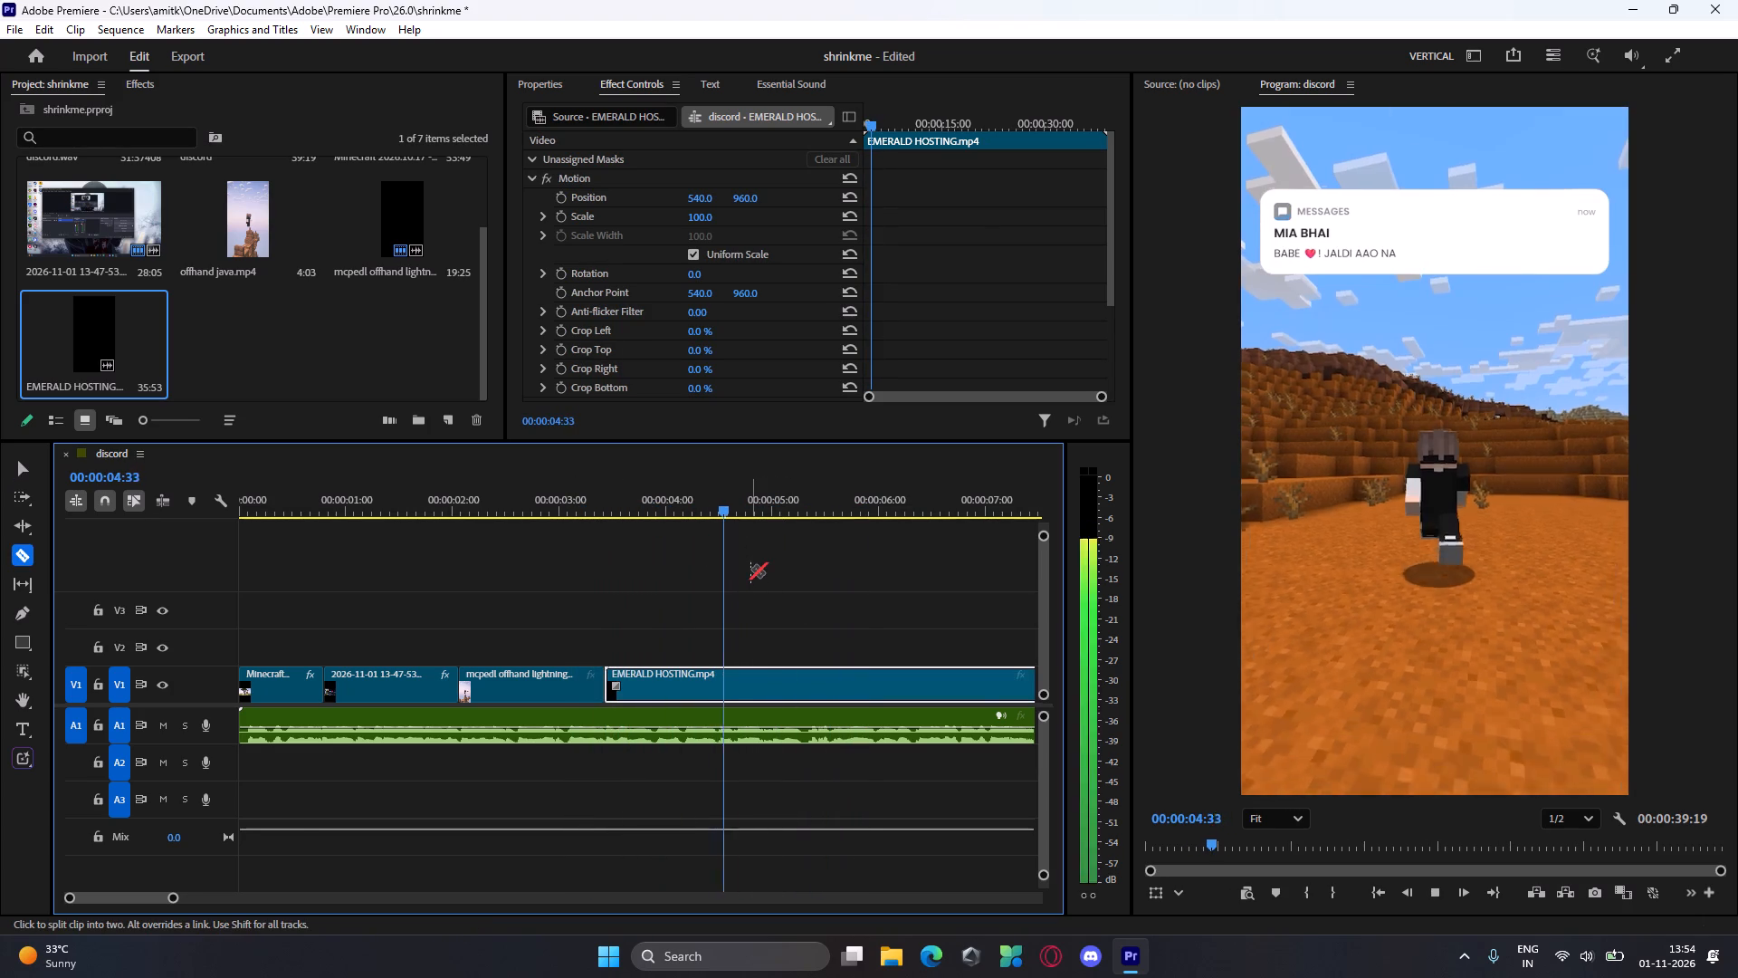
key("space")
left_click(747, 679)
key("v")
left_click(715, 688)
right_click(711, 690)
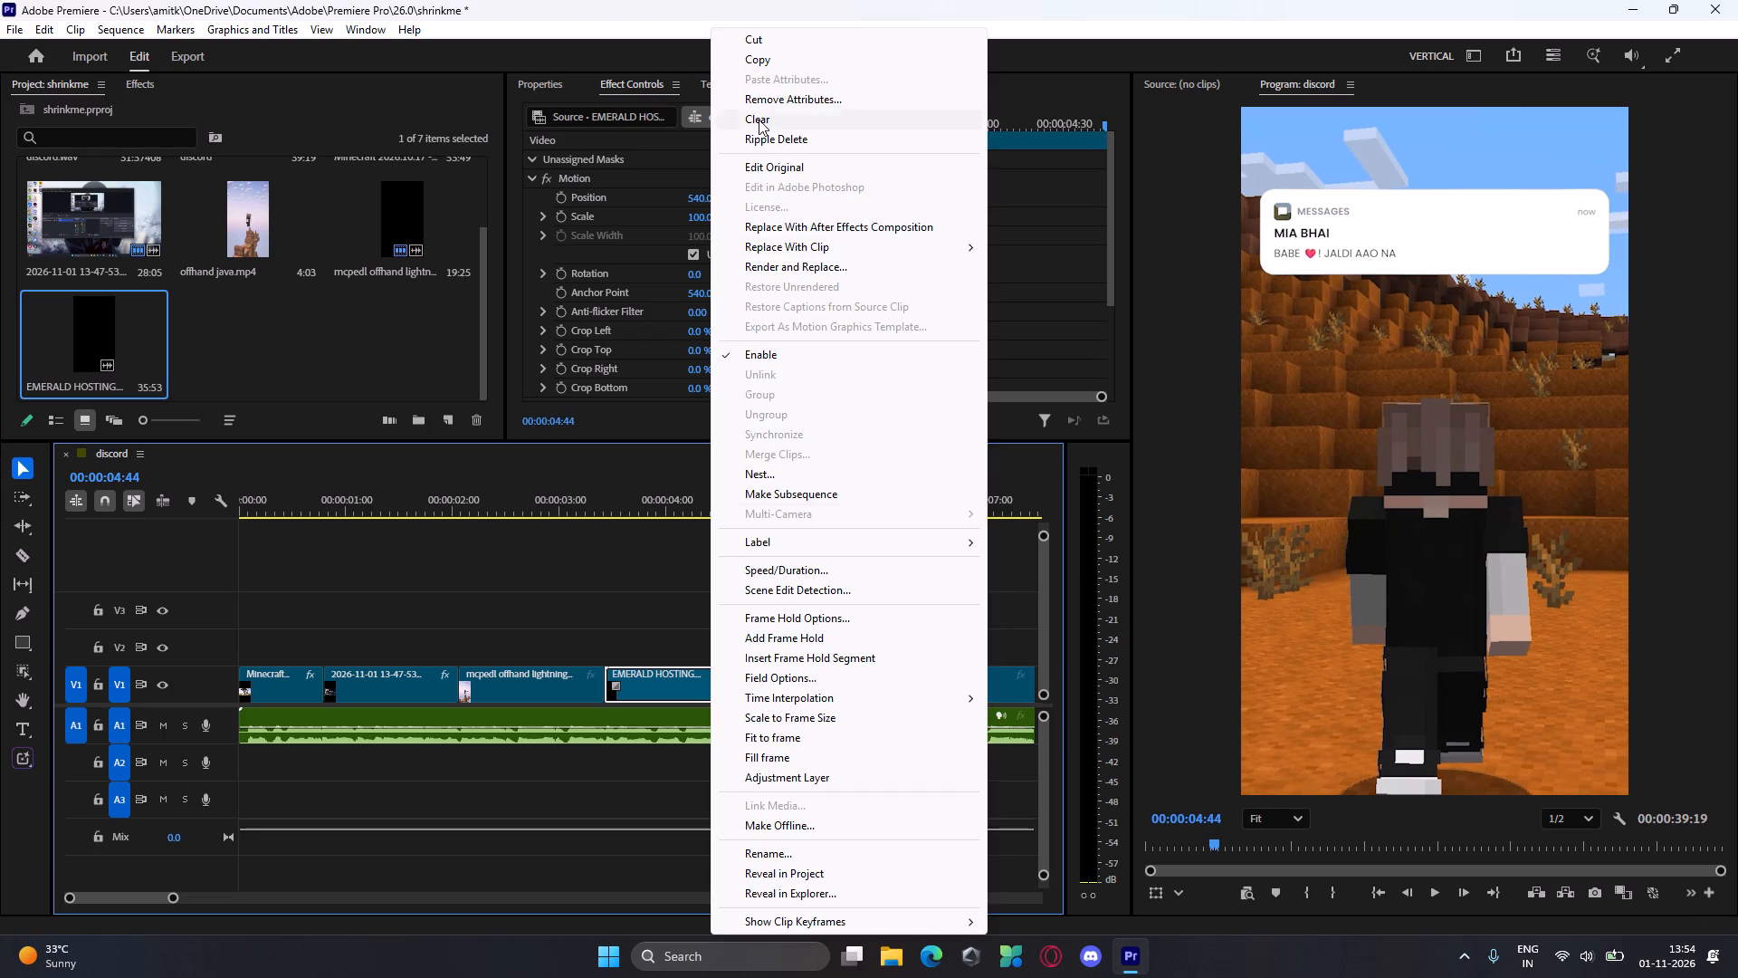
left_click(759, 120)
Ripple delete the gap before the remaining EMERALD HOSTING clip on V1.
left_click(647, 693)
right_click(644, 693)
left_click(703, 703)
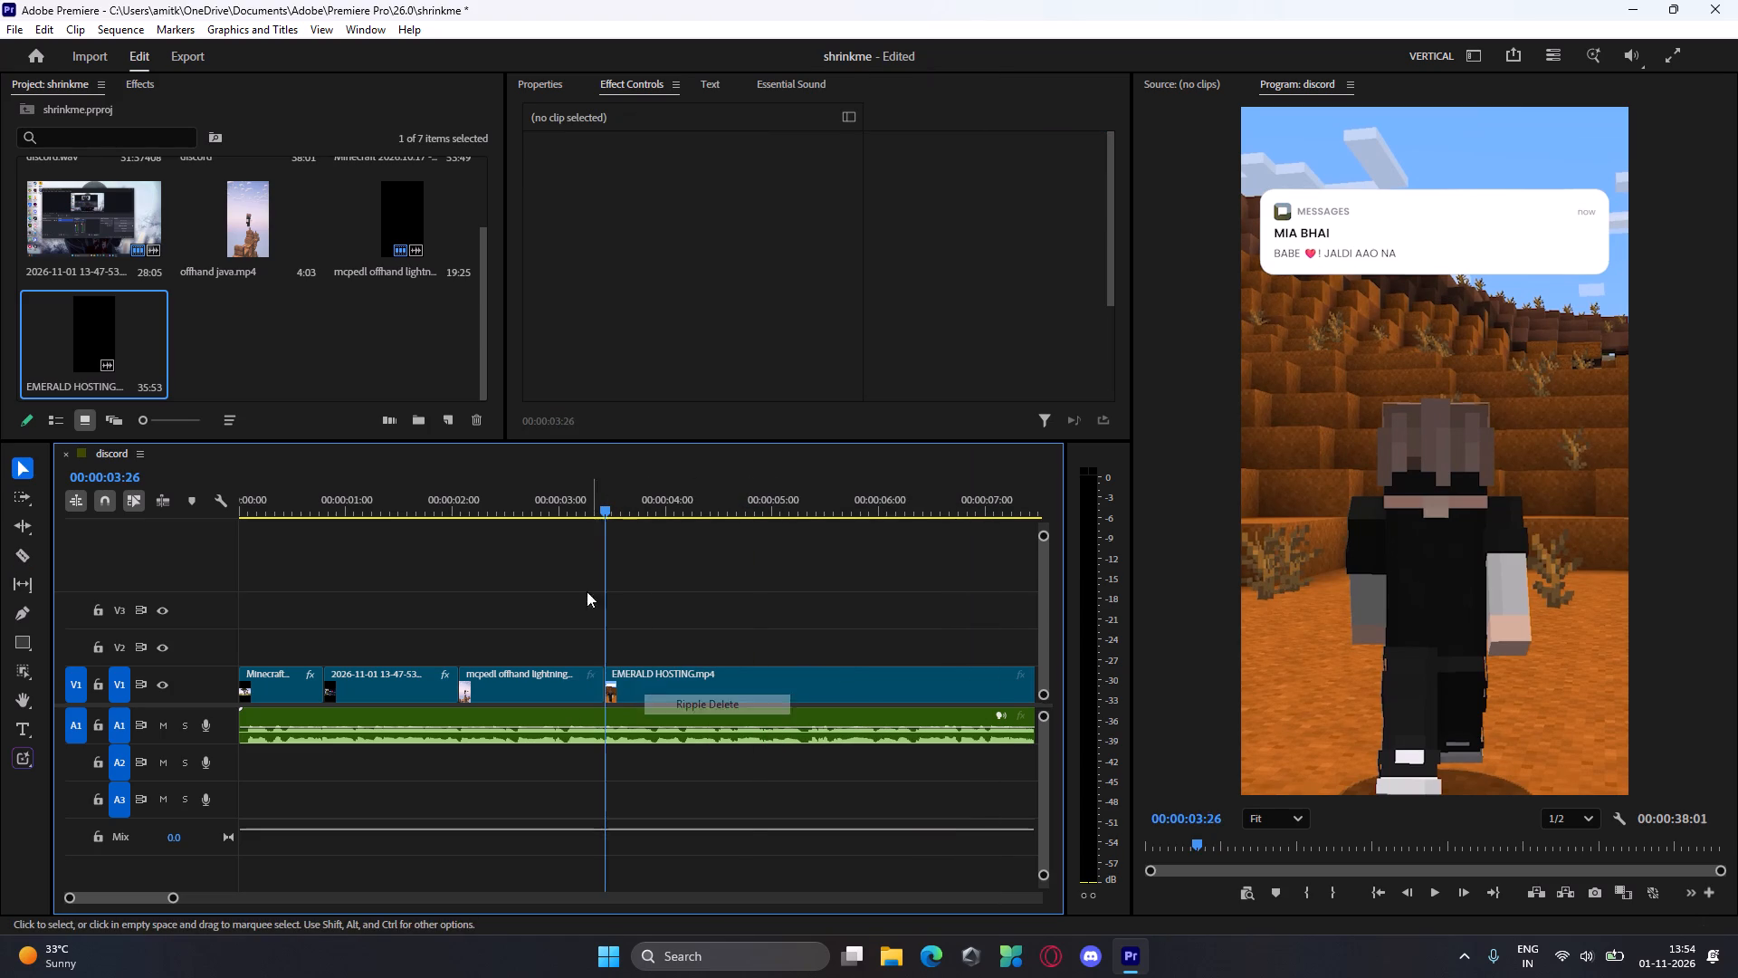
Split the EMERALD HOSTING clip at 00:00:05:19 and delete the part after the cut.
left_click(558, 514)
key("space")
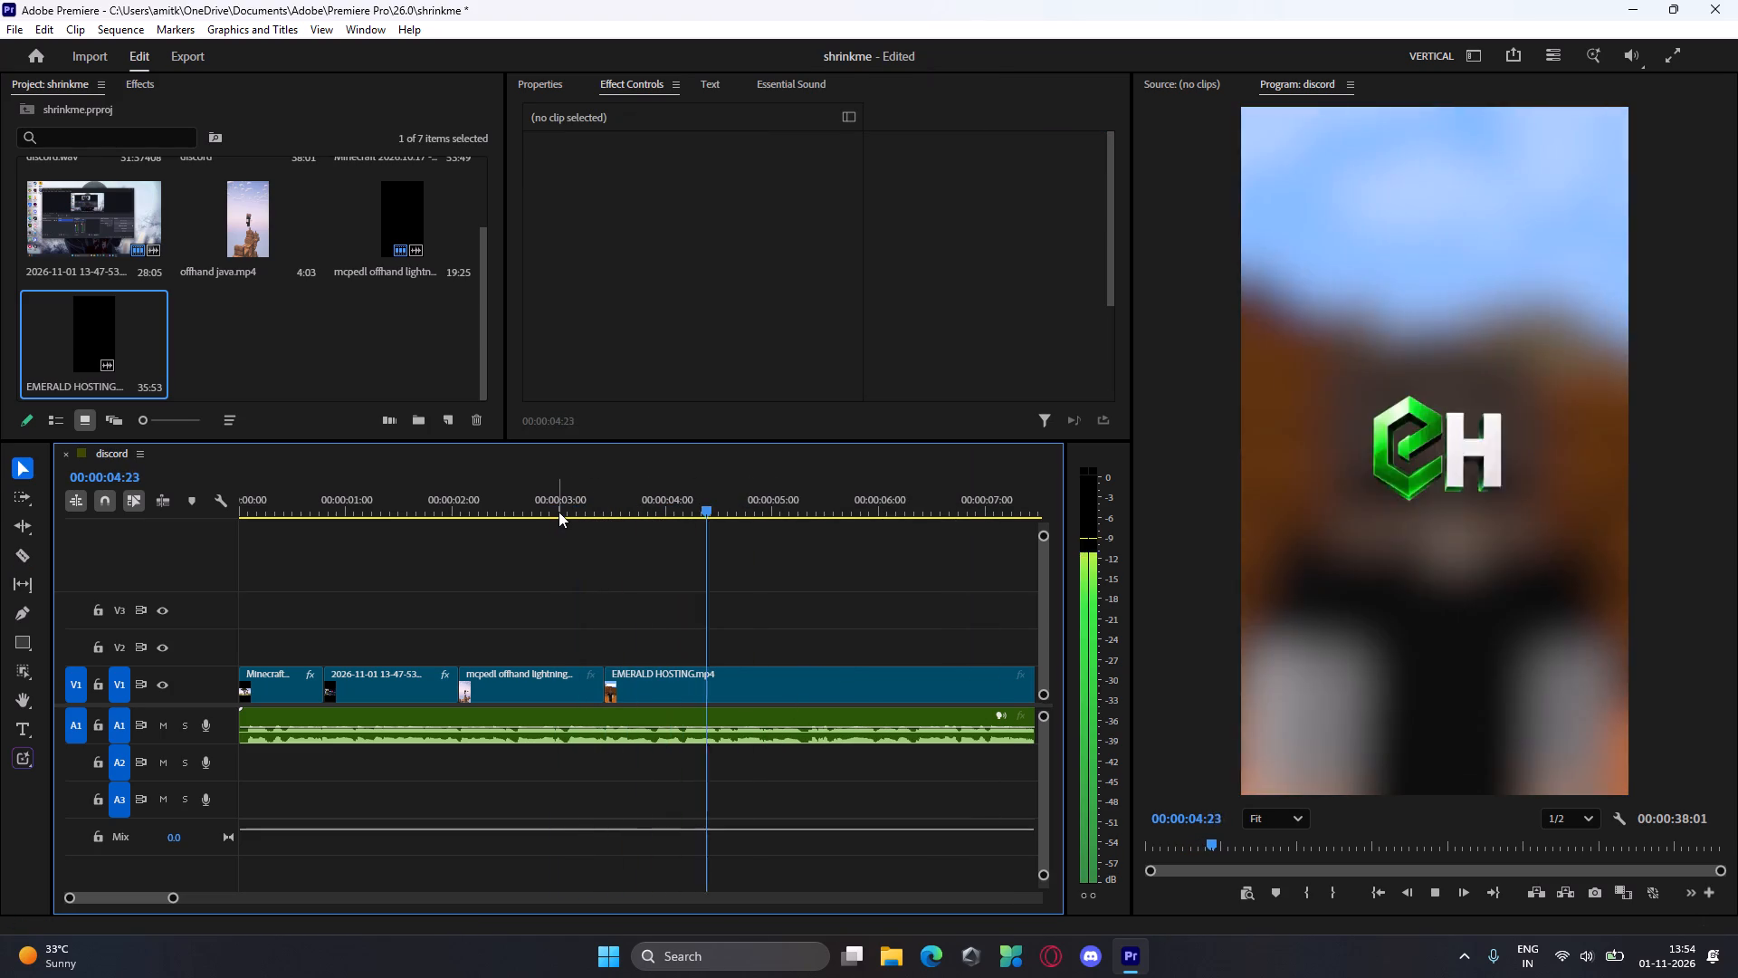
key("space")
key("space")
key("space")
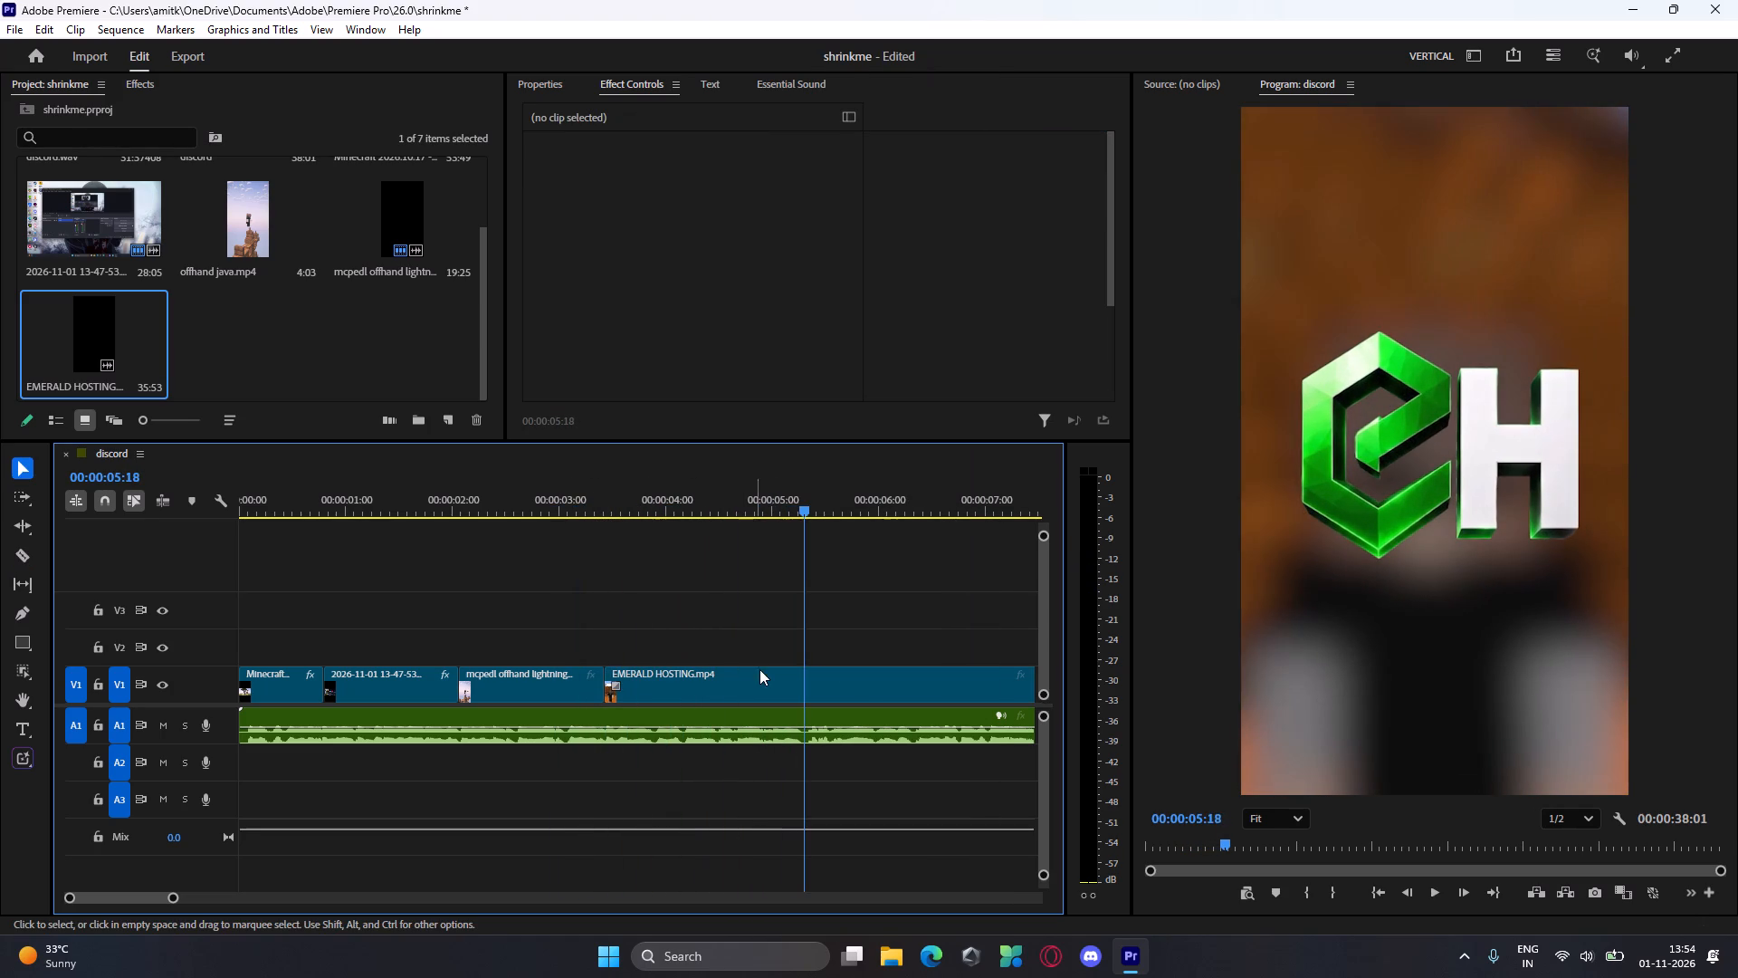
key("space")
key("space")
left_click_drag(797, 514, 812, 537)
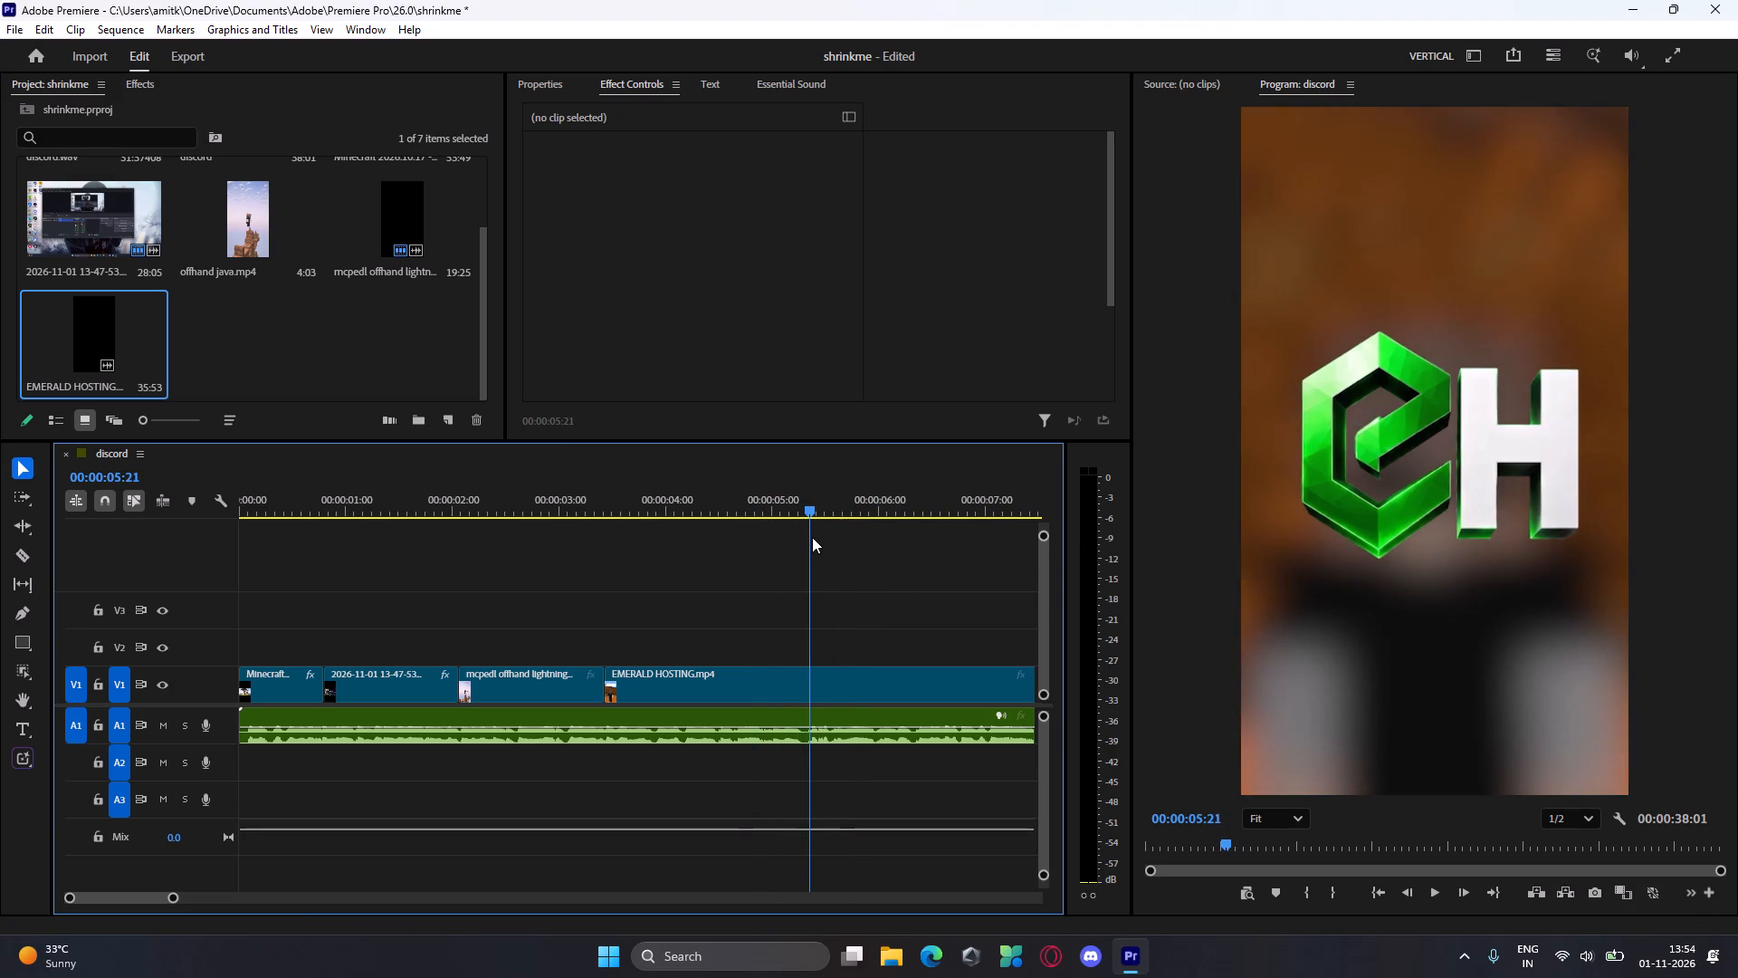
left_click_drag(812, 537, 808, 541)
key("c")
left_click(804, 685)
key("v")
left_click(834, 686)
right_click(834, 686)
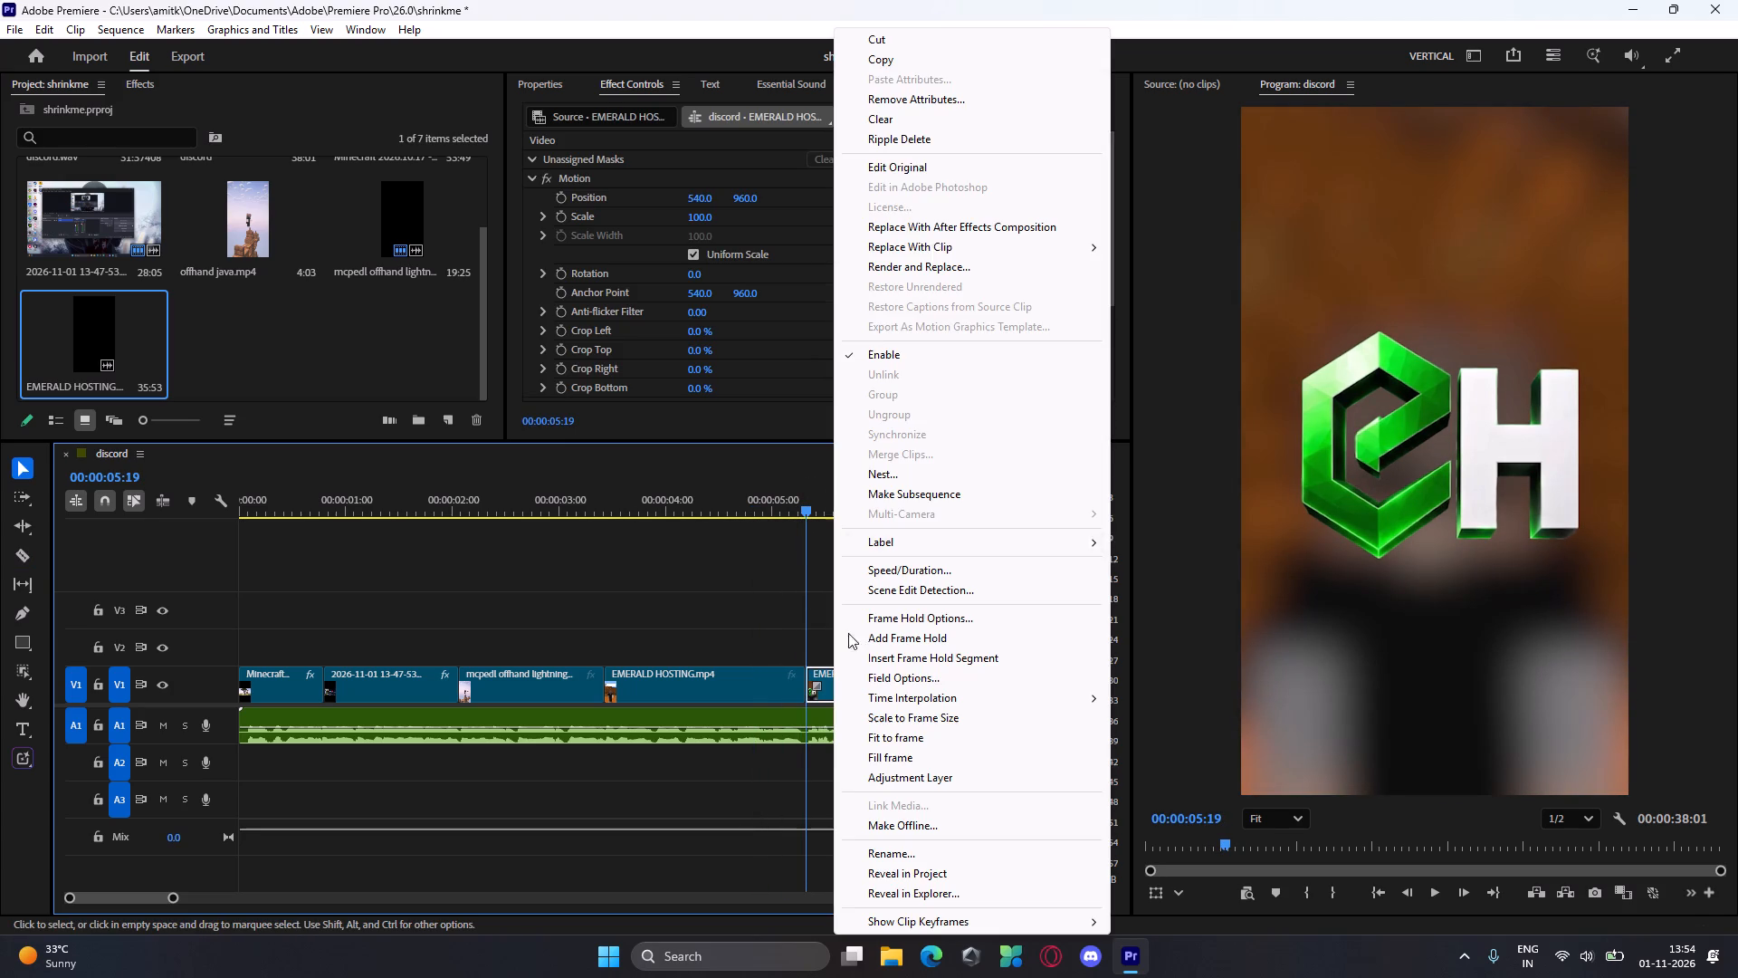
left_click(905, 121)
Import the shorts crowd video from the replay mod folder in Videos.
double_click(244, 326)
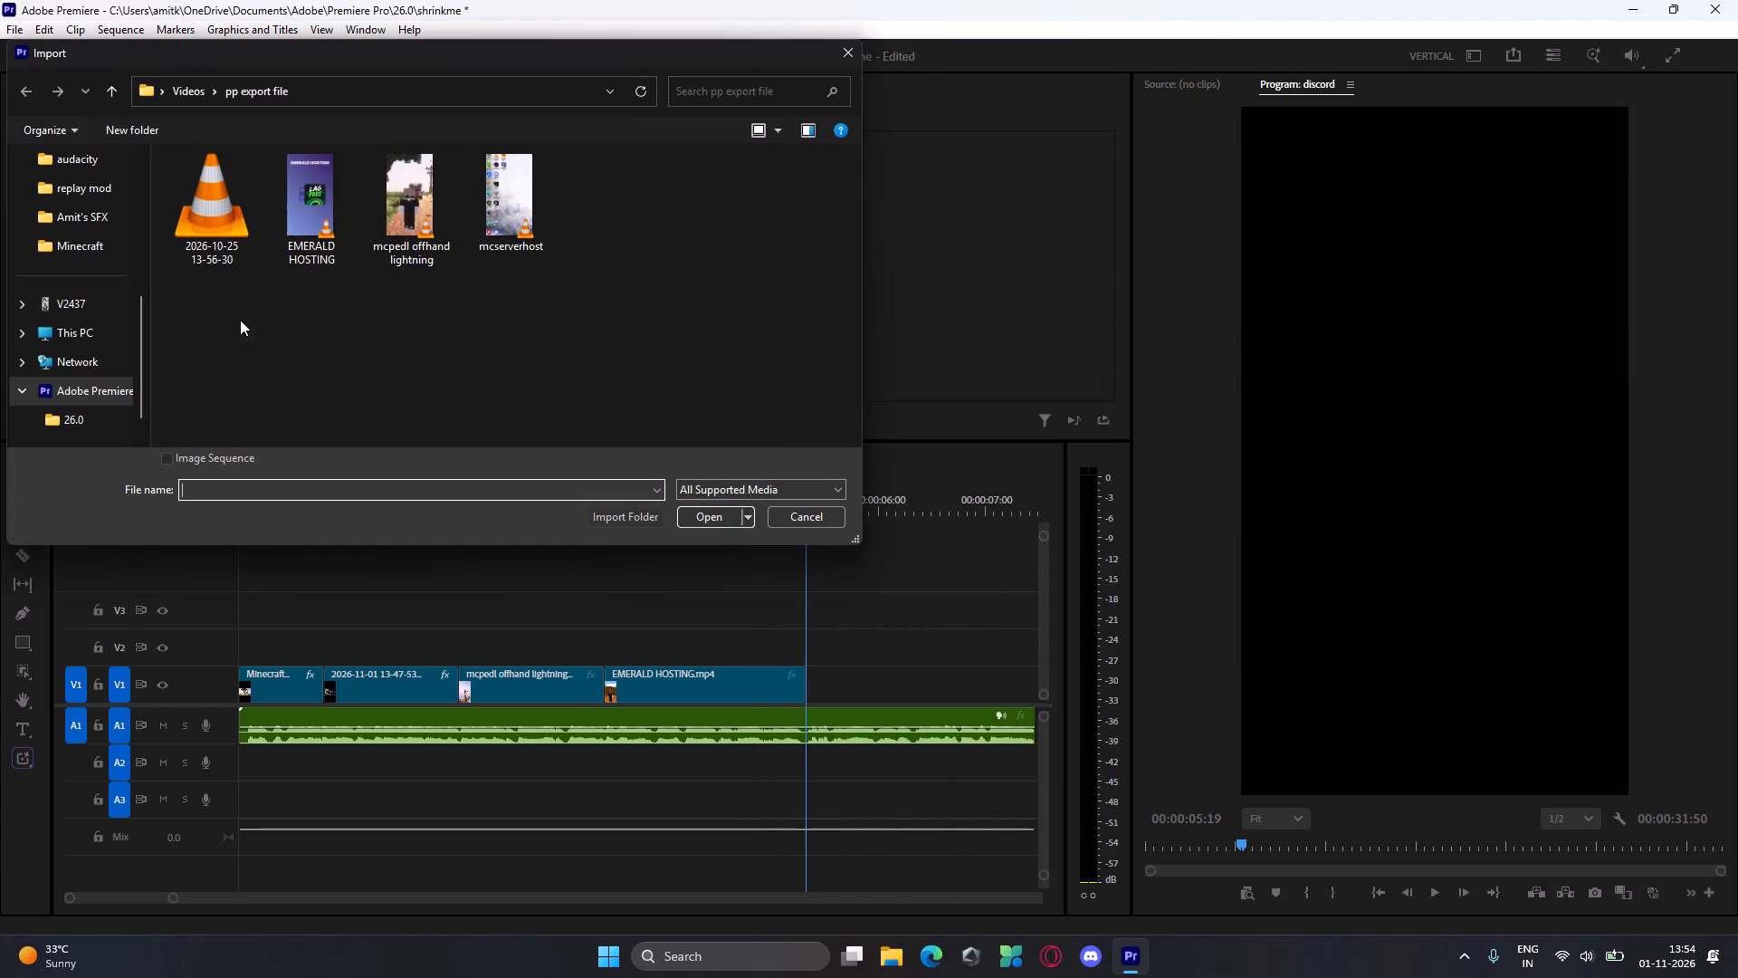
left_click(24, 86)
scroll(88, 329, "up", 2)
left_click(86, 280)
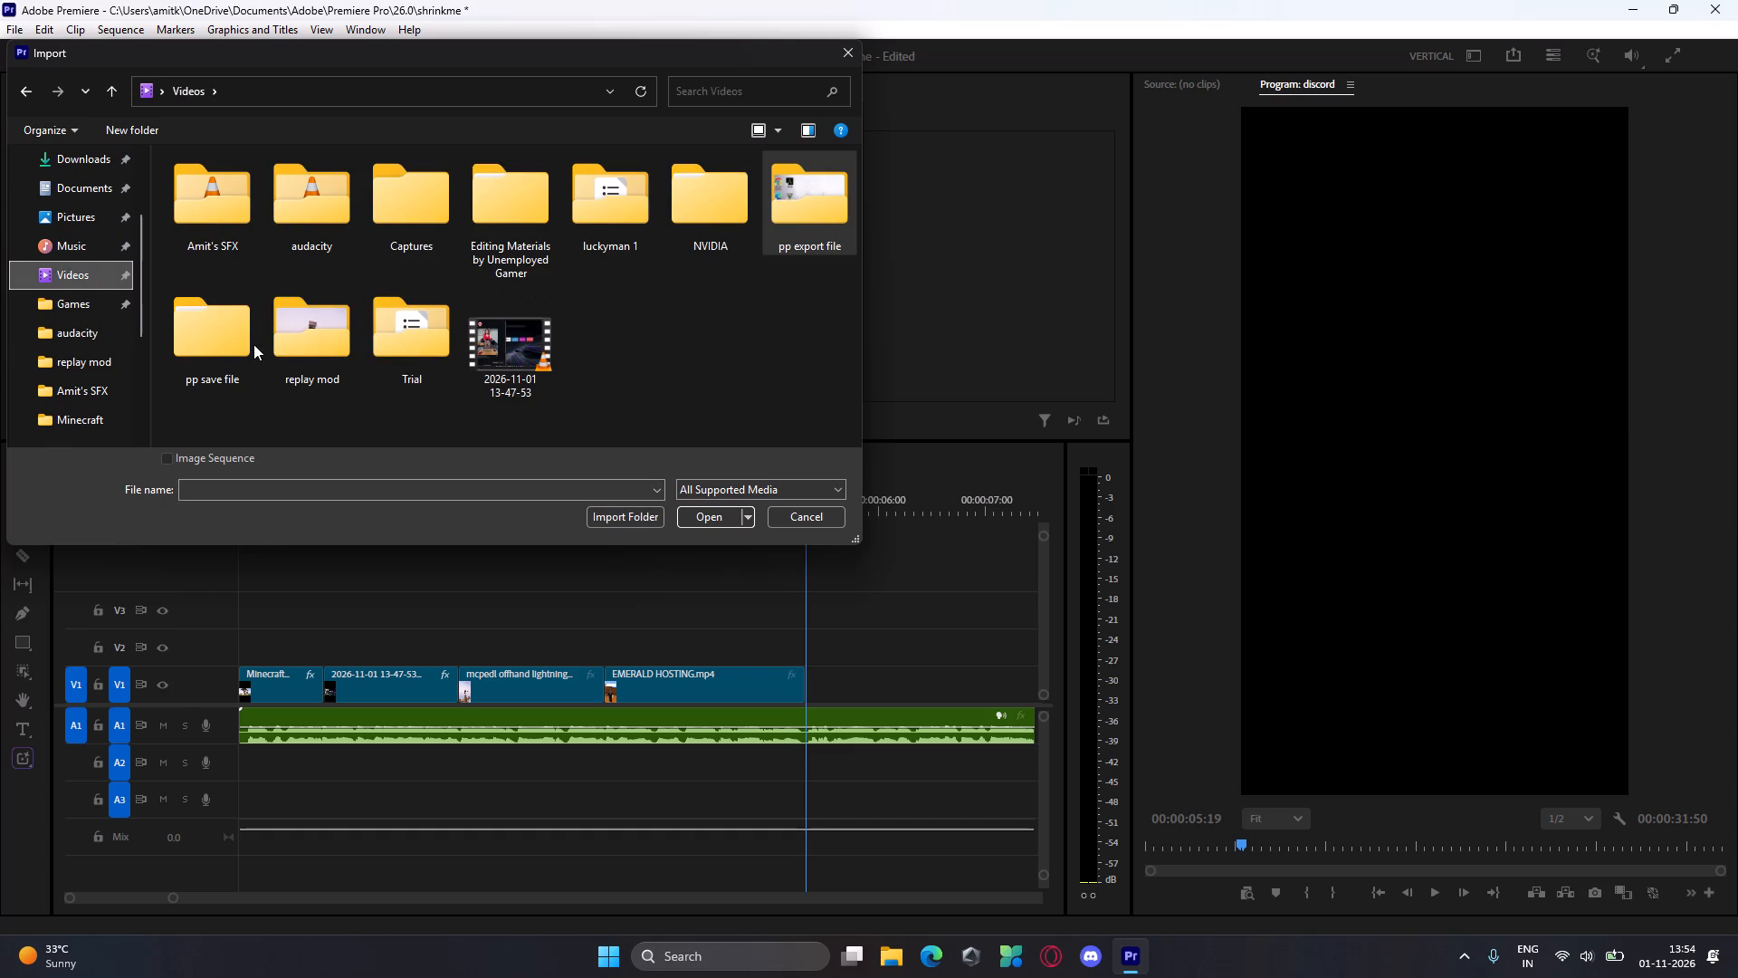
double_click(282, 340)
scroll(342, 333, "down", 3)
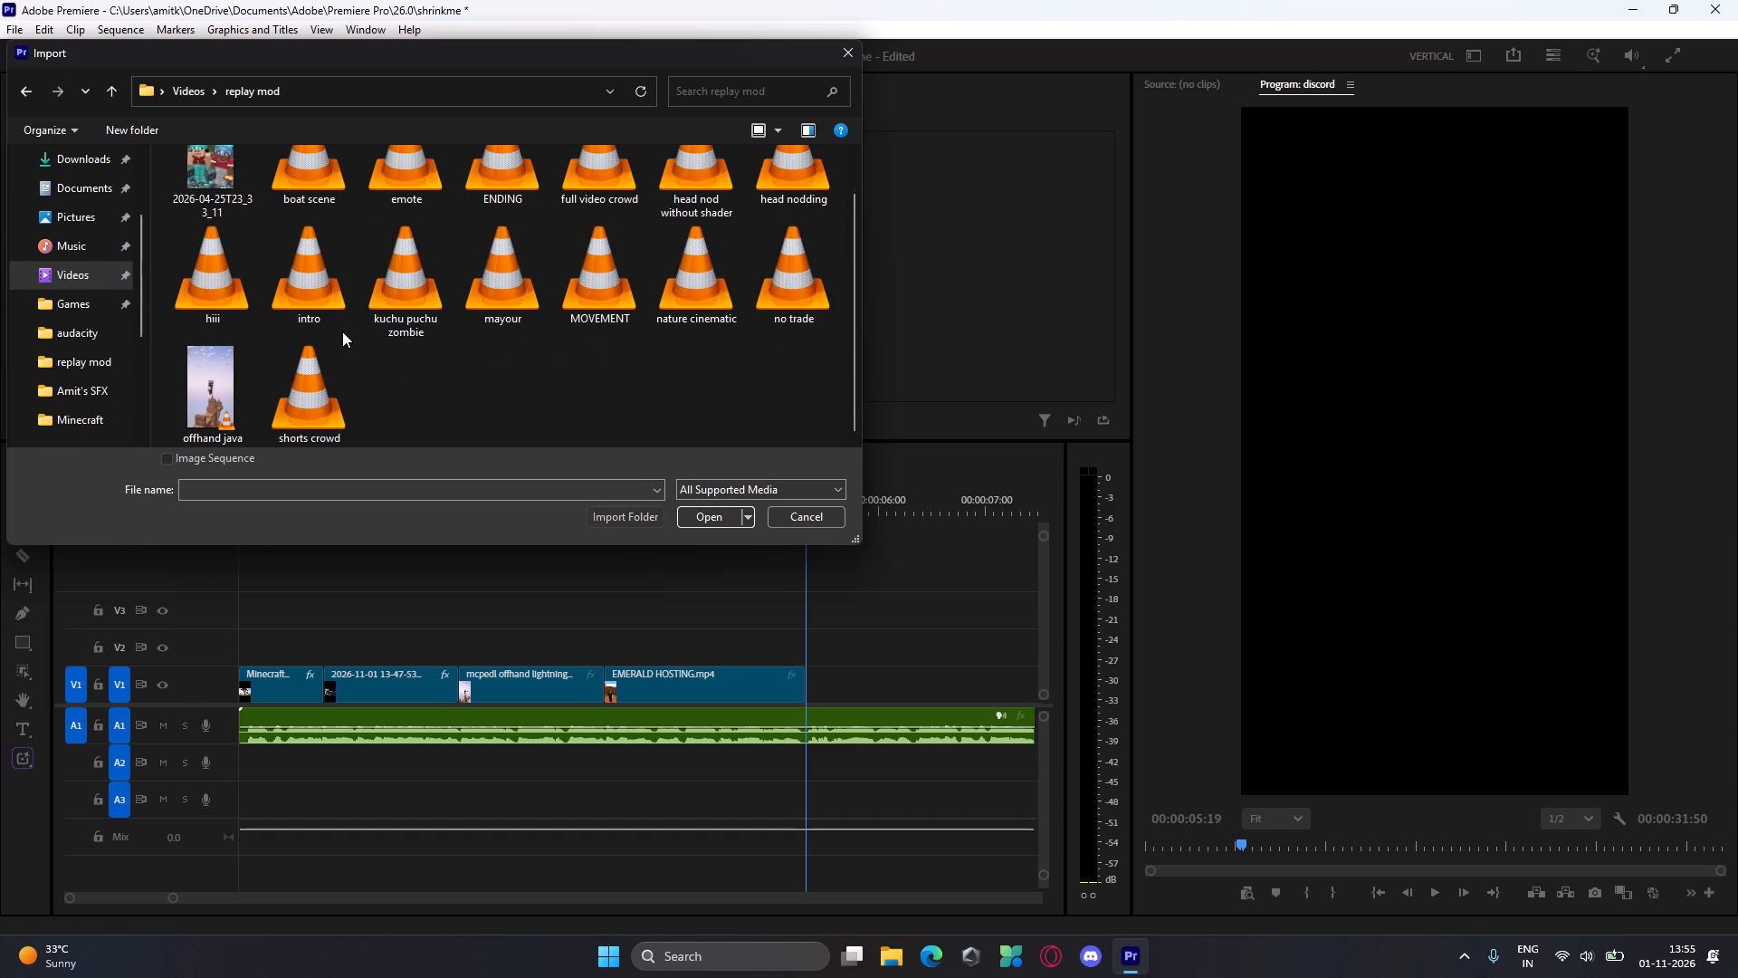
scroll(683, 360, "up", 2)
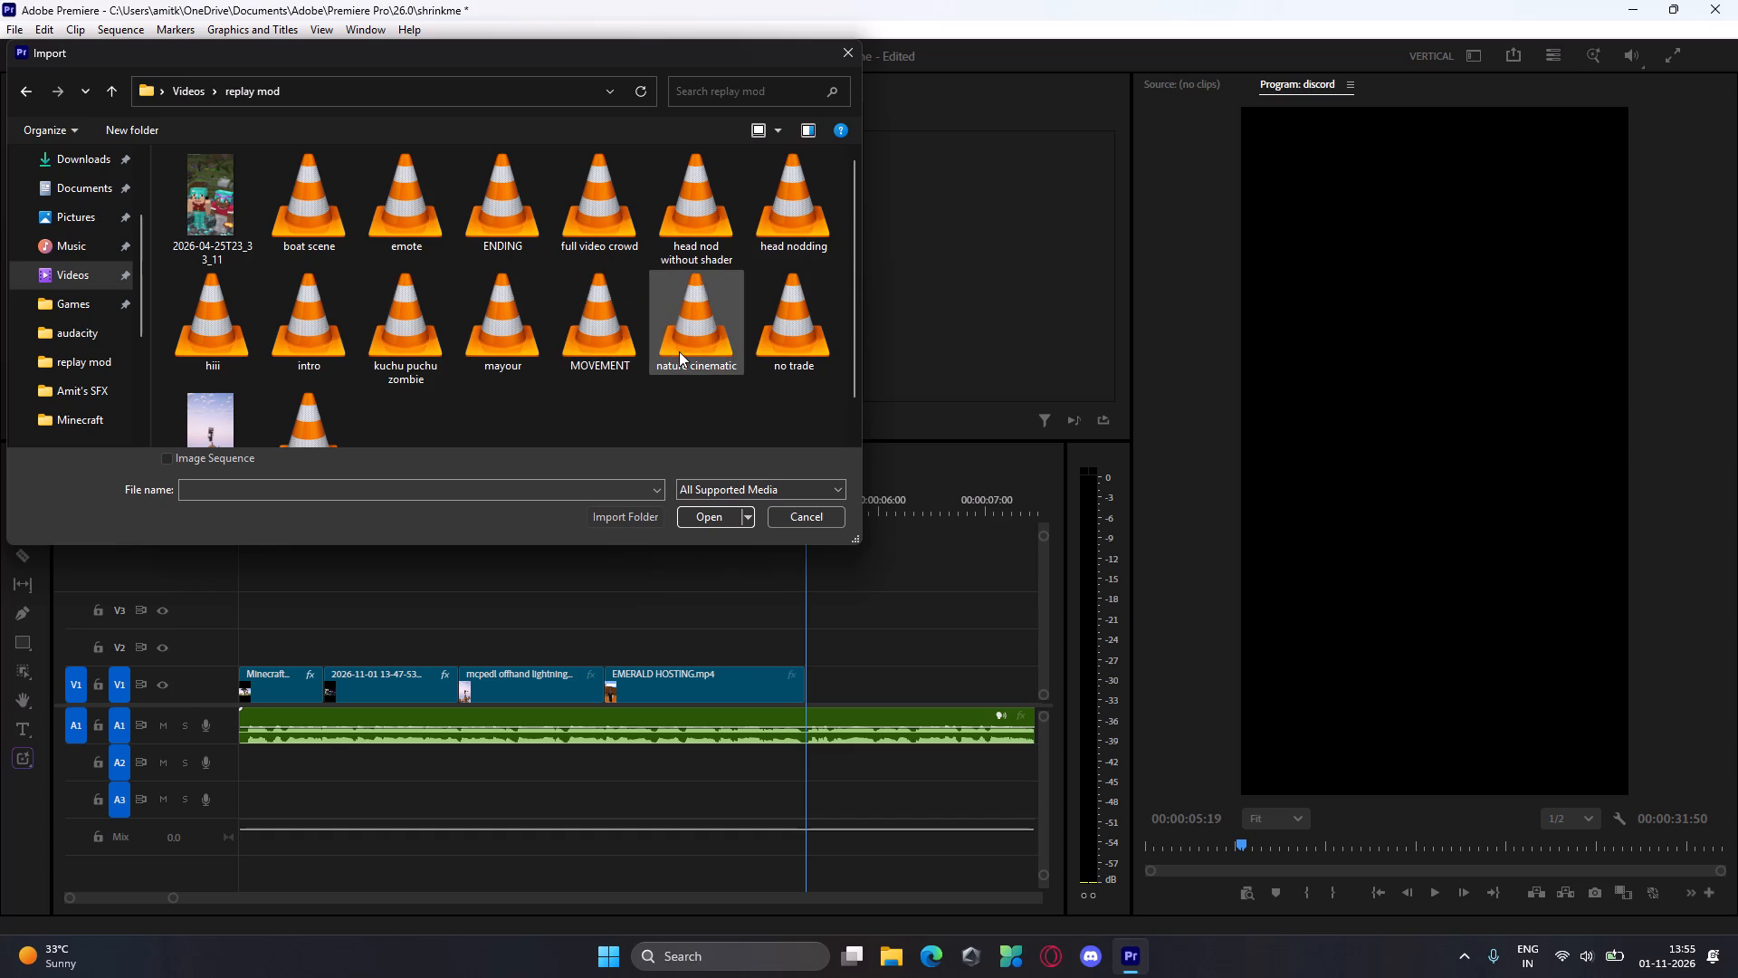
scroll(285, 400, "down", 4)
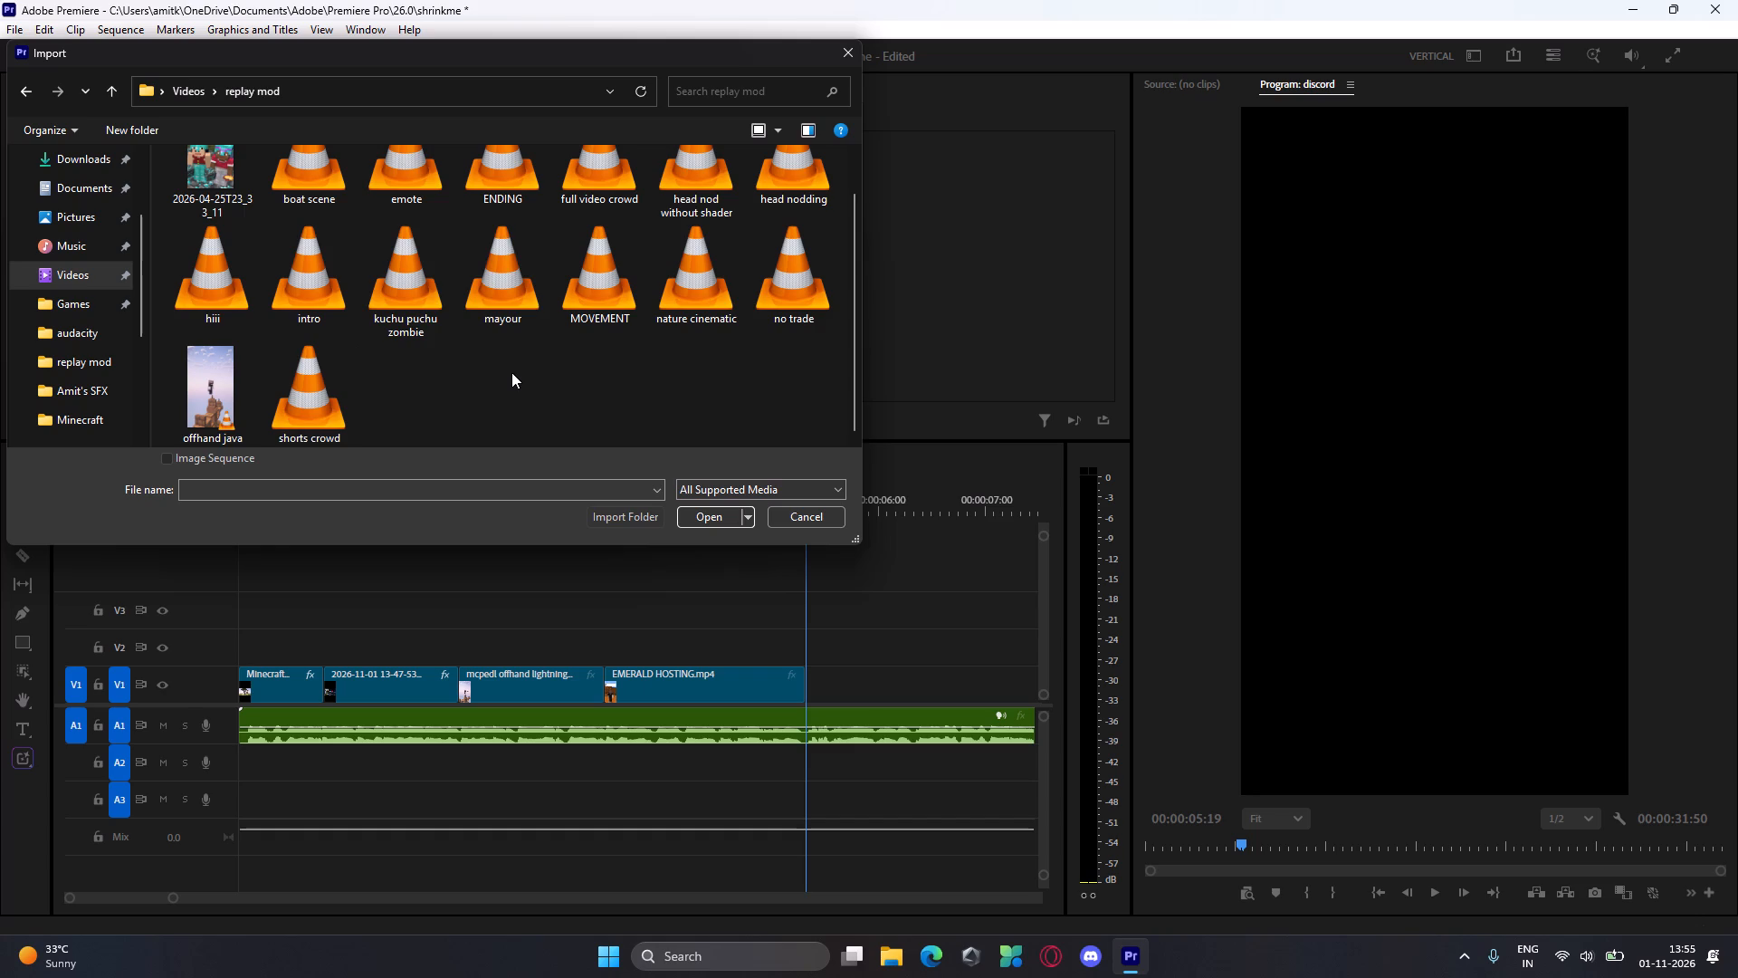
scroll(659, 397, "down", 3)
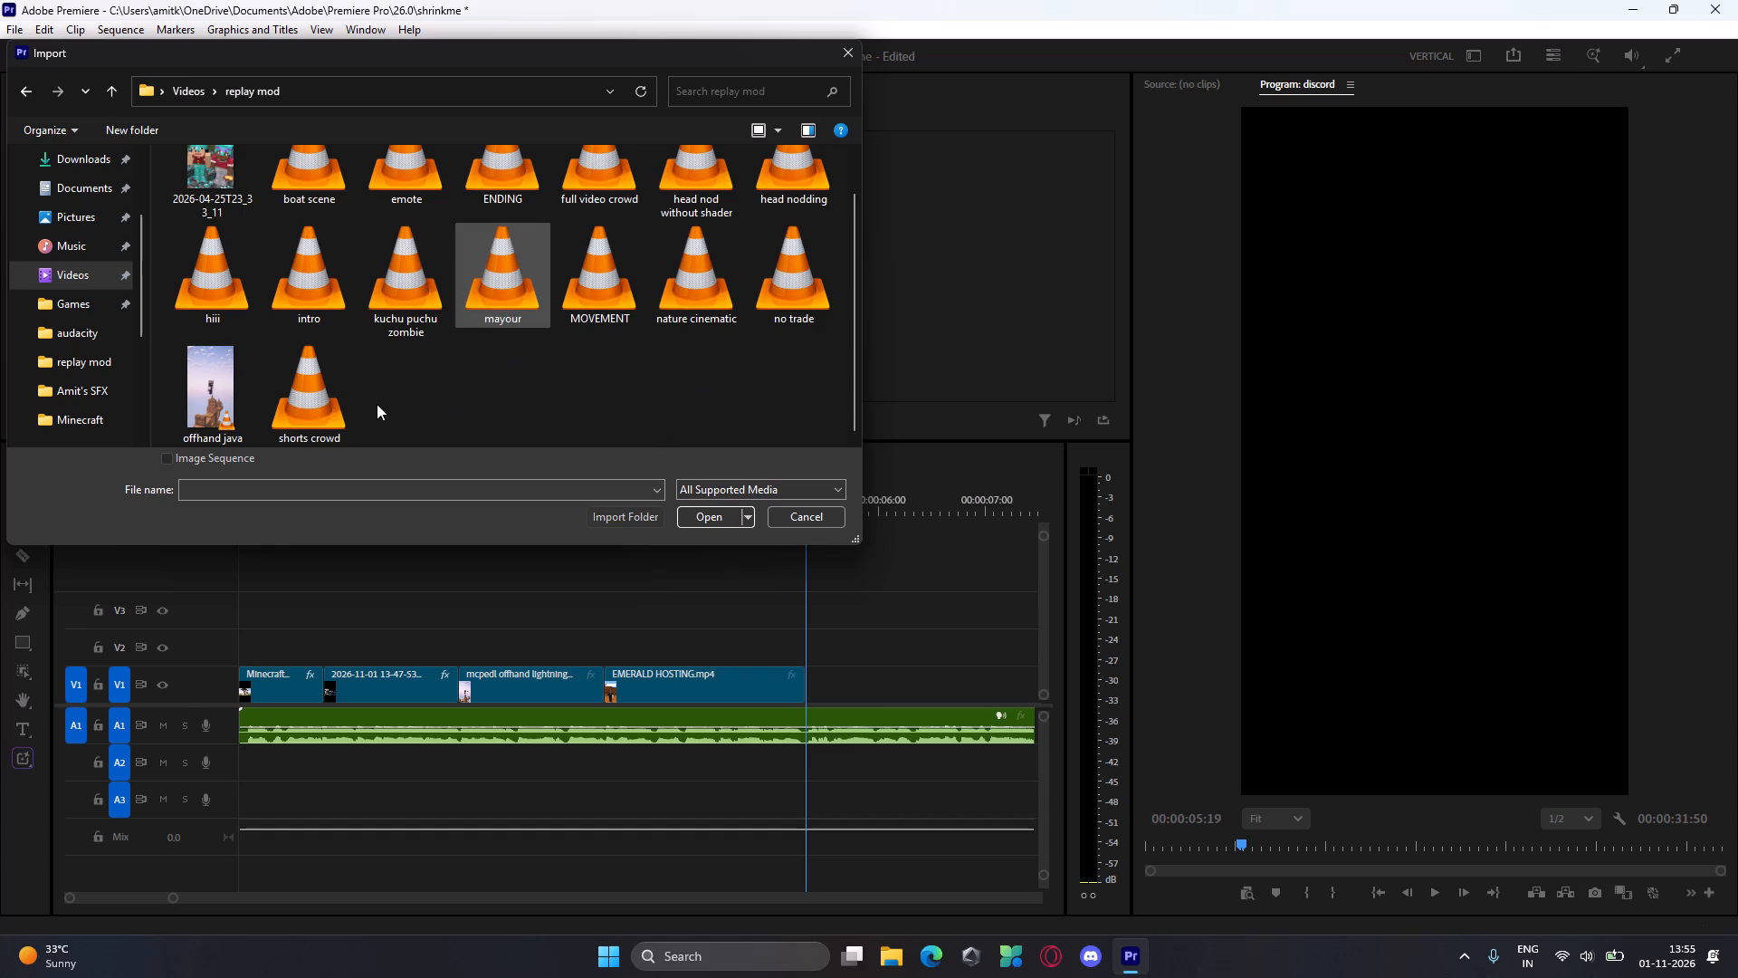
left_click(339, 407)
left_click(709, 529)
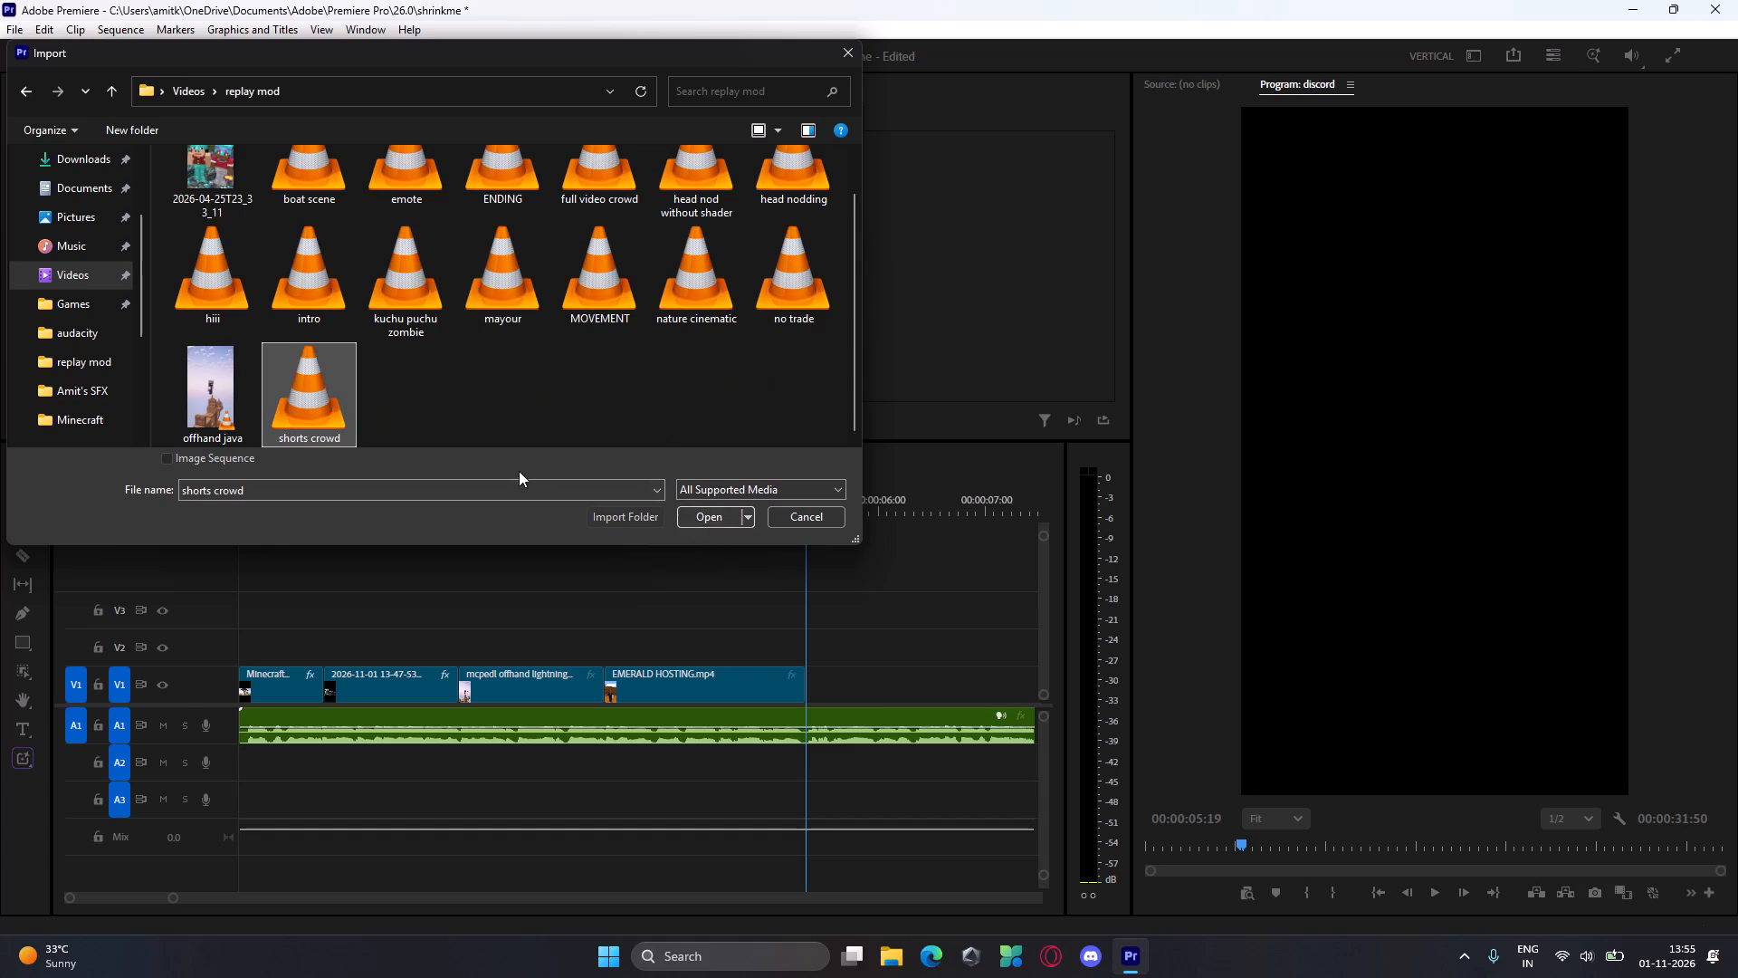
left_click(697, 520)
Place shorts crowd.mp4 on V1 directly after the EMERALD HOSTING clip at 00:00:05:19.
left_click_drag(265, 360, 830, 675)
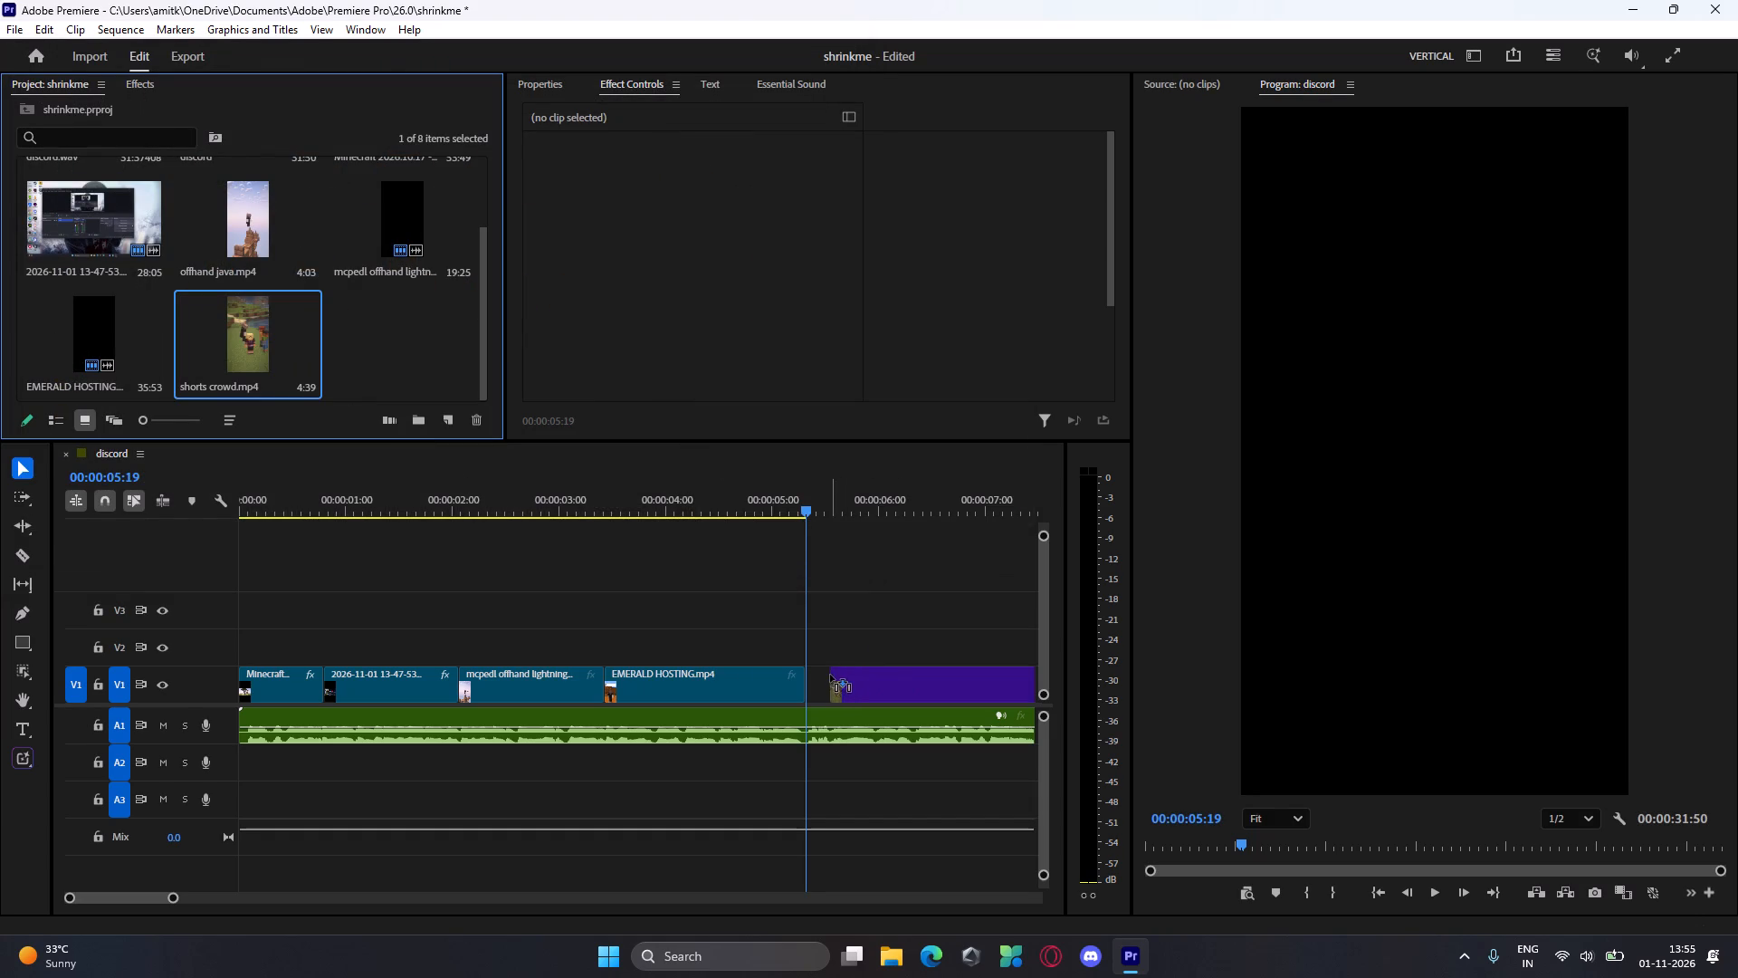
left_click_drag(830, 675, 806, 678)
Split the shorts crowd clip at 00:00:07:32 and delete everything of it after that cut.
left_click(775, 503)
key("space")
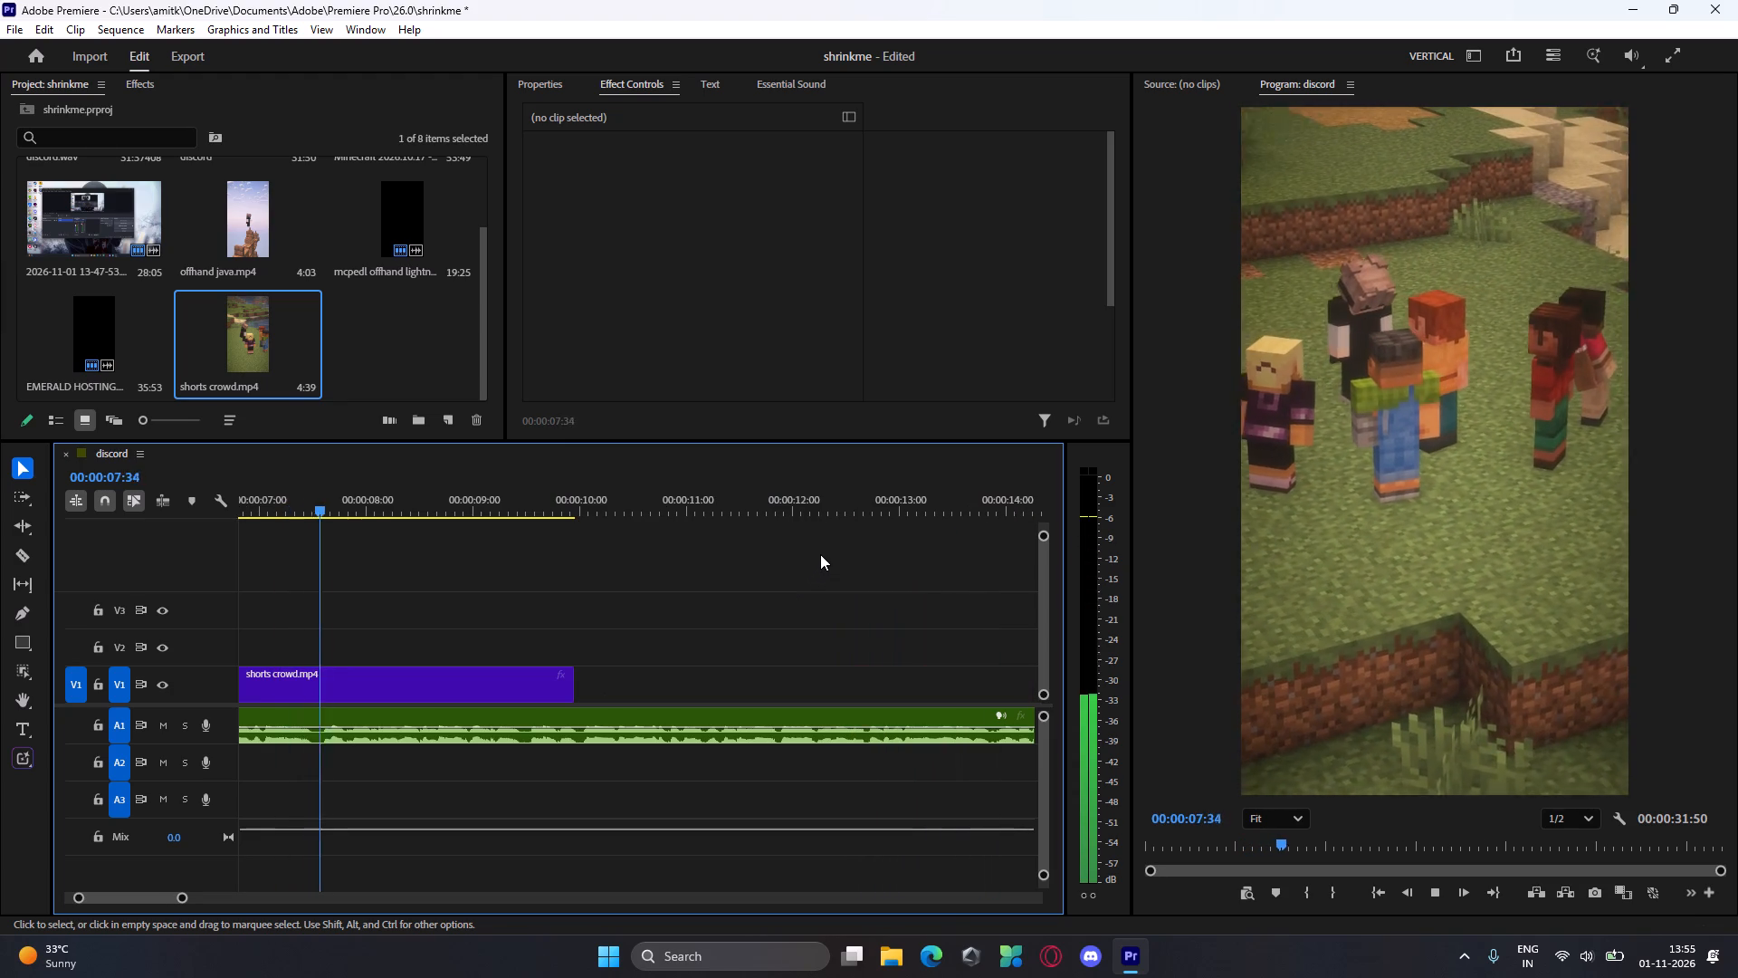
key("space")
key("space")
left_click_drag(310, 508, 321, 525)
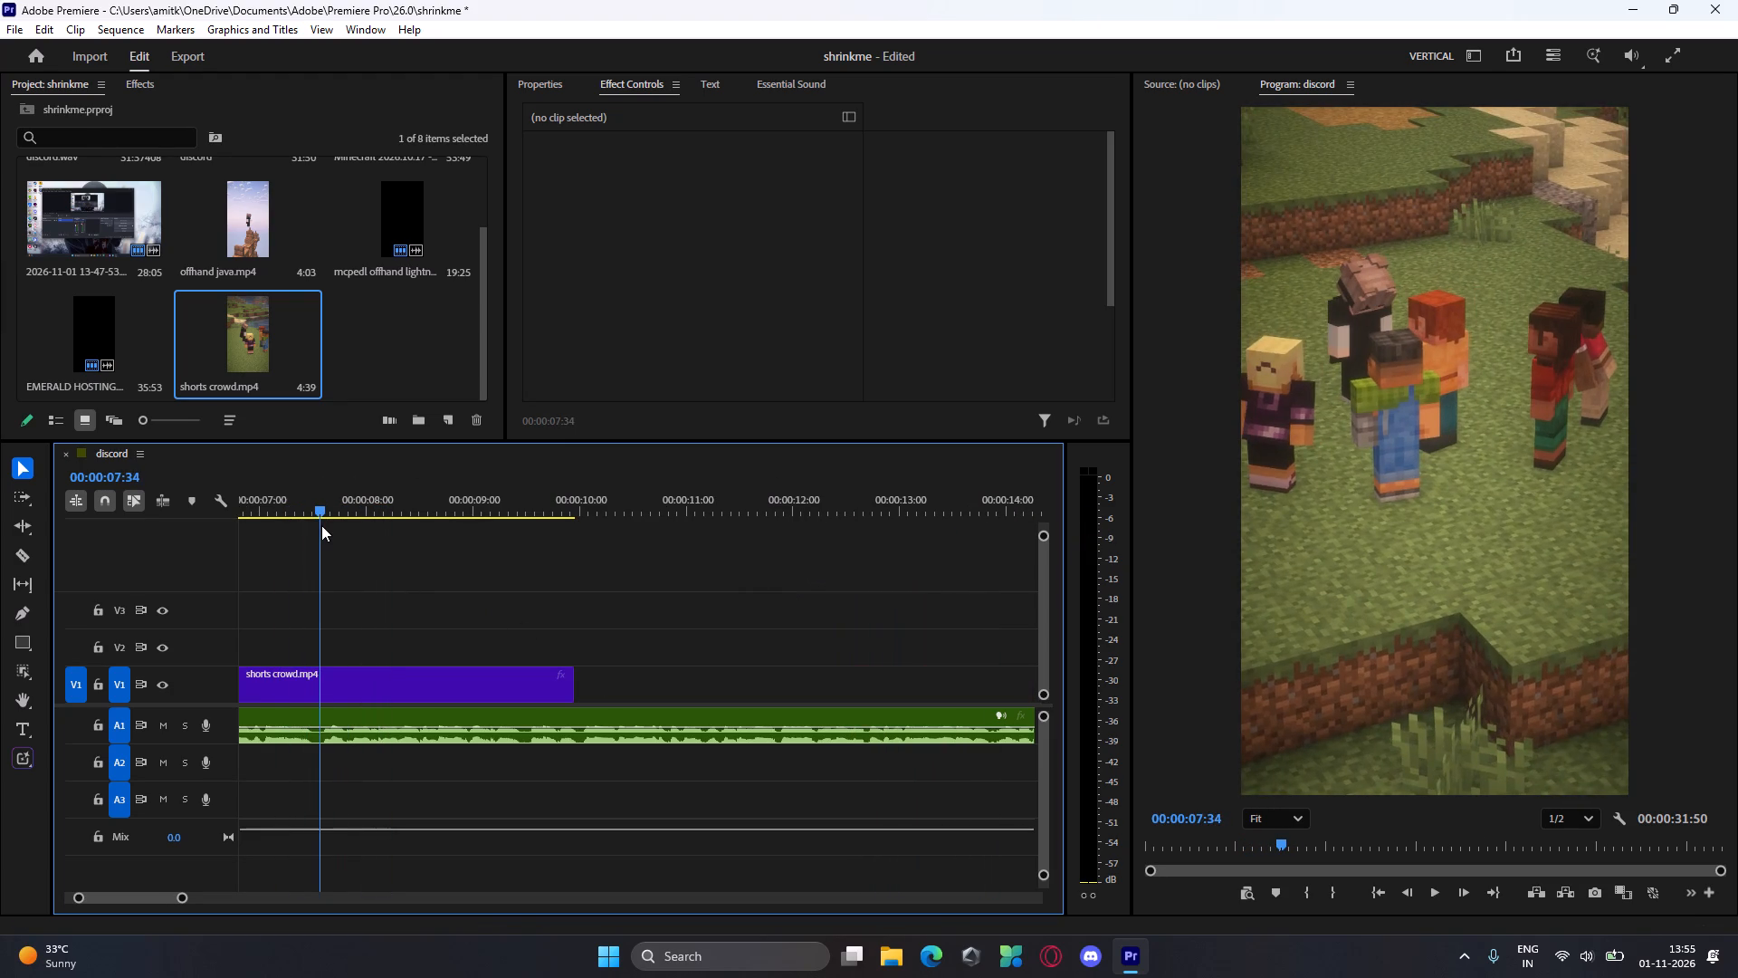
left_click_drag(321, 525, 318, 532)
key("c")
left_click(322, 685)
left_click(353, 692)
right_click(354, 692)
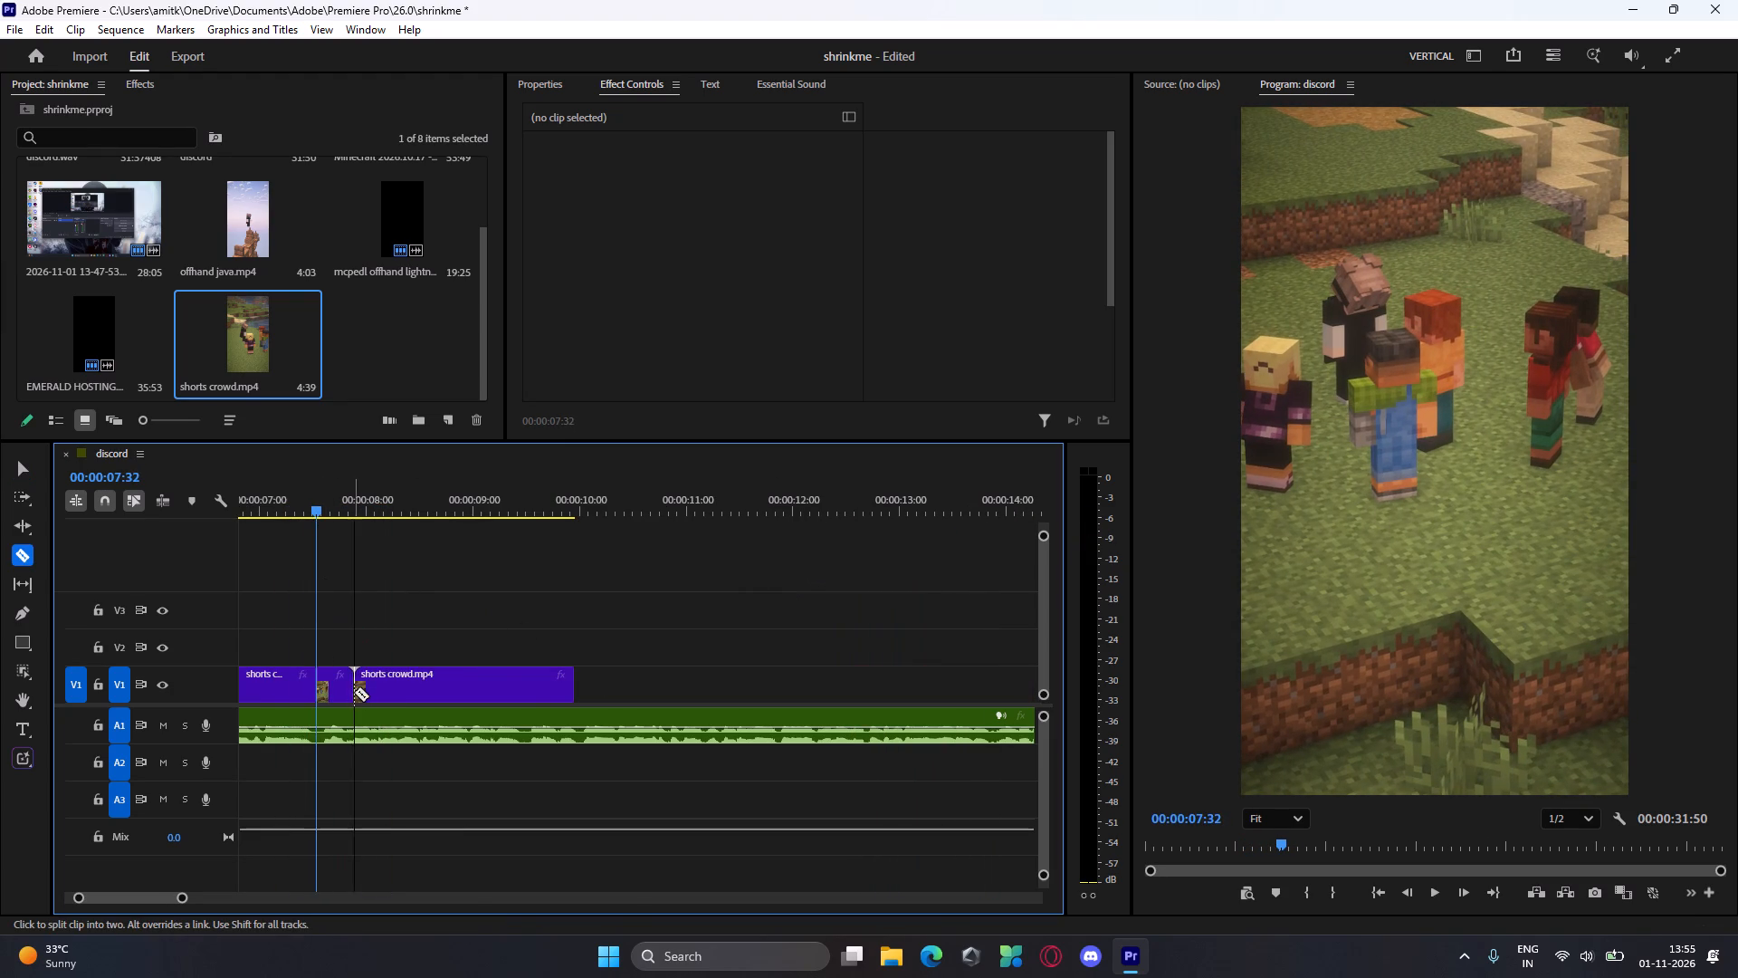
left_click(654, 639)
key("v")
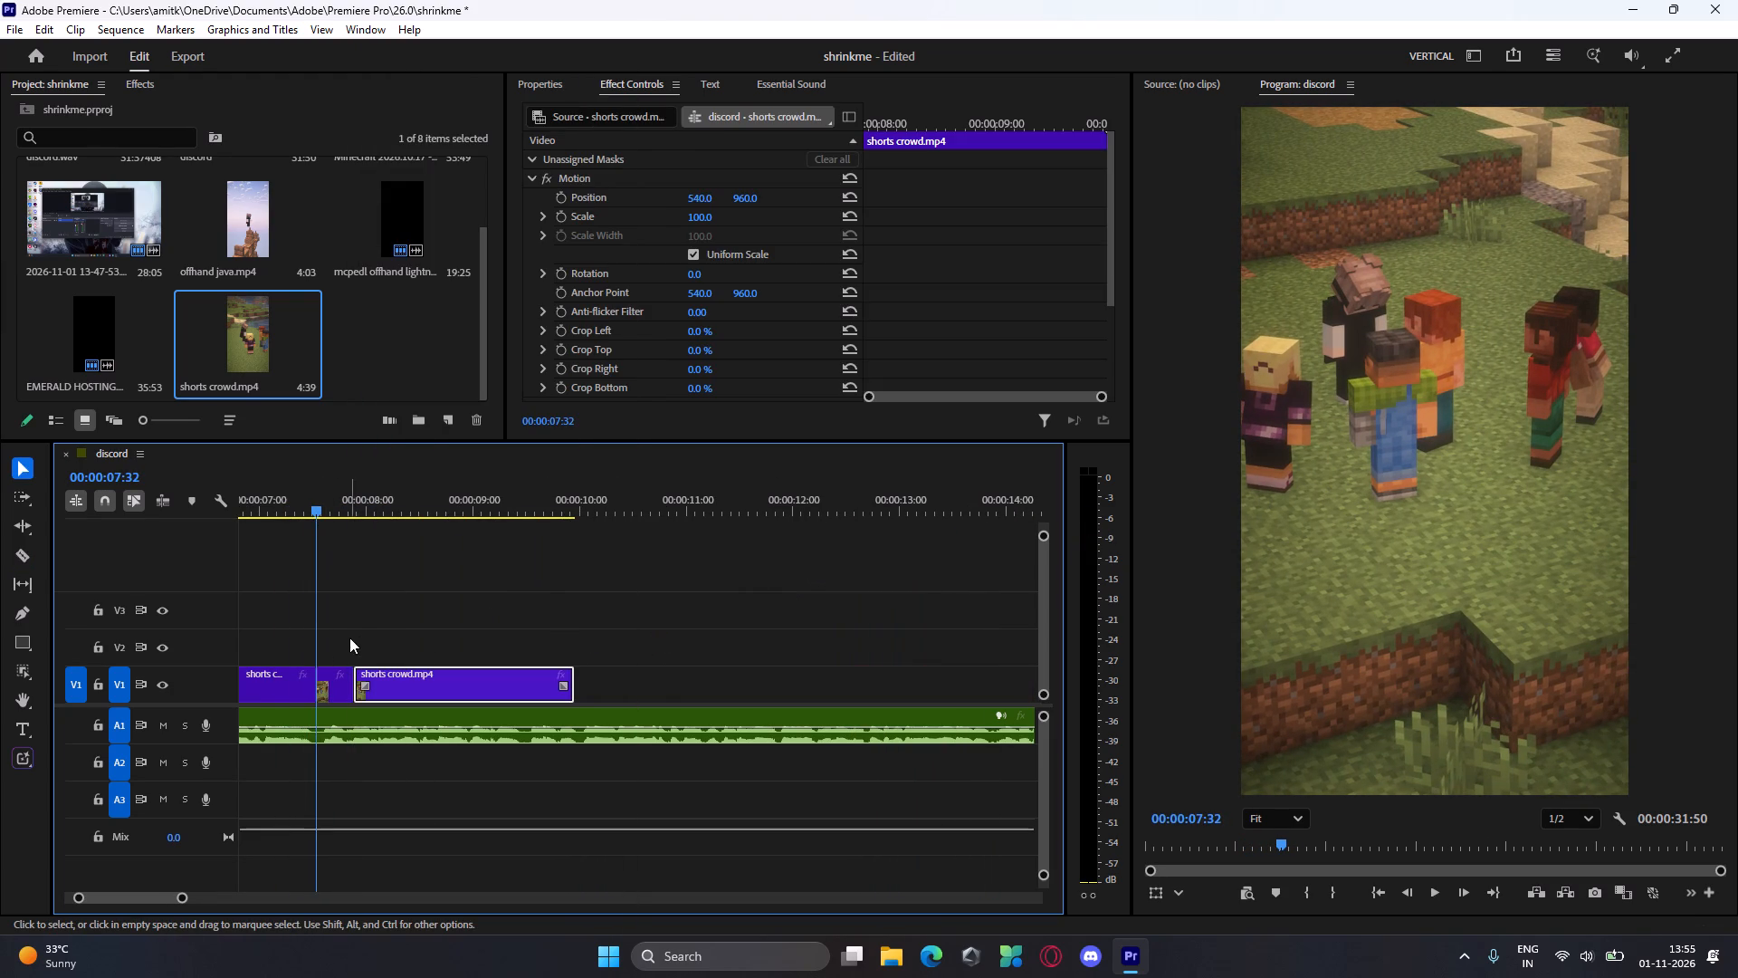
left_click_drag(348, 642, 458, 683)
right_click(458, 681)
left_click(526, 147)
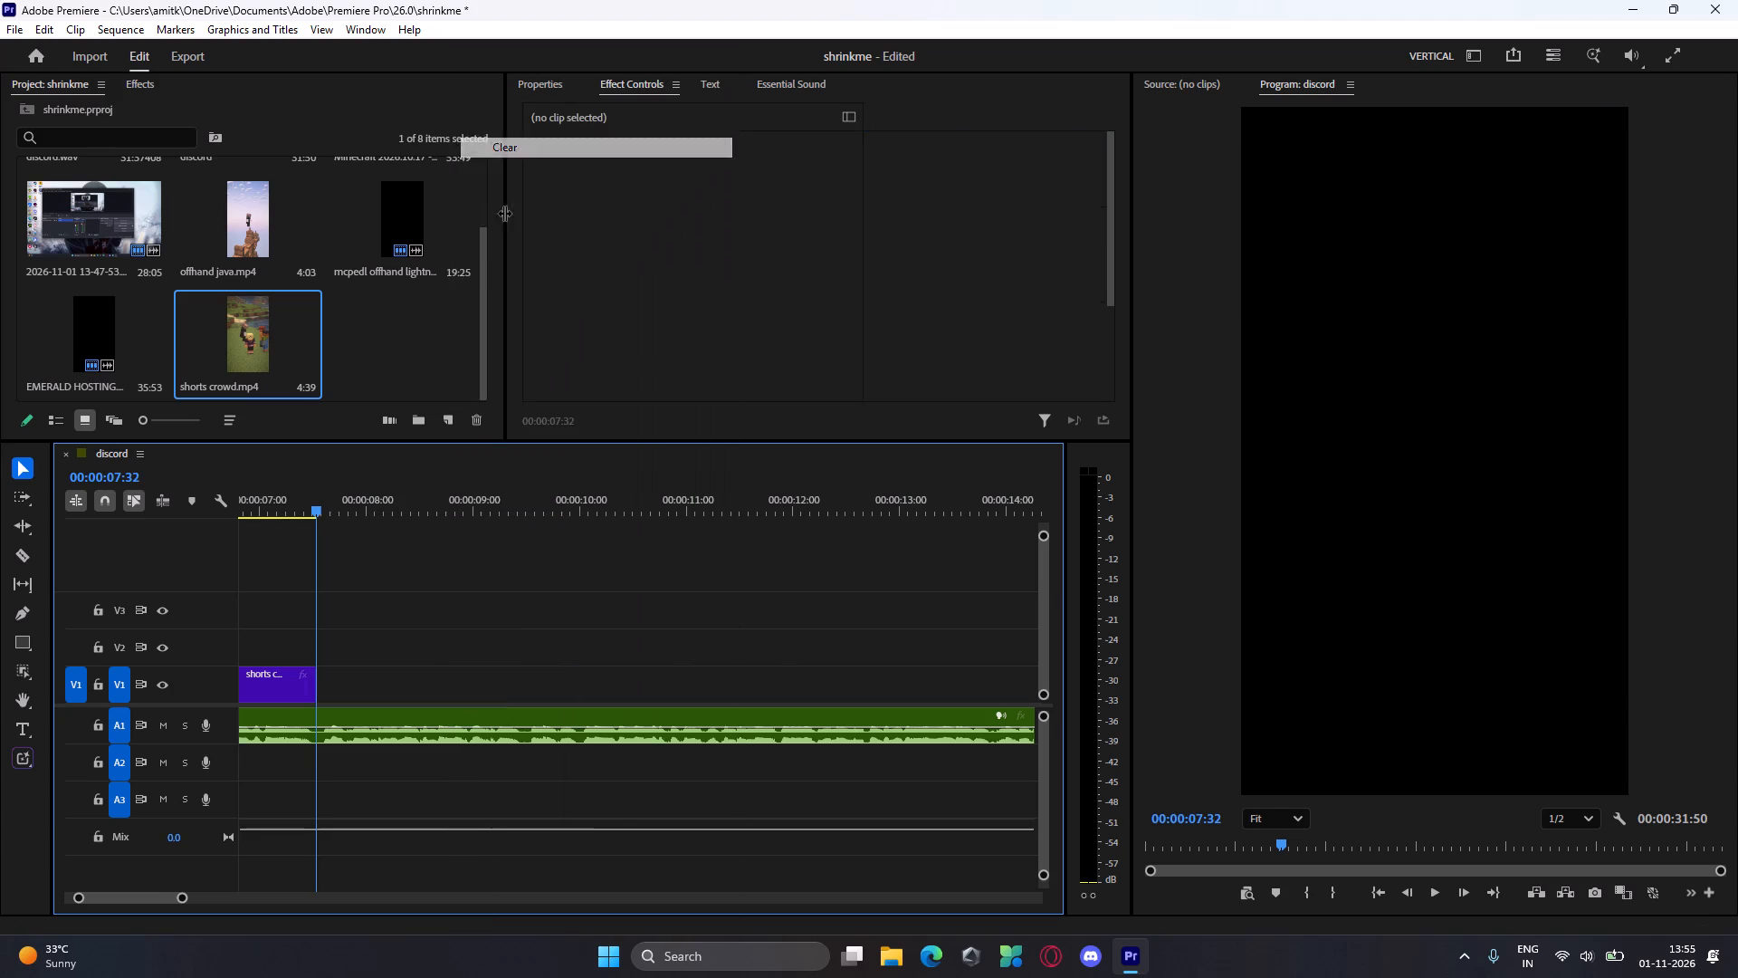
Import the nature cinematic video from the replay mod folder and place it on V1 at 00:00:07:32.
double_click(421, 318)
left_click(666, 340)
left_click(727, 523)
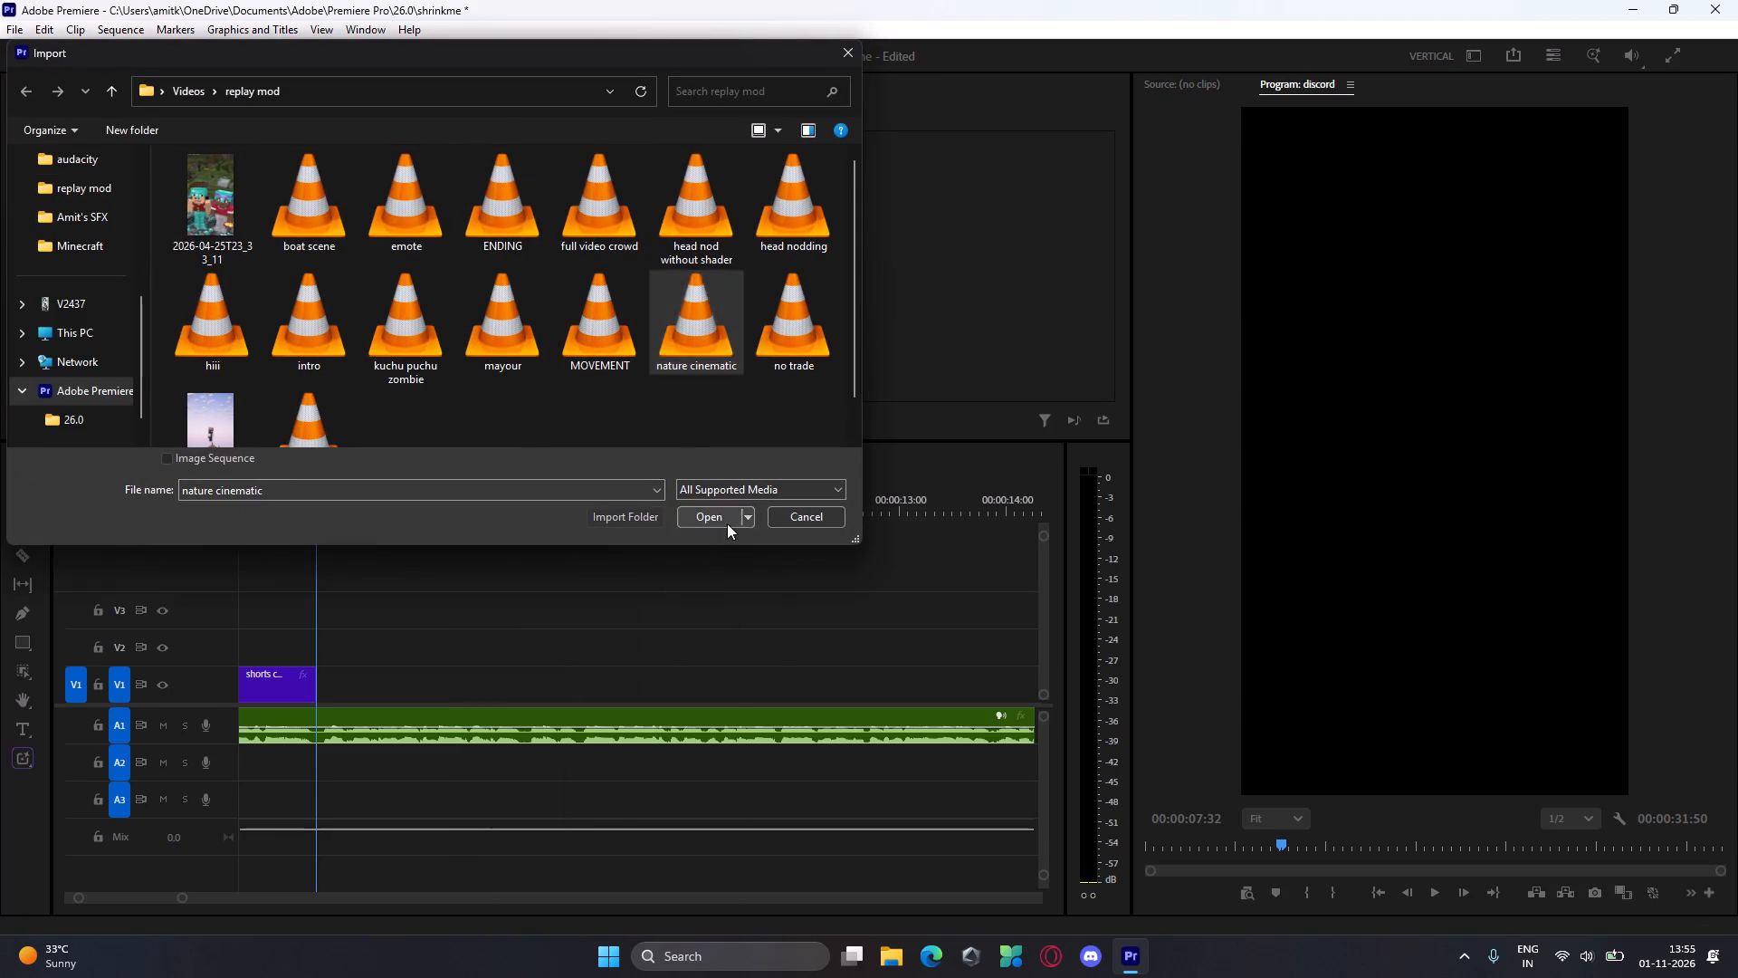
left_click_drag(381, 349, 327, 691)
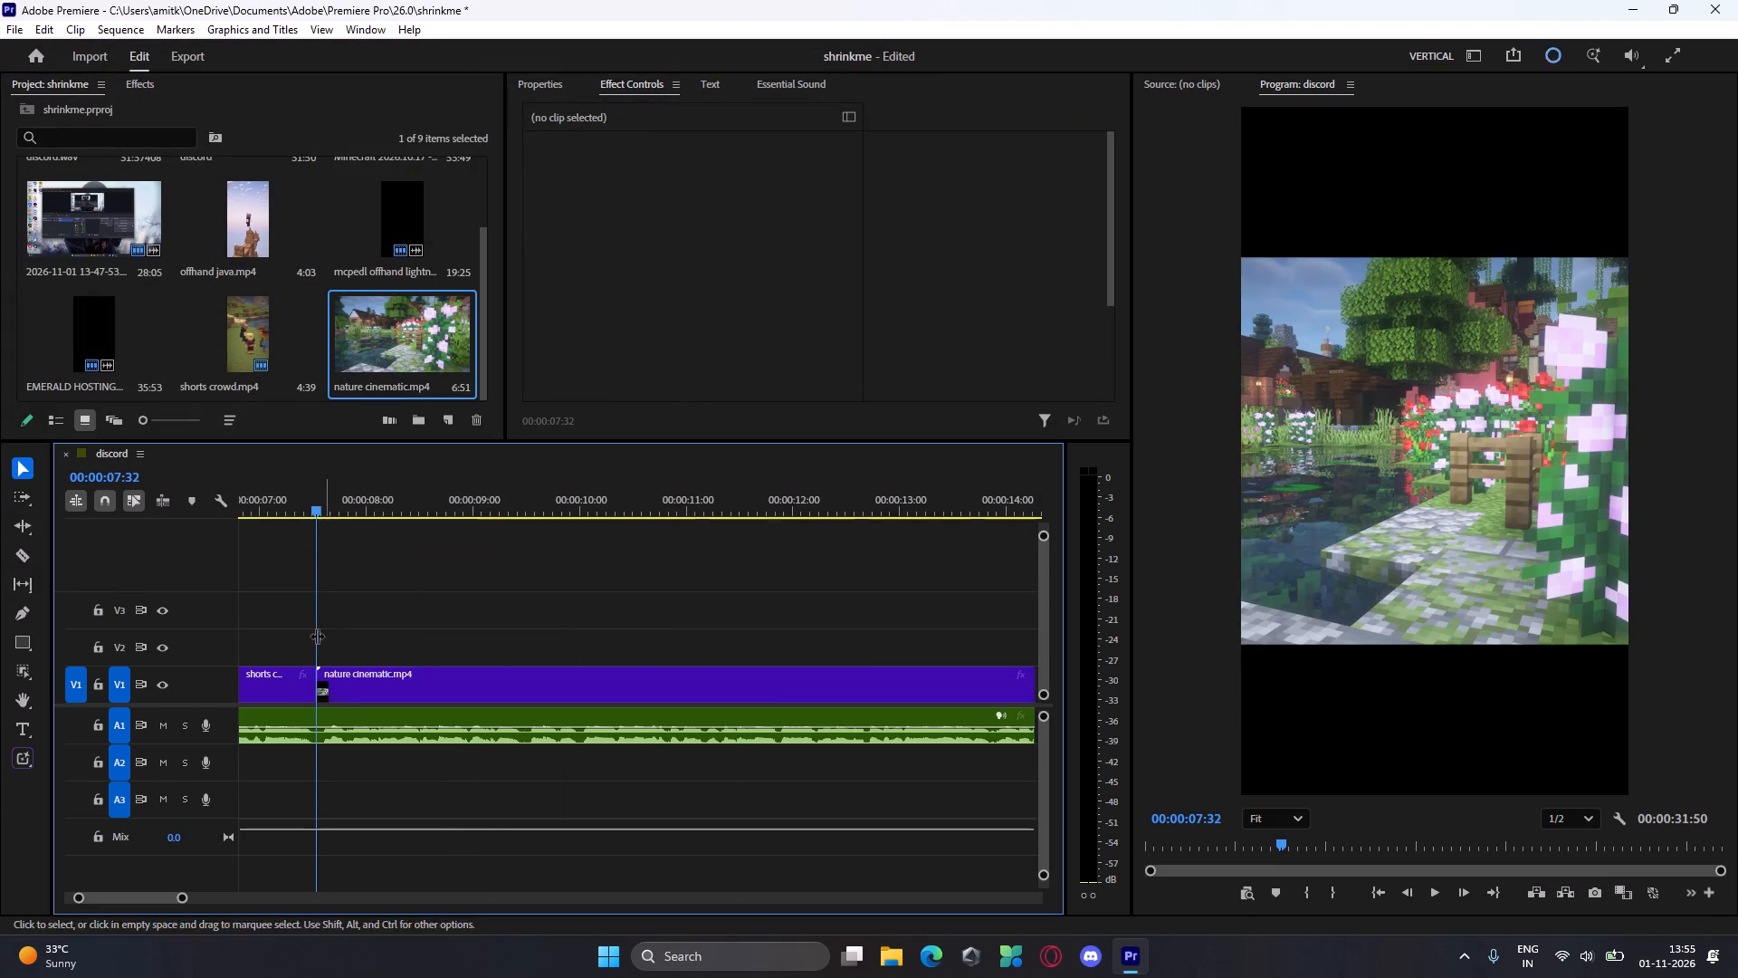
Set the nature cinematic clip's scale to 203 so it fills the vertical frame.
left_click(272, 491)
key("space")
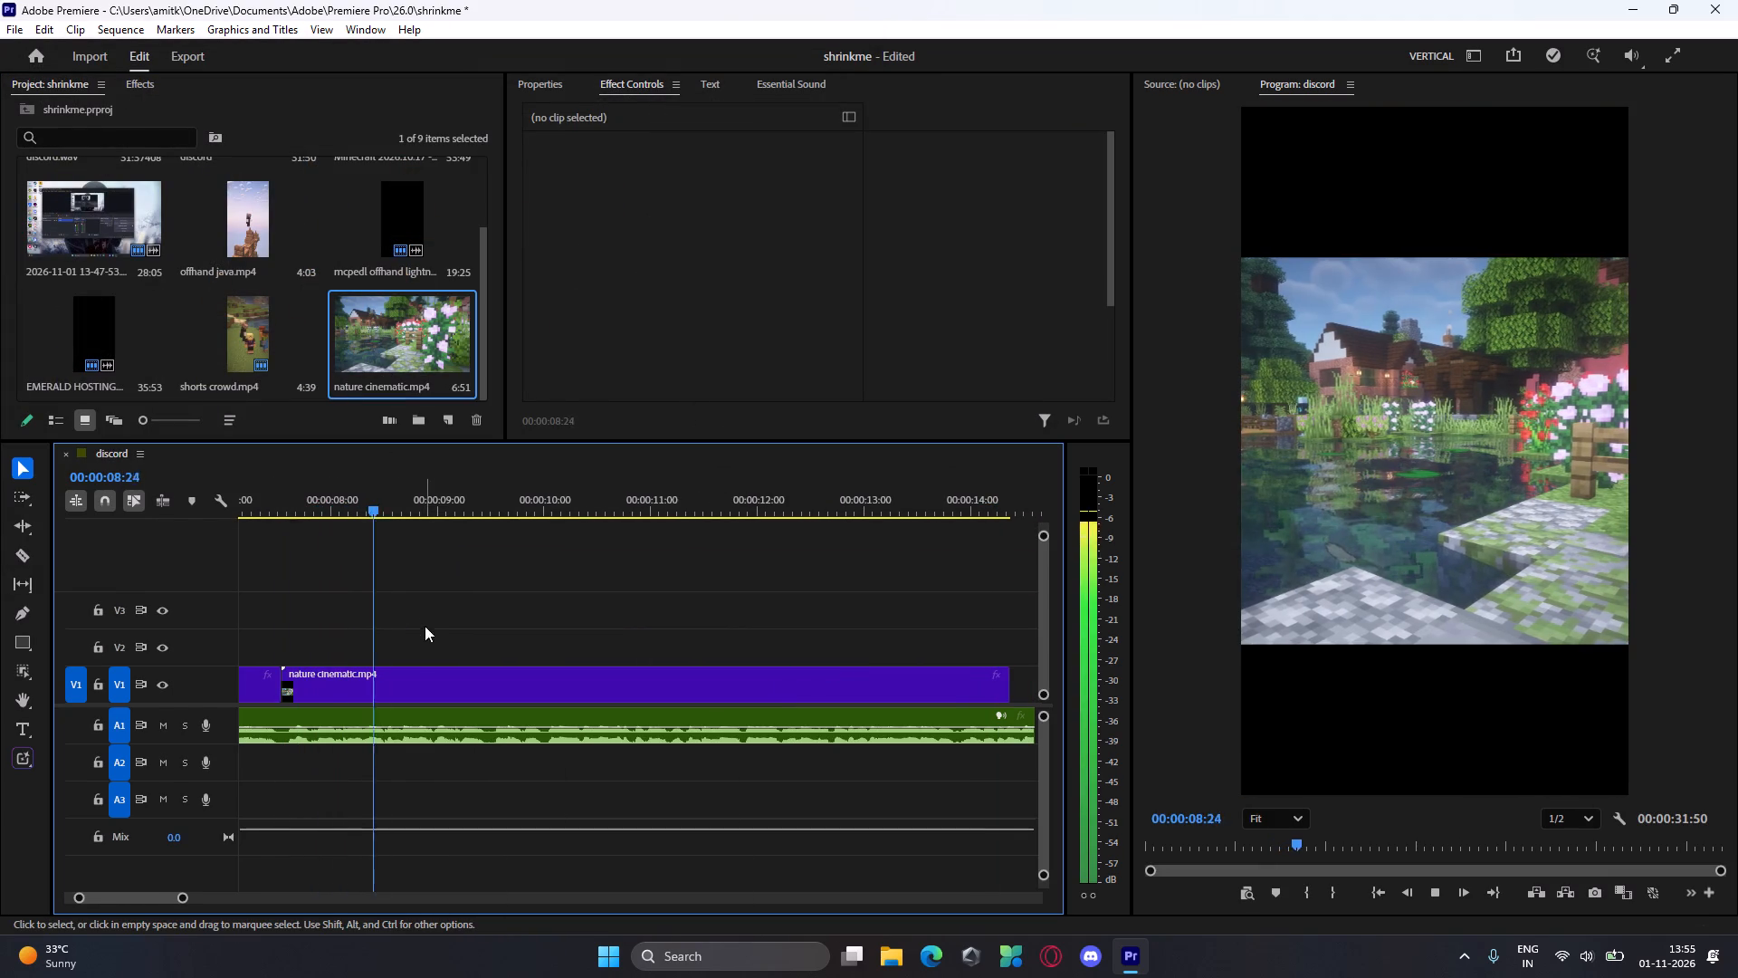
key("space")
left_click(344, 676)
left_click_drag(697, 221, 746, 224)
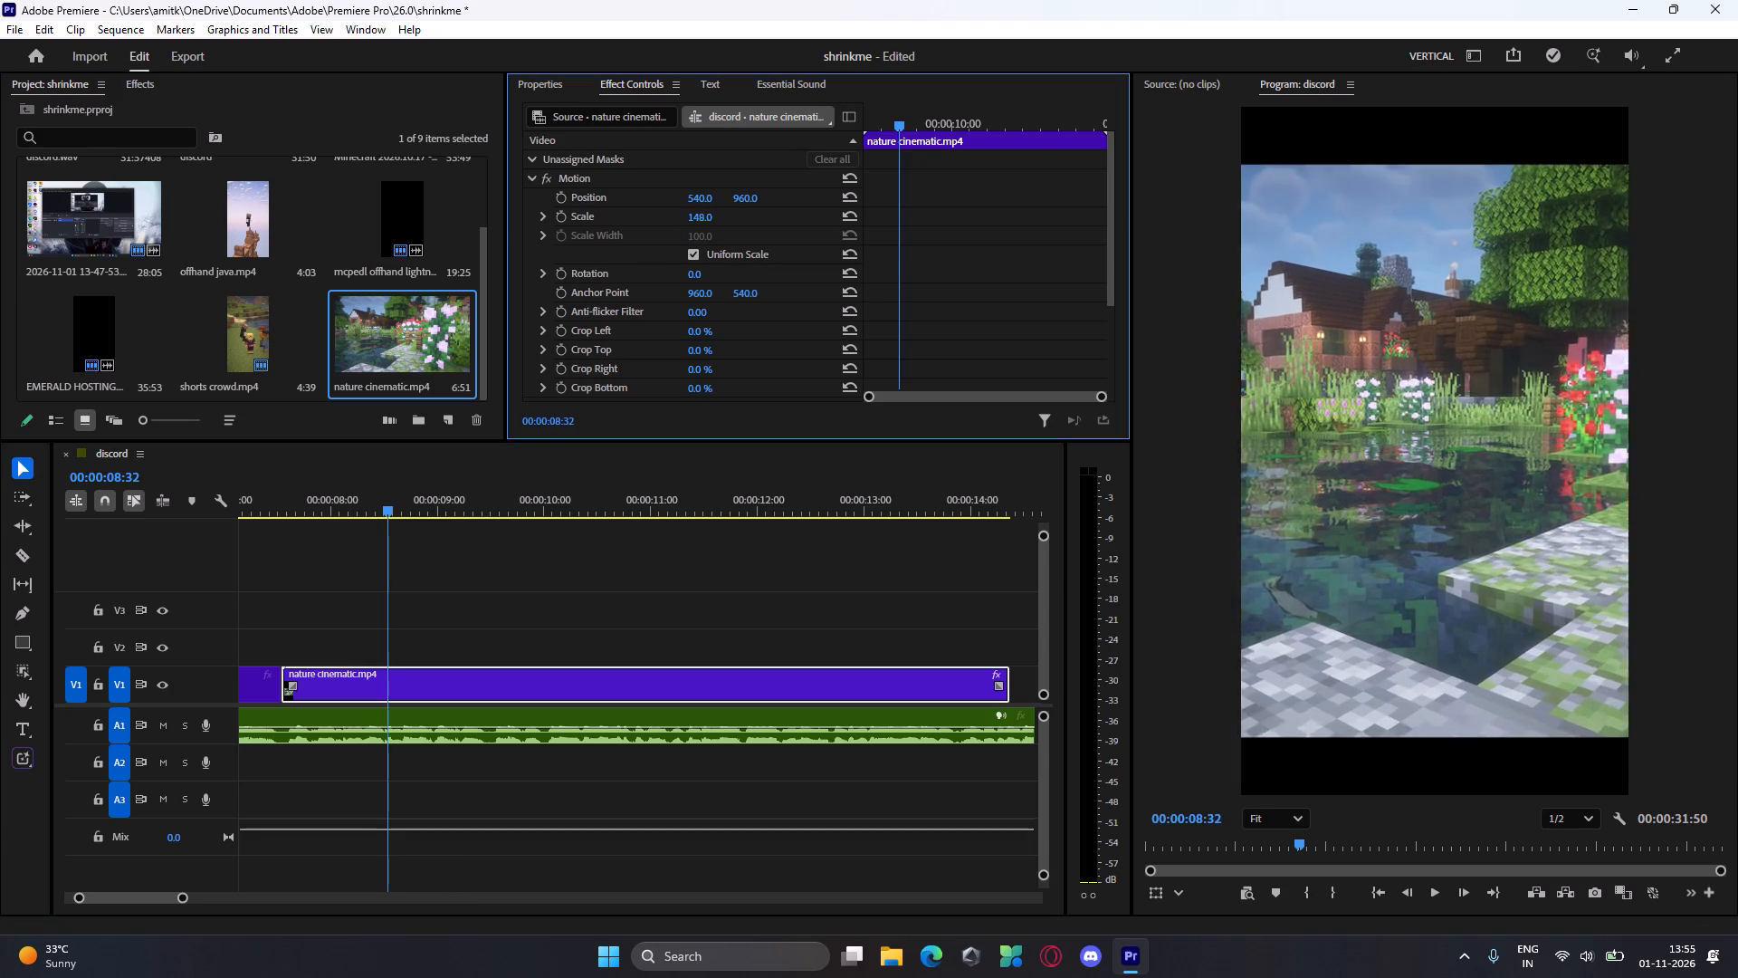
left_click_drag(746, 224, 793, 243)
Play back the nature cinematic section against the voice audio and remove that clip from V1.
key("space")
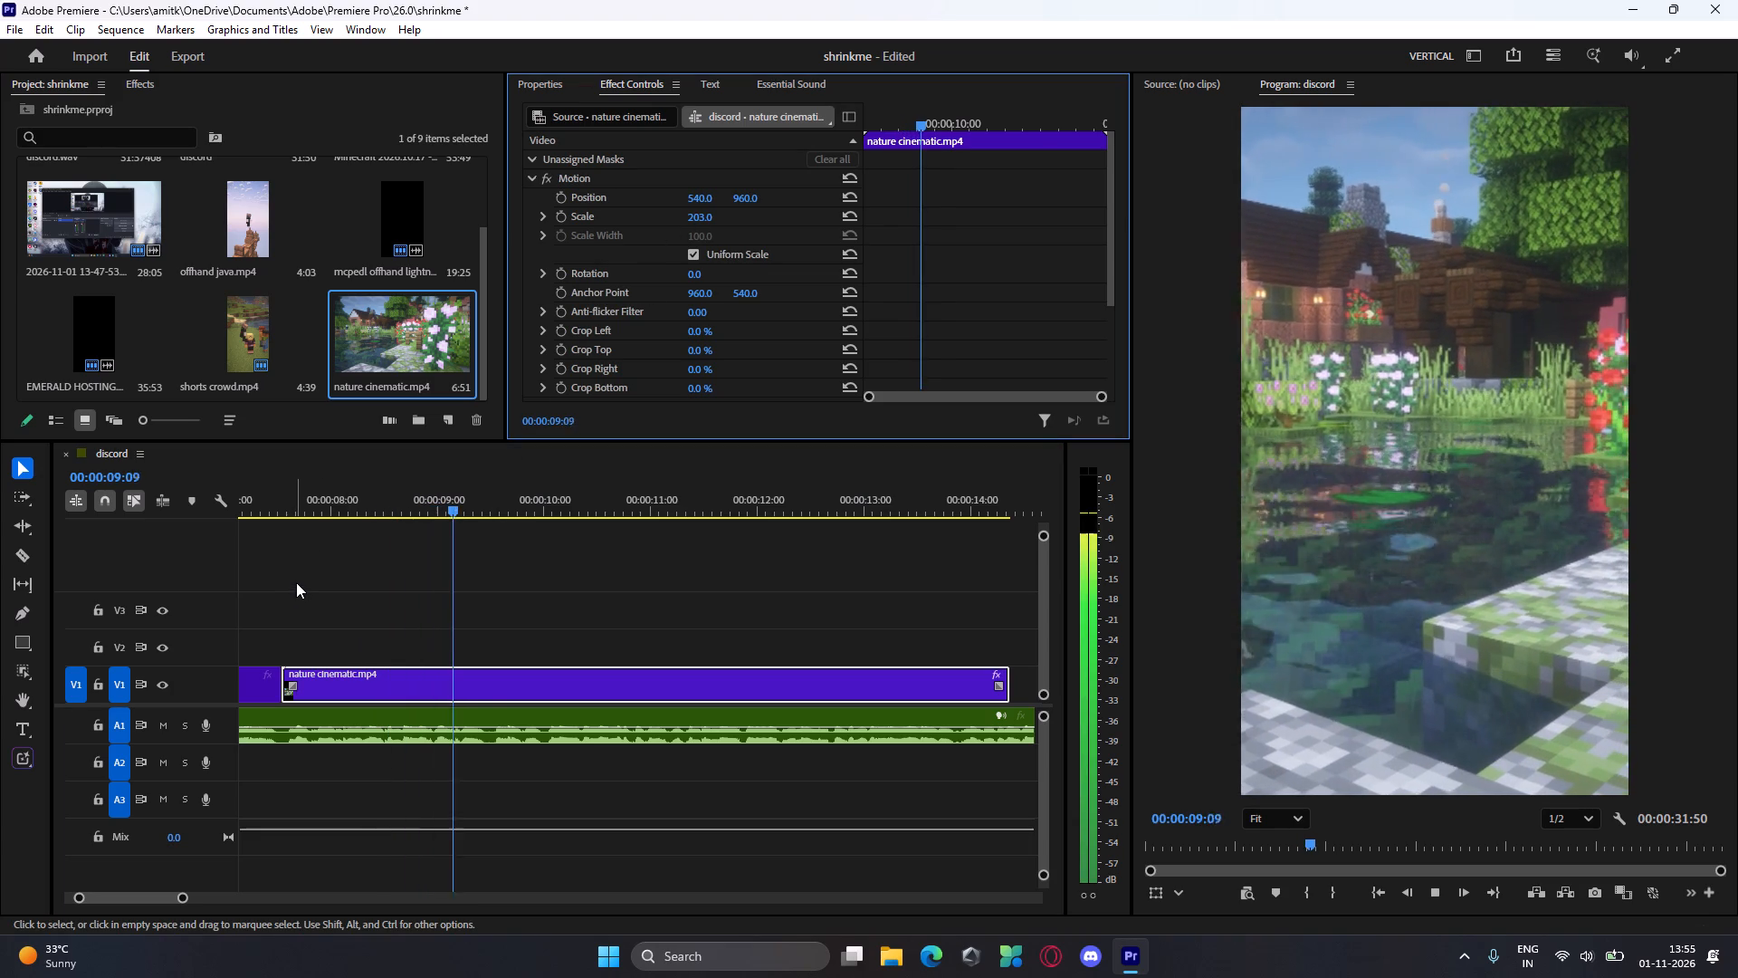
key("space")
key("space")
key("space")
left_click(249, 509)
key("space")
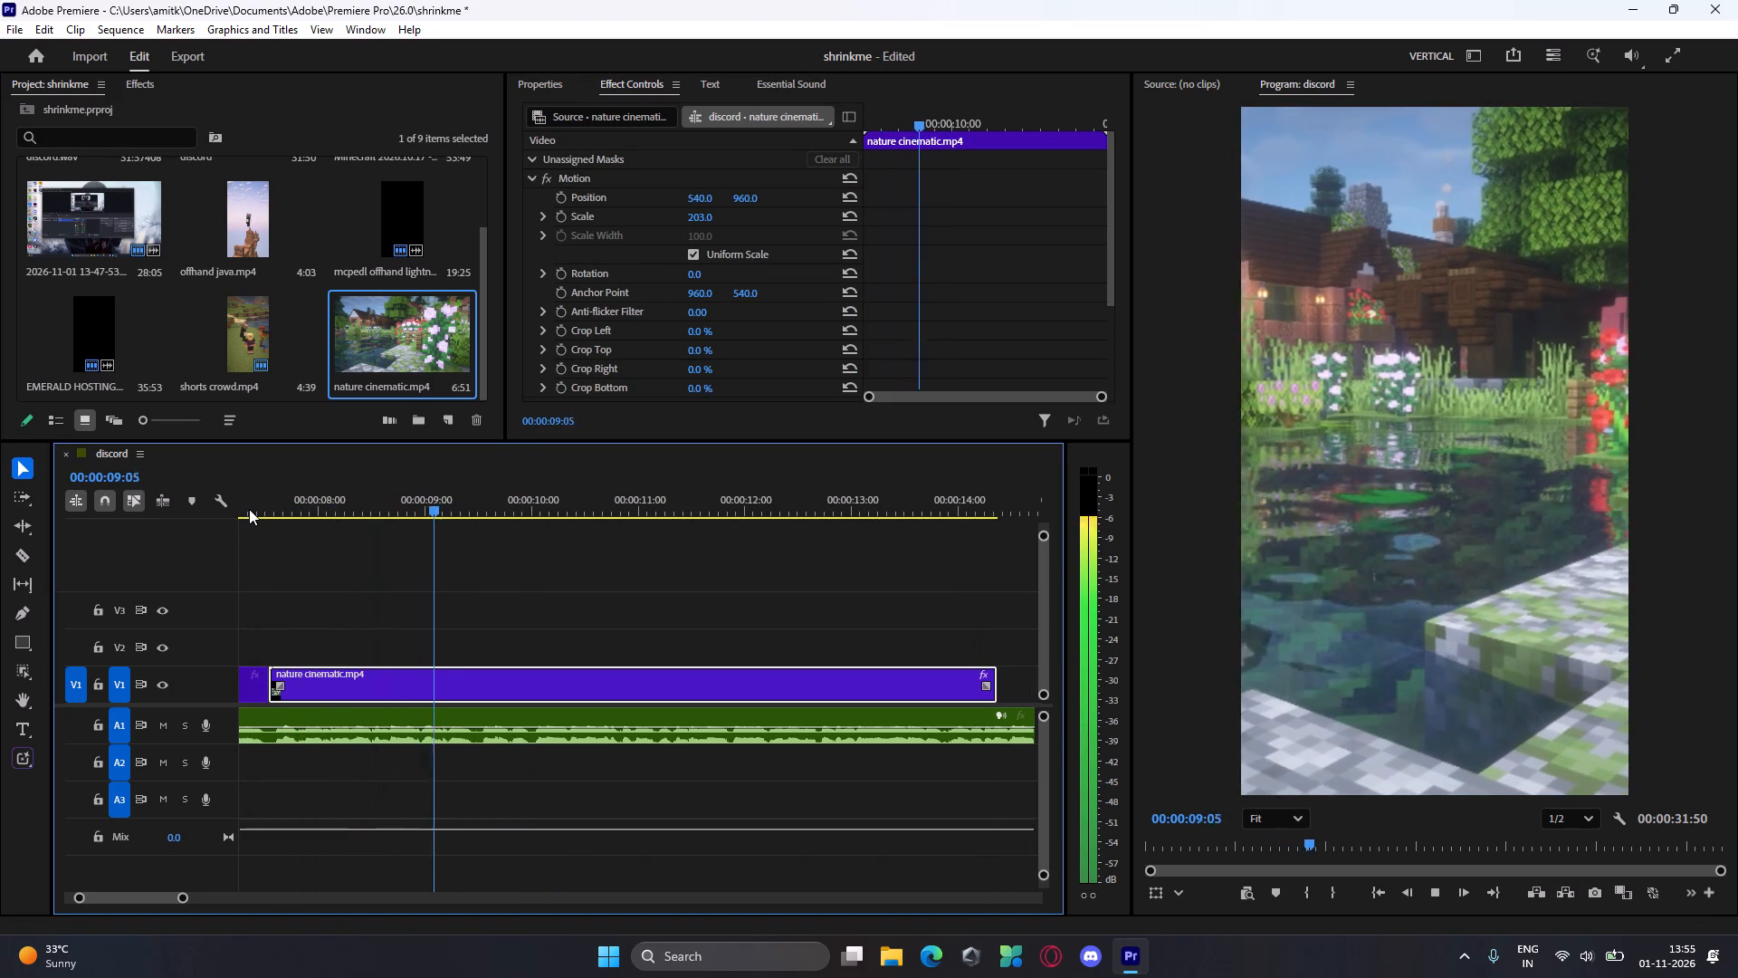
key("space")
right_click(535, 677)
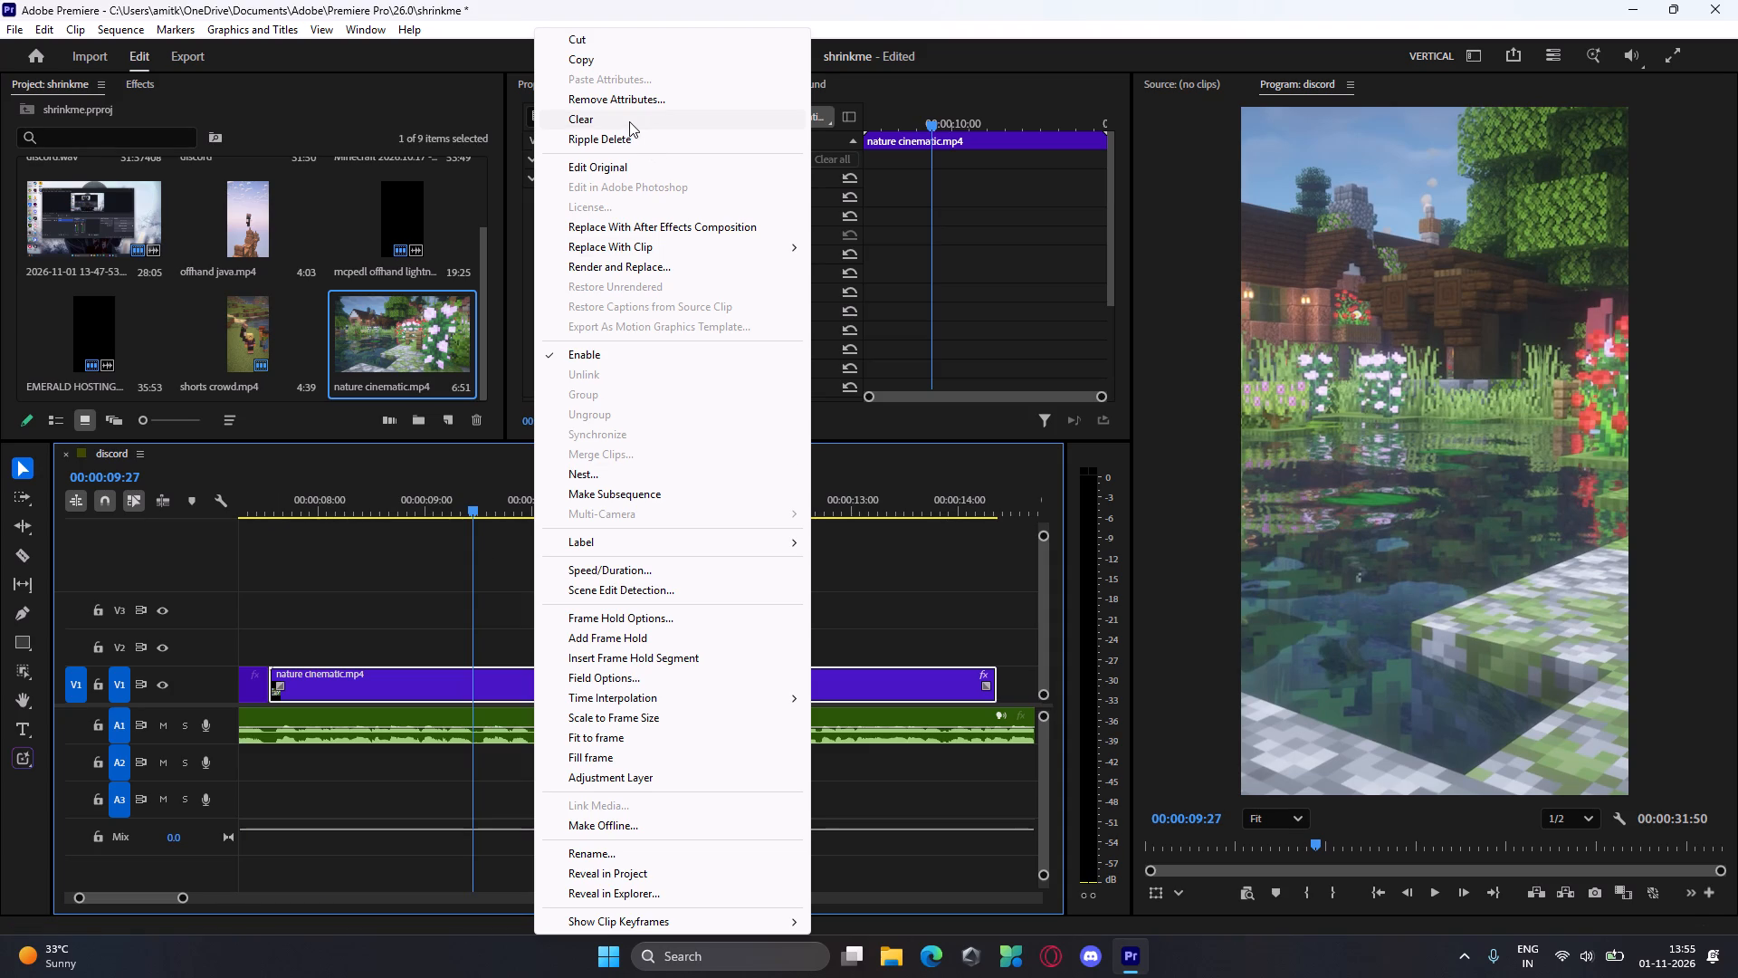
left_click(629, 121)
Copy the Minecraft clip at the start of the sequence and place the copy on V1 directly after shorts crowd.mp4.
left_click(285, 390)
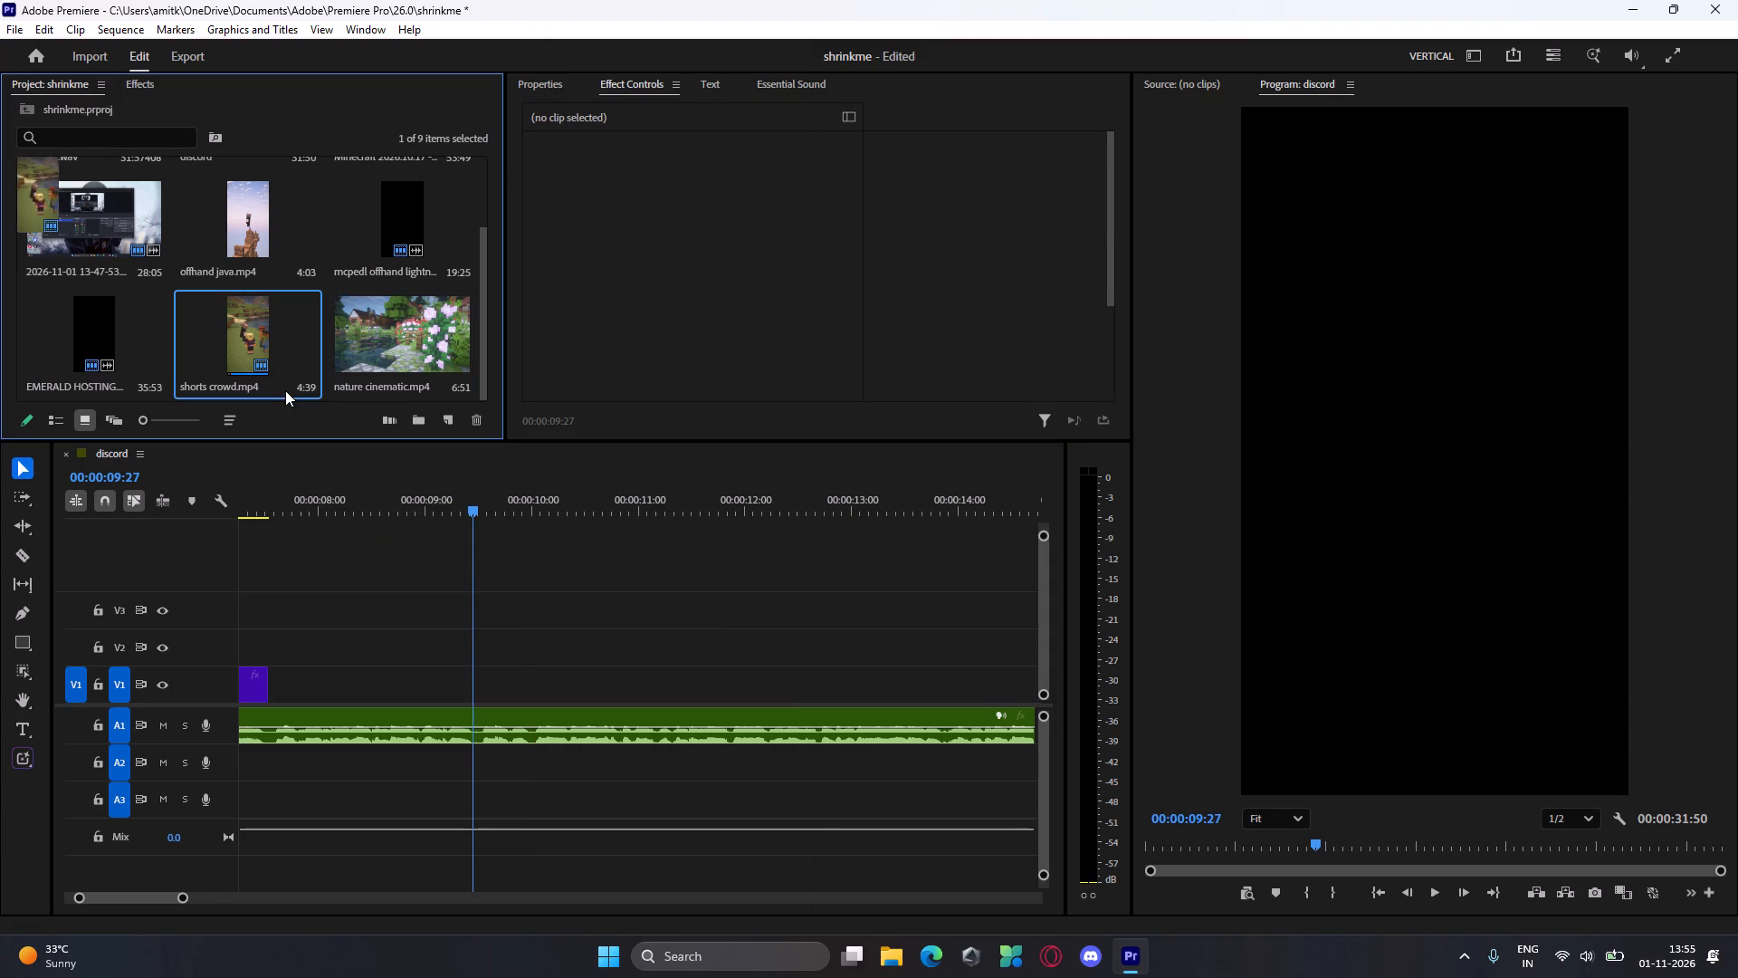
scroll(266, 360, "up", 4)
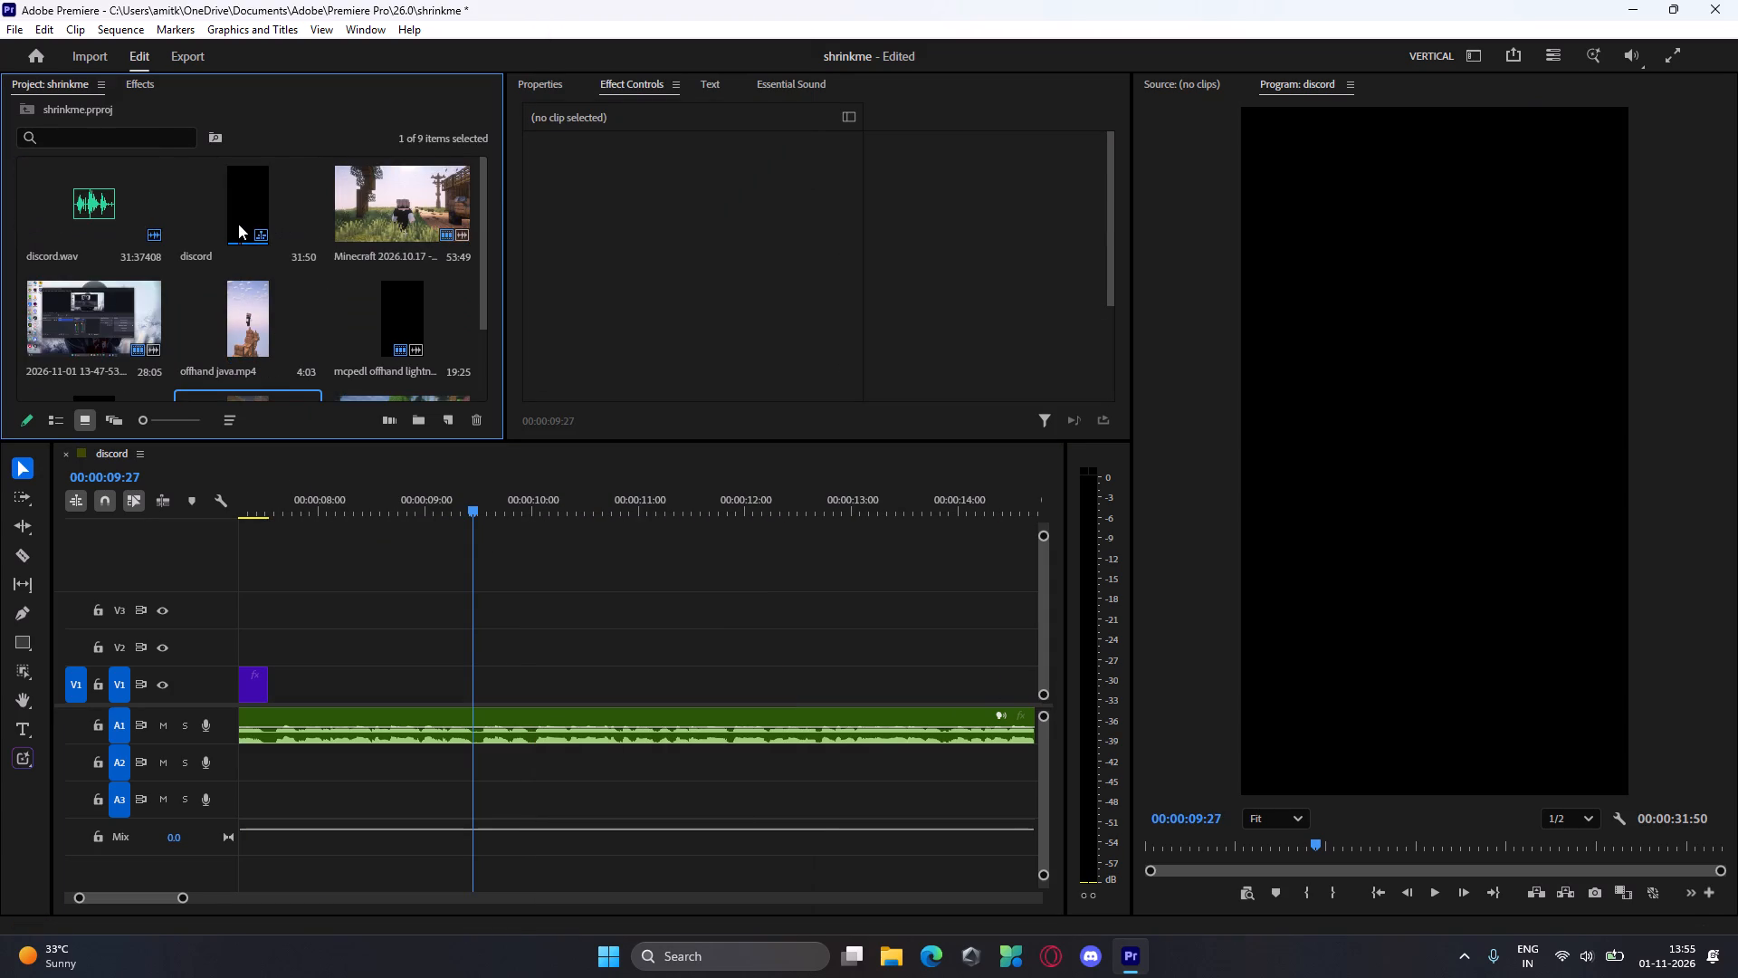
scroll(261, 315, "up", 5)
scroll(128, 265, "down", 5)
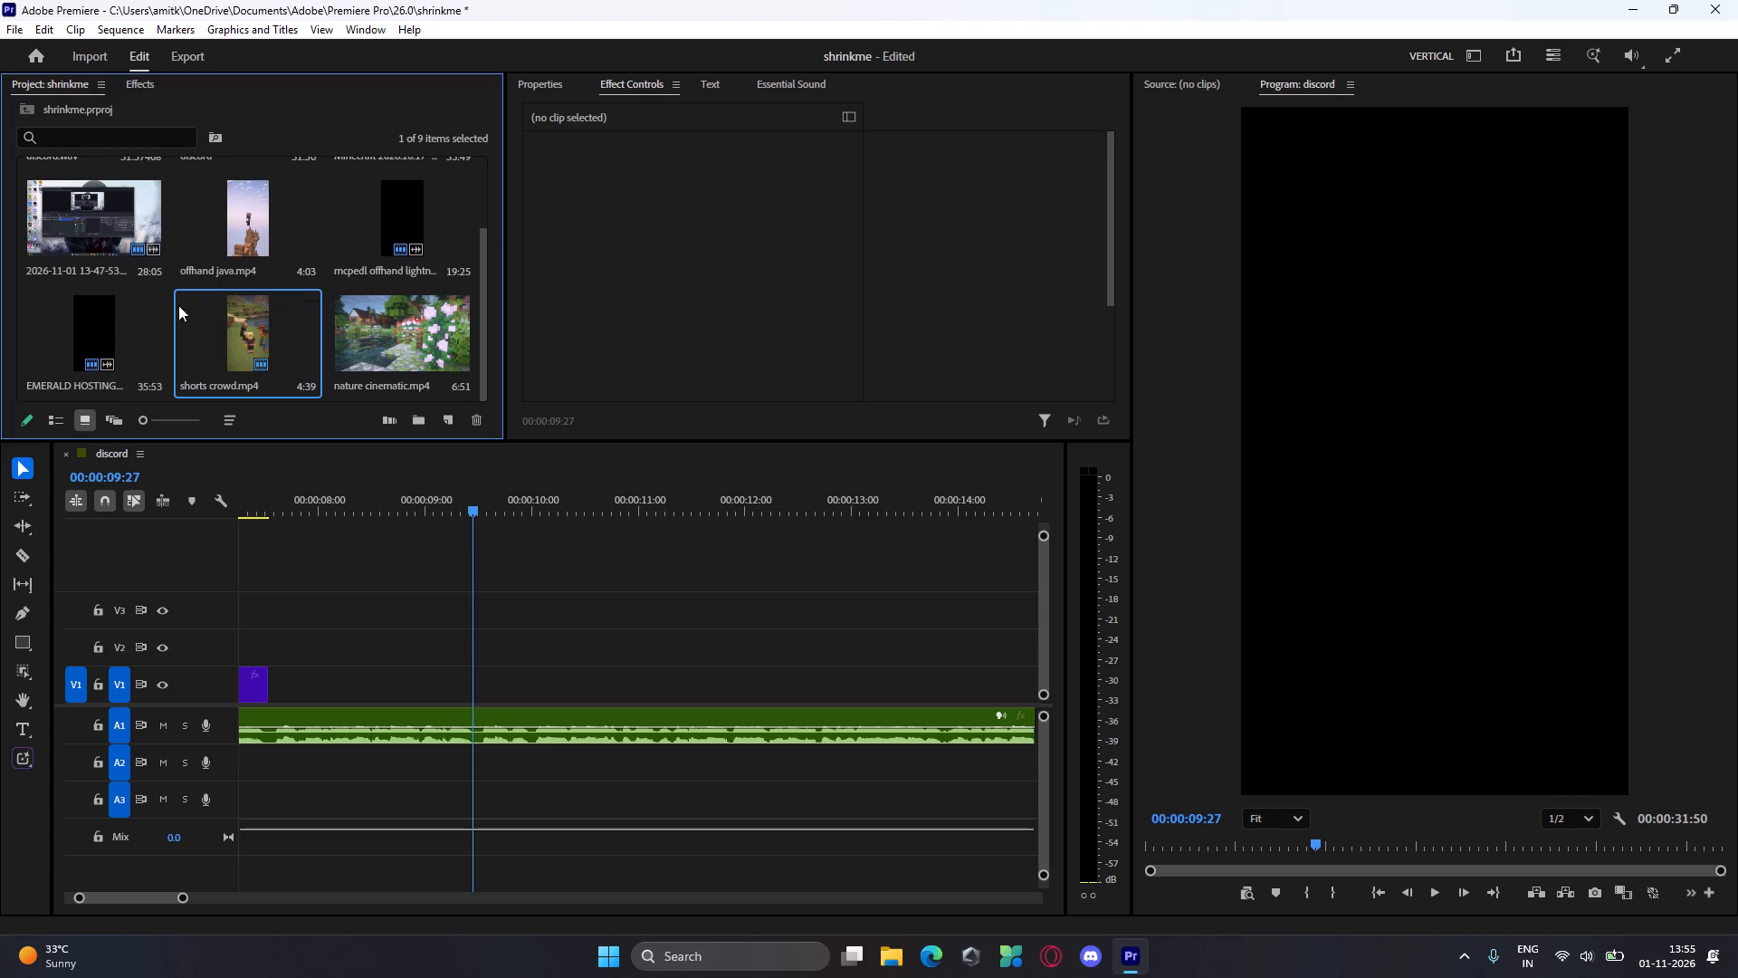
left_click_drag(460, 507, 2, 563)
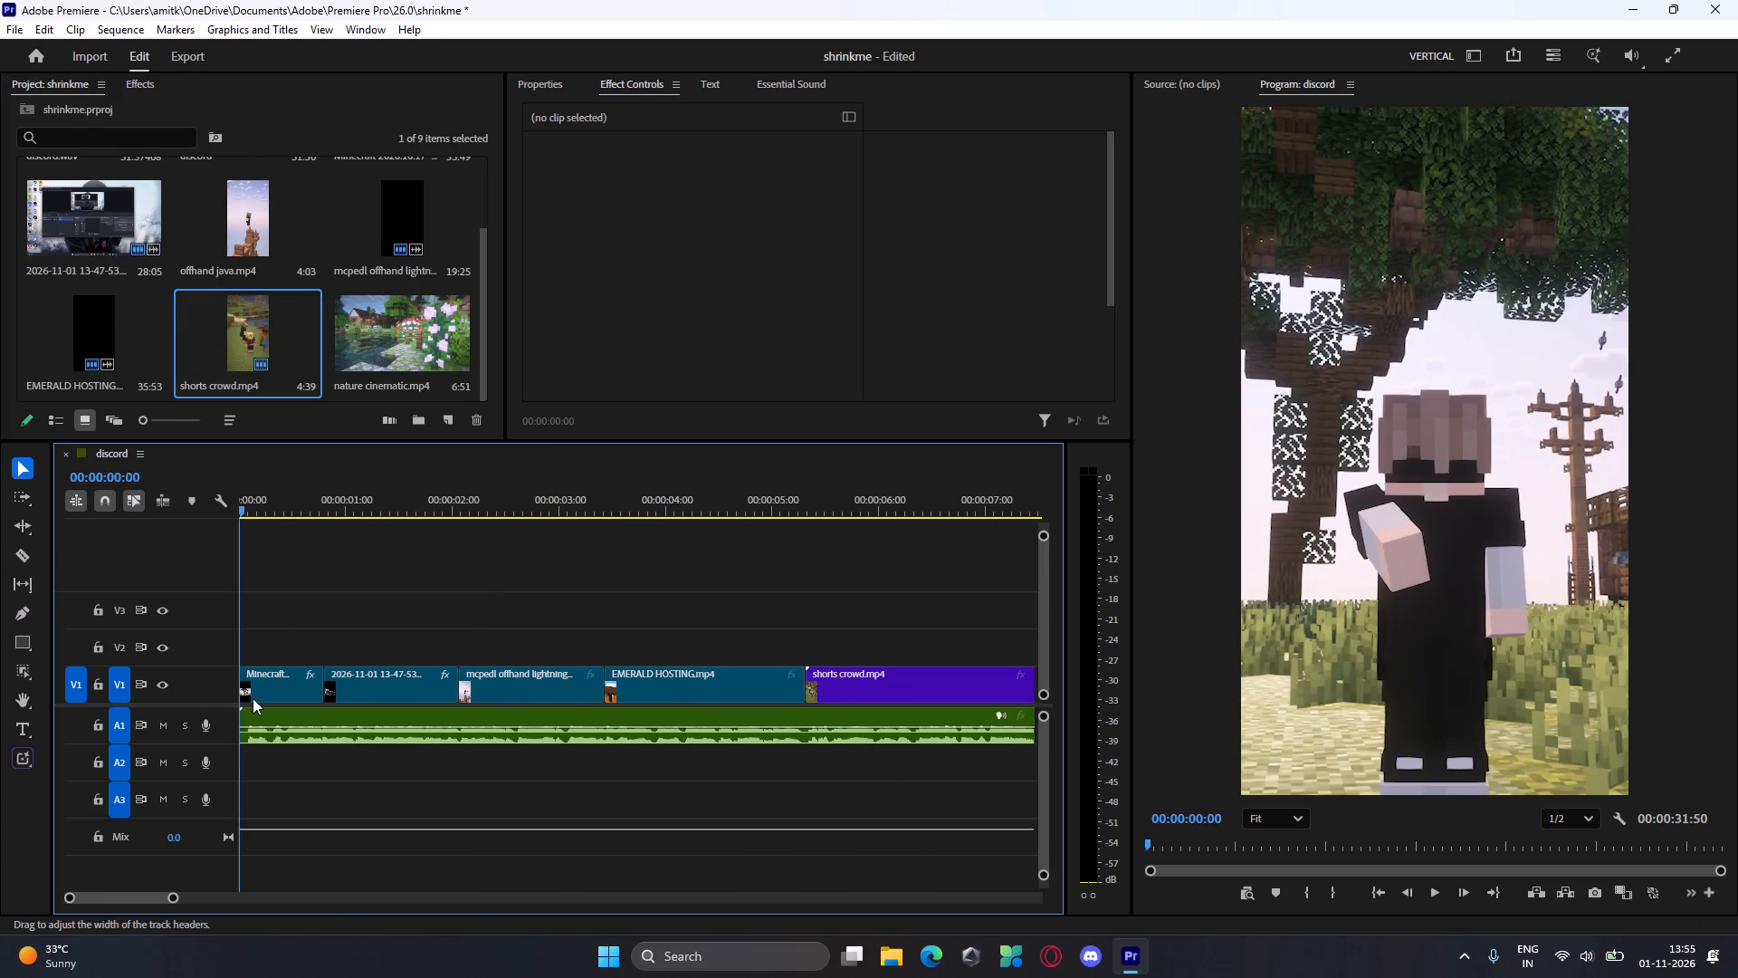
left_click(259, 693)
key("ctrl+c")
left_click_drag(817, 486, 704, 539)
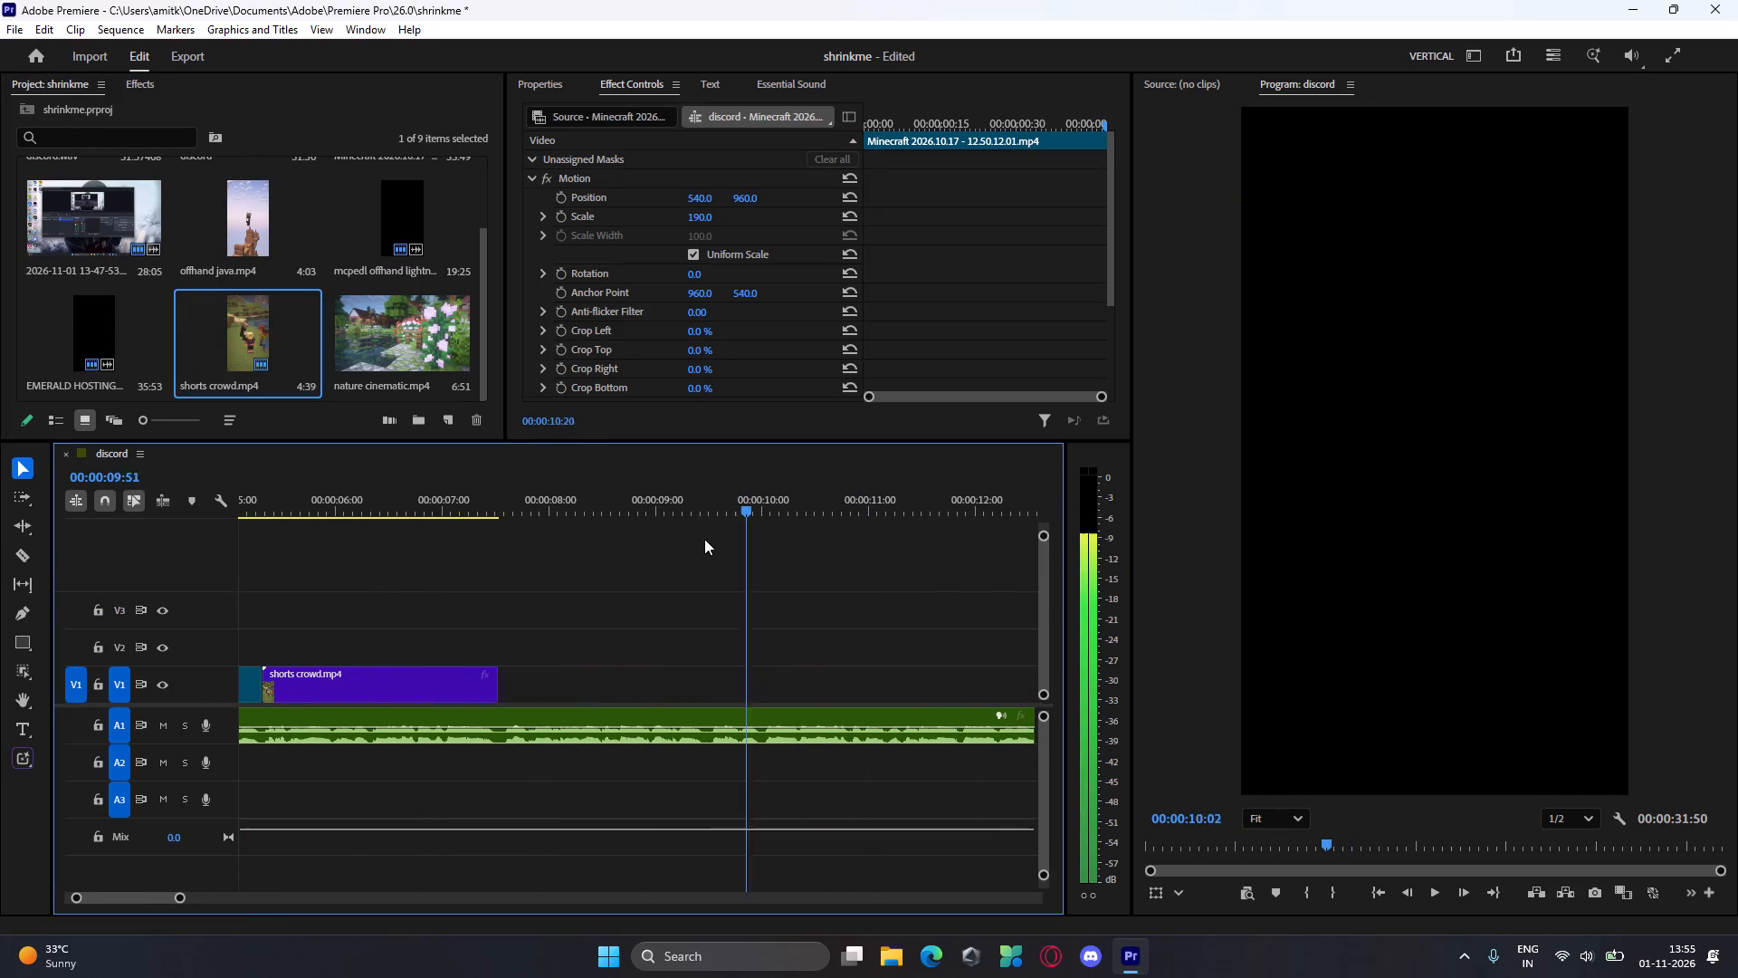
left_click_drag(704, 539, 545, 542)
key("ctrl+v")
left_click_drag(579, 687, 530, 689)
Extend the copied Minecraft clip to match the voice audio, so it ends at 00:00:09:31.
left_click(450, 498)
key("space")
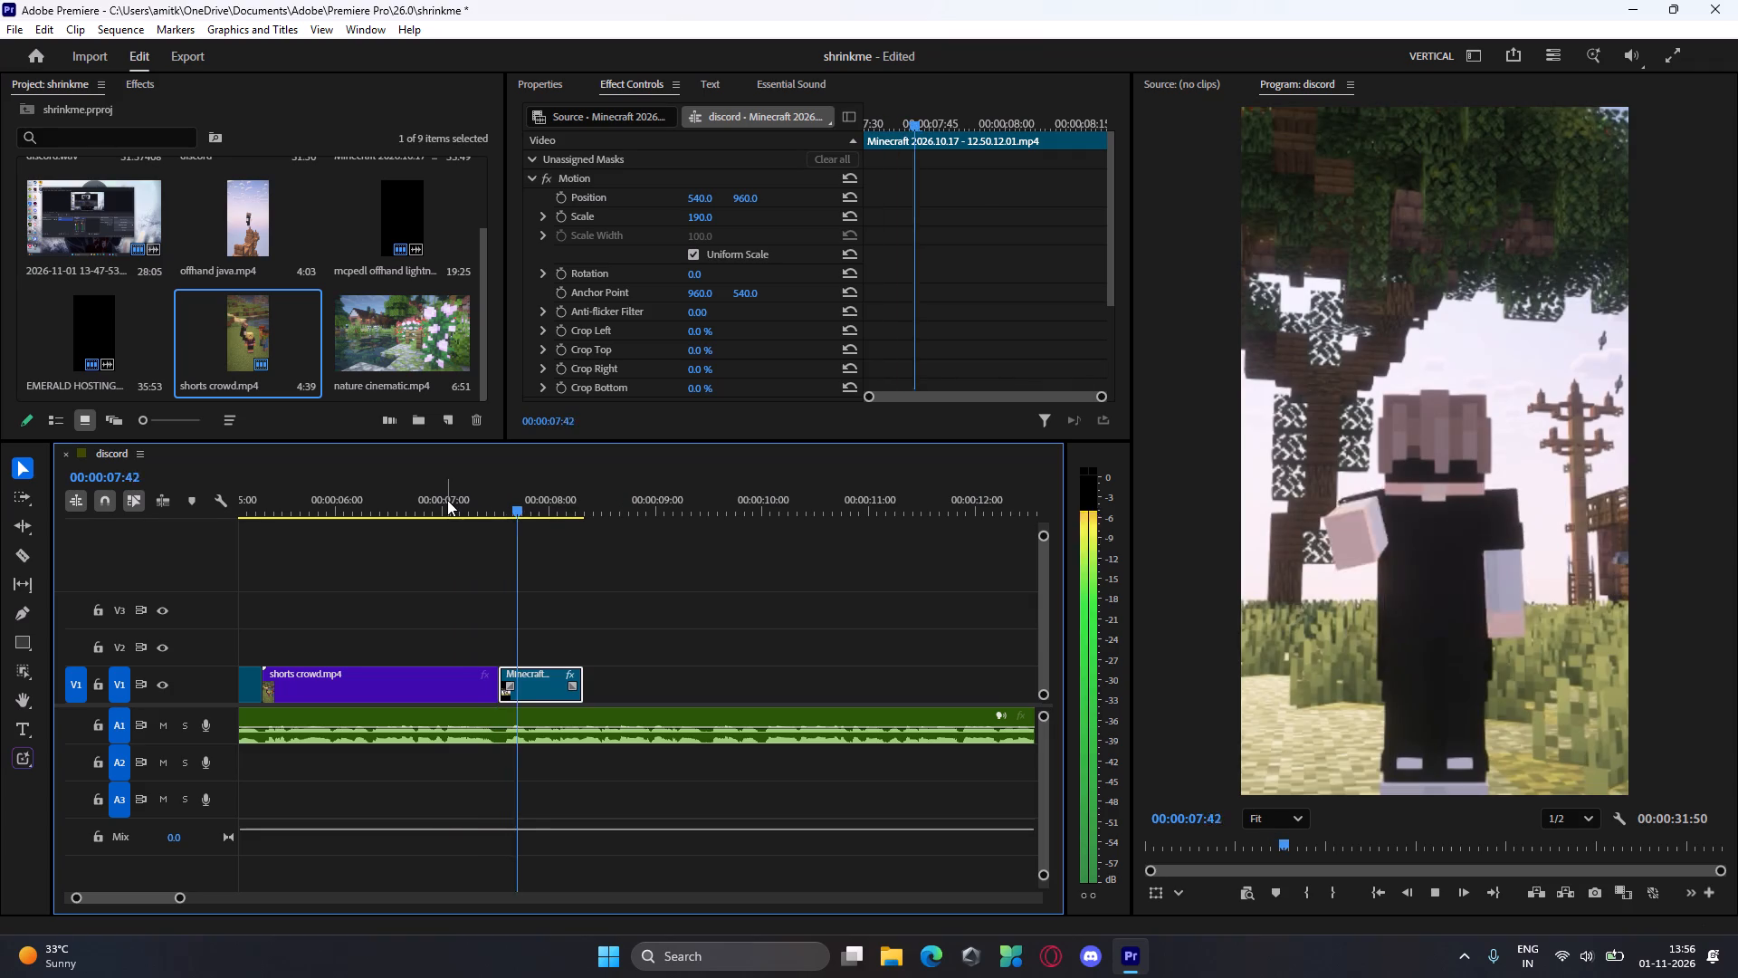
key("space")
key("space")
key("space")
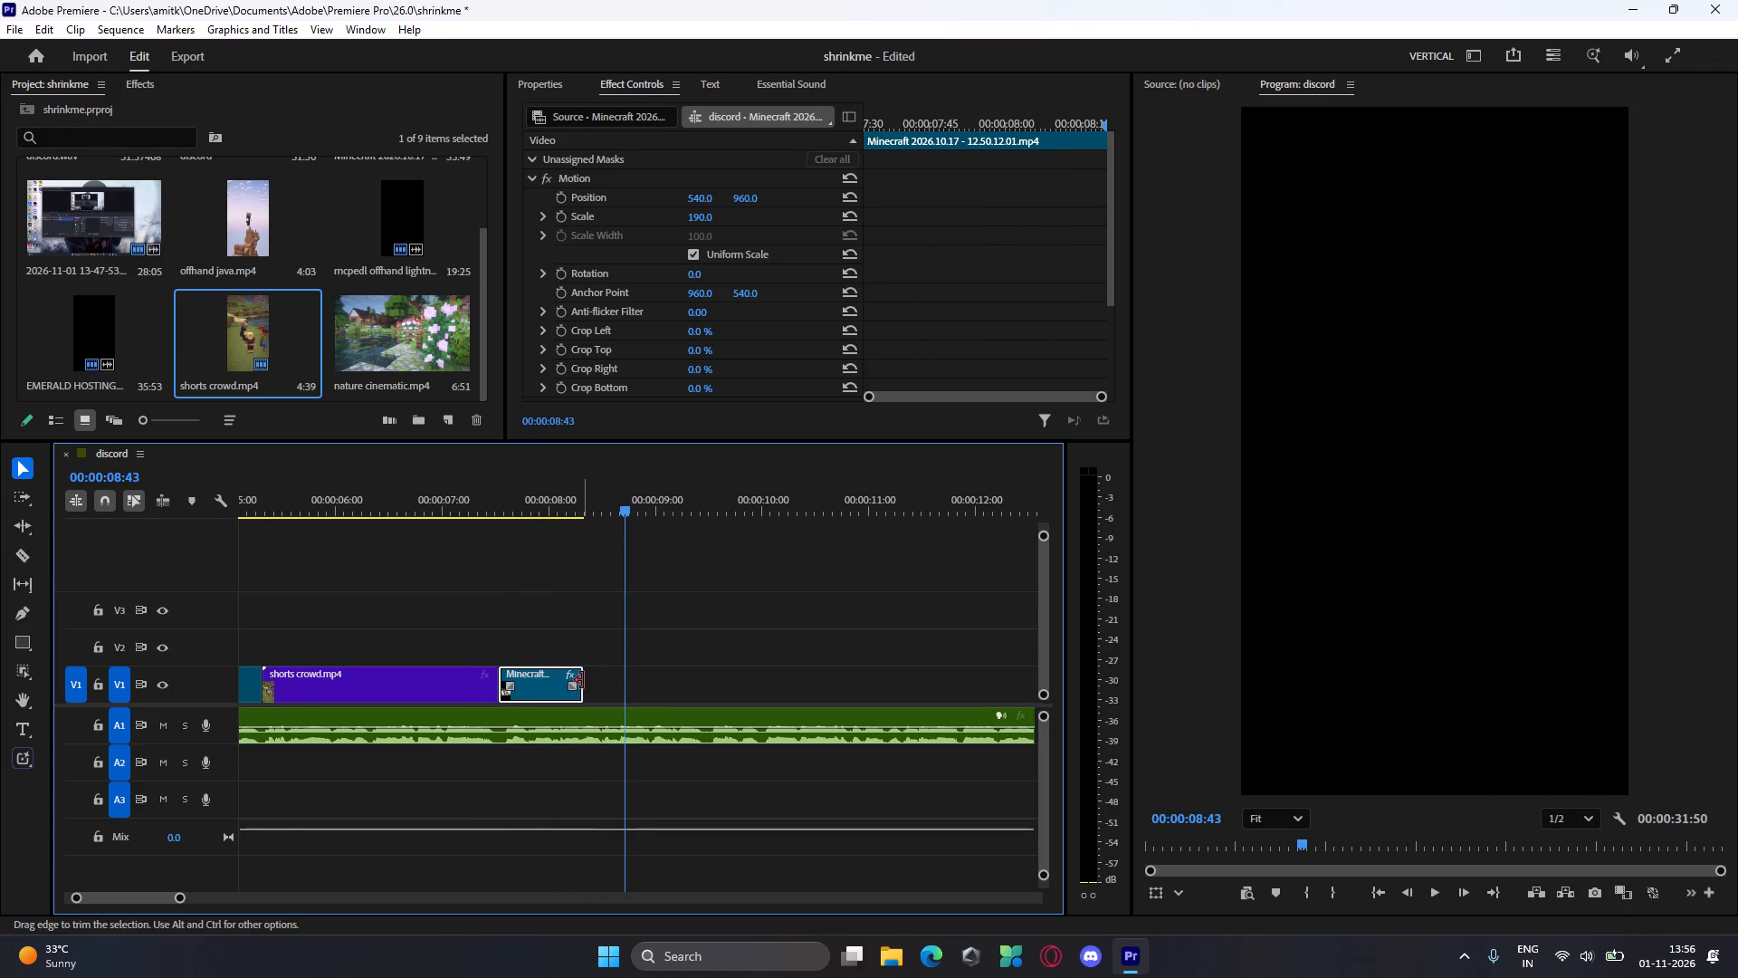
left_click_drag(583, 679, 738, 695)
key("space")
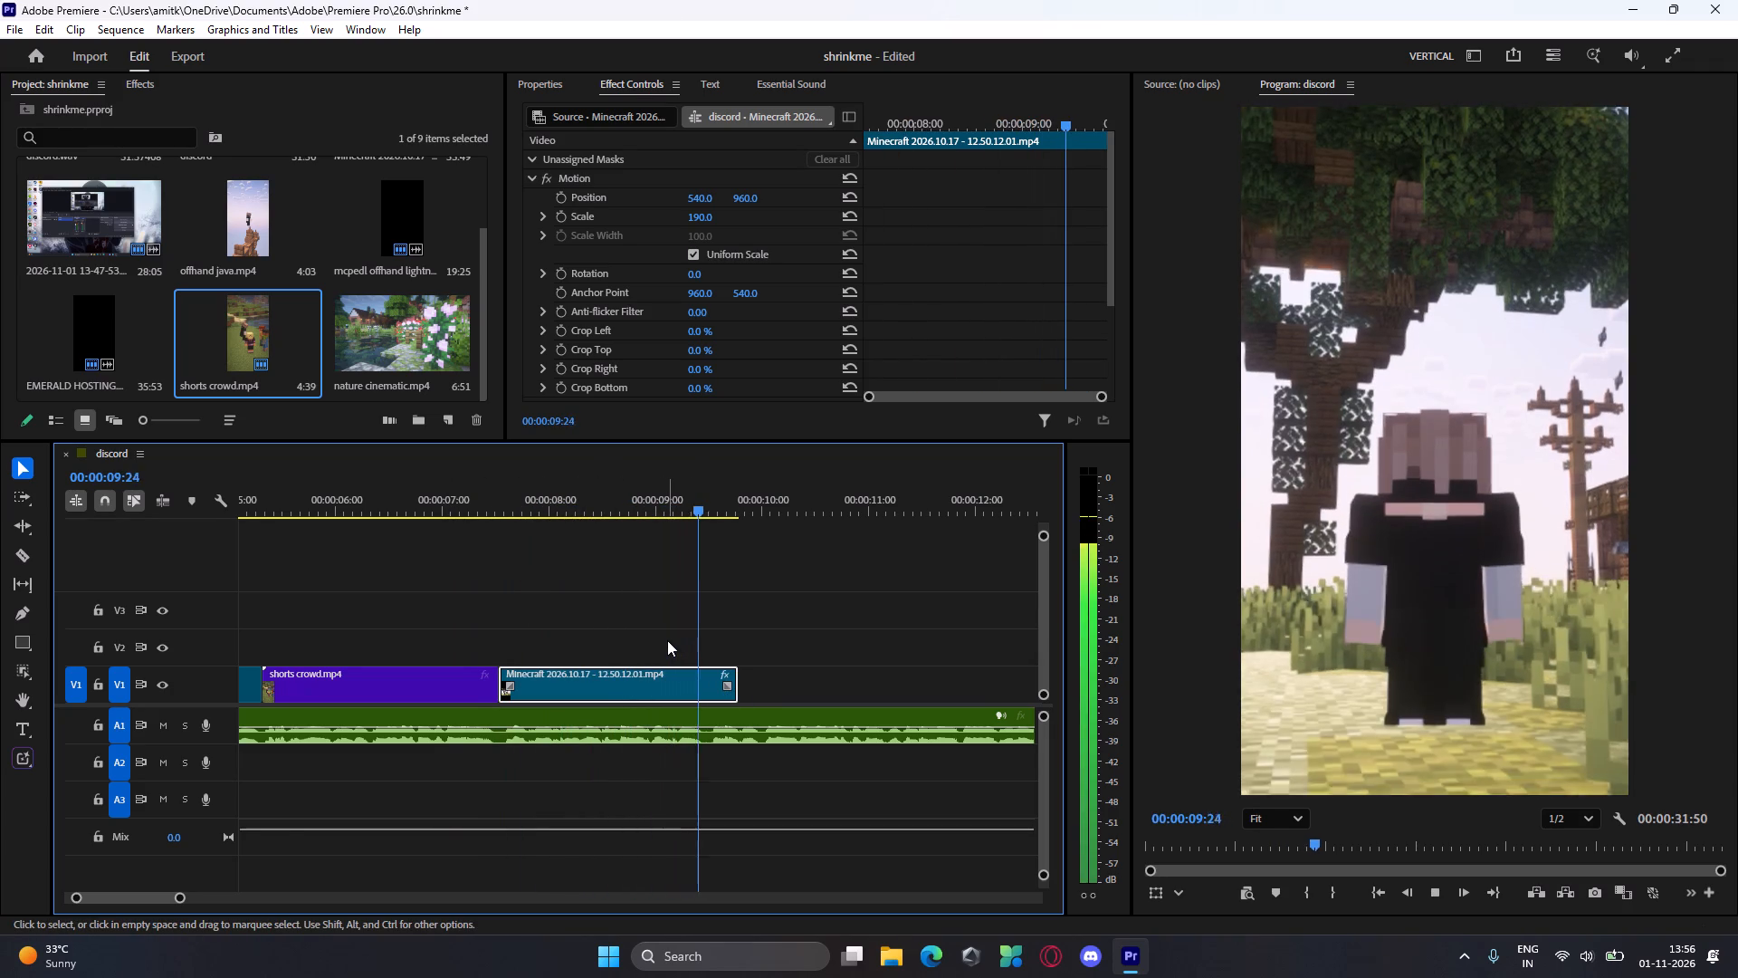
key("space")
key("space")
key("space")
left_click_drag(710, 509, 713, 527)
left_click_drag(734, 677, 709, 684)
left_click(685, 566)
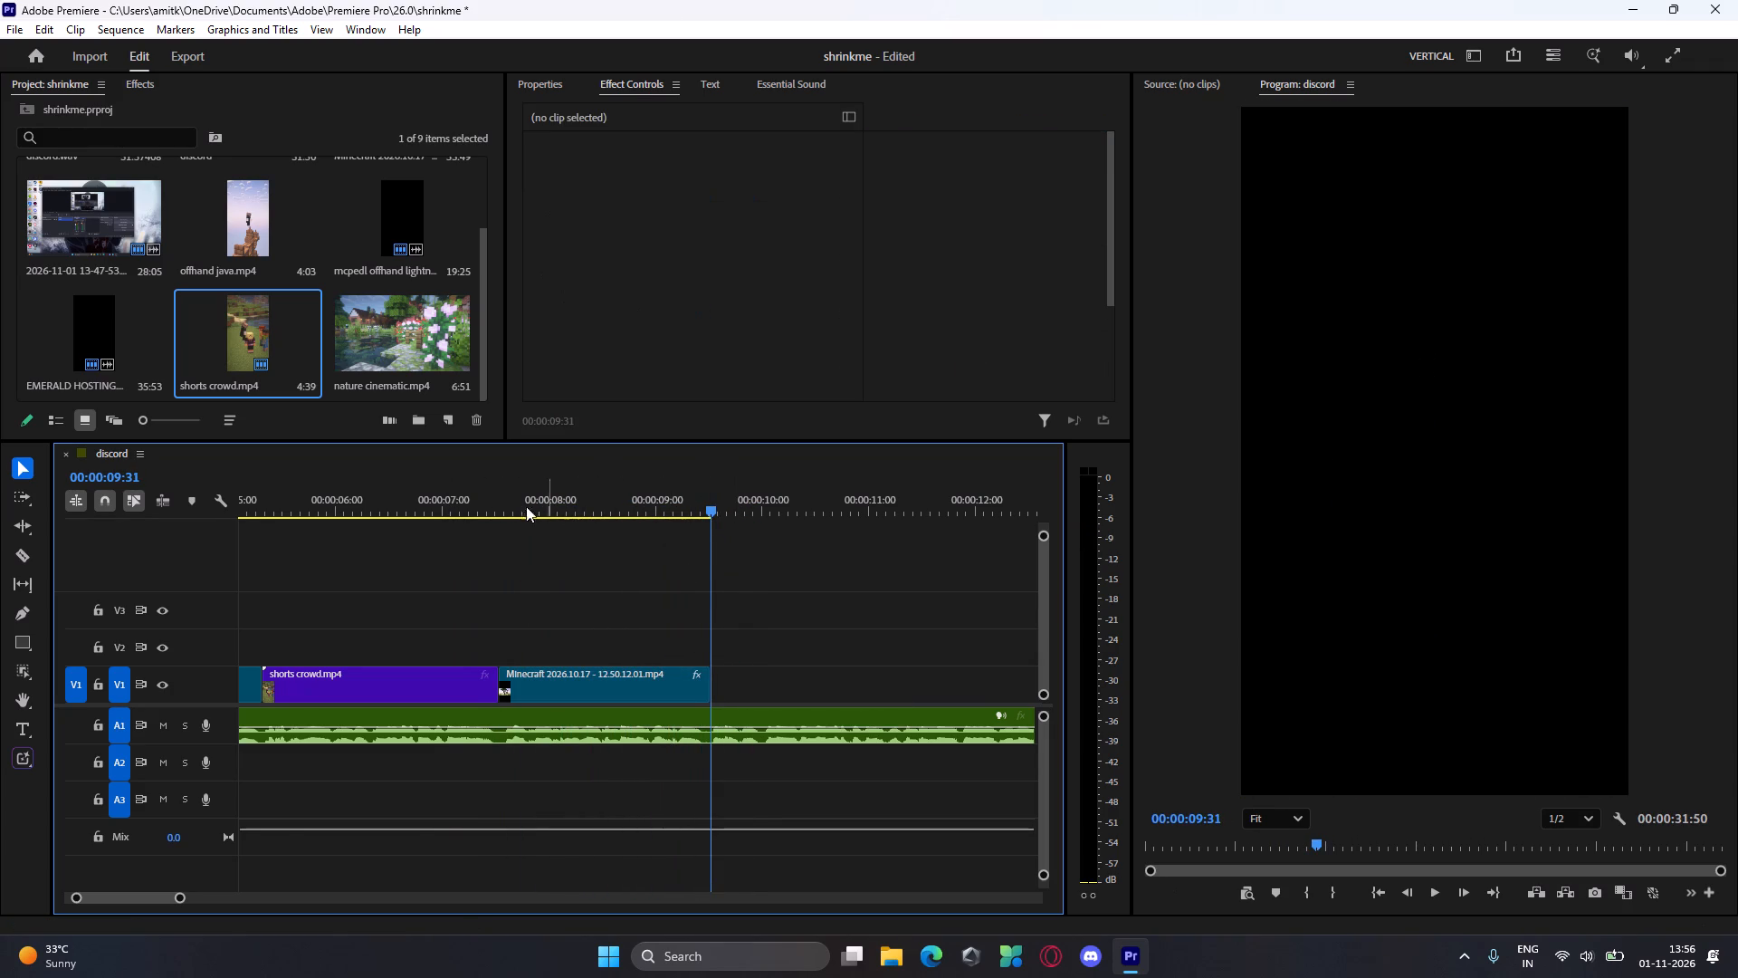
Play the sequence from 00:00:07:25 past the end of the copied Minecraft clip to check its timing against the voice.
left_click(488, 507)
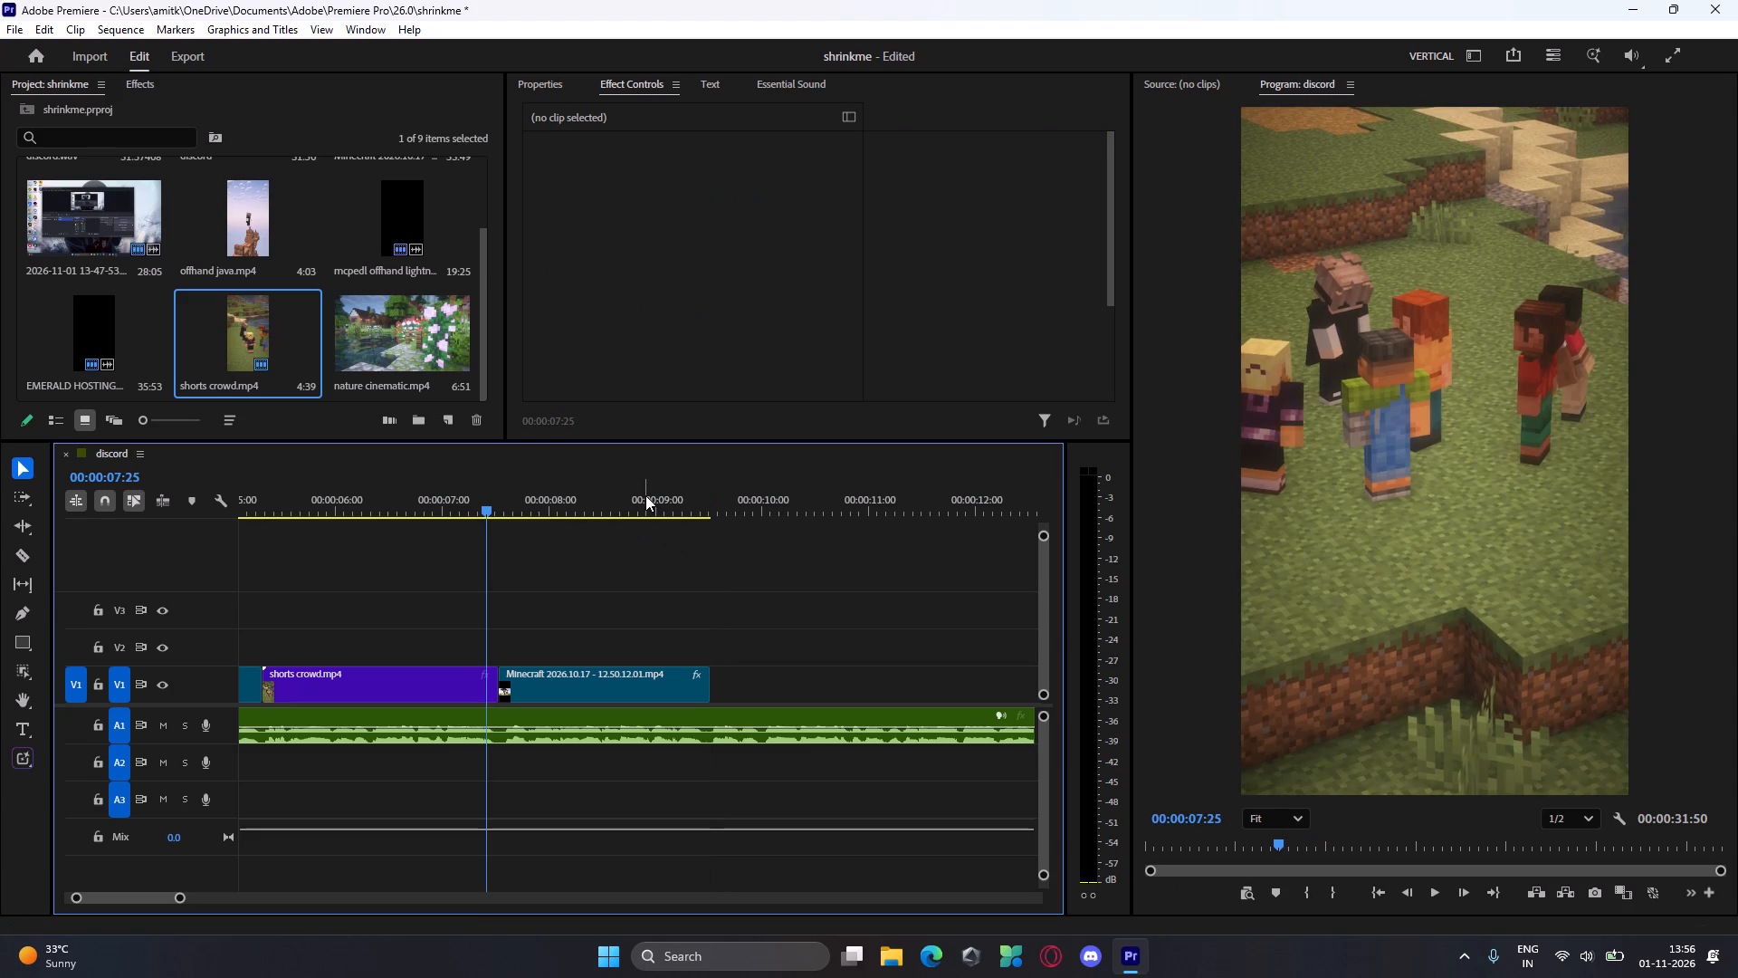
key("space")
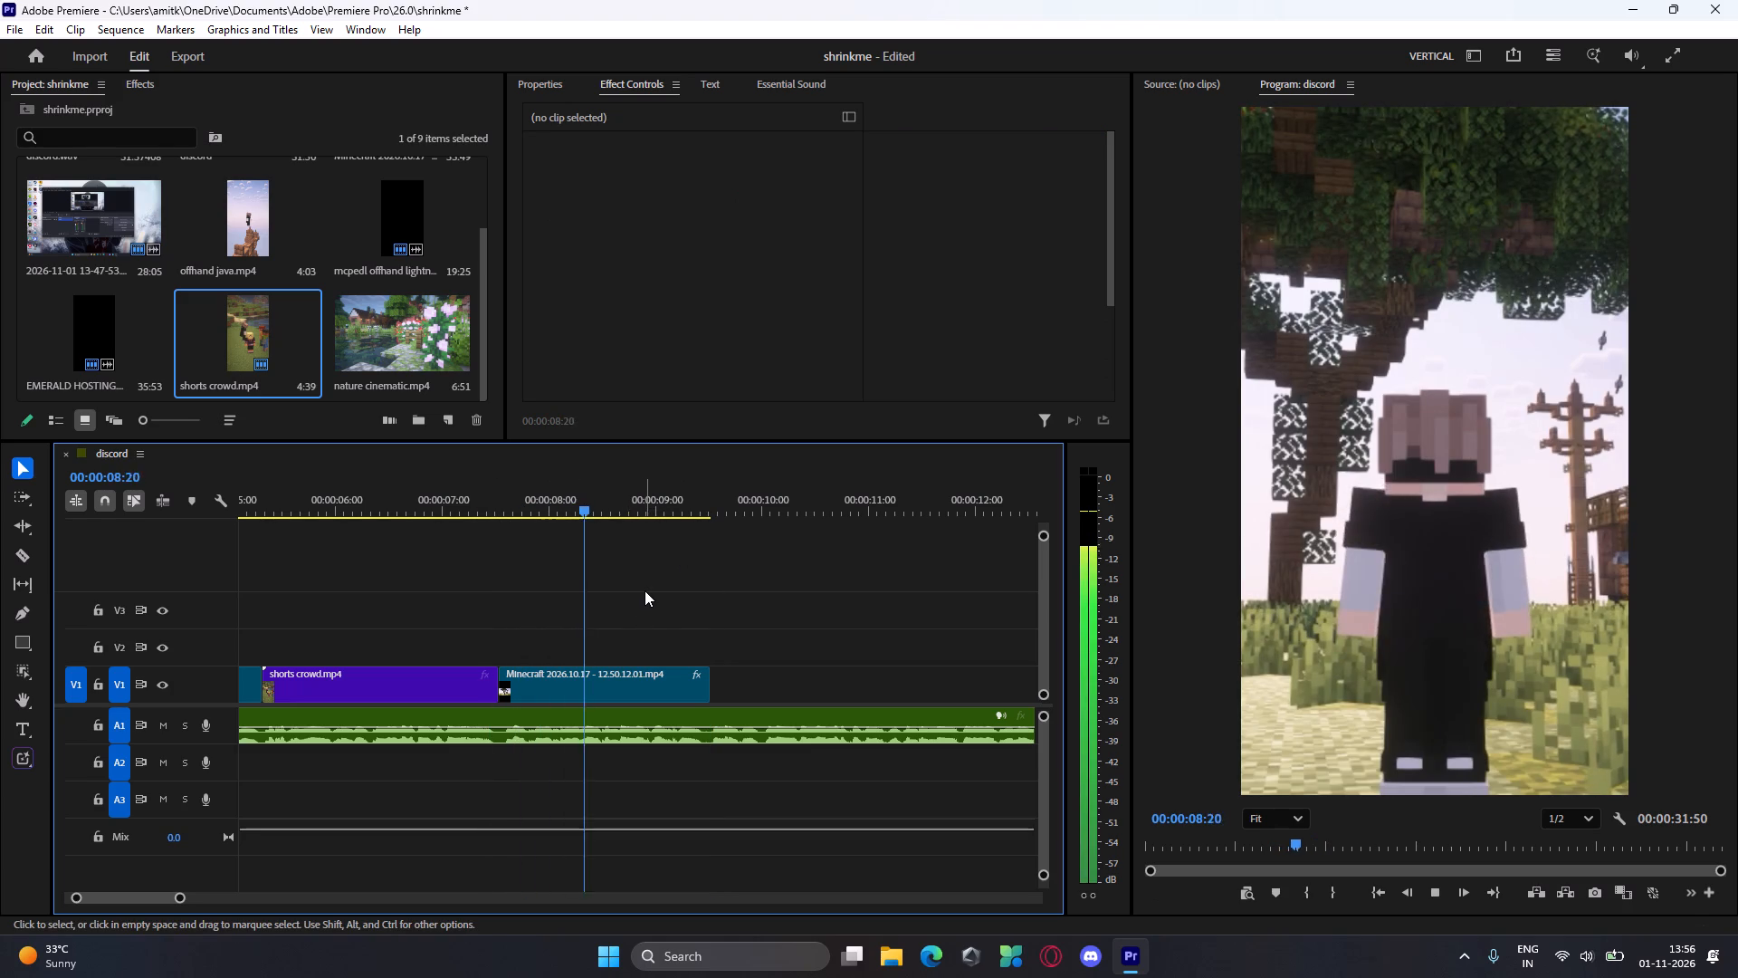
key("space")
key("space")
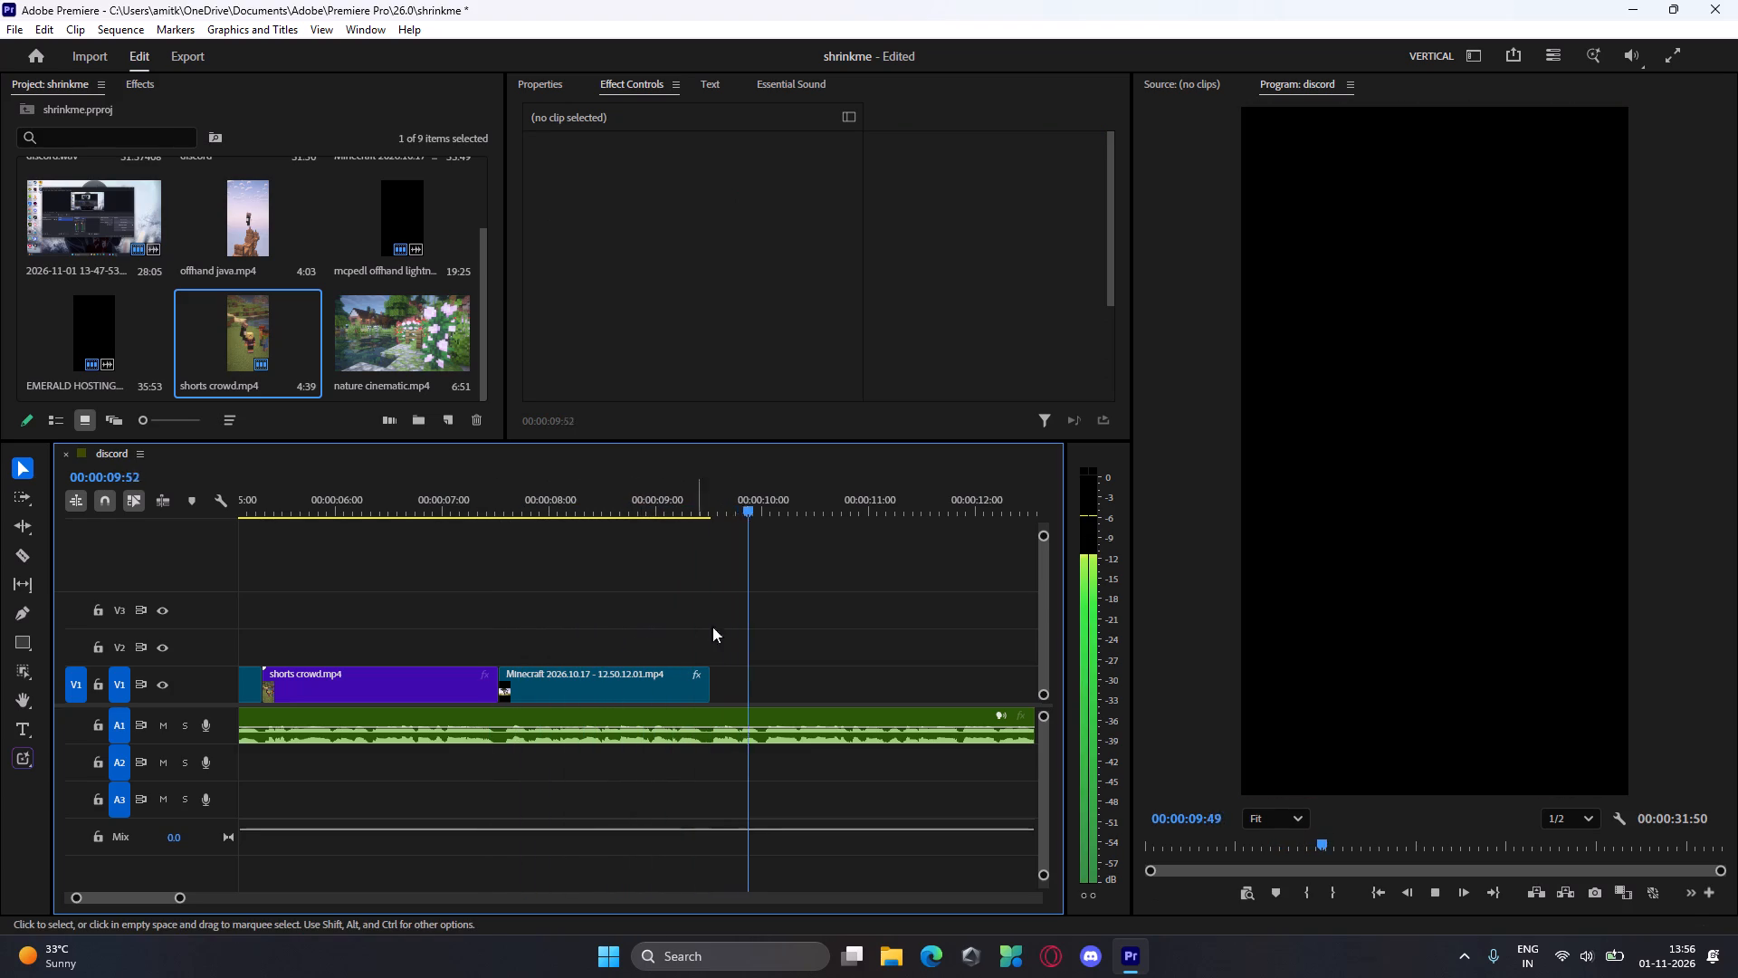
key("space")
triple_click(718, 511)
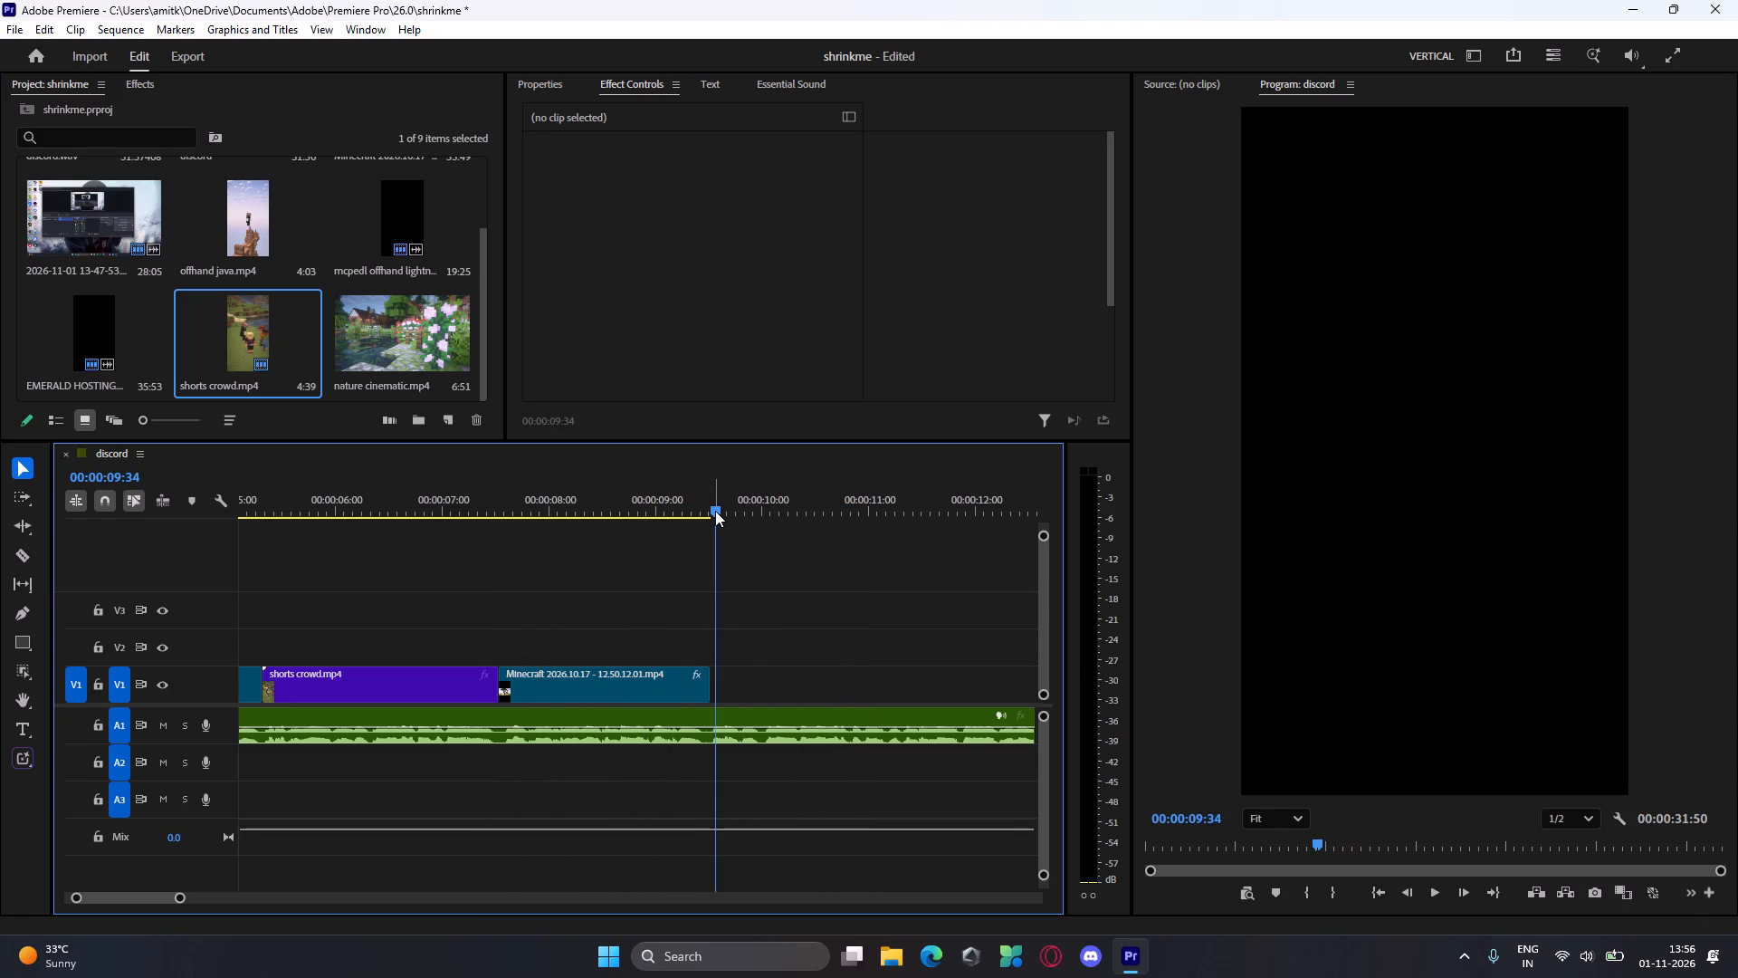
left_click(712, 511)
left_click(704, 513)
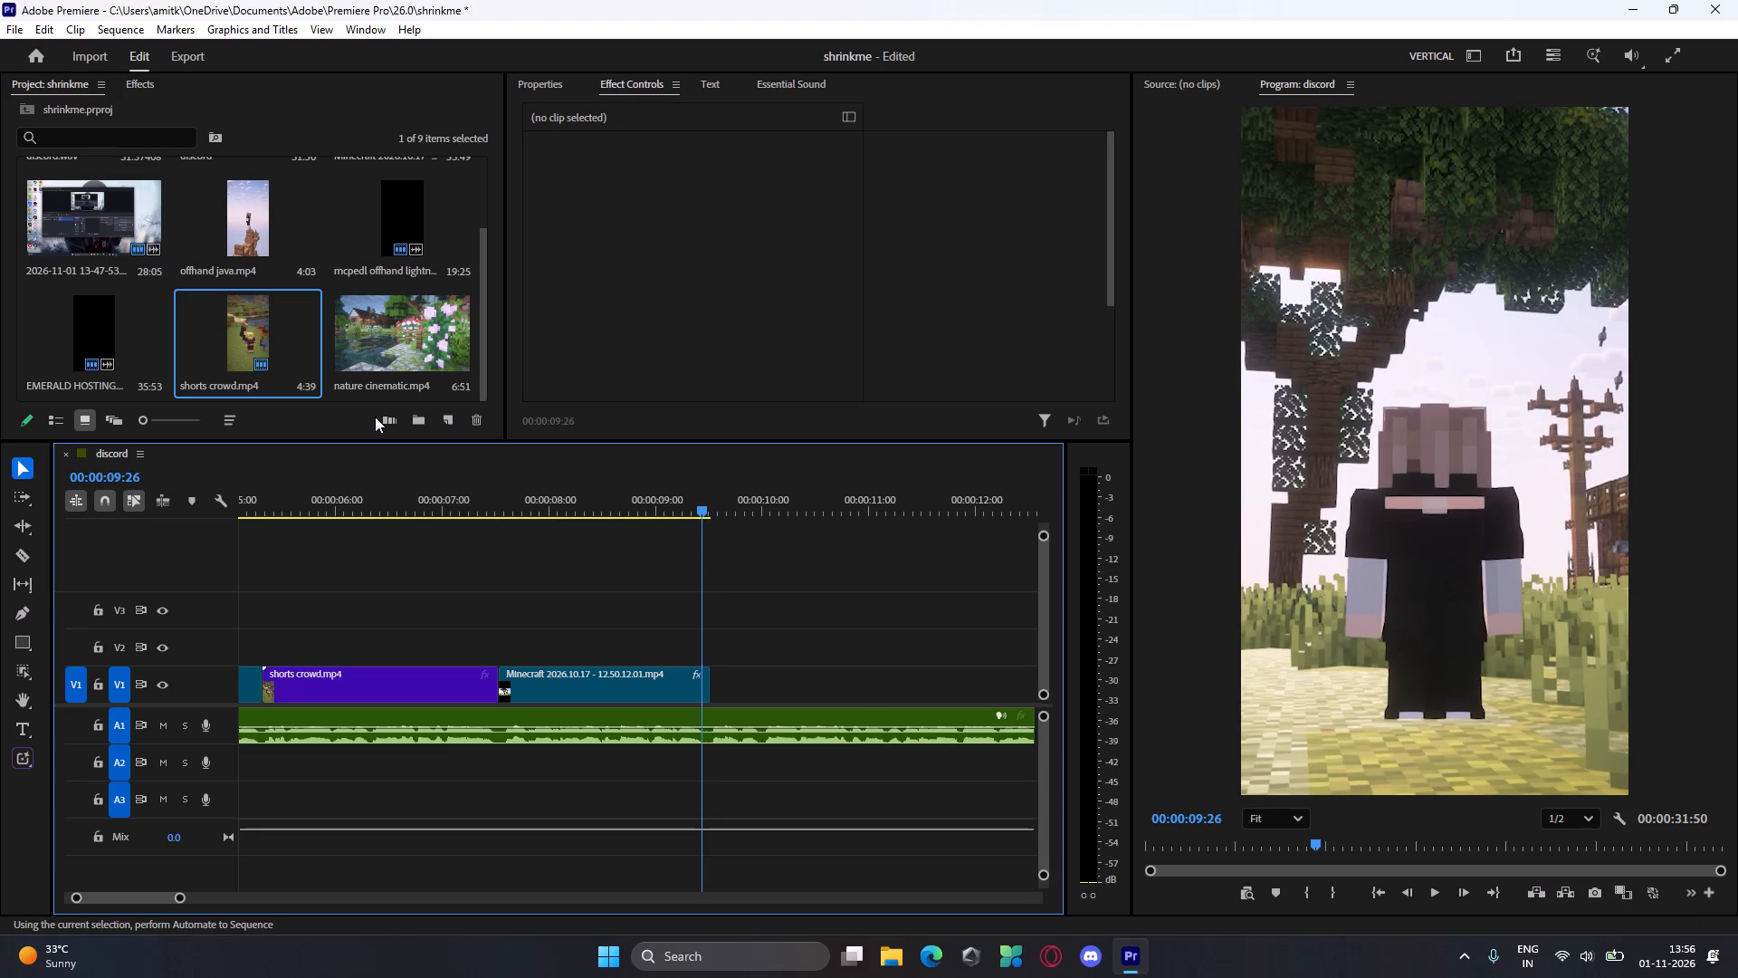
Import the instagram_profile video from the Downloads folder into the project.
double_click(335, 398)
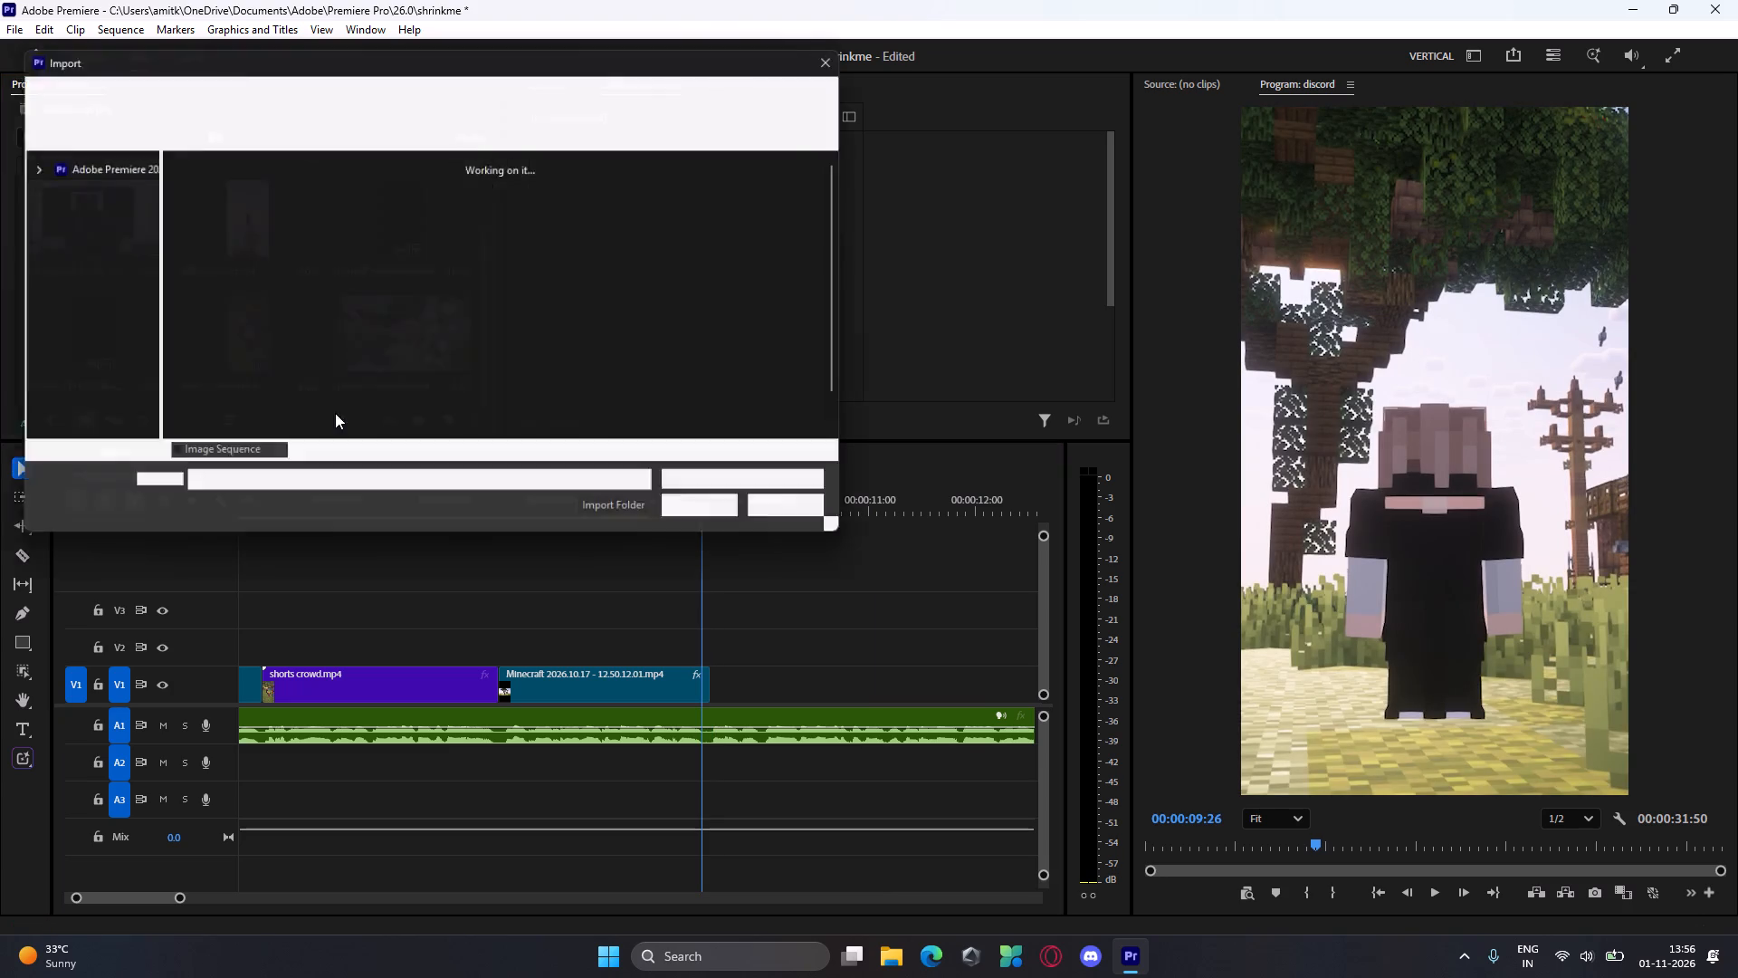
scroll(110, 237, "up", 4)
left_click(104, 261)
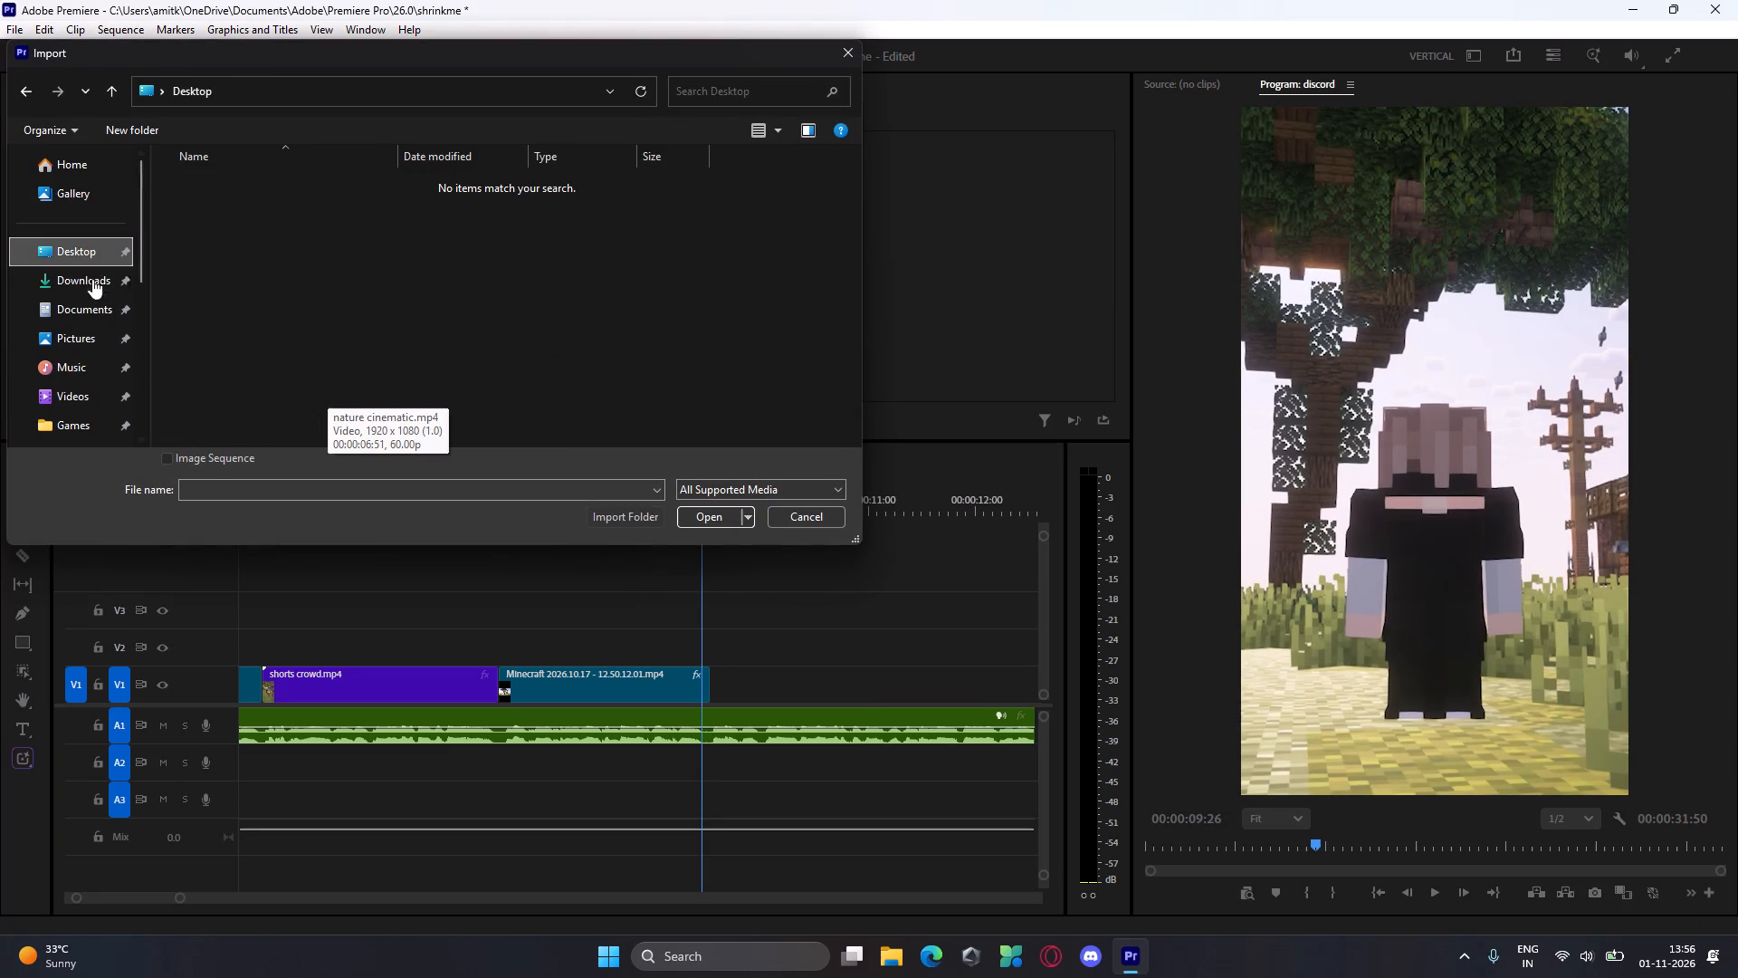
left_click(88, 281)
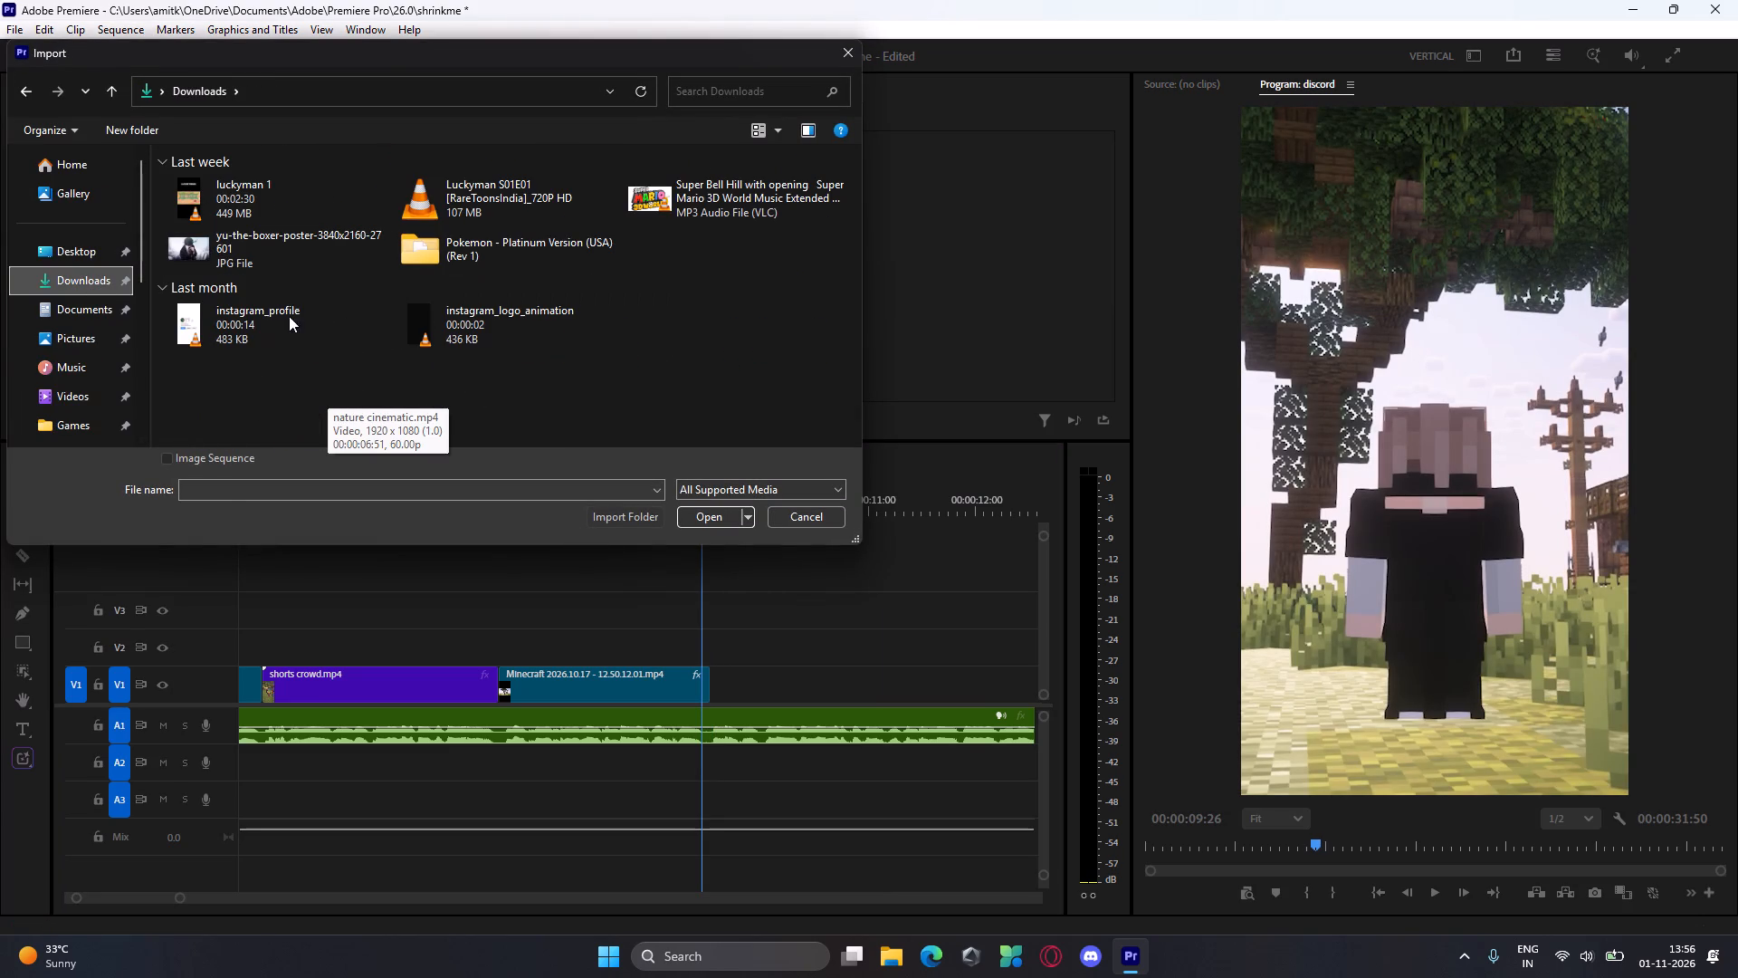
left_click(289, 316)
left_click(725, 511)
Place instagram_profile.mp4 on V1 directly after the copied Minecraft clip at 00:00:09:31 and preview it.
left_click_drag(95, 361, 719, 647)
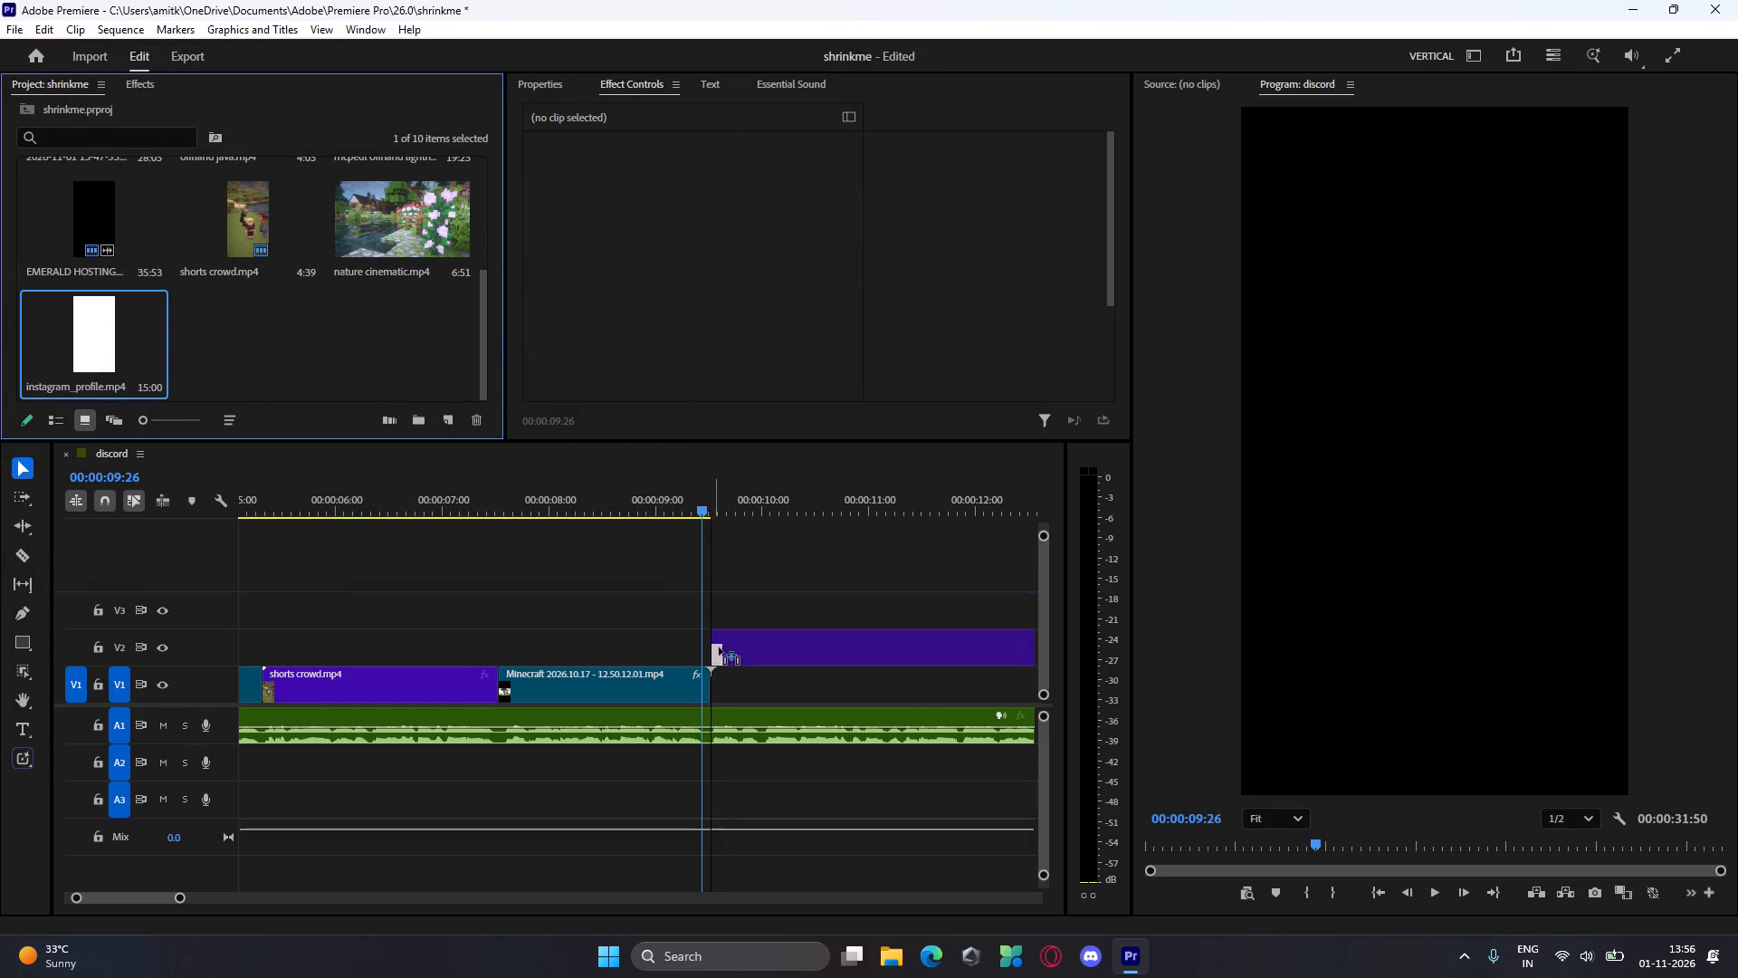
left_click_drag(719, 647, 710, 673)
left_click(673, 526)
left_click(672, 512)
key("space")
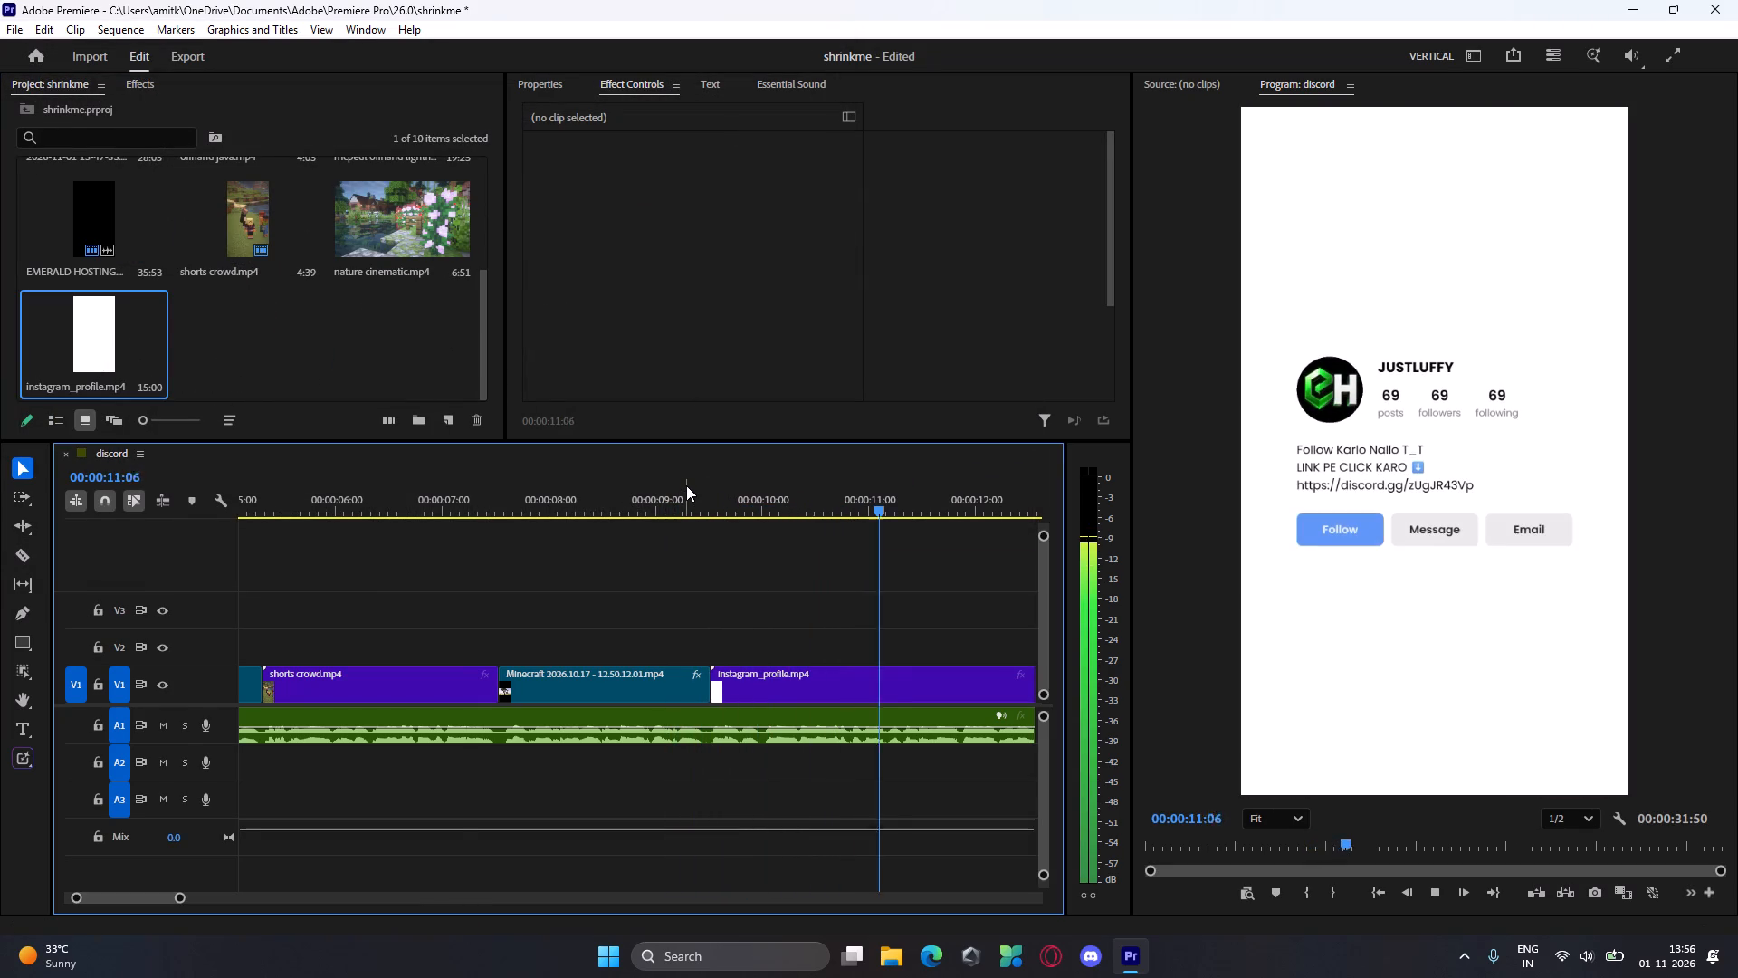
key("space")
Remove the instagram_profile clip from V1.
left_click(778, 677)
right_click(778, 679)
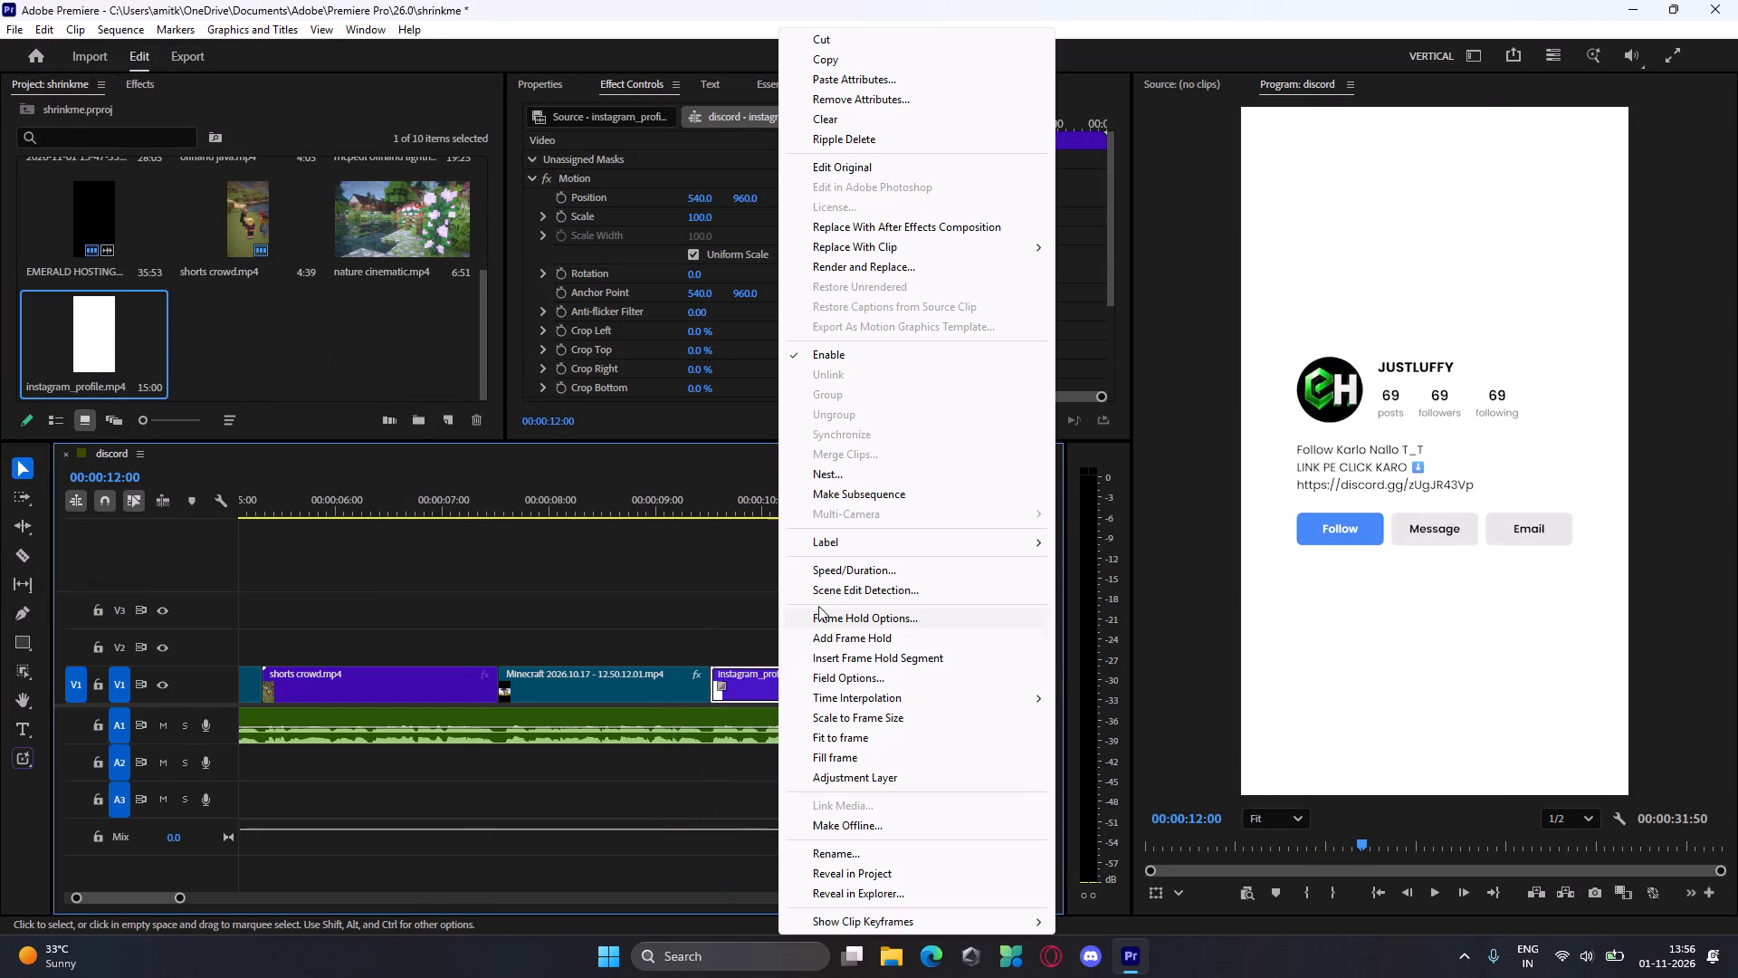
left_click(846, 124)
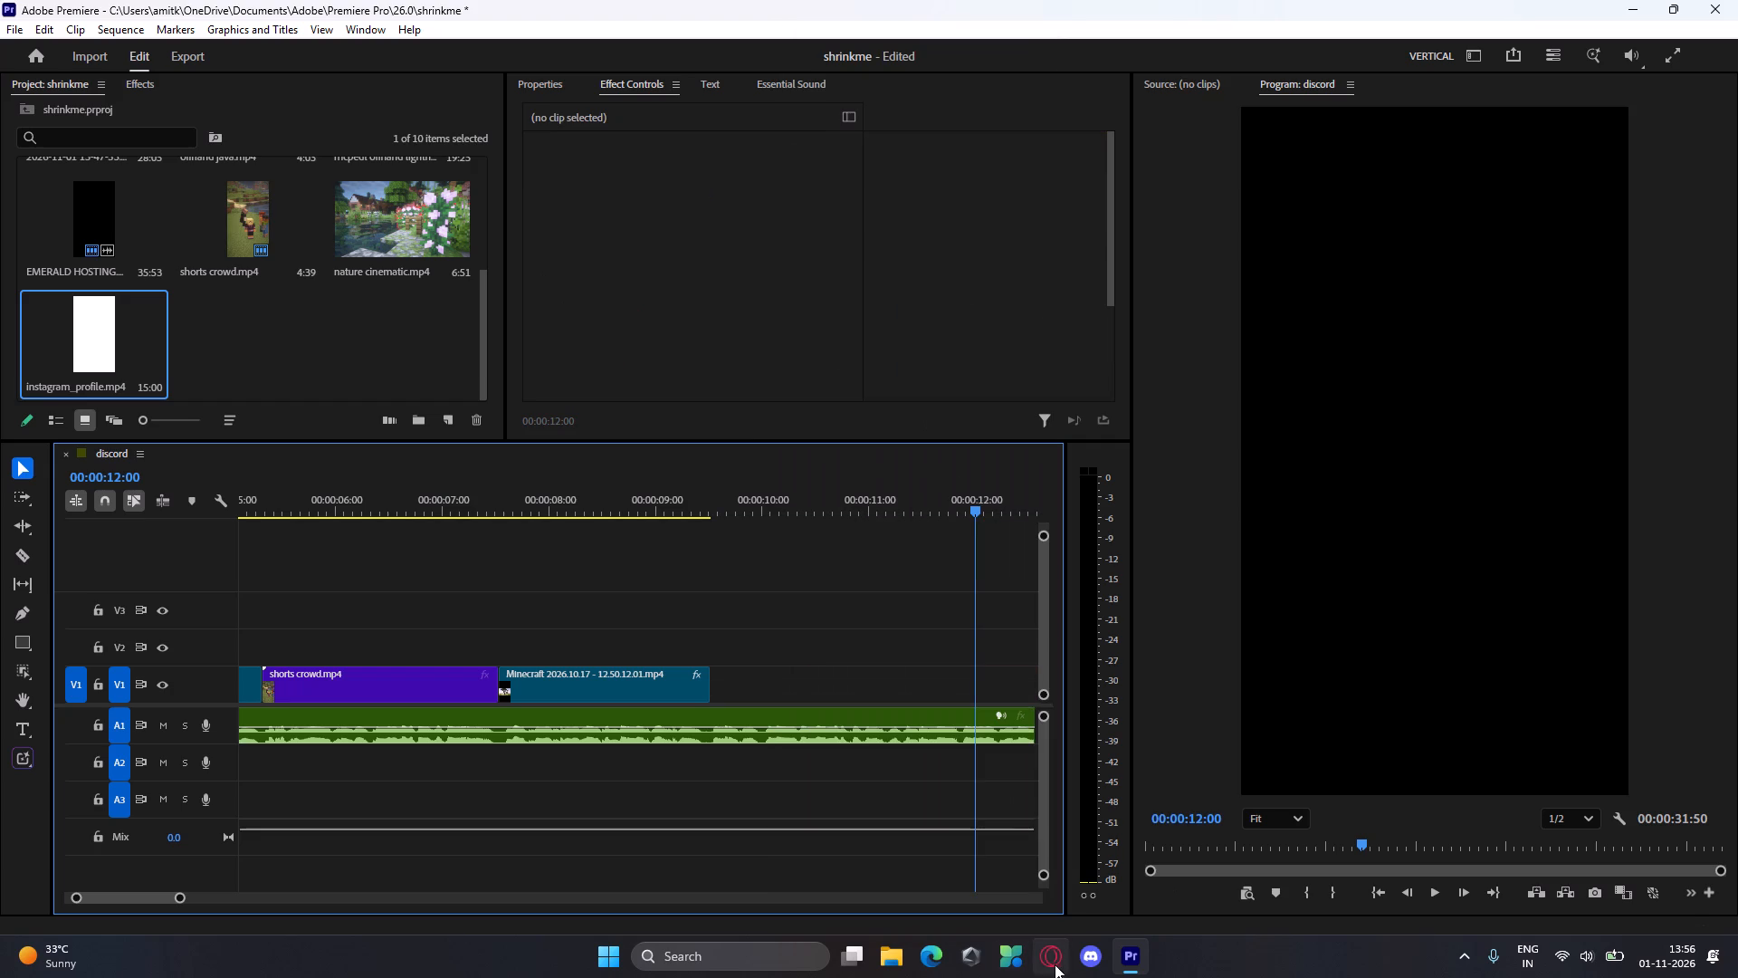
Switch to Microsoft Edge and search the web for free motion graphics templates.
left_click(942, 964)
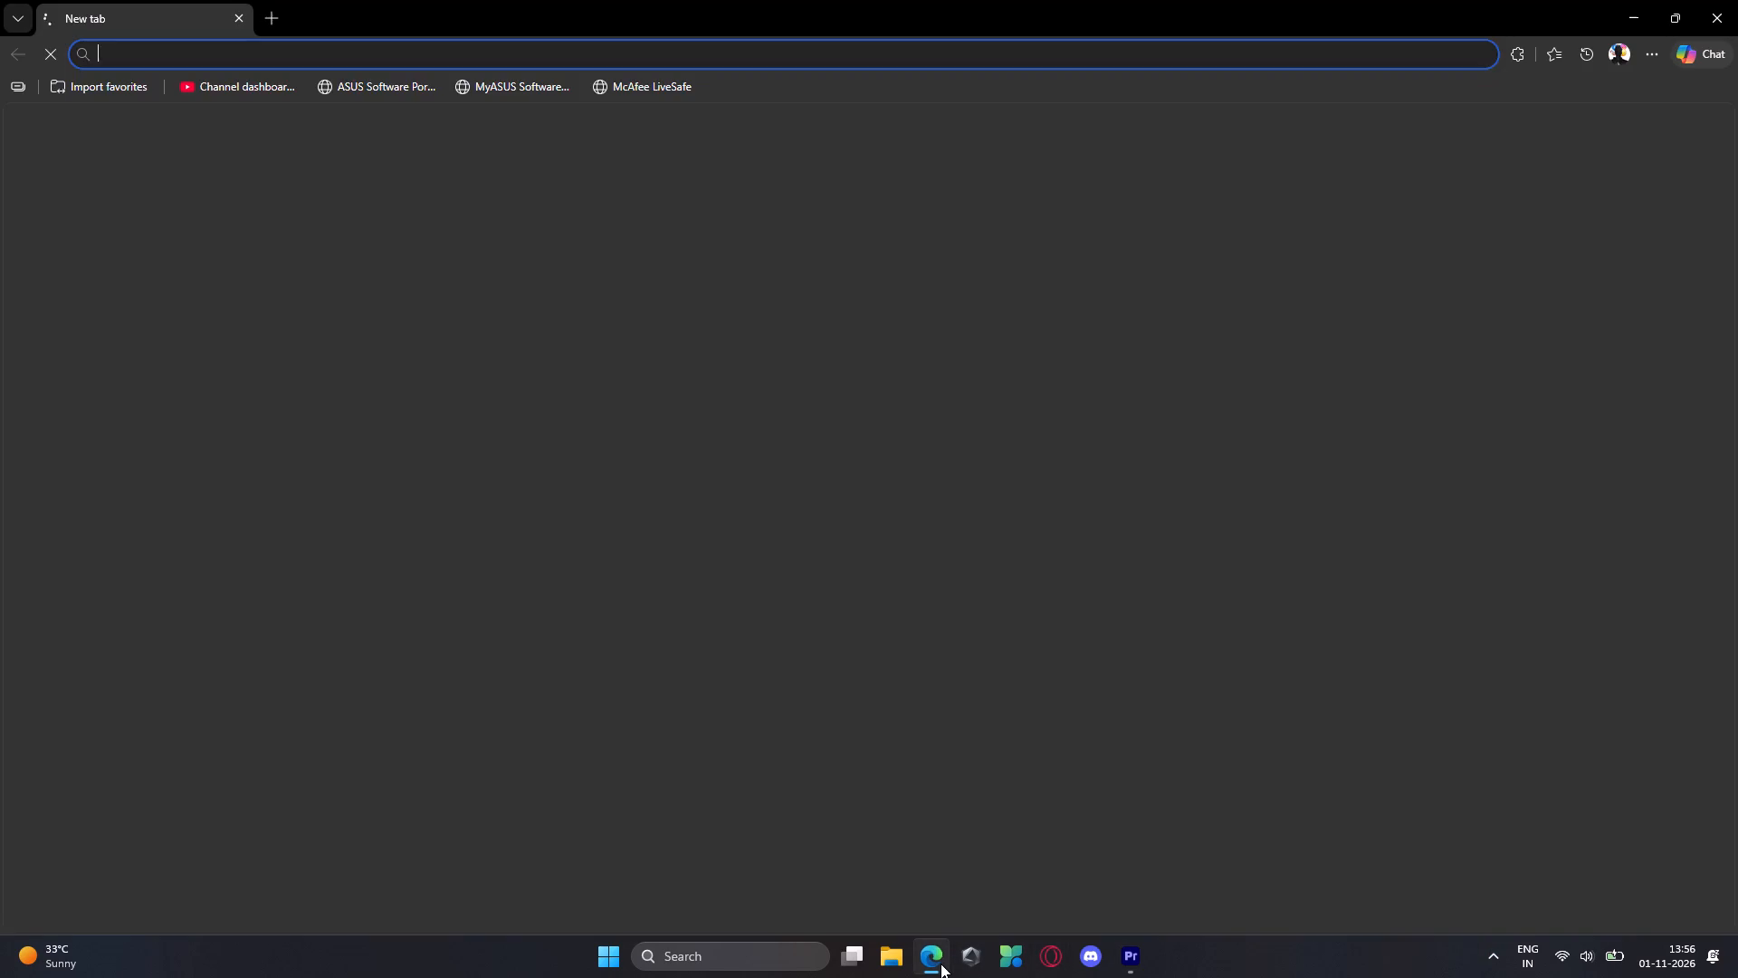
type("free motion hh")
key("BackSpace")
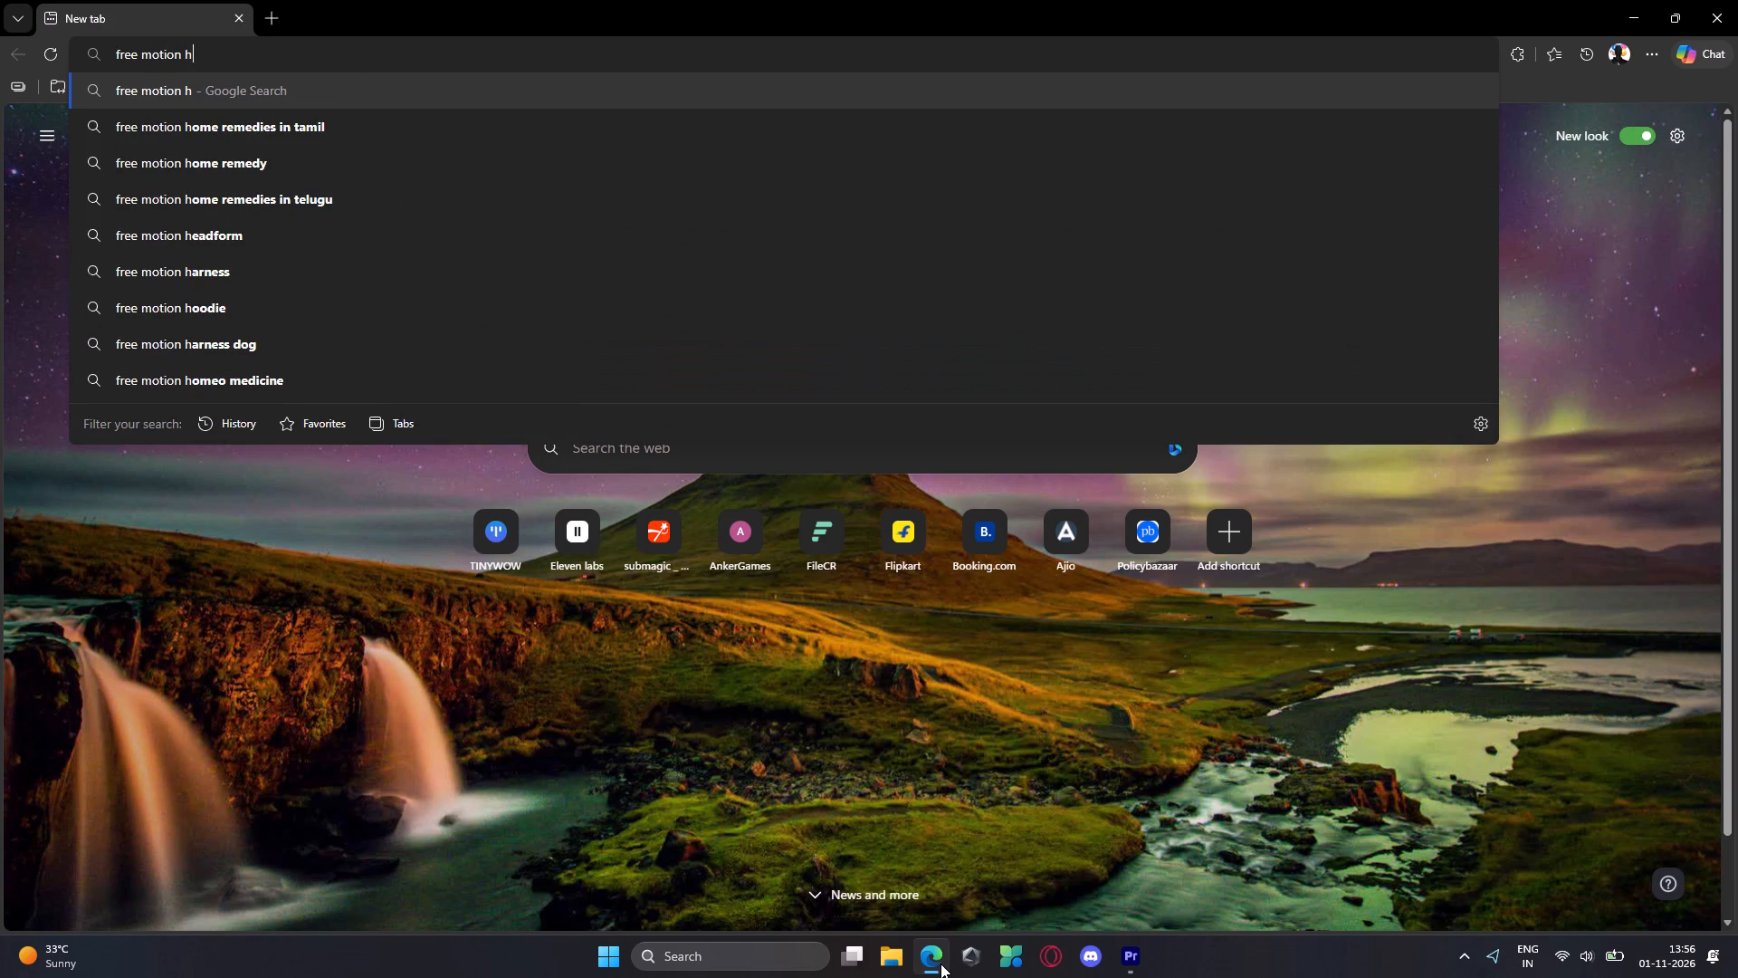
key("BackSpace")
key("BackSpace")
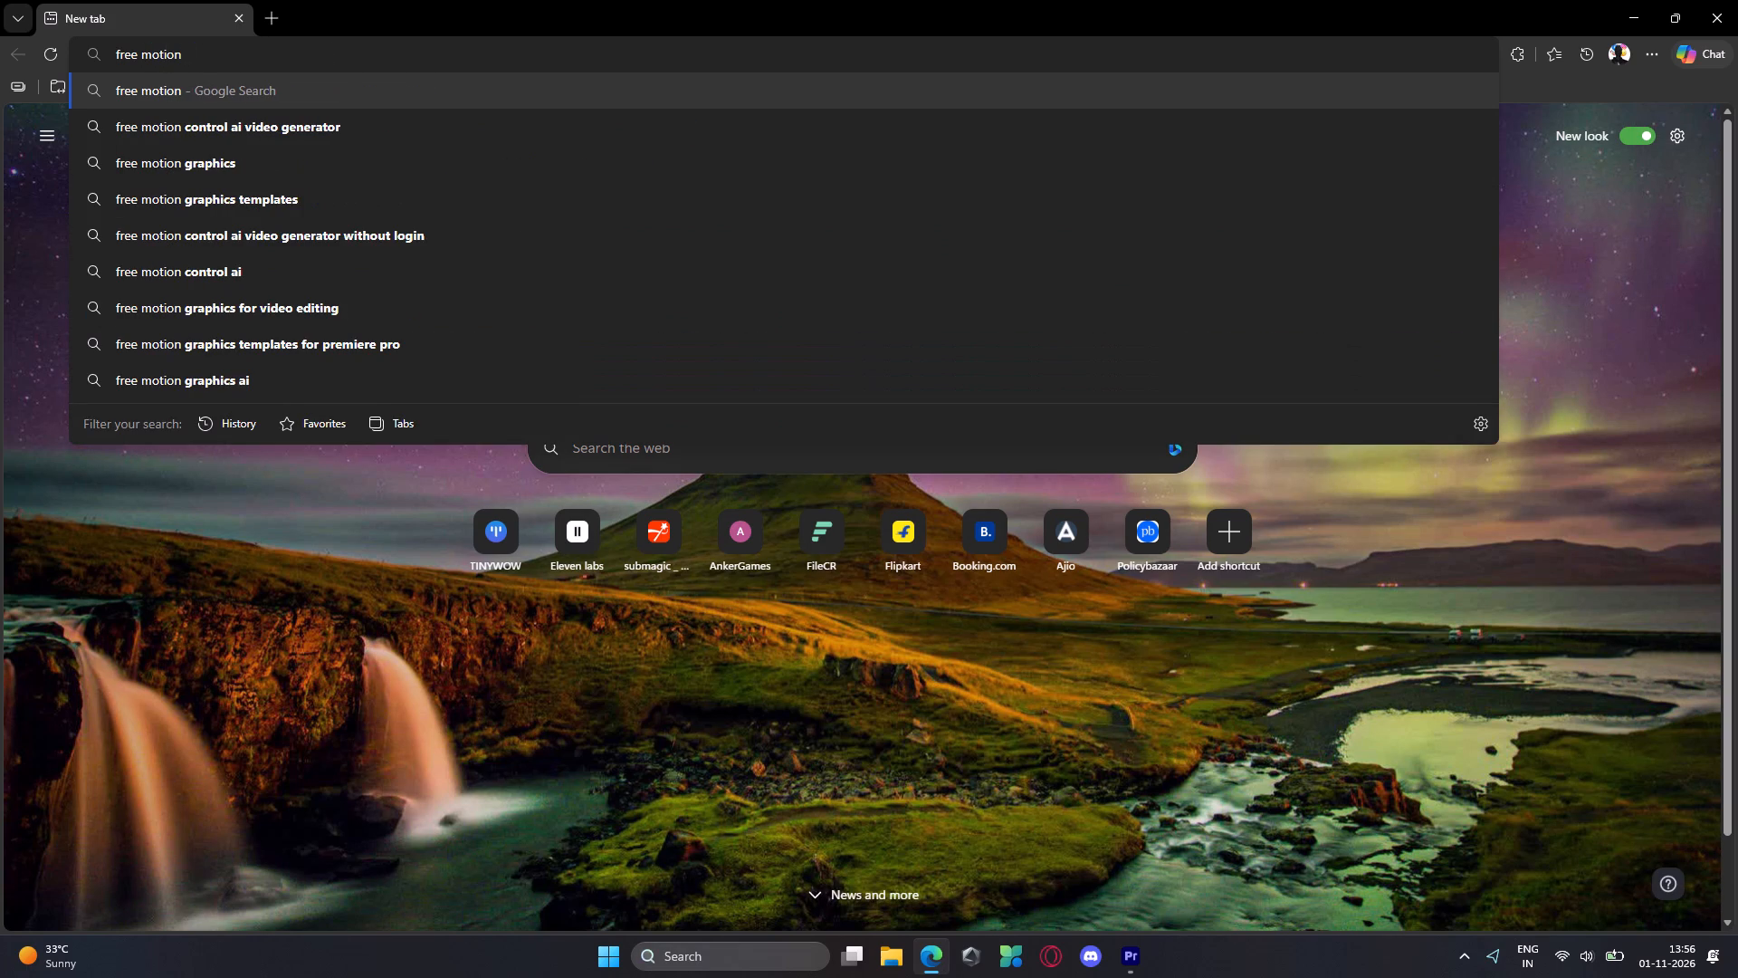
left_click(325, 193)
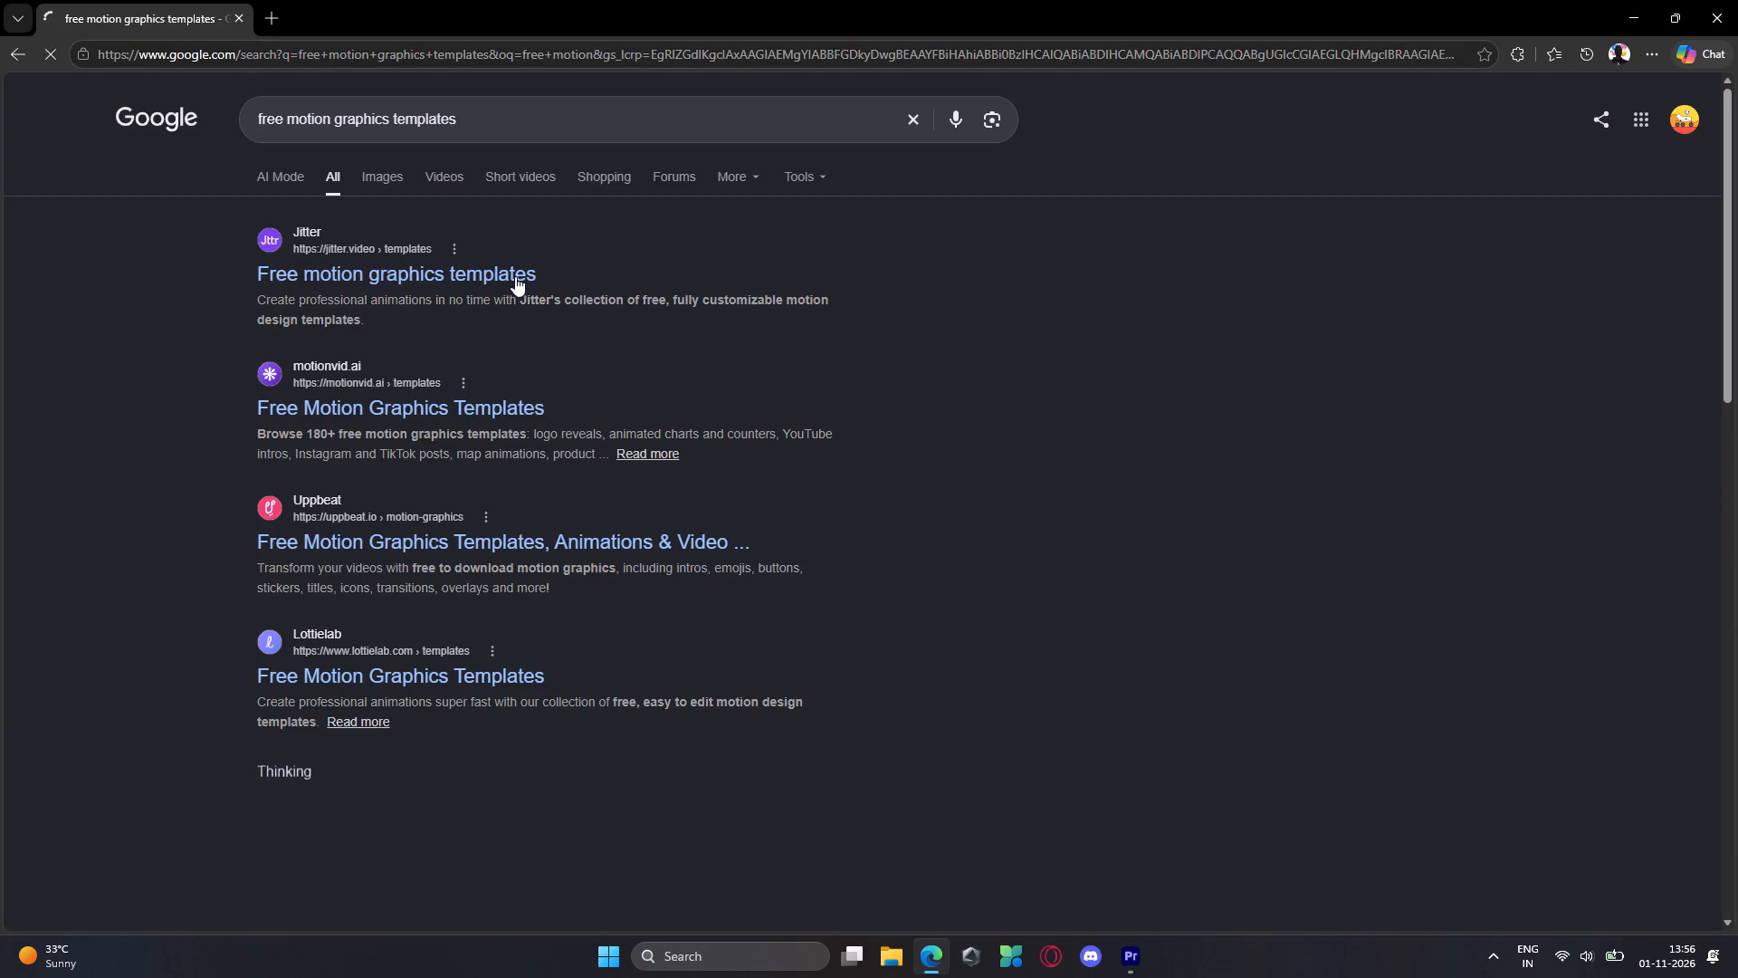
Look through the search results and Motion Array's motion graphics templates page for a suitable source of free templates.
scroll(475, 459, "down", 2)
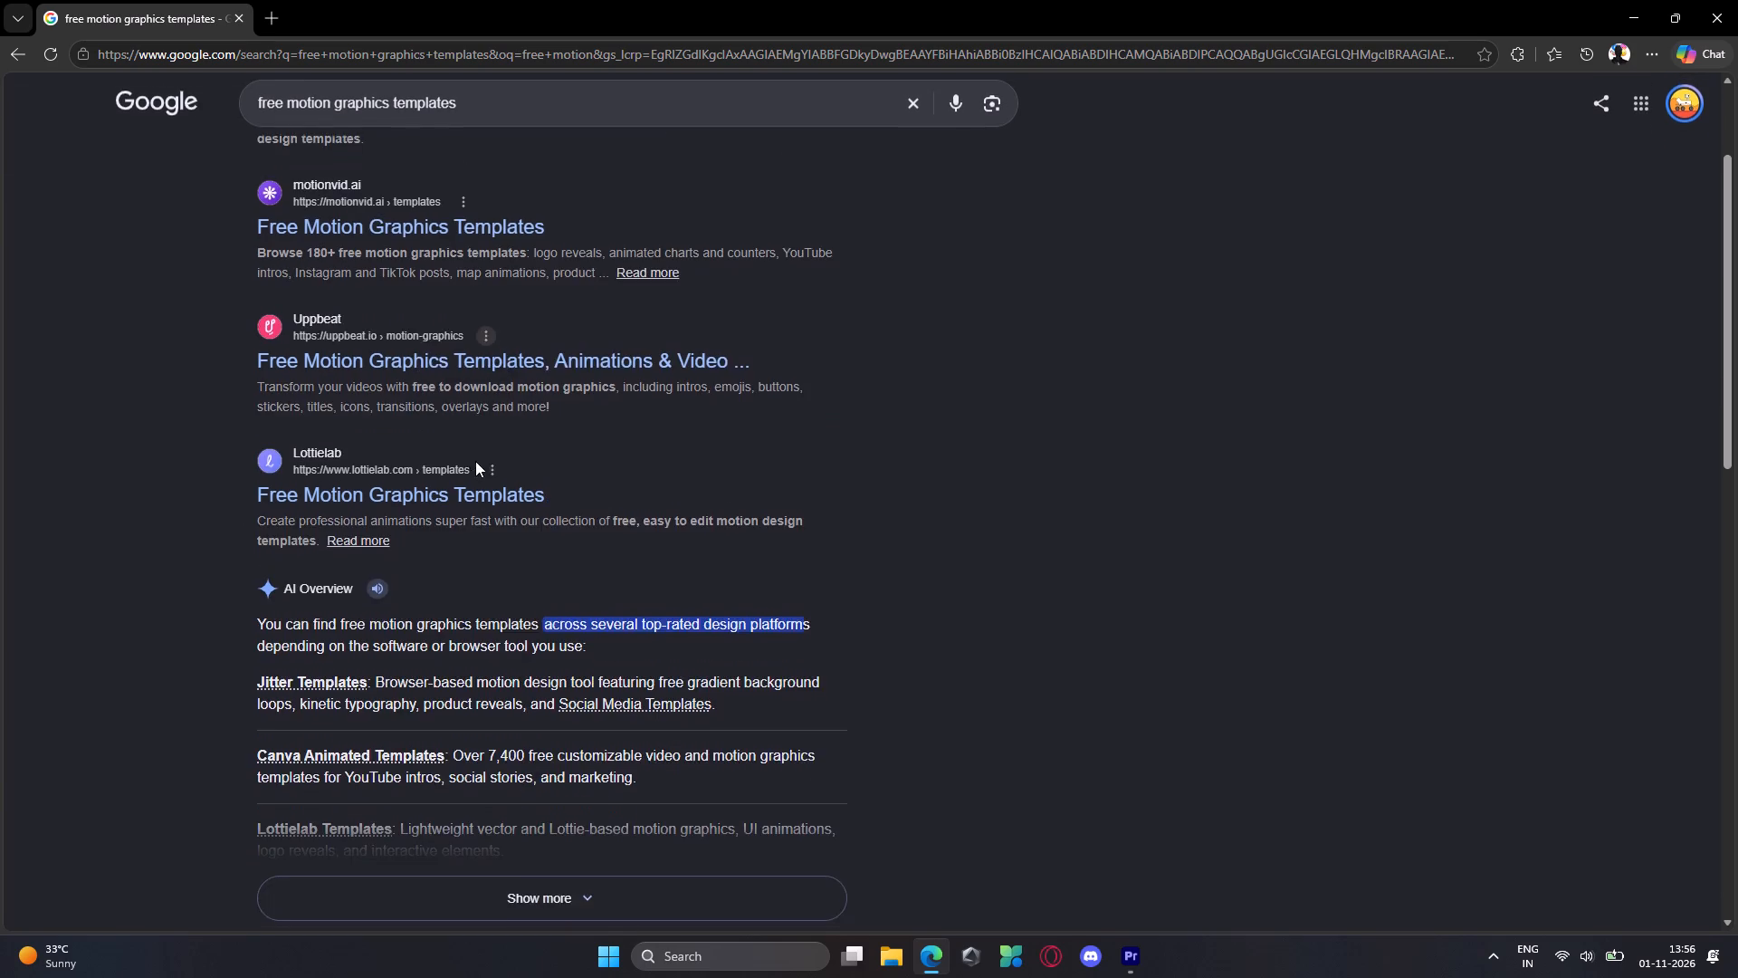
scroll(476, 454, "down", 9)
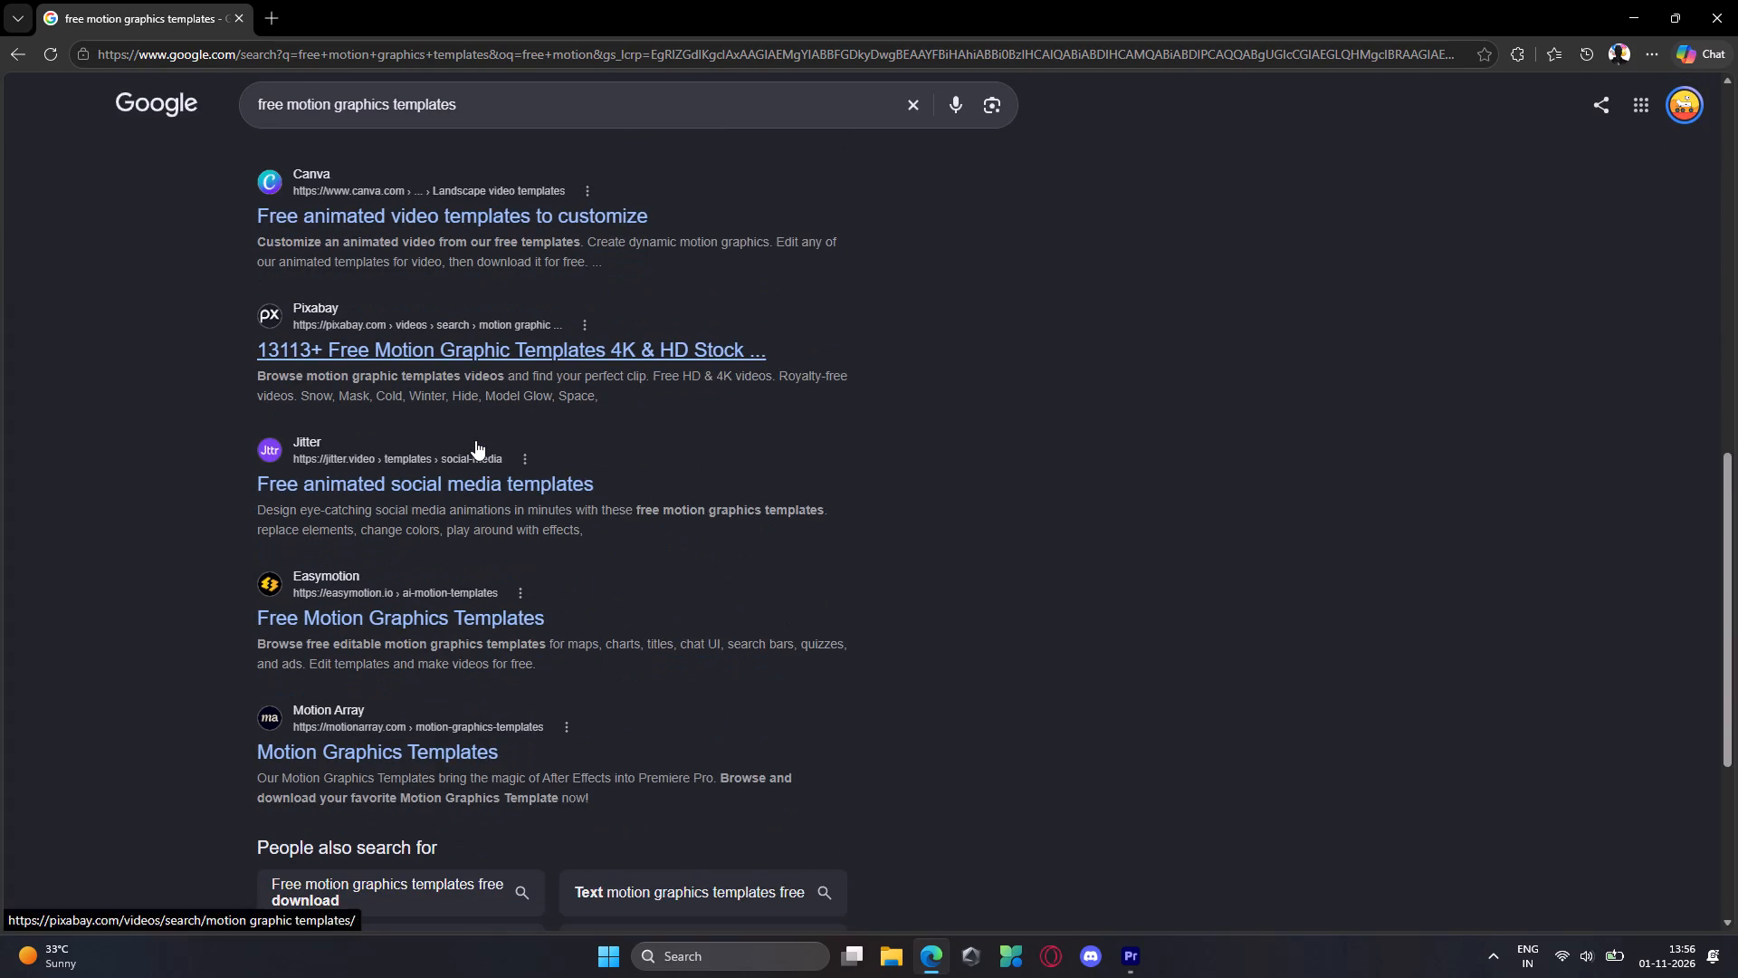
scroll(475, 440, "down", 5)
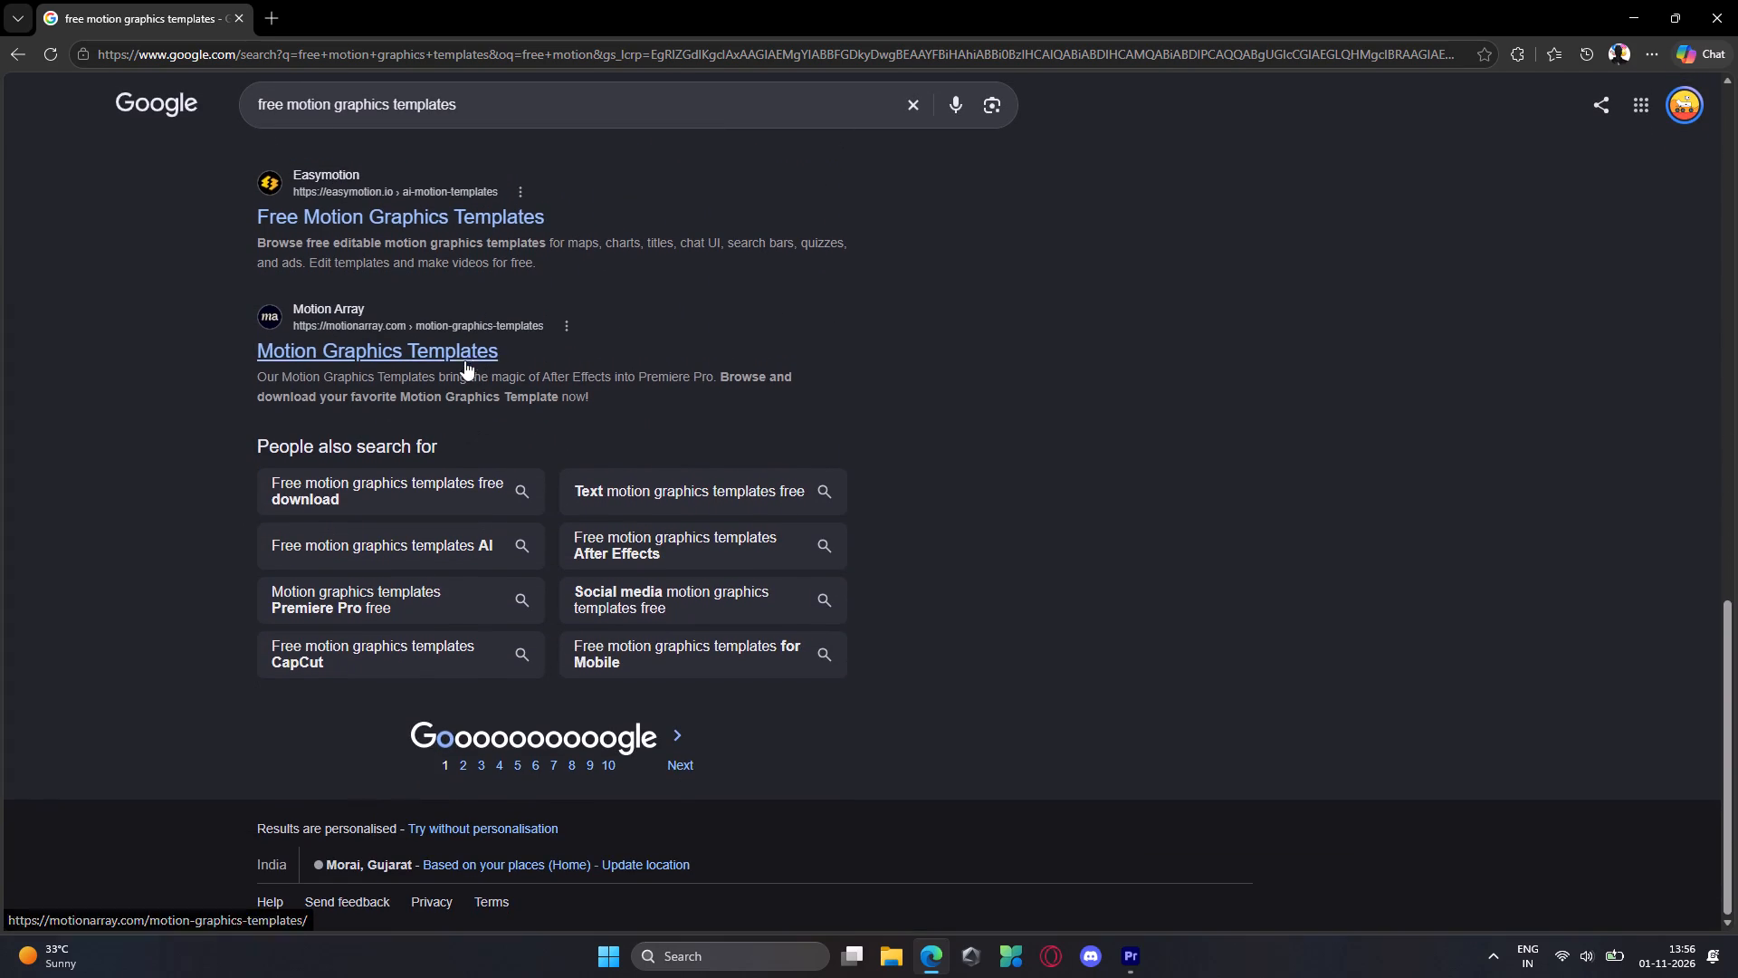
left_click(463, 351)
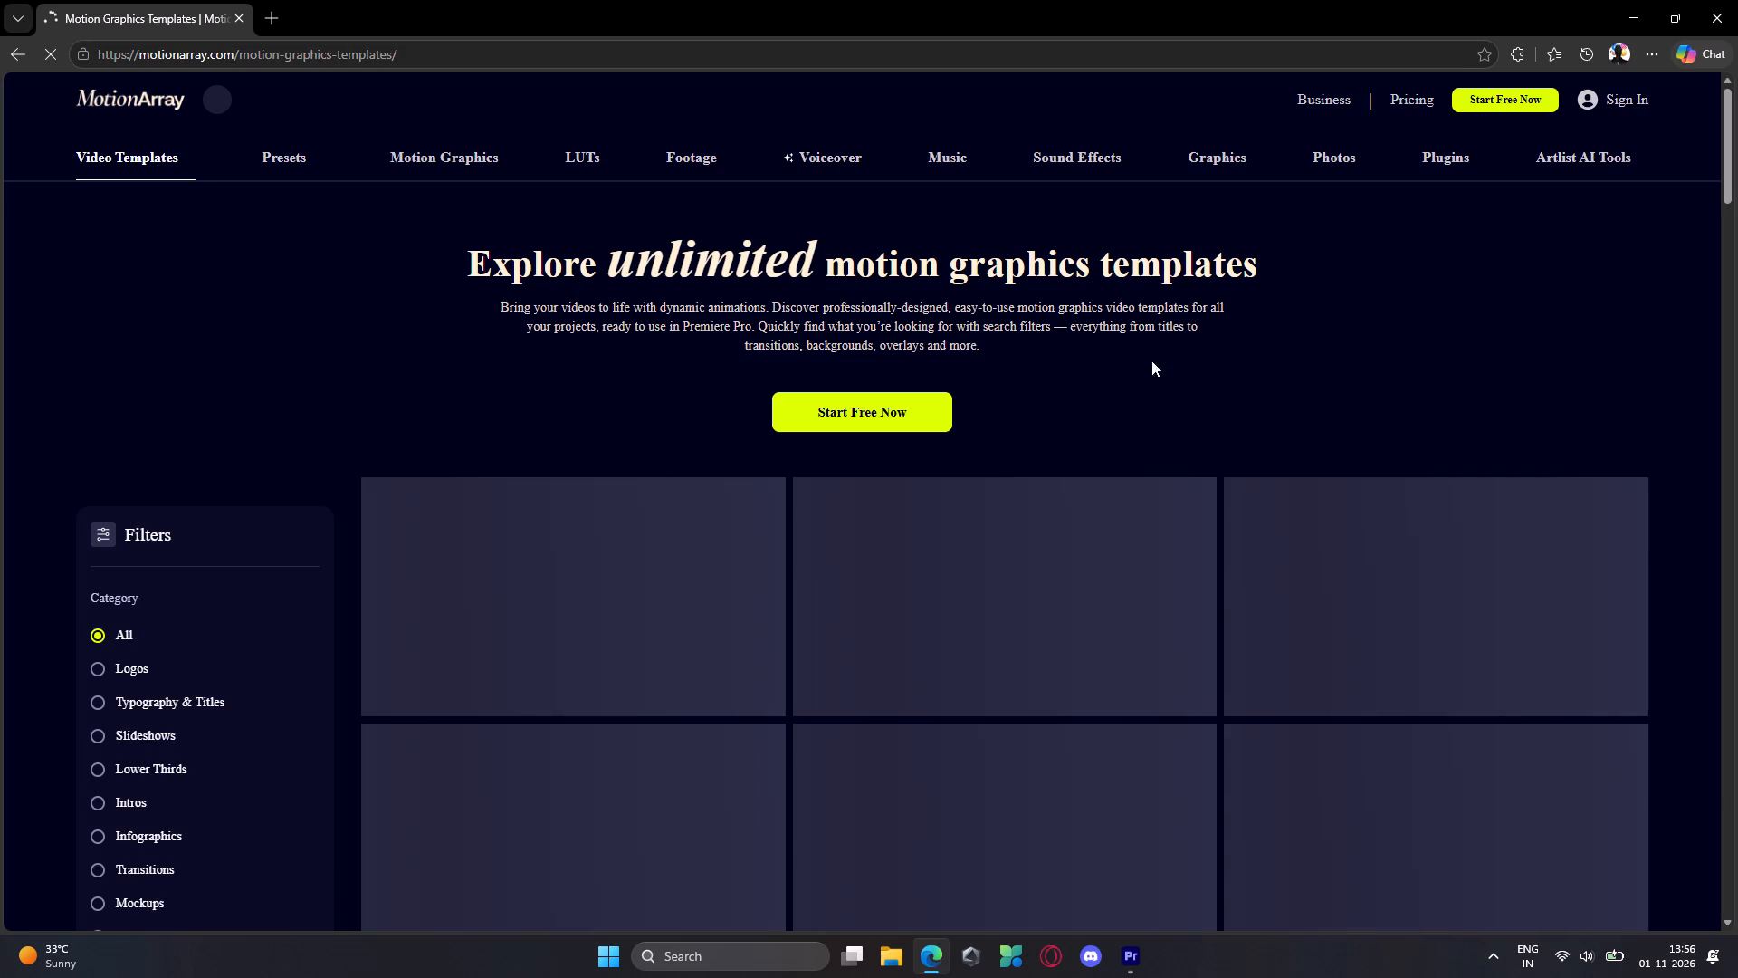
scroll(1080, 341, "down", 3)
left_click(11, 52)
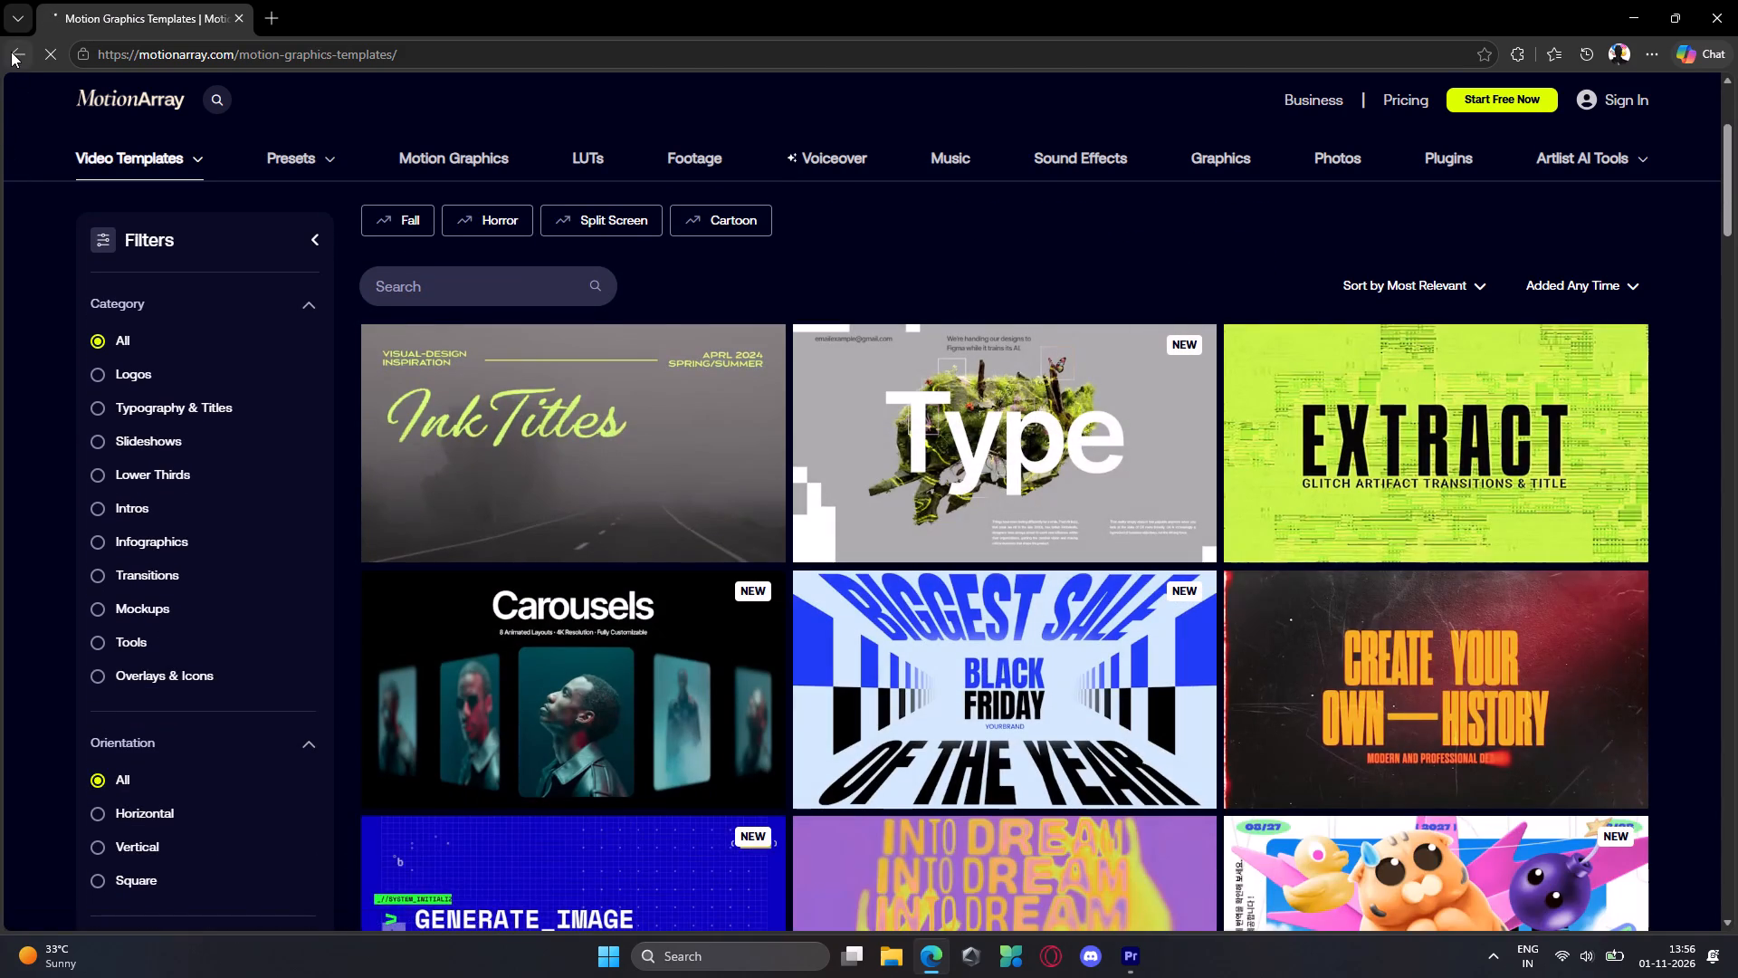
scroll(386, 396, "up", 6)
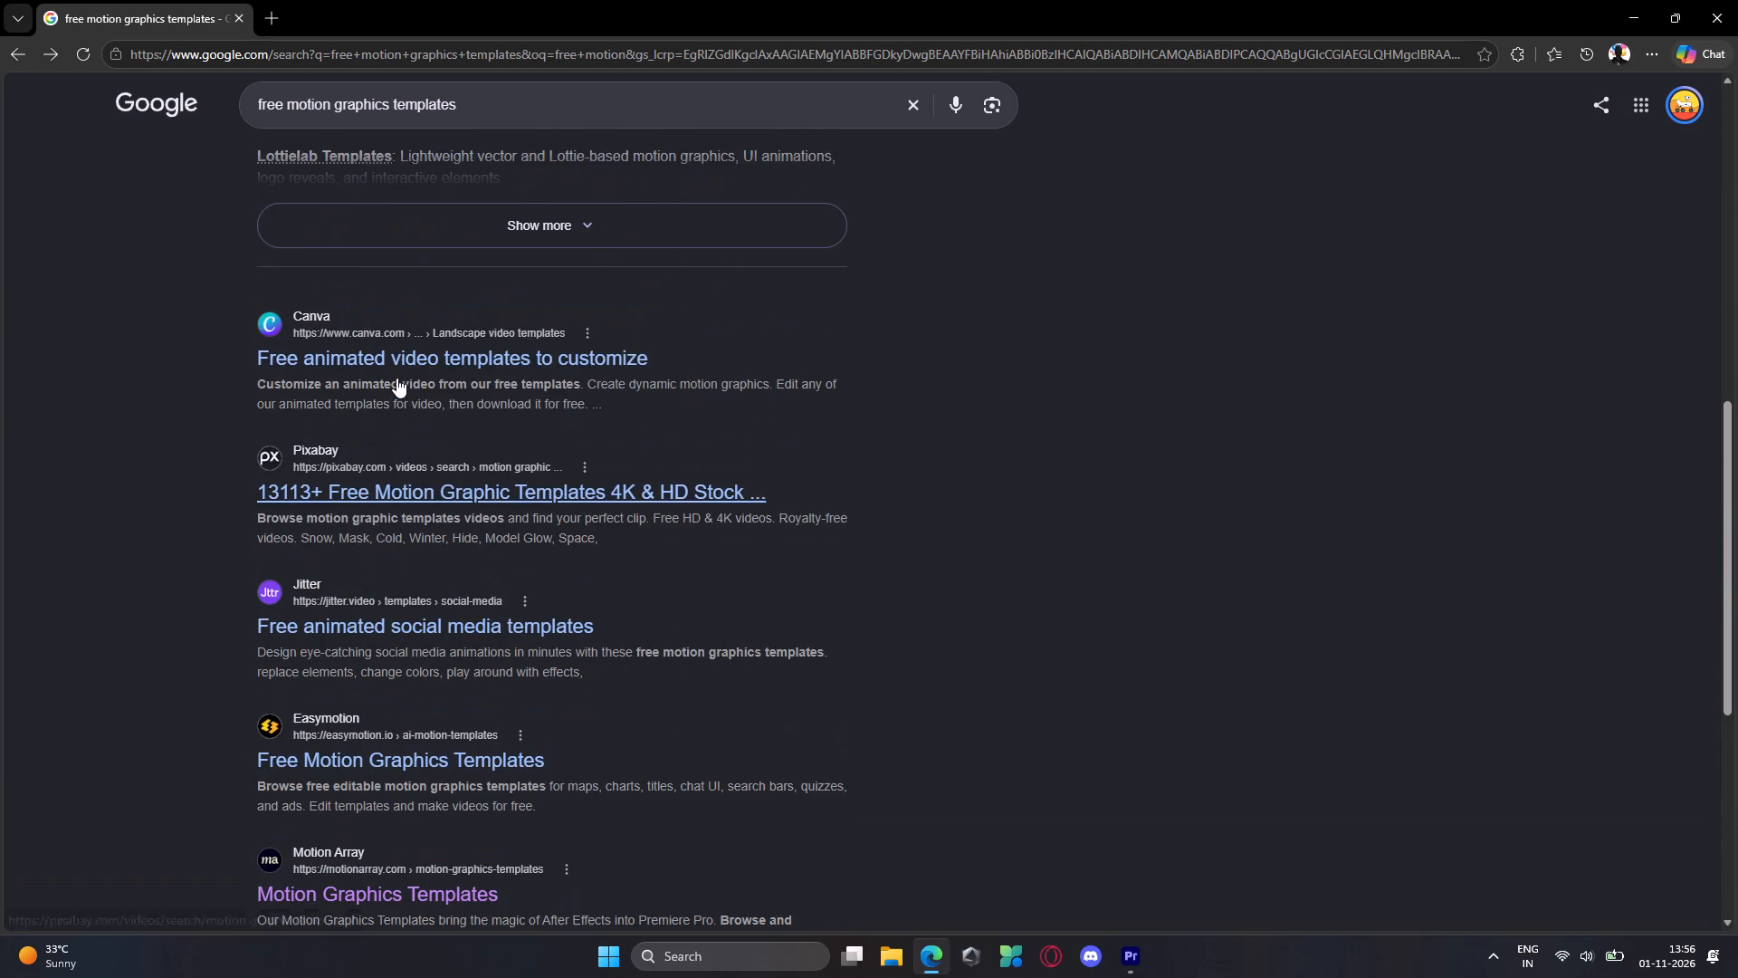
scroll(396, 377, "up", 15)
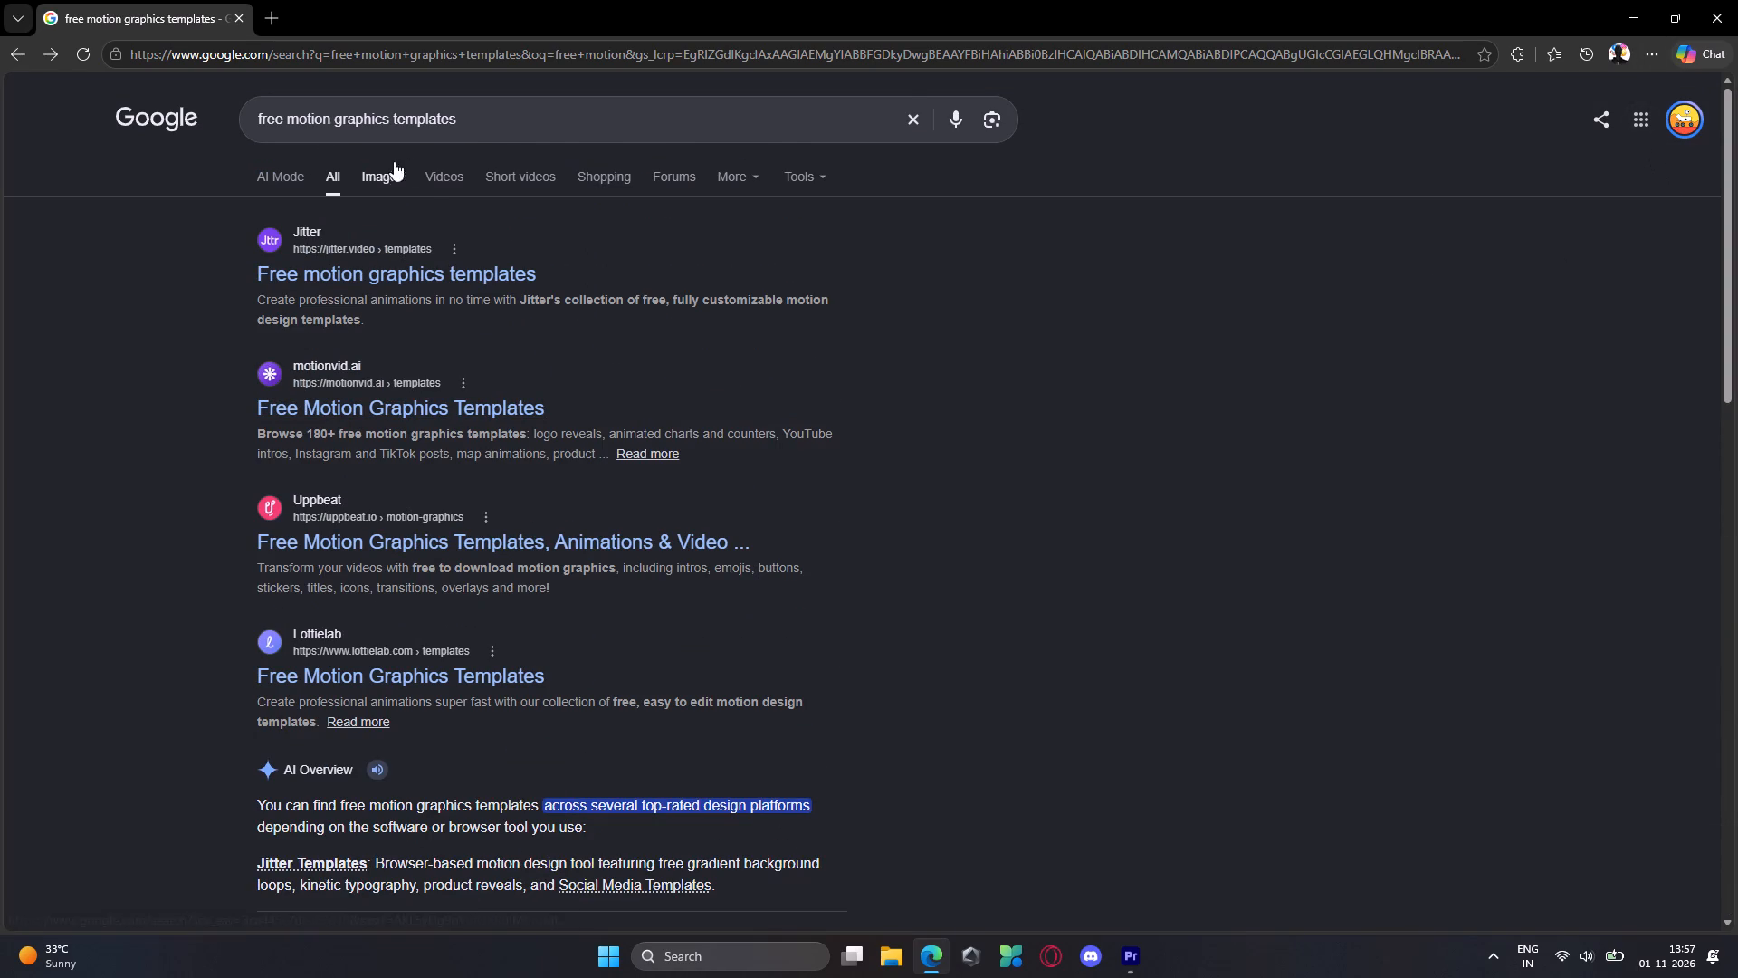
Search the browsing history for "motion" and clear the search term again.
left_click(1661, 50)
left_click(1388, 258)
type("motion")
key("space")
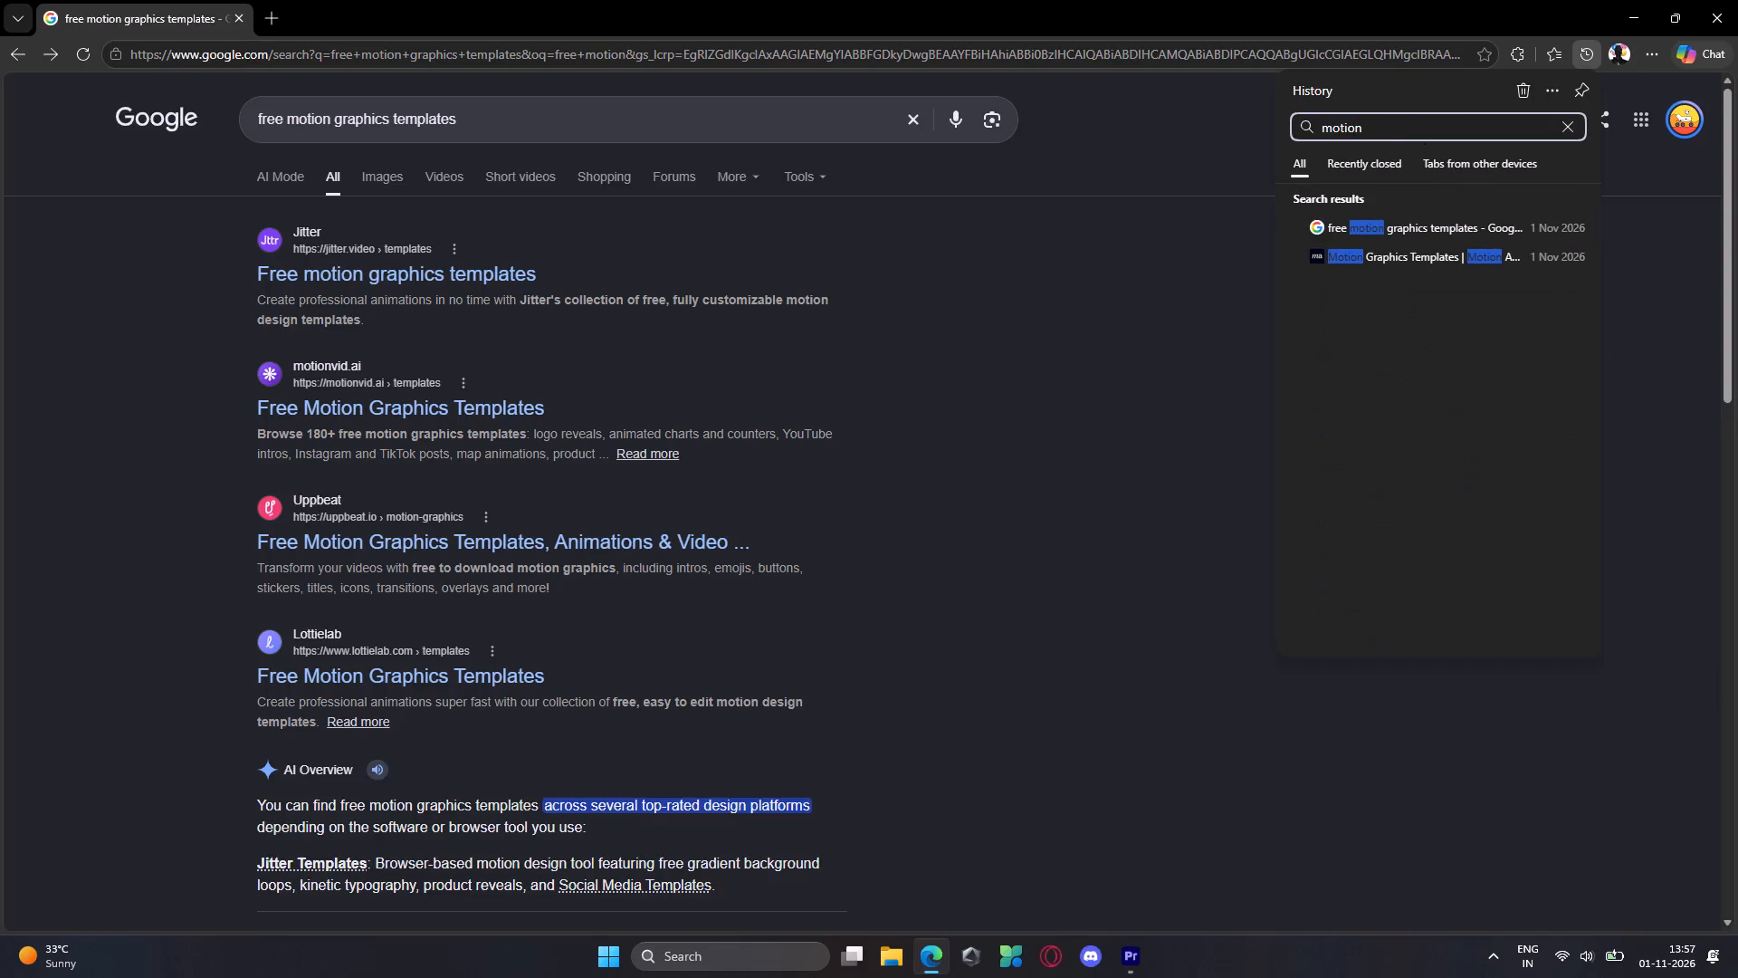
key("BackSpace")
key("BackSpace")
key("BackSpace")
key("BackSpace")
key("BackSpace")
key("BackSpace")
key("BackSpace")
key("BackSpace")
key("BackSpace")
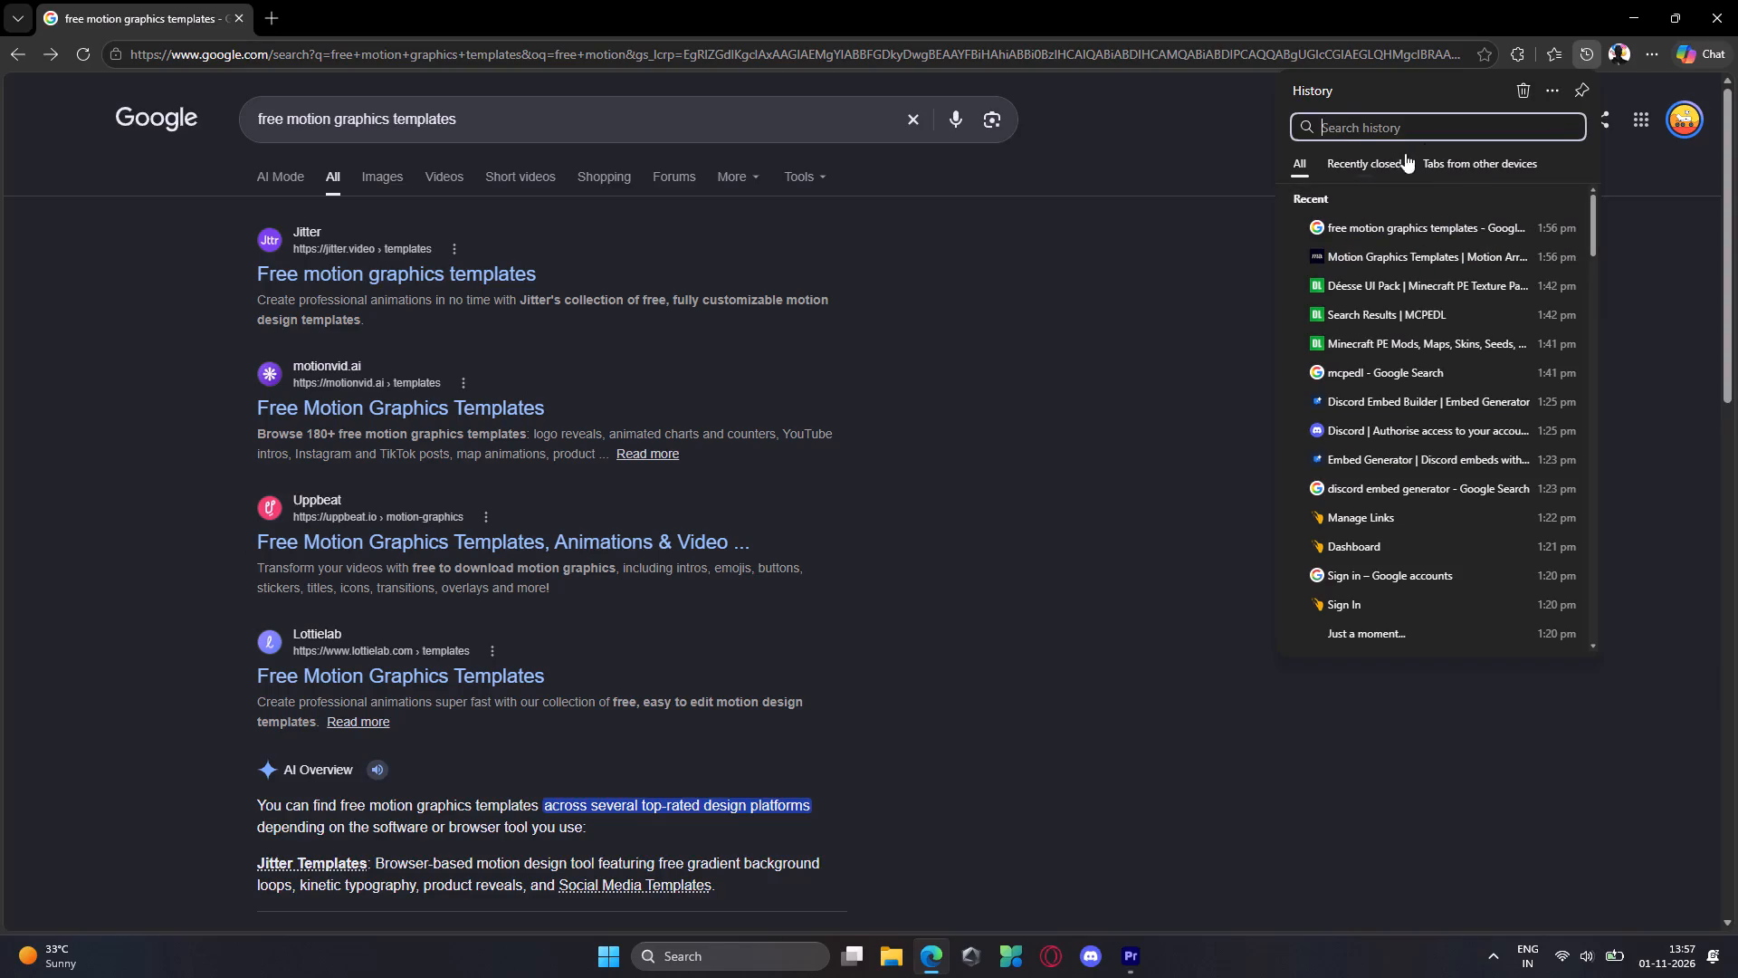
Look through the full browsing history, back to early October, for a previously visited motion graphics template site.
scroll(1495, 375, "down", 20)
scroll(1495, 375, "down", 16)
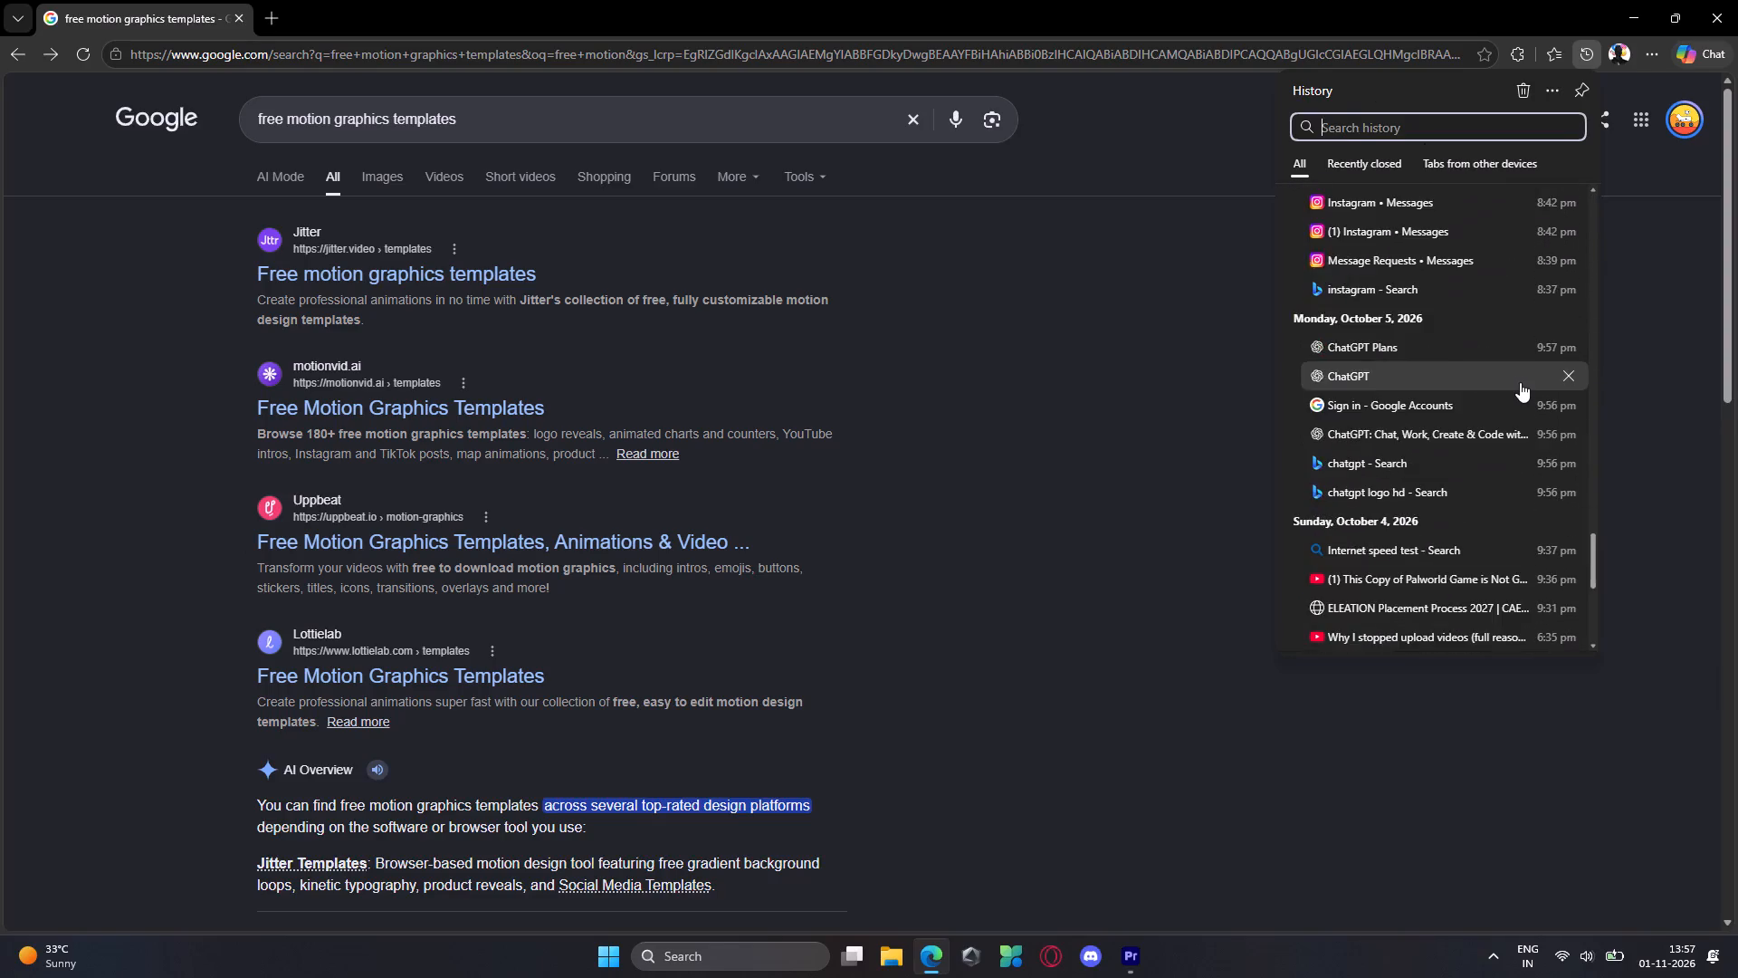
scroll(1519, 379, "down", 11)
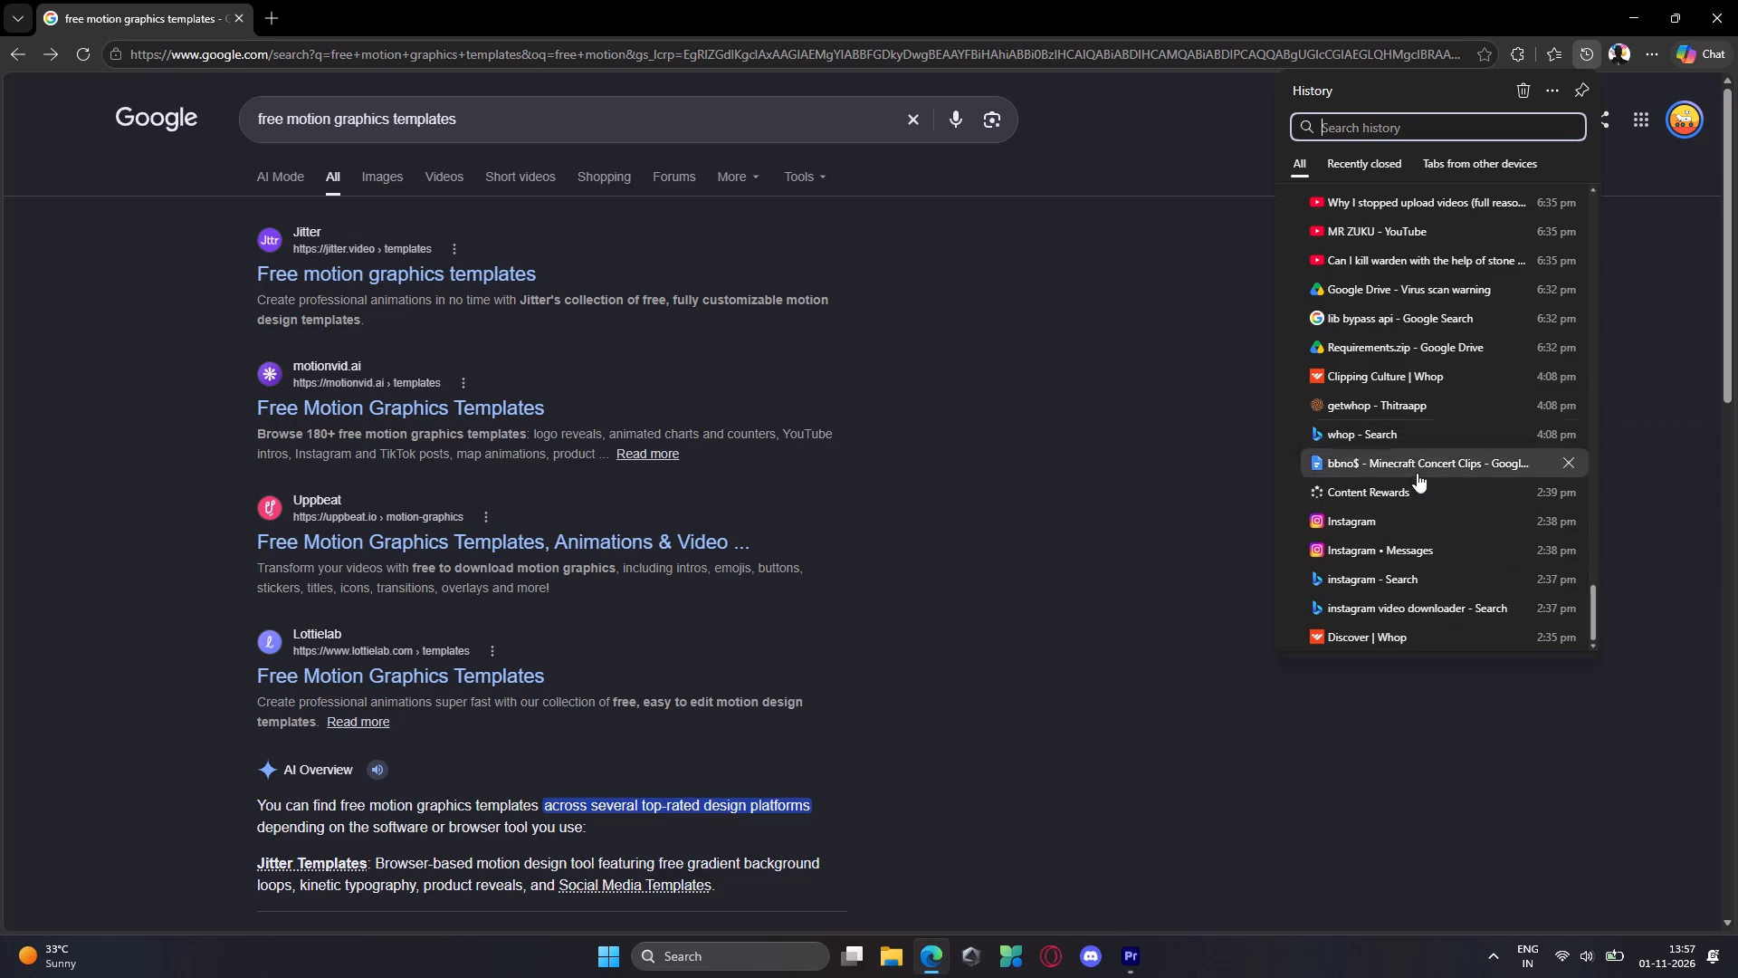
scroll(1409, 527, "up", 4)
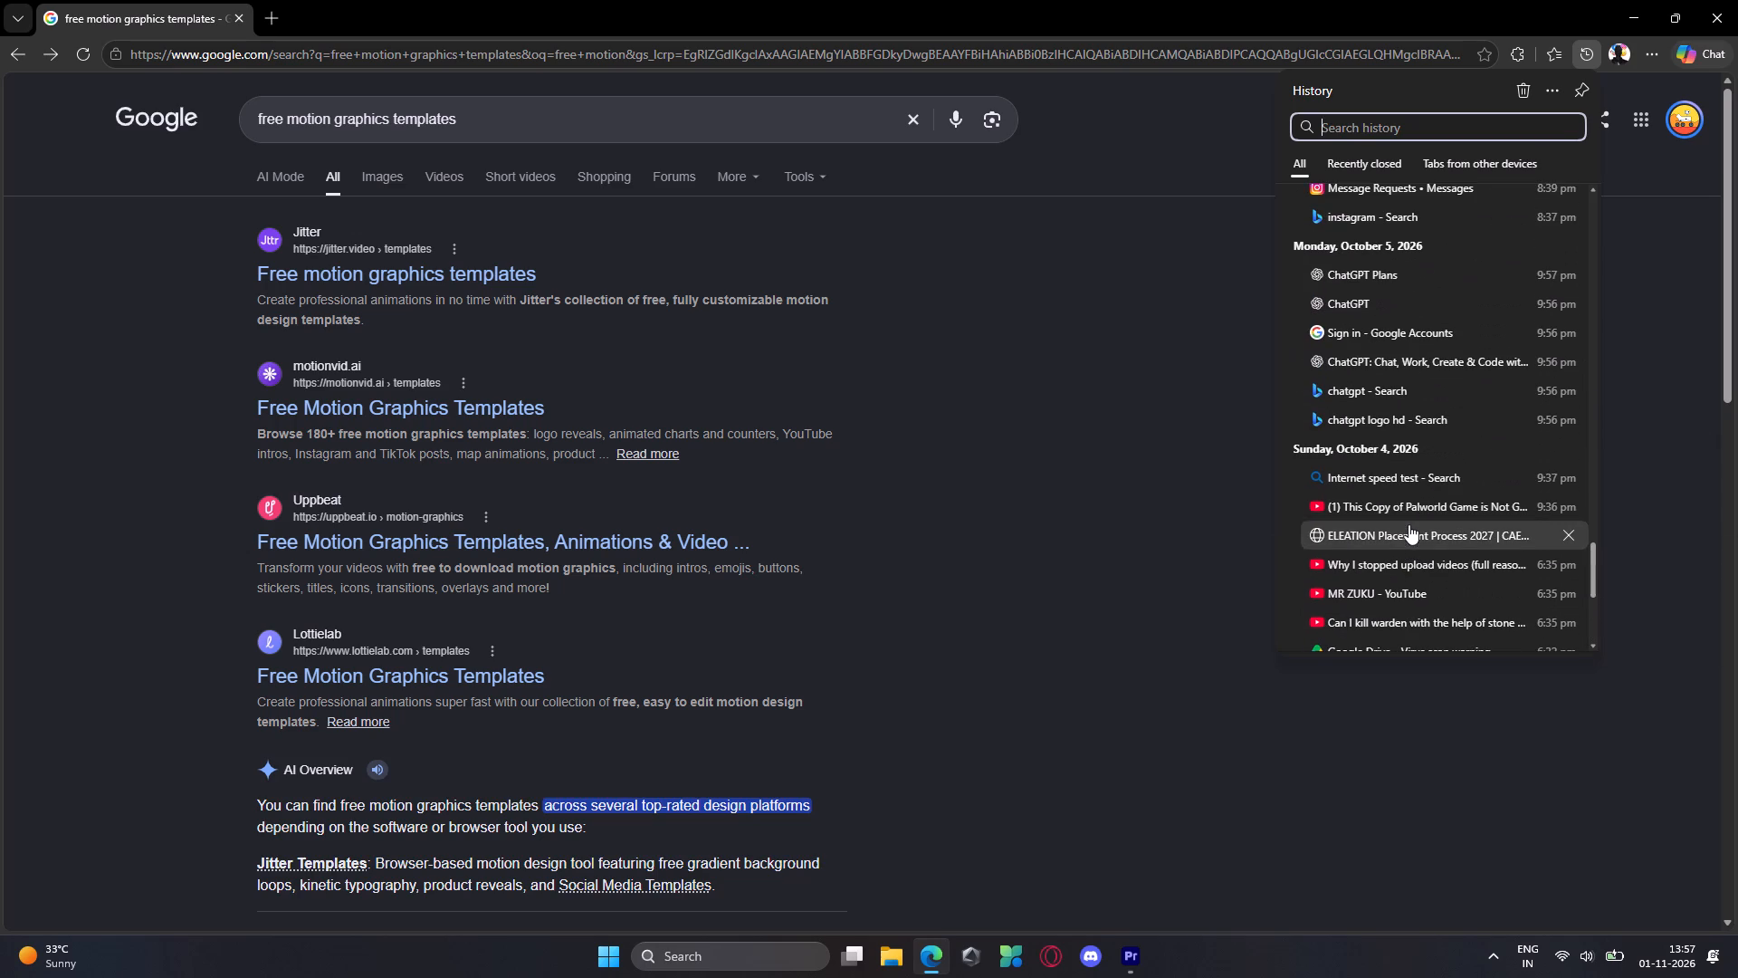
scroll(1401, 513, "up", 2)
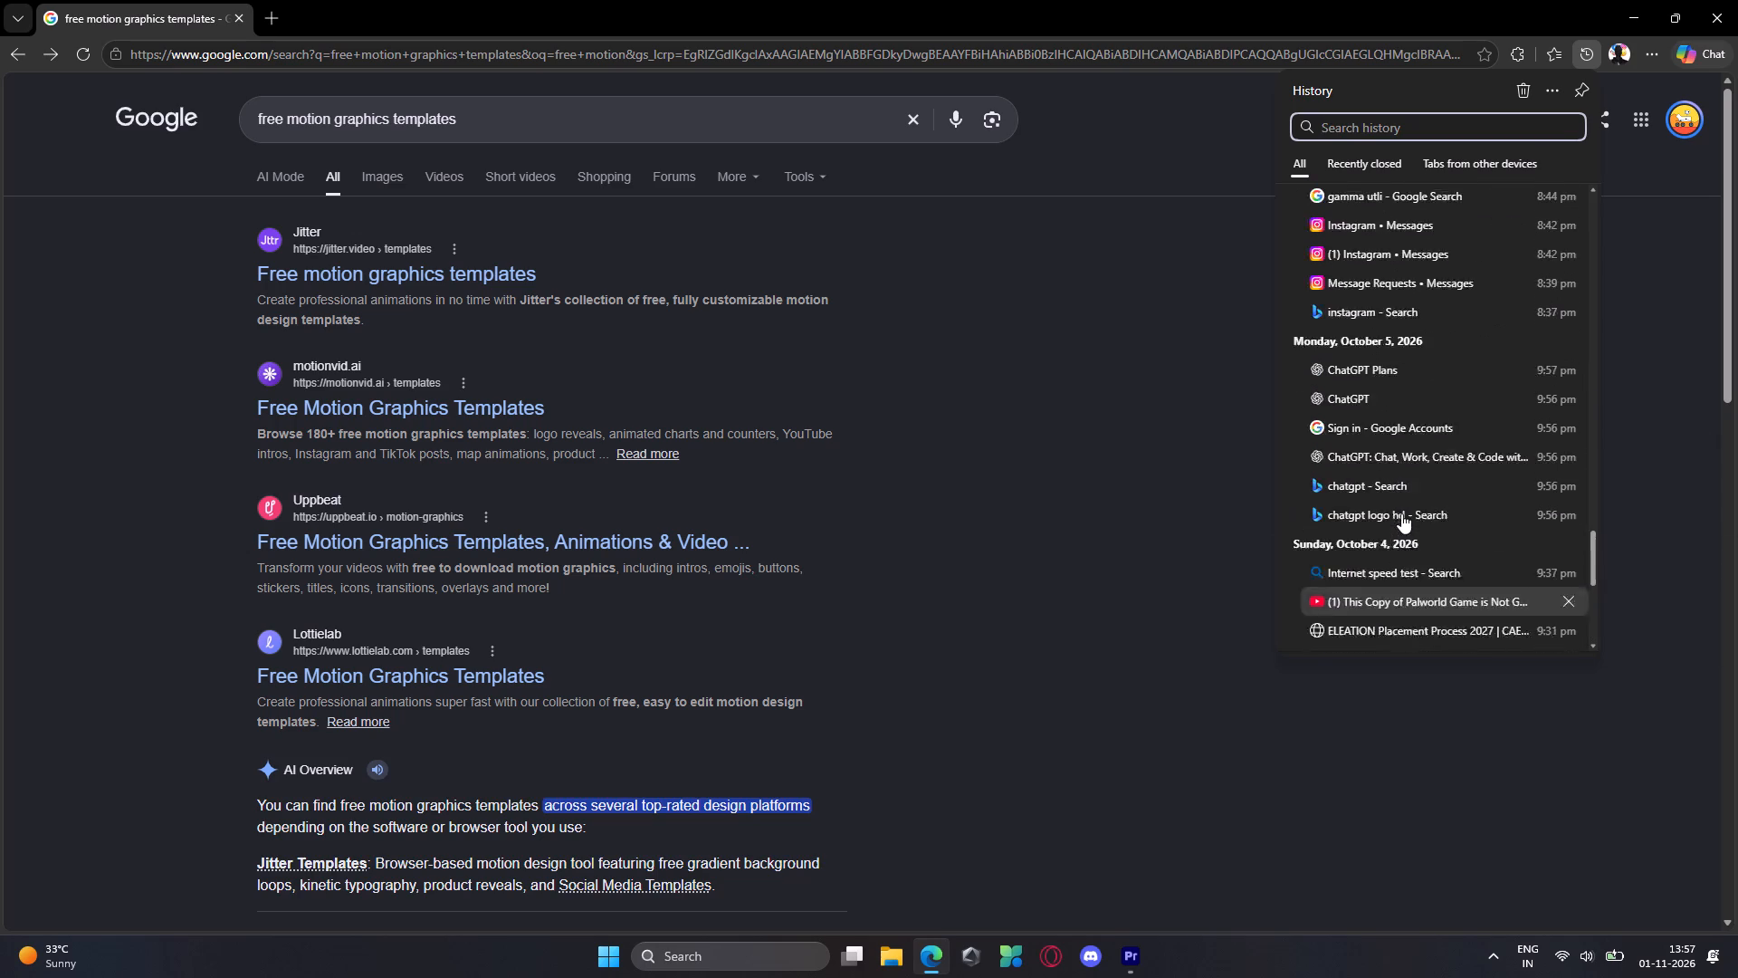
scroll(1401, 513, "up", 5)
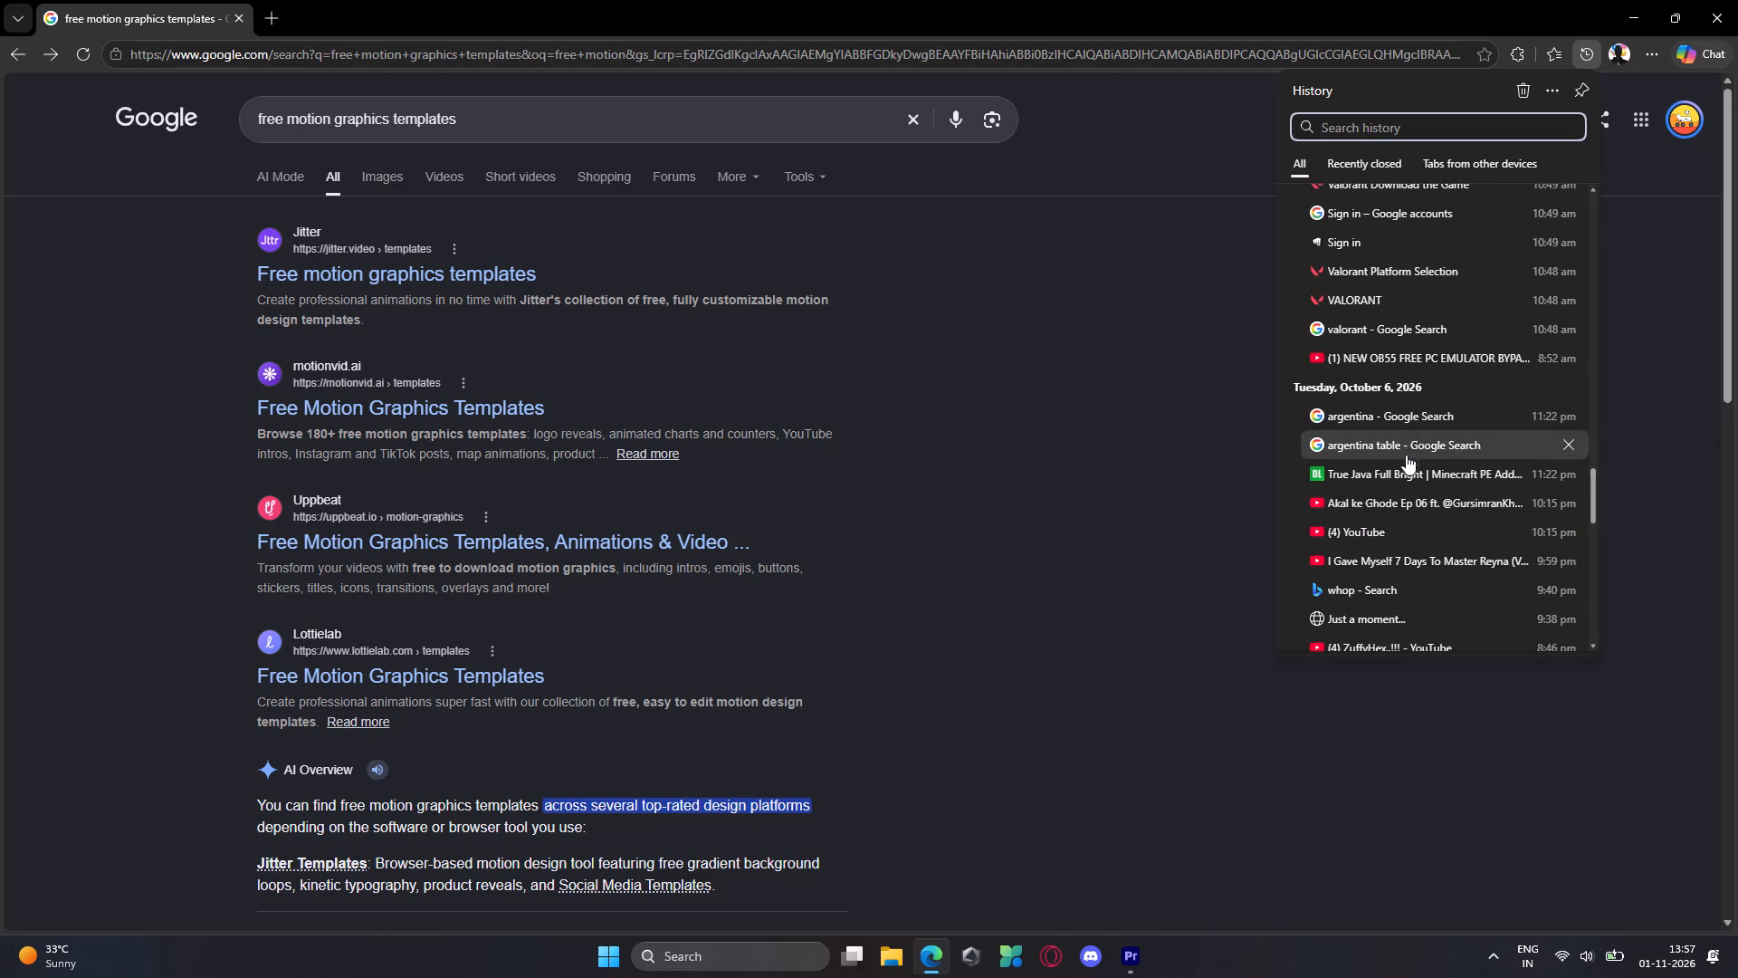
scroll(1410, 420, "up", 2)
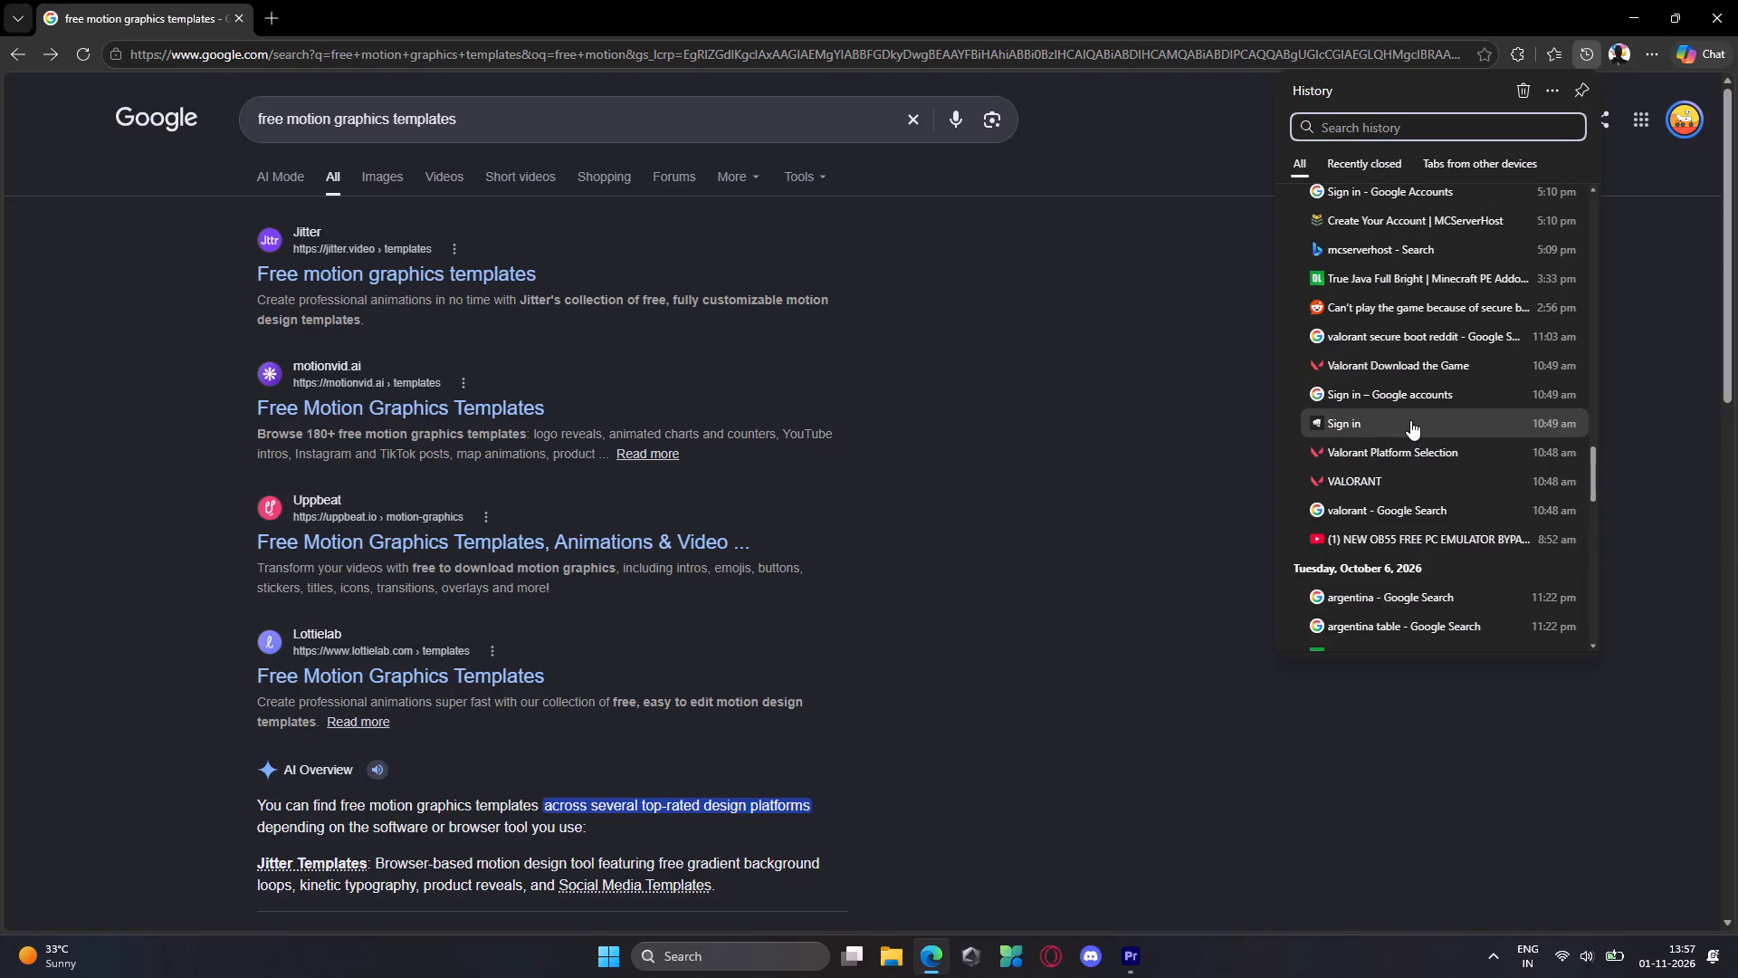
scroll(1410, 420, "up", 2)
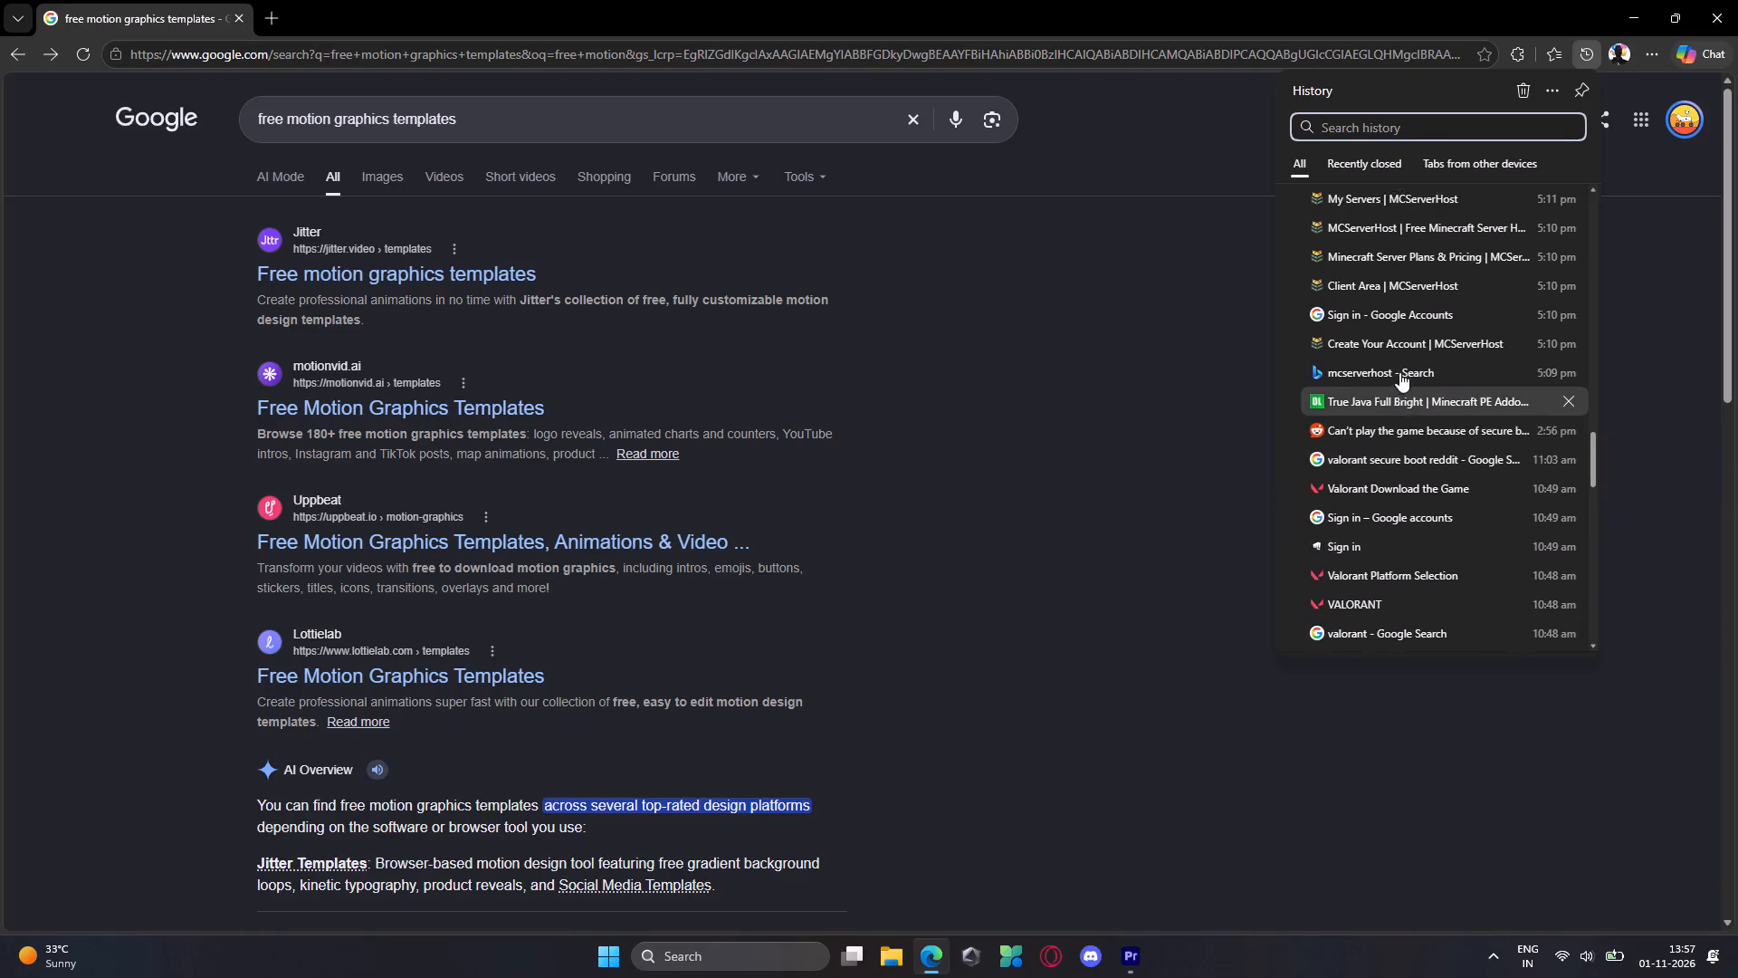
scroll(1399, 372, "up", 6)
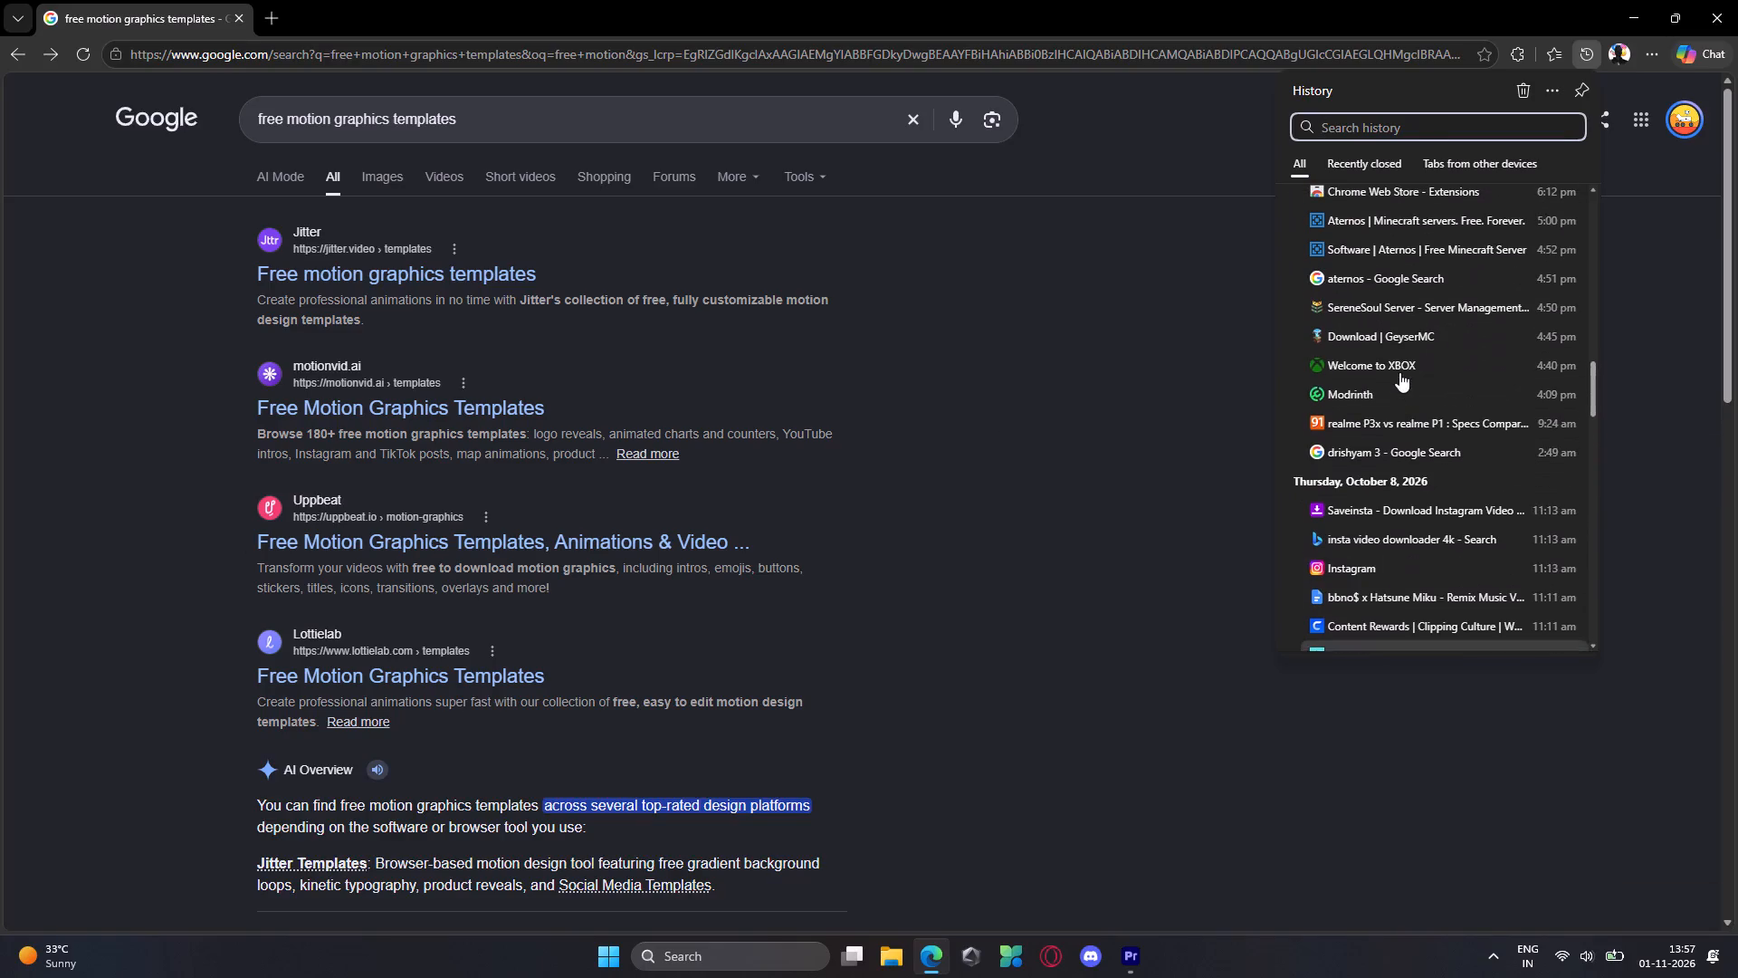
scroll(1409, 492, "up", 3)
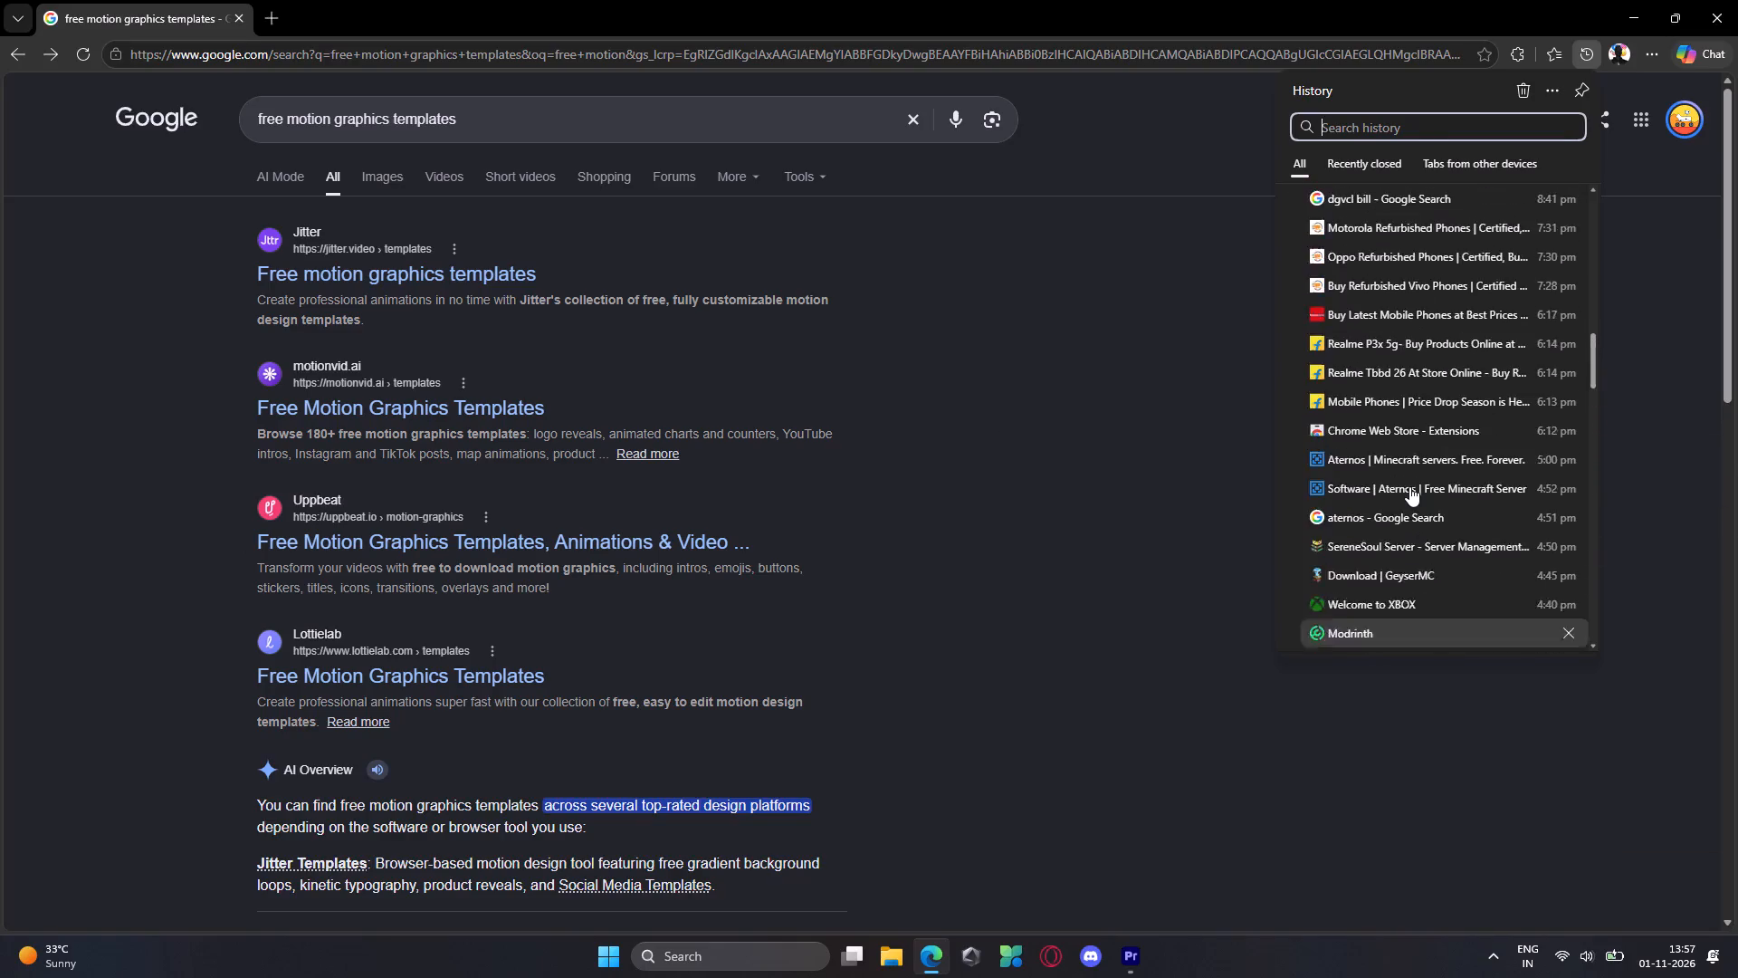
scroll(1409, 486, "up", 4)
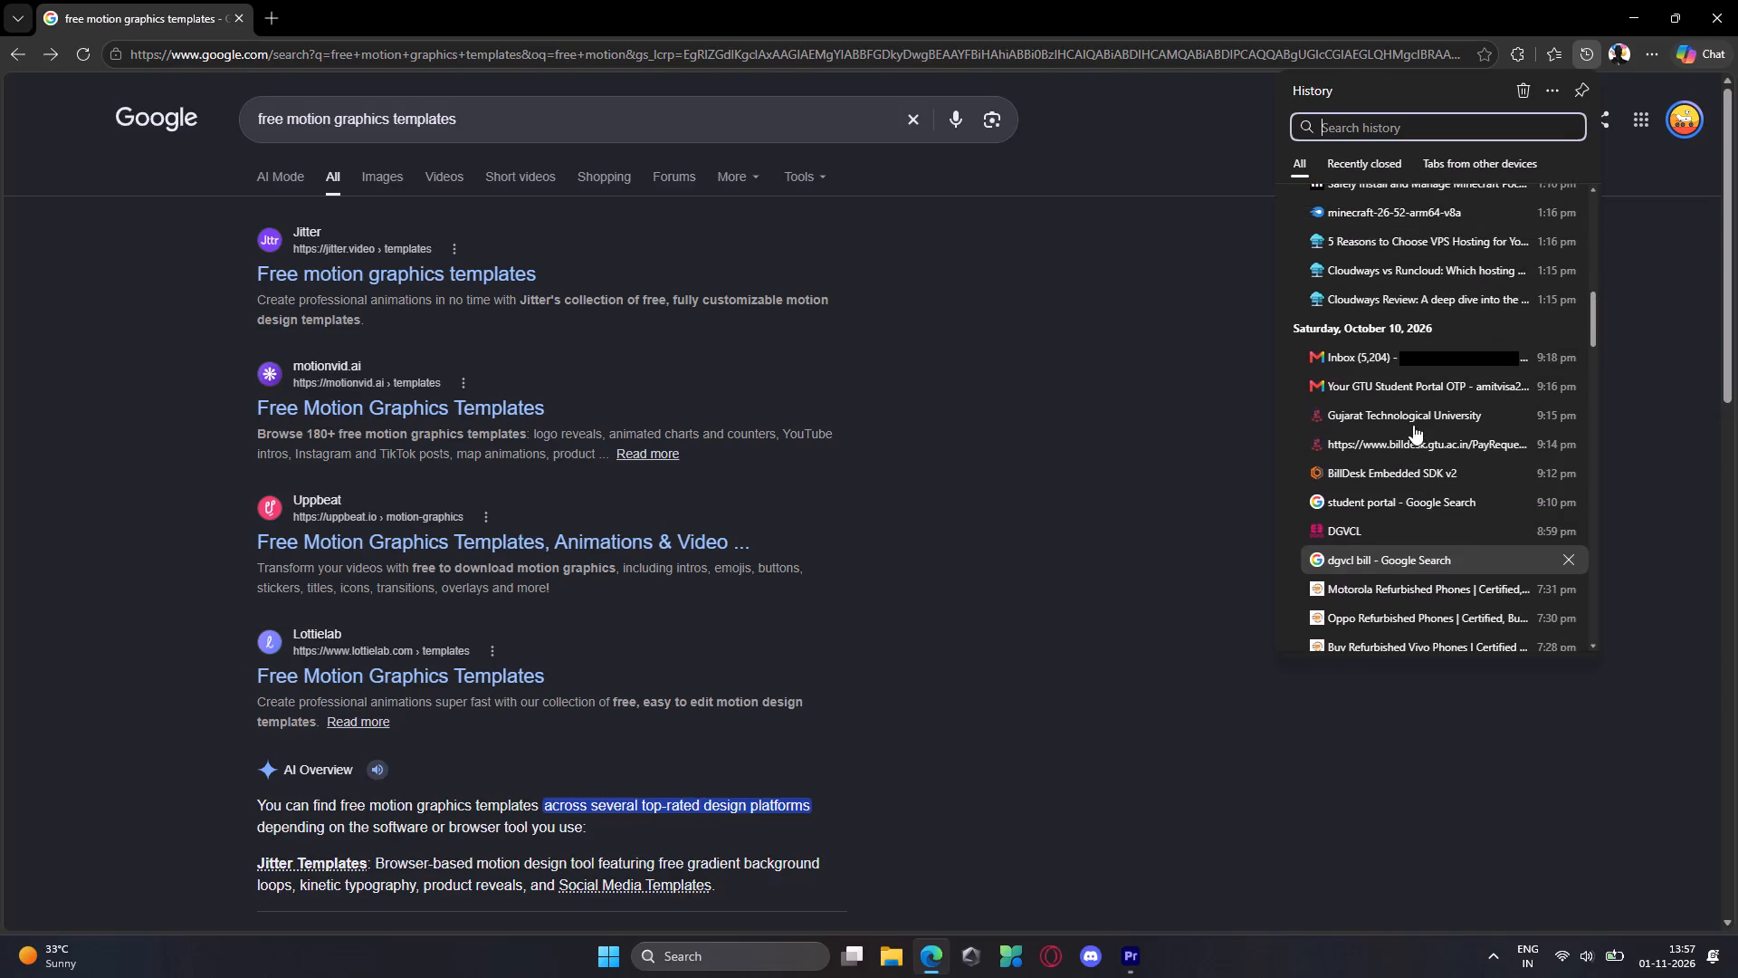
scroll(1392, 428, "up", 1)
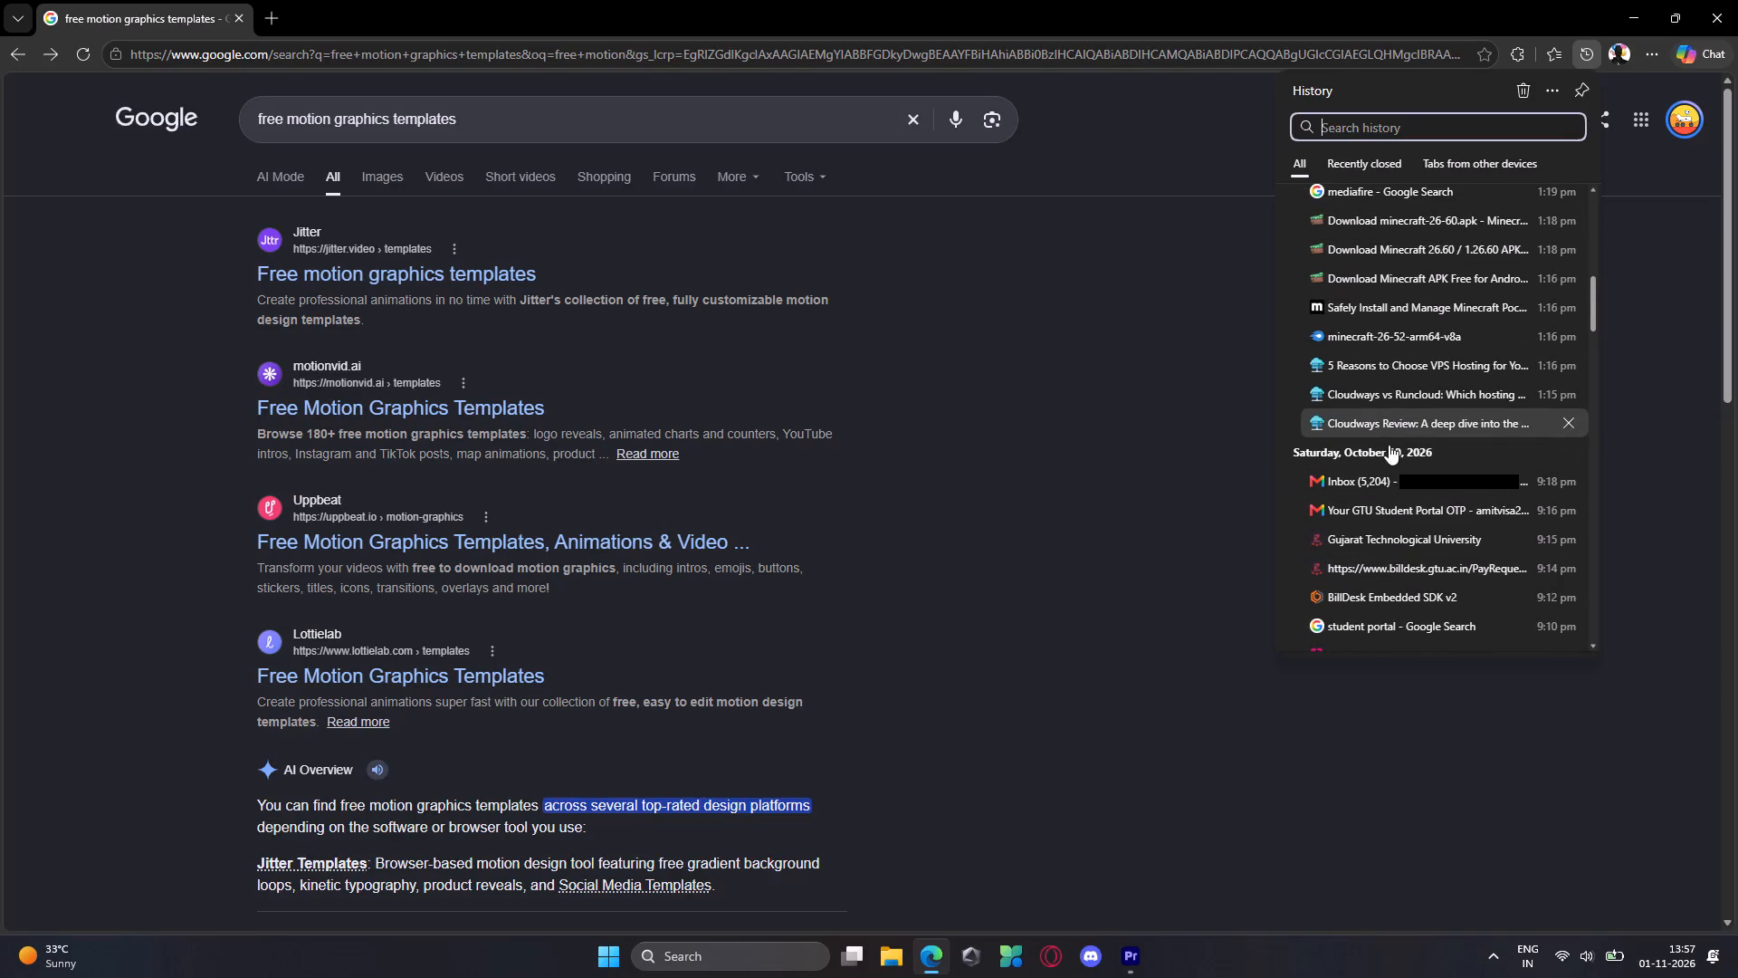
scroll(1389, 445, "up", 3)
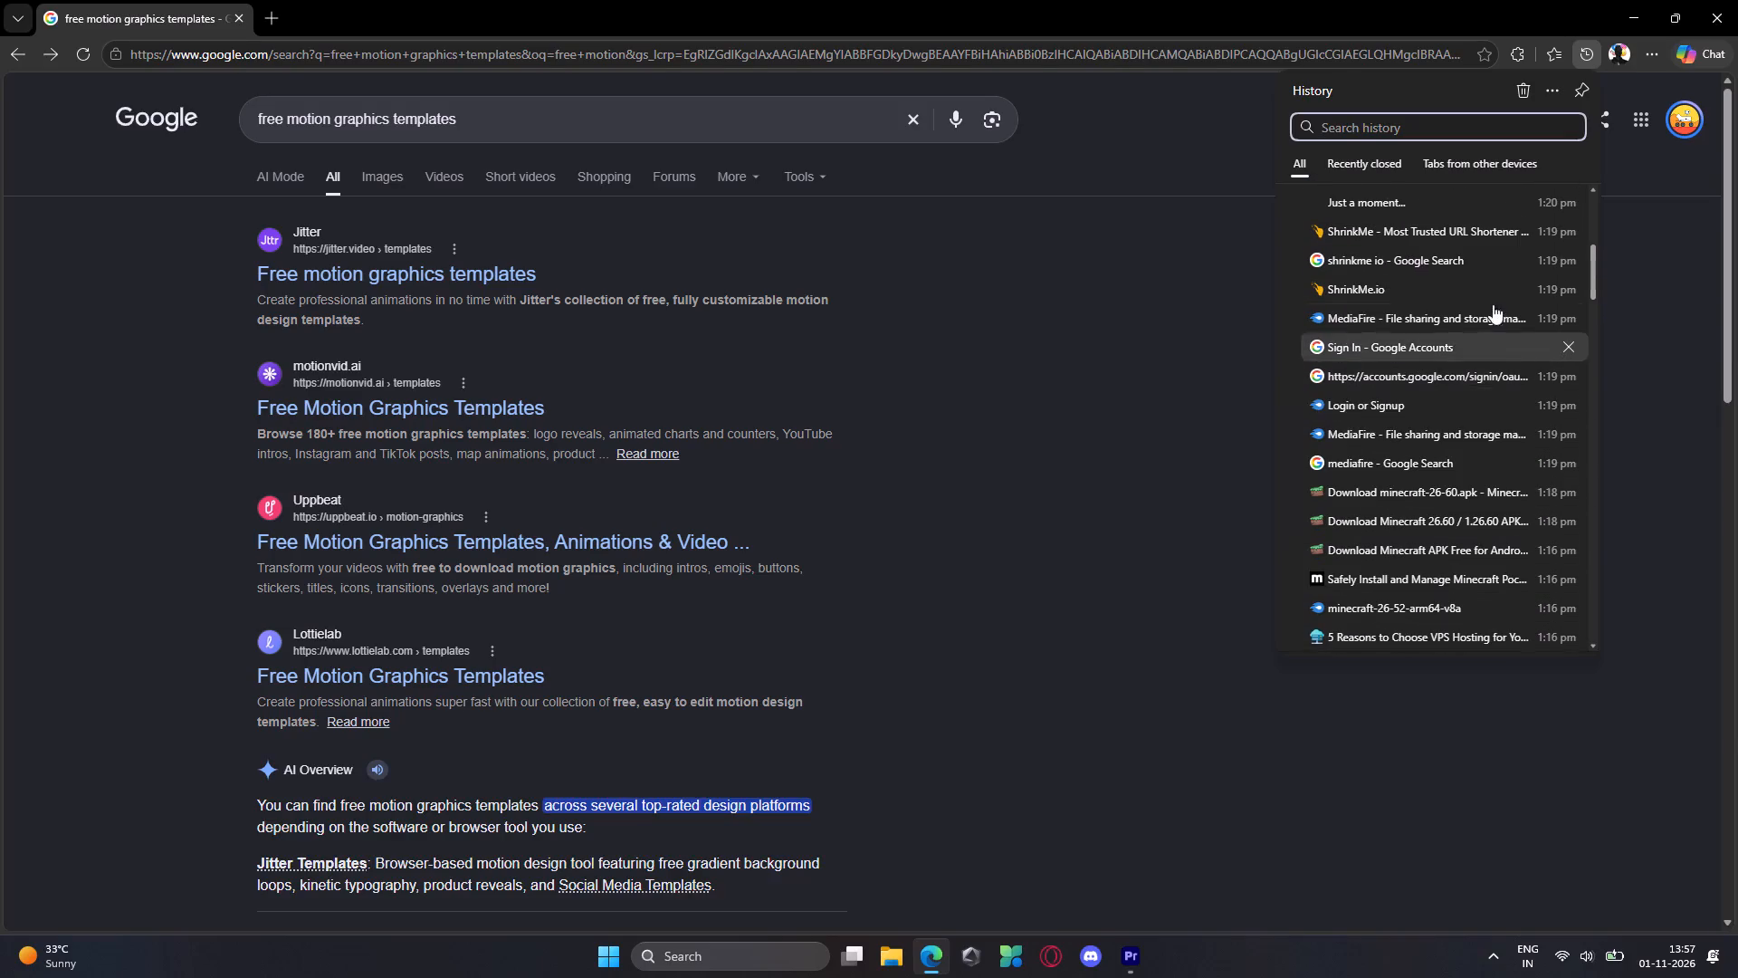
scroll(1463, 467, "down", 4)
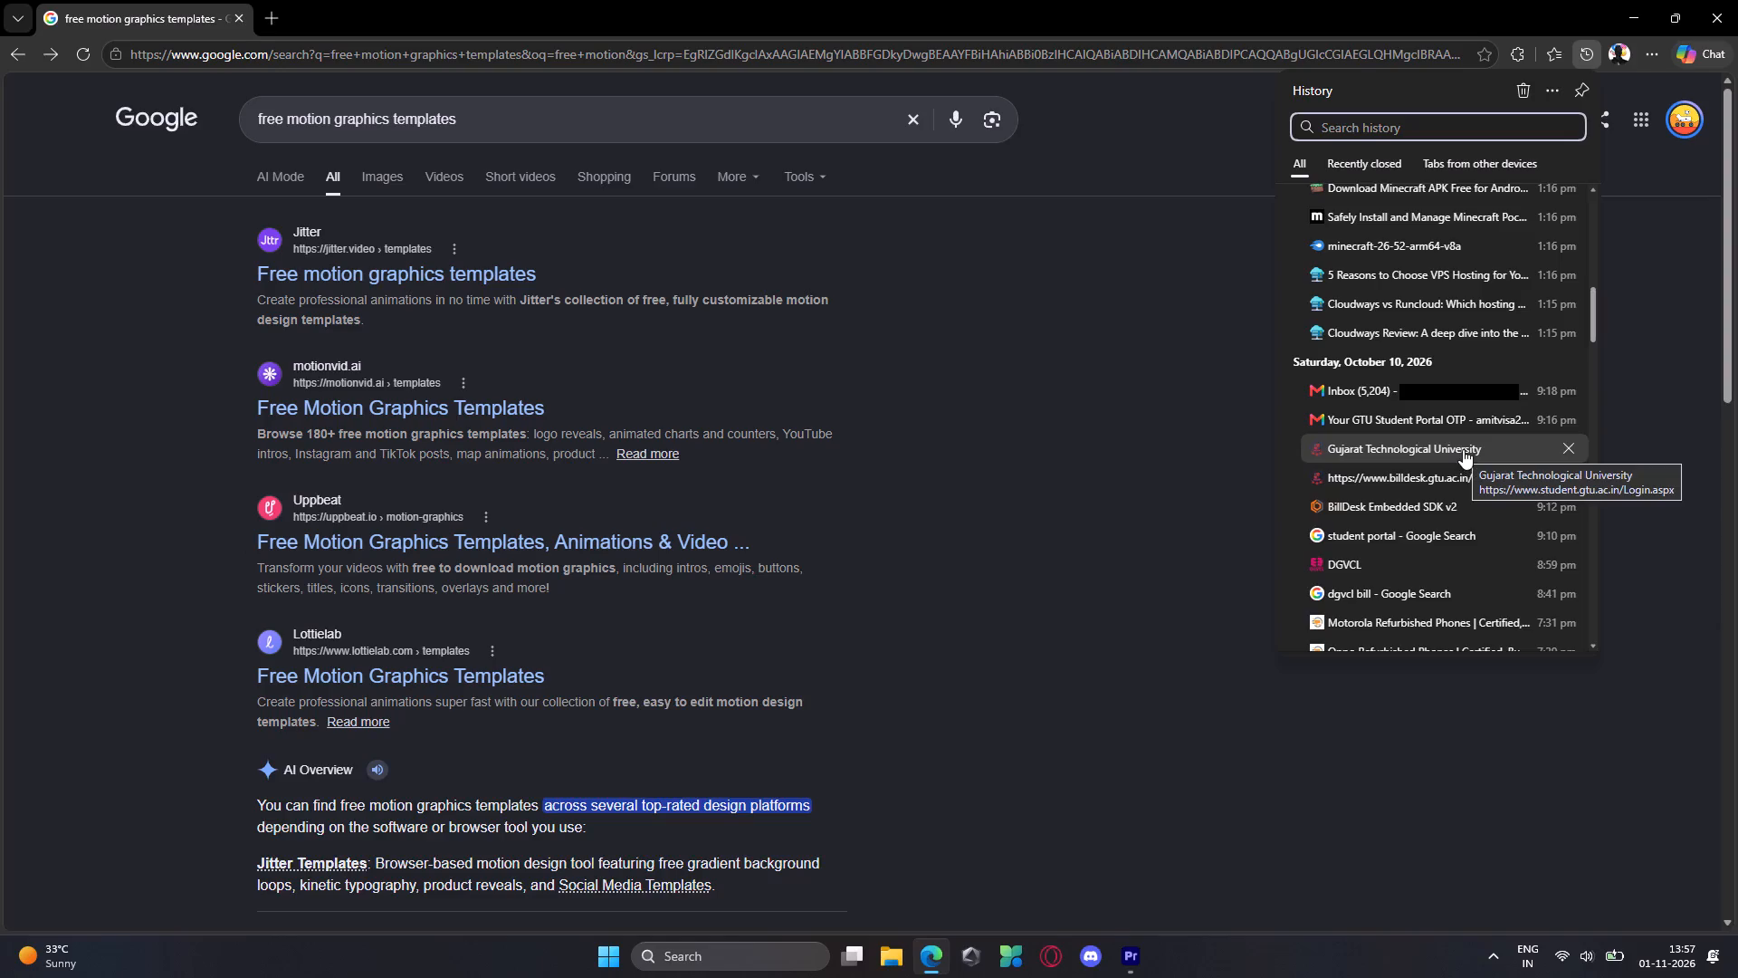
scroll(1453, 381, "up", 8)
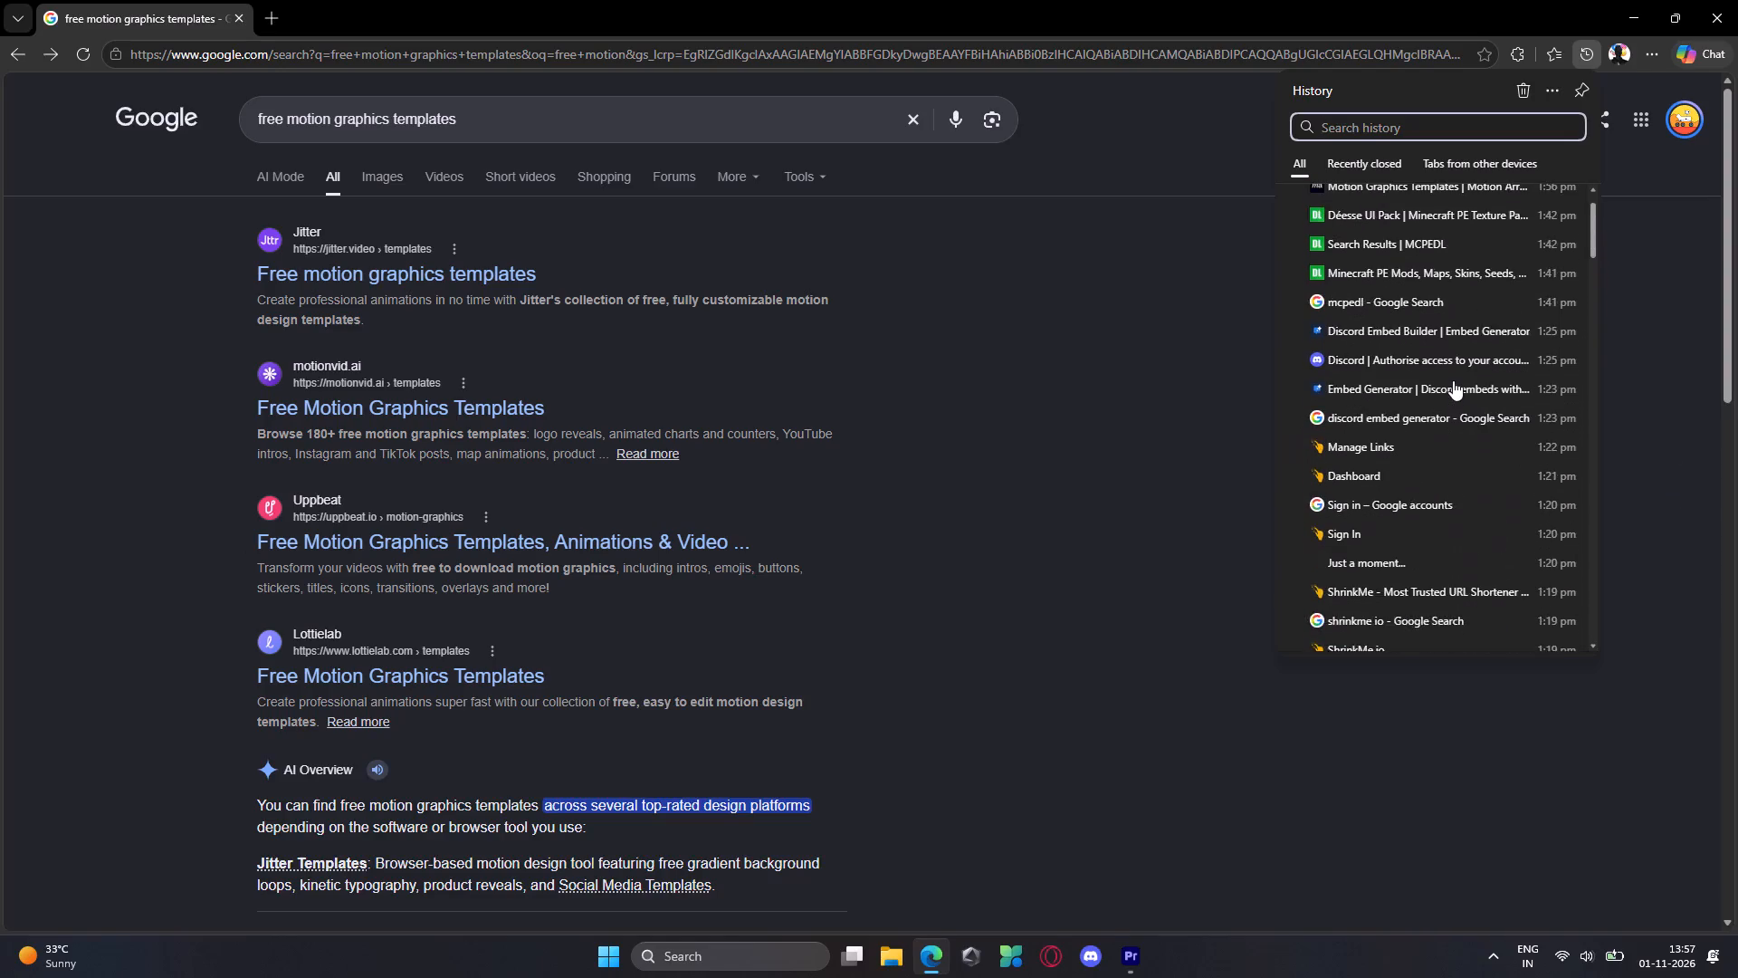
scroll(1453, 380, "up", 5)
scroll(1453, 380, "down", 6)
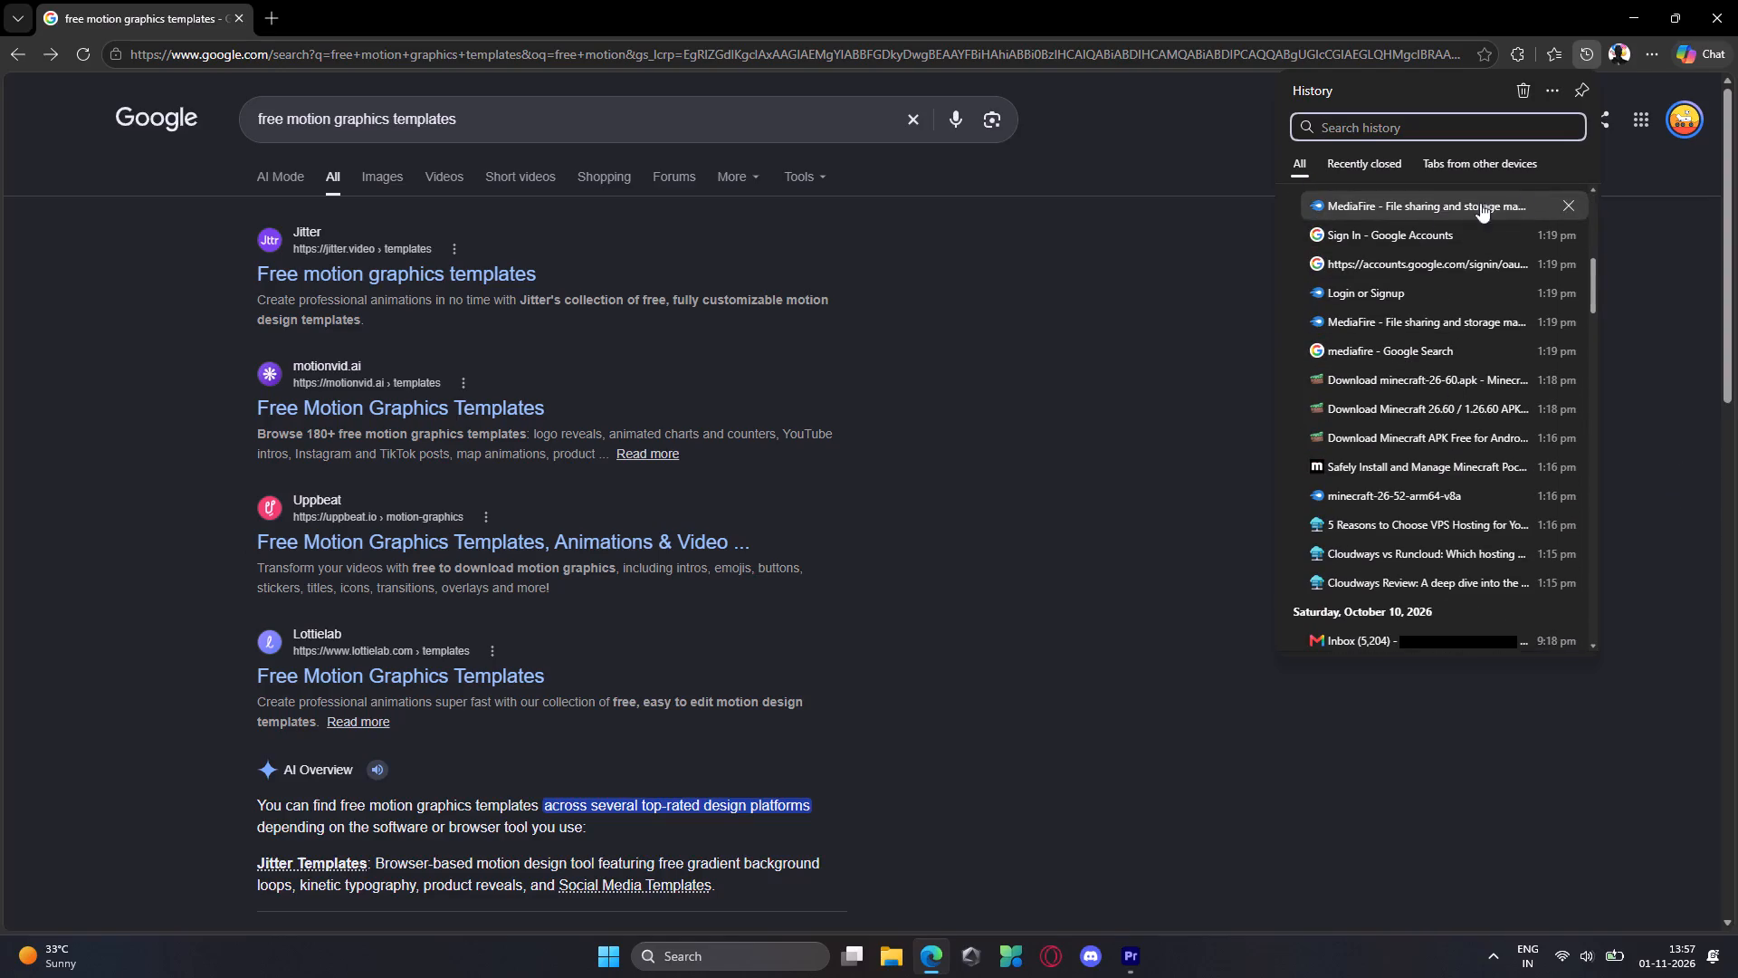
left_click(1728, 180)
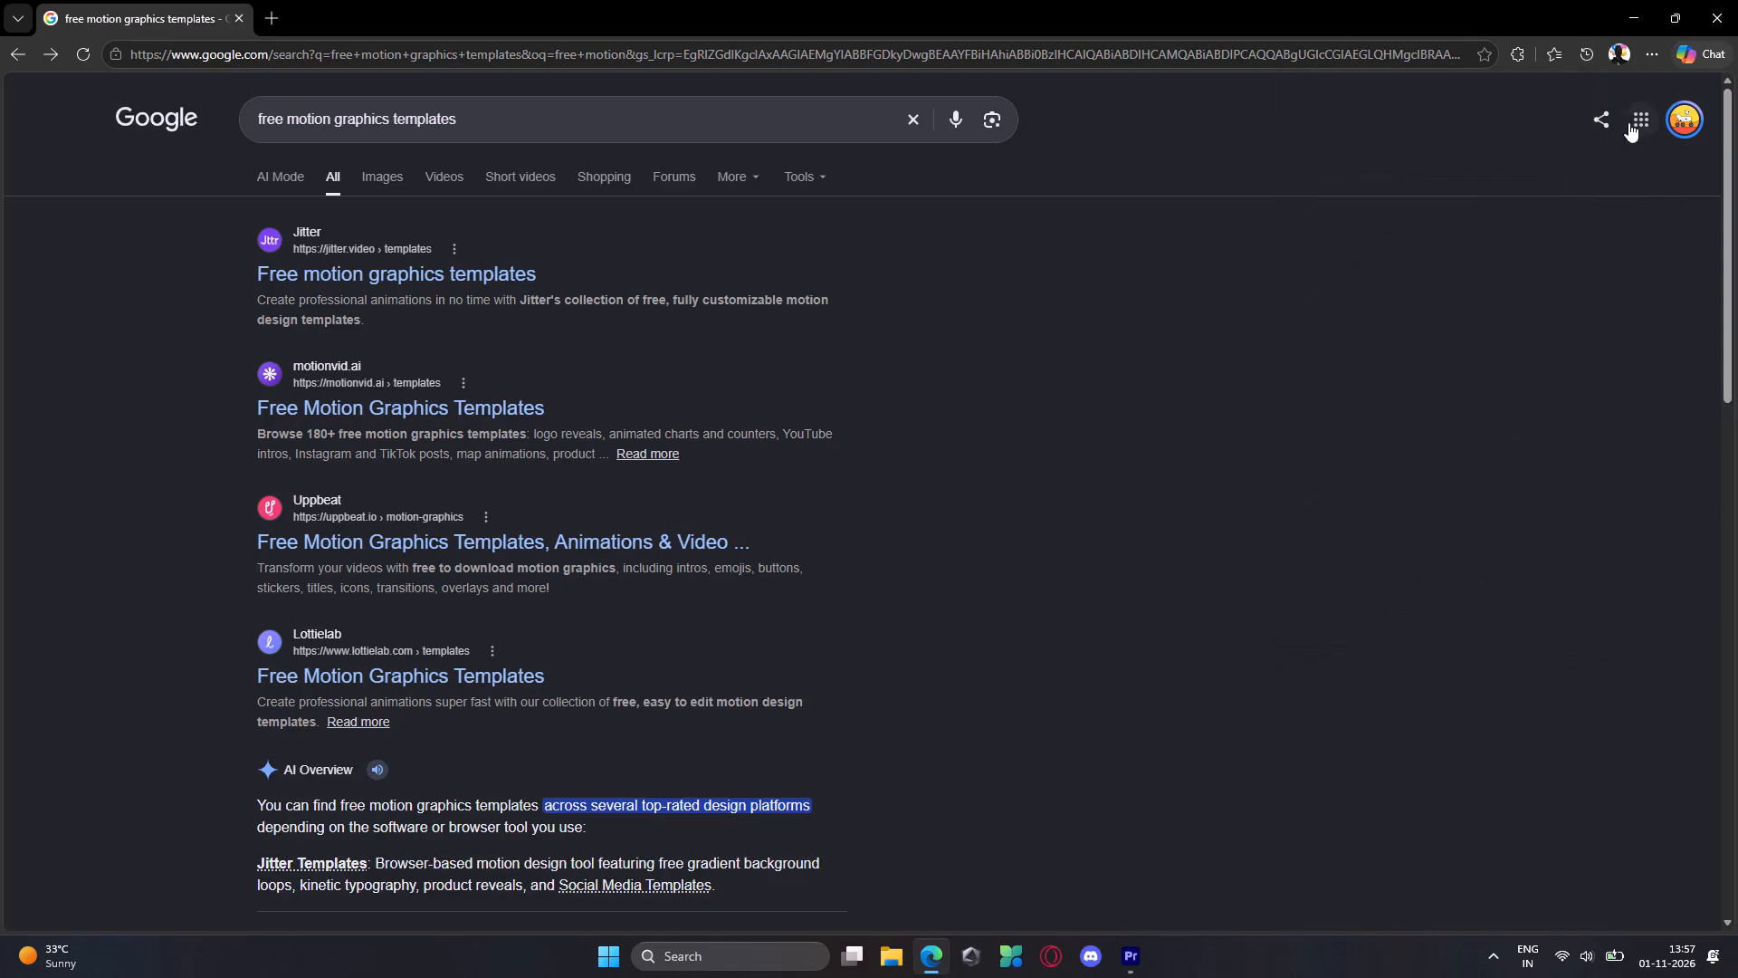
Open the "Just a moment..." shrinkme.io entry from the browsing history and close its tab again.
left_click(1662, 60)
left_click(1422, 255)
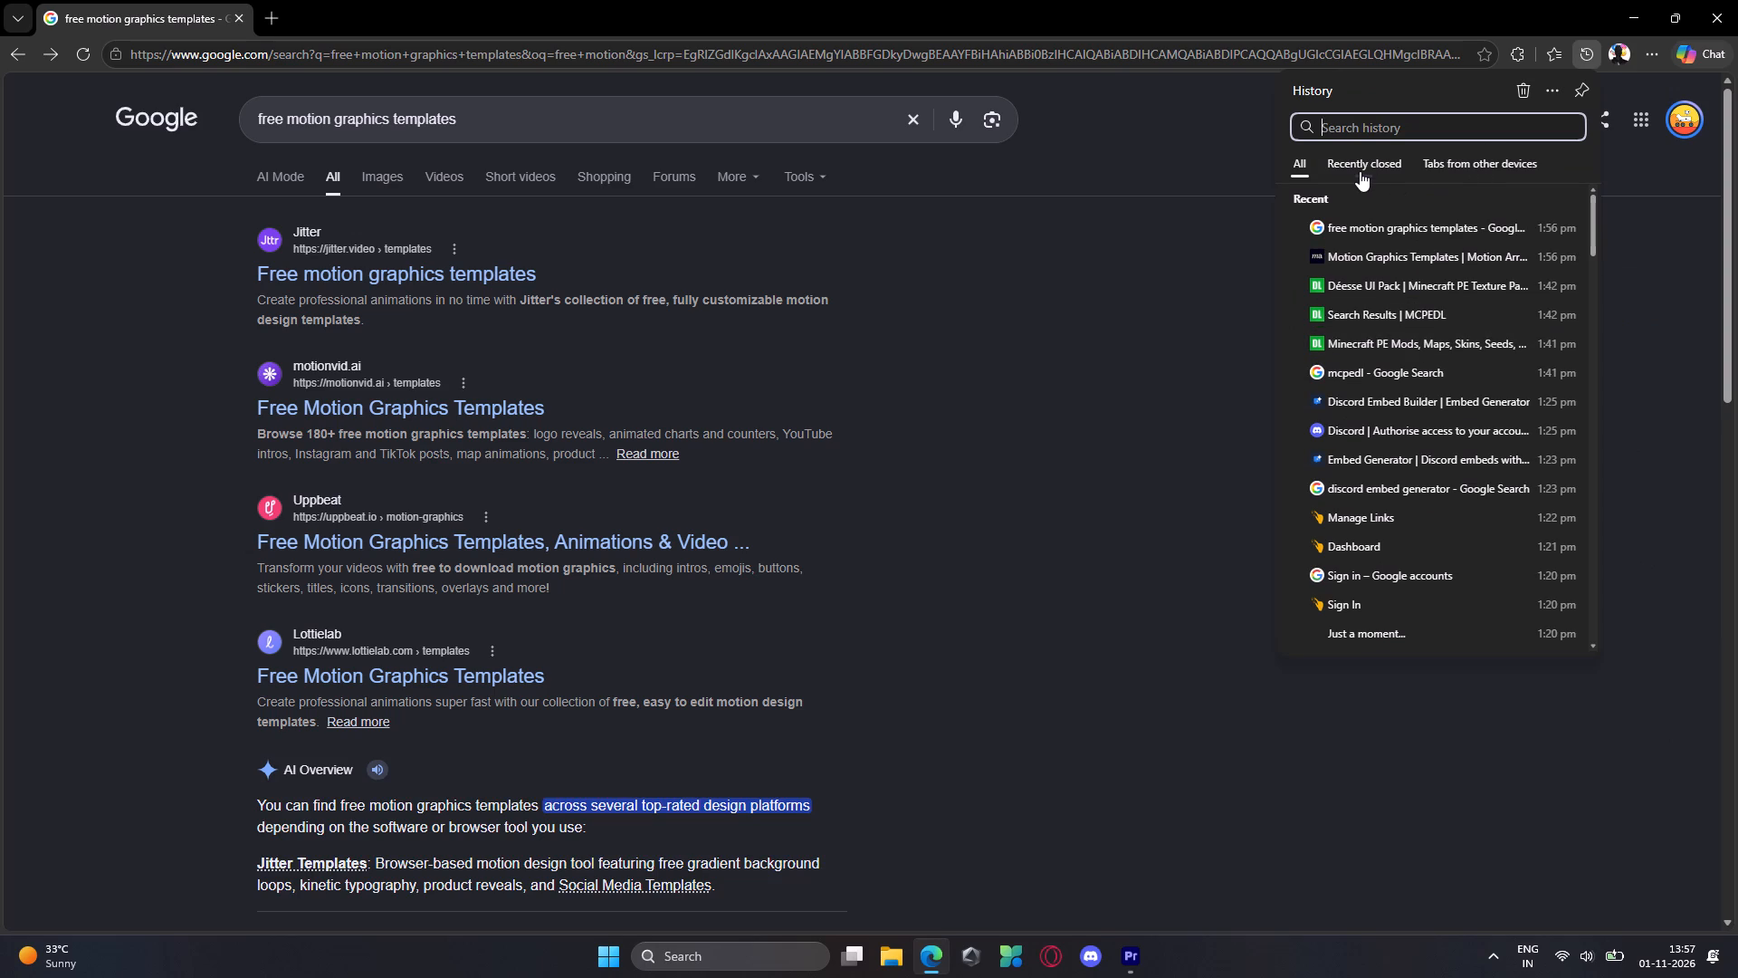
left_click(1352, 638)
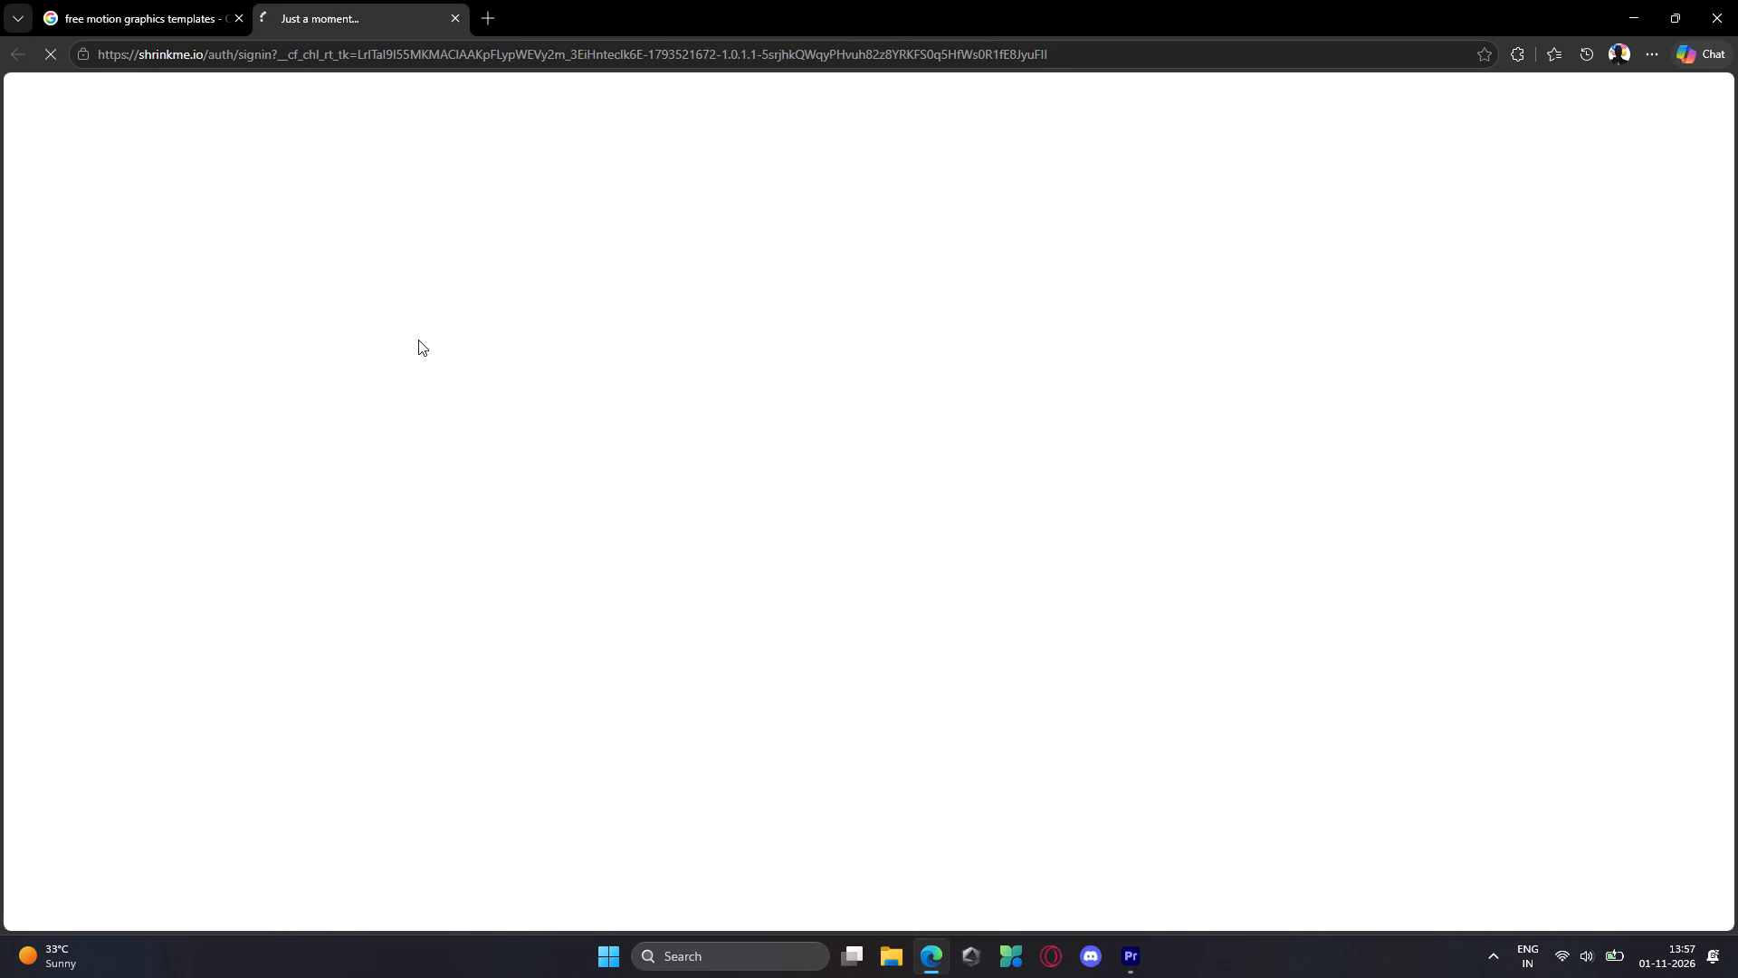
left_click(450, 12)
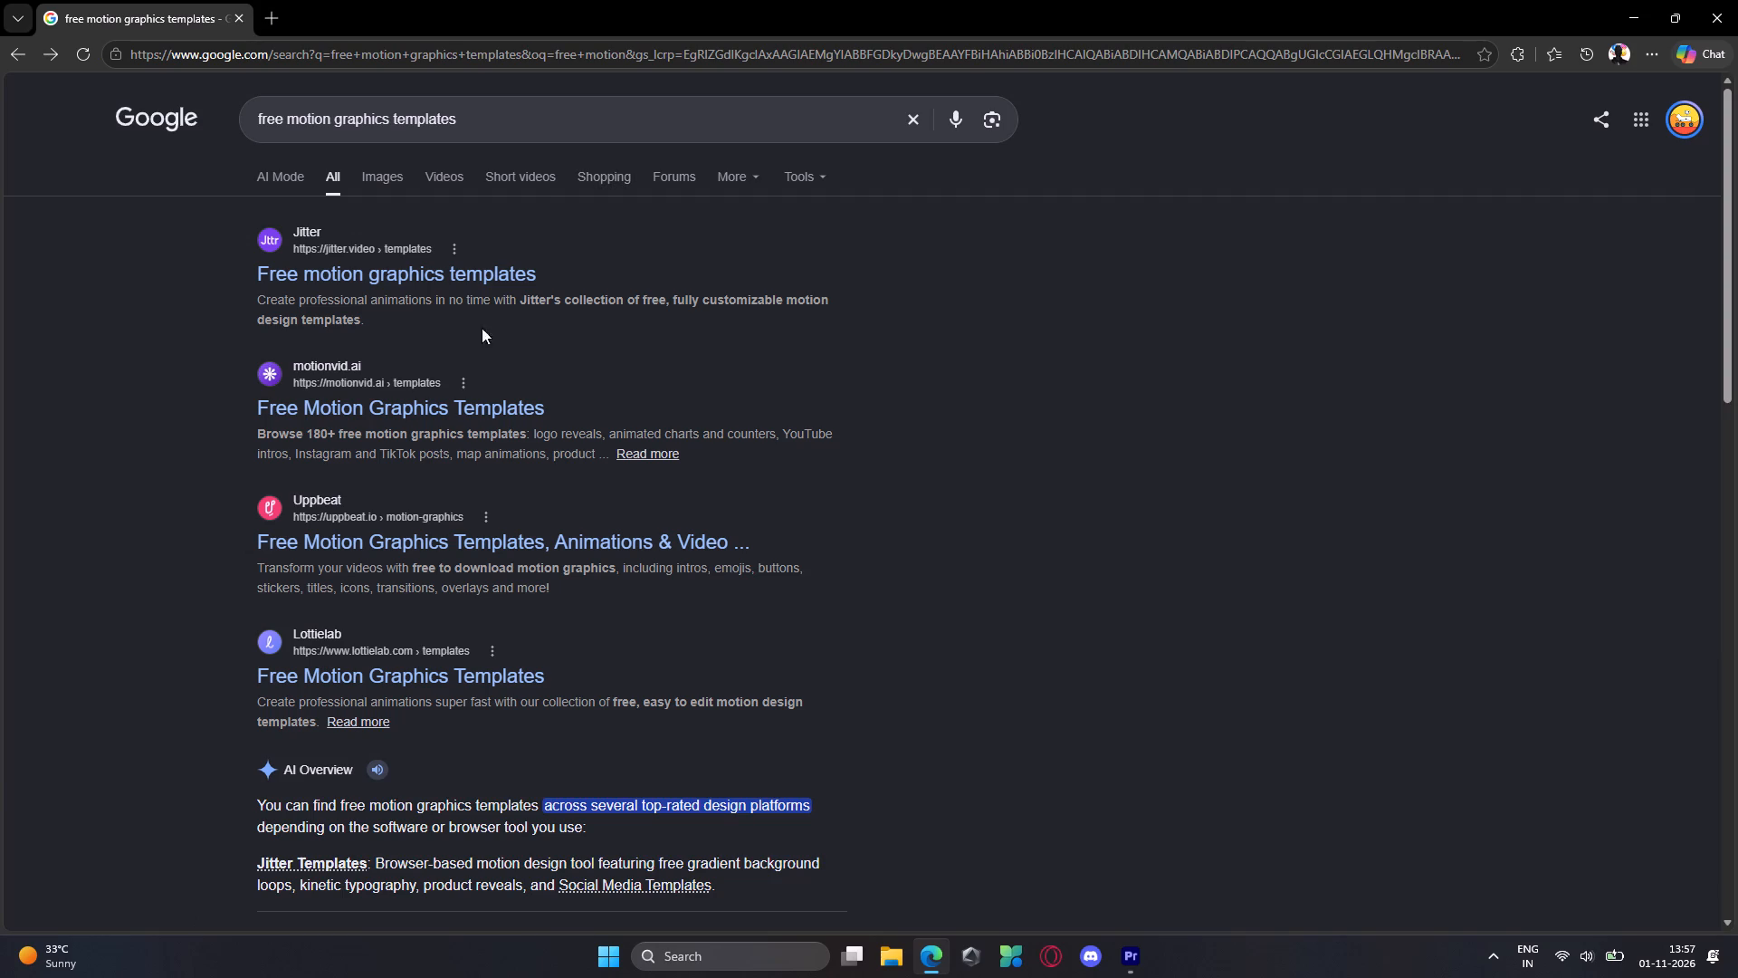
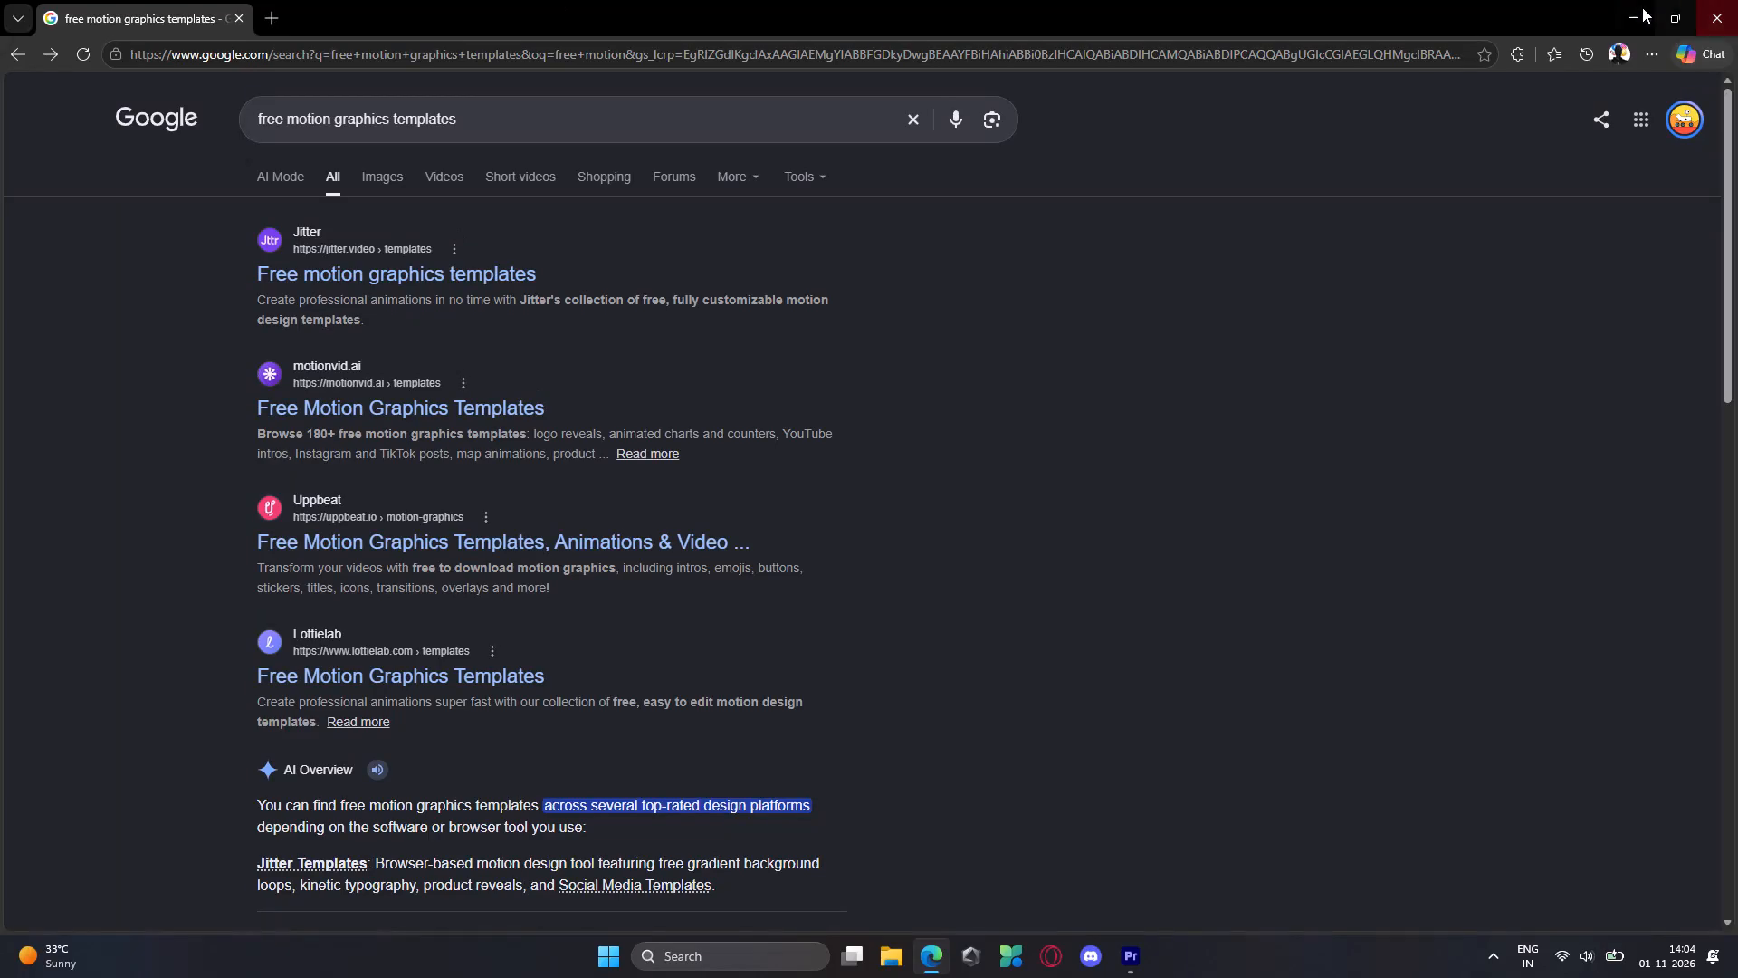
Minimise the browser with the template search results and return to the discord sequence in Premiere.
left_click(1641, 8)
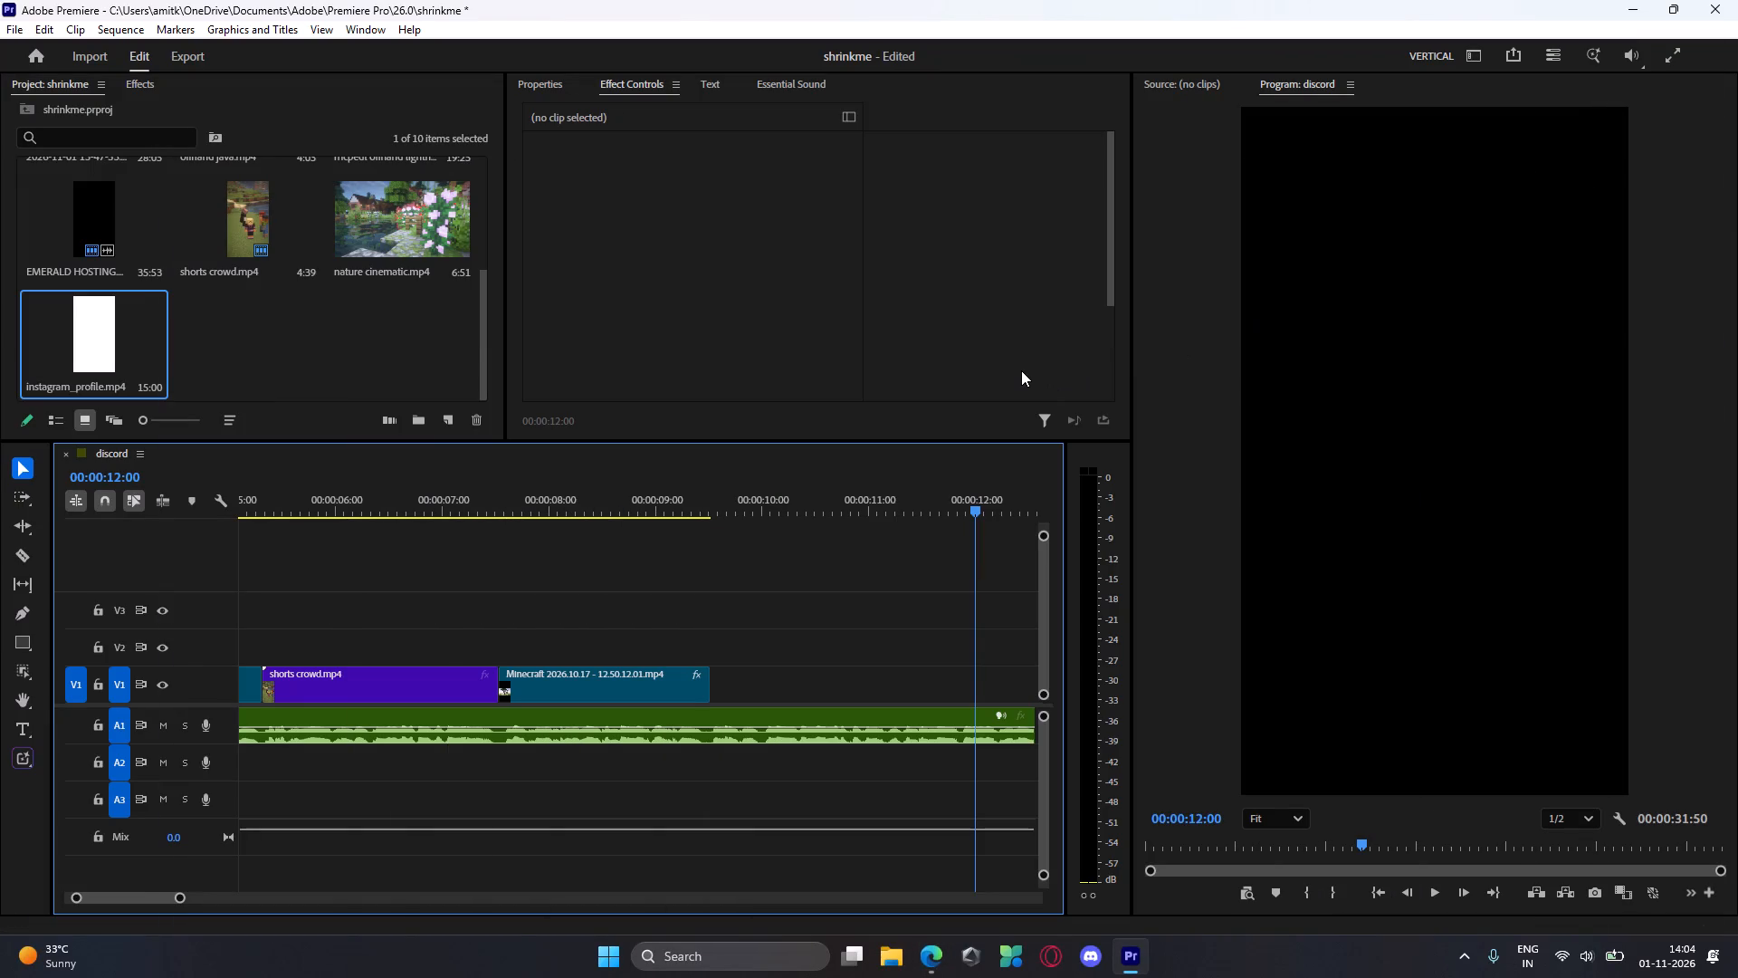
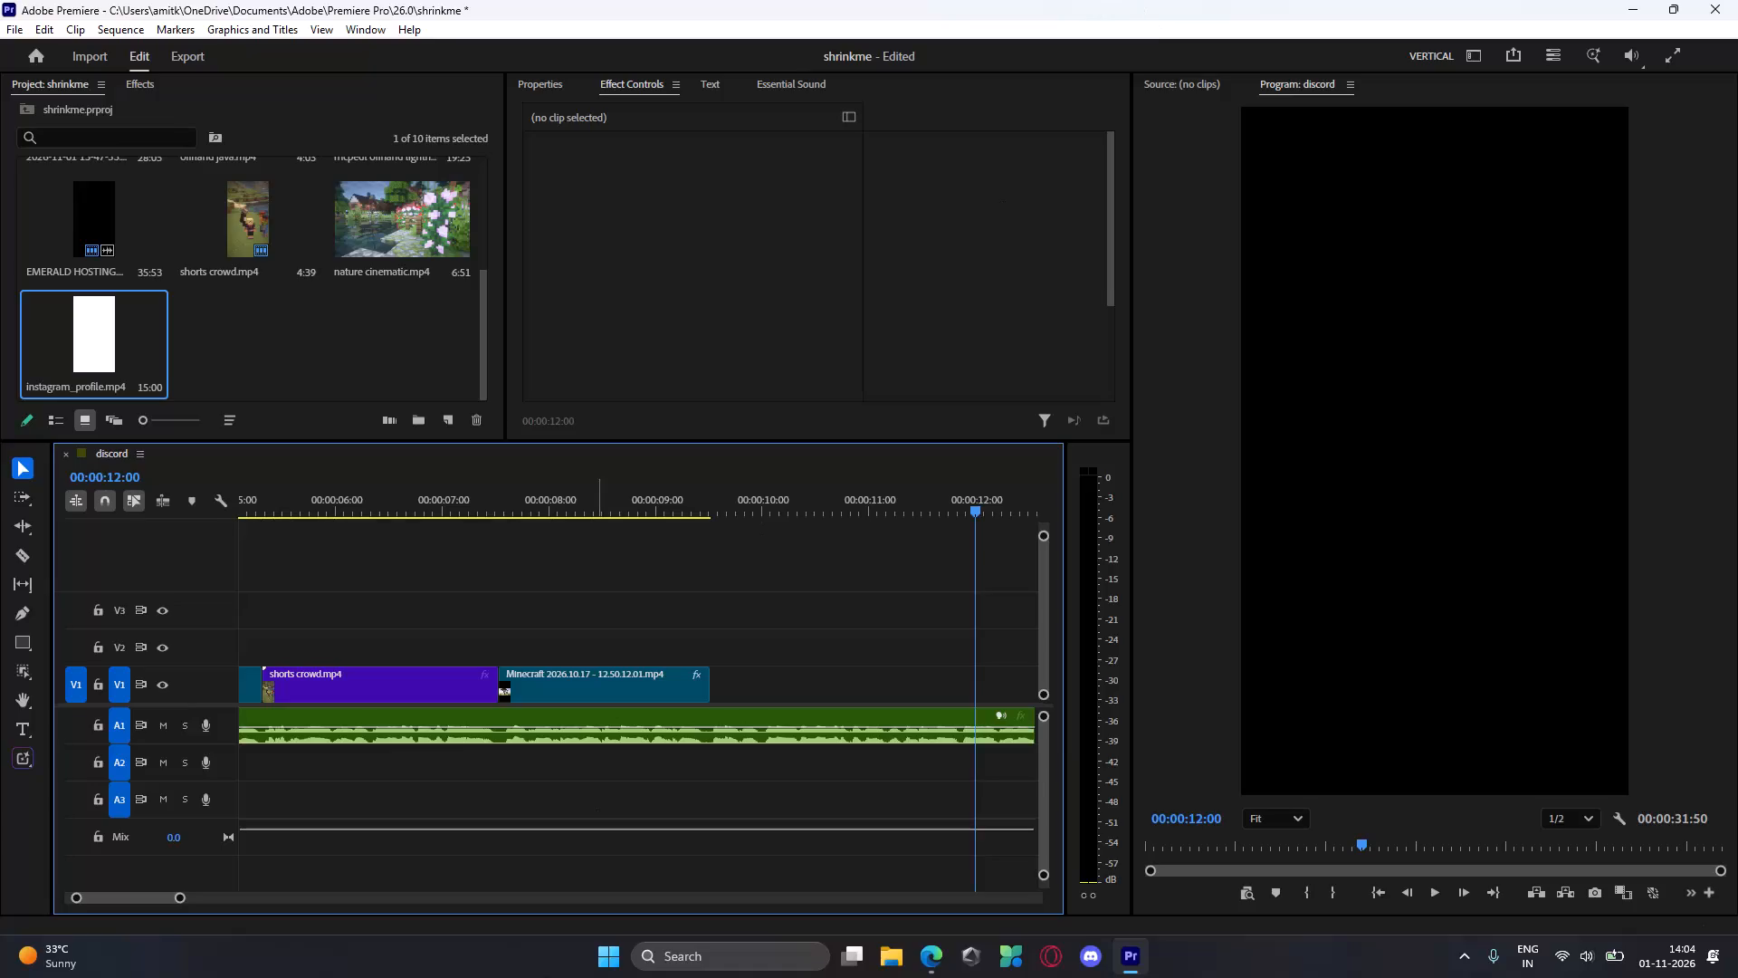
Switch to the Edge browser, search Google for swishyai and open the Swishy AI motion designer site.
left_click(932, 952)
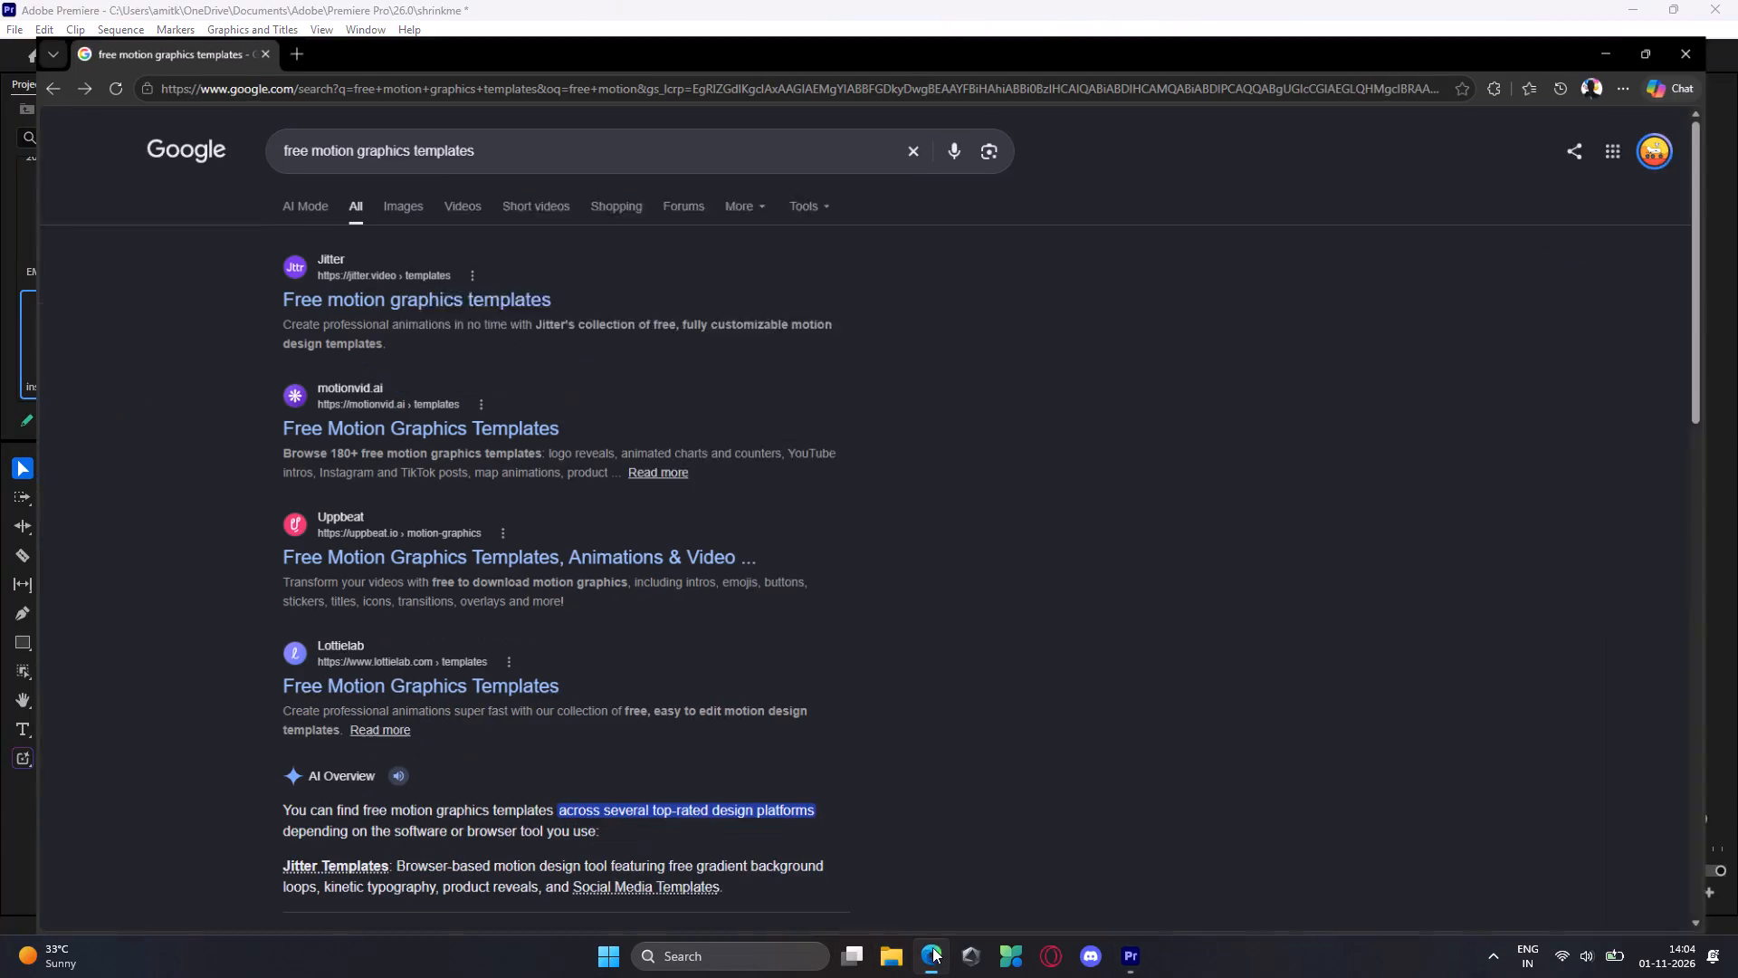
left_click_drag(464, 120, 12, 97)
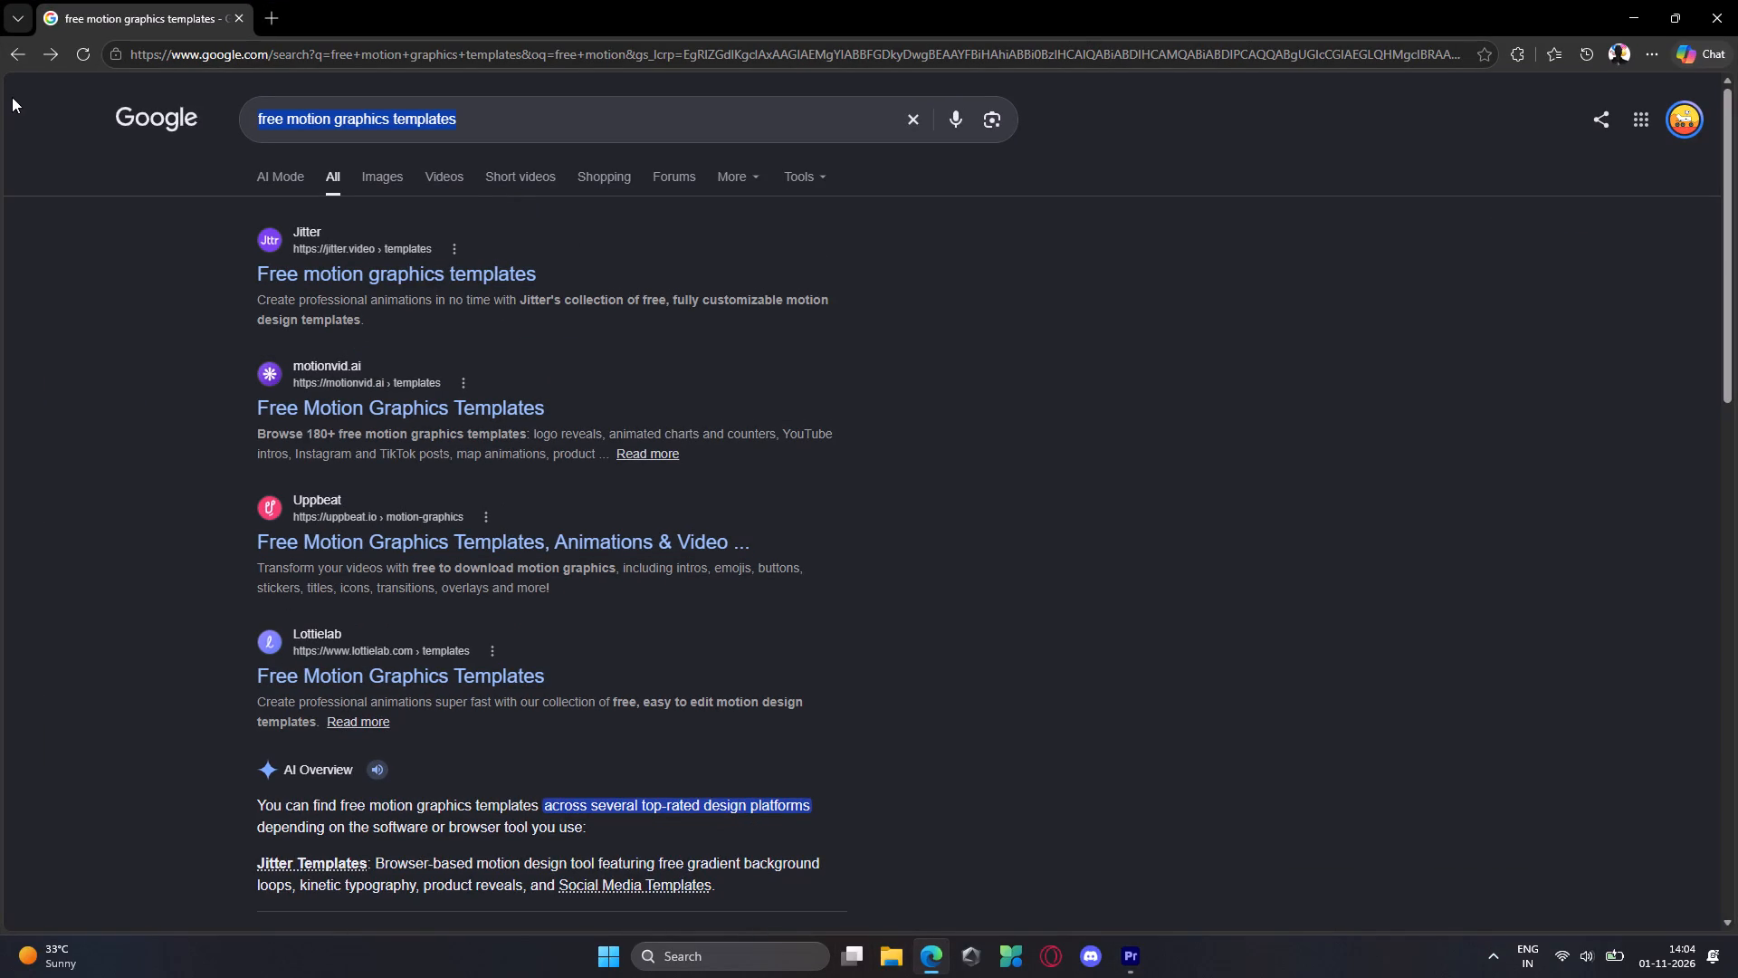
type("swishyai")
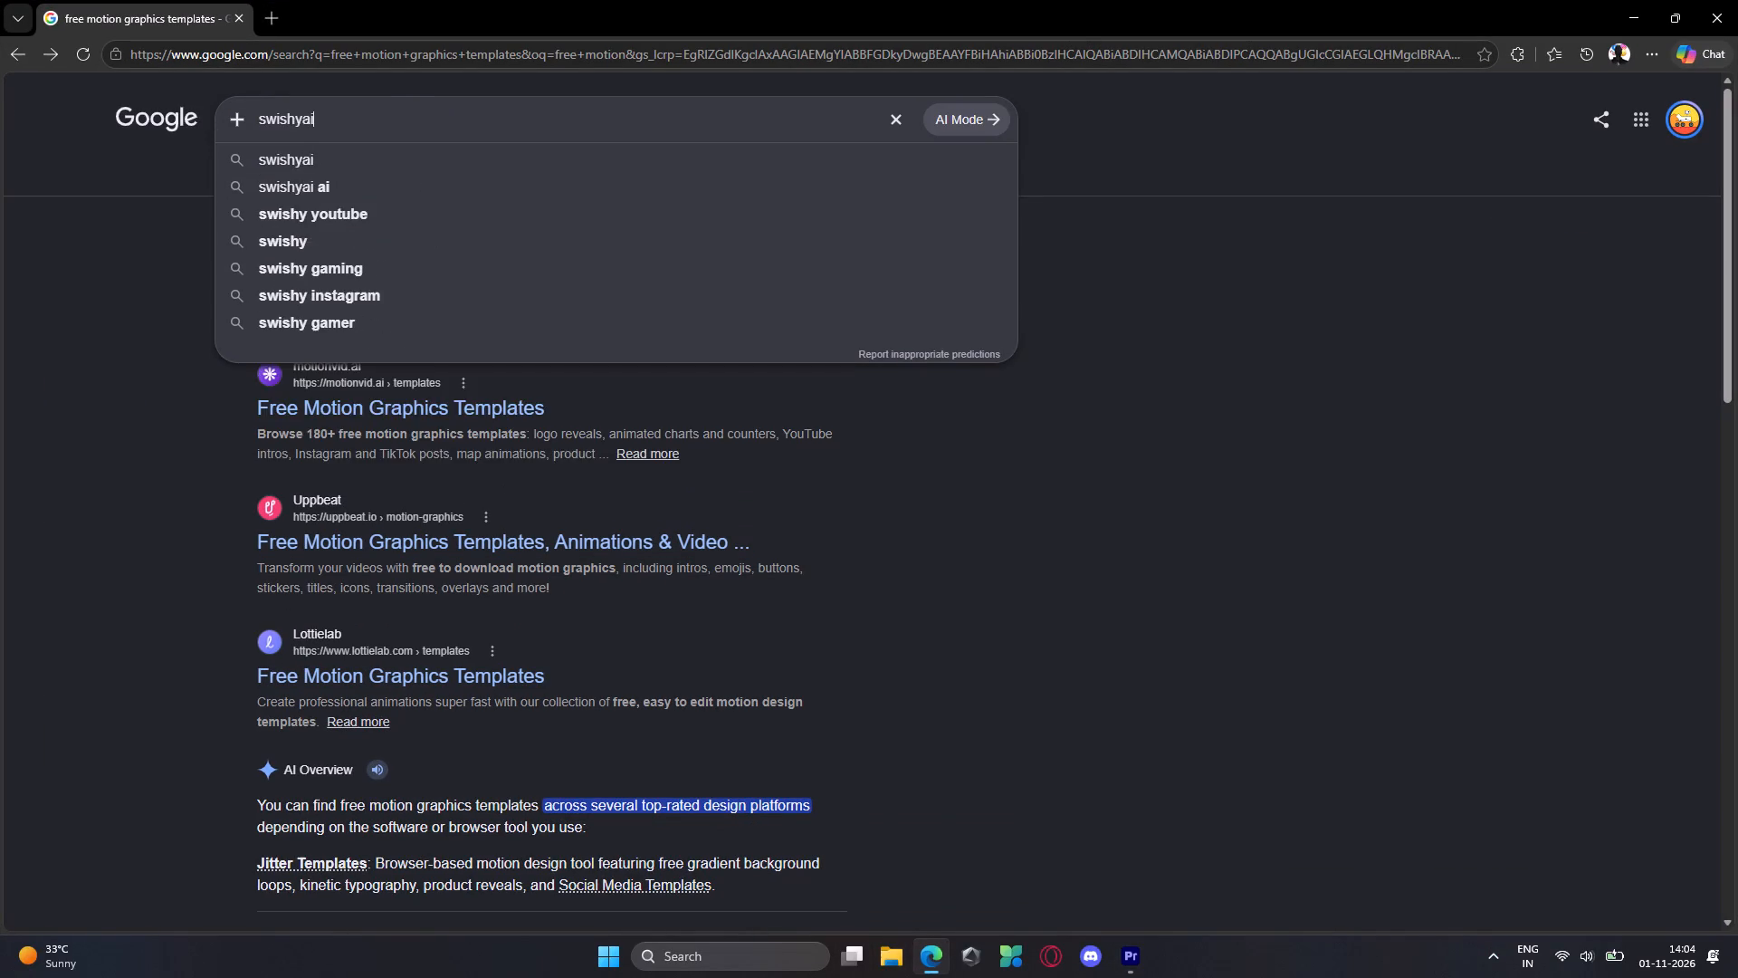
key("Return")
left_click(348, 318)
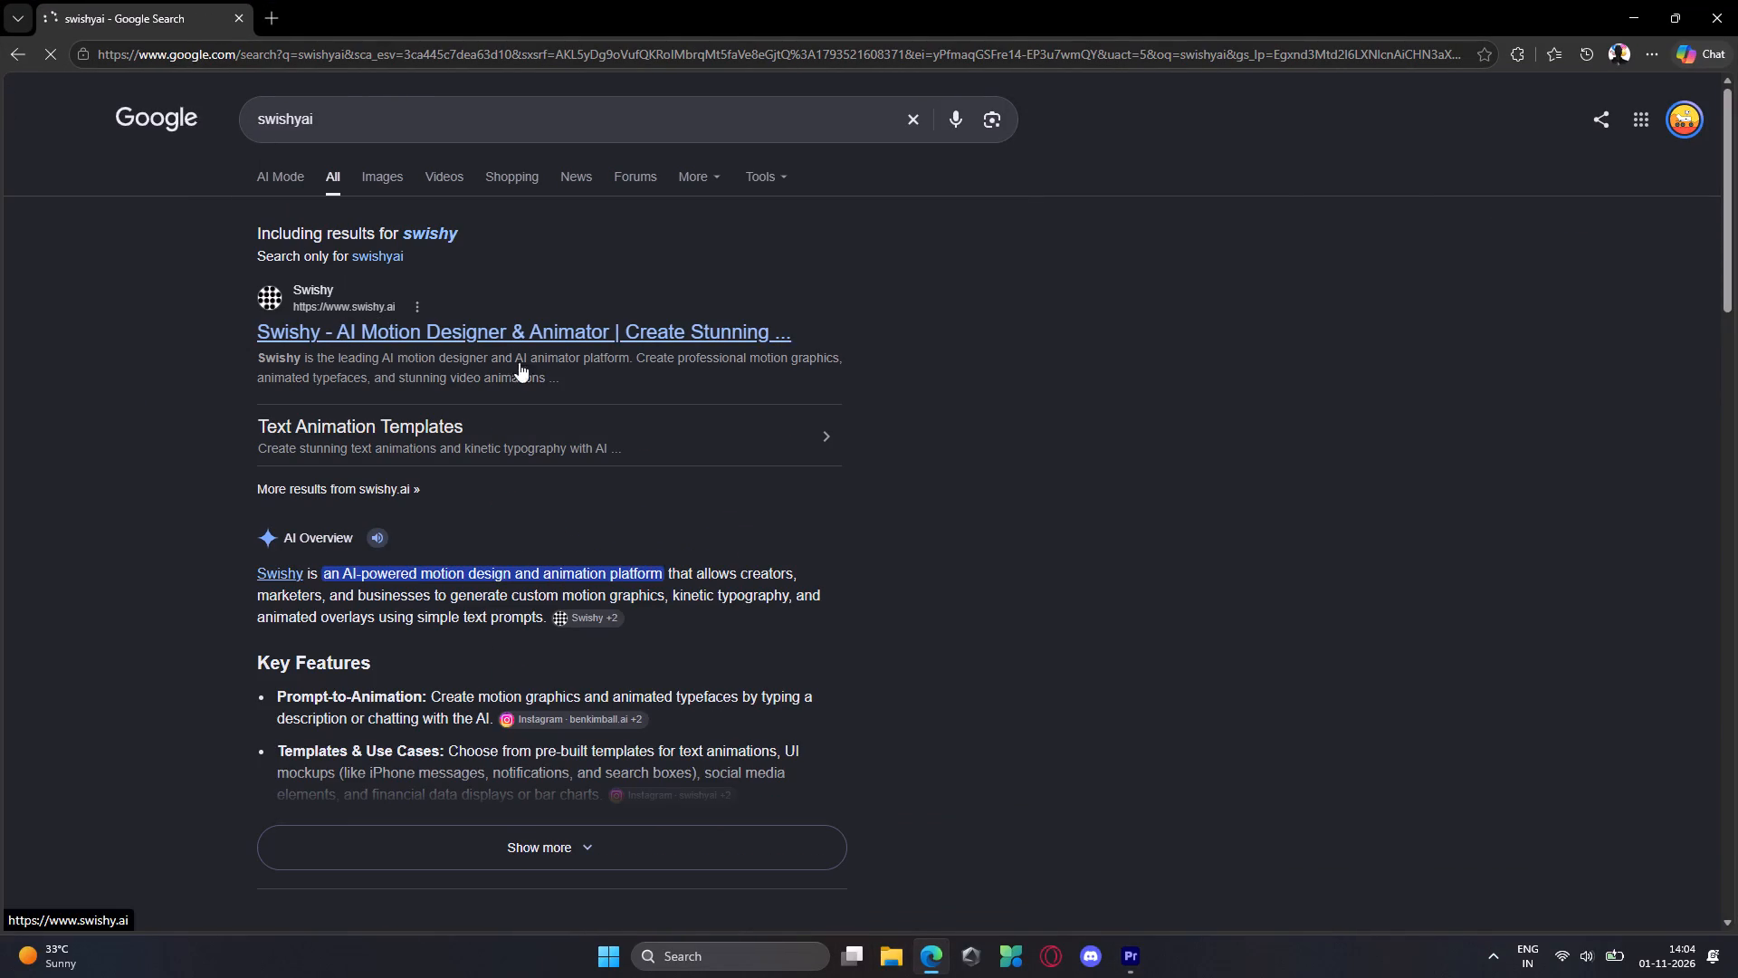
left_click(597, 327)
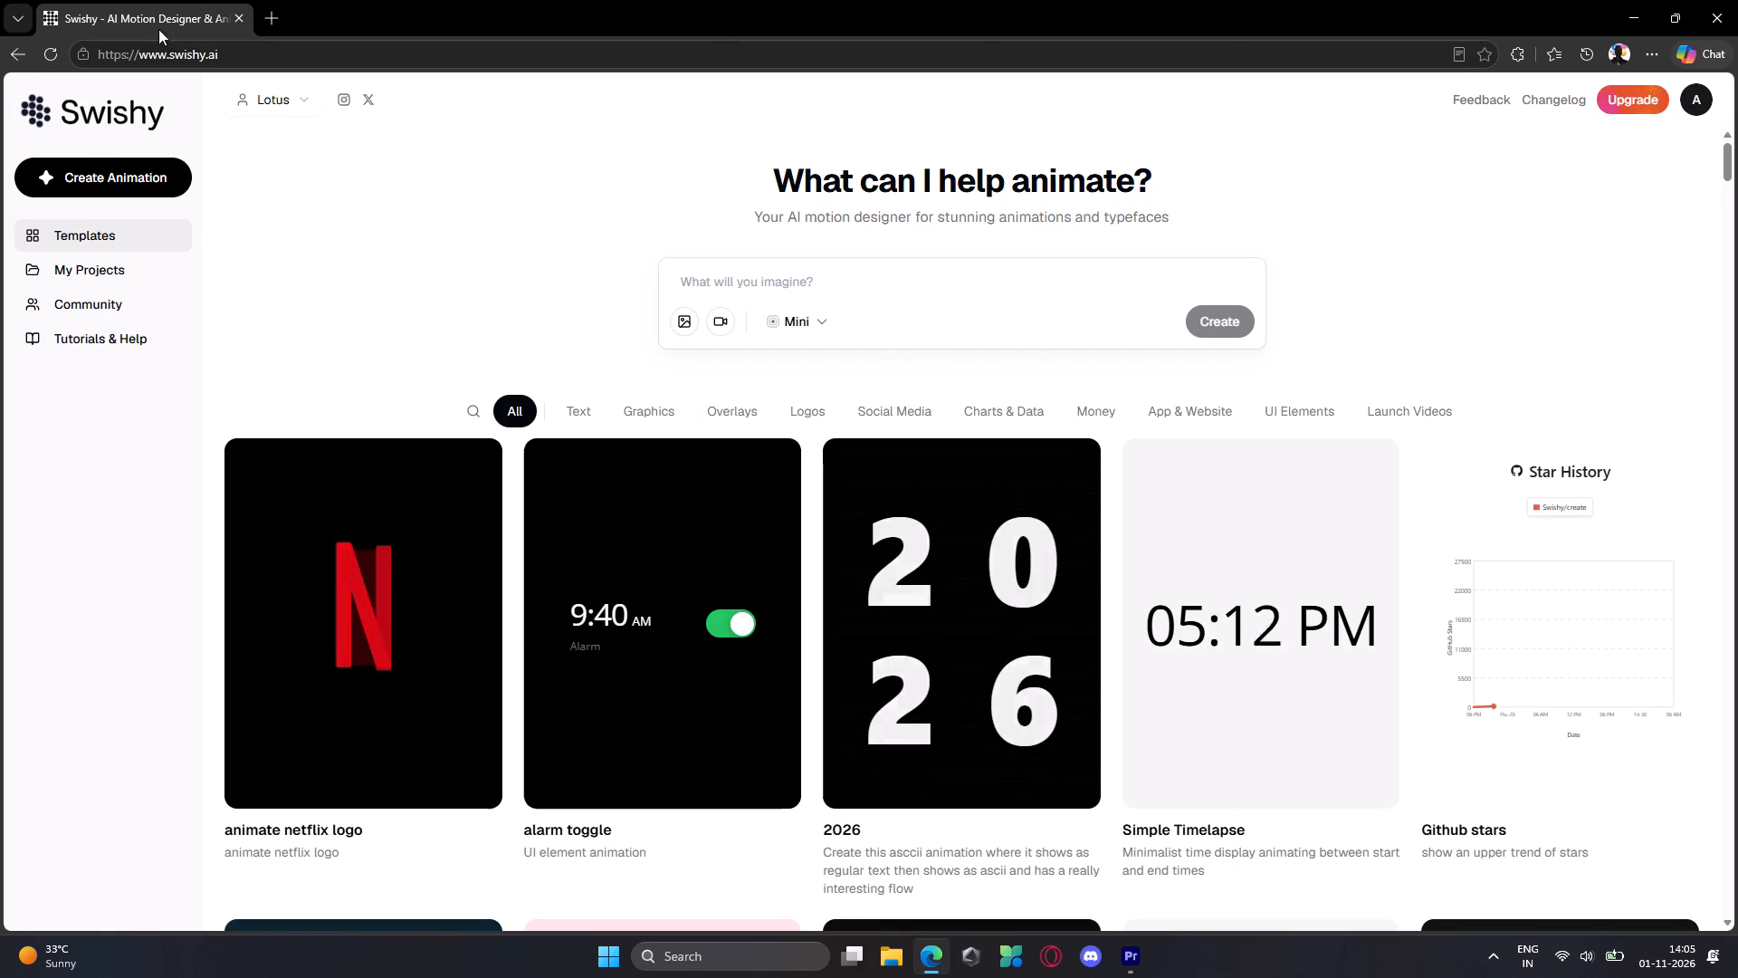
Look through the Swishy template gallery for a suitable animation, down to the Instagram Logo Animation and Newspaper animation rows.
scroll(1406, 763, "down", 5)
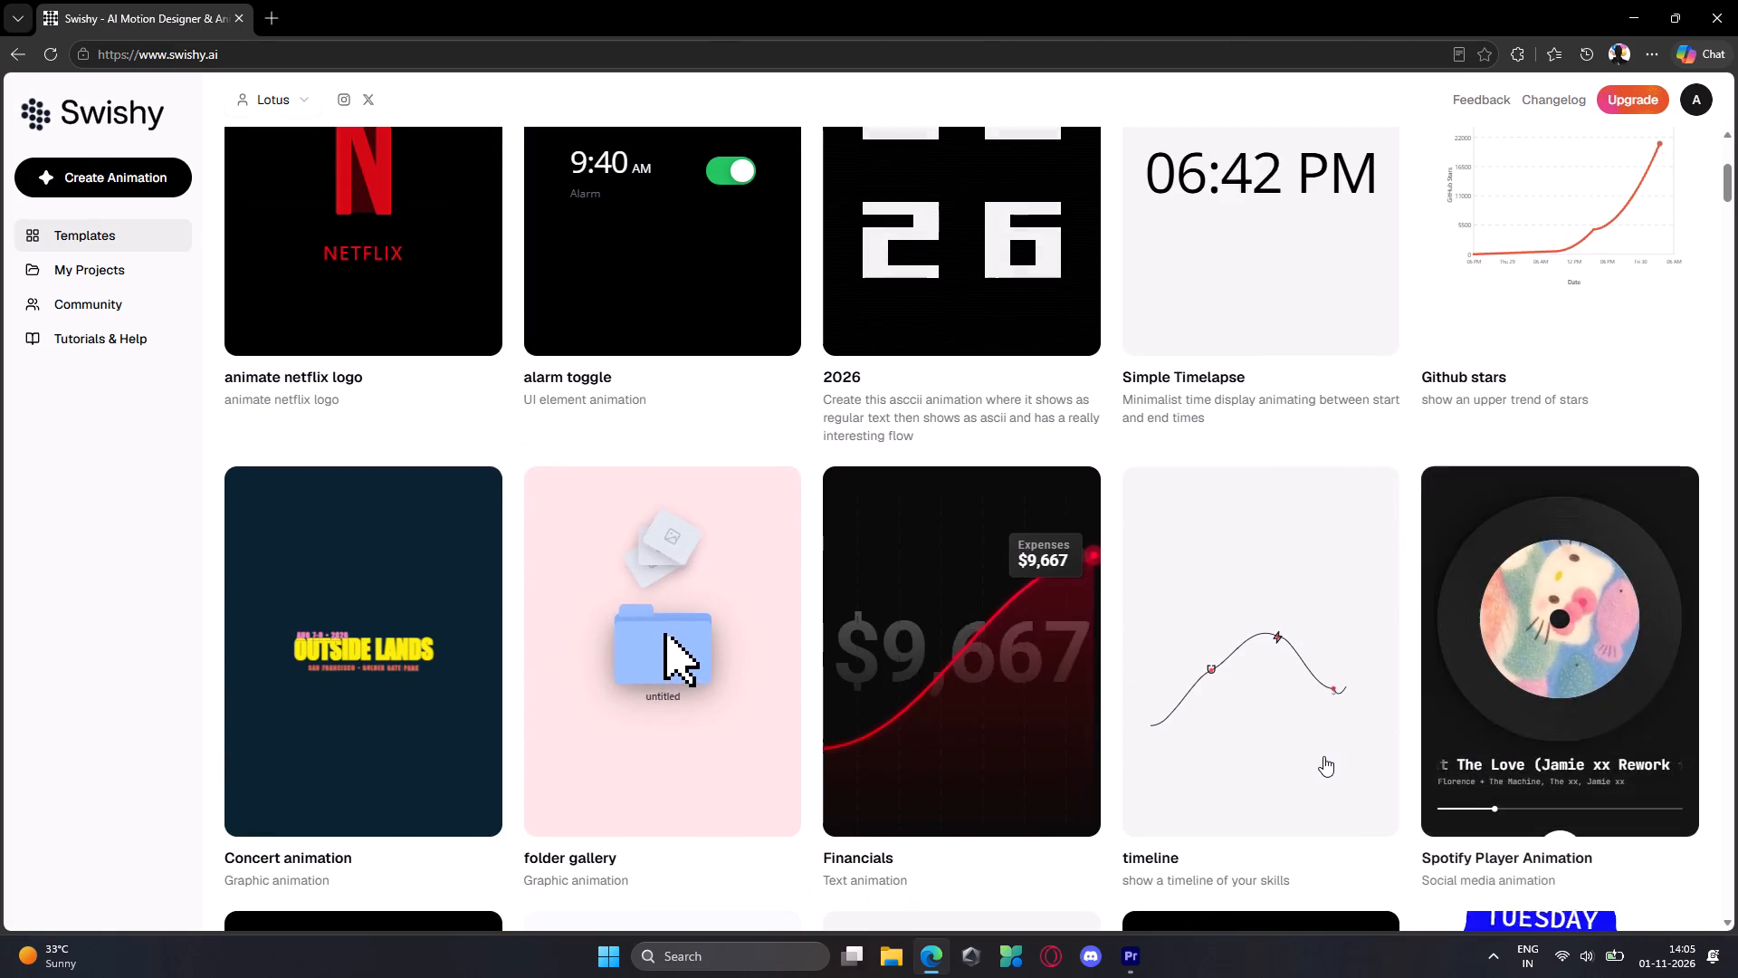
scroll(1322, 756, "down", 3)
scroll(1683, 677, "down", 12)
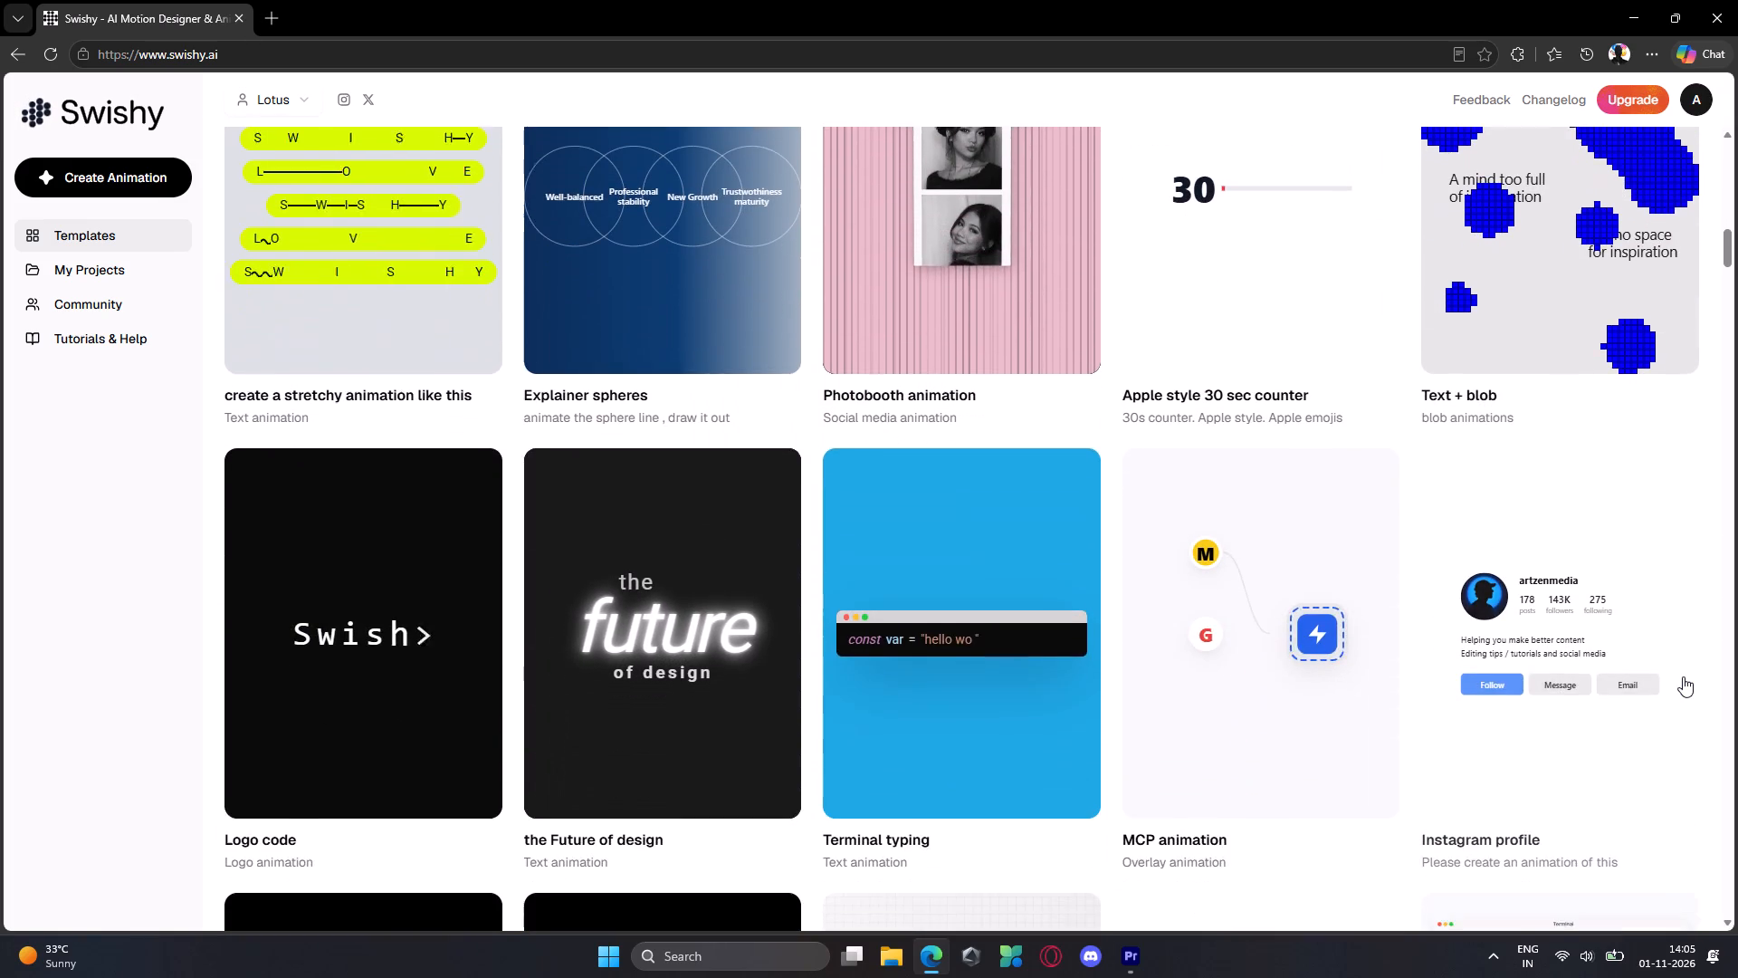
scroll(1683, 676, "down", 5)
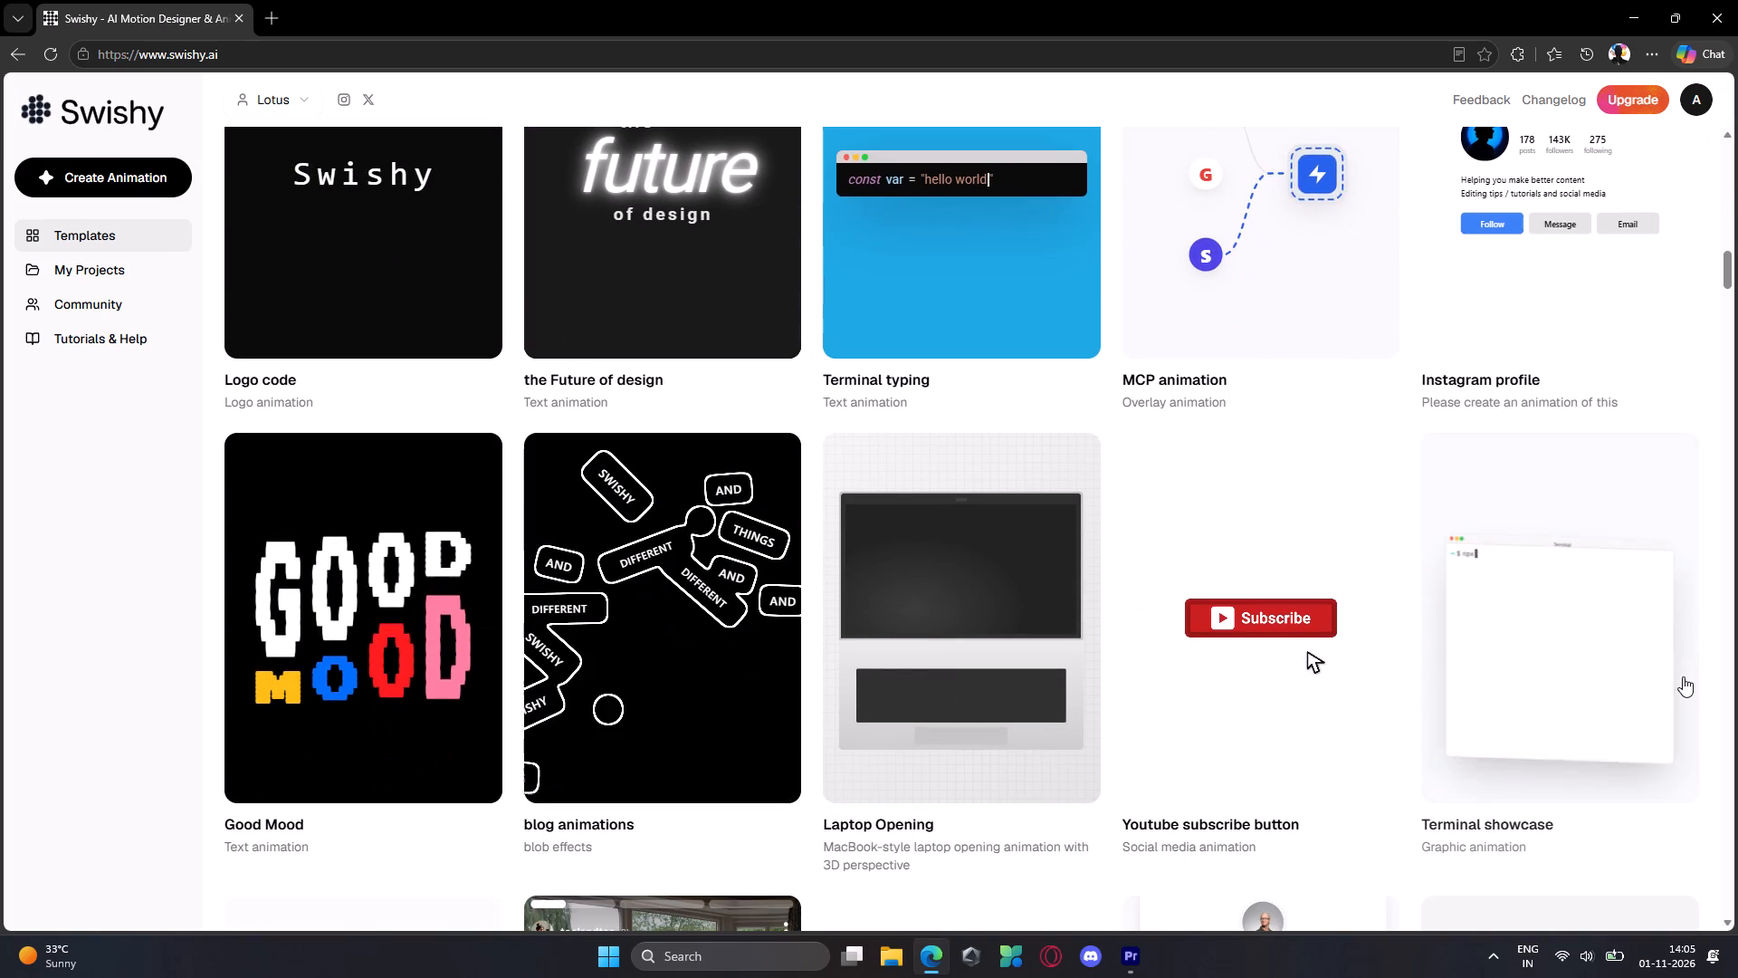
scroll(1630, 704, "down", 5)
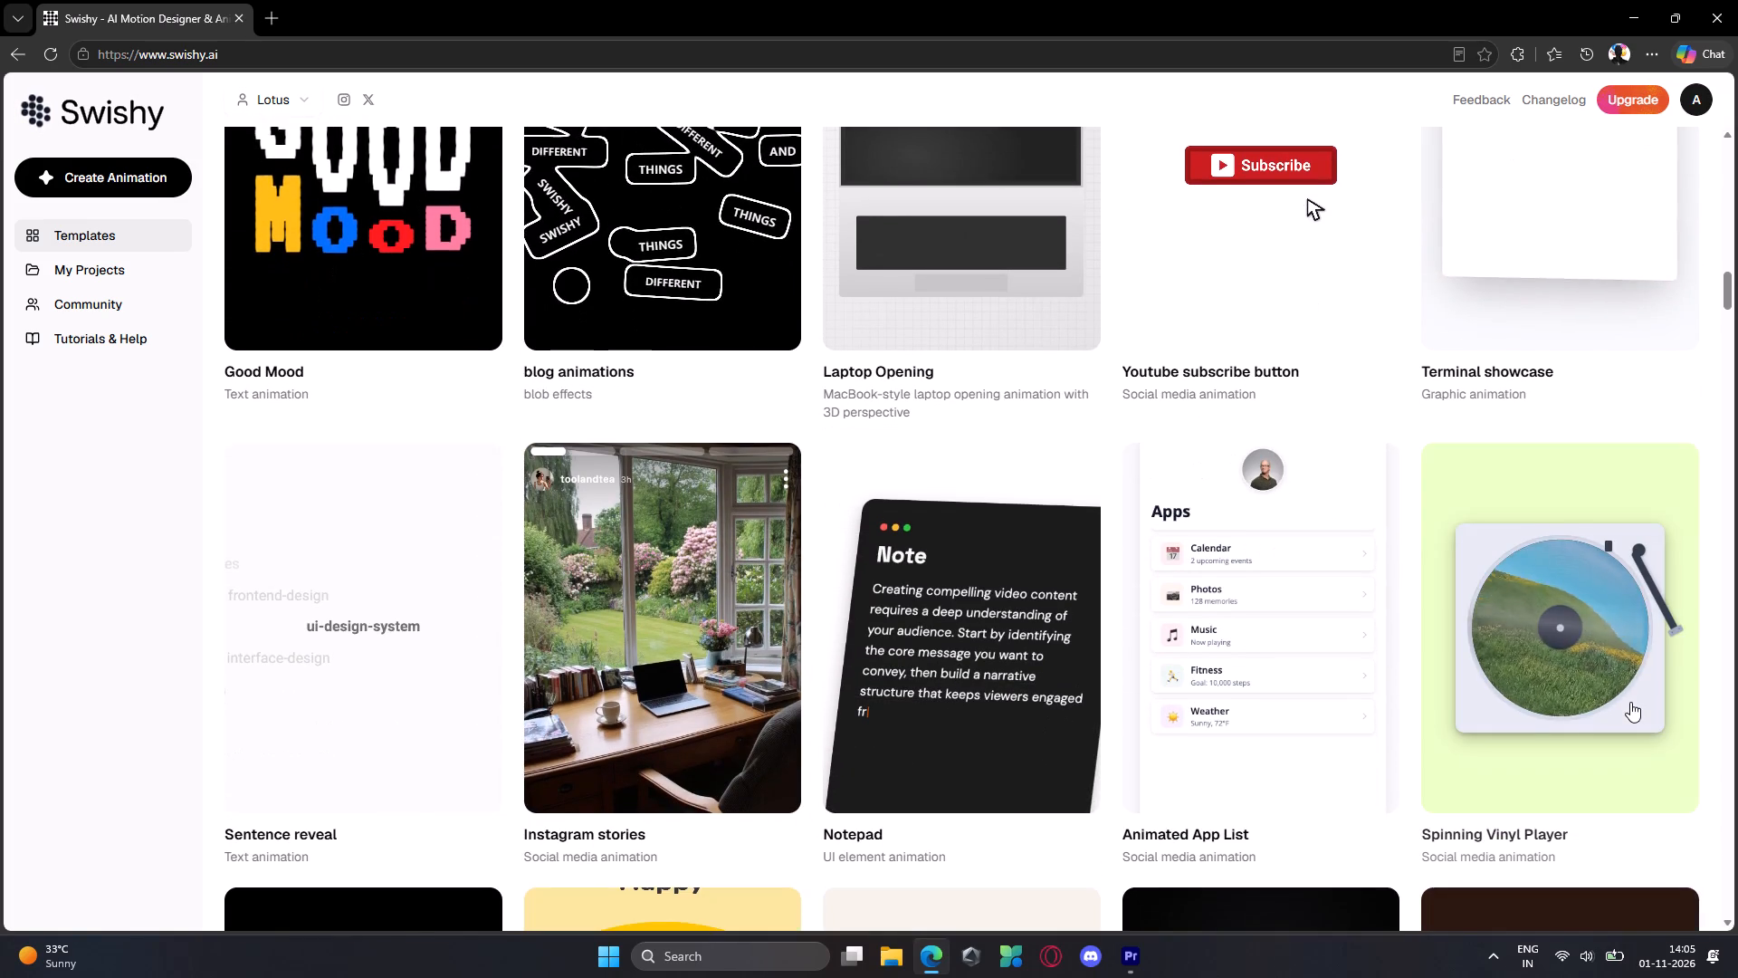
scroll(1630, 702, "down", 7)
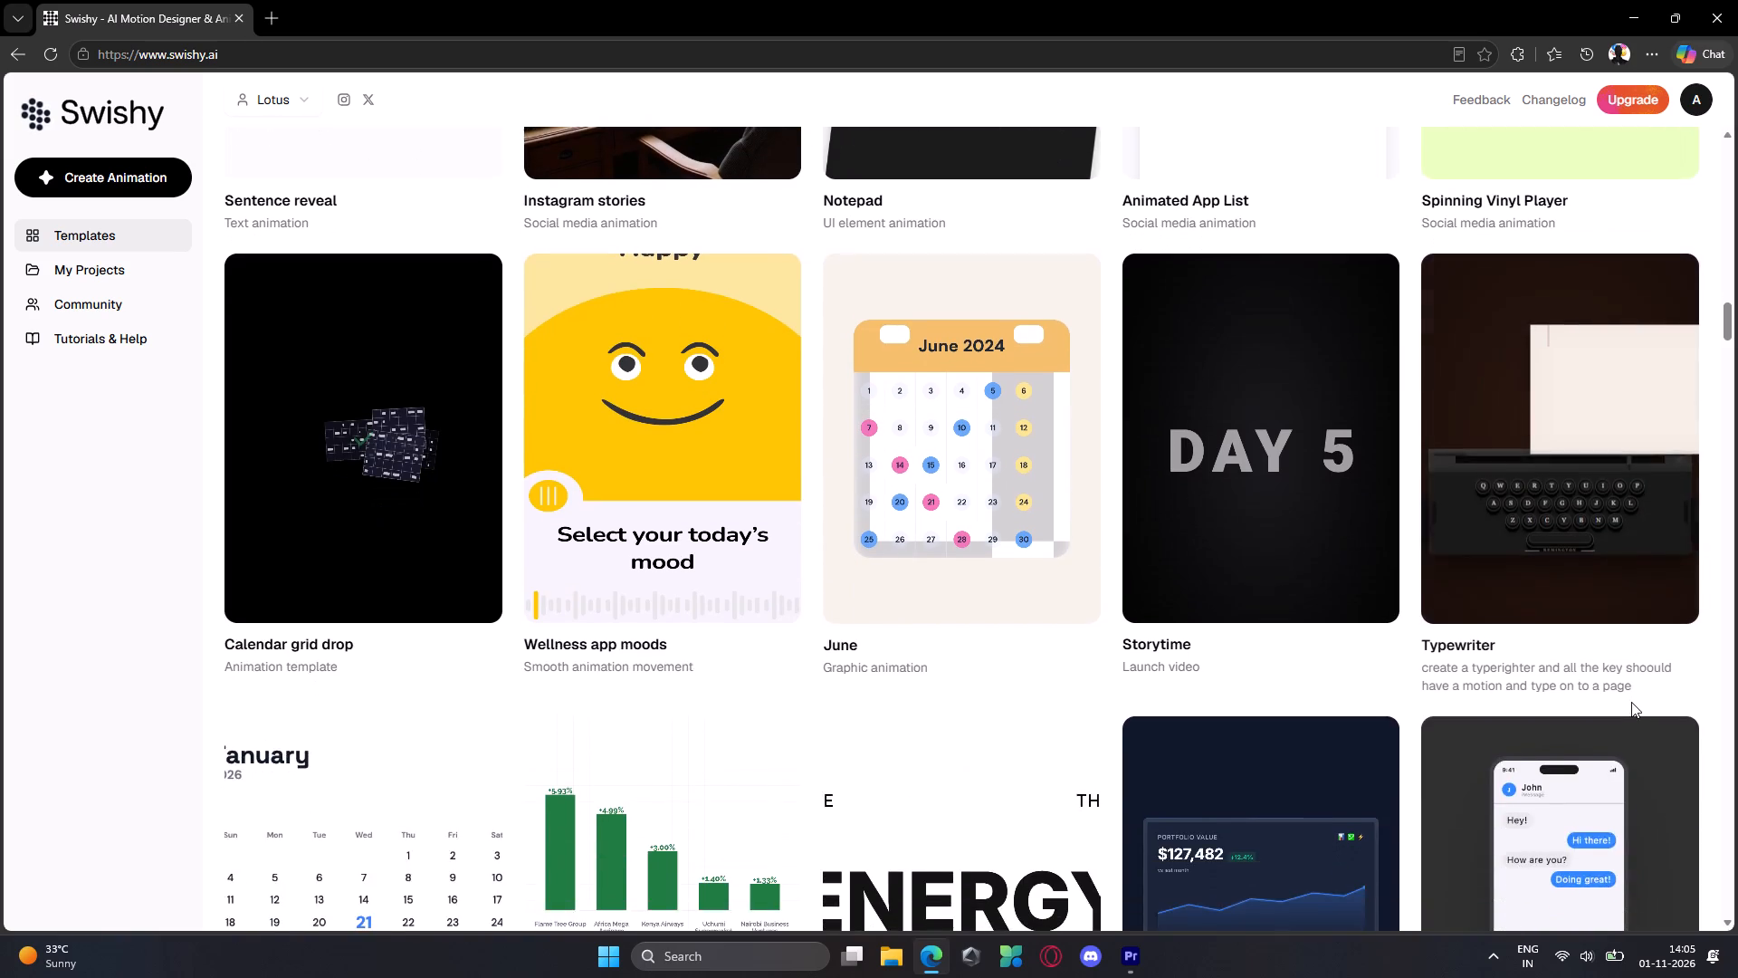
scroll(1631, 702, "down", 5)
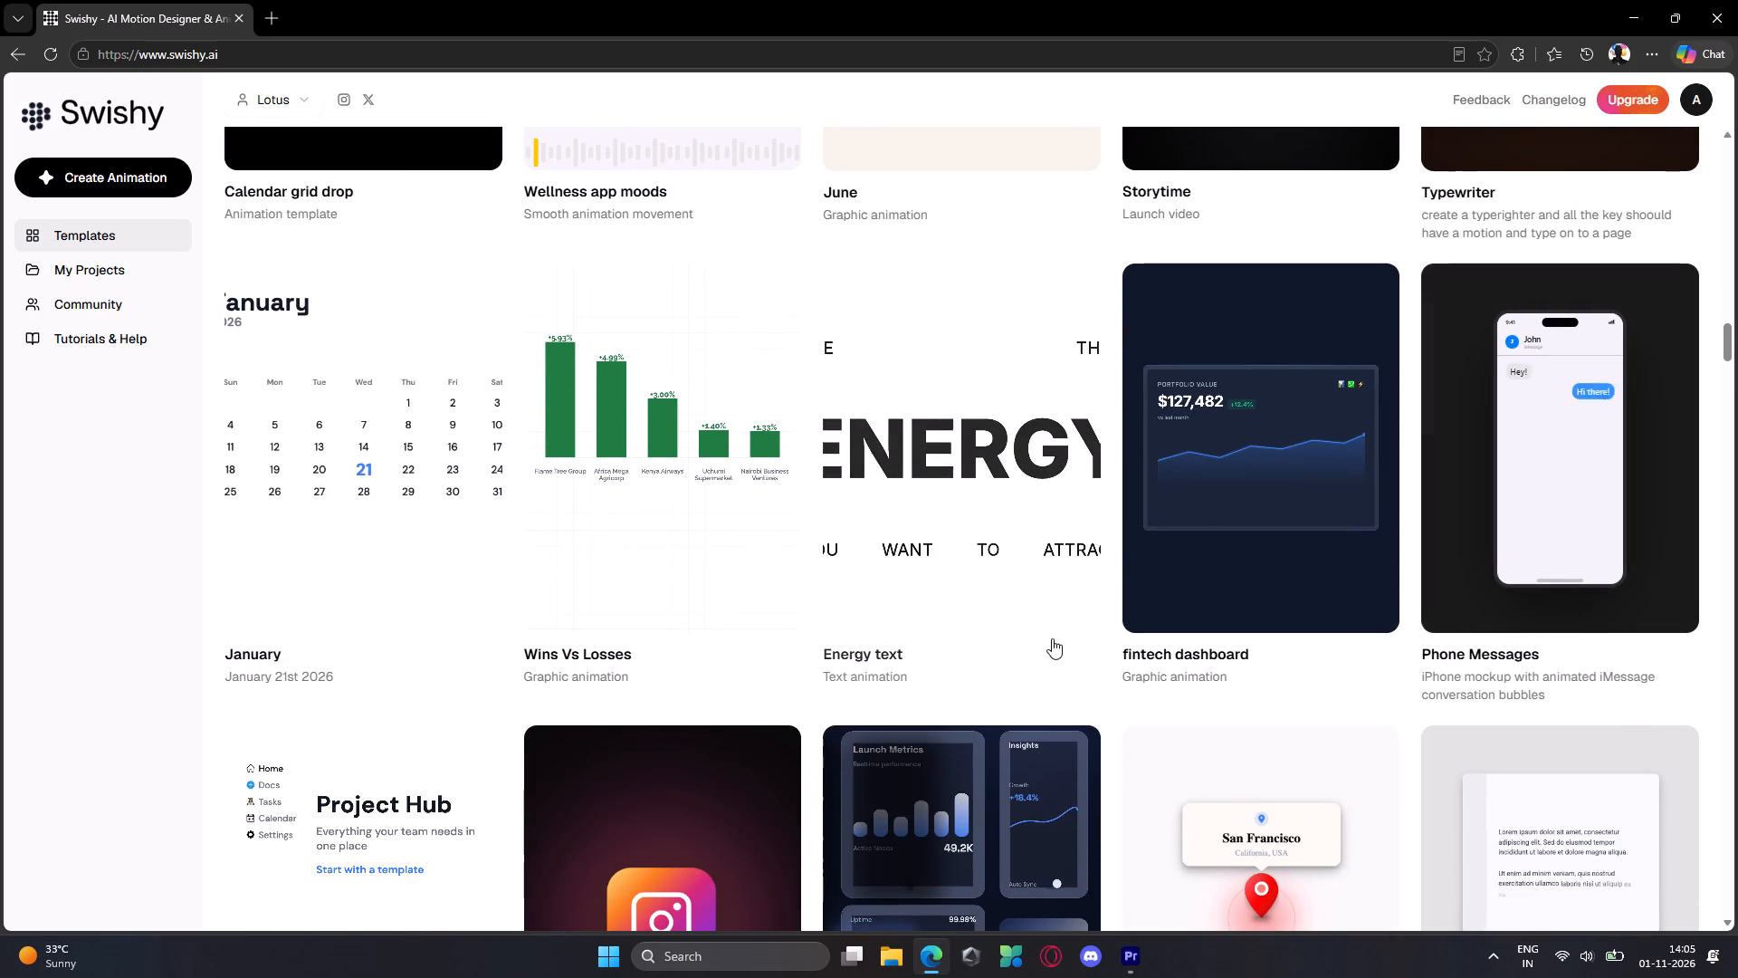
scroll(1052, 638, "down", 7)
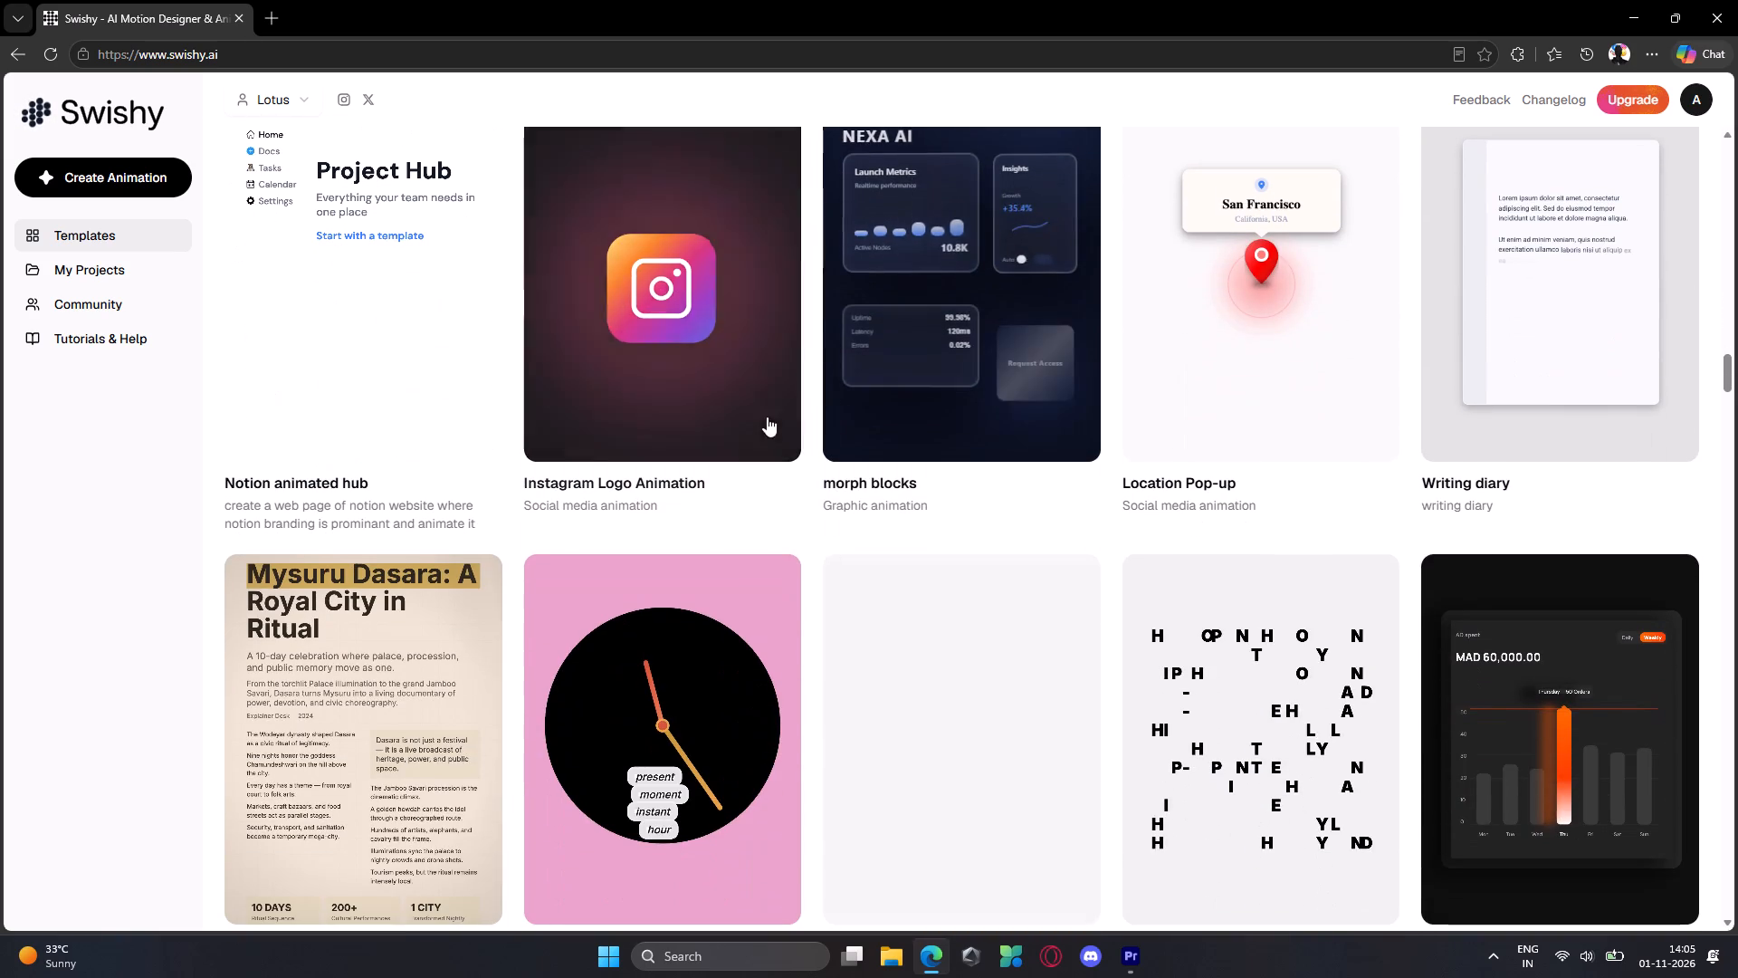
scroll(1555, 418, "down", 1)
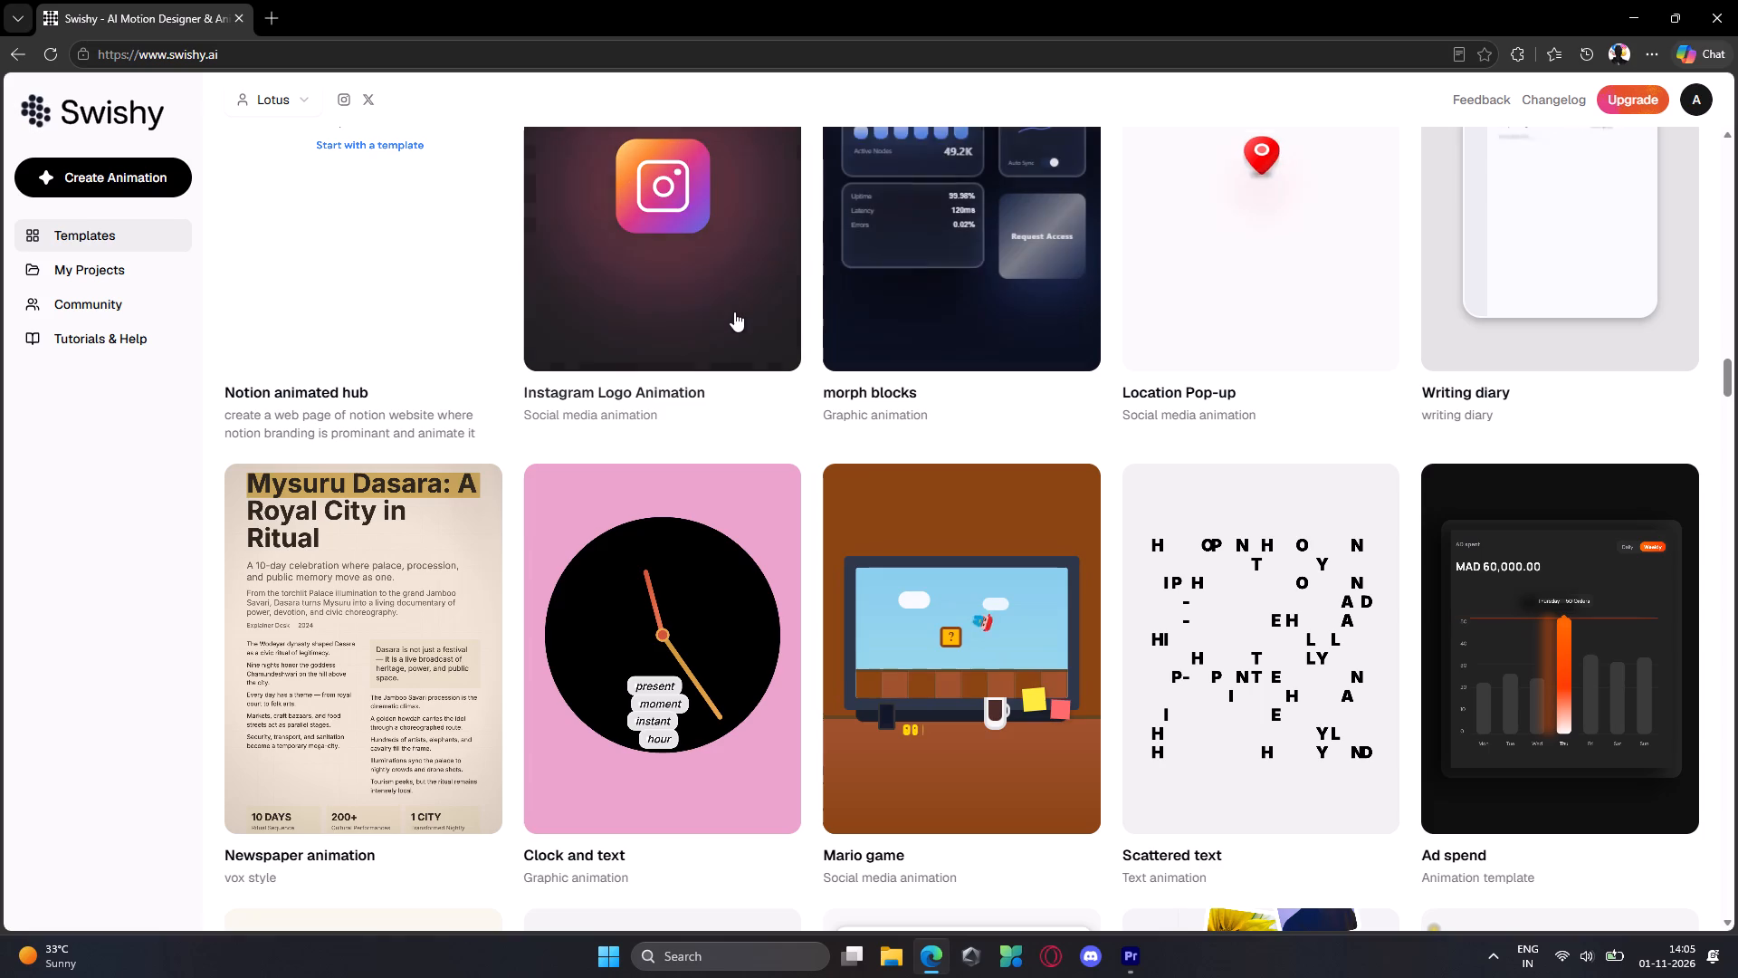
Check the Downloads folder in File Explorer for already downloaded animation files, and close its window again.
left_click(884, 965)
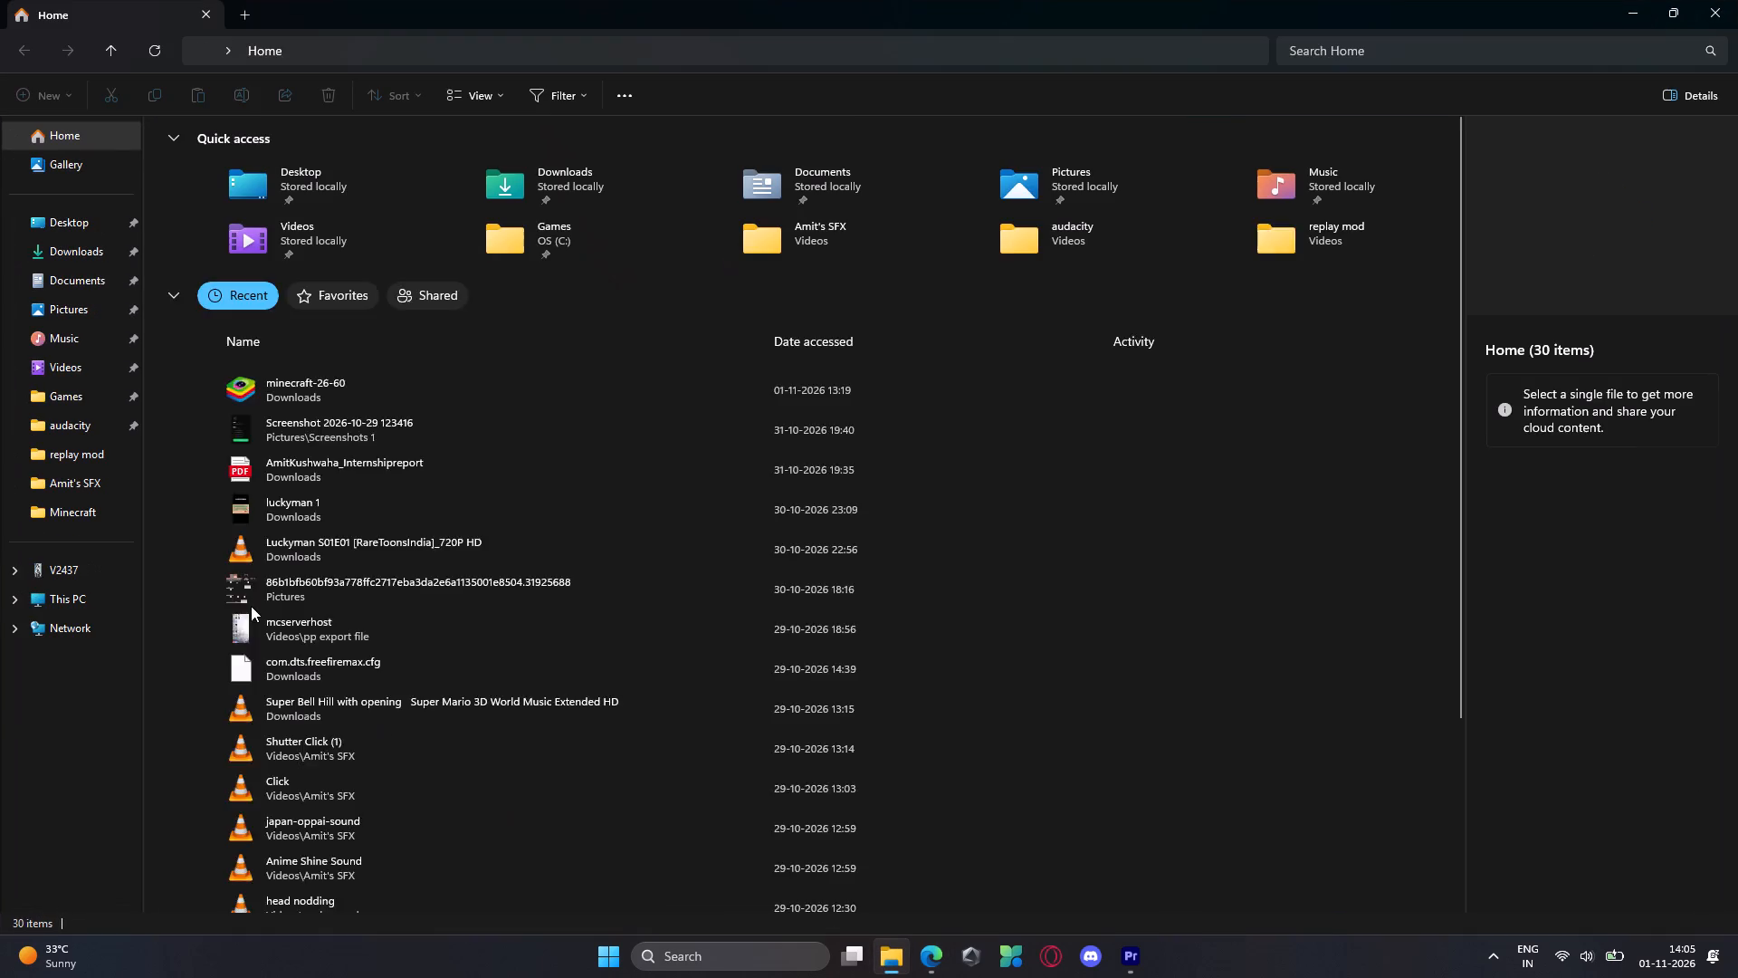
left_click(104, 269)
left_click(102, 255)
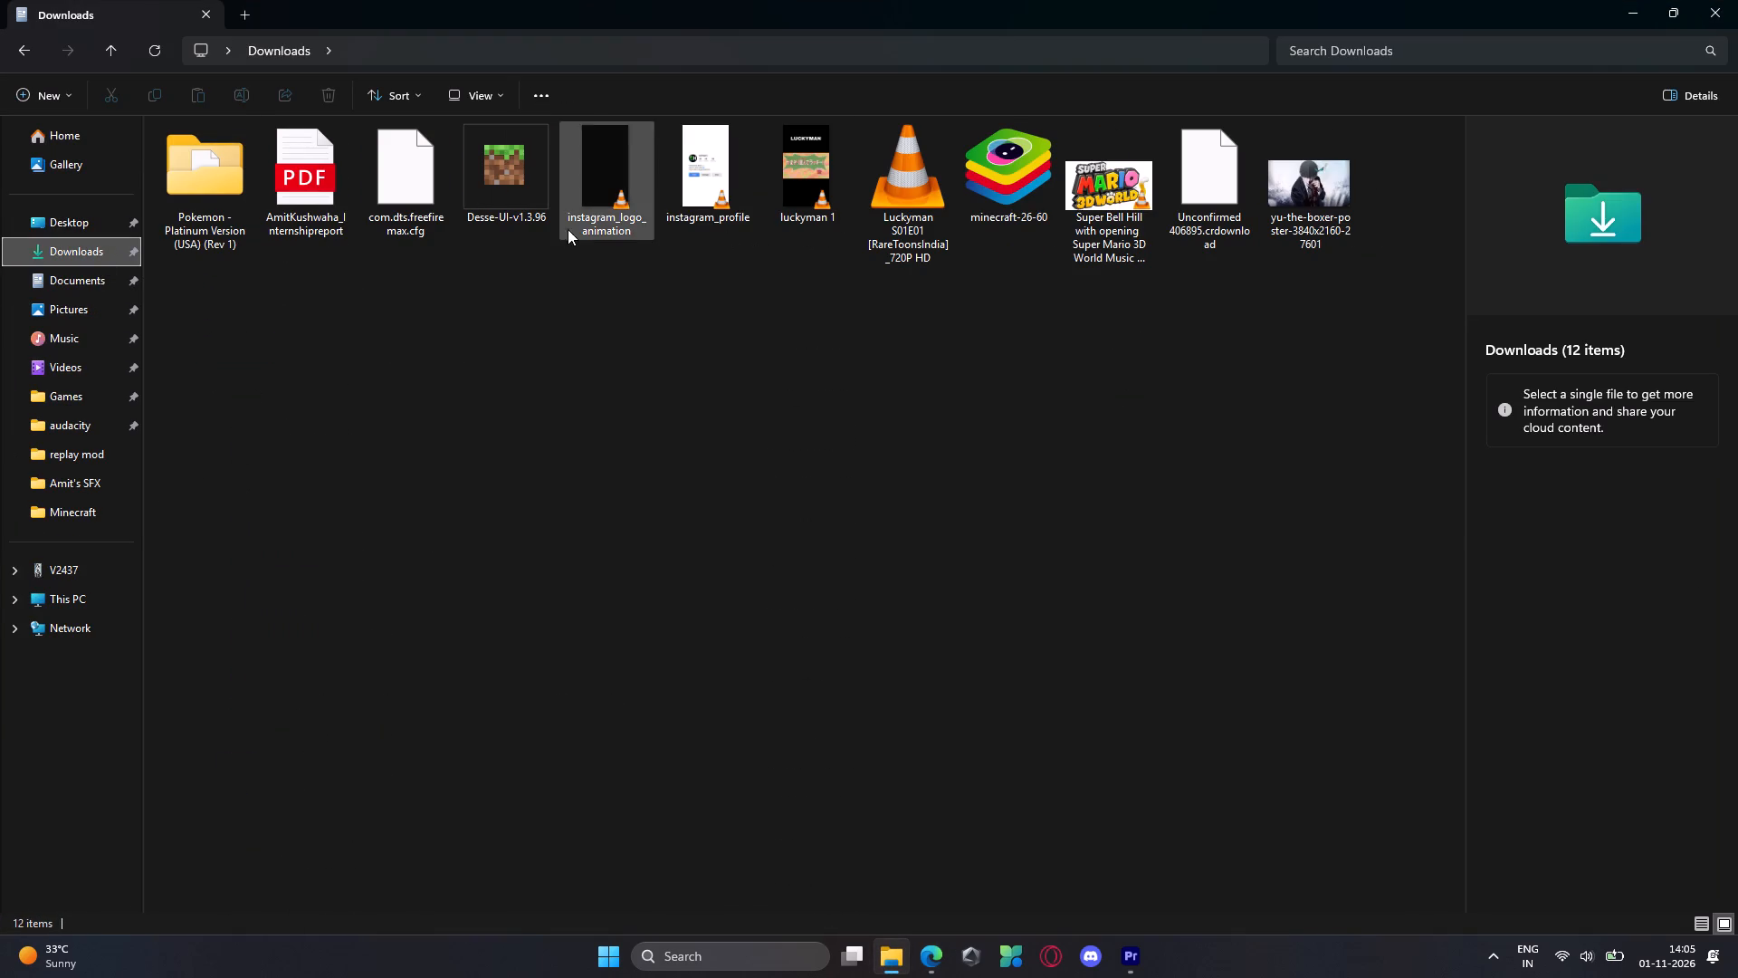
left_click(1728, 0)
Continue examining the Swishy template gallery past the Outsidelands Poster, IOS Notification and Heart crush button templates.
scroll(674, 490, "down", 2)
scroll(1665, 531, "down", 2)
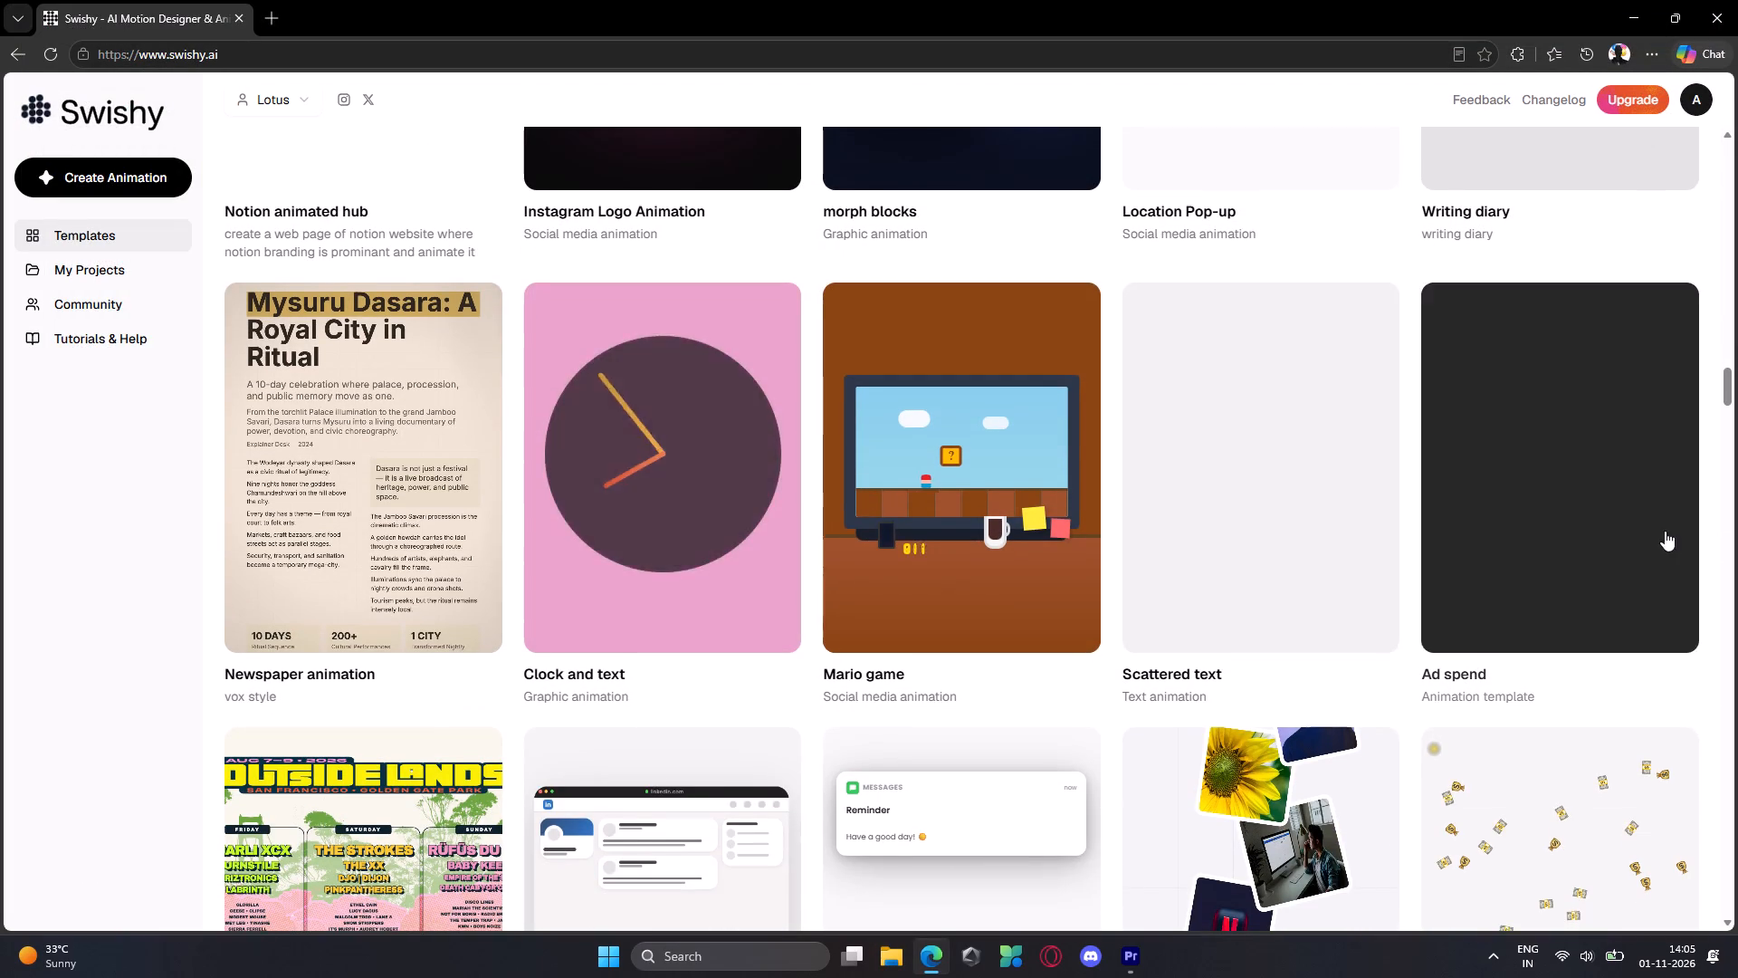
scroll(1665, 531, "down", 8)
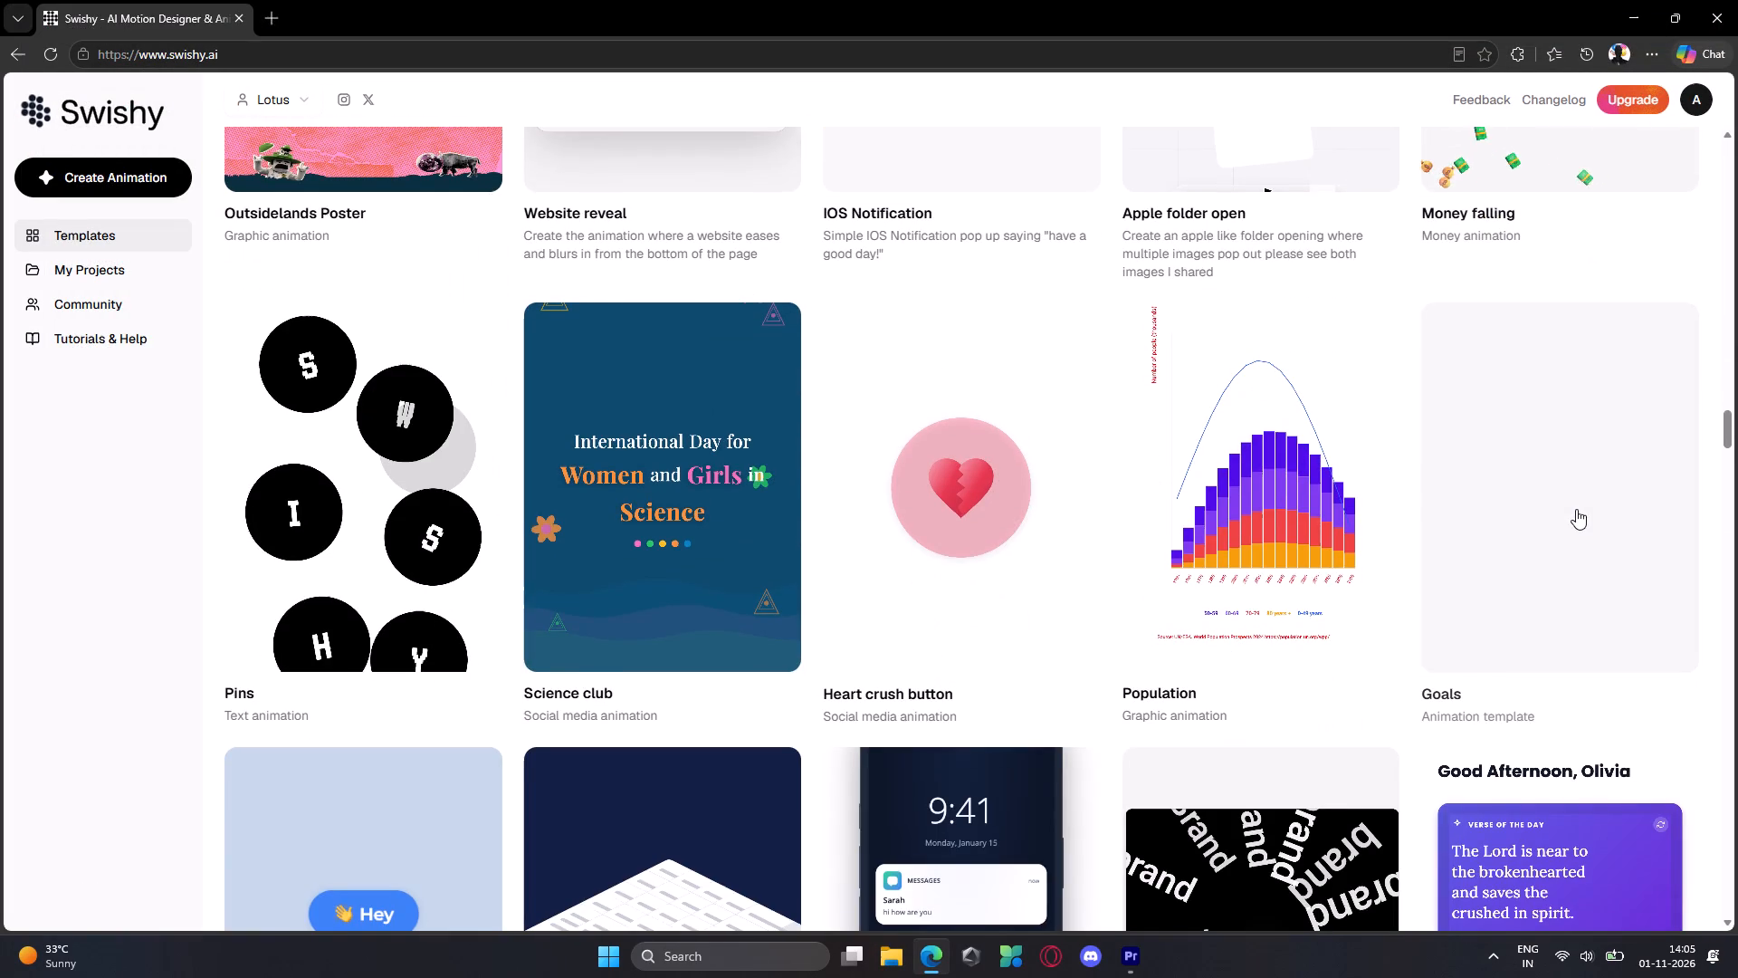
scroll(1576, 508, "down", 3)
Check the saved projects page on Swishy and return to the template gallery.
left_click(101, 276)
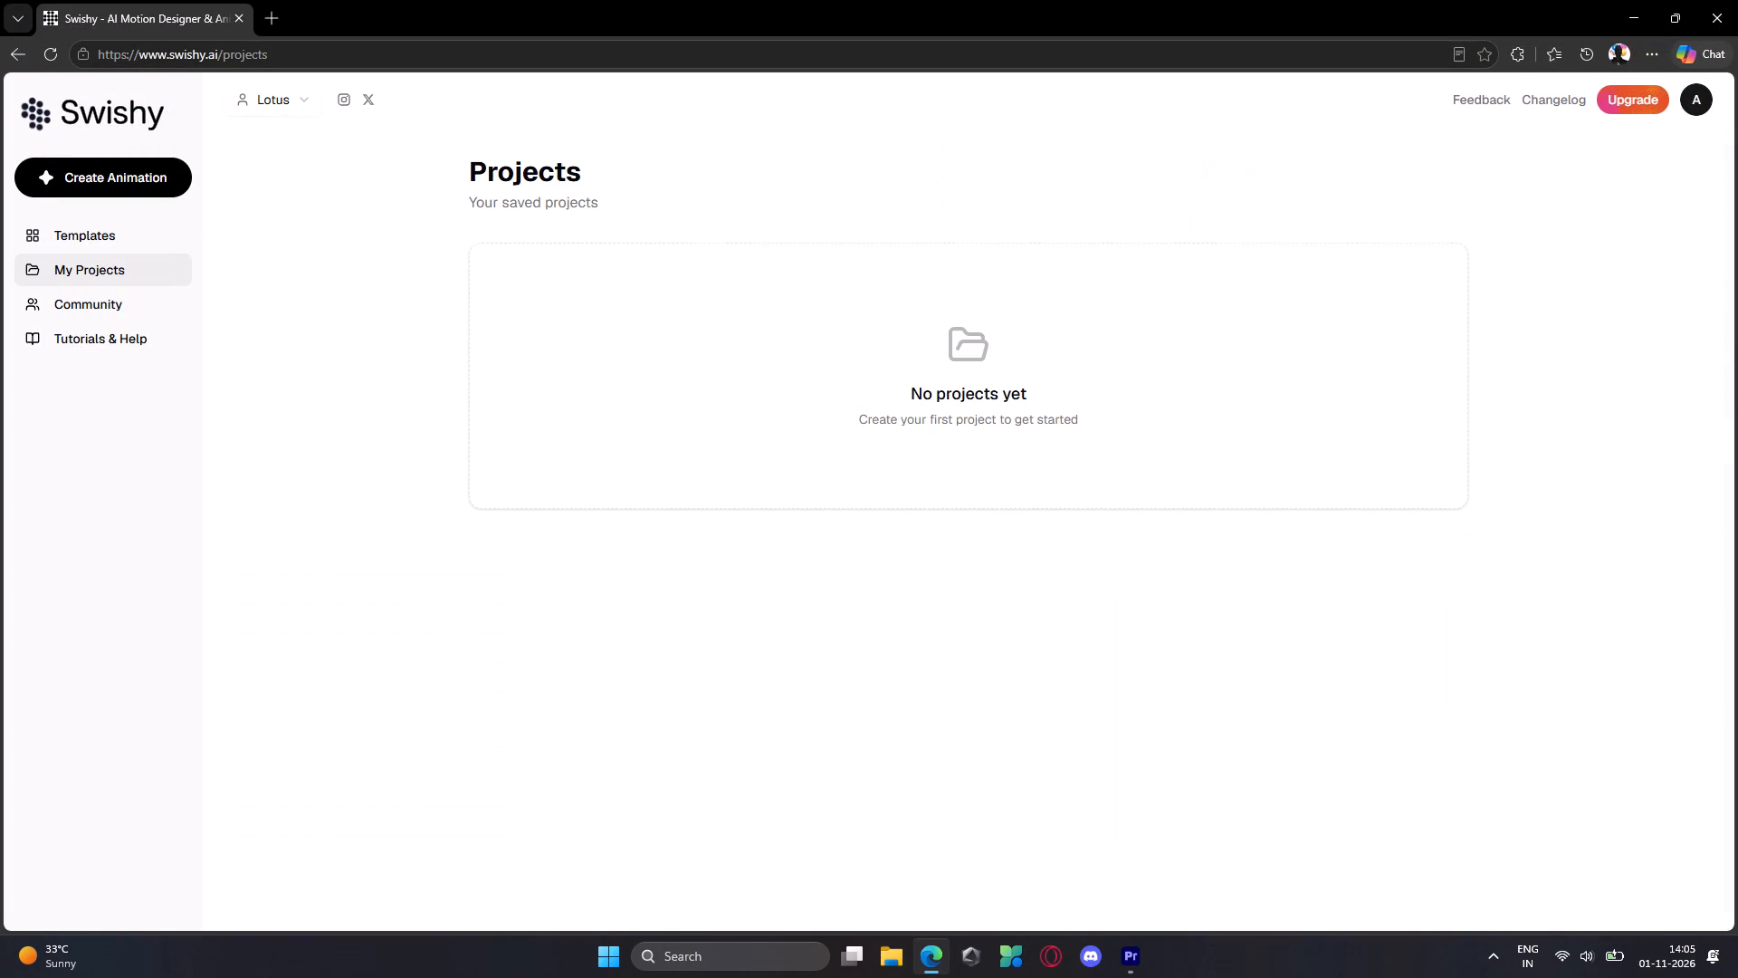
left_click(8, 62)
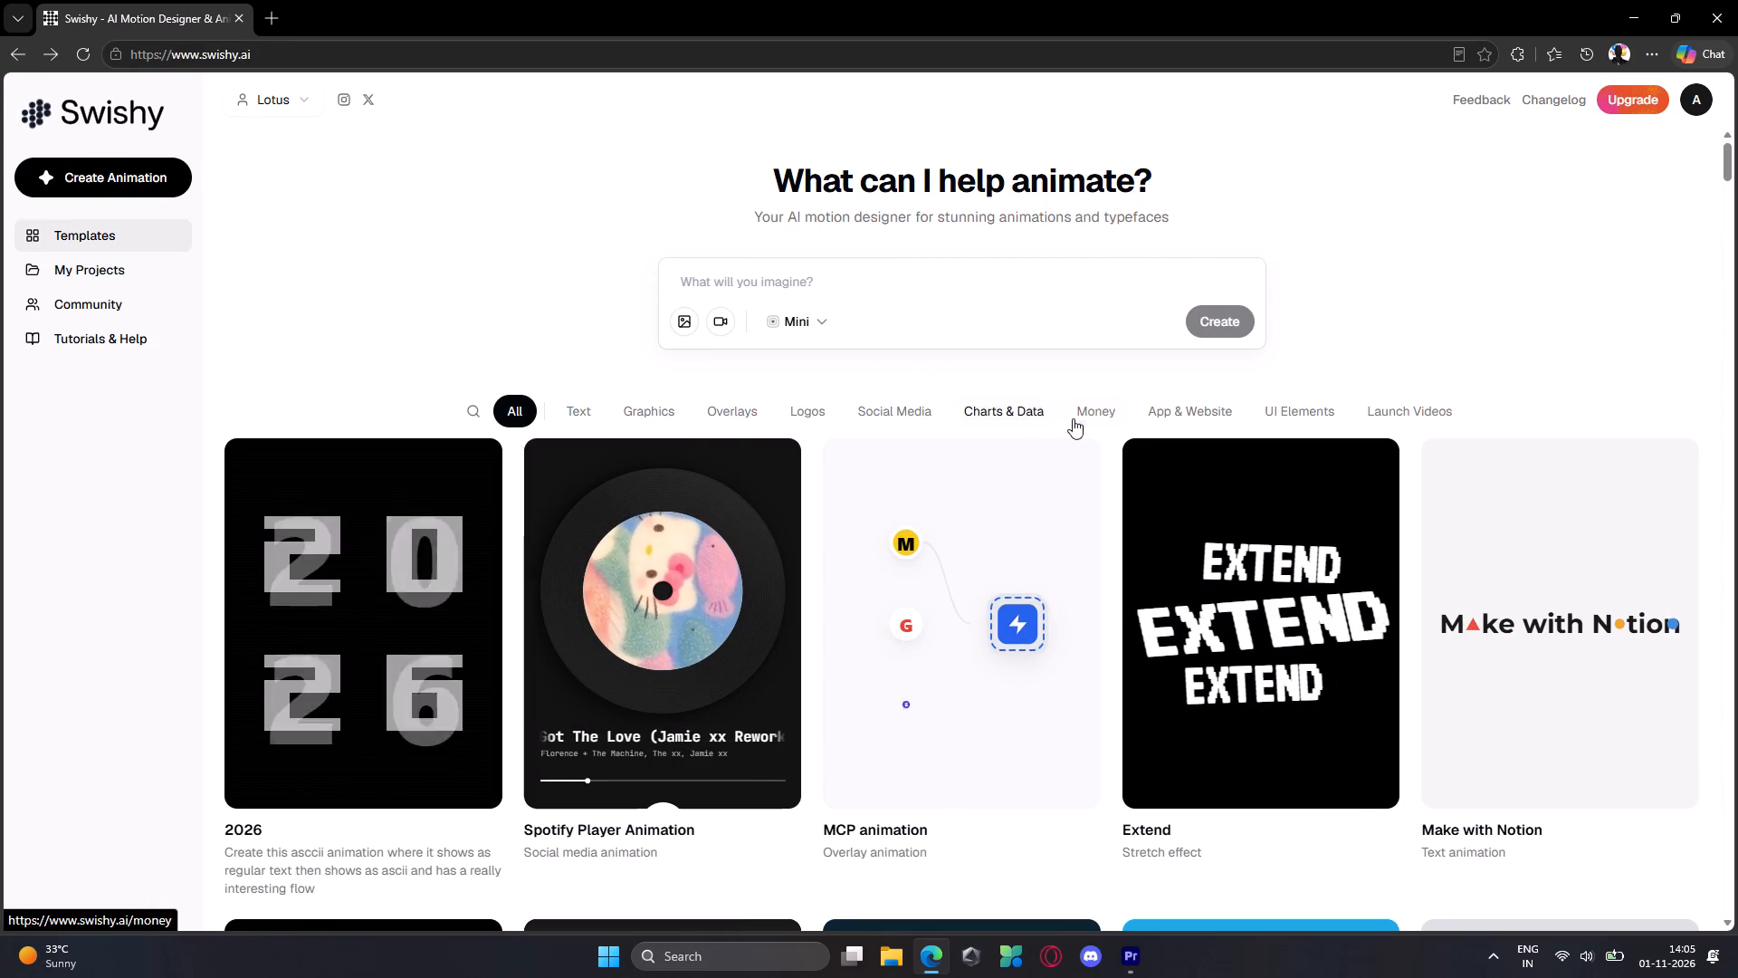
Open the Social Media category of Swishy's animation templates, reloading the site as needed.
left_click(915, 416)
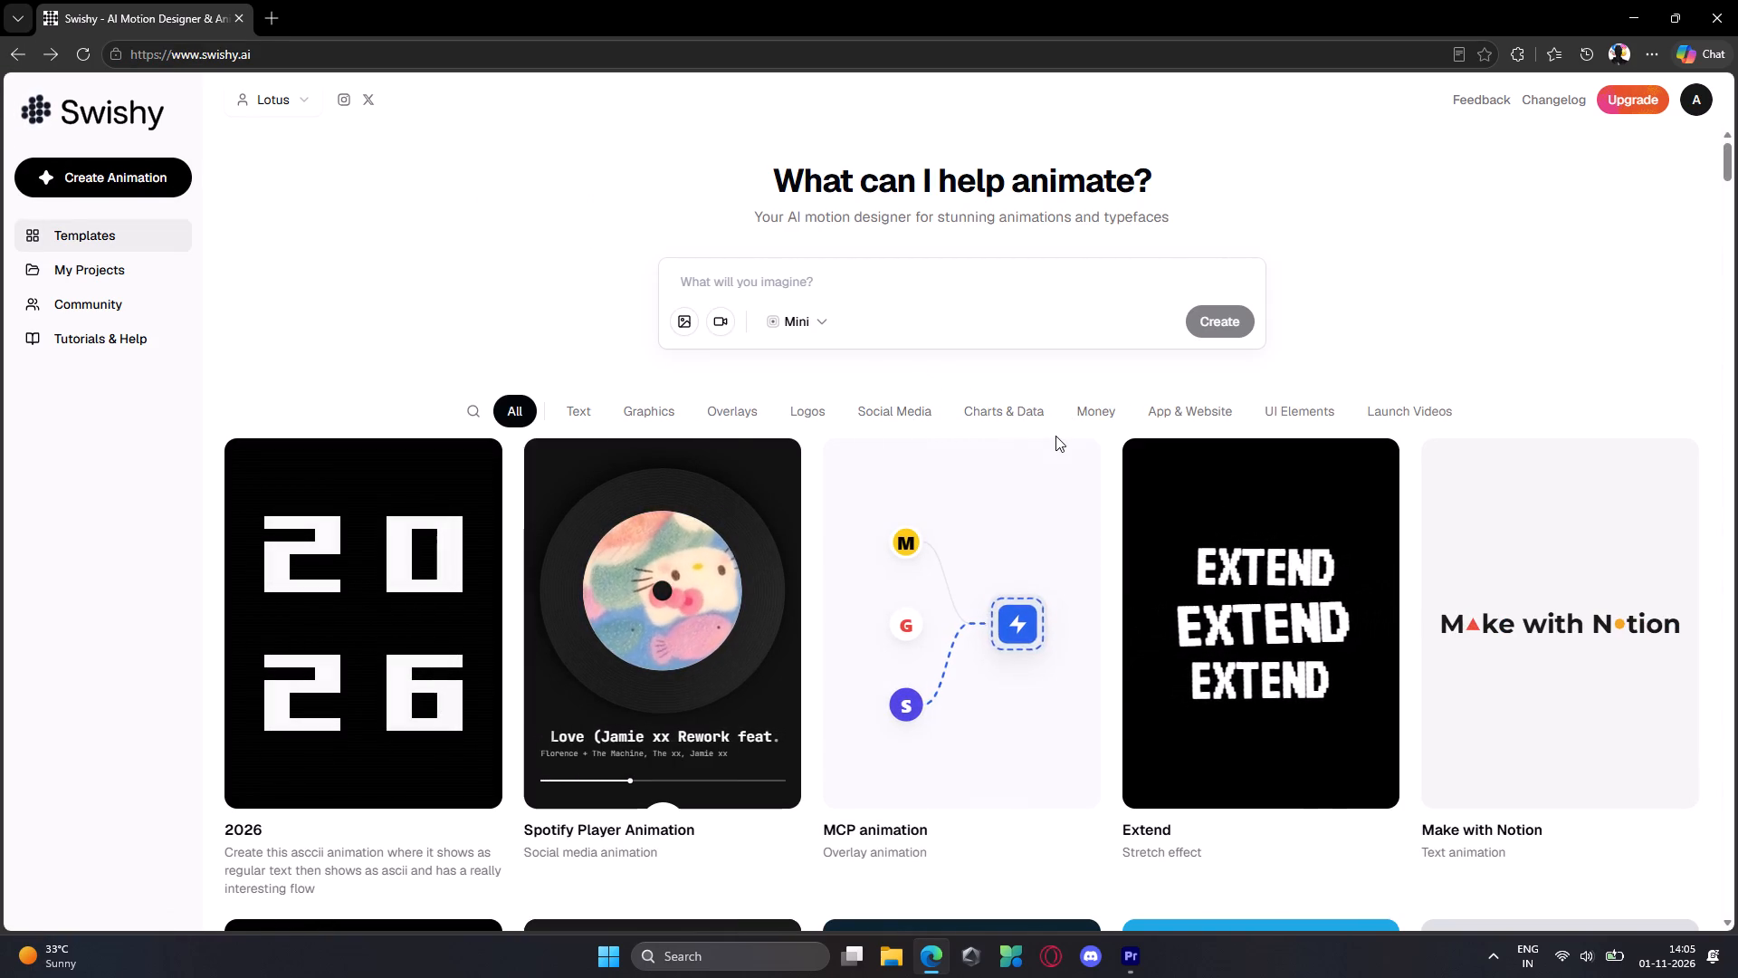
left_click(877, 415)
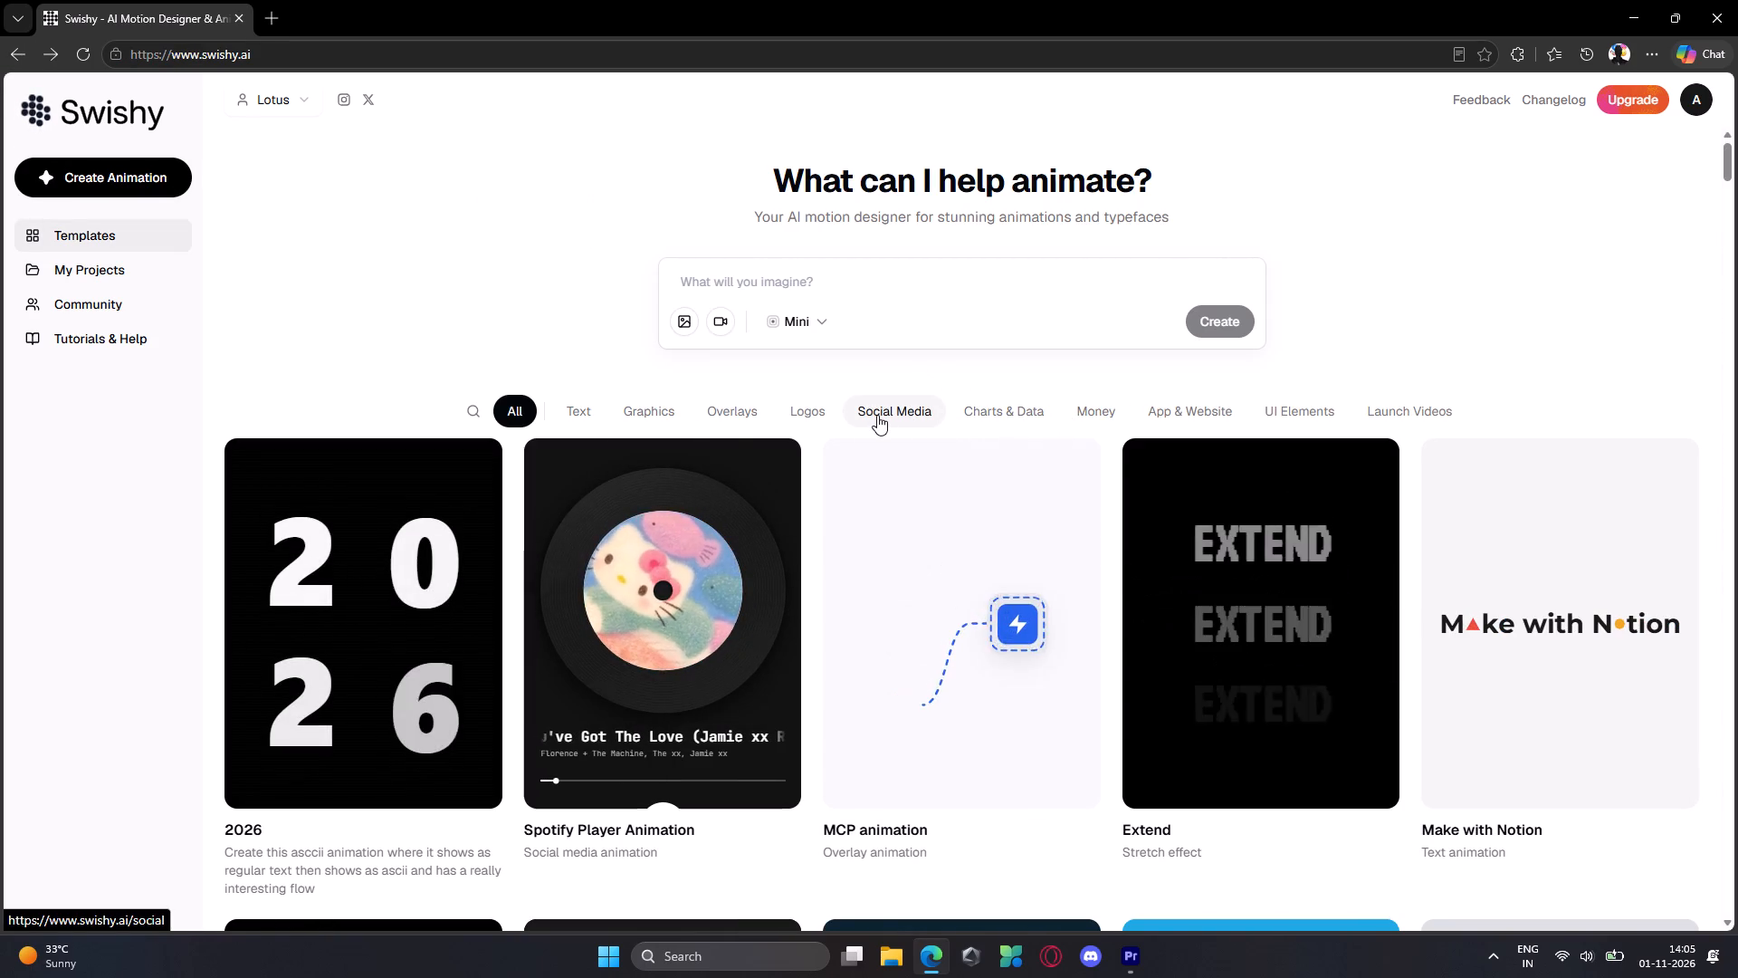
left_click(877, 415)
left_click(570, 413)
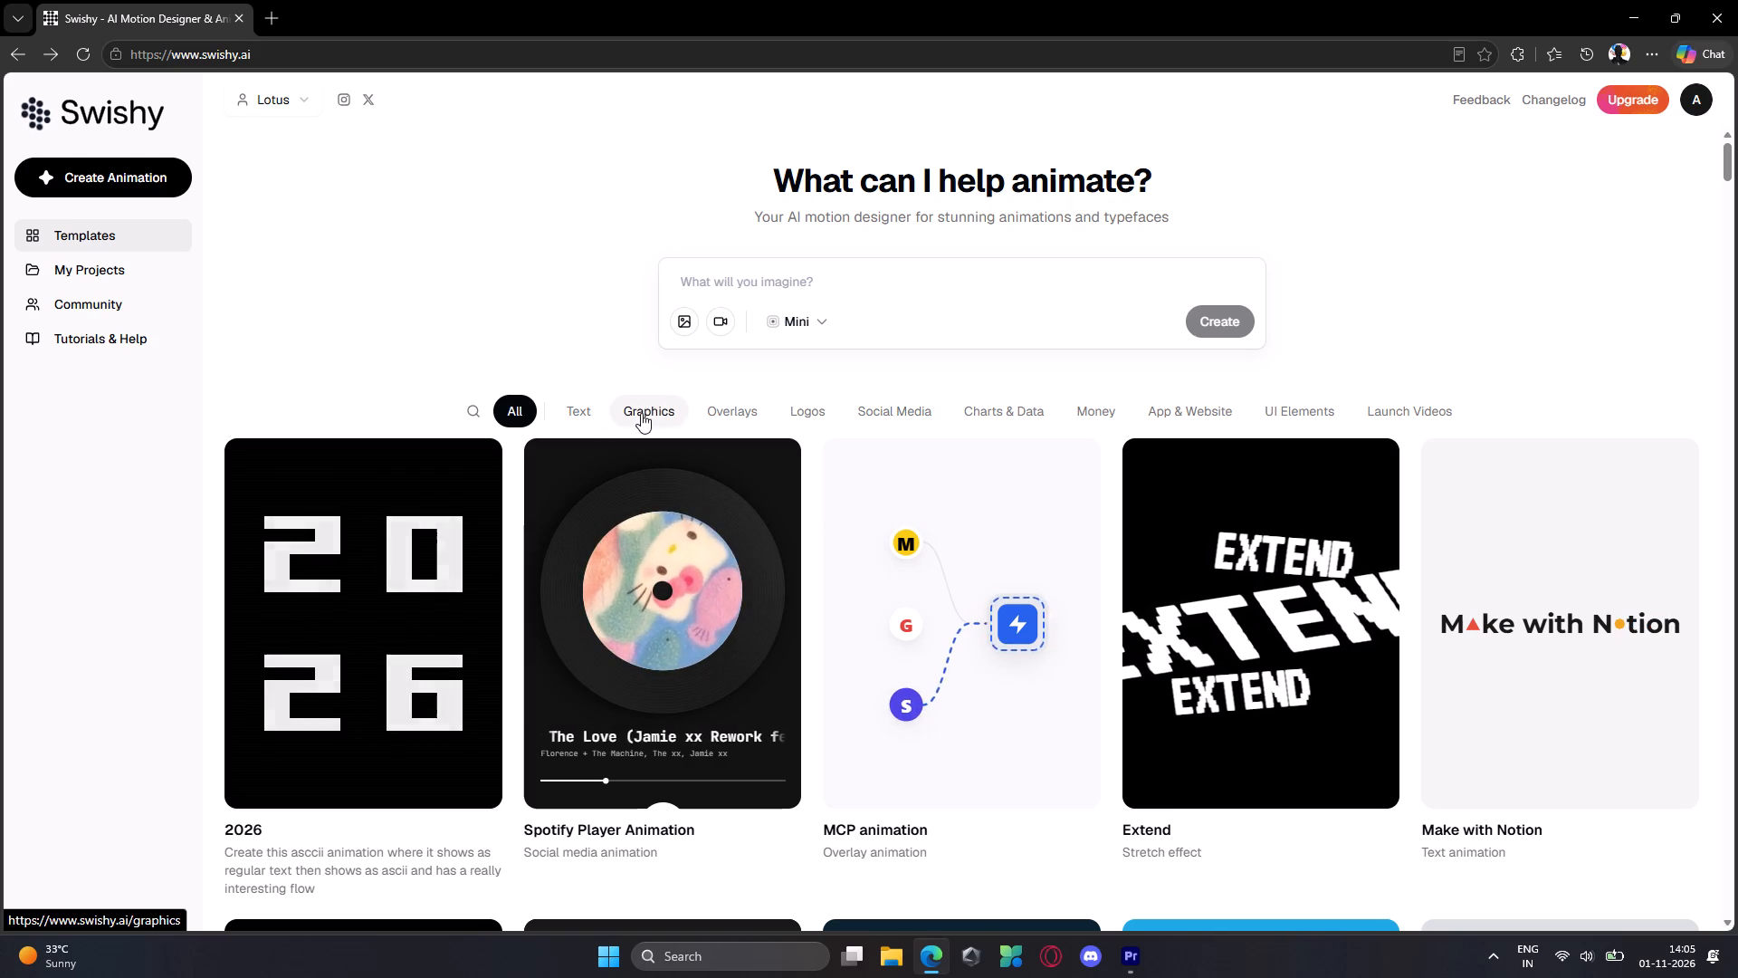
left_click(91, 61)
left_click(90, 55)
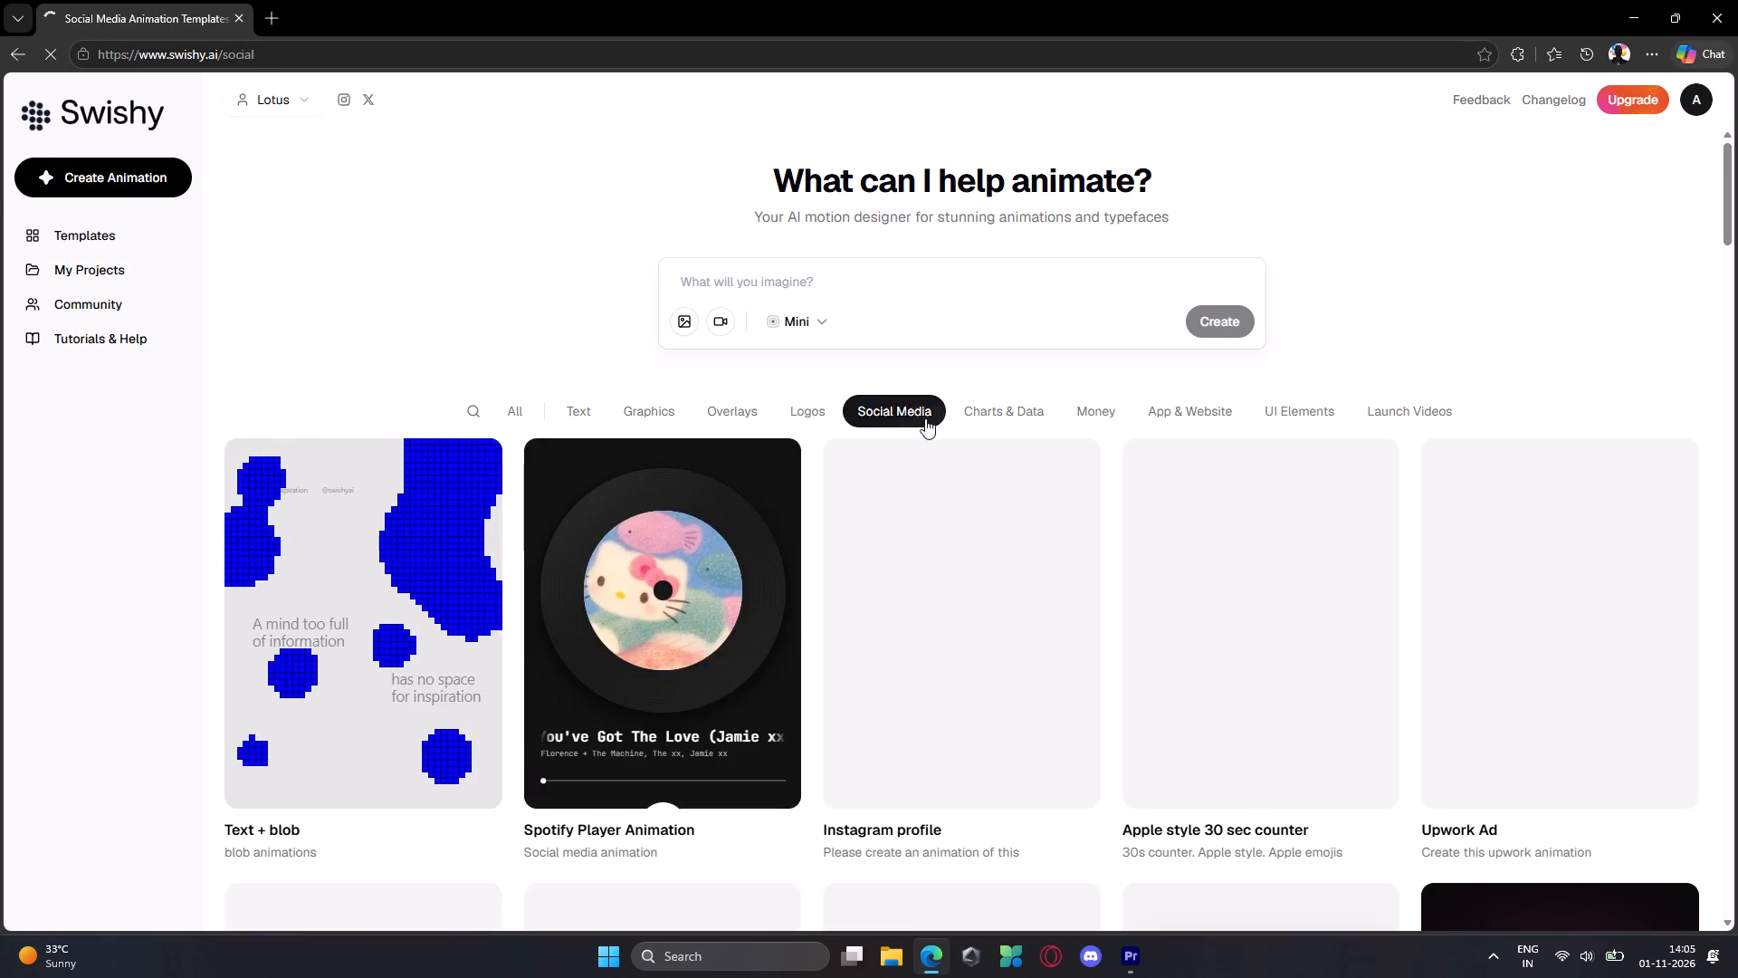
left_click(899, 407)
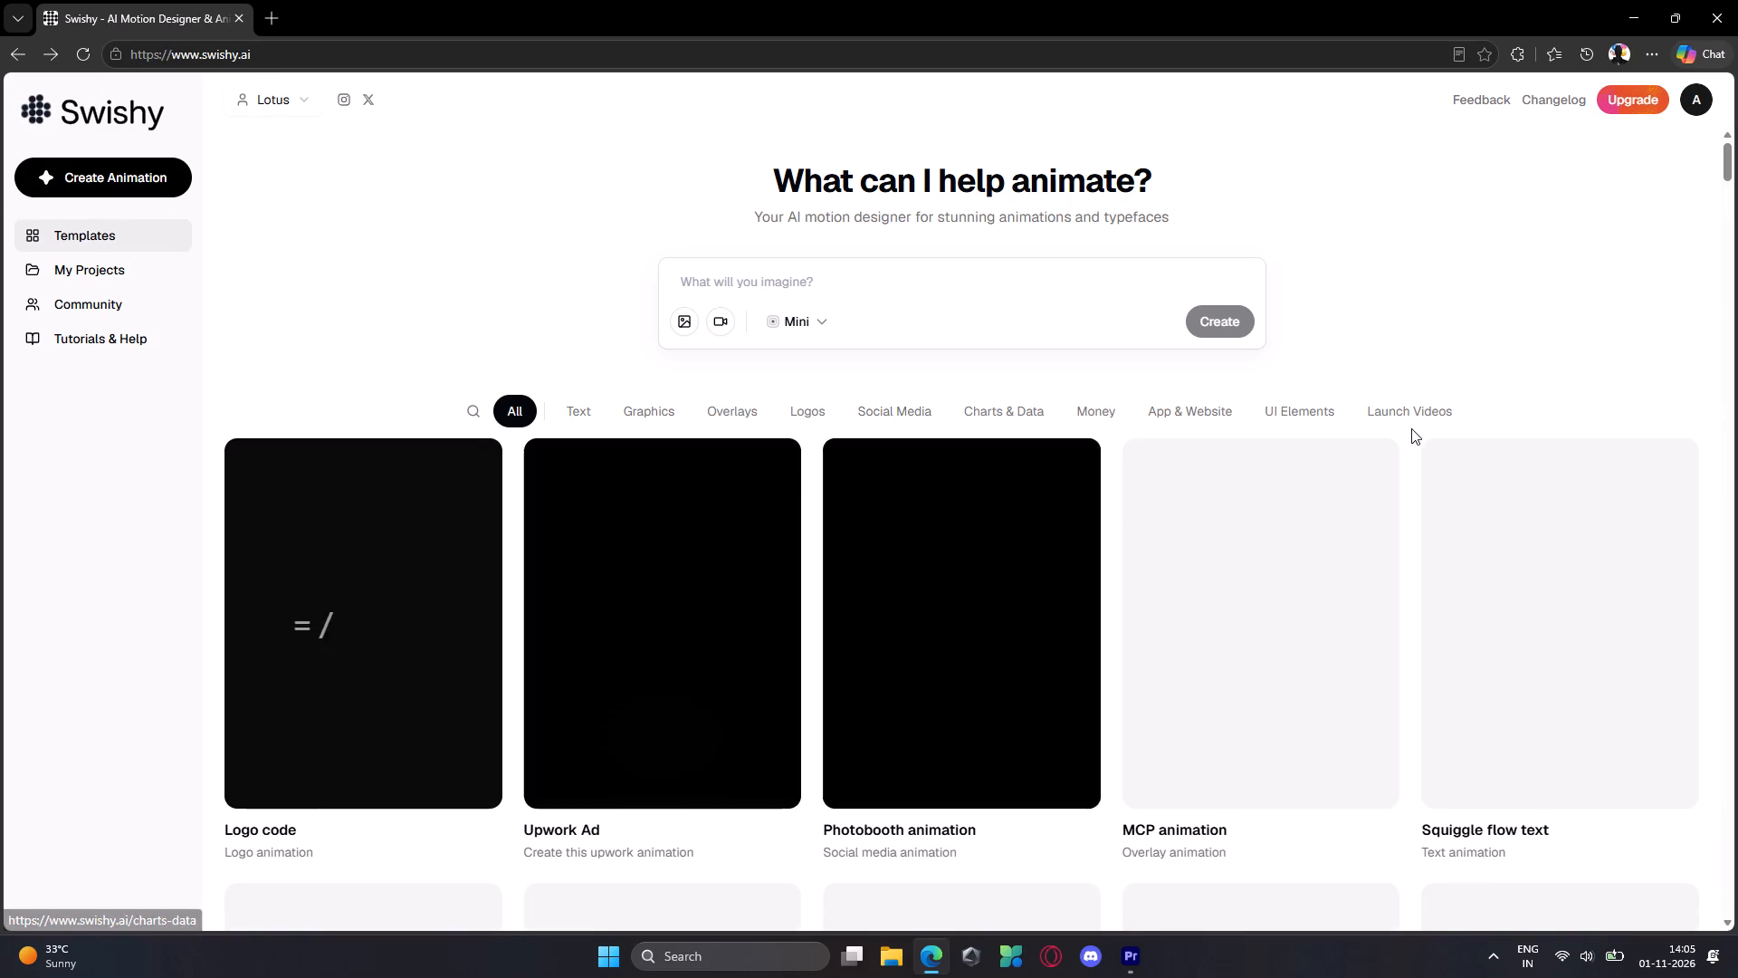
left_click(90, 53)
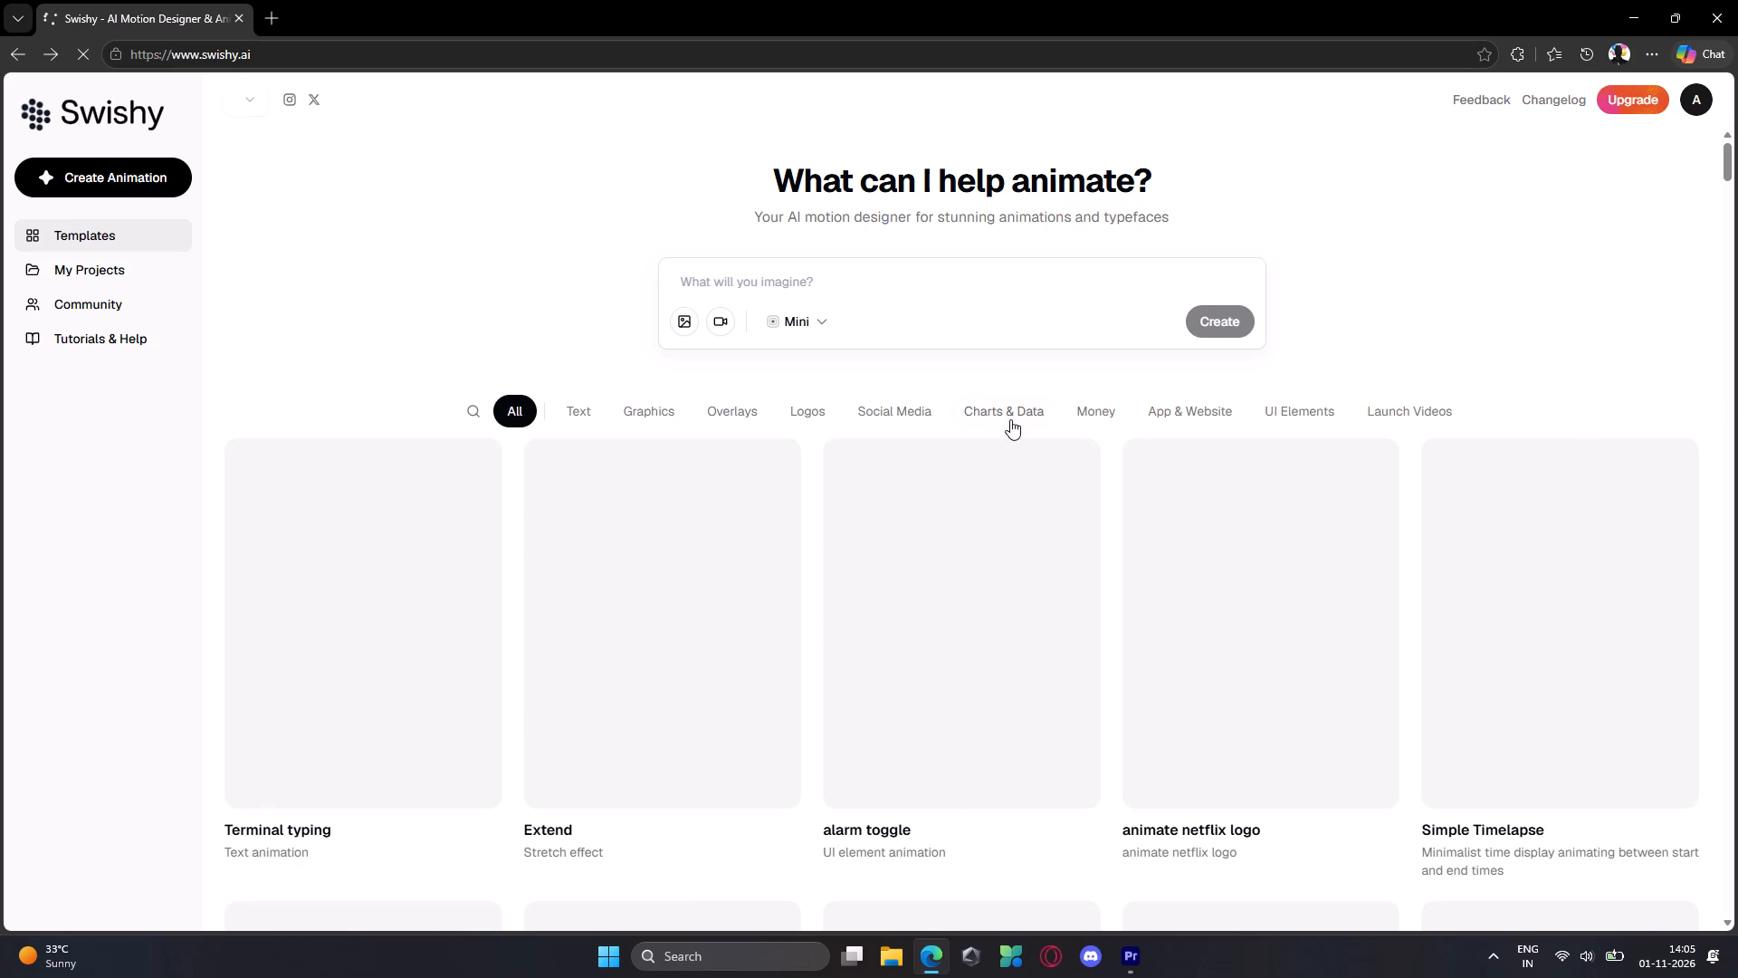
left_click(911, 412)
triple_click(911, 412)
triple_click(911, 412)
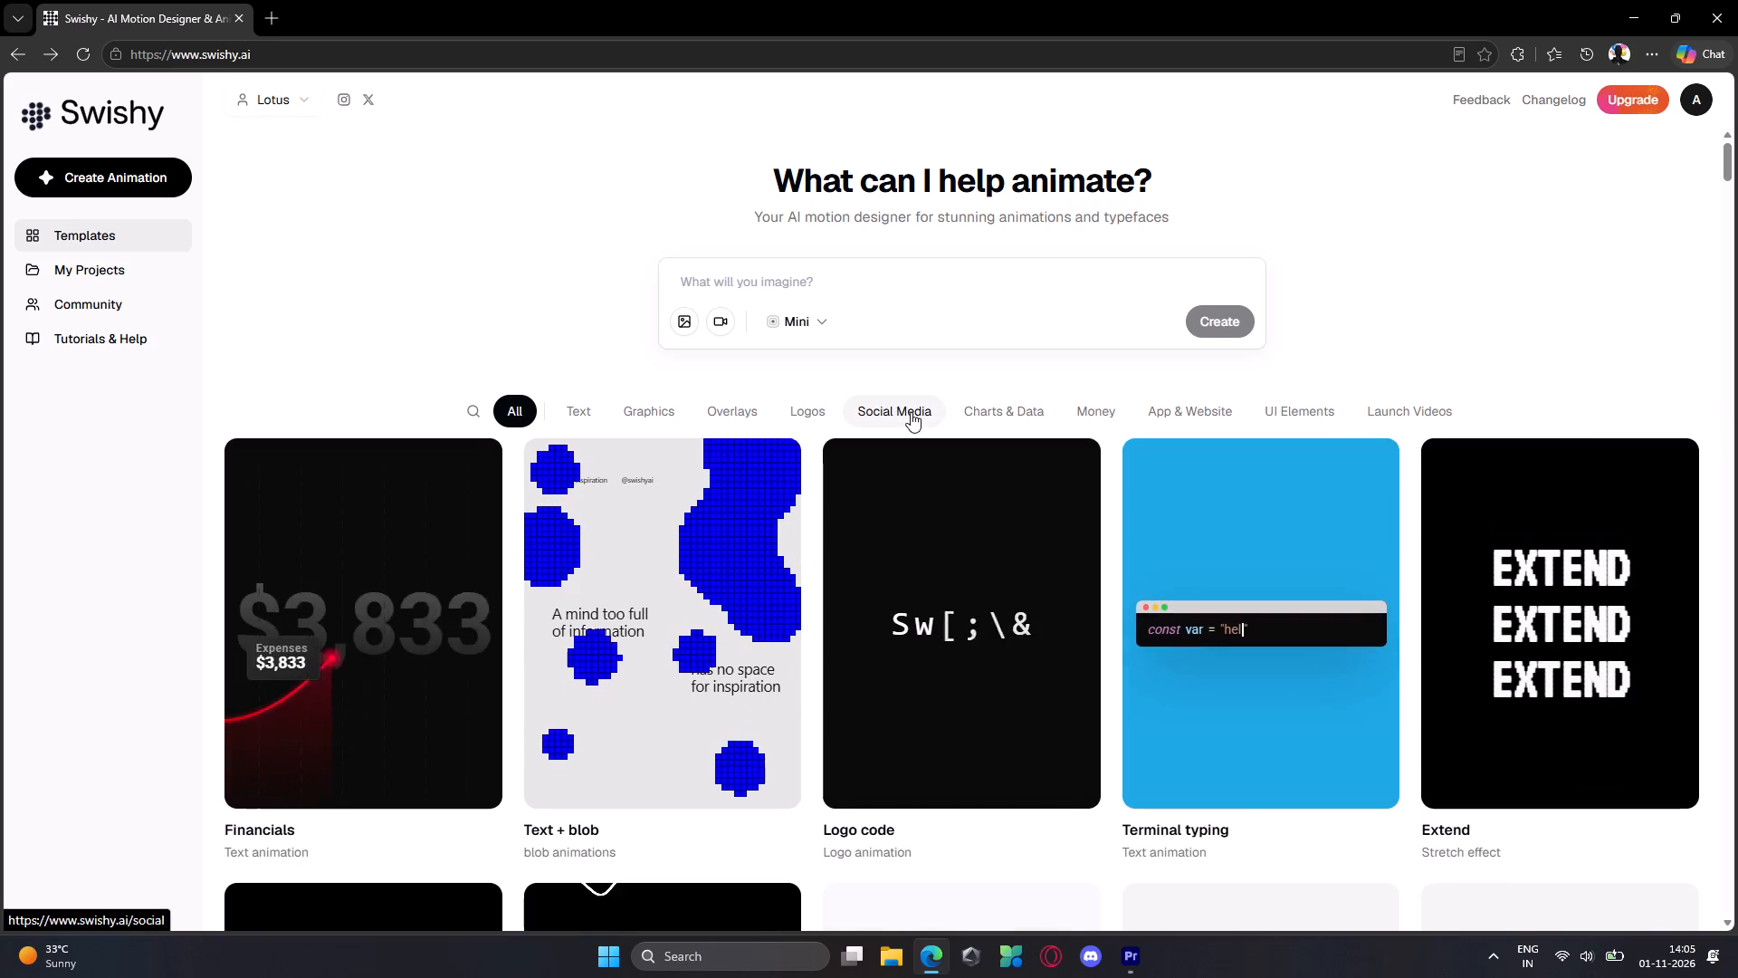
double_click(911, 412)
left_click(85, 49)
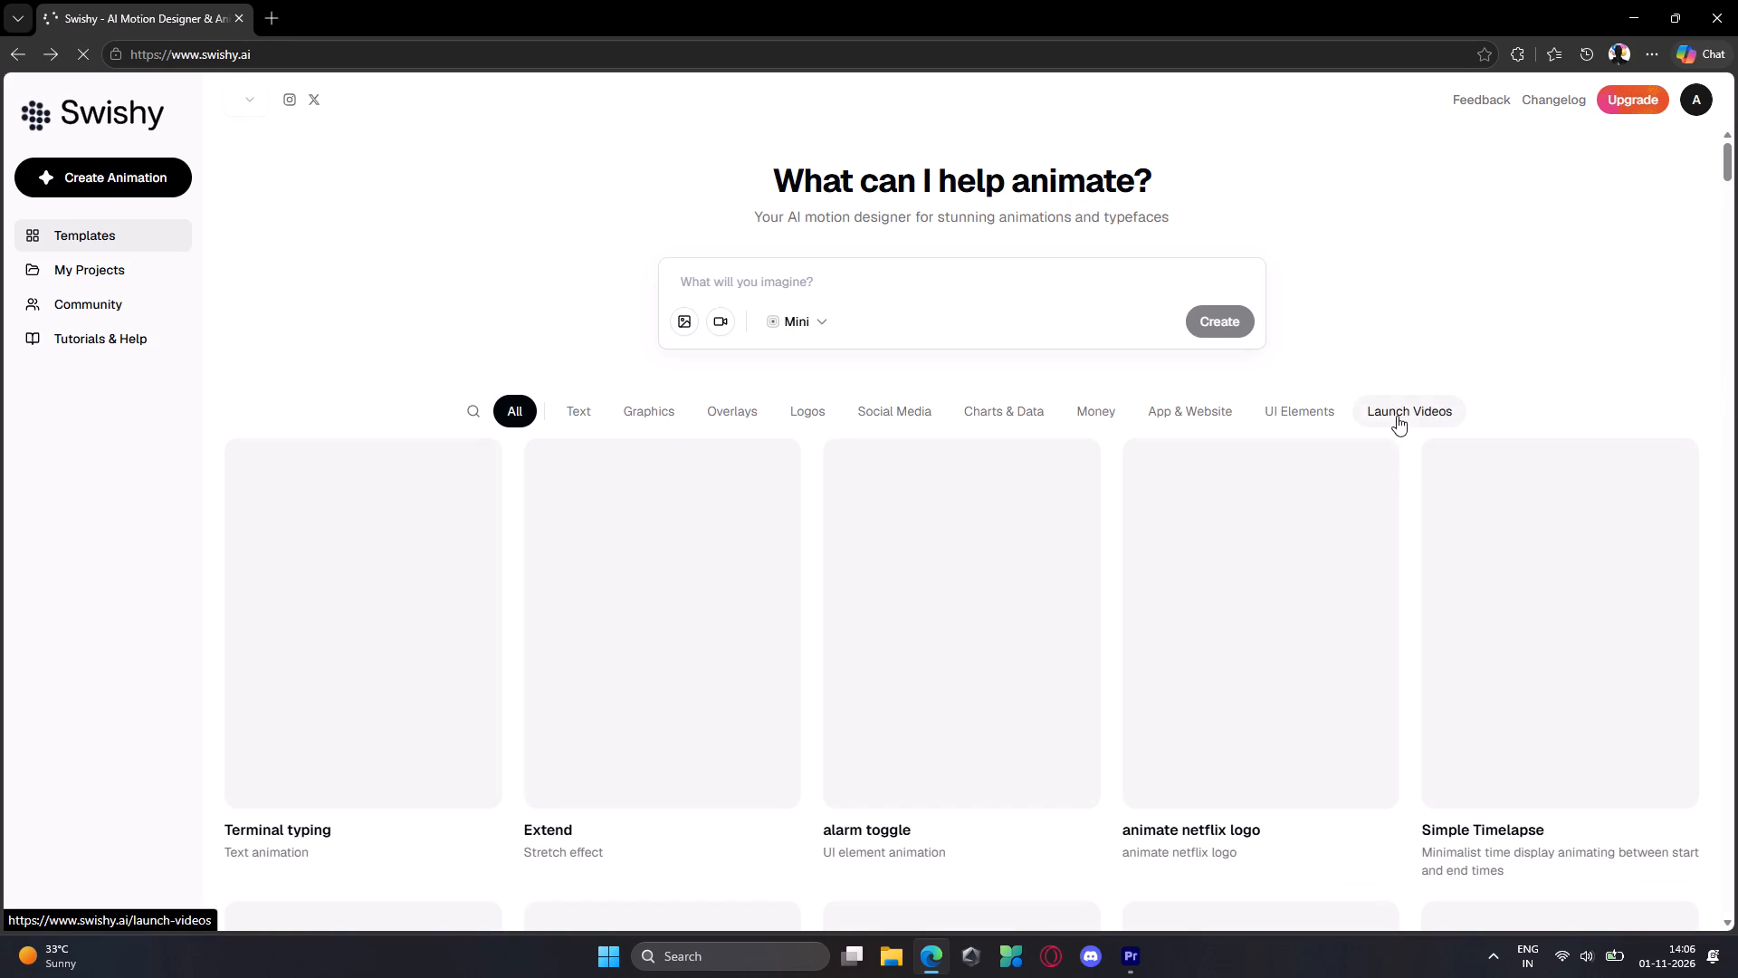
Look through Swishy's full collection of animation templates for one that suits the video.
scroll(1665, 391, "down", 3)
scroll(1665, 391, "up", 4)
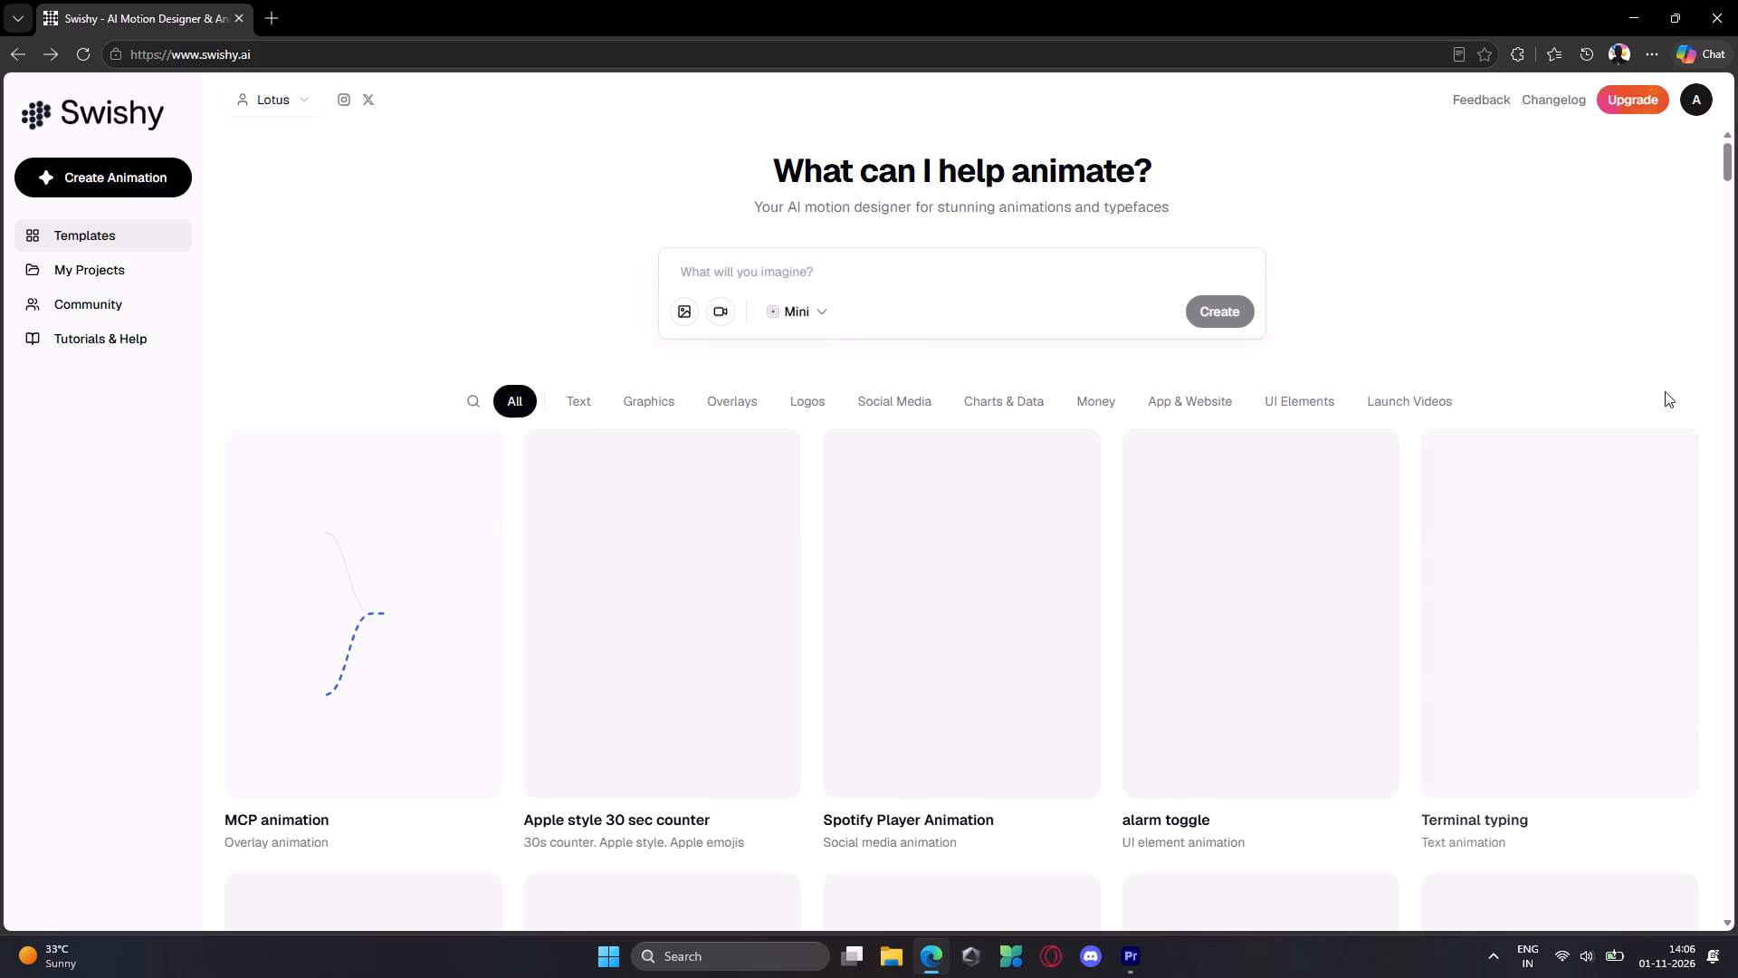
scroll(893, 298, "down", 7)
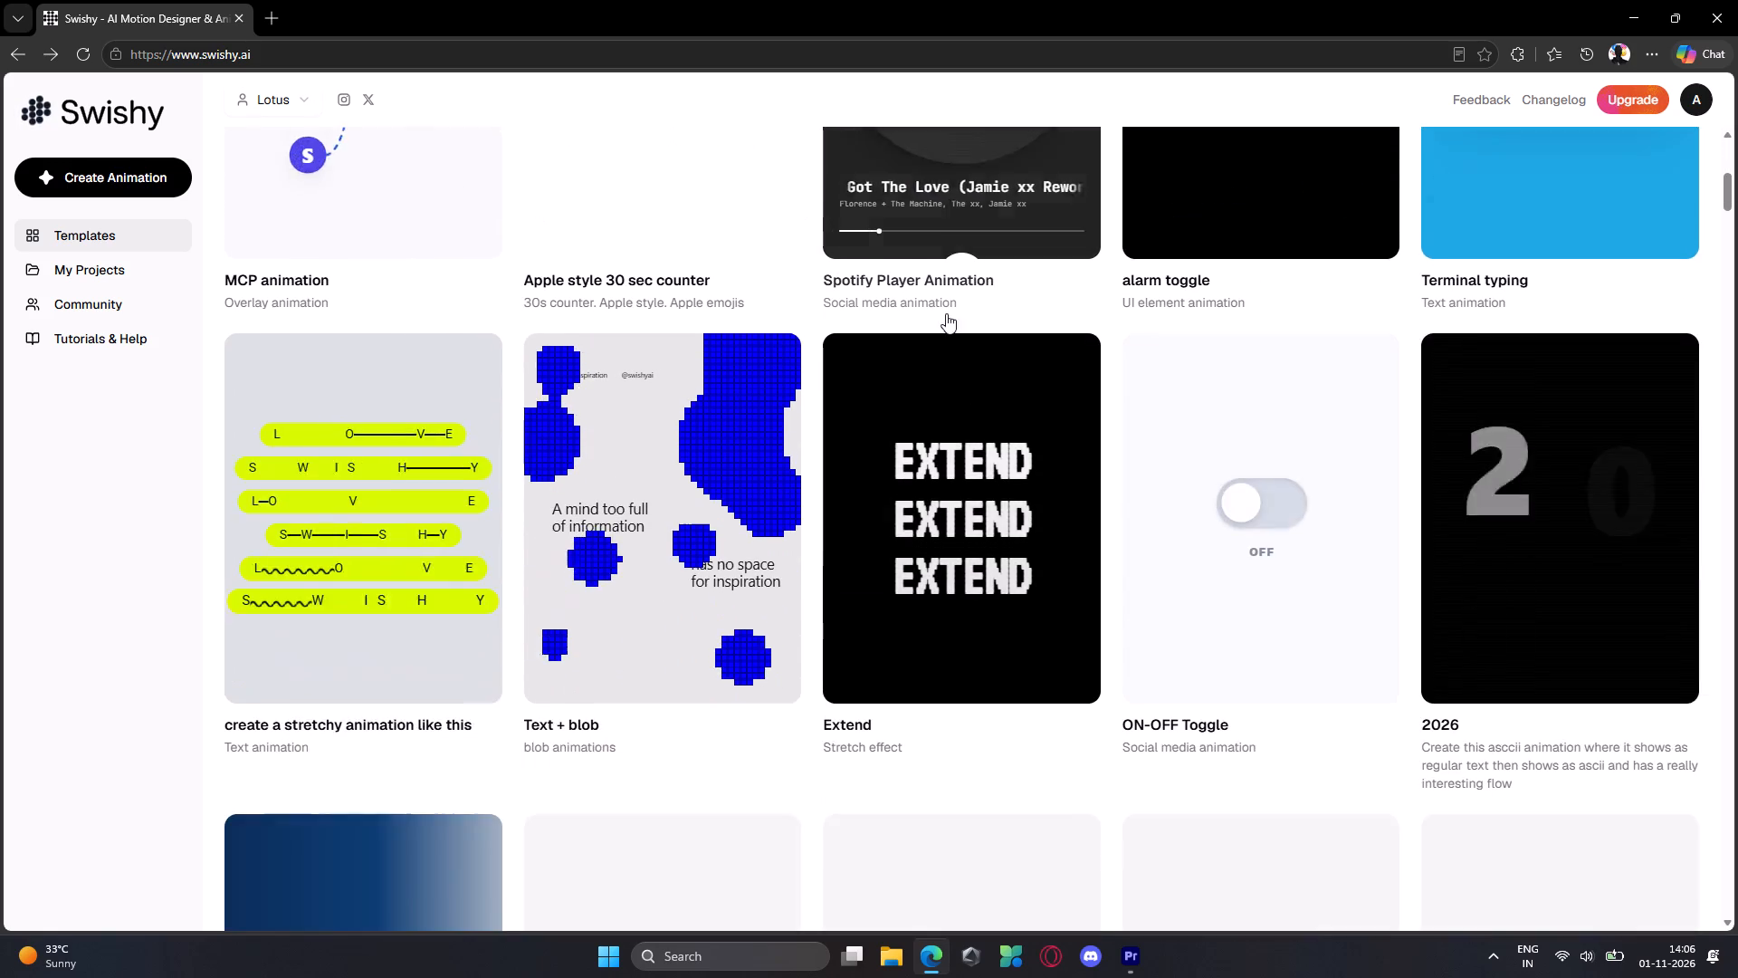
scroll(946, 313, "down", 6)
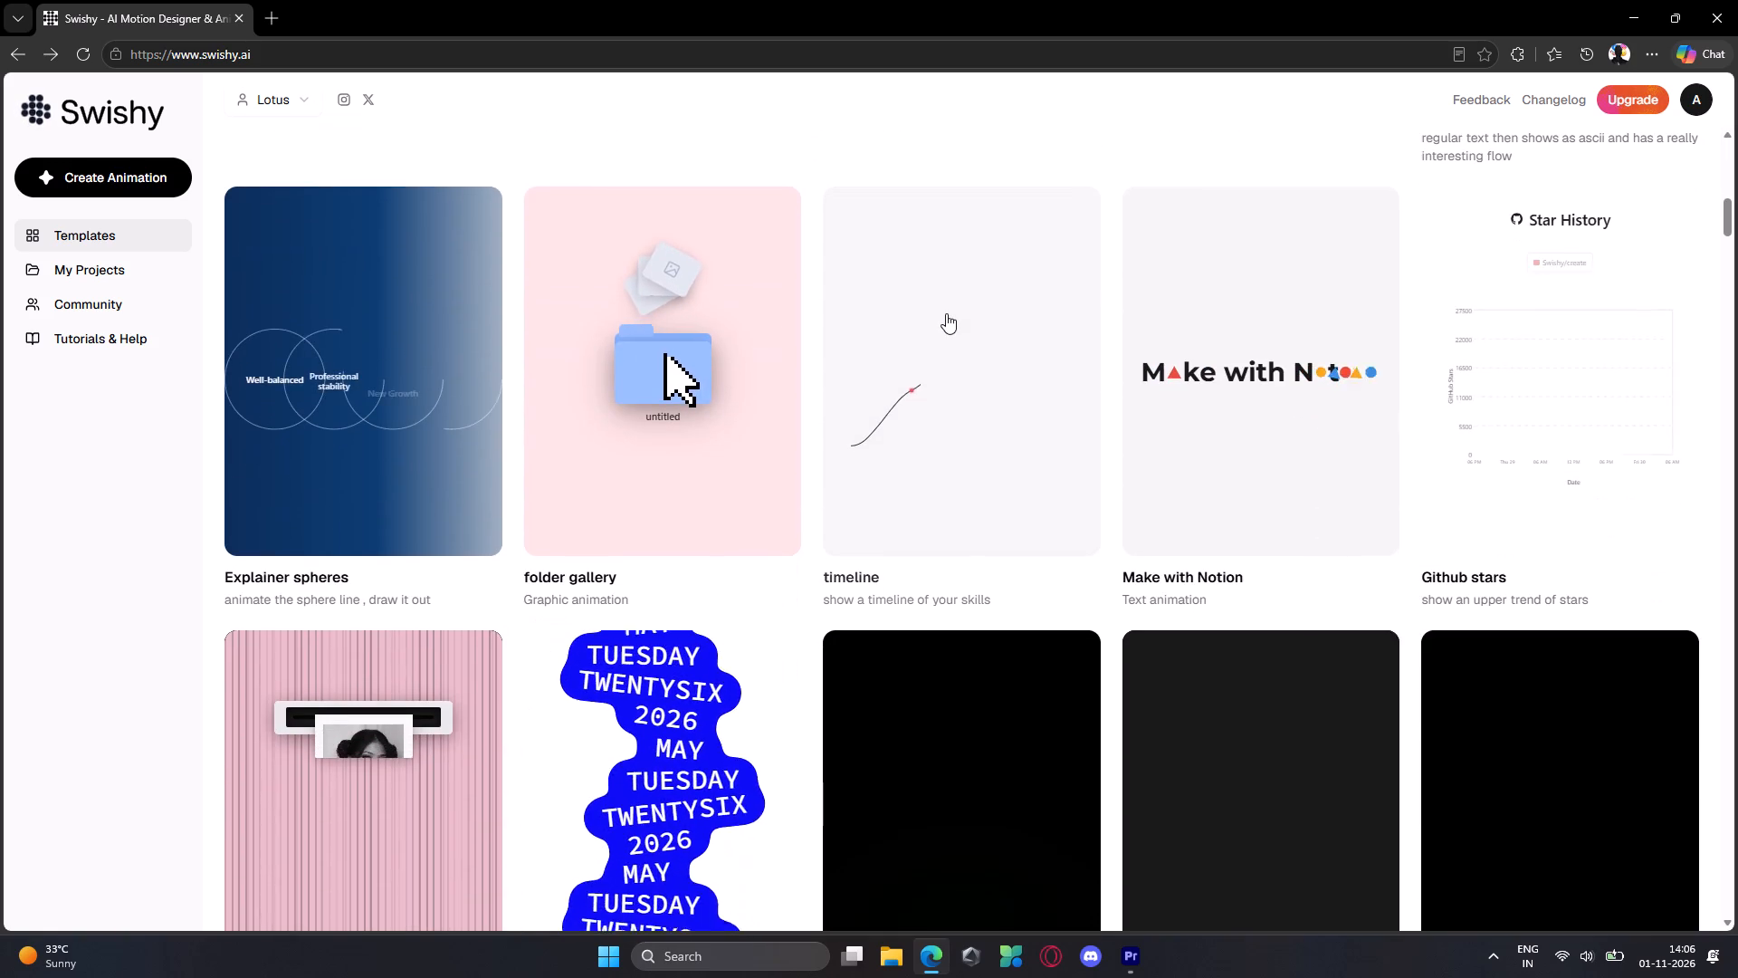
scroll(946, 313, "down", 11)
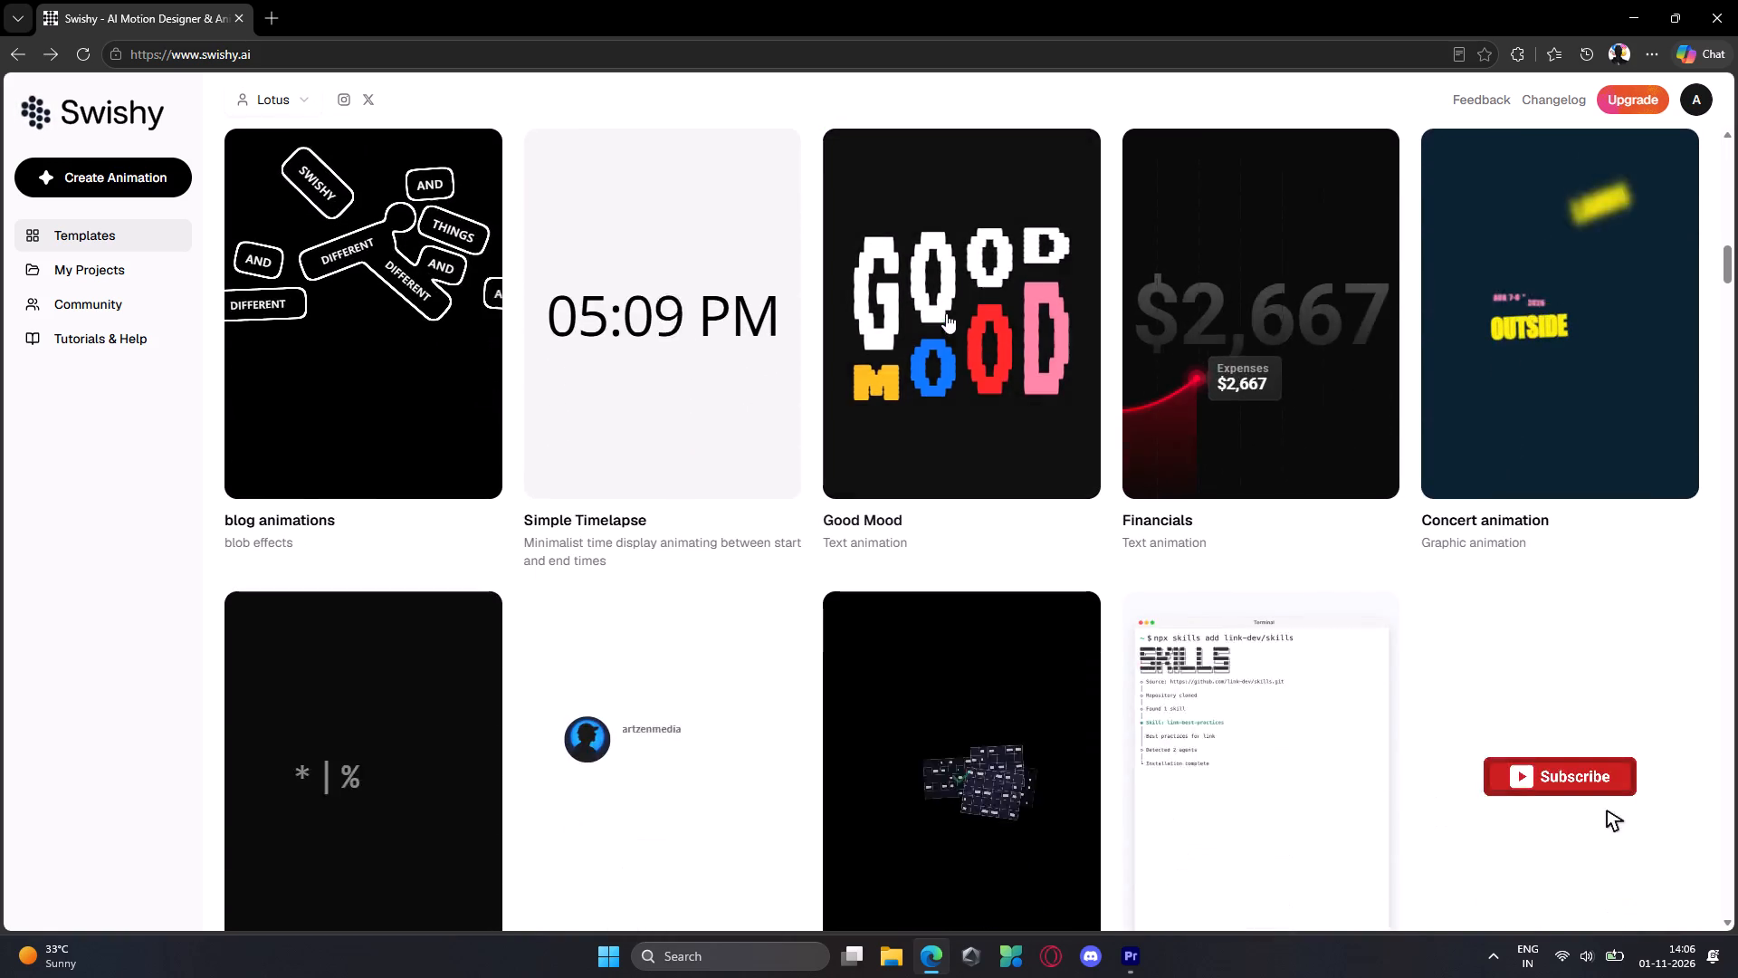
scroll(946, 313, "down", 4)
scroll(1007, 378, "down", 13)
scroll(1105, 439, "down", 3)
scroll(1214, 416, "down", 4)
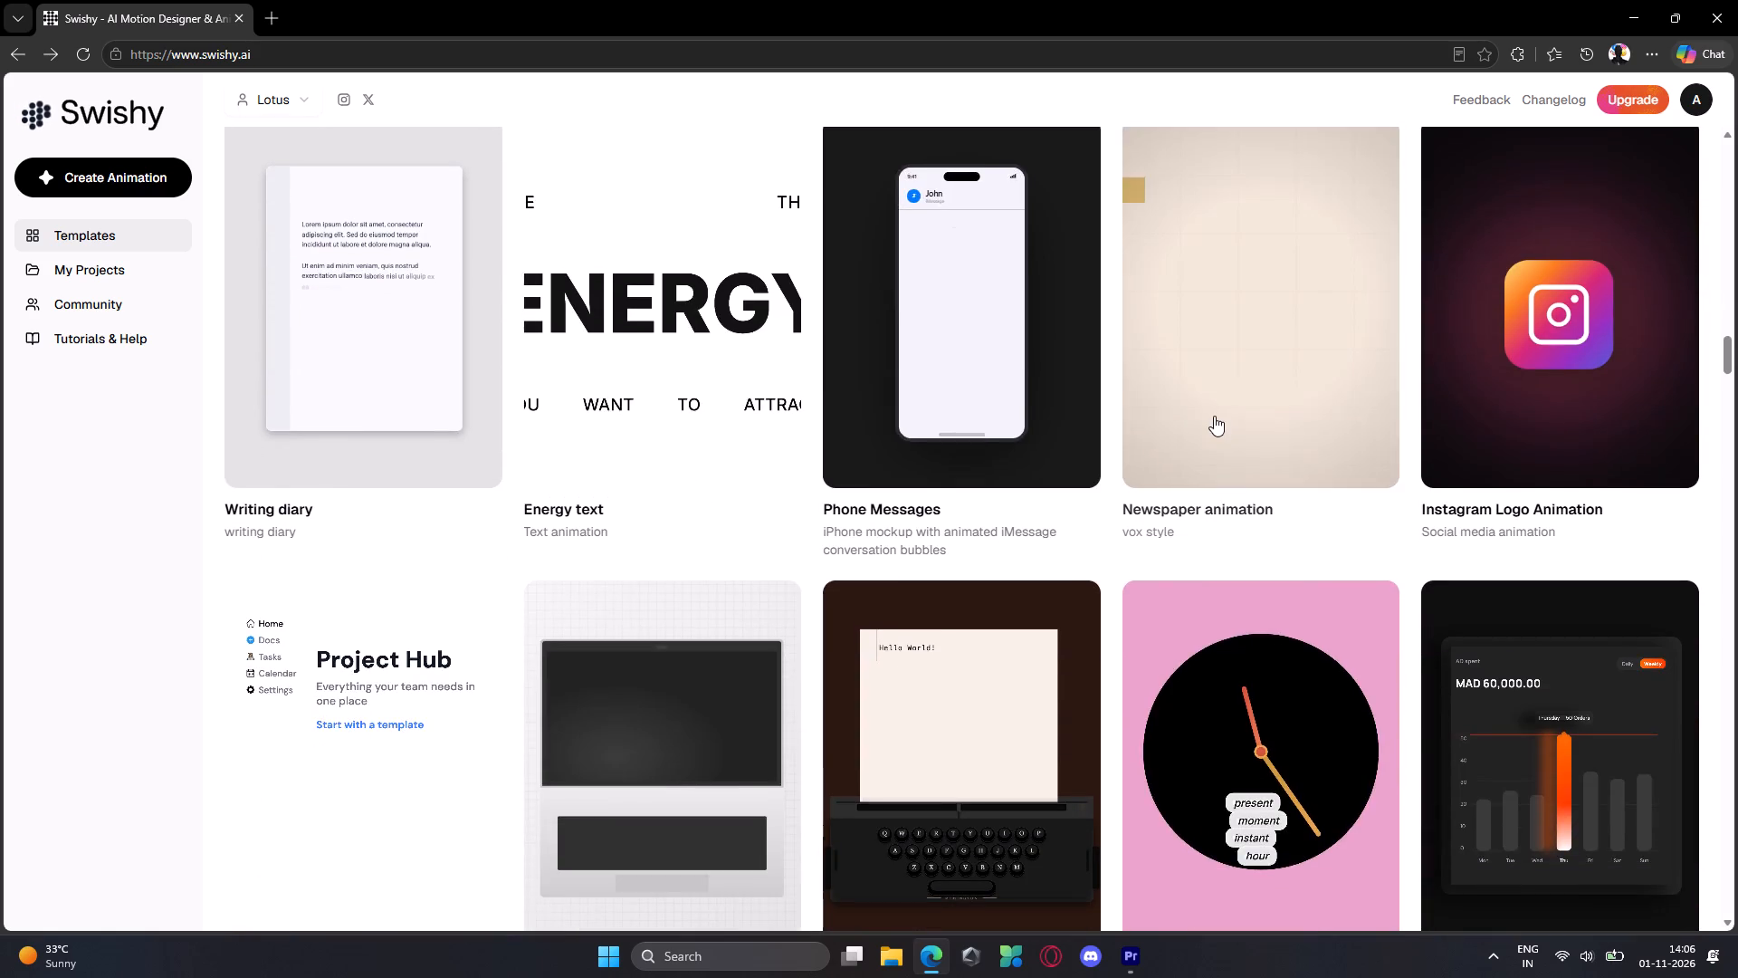
scroll(1214, 416, "down", 11)
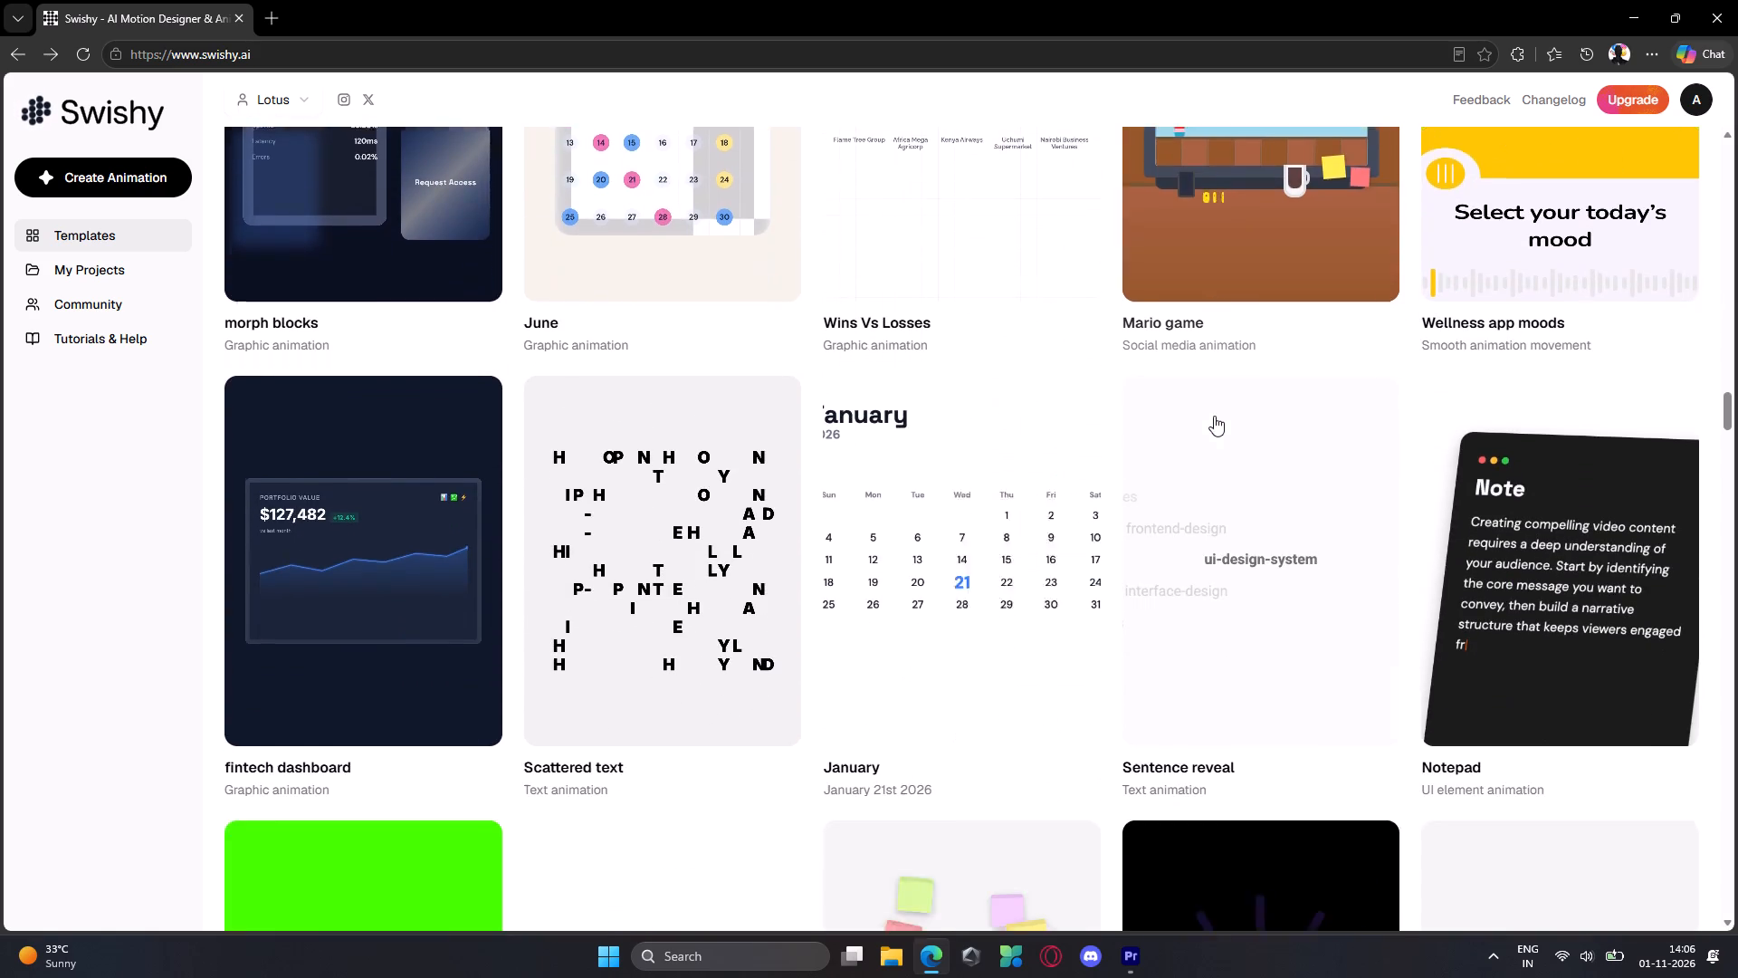
scroll(1214, 416, "down", 12)
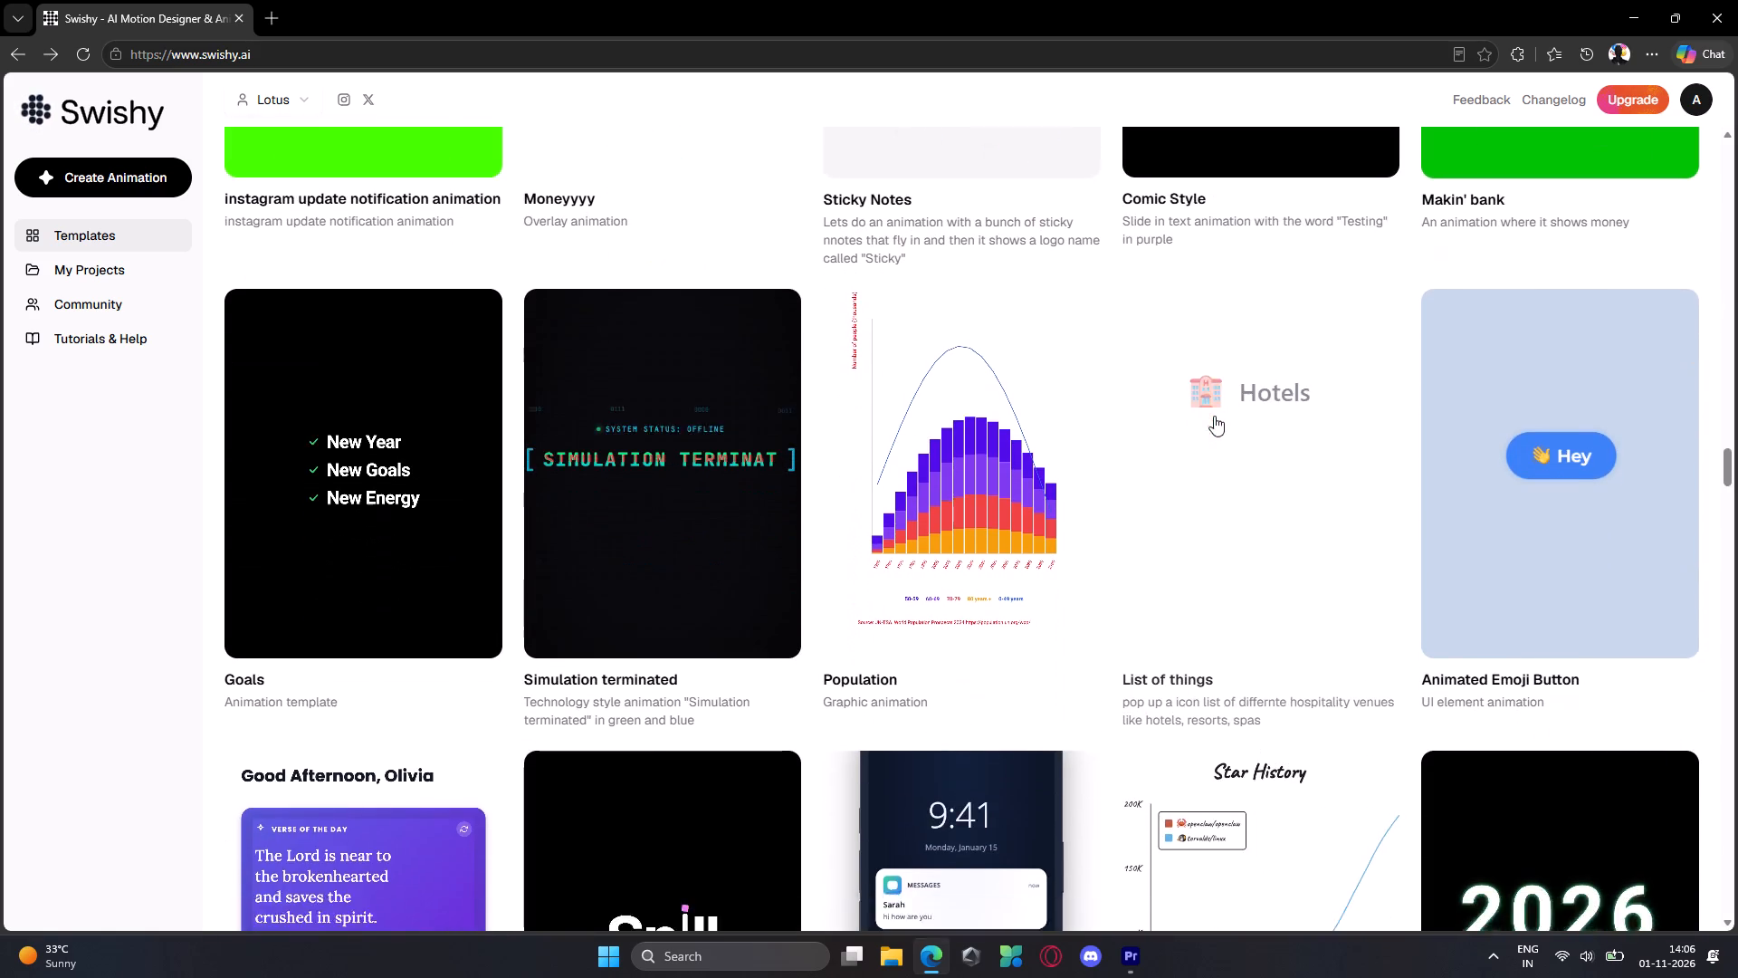
scroll(1197, 458, "down", 7)
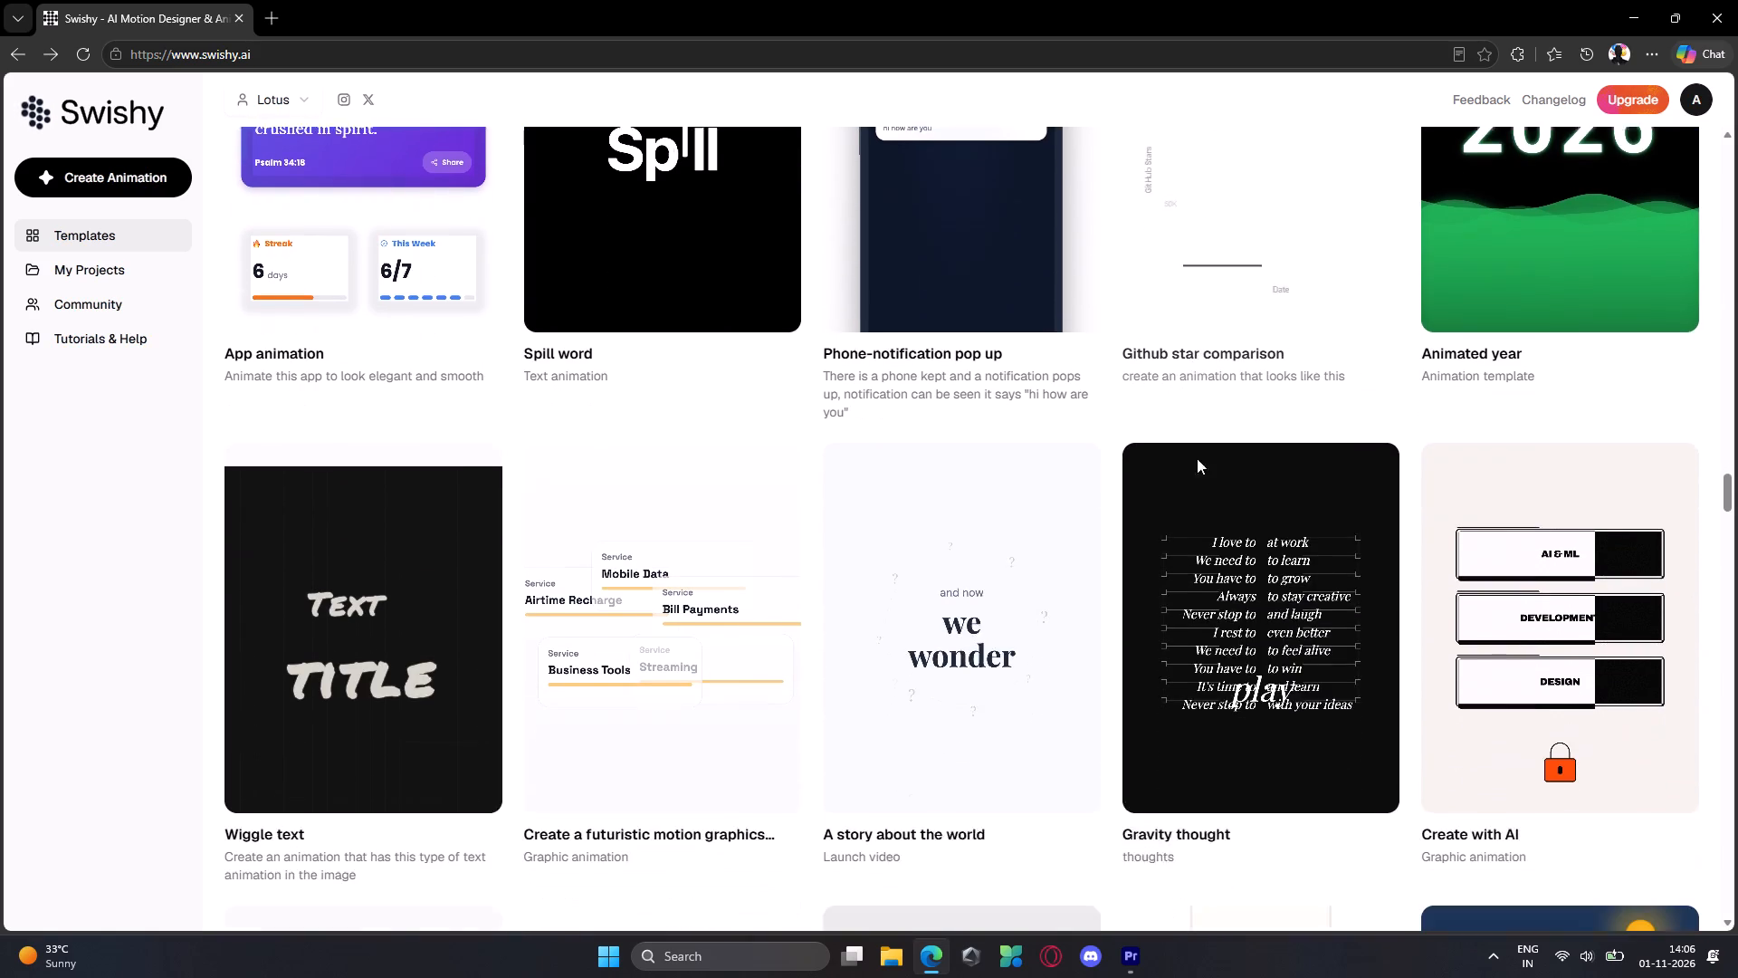
scroll(1197, 458, "down", 9)
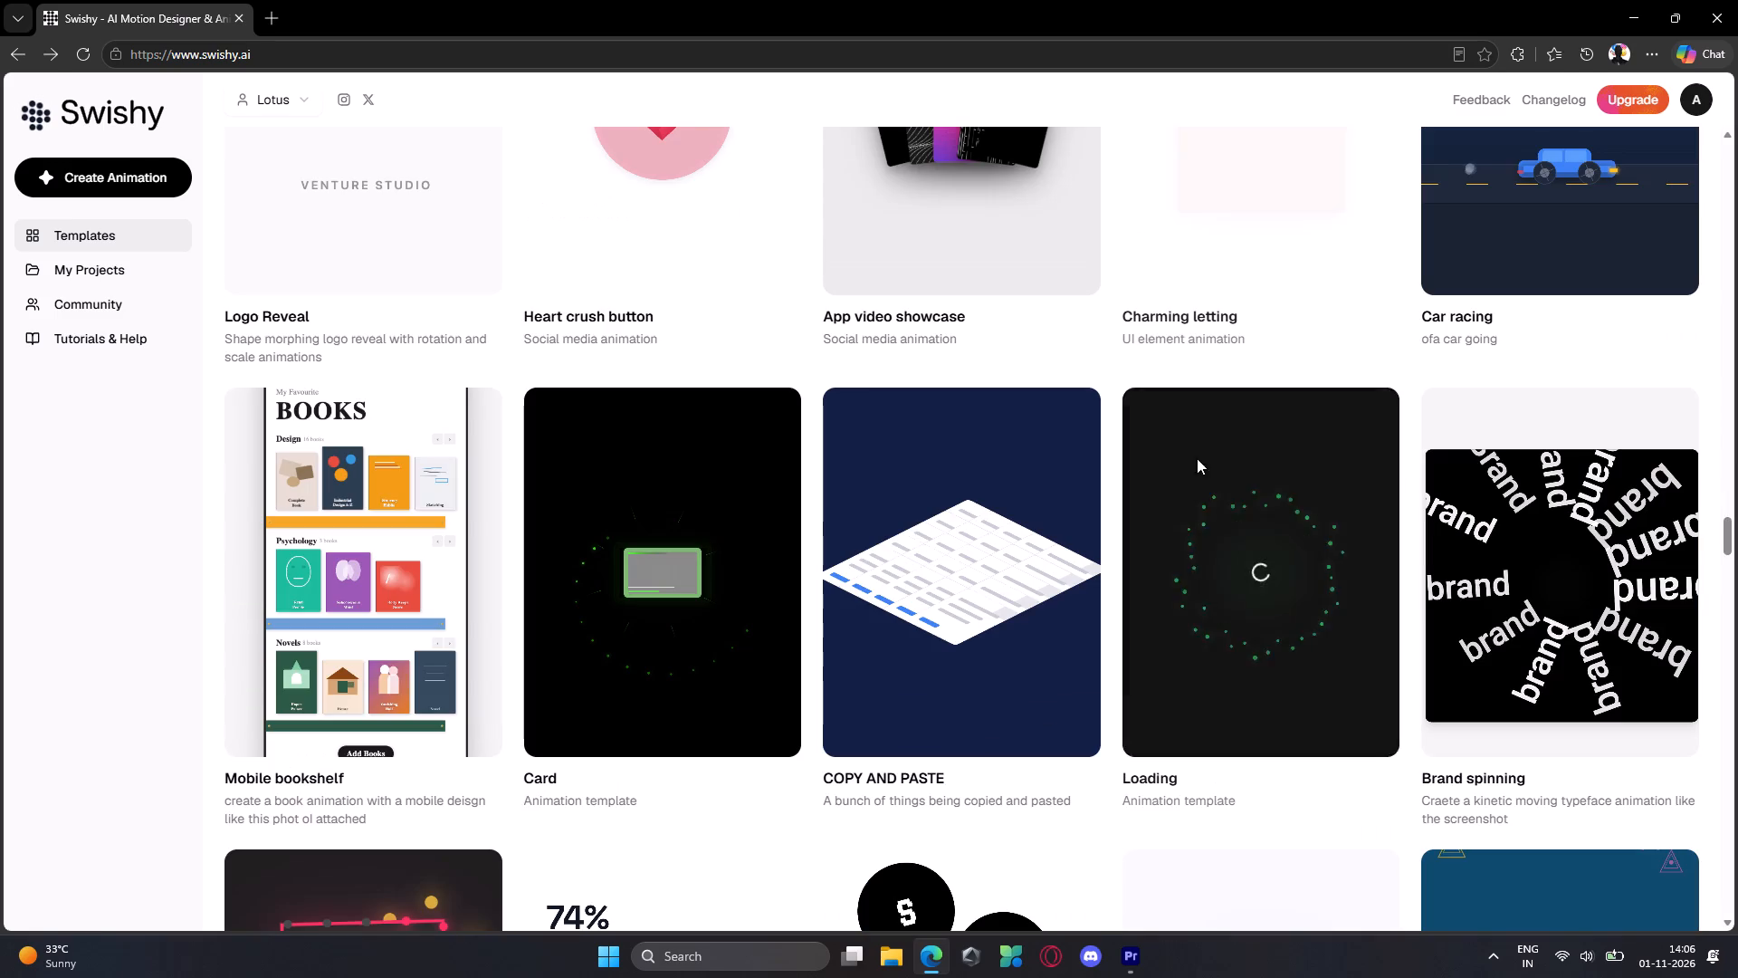
scroll(898, 505, "down", 4)
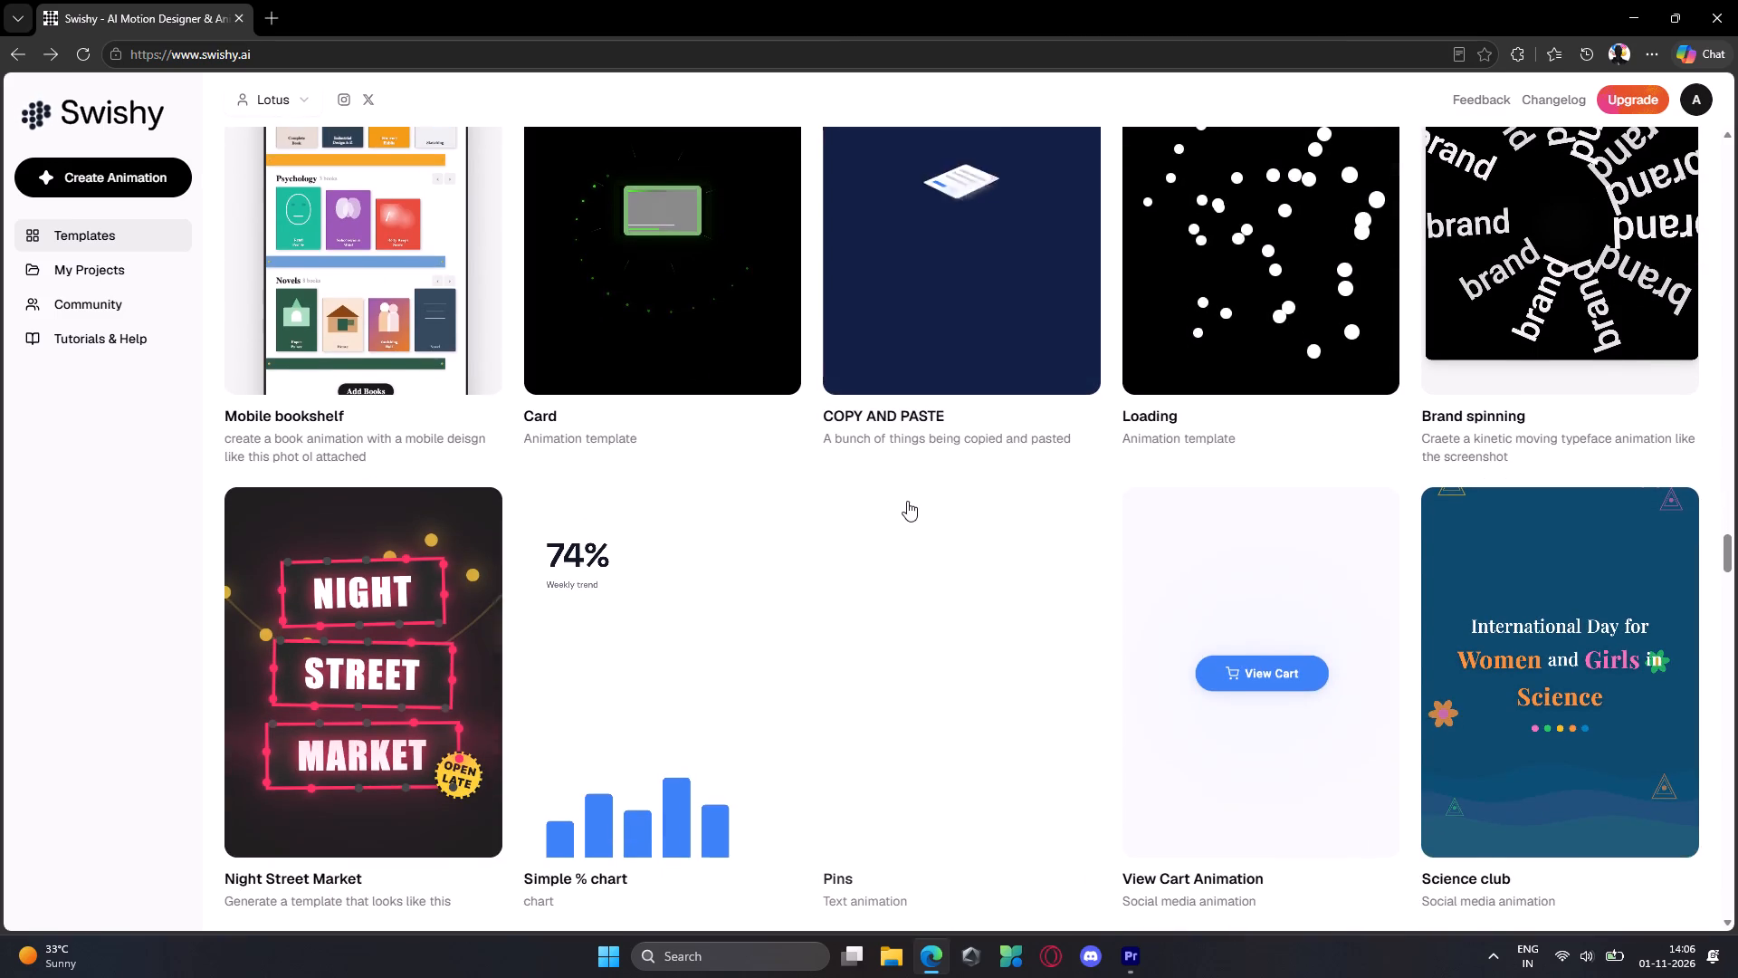
scroll(907, 501, "down", 12)
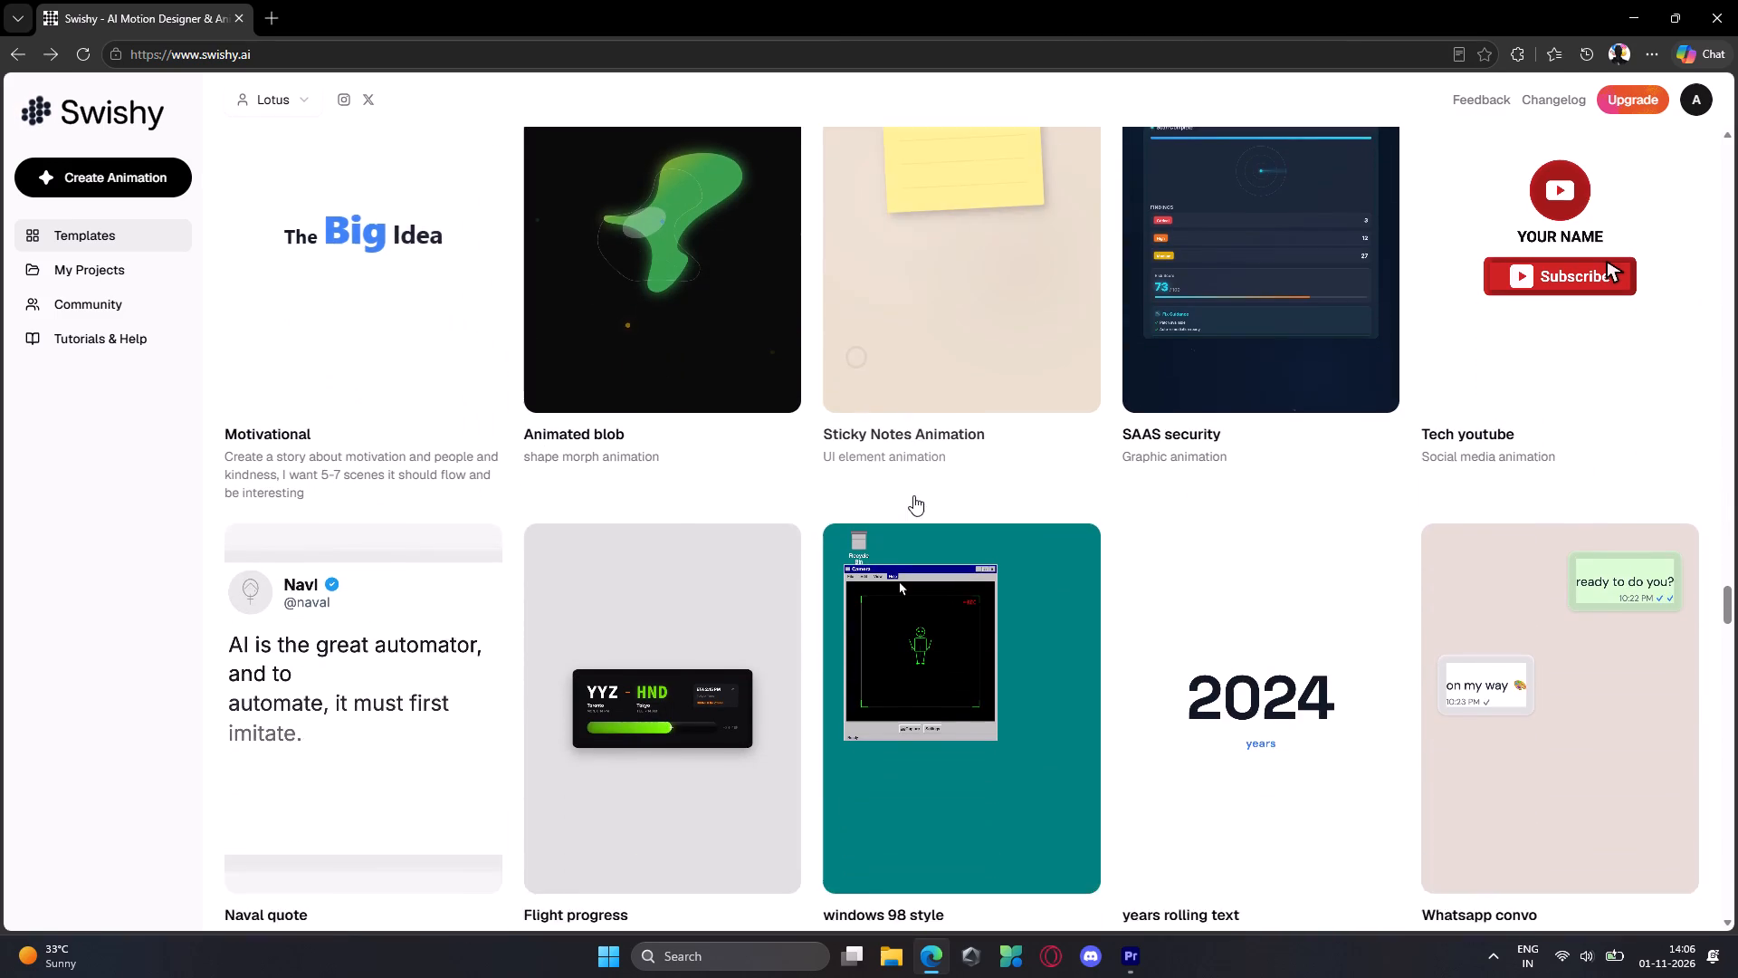
scroll(913, 495, "down", 2)
scroll(913, 495, "up", 20)
scroll(913, 495, "up", 5)
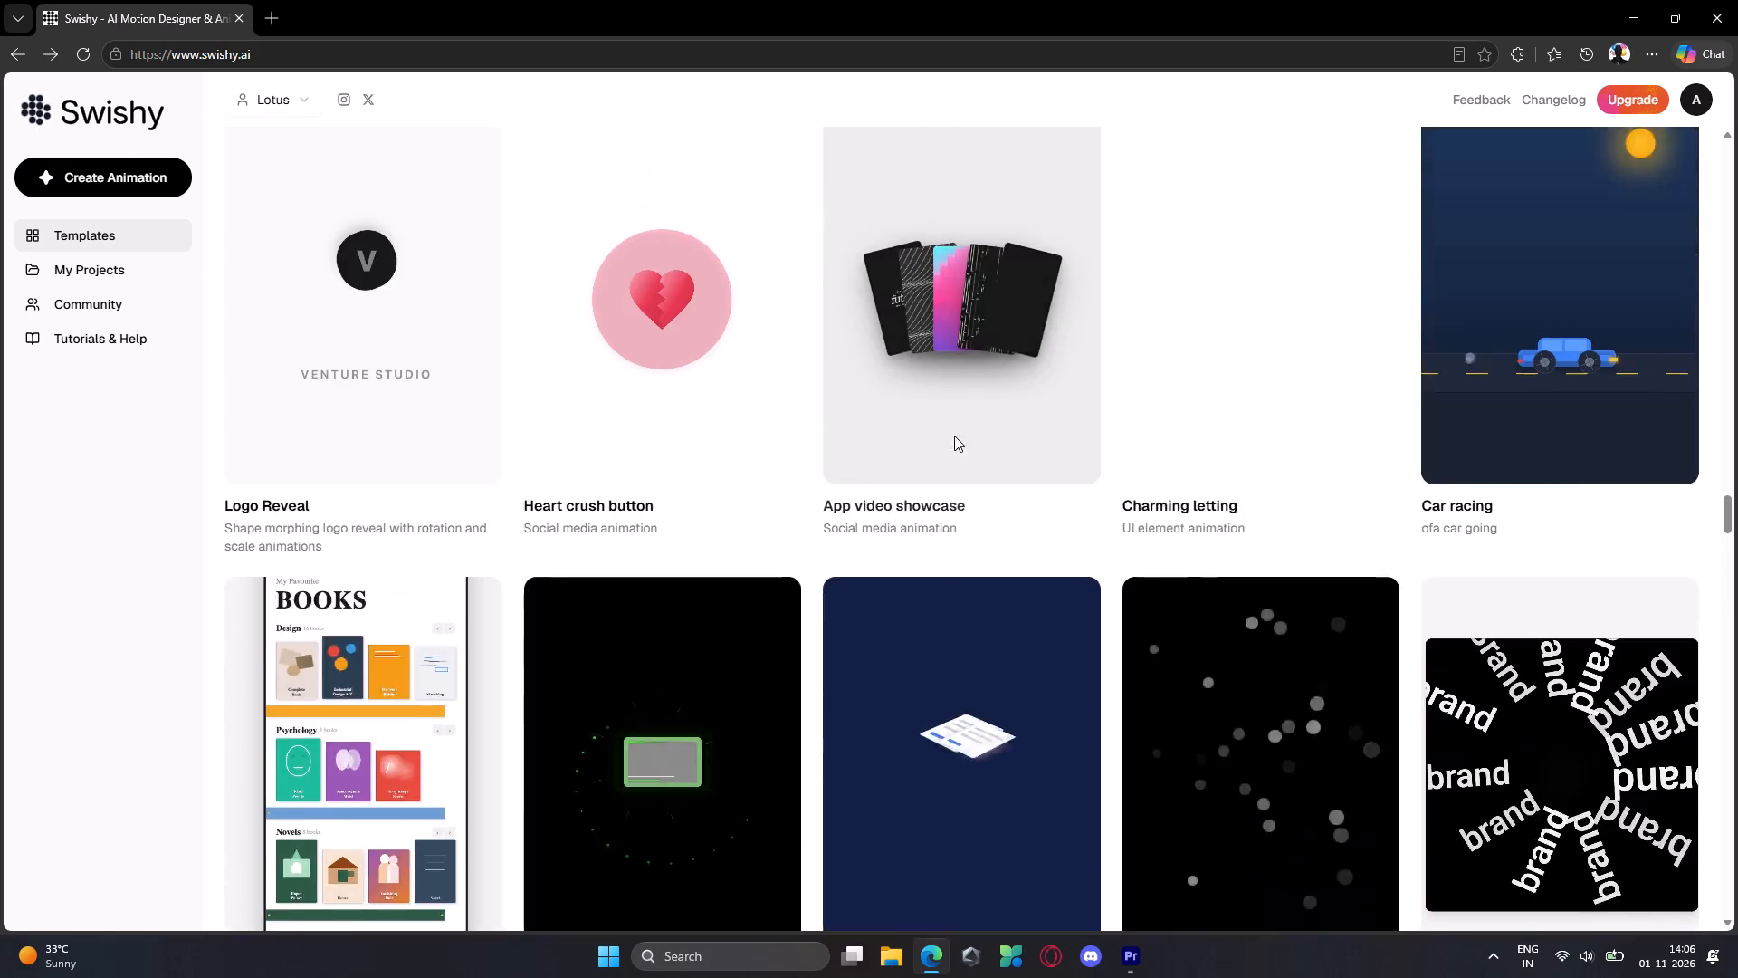
scroll(954, 436, "up", 20)
scroll(954, 436, "up", 20)
scroll(954, 436, "up", 6)
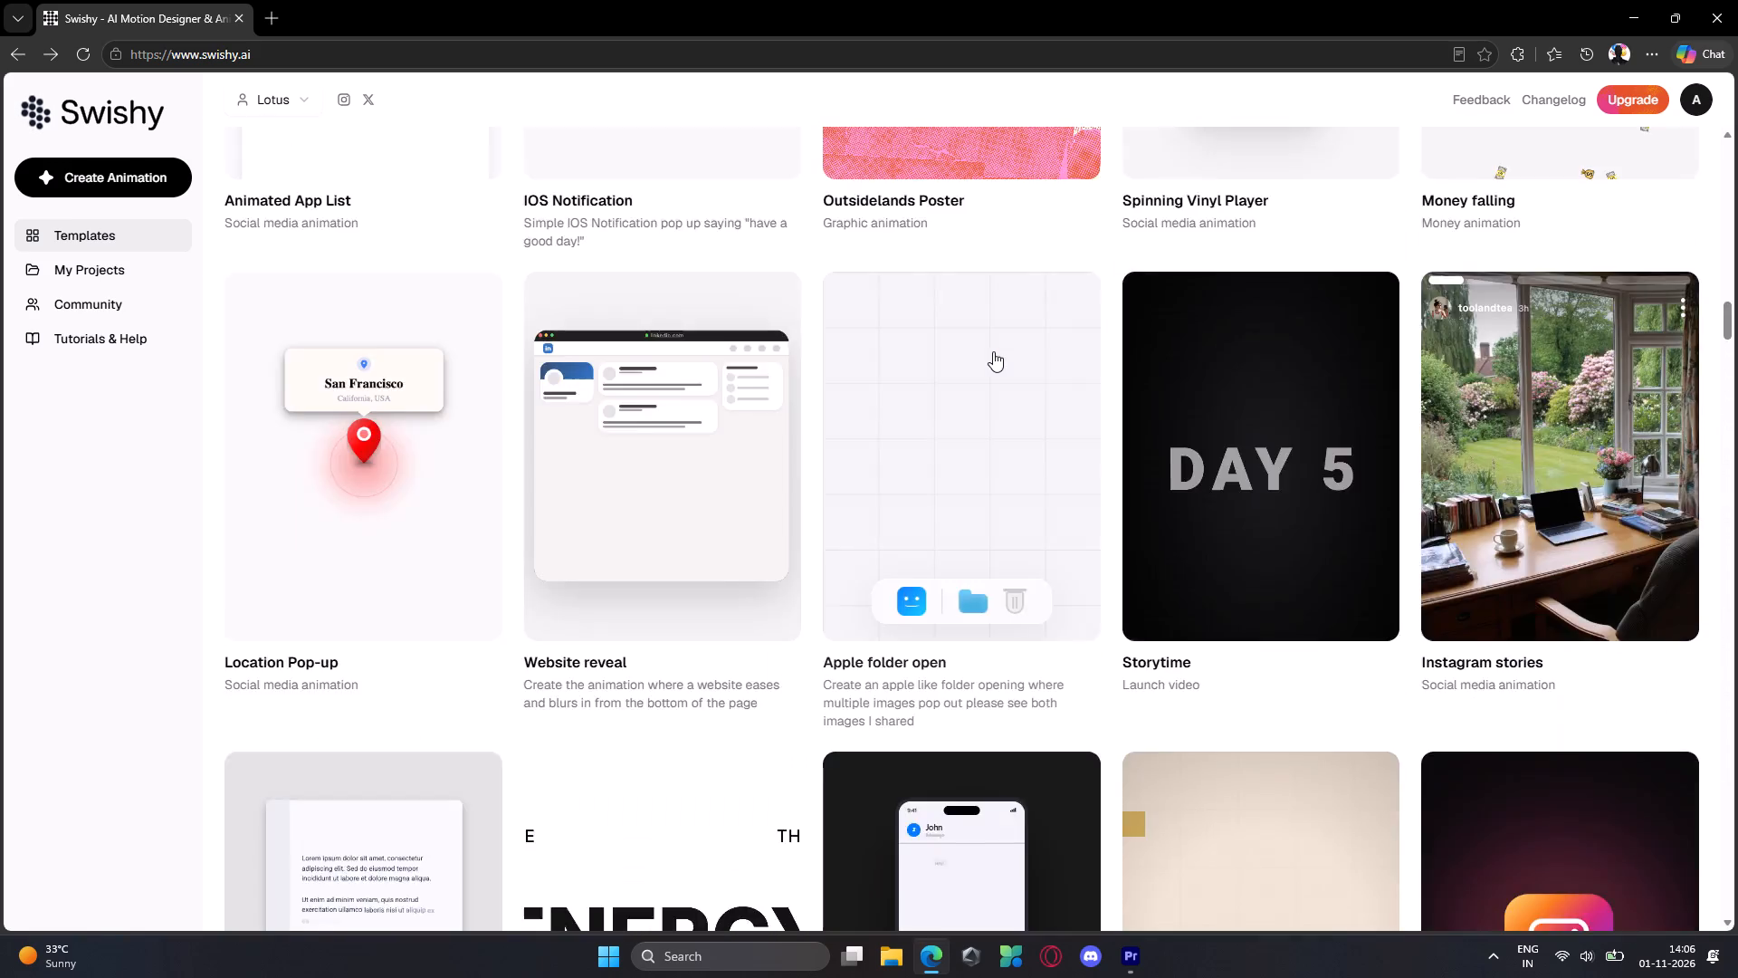
scroll(993, 351, "up", 8)
scroll(993, 351, "up", 20)
scroll(993, 351, "up", 6)
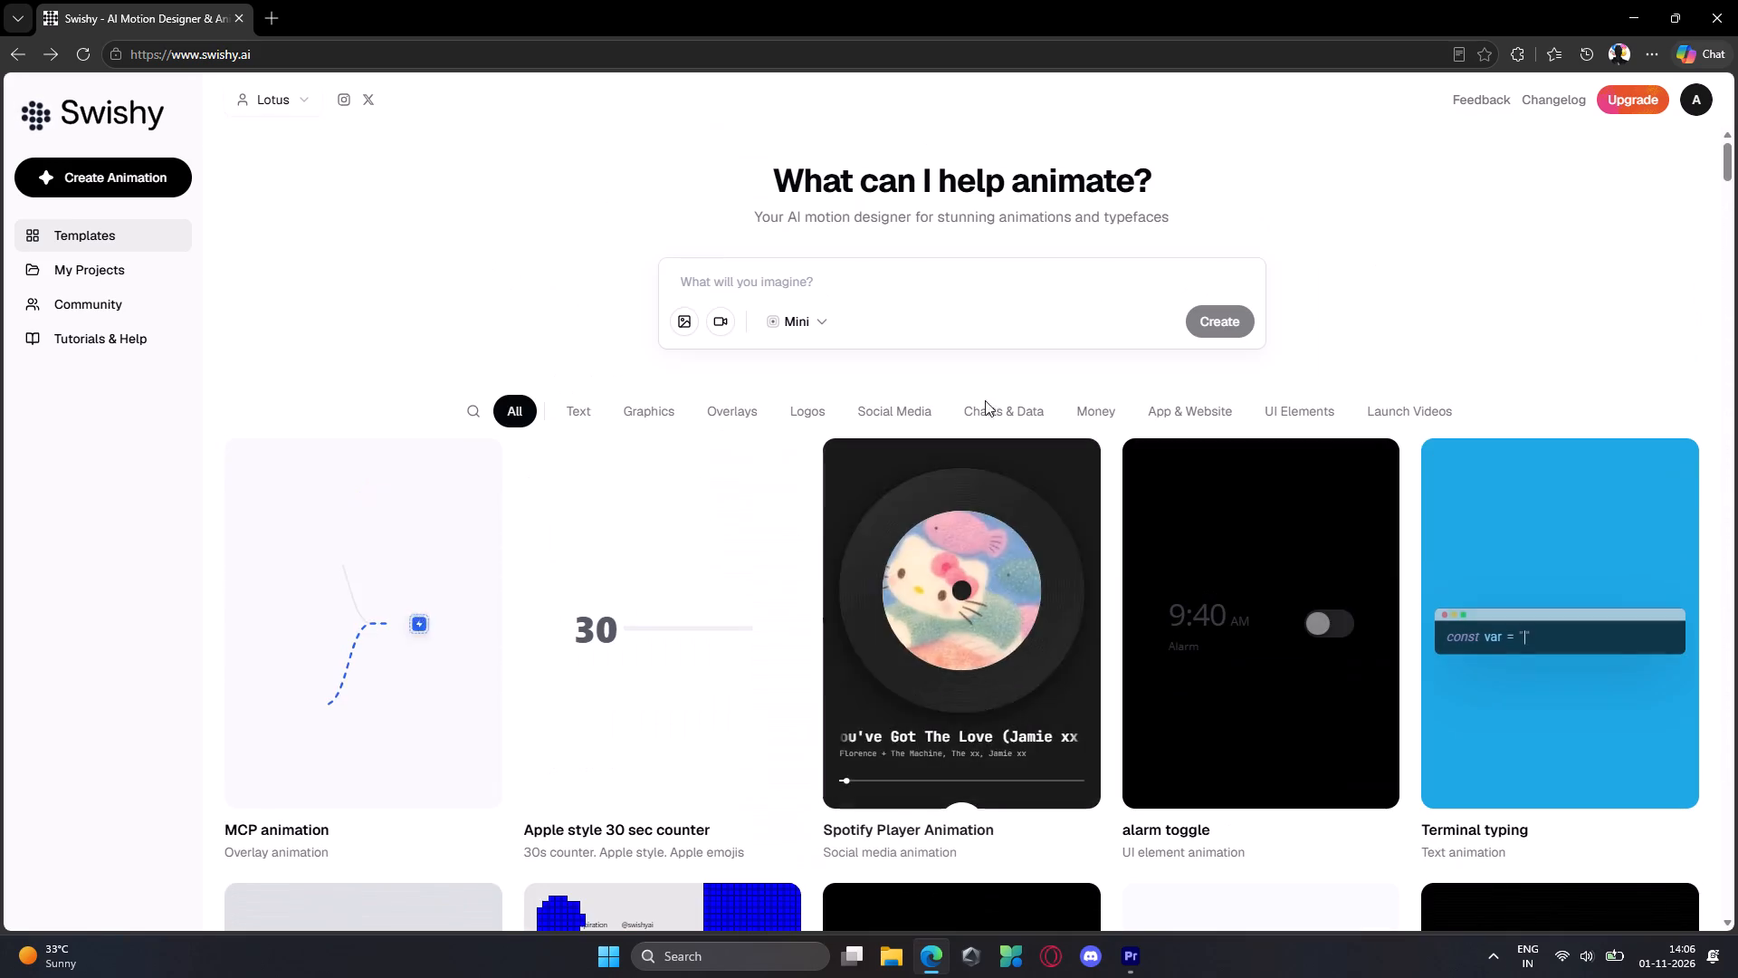
Filter the animation templates to the Social Media category.
left_click(903, 409)
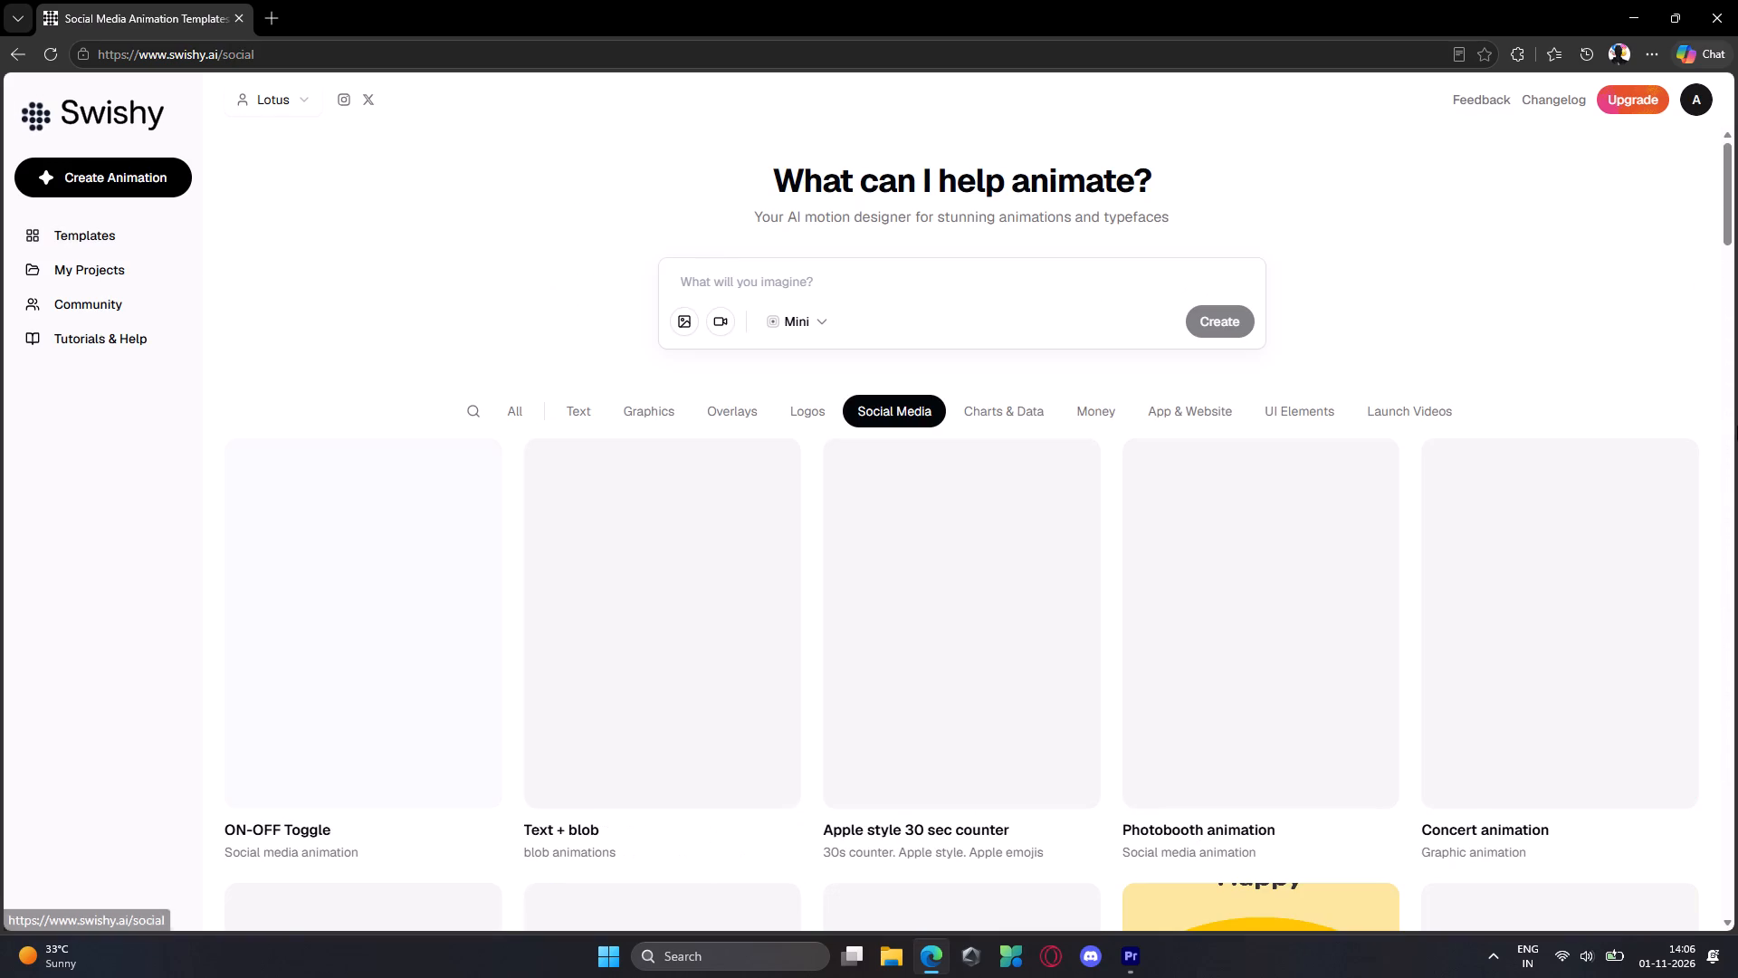
Look through the social media animation templates for a motion graphic that suits the video.
scroll(1347, 407, "down", 2)
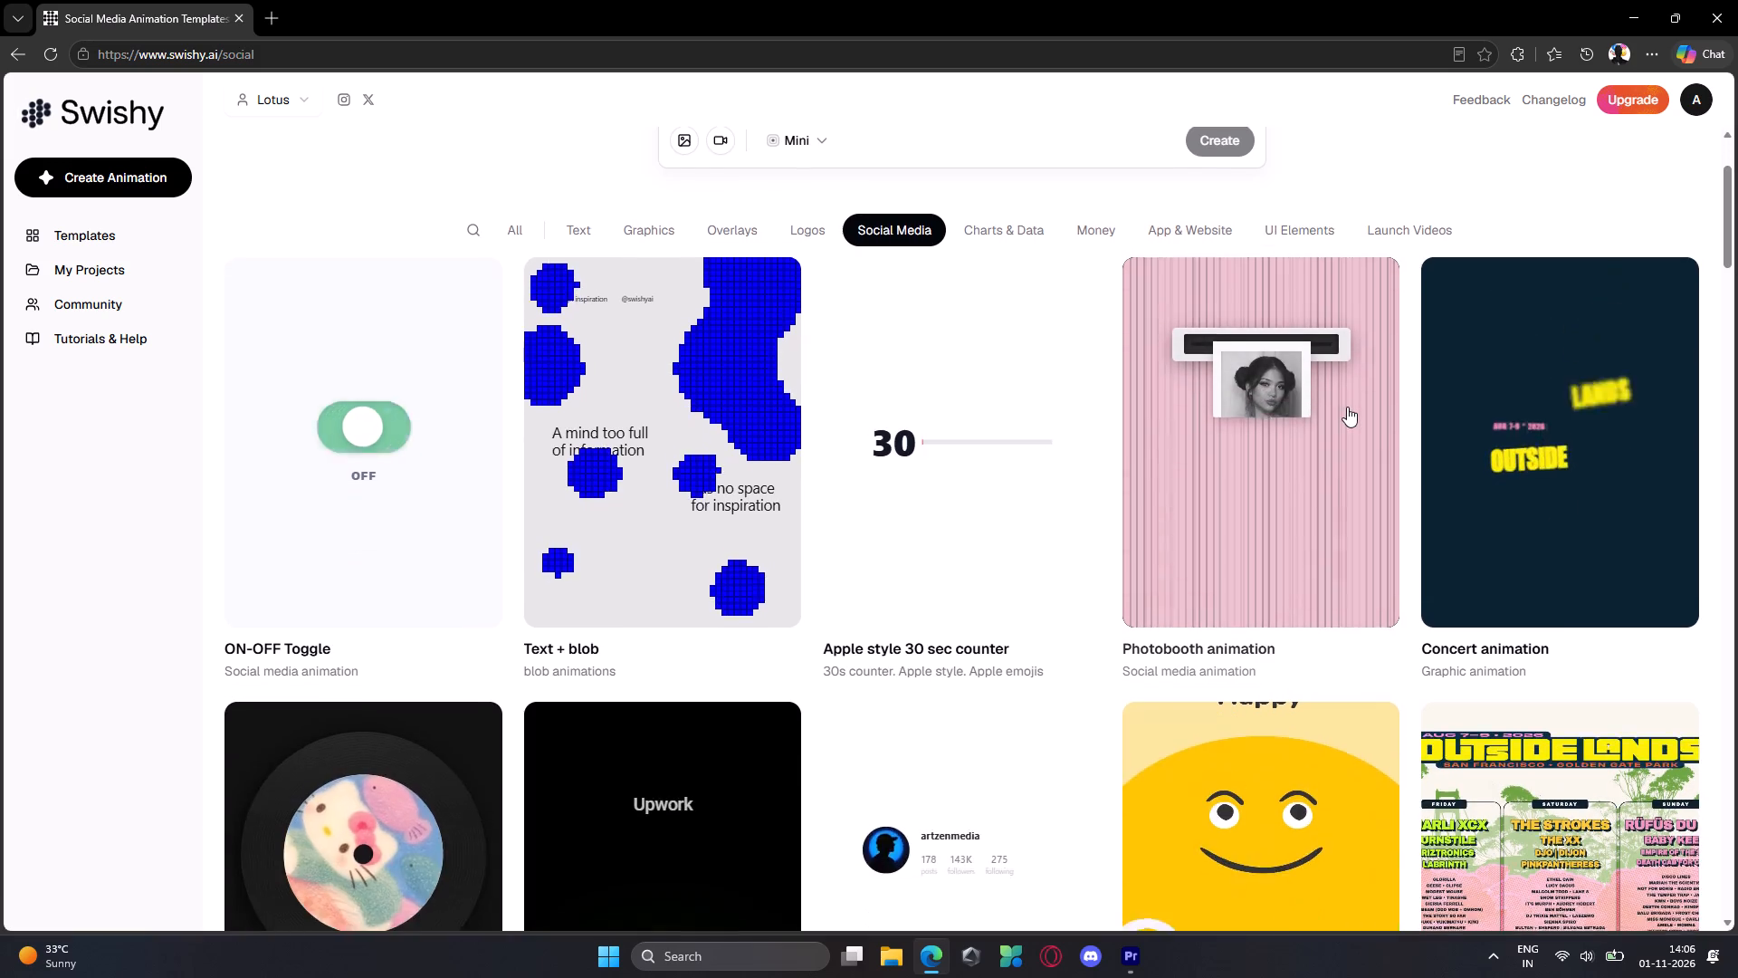
scroll(1347, 407, "down", 9)
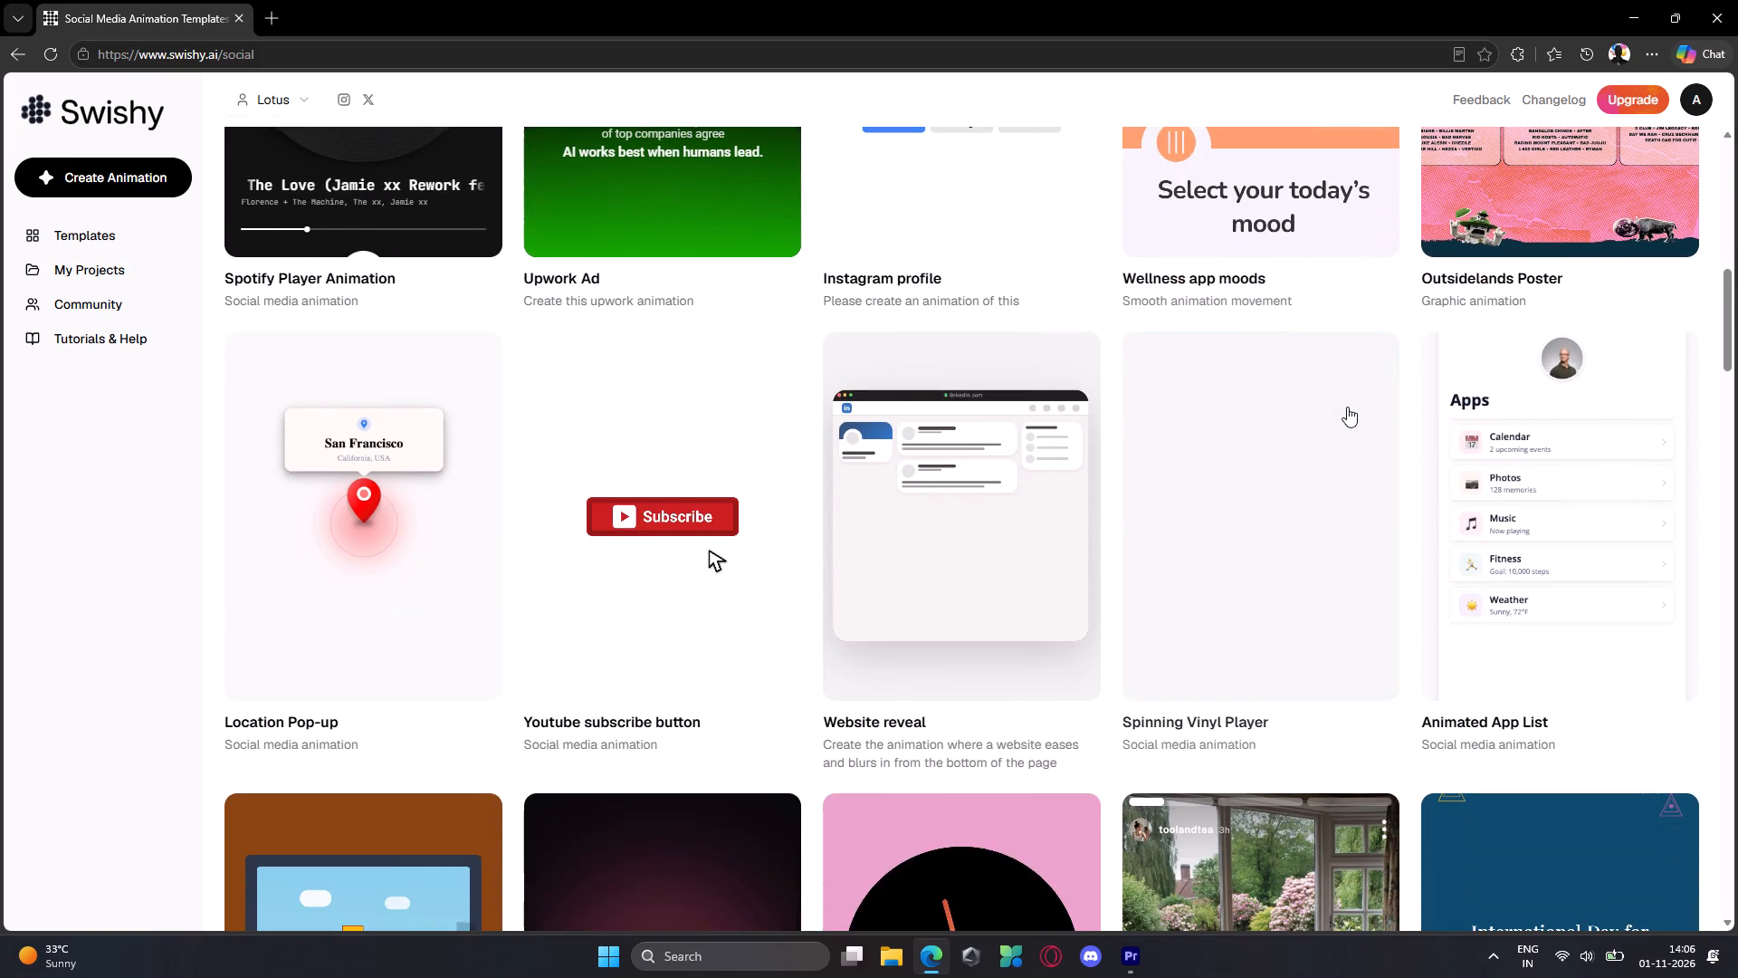
scroll(1347, 407, "down", 4)
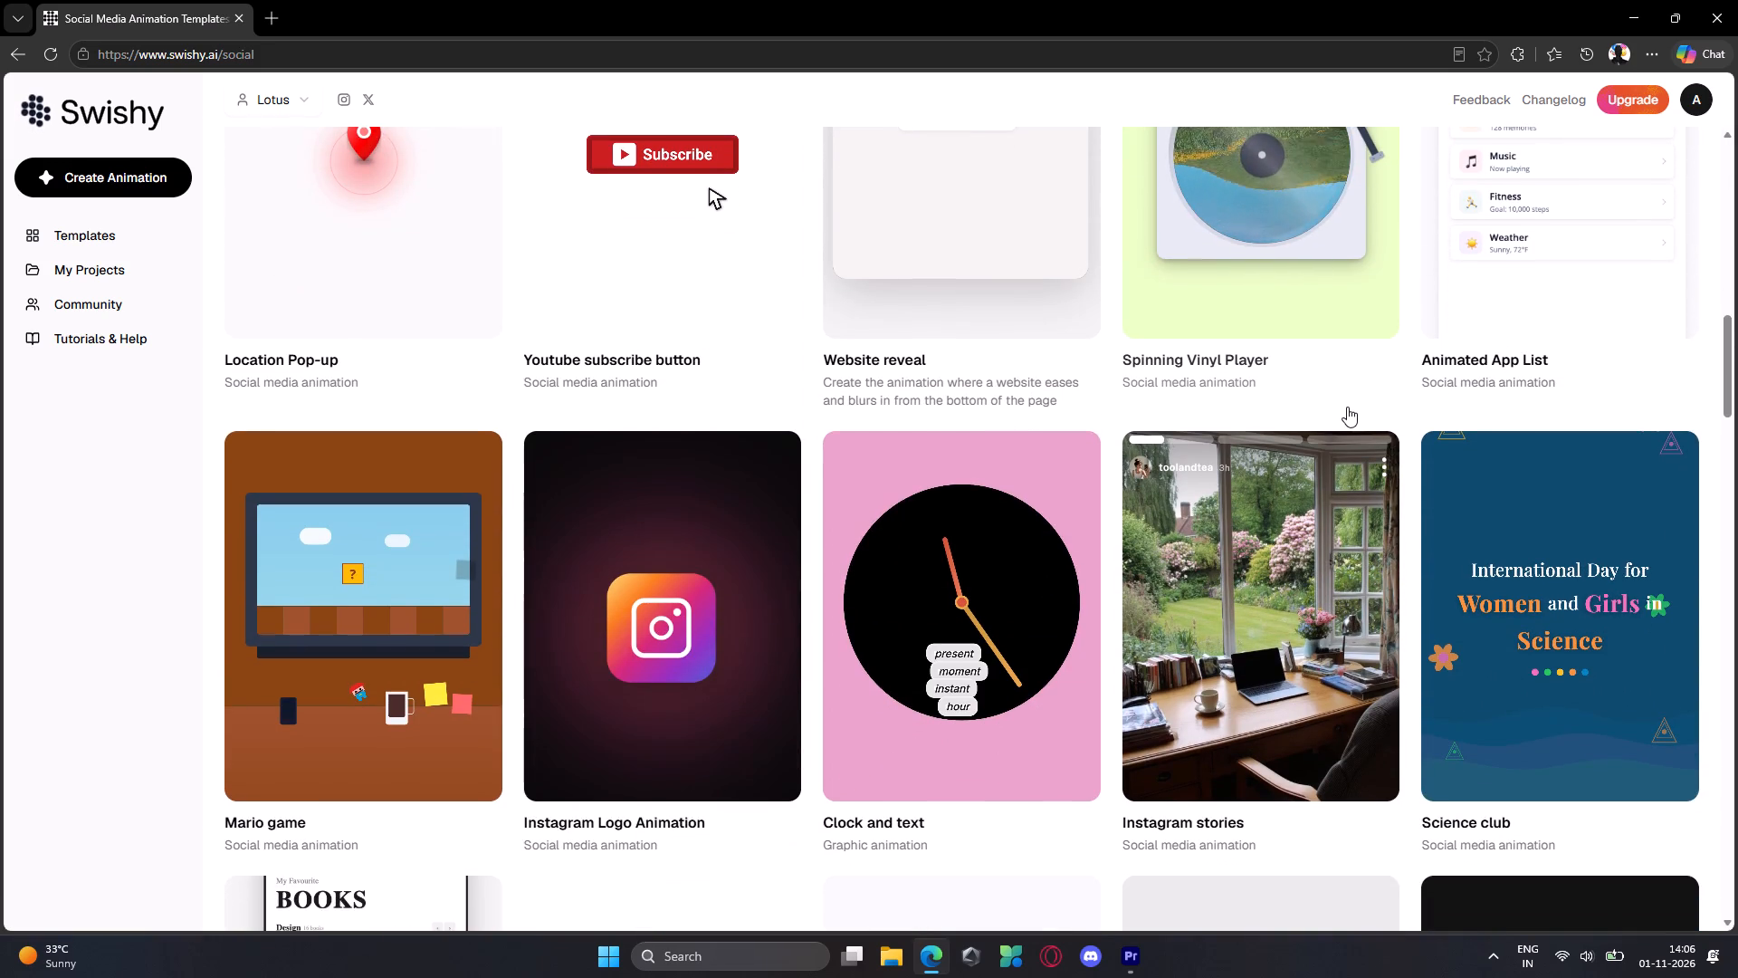
scroll(1347, 407, "down", 7)
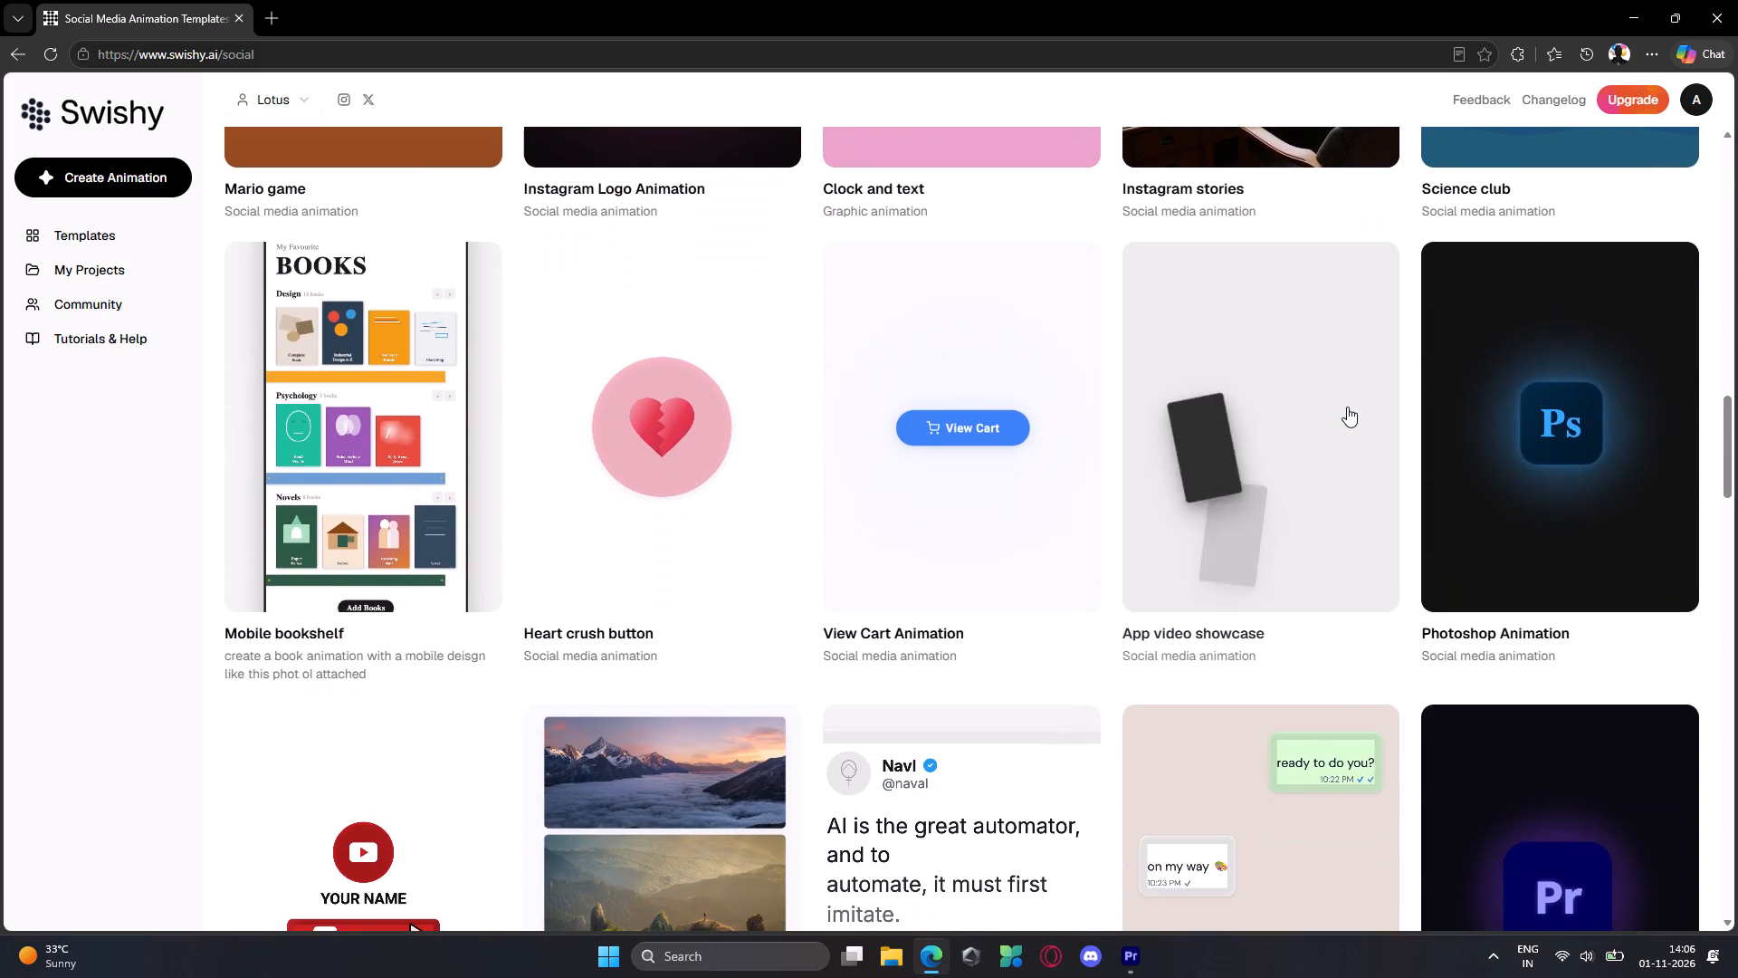
scroll(1347, 407, "down", 8)
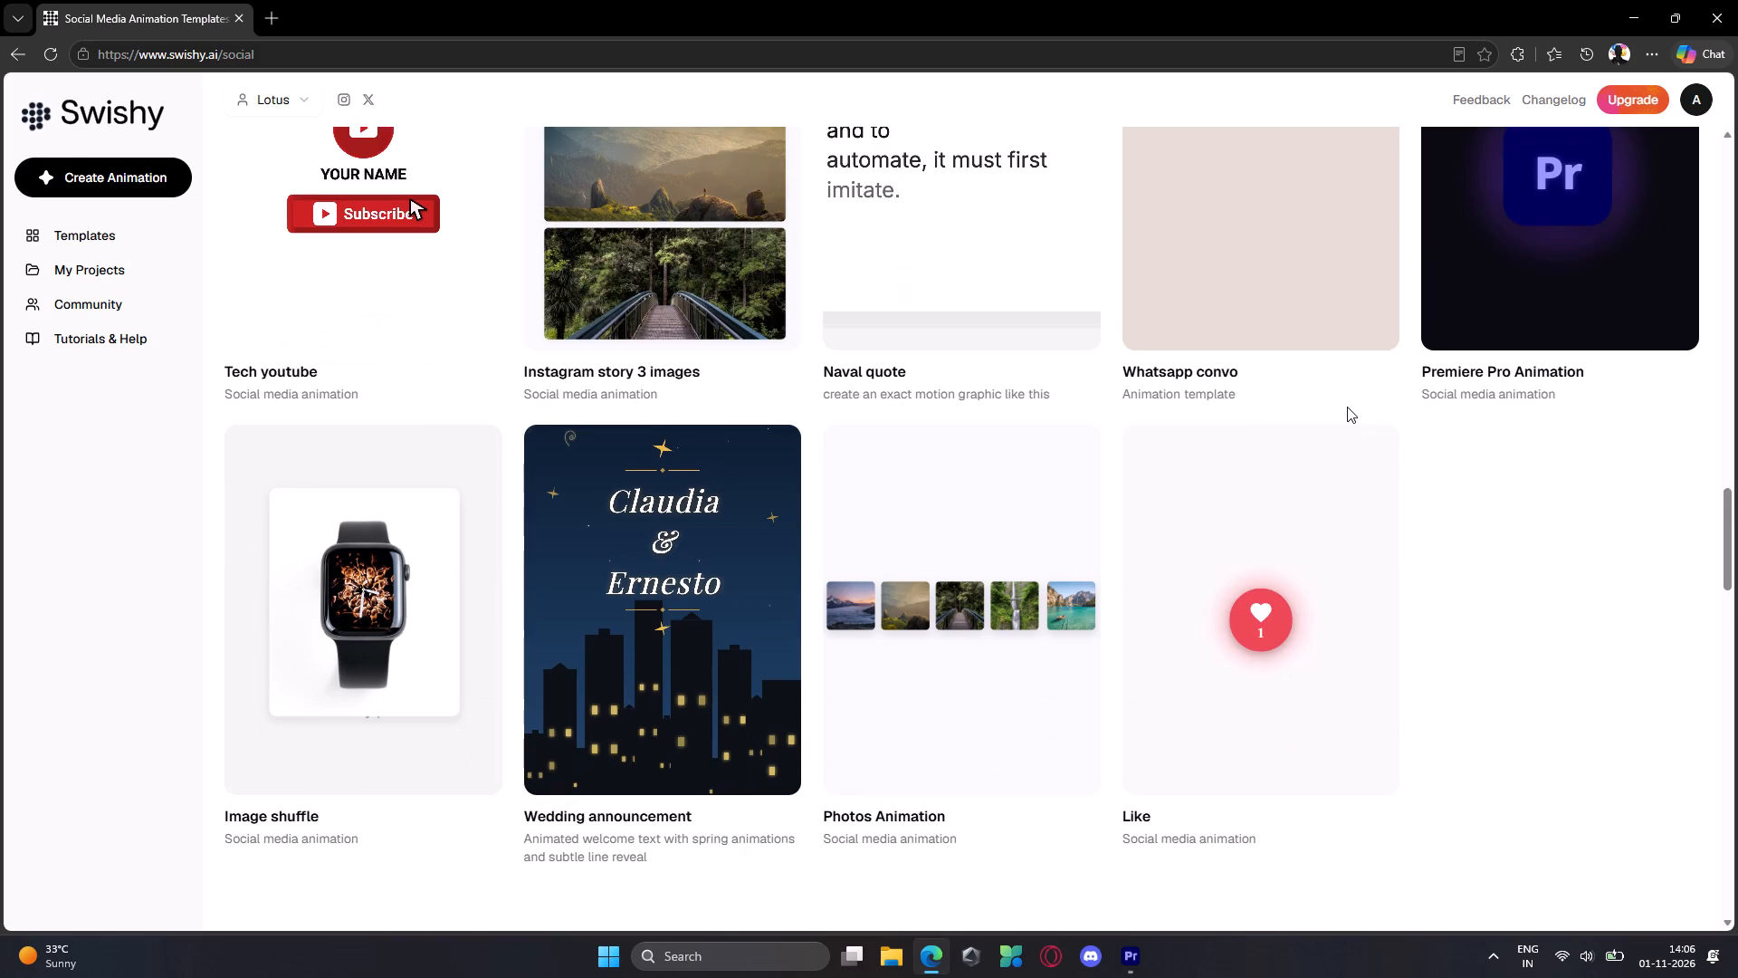
scroll(1347, 407, "down", 3)
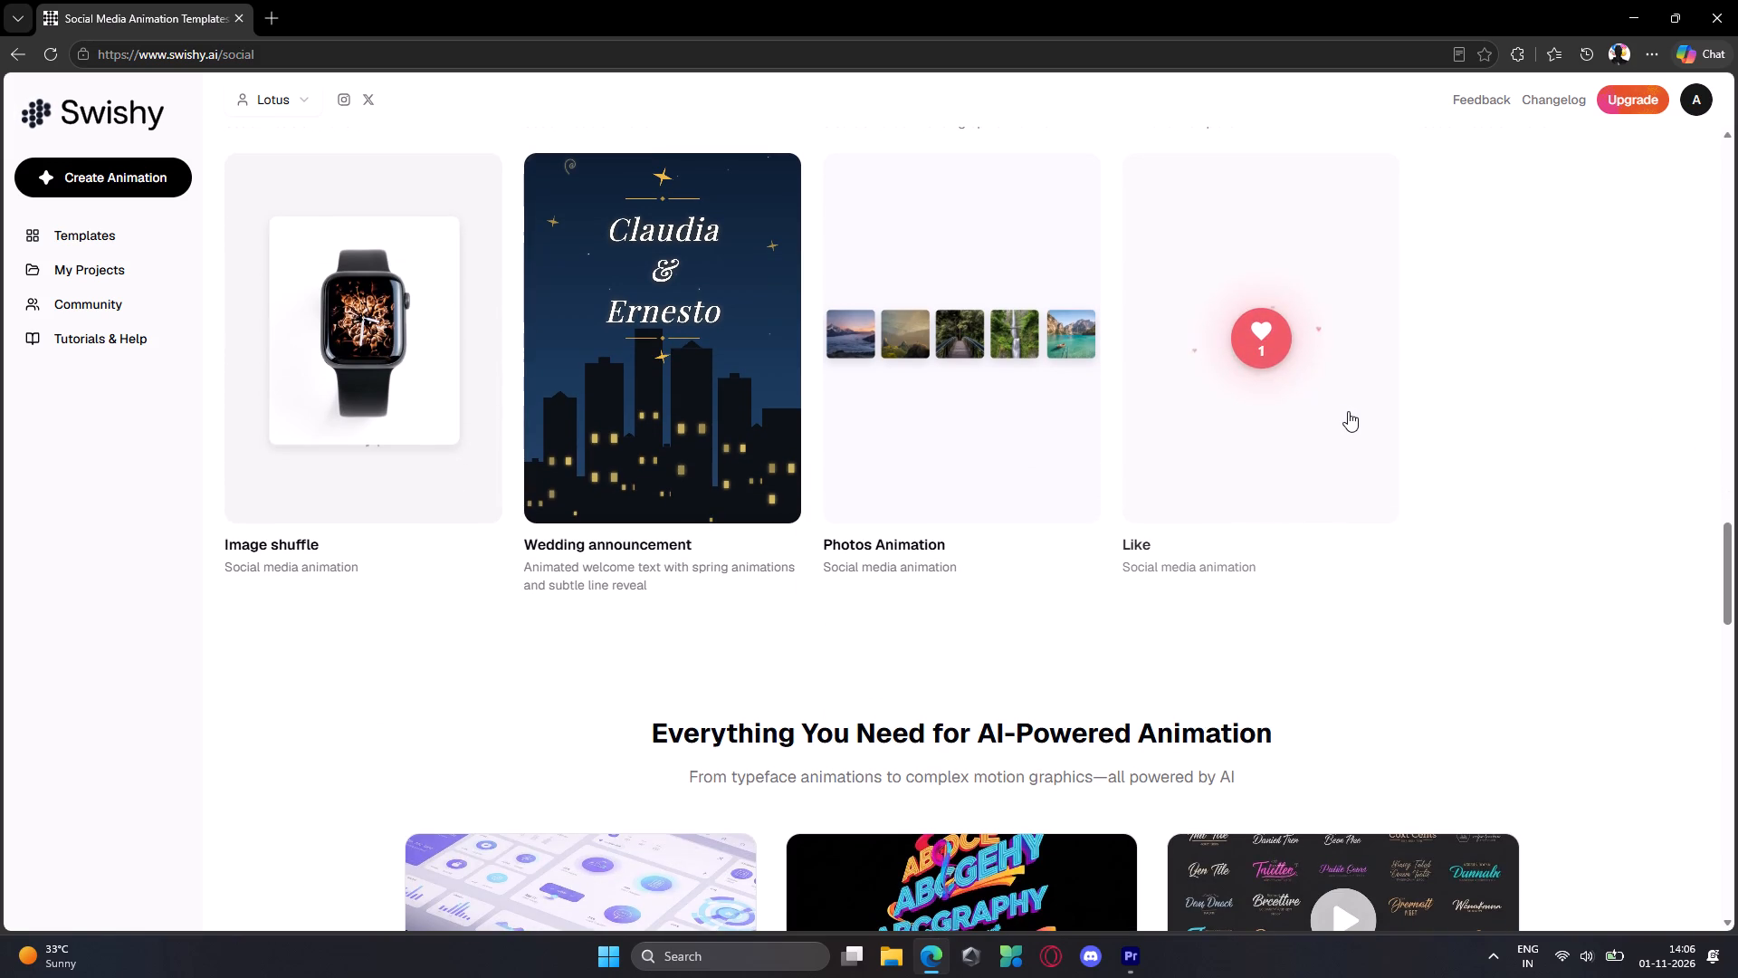
scroll(1356, 408, "down", 7)
scroll(1356, 408, "up", 20)
scroll(1356, 408, "up", 3)
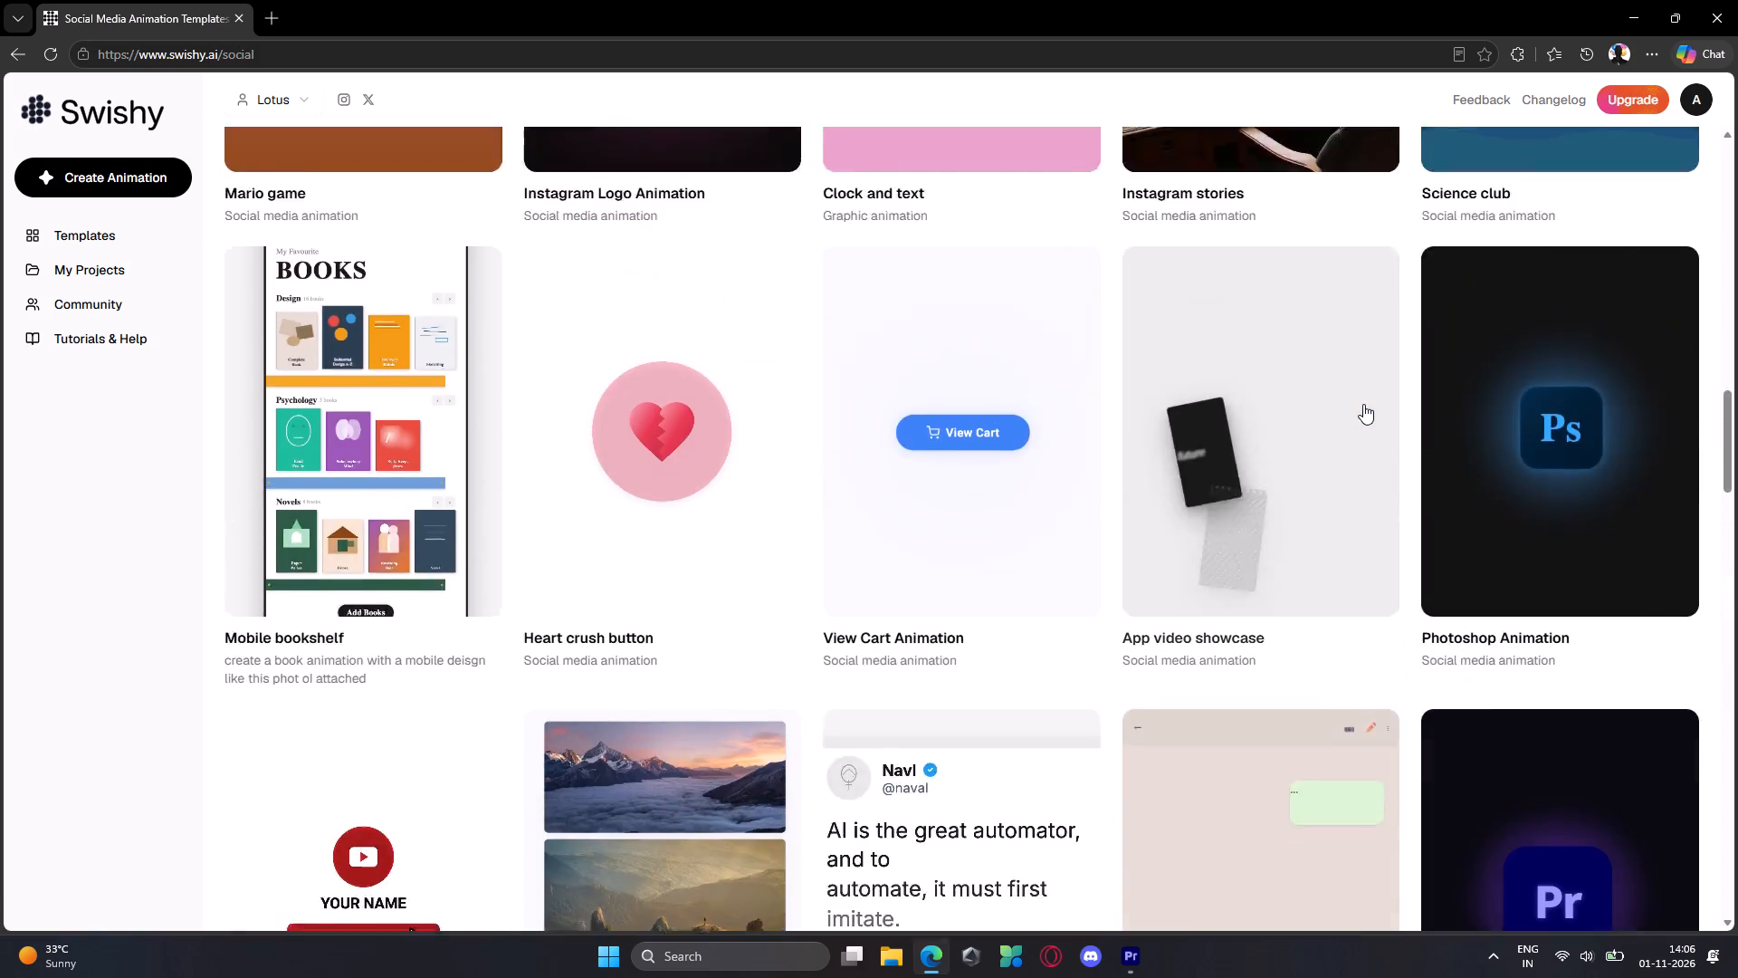
scroll(1363, 404, "up", 14)
scroll(1365, 403, "up", 12)
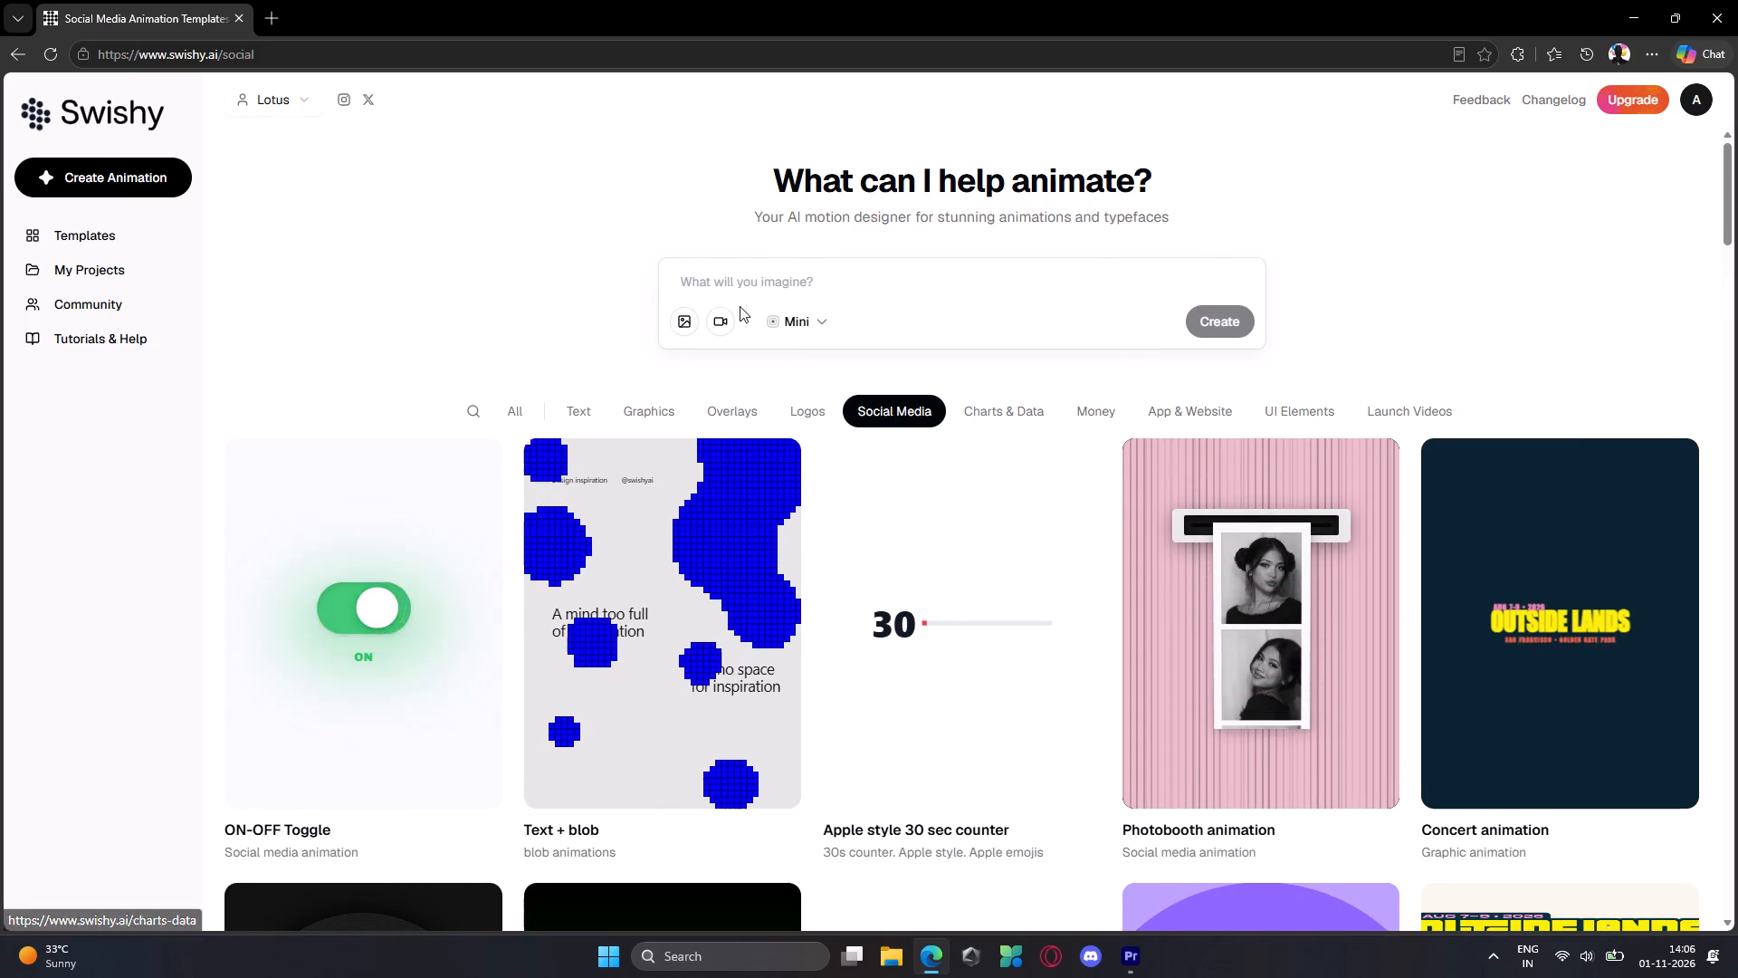
Try to open Swishy's template search and the full list of templates.
left_click(285, 94)
left_click(285, 94)
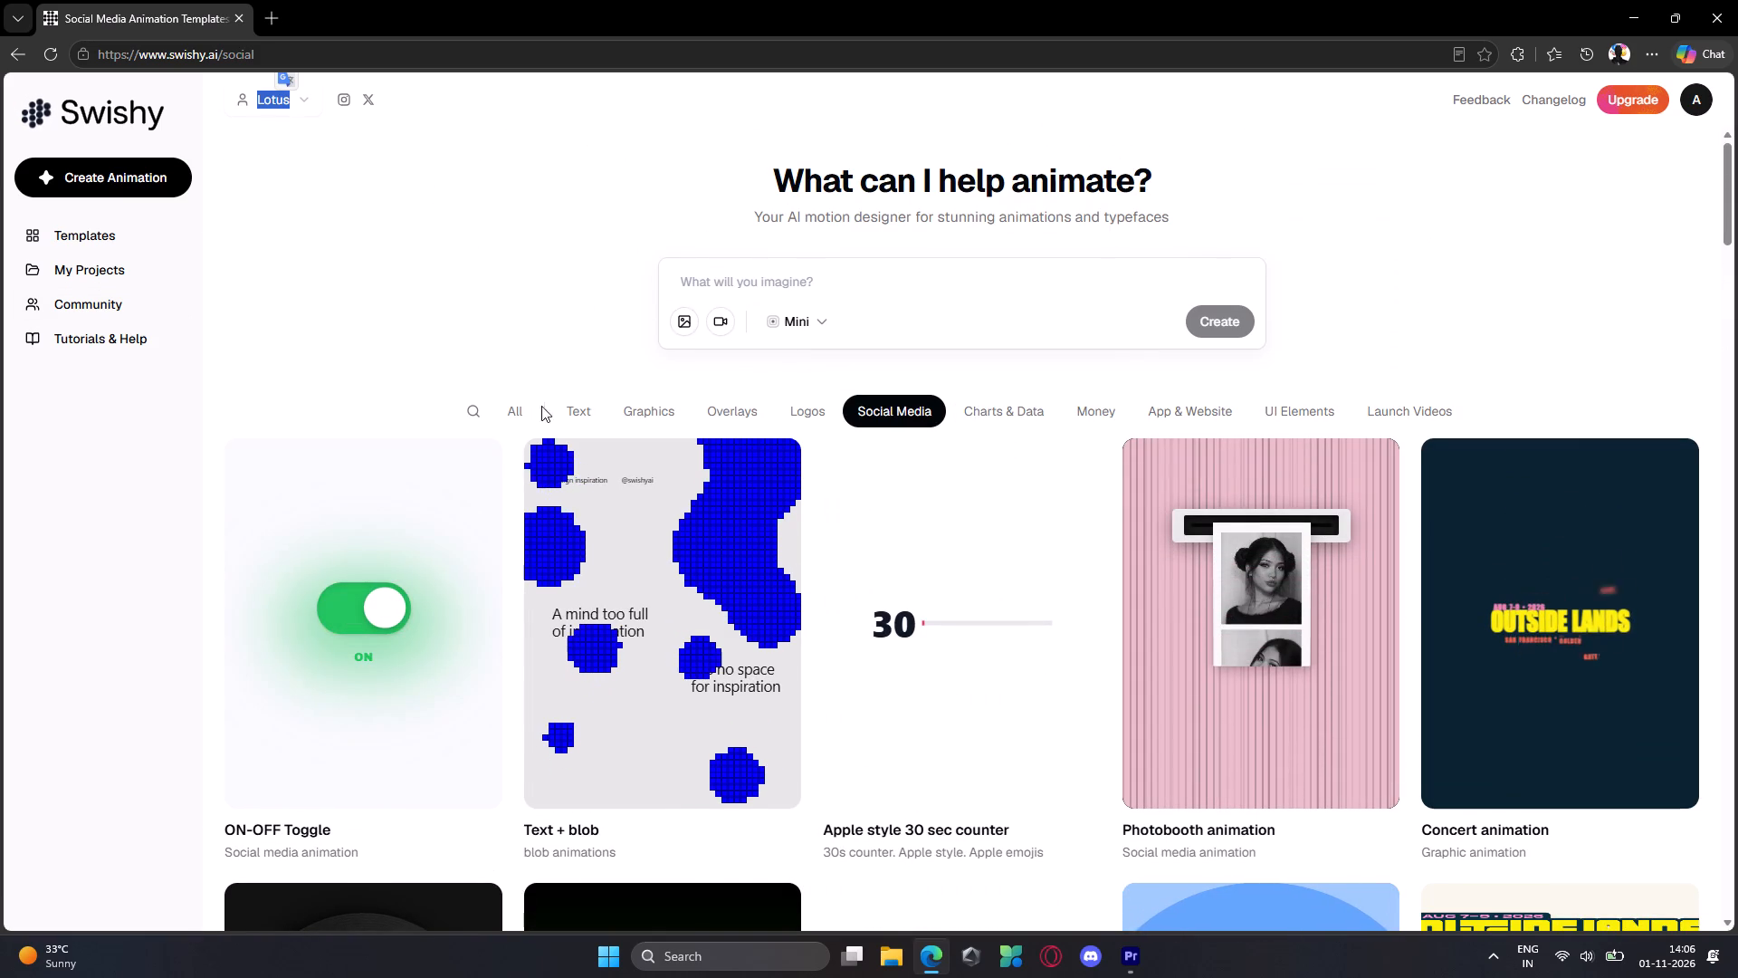
left_click(482, 410)
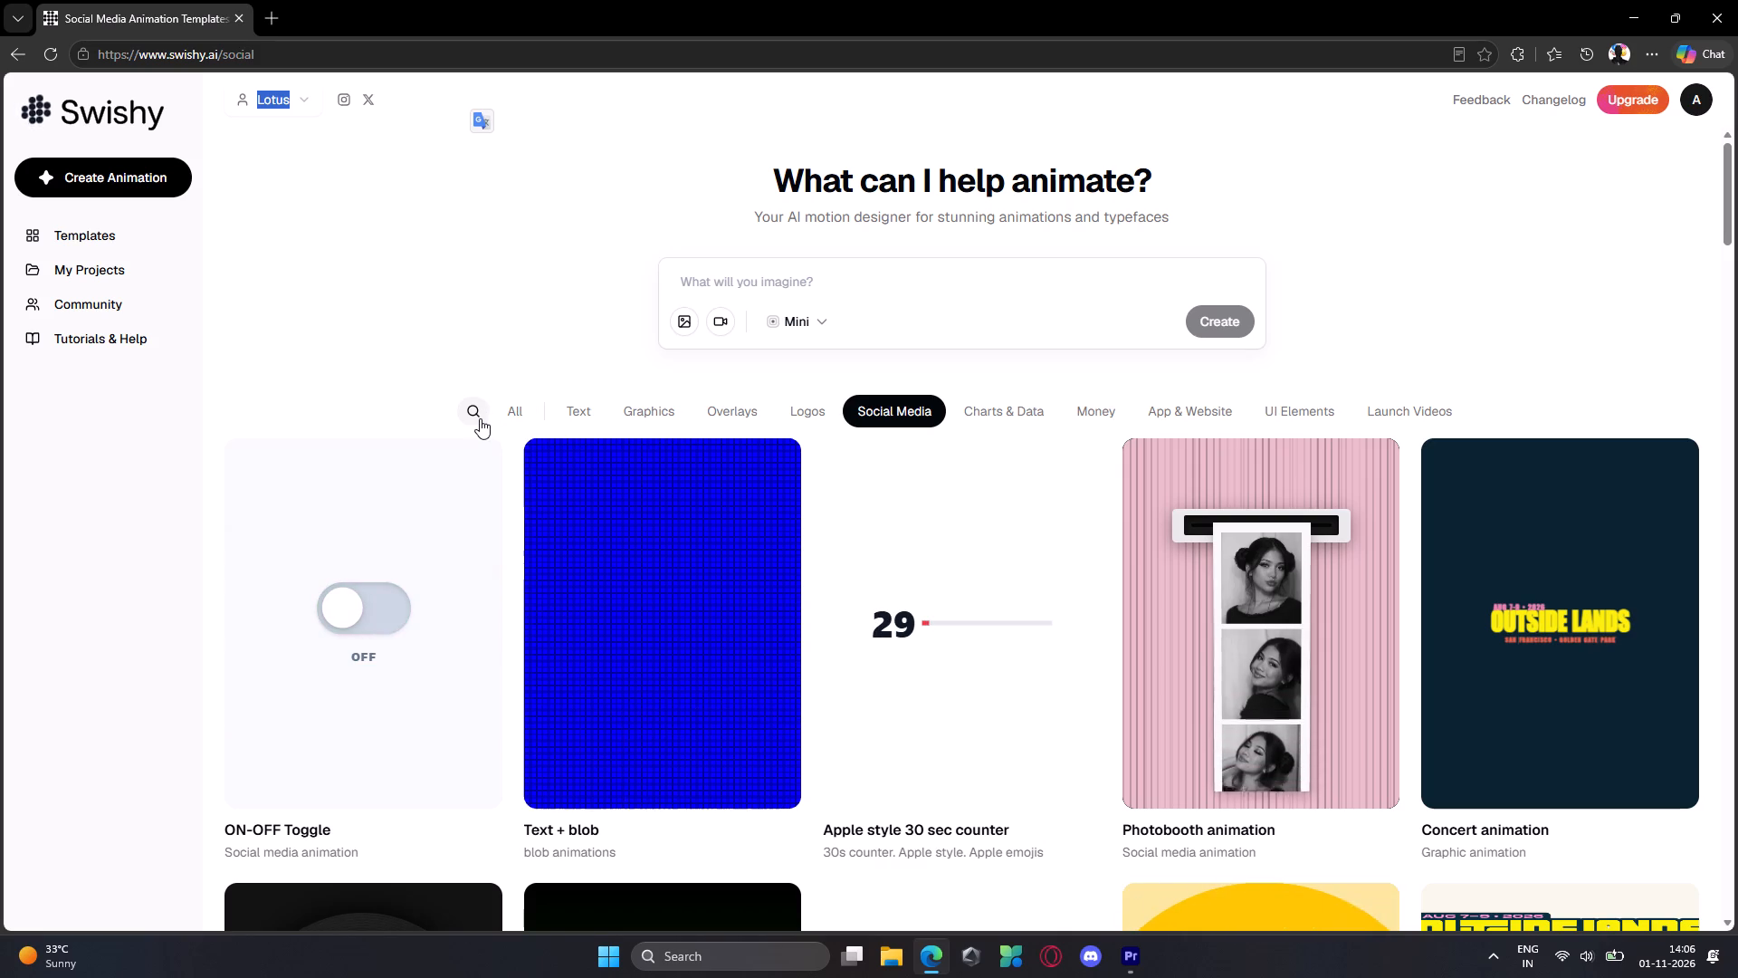
left_click(480, 418)
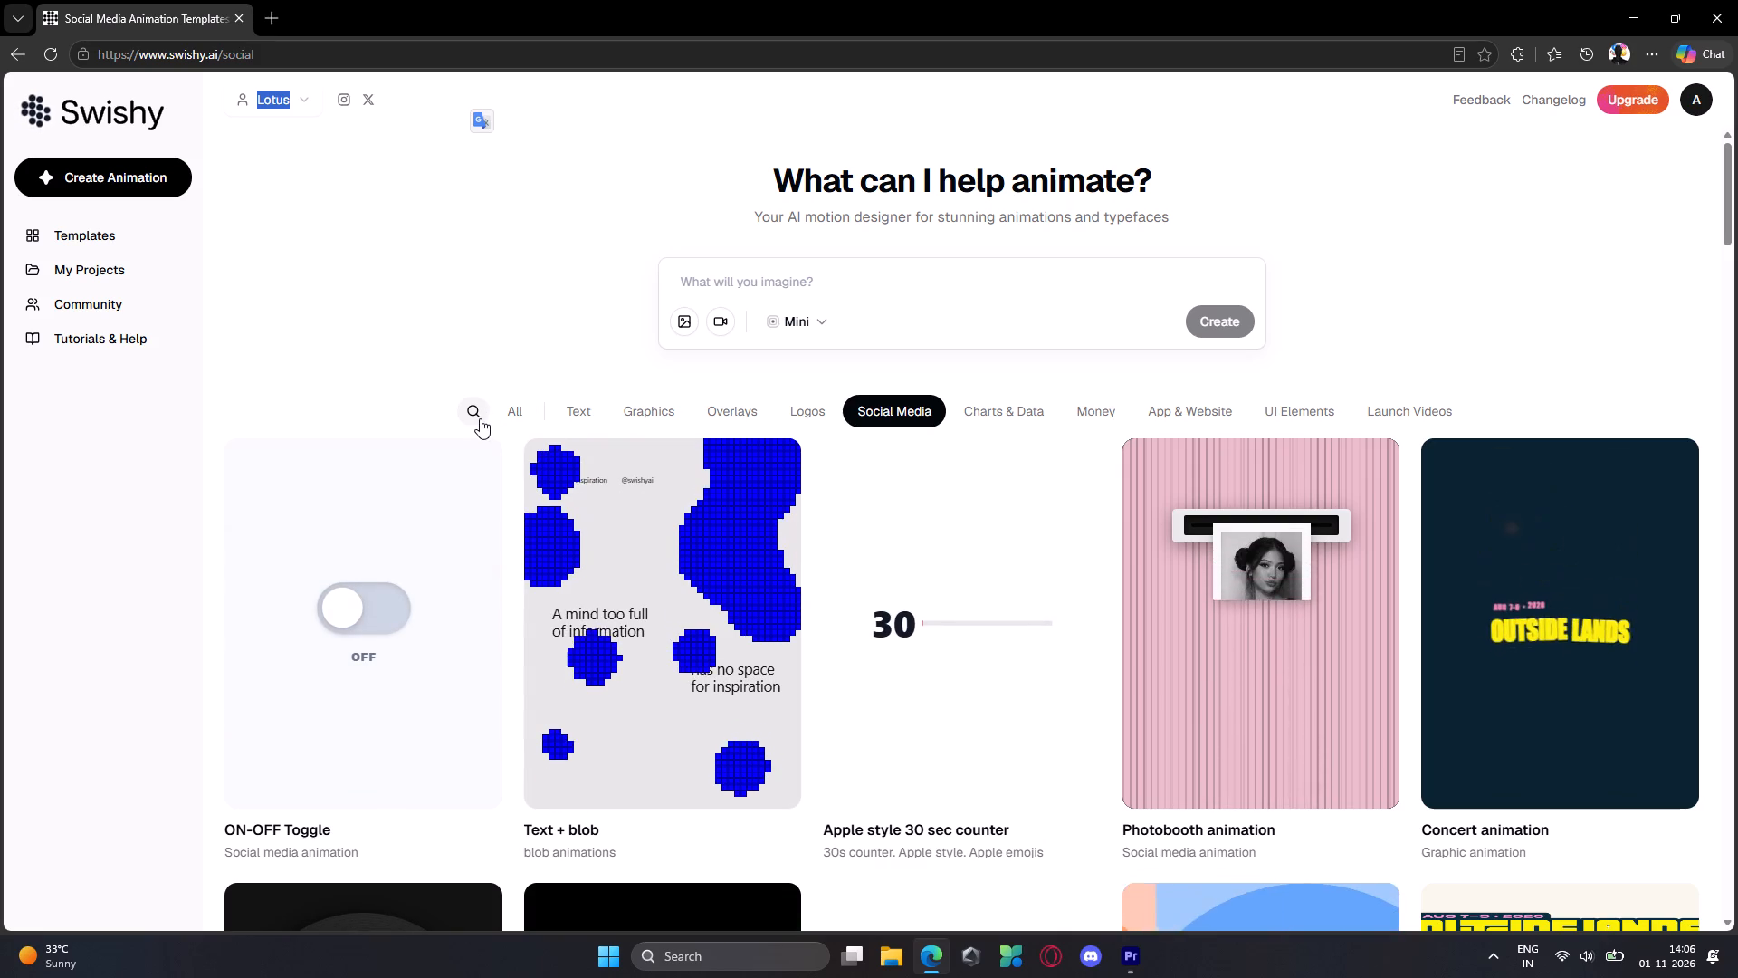
left_click(515, 417)
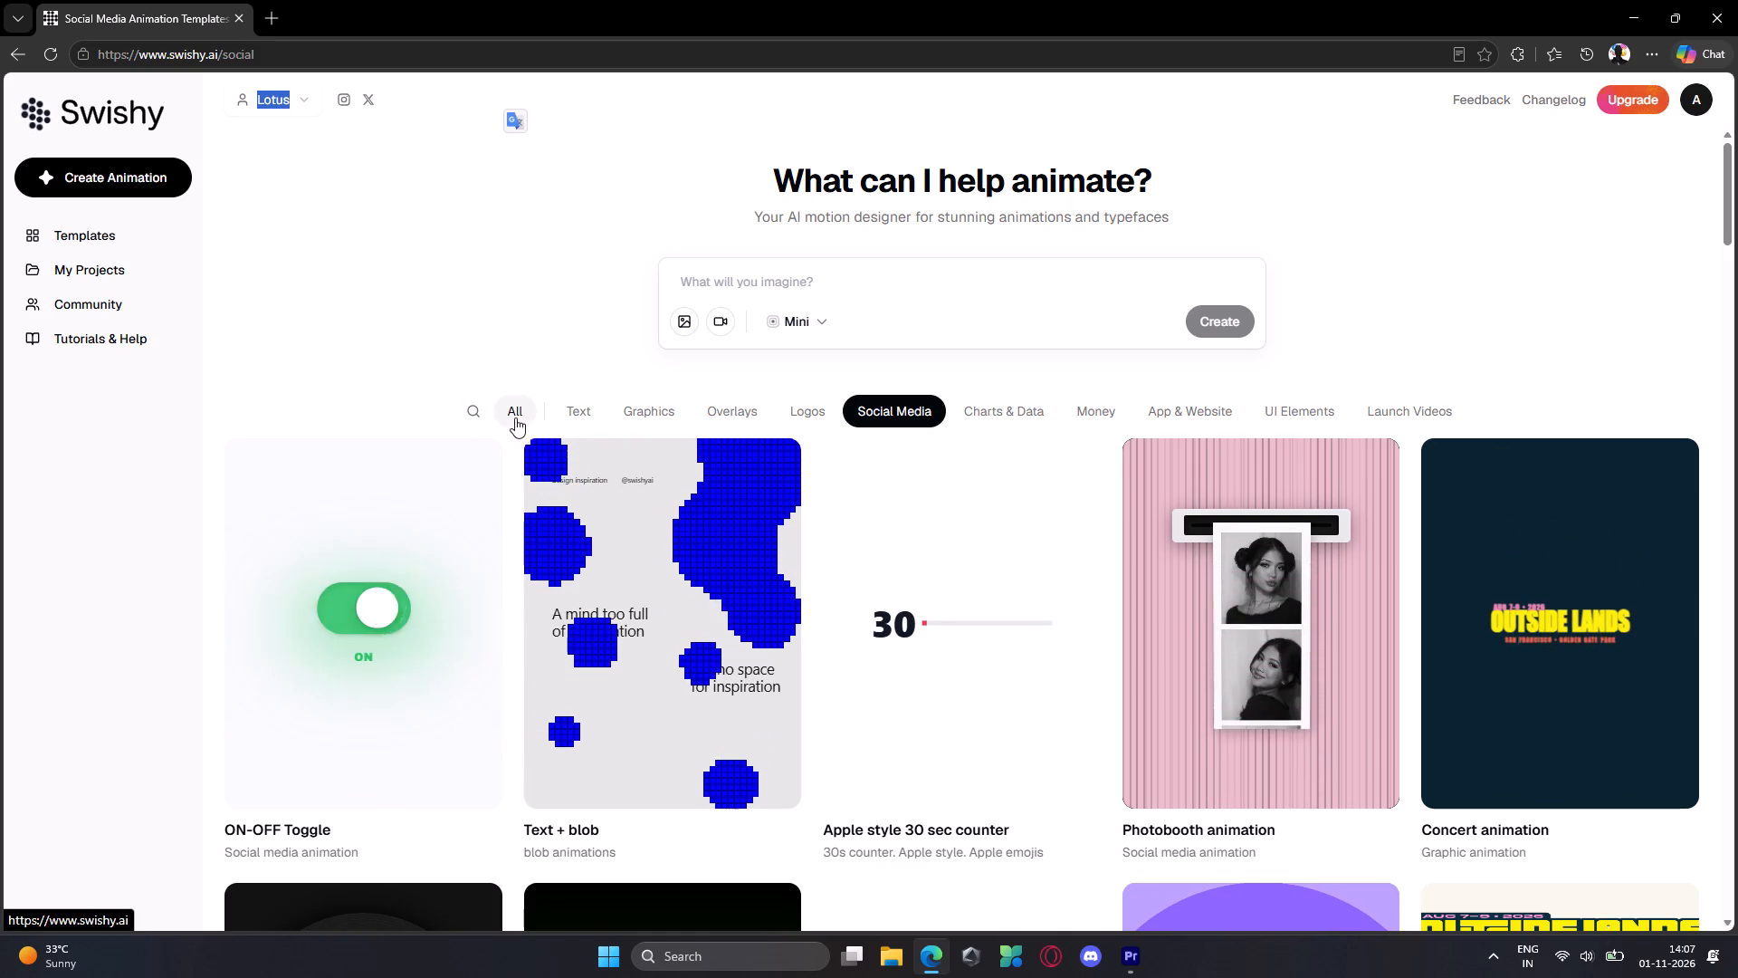
left_click(519, 362)
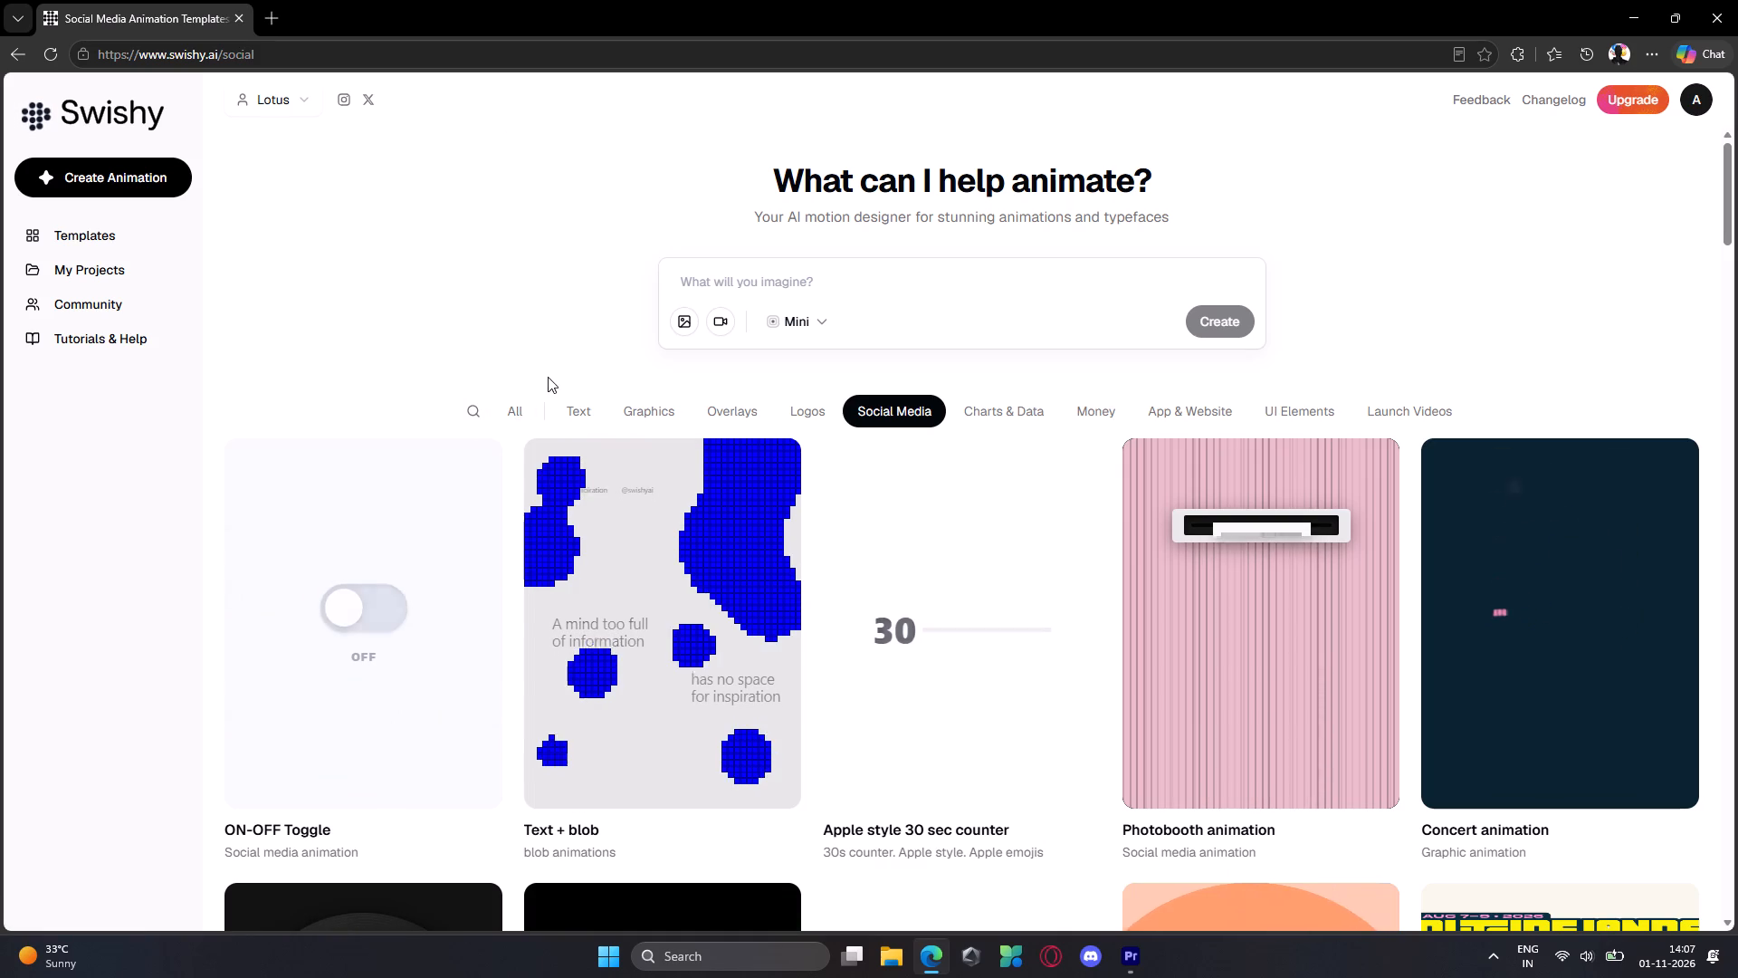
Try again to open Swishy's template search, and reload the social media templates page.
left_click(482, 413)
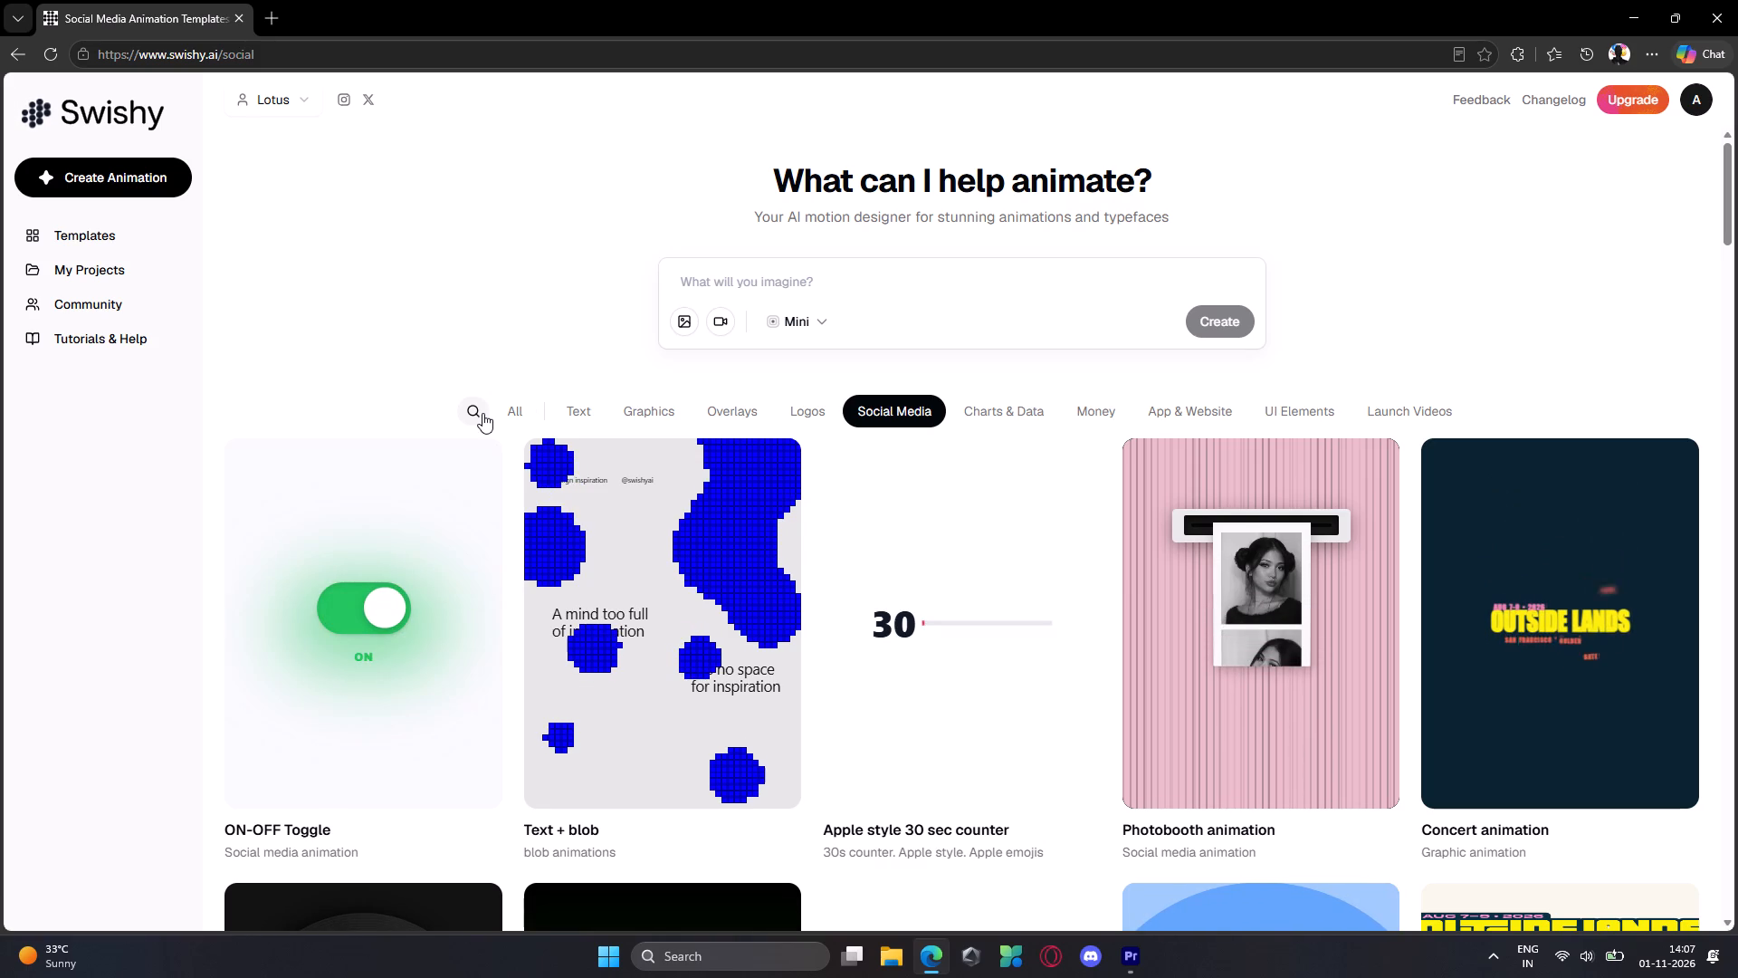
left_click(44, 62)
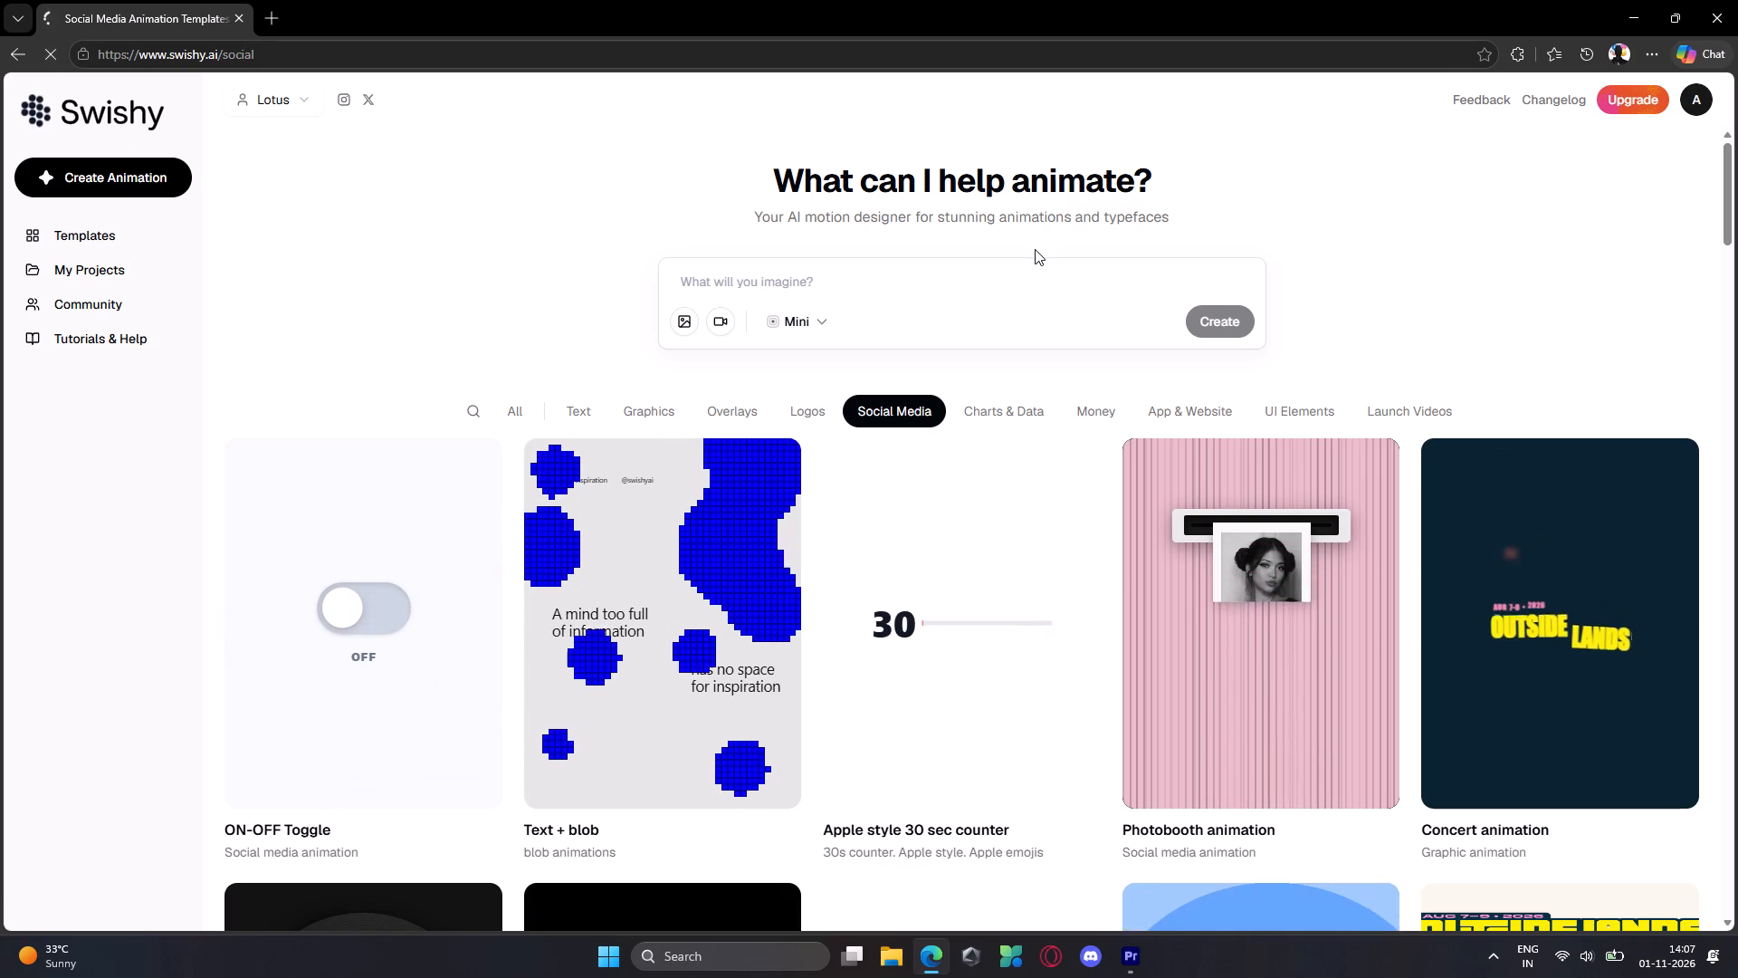
Open the Instagram profile template from the social media animation templates.
scroll(1023, 181, "down", 2)
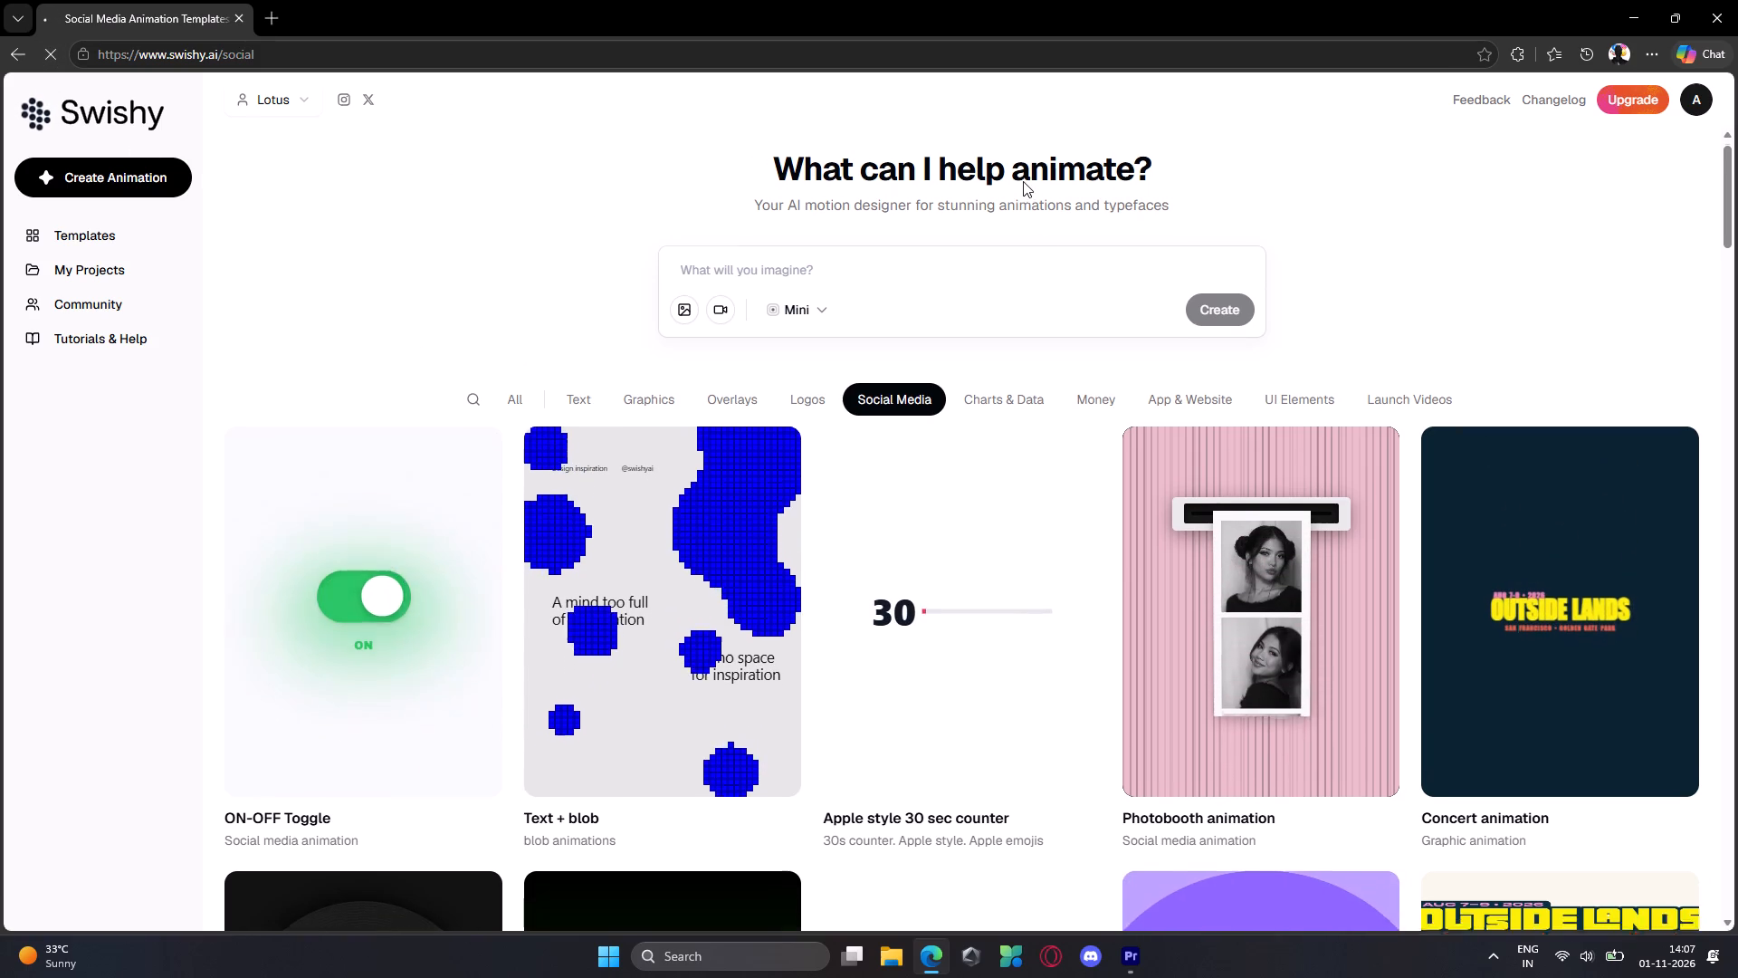
scroll(1023, 181, "down", 3)
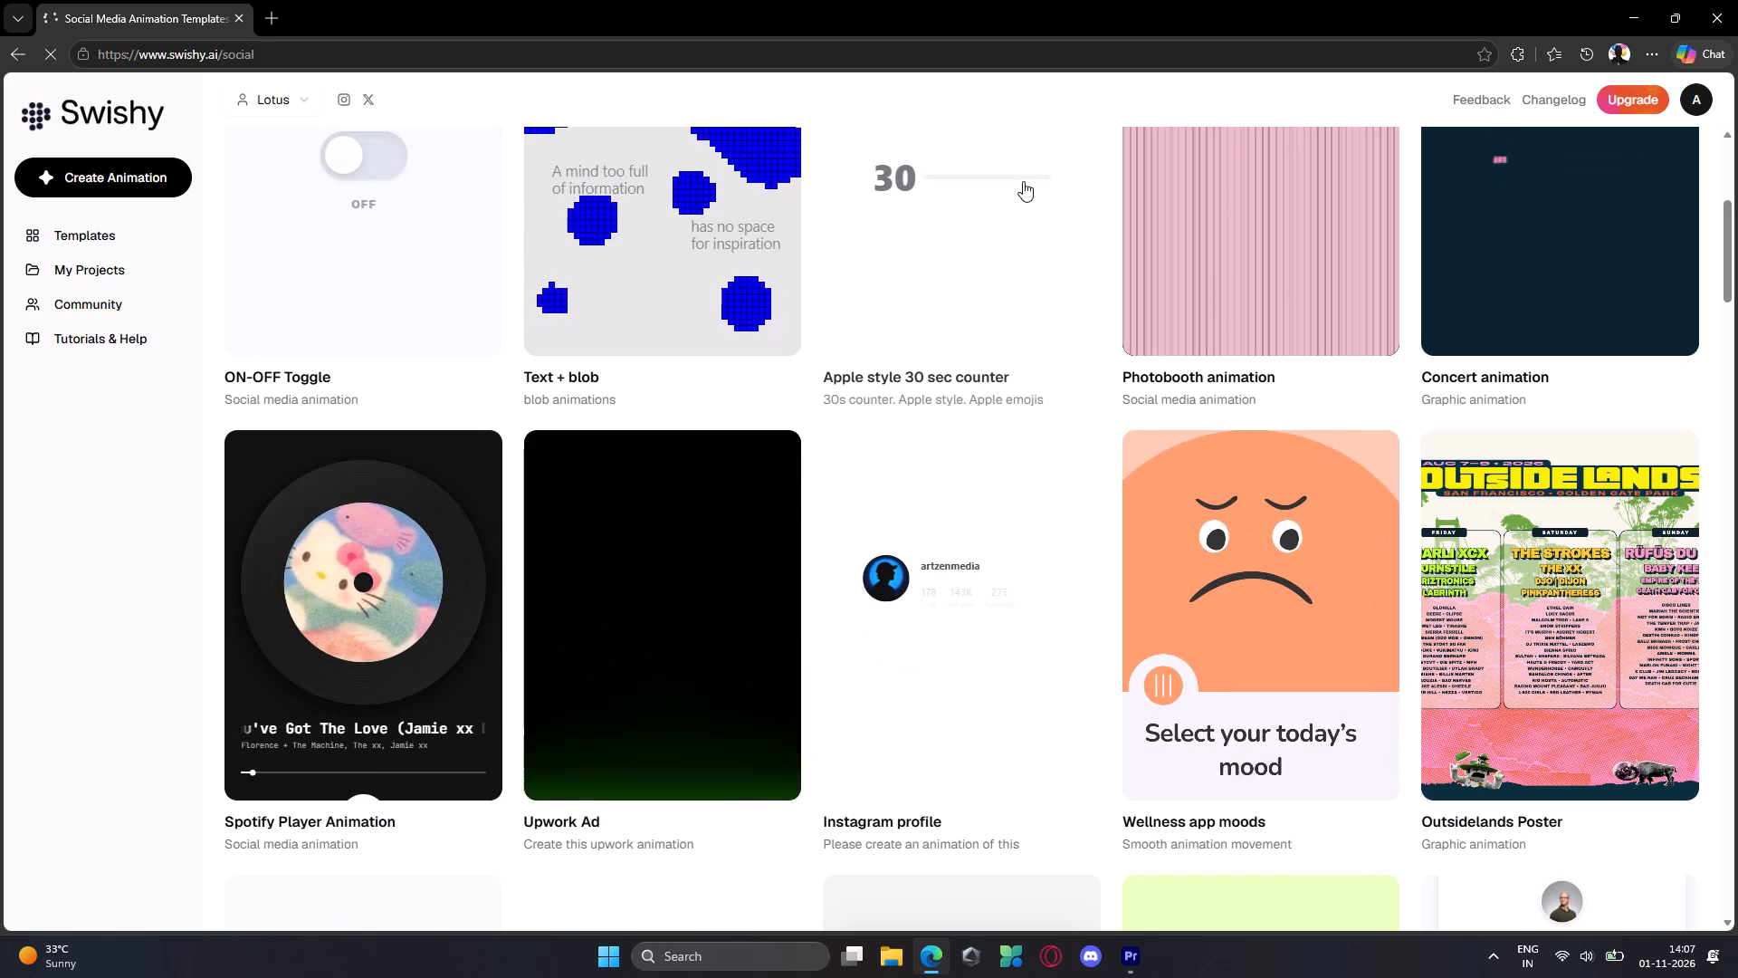
scroll(1023, 181, "down", 2)
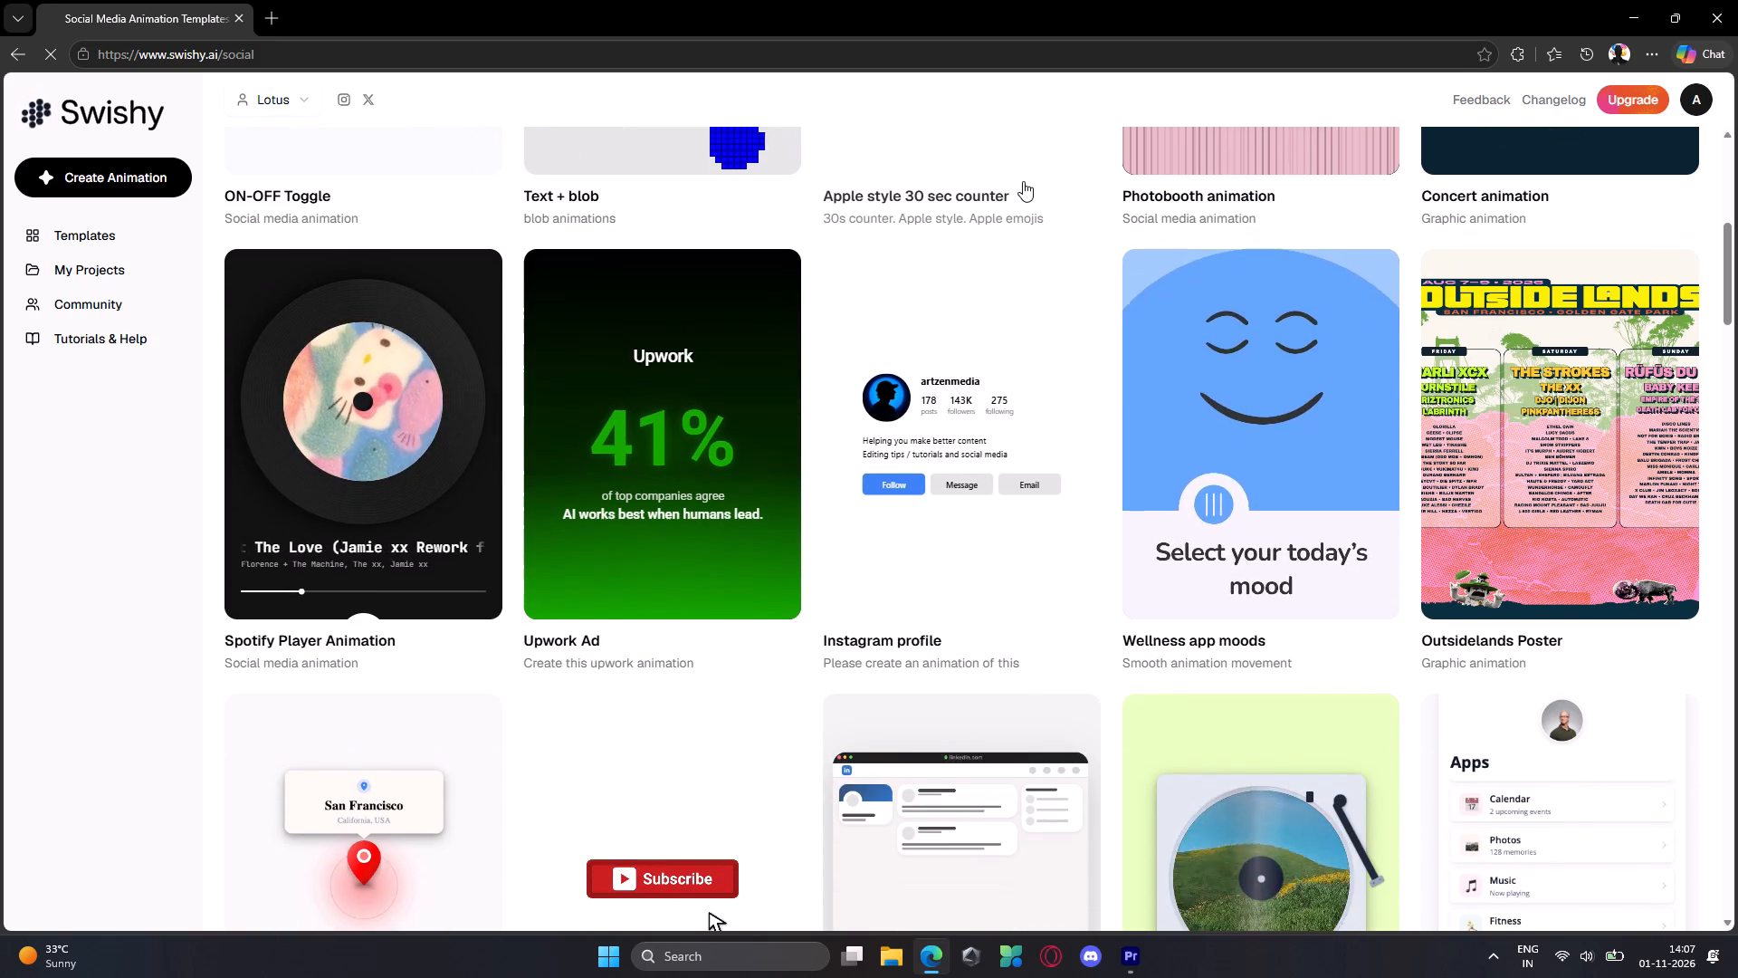
left_click(937, 475)
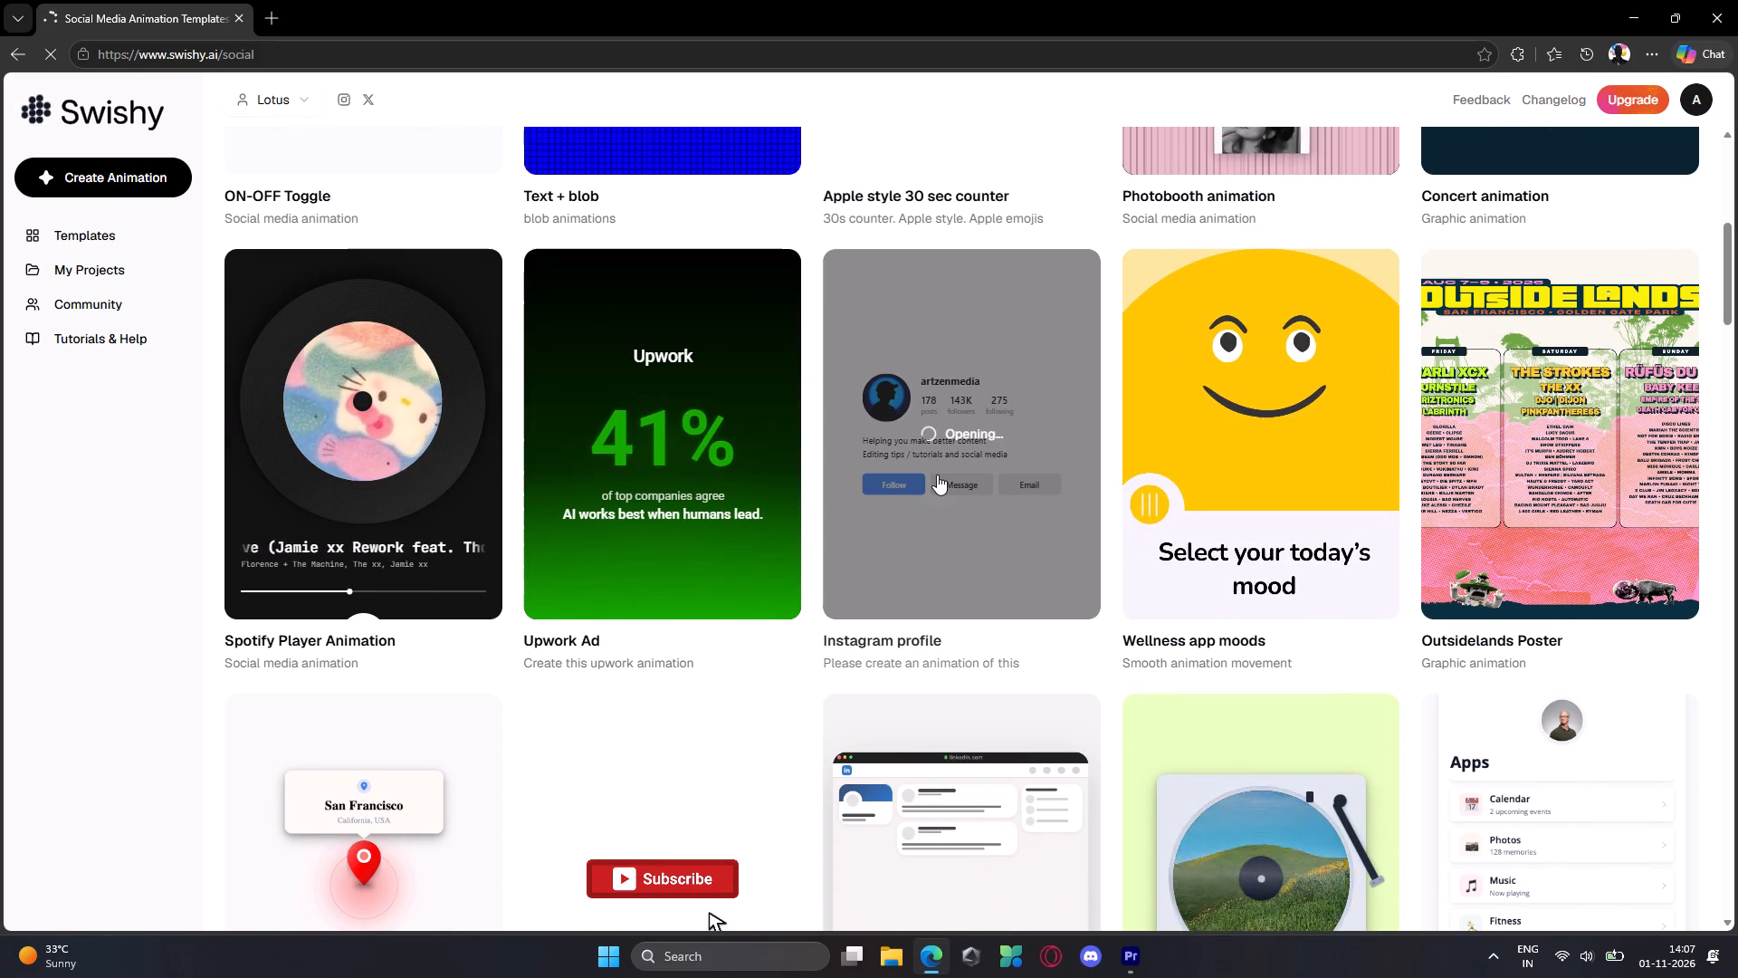
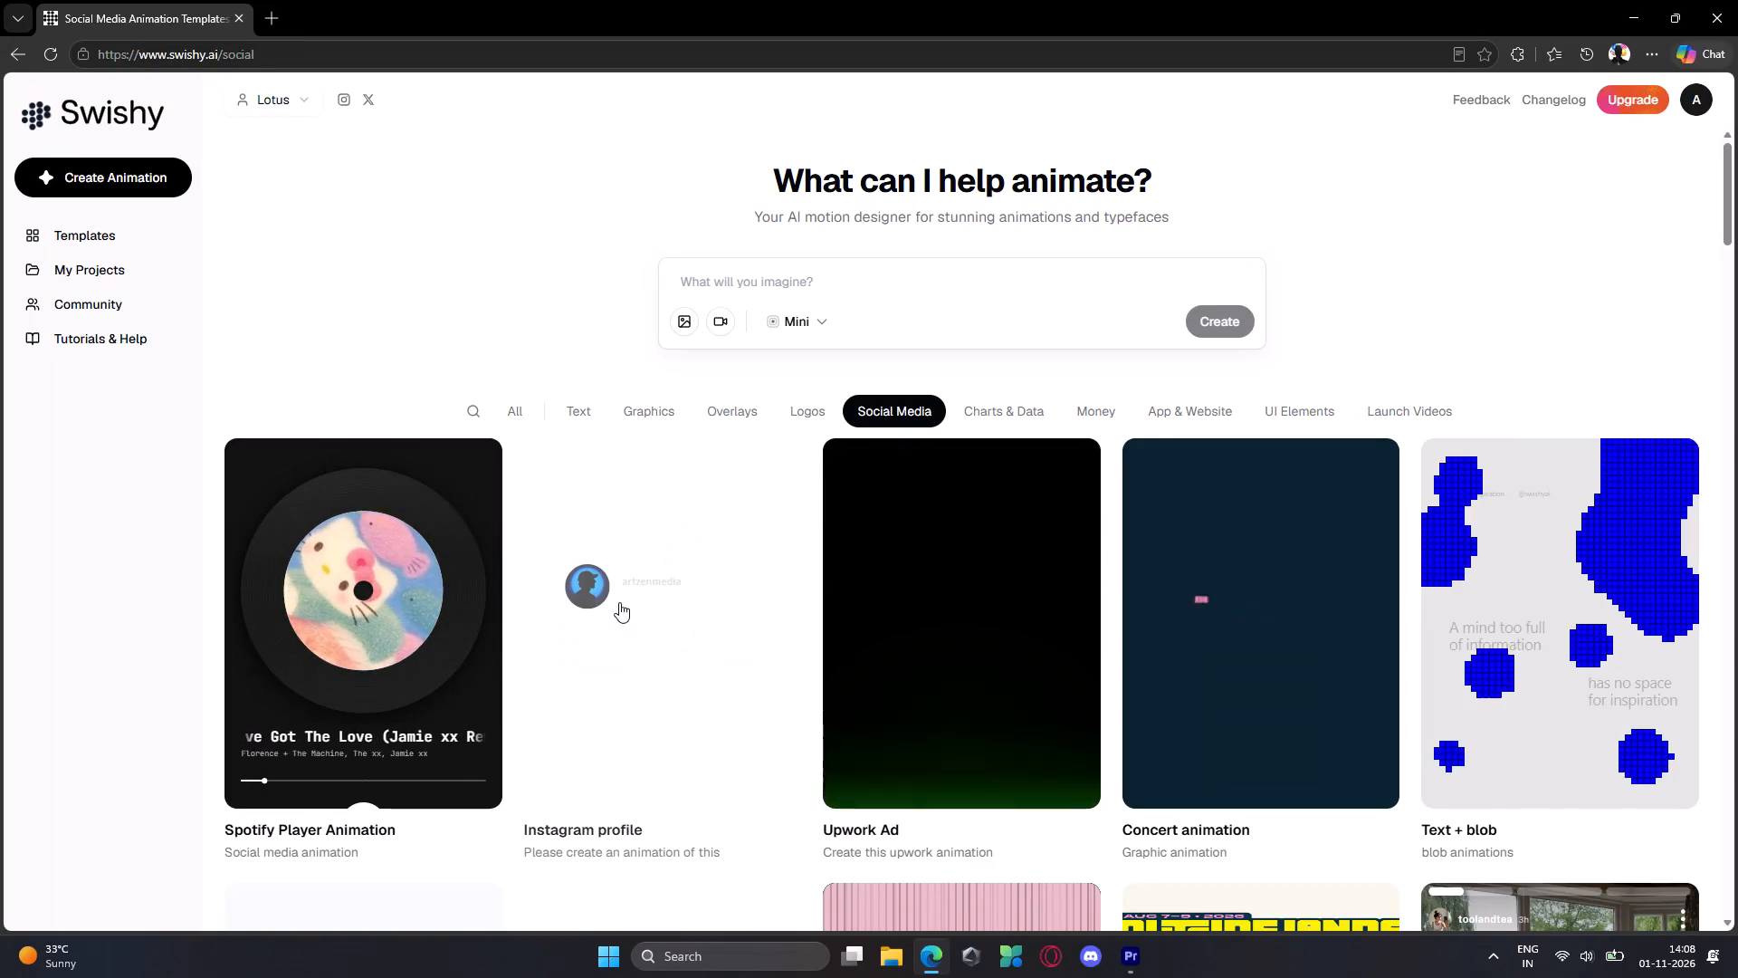
Open the Instagram profile animation template from the Social Media templates.
left_click(622, 597)
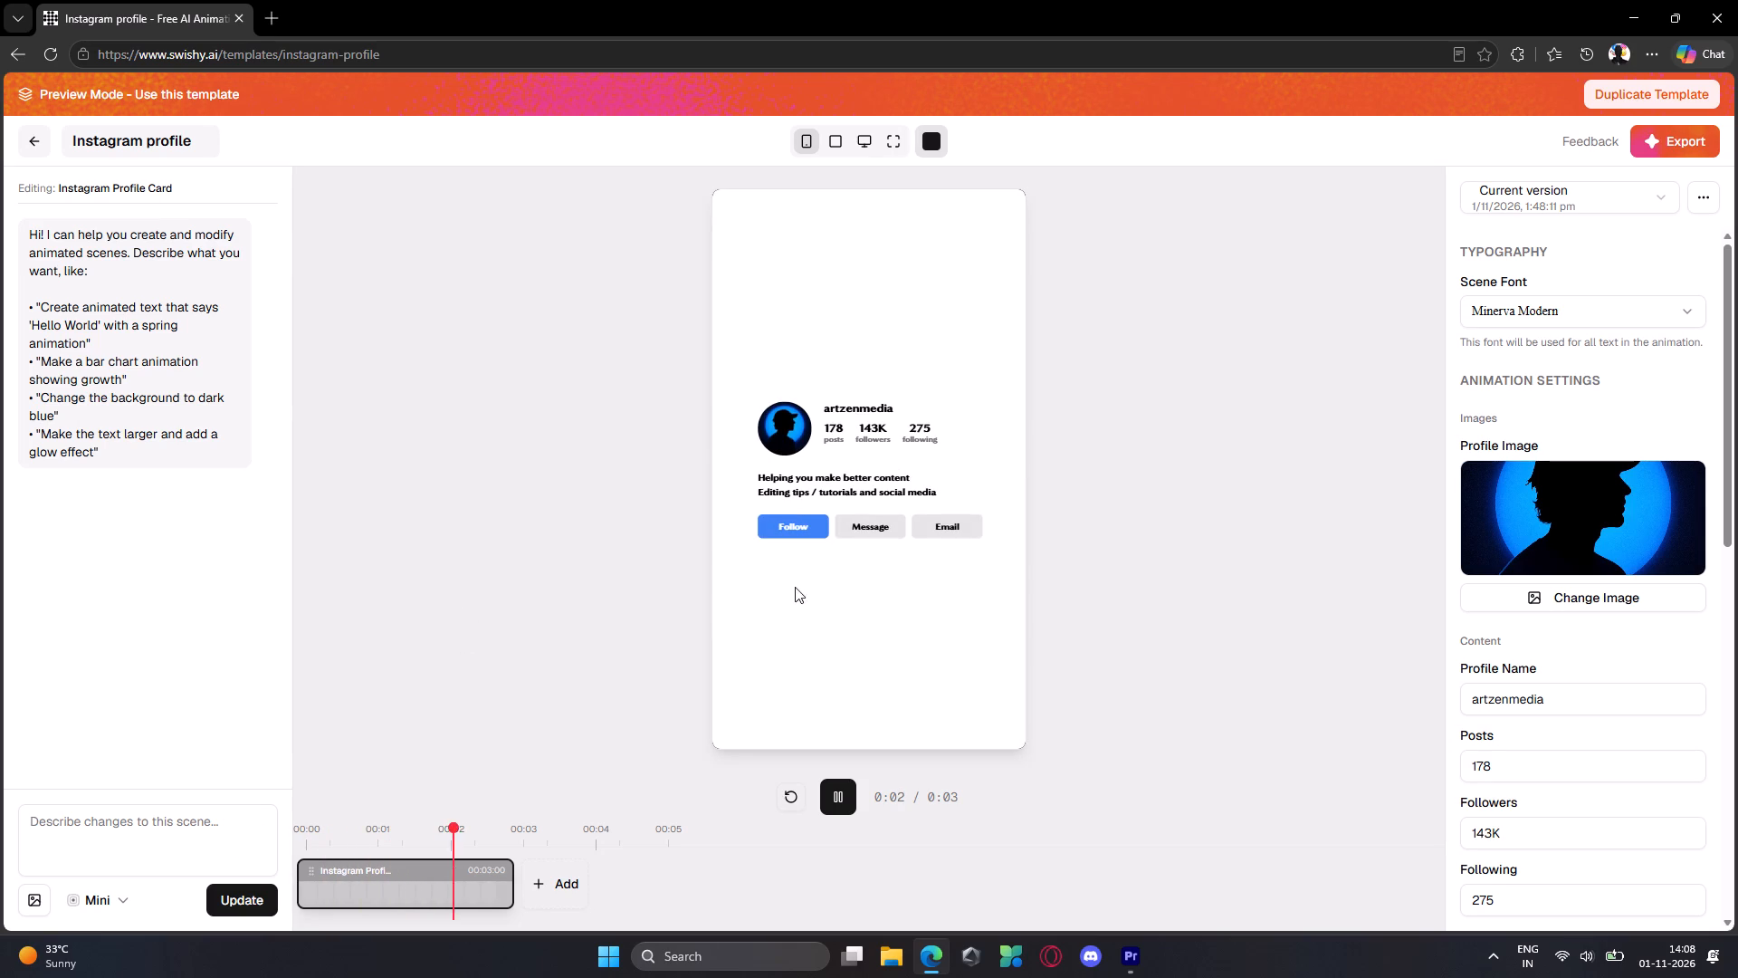
Set the scene font of the Instagram profile template to Poppins.
left_click(1542, 321)
scroll(1521, 584, "down", 1)
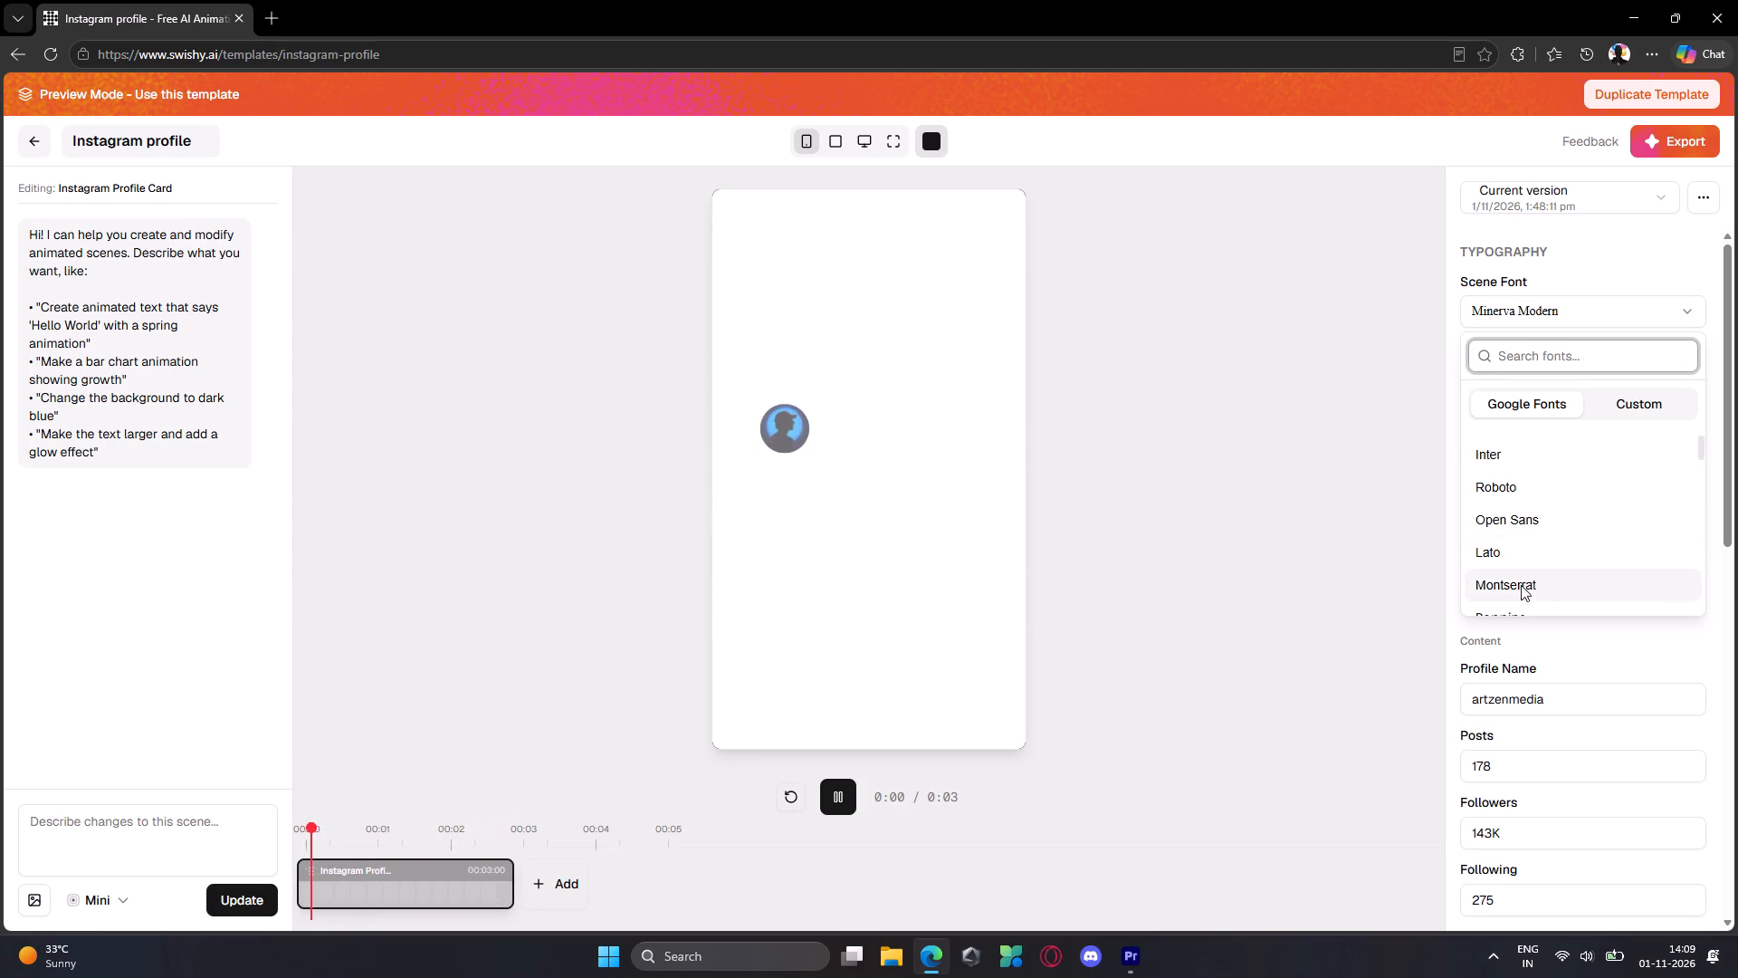
scroll(1521, 585, "down", 1)
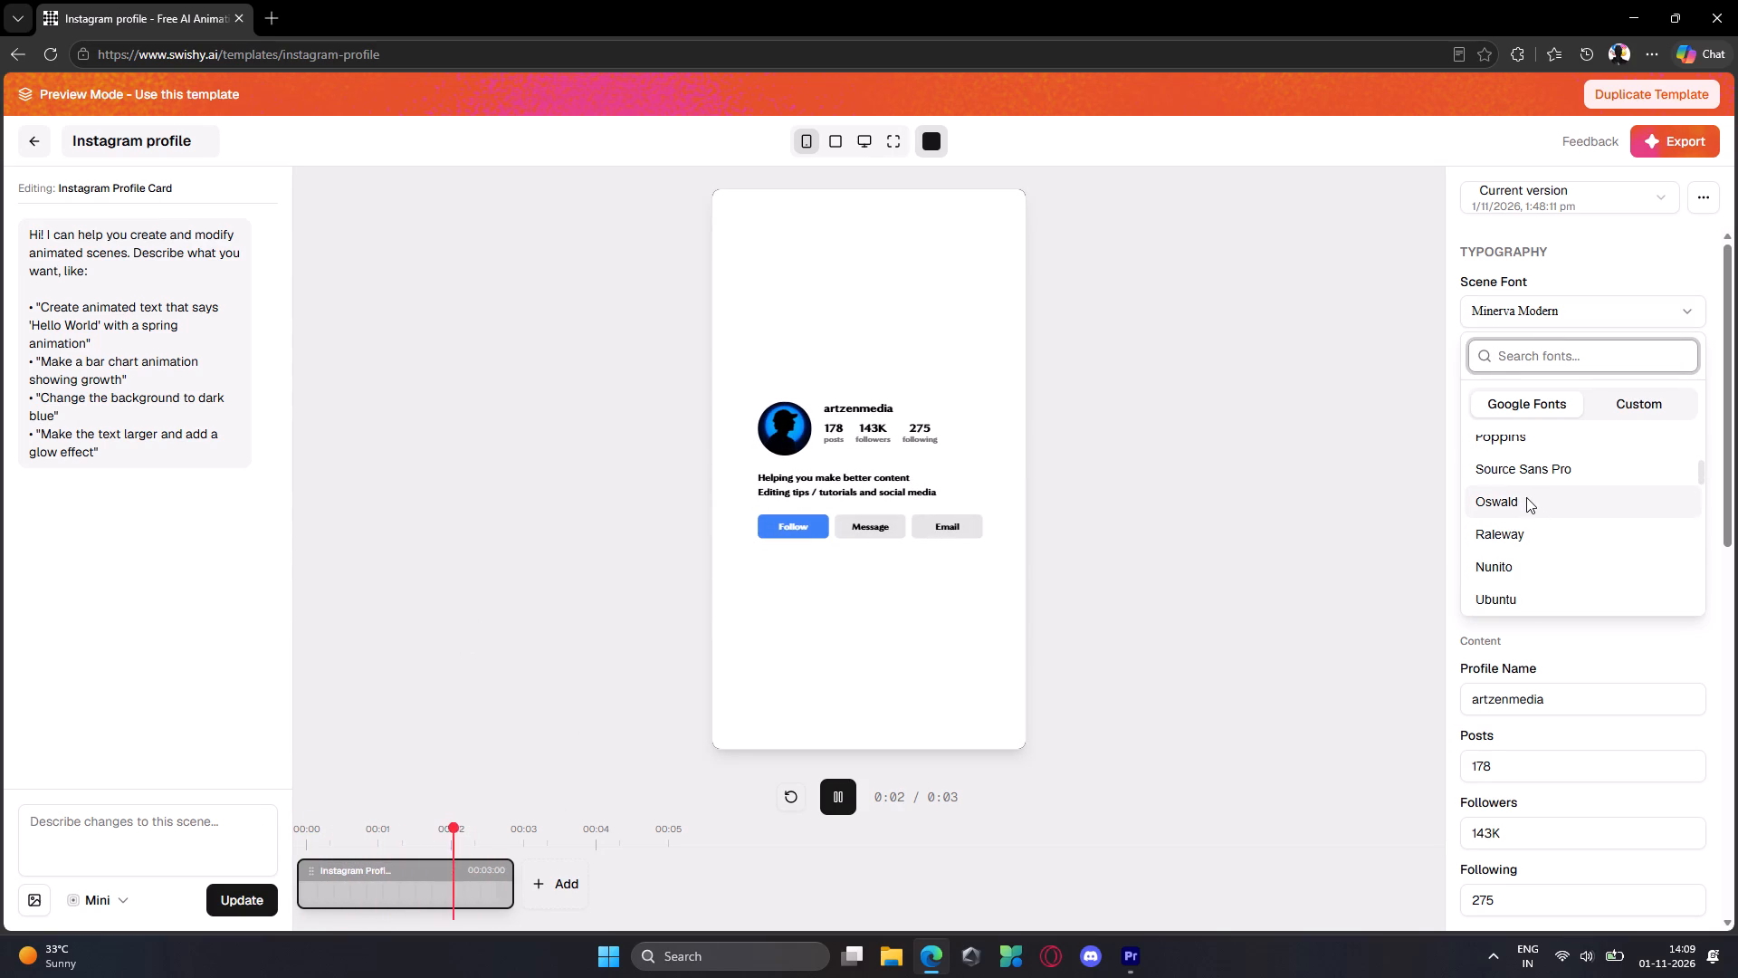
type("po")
left_click(1504, 454)
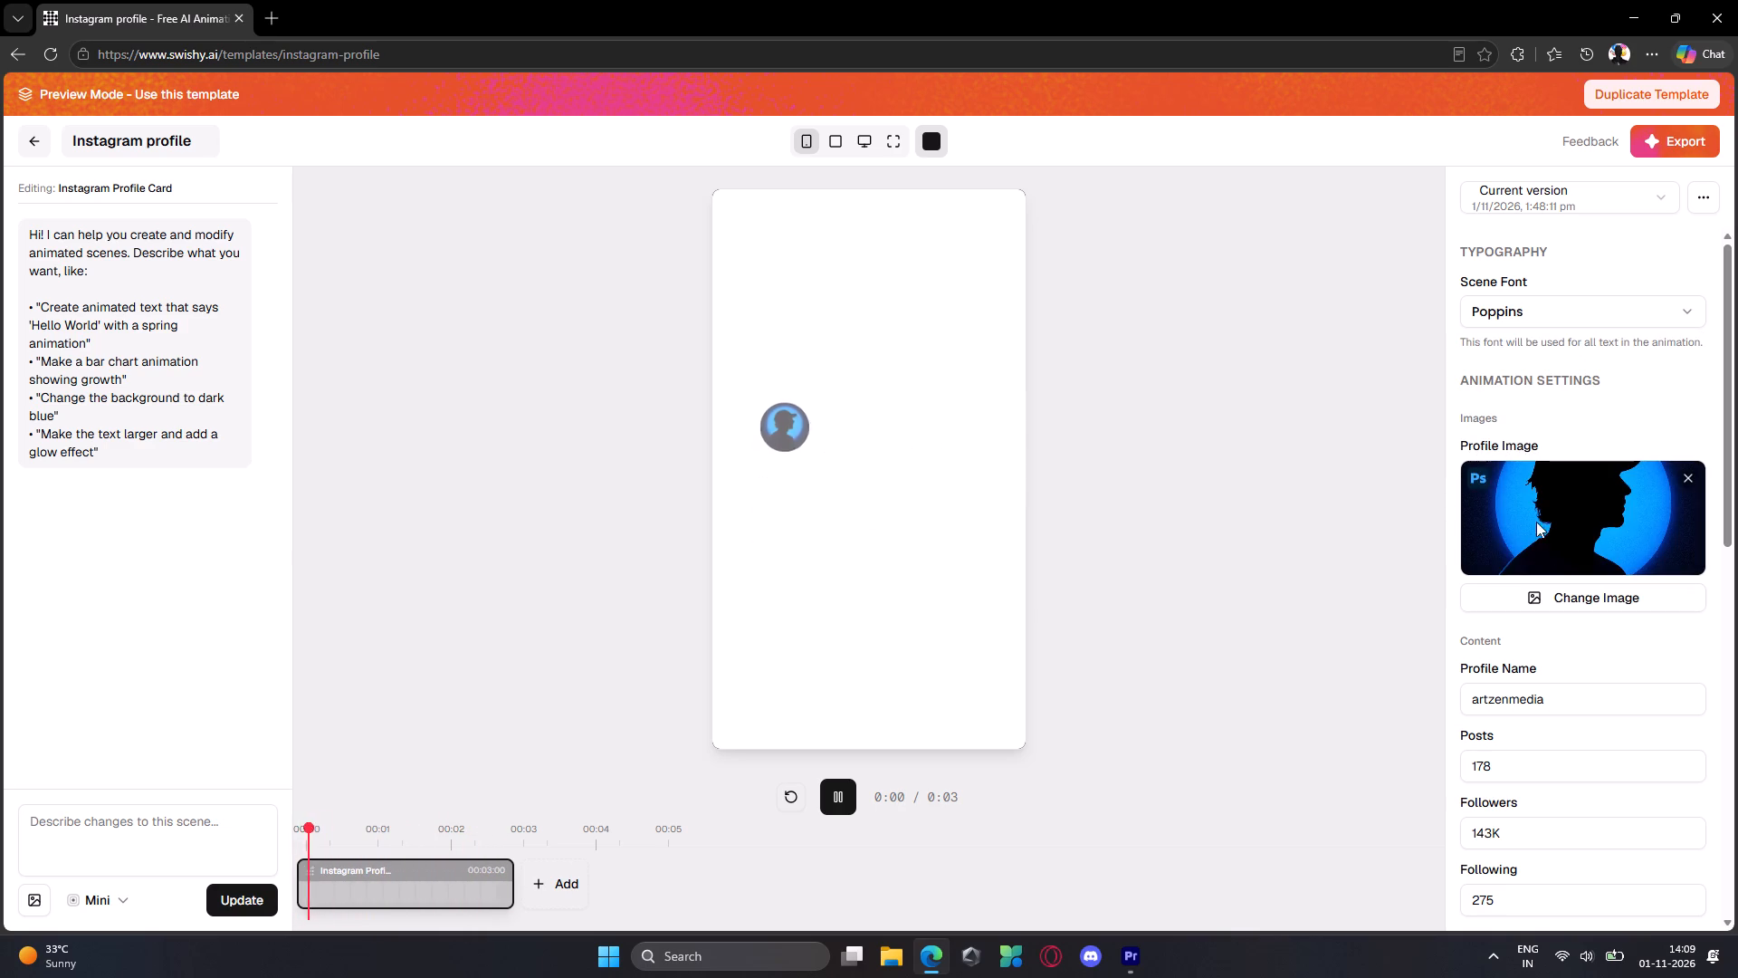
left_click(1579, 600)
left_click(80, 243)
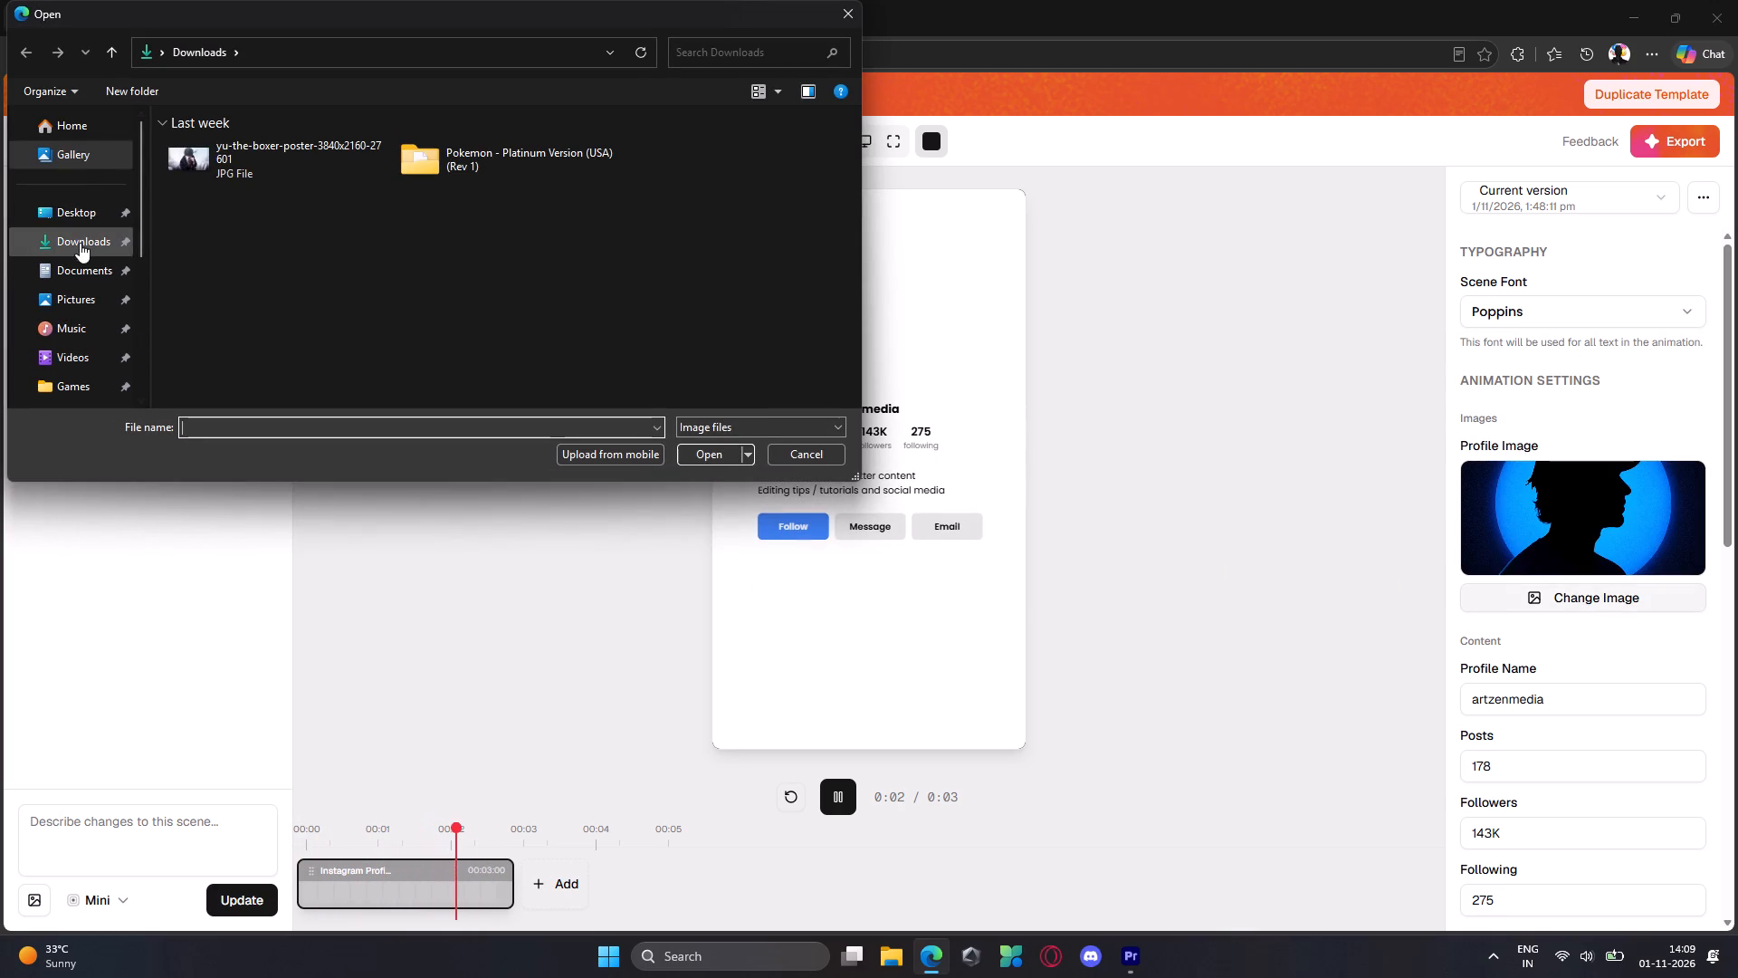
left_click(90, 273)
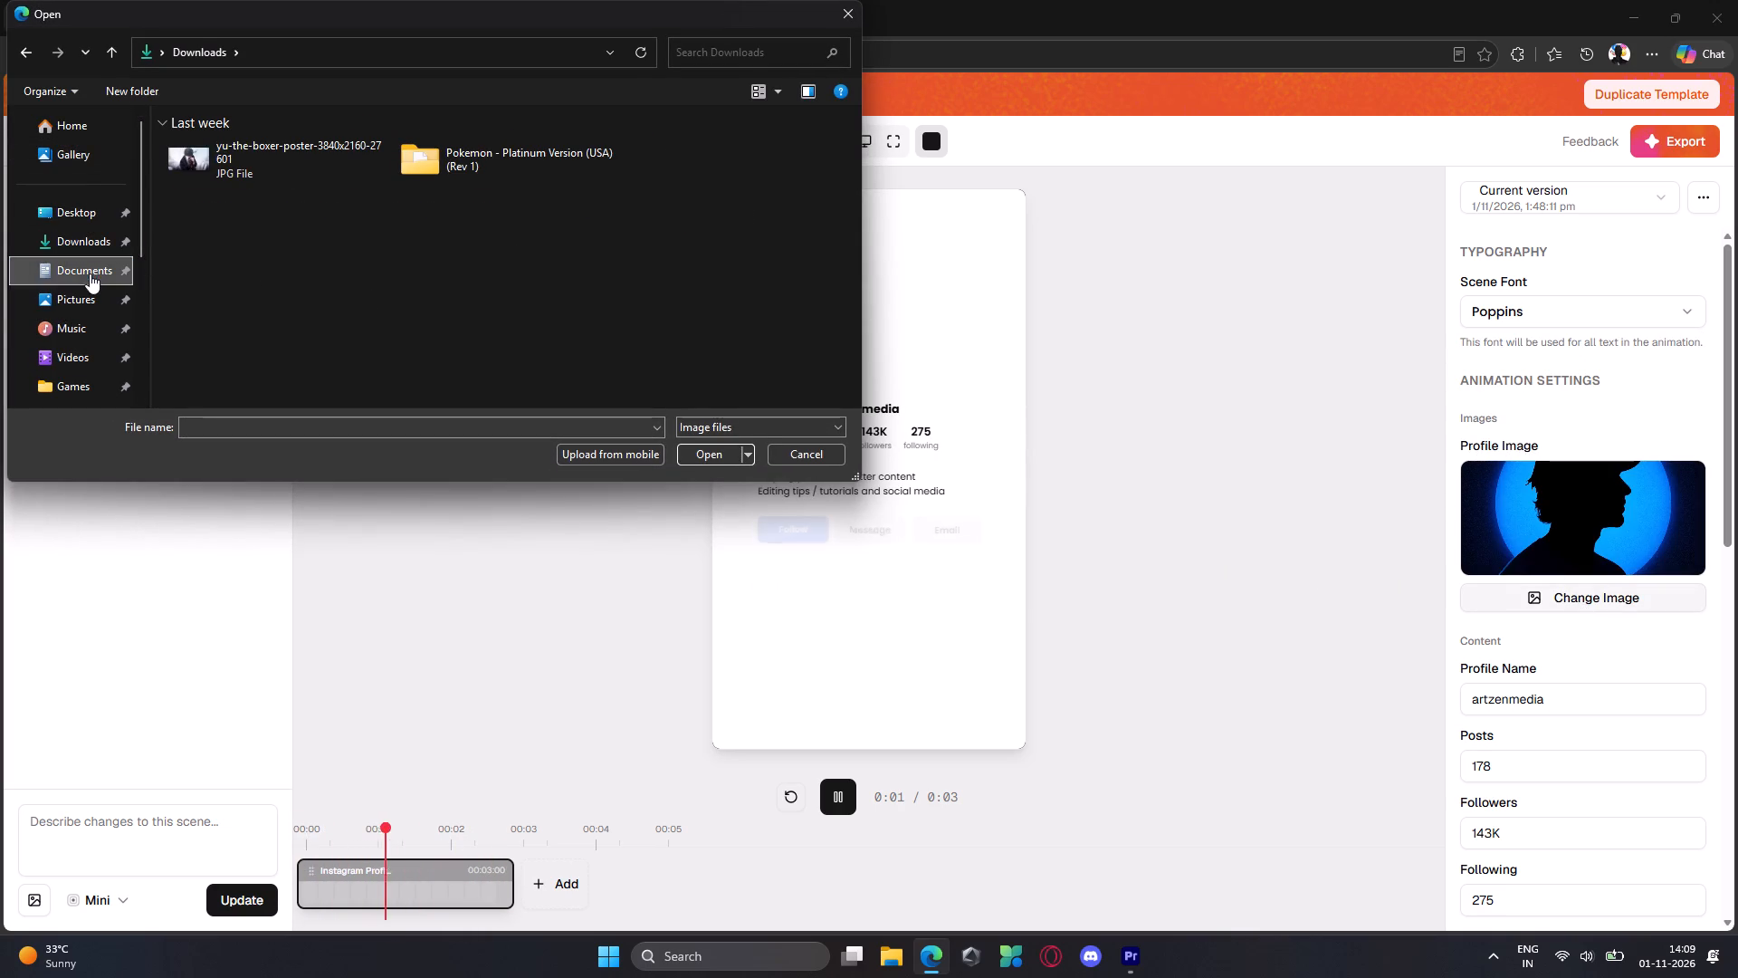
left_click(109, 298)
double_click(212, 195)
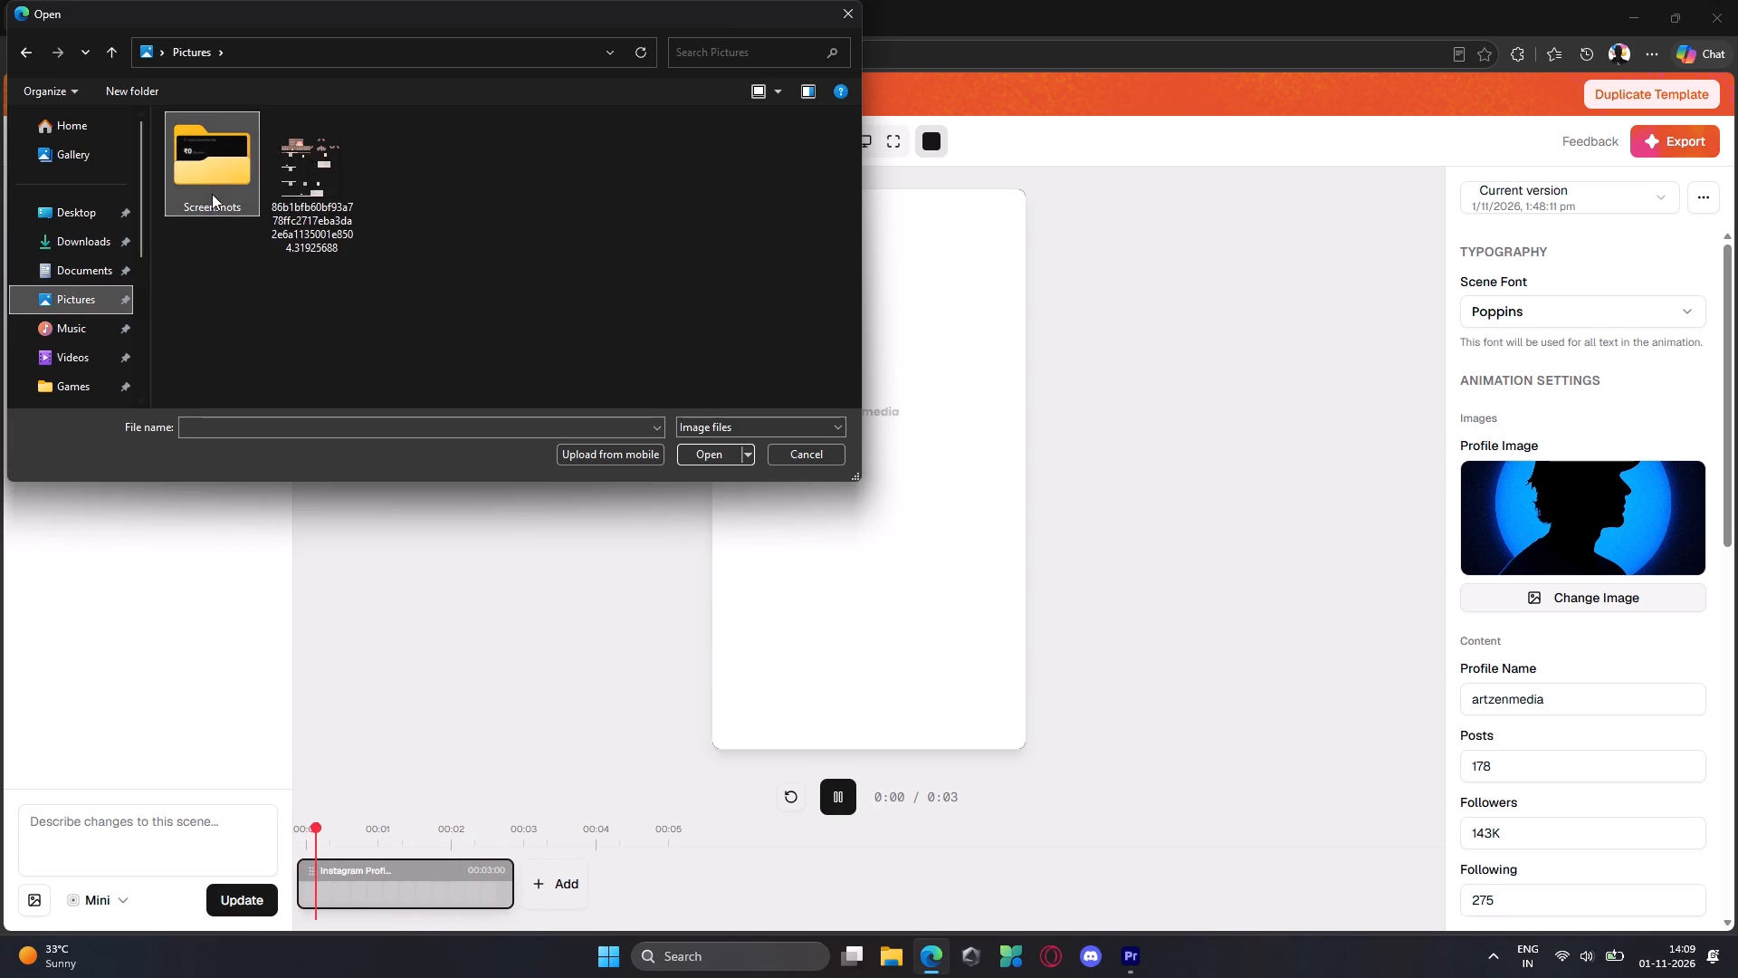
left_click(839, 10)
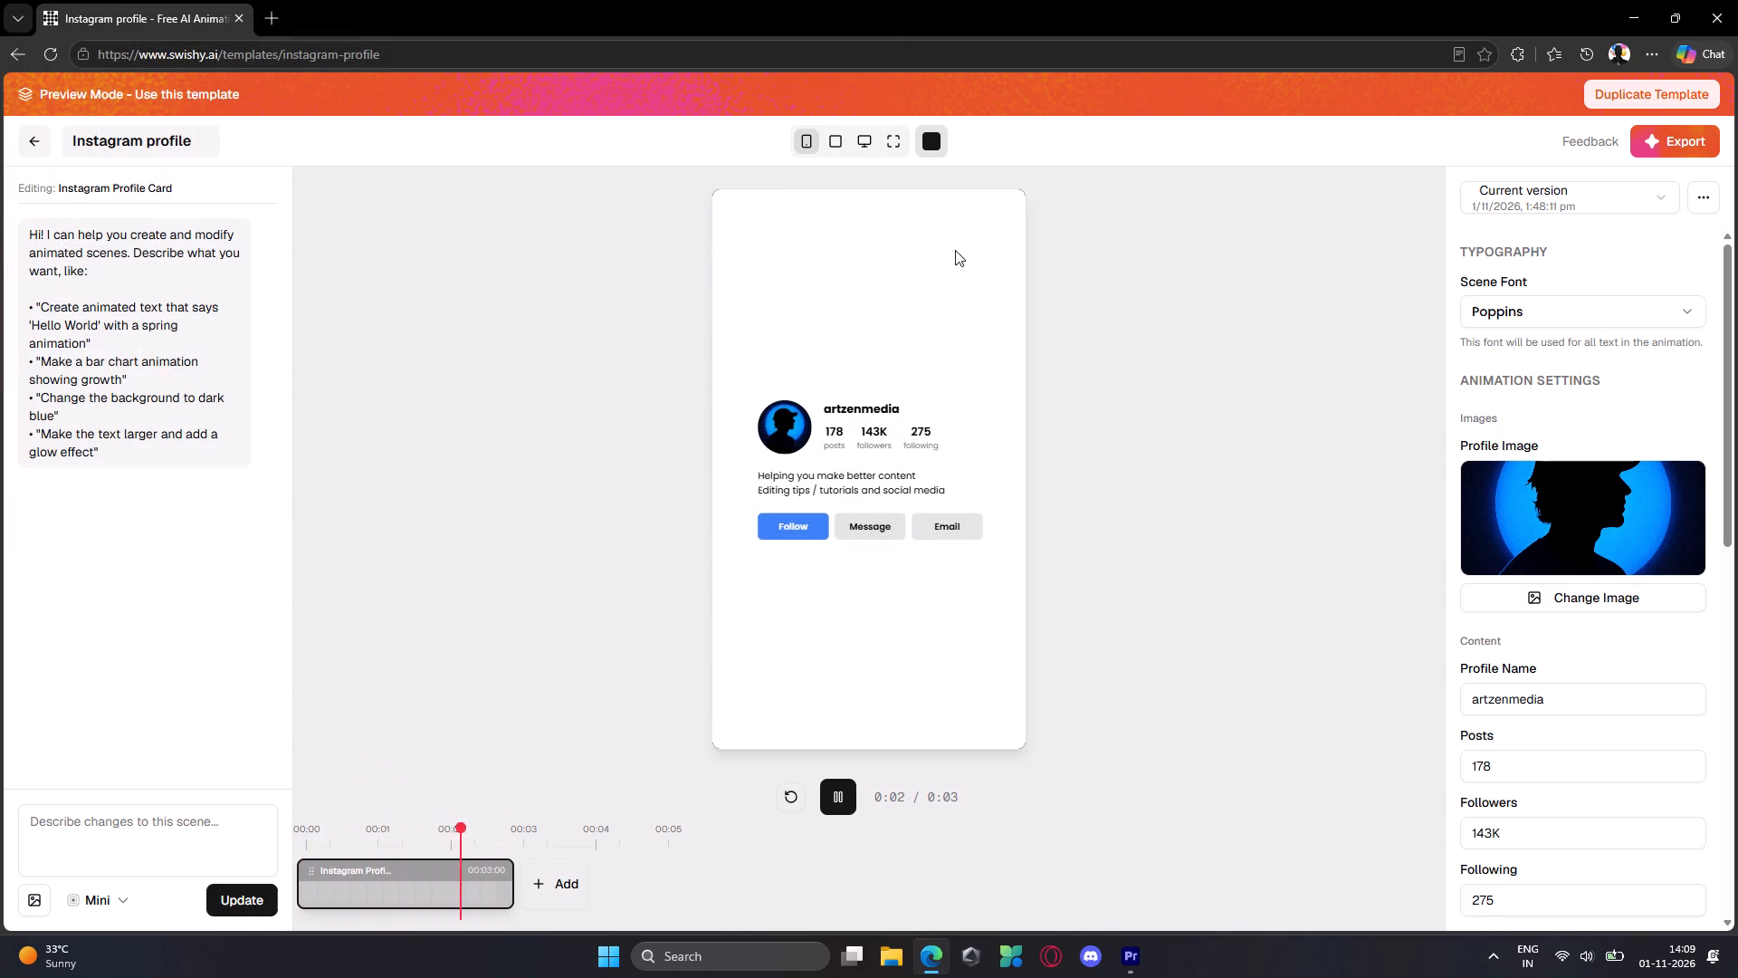
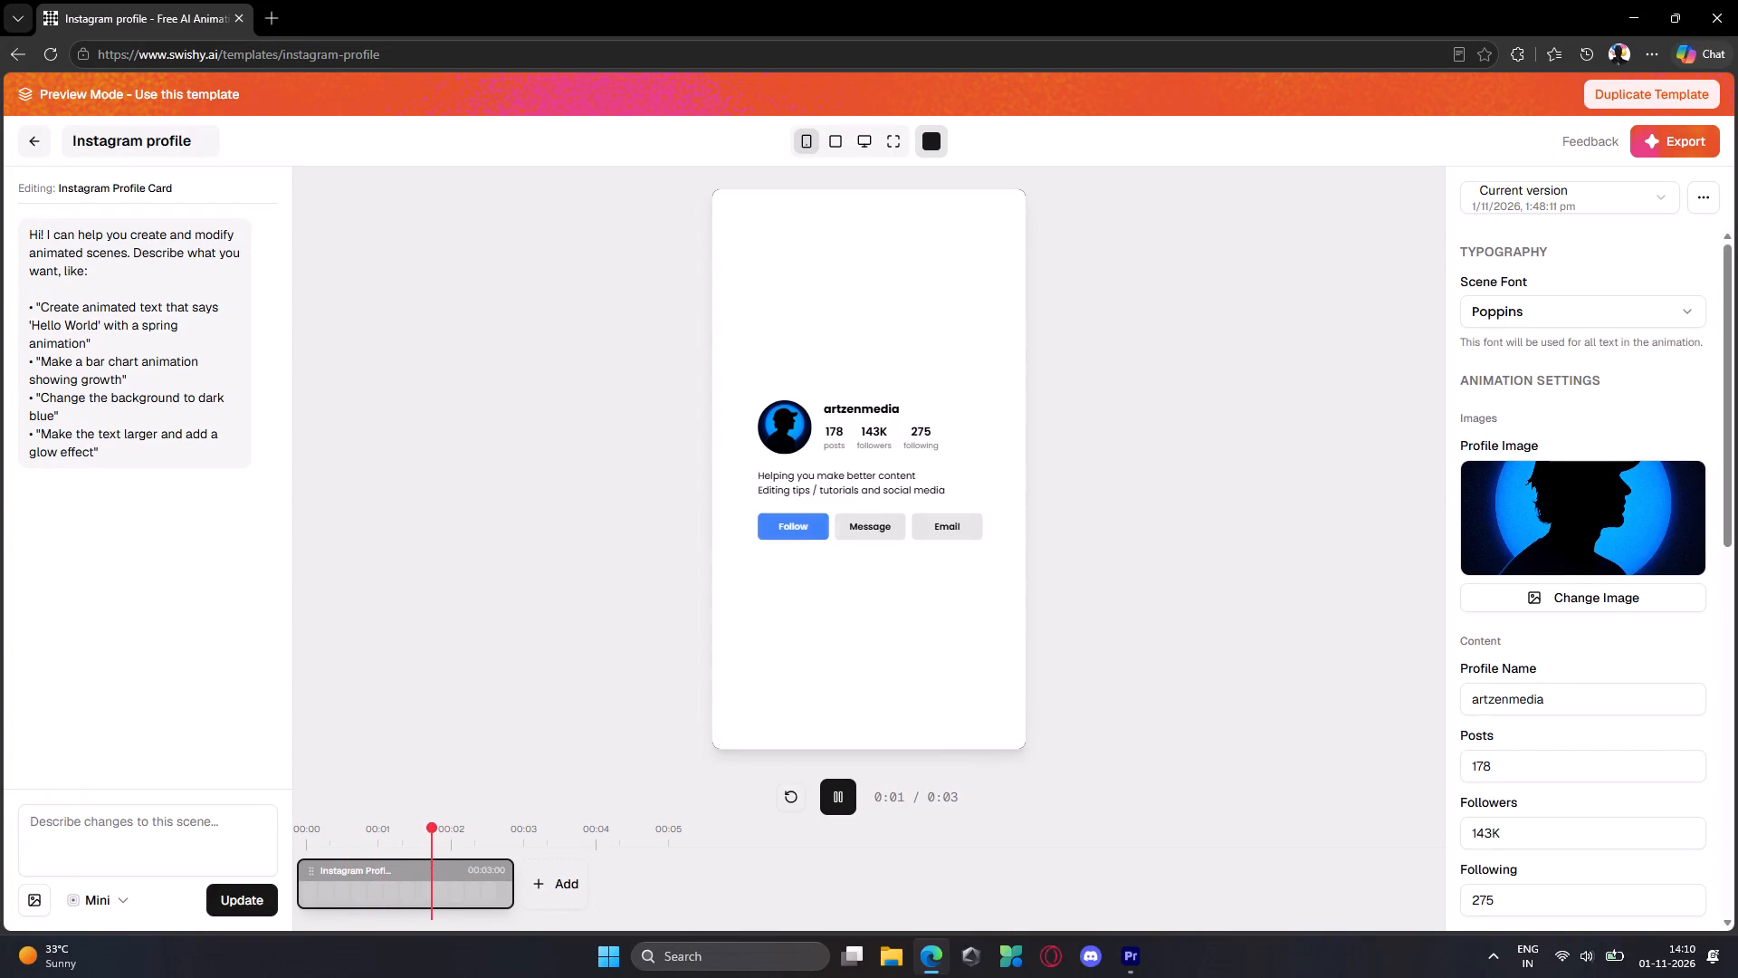
Pause the Instagram profile animation preview.
left_click(854, 797)
Open LocalSend, accept the incoming file transfer from the Special Mango device and close LocalSend again.
left_click(782, 944)
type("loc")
left_click(803, 272)
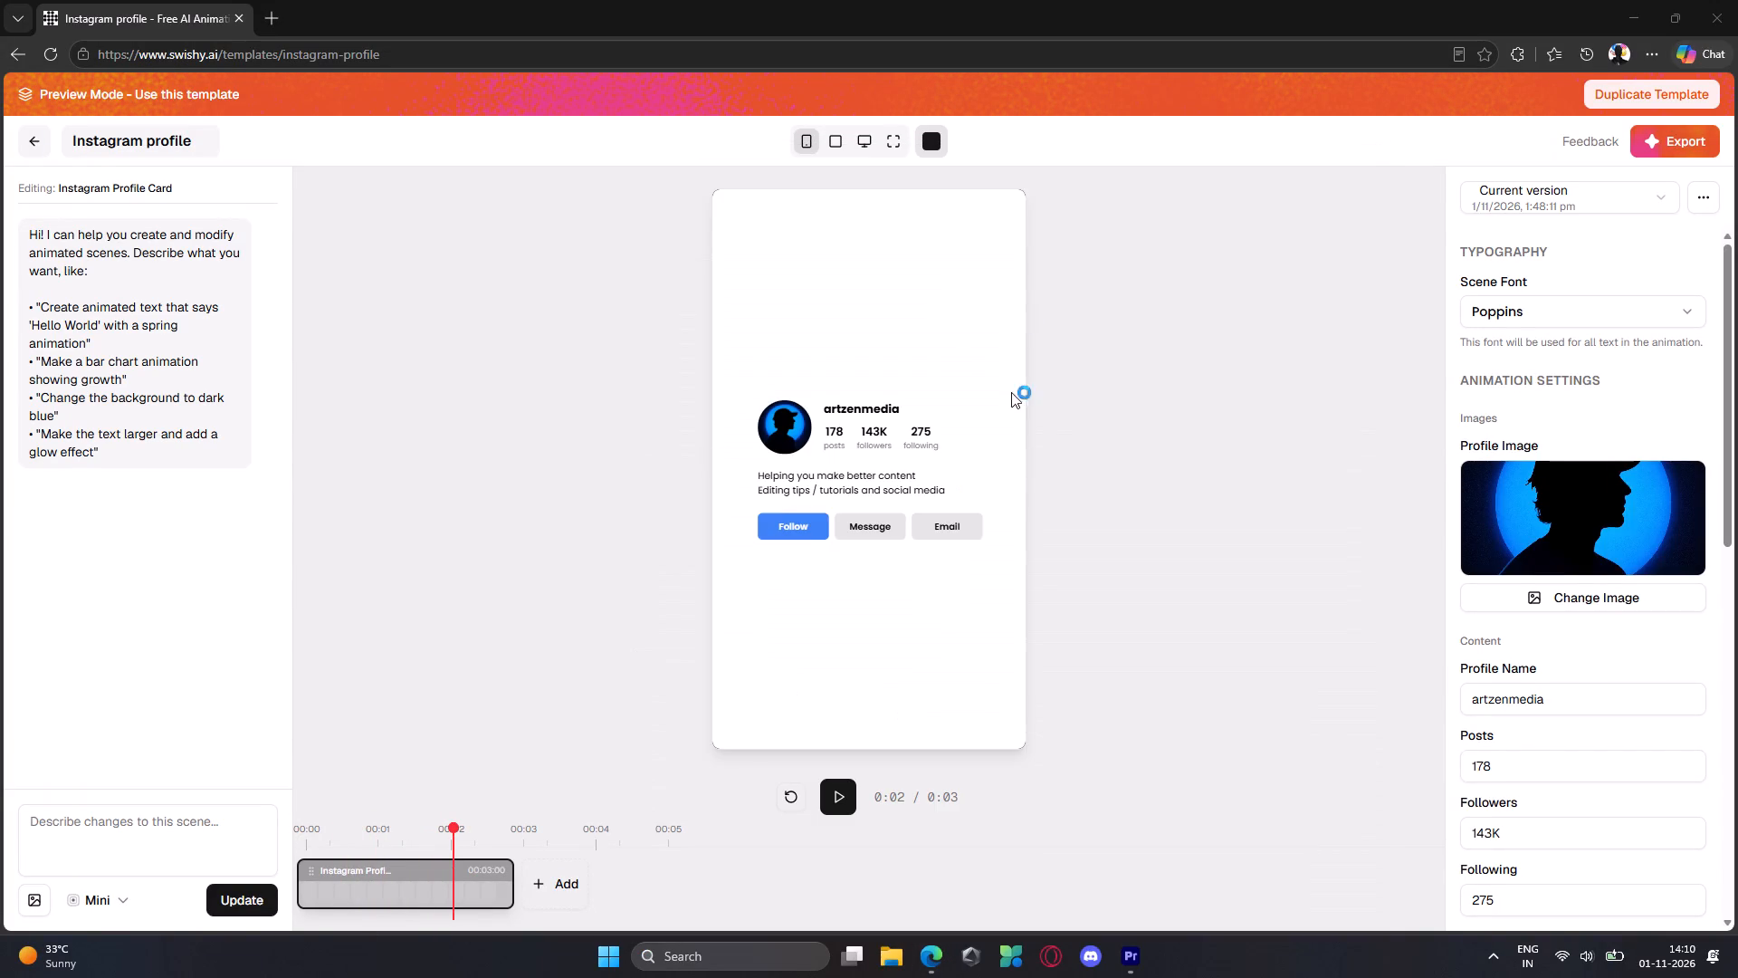
left_click(605, 389)
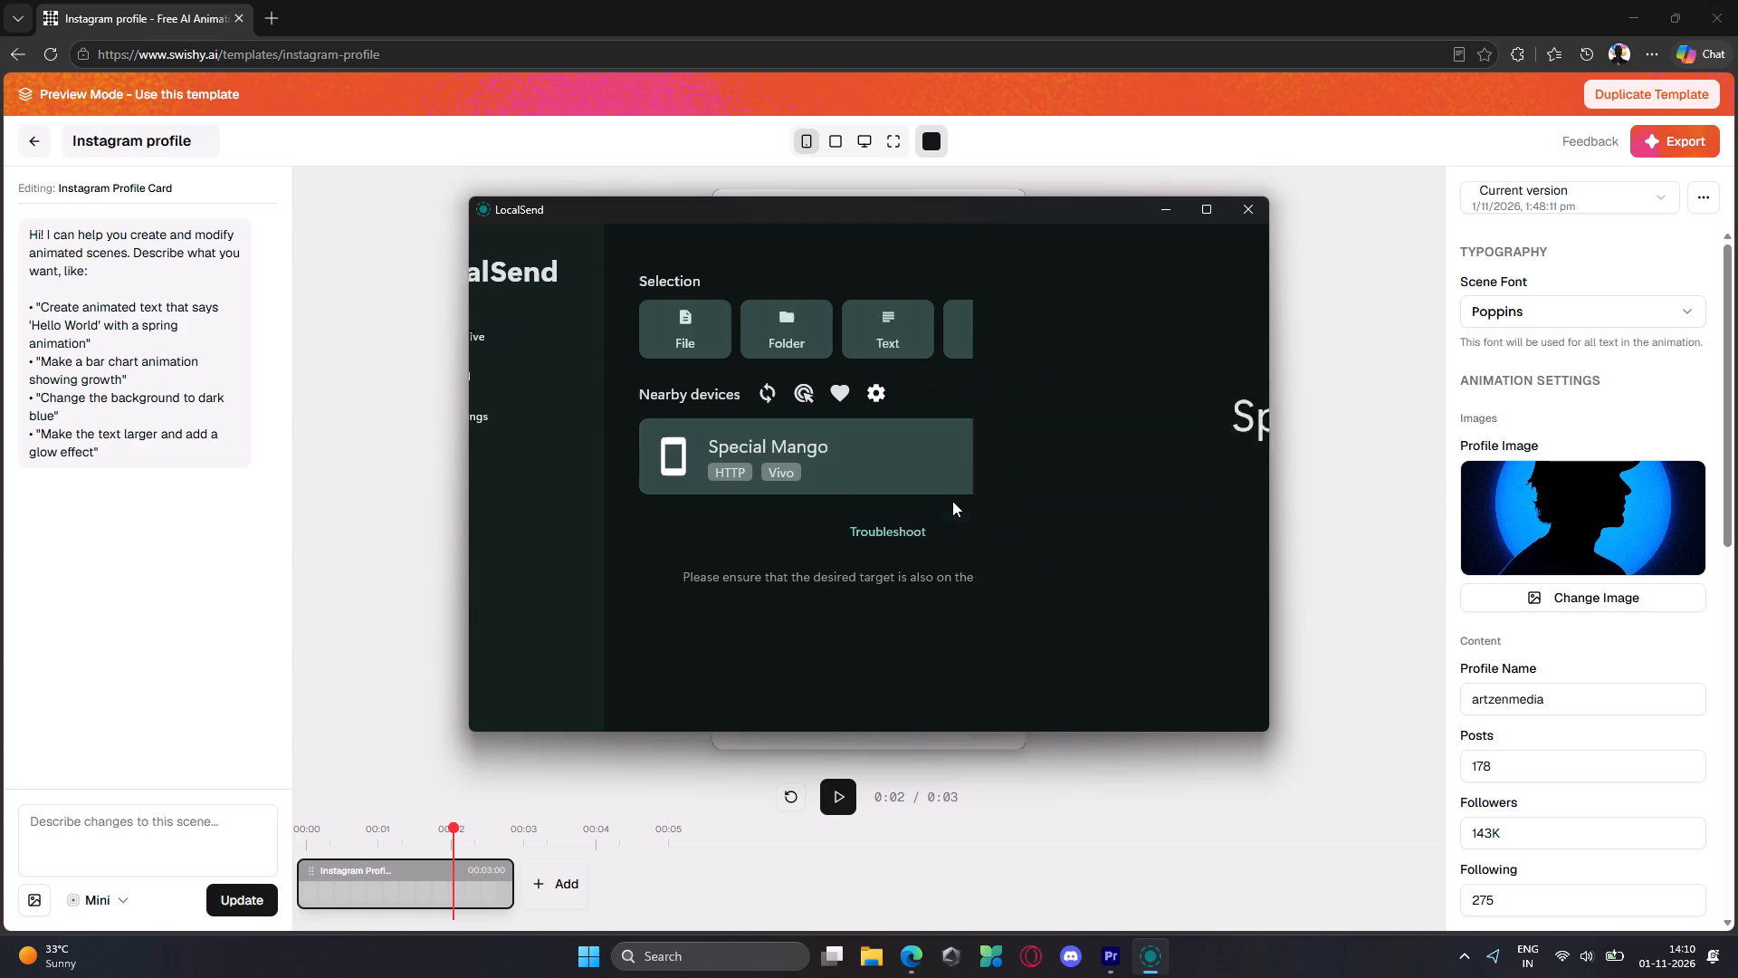
left_click(971, 677)
left_click(1189, 695)
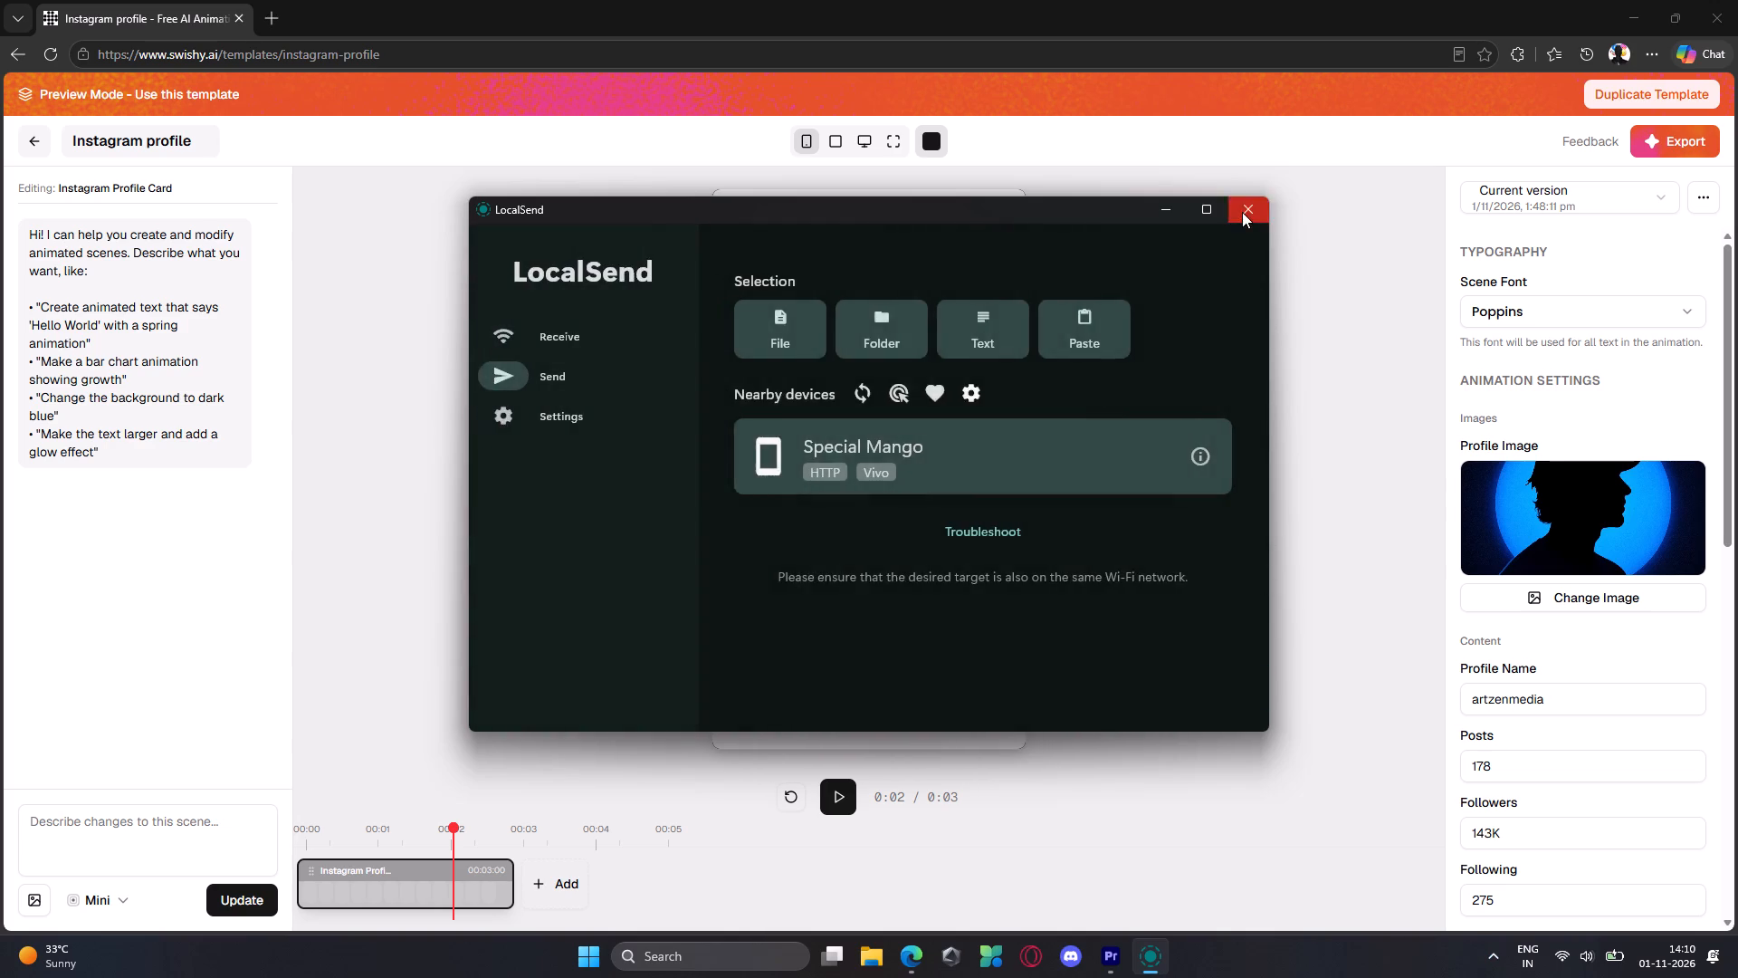
left_click(1242, 212)
left_click(1604, 597)
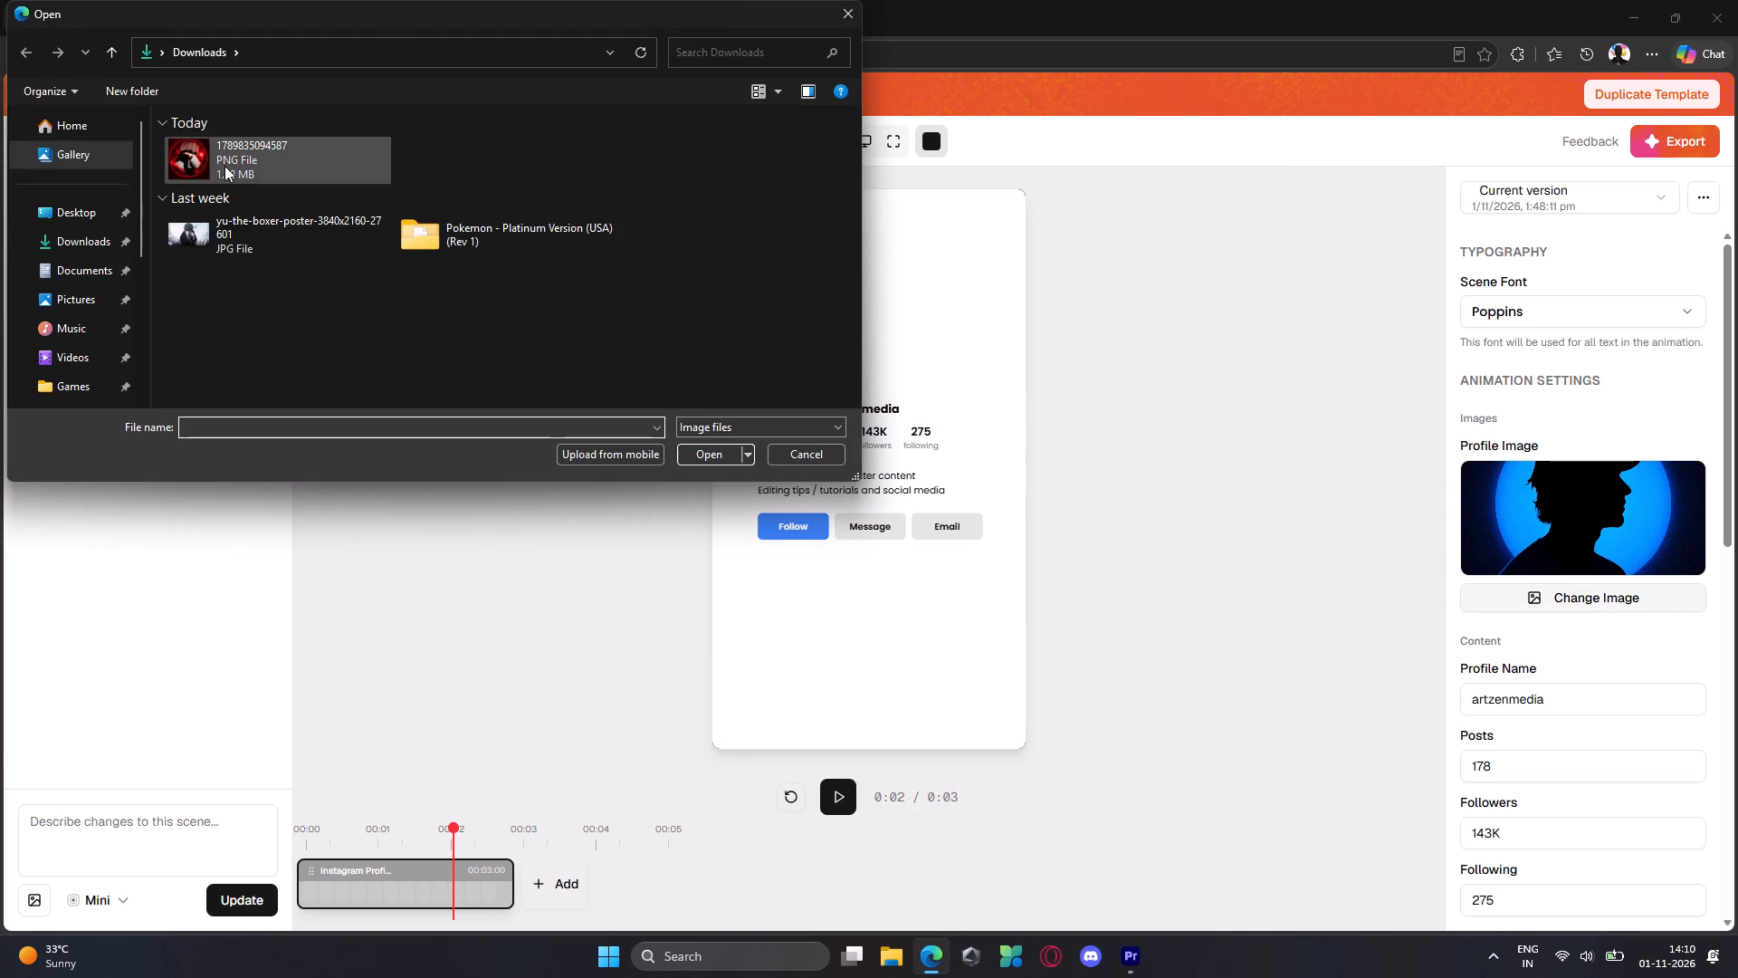
left_click(224, 166)
left_click(701, 455)
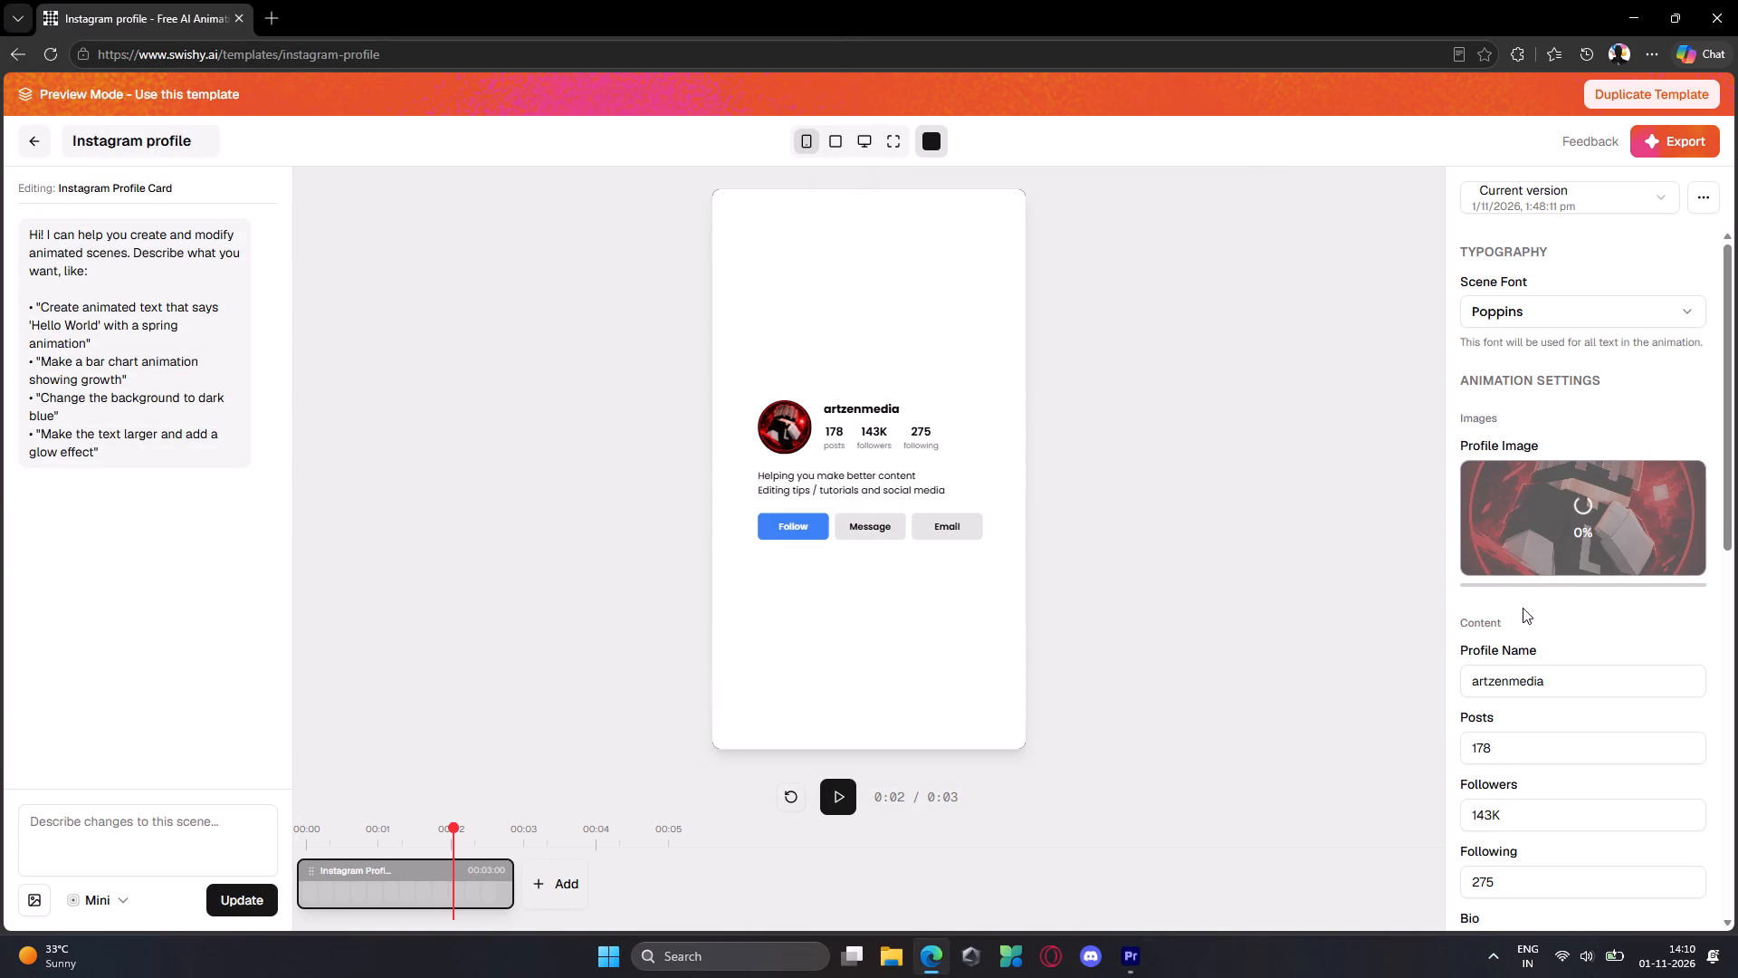
left_click_drag(1544, 683, 1380, 677)
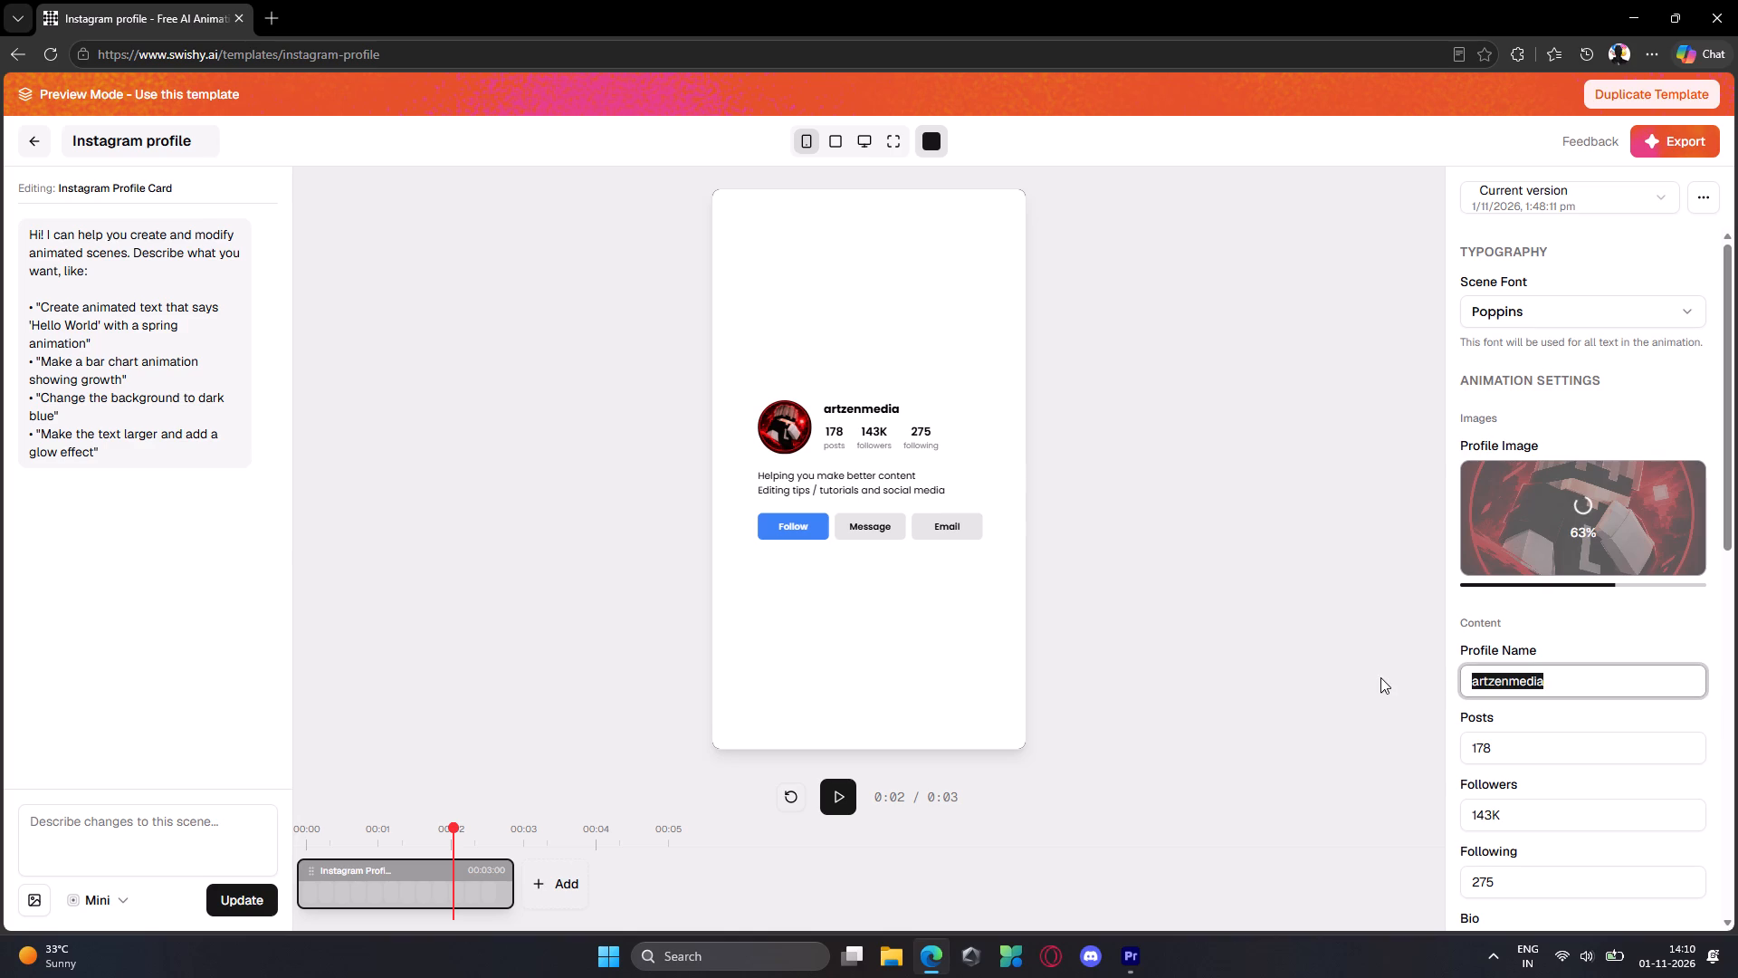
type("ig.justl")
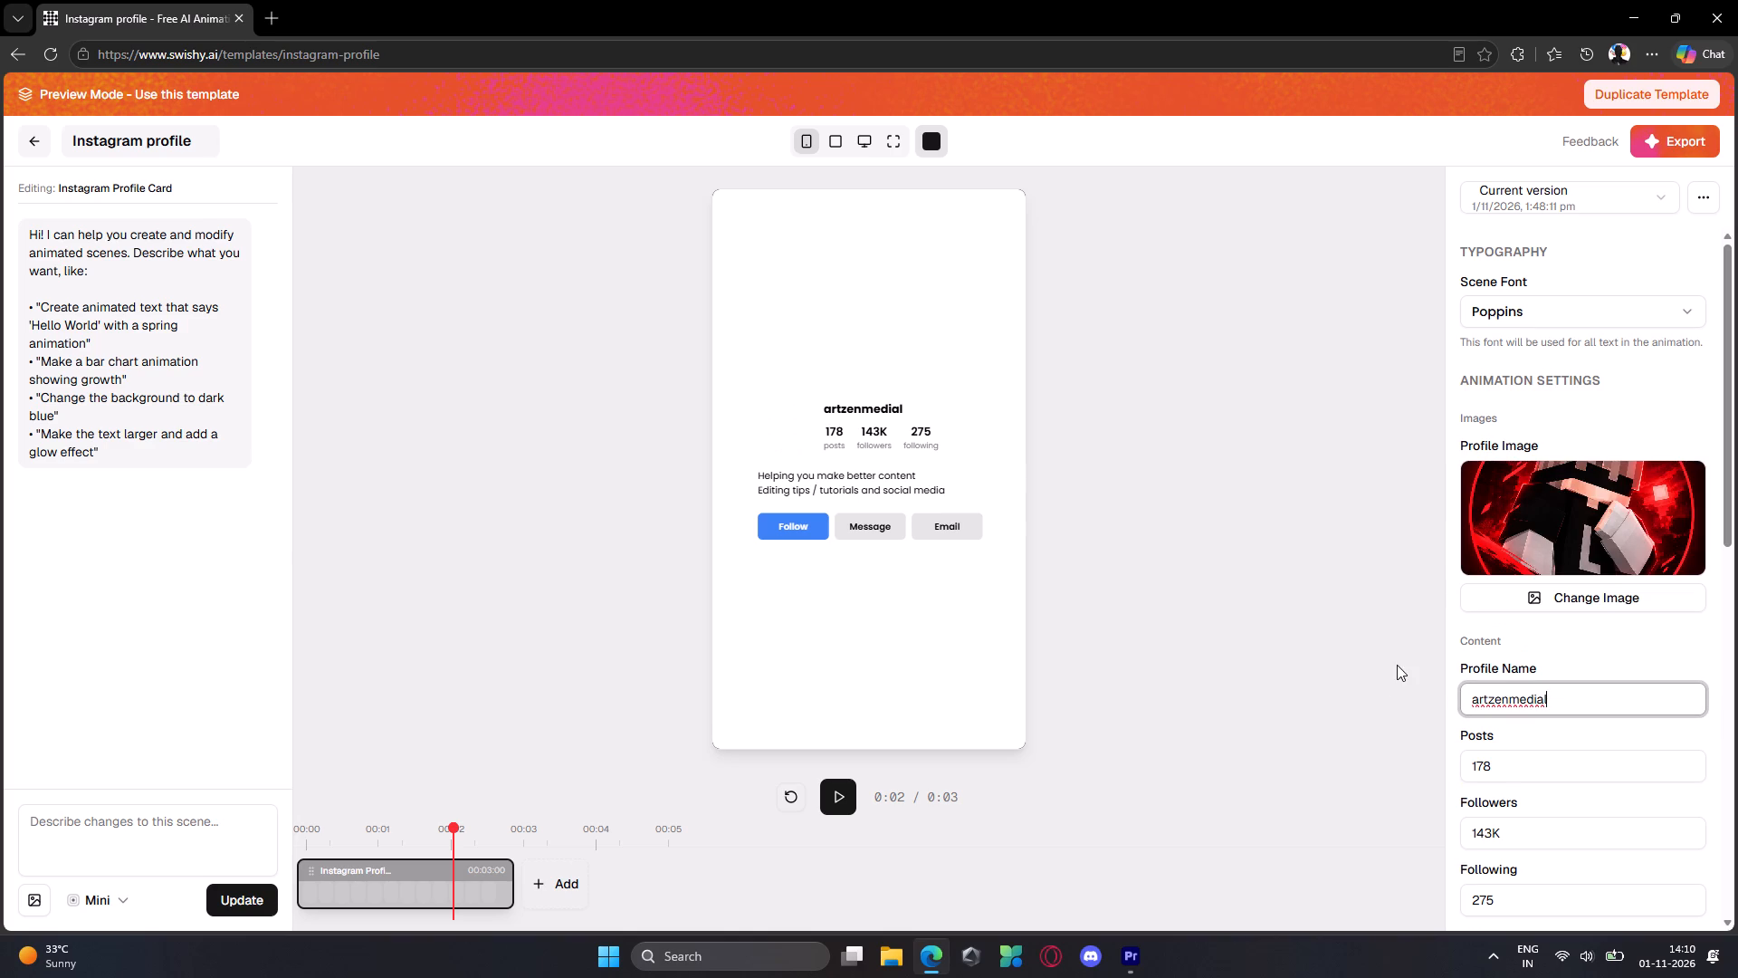
left_click_drag(1557, 695, 1337, 695)
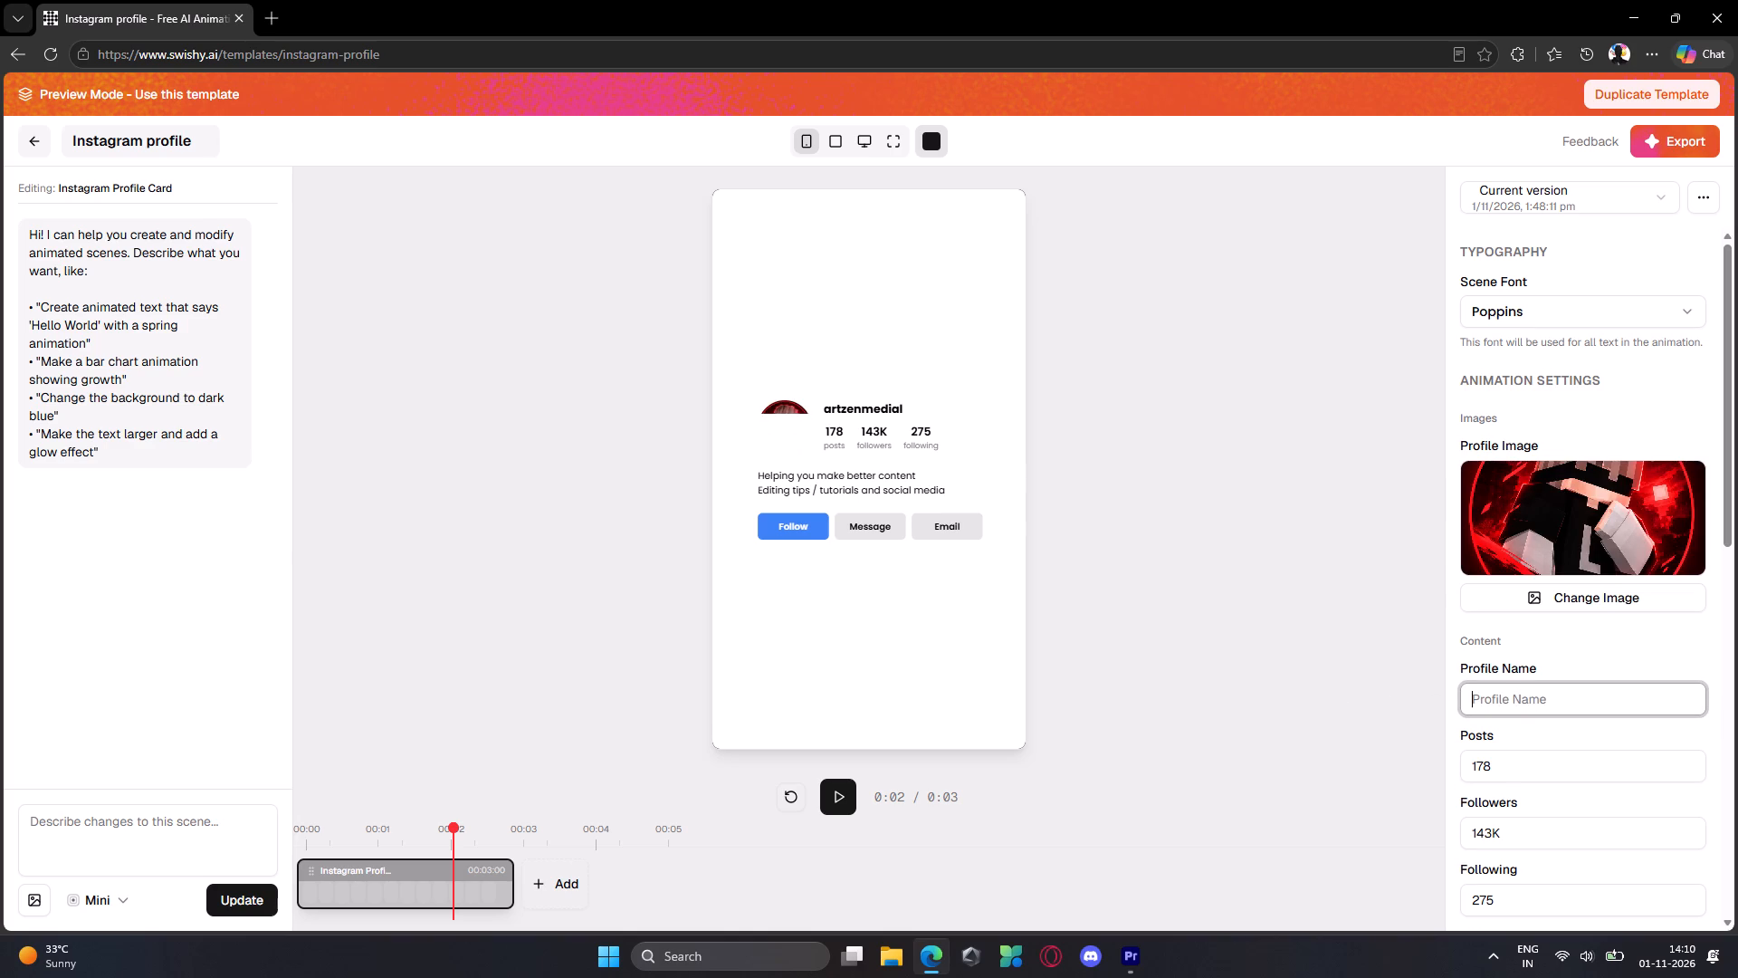
key("BackSpace")
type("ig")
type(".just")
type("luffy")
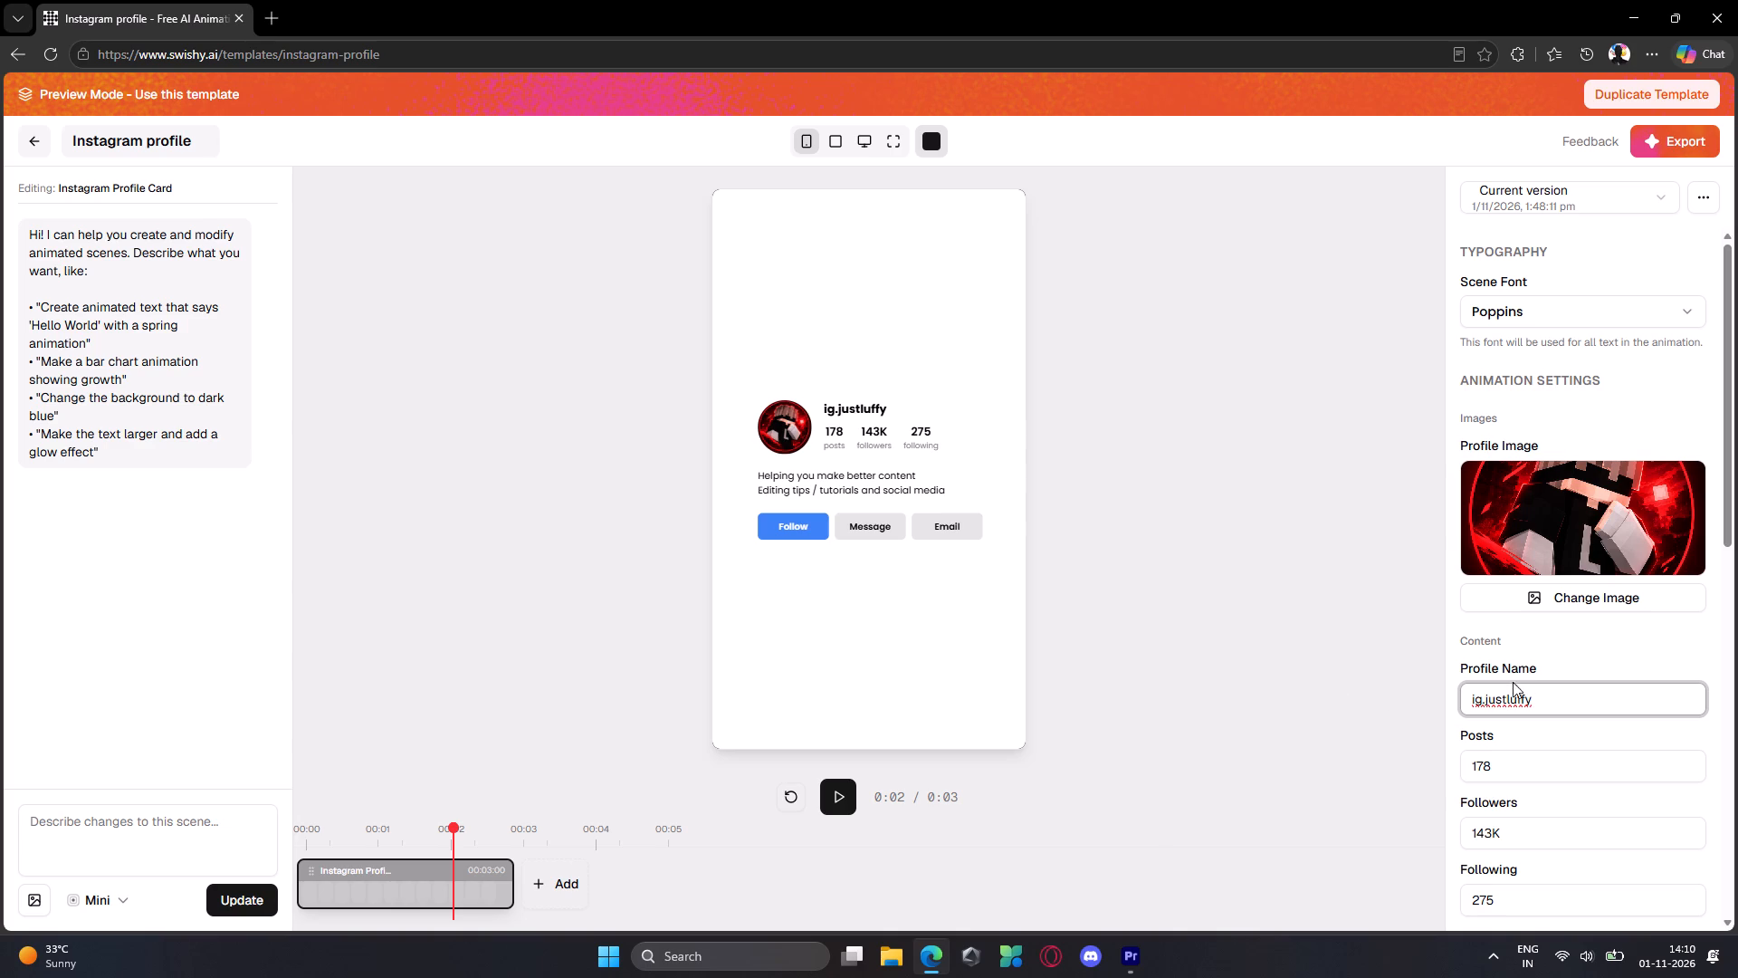
Set the posts, followers and following counts of the profile card to 69 each.
scroll(1561, 741, "down", 3)
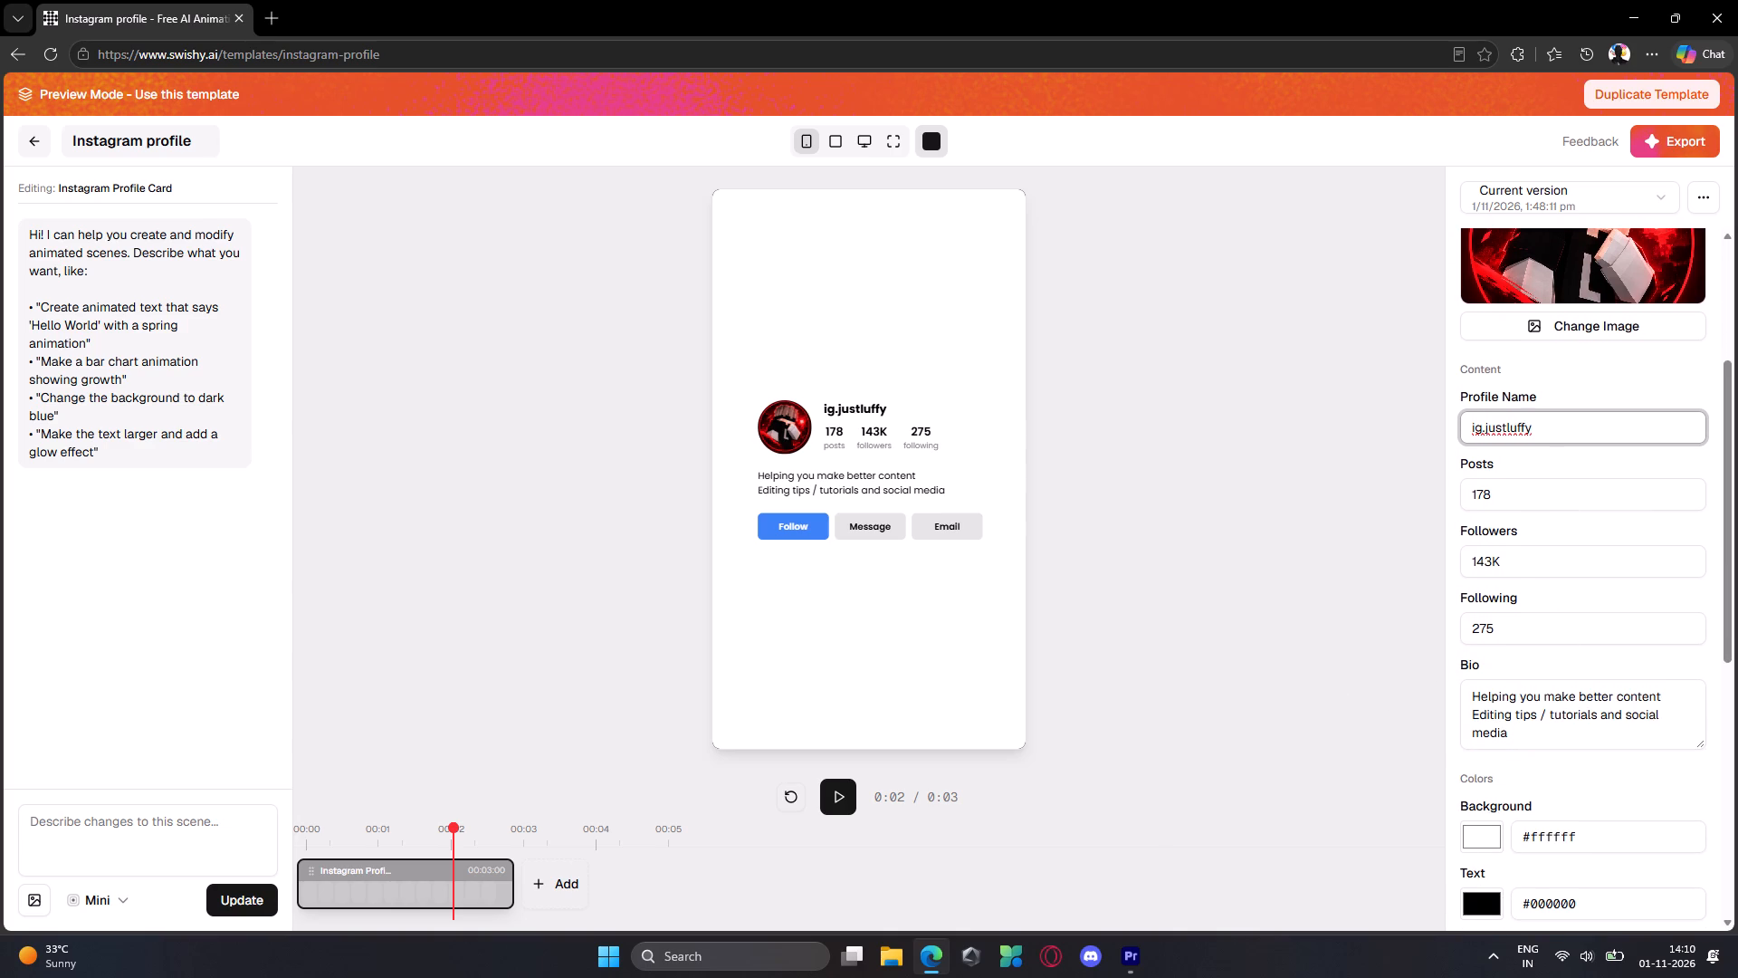
left_click_drag(1505, 501, 1445, 493)
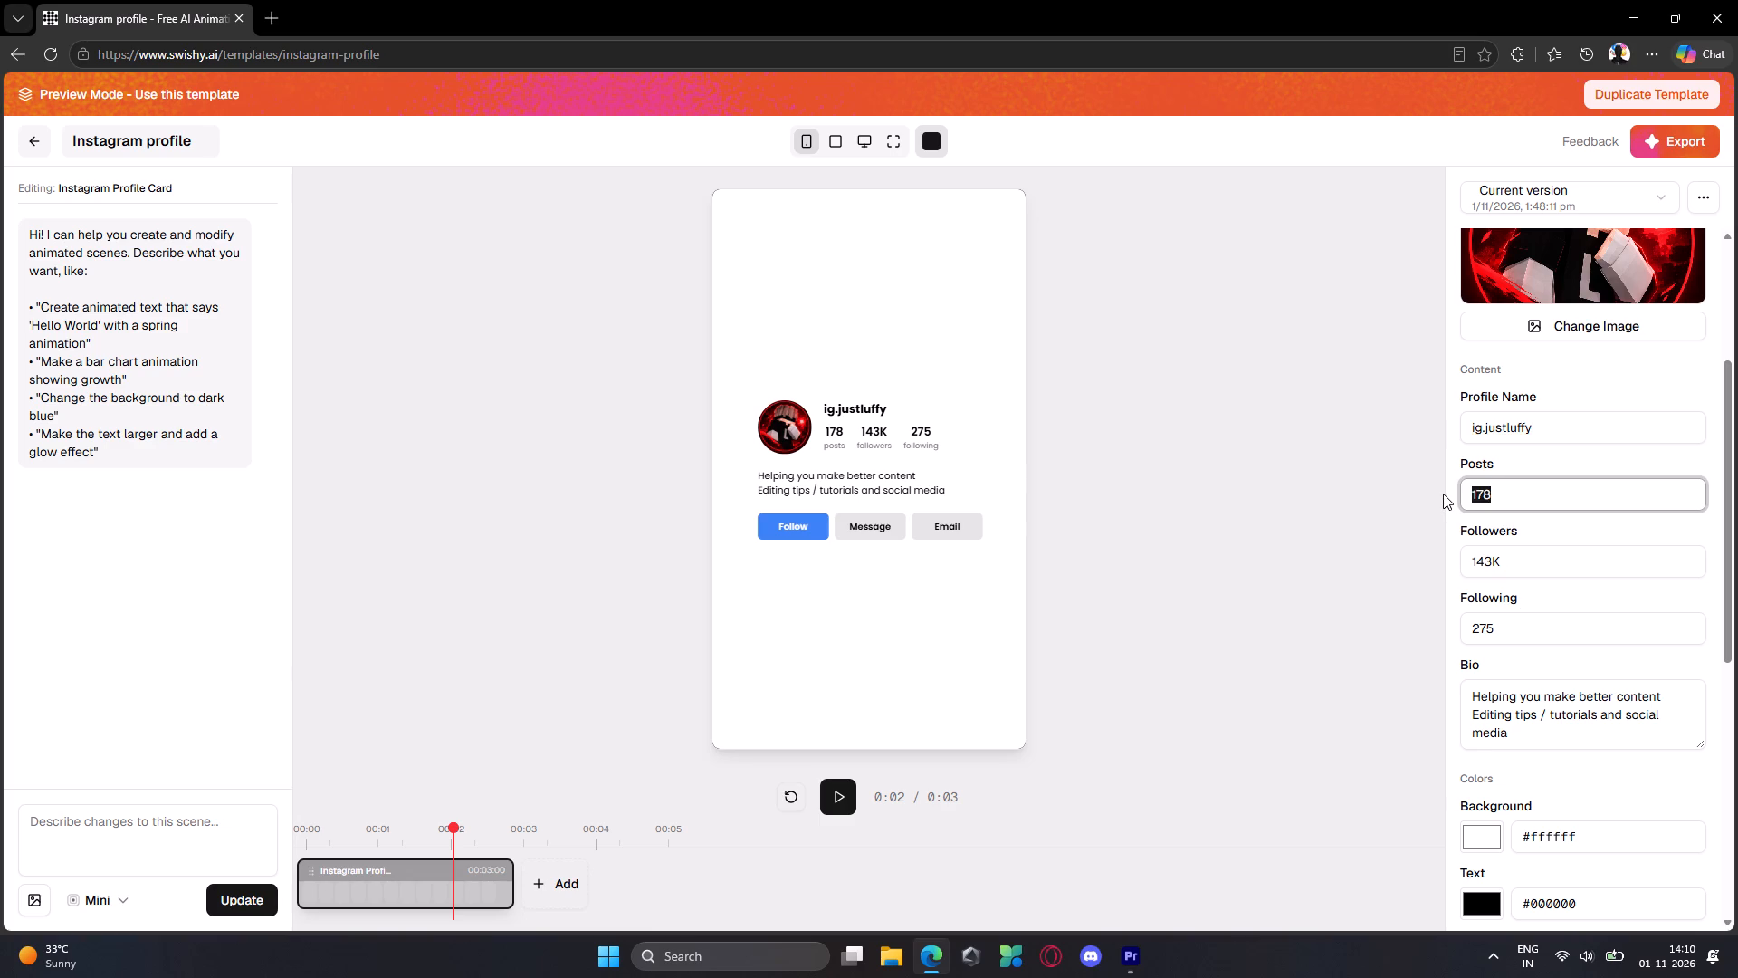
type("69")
left_click_drag(1508, 563, 1449, 560)
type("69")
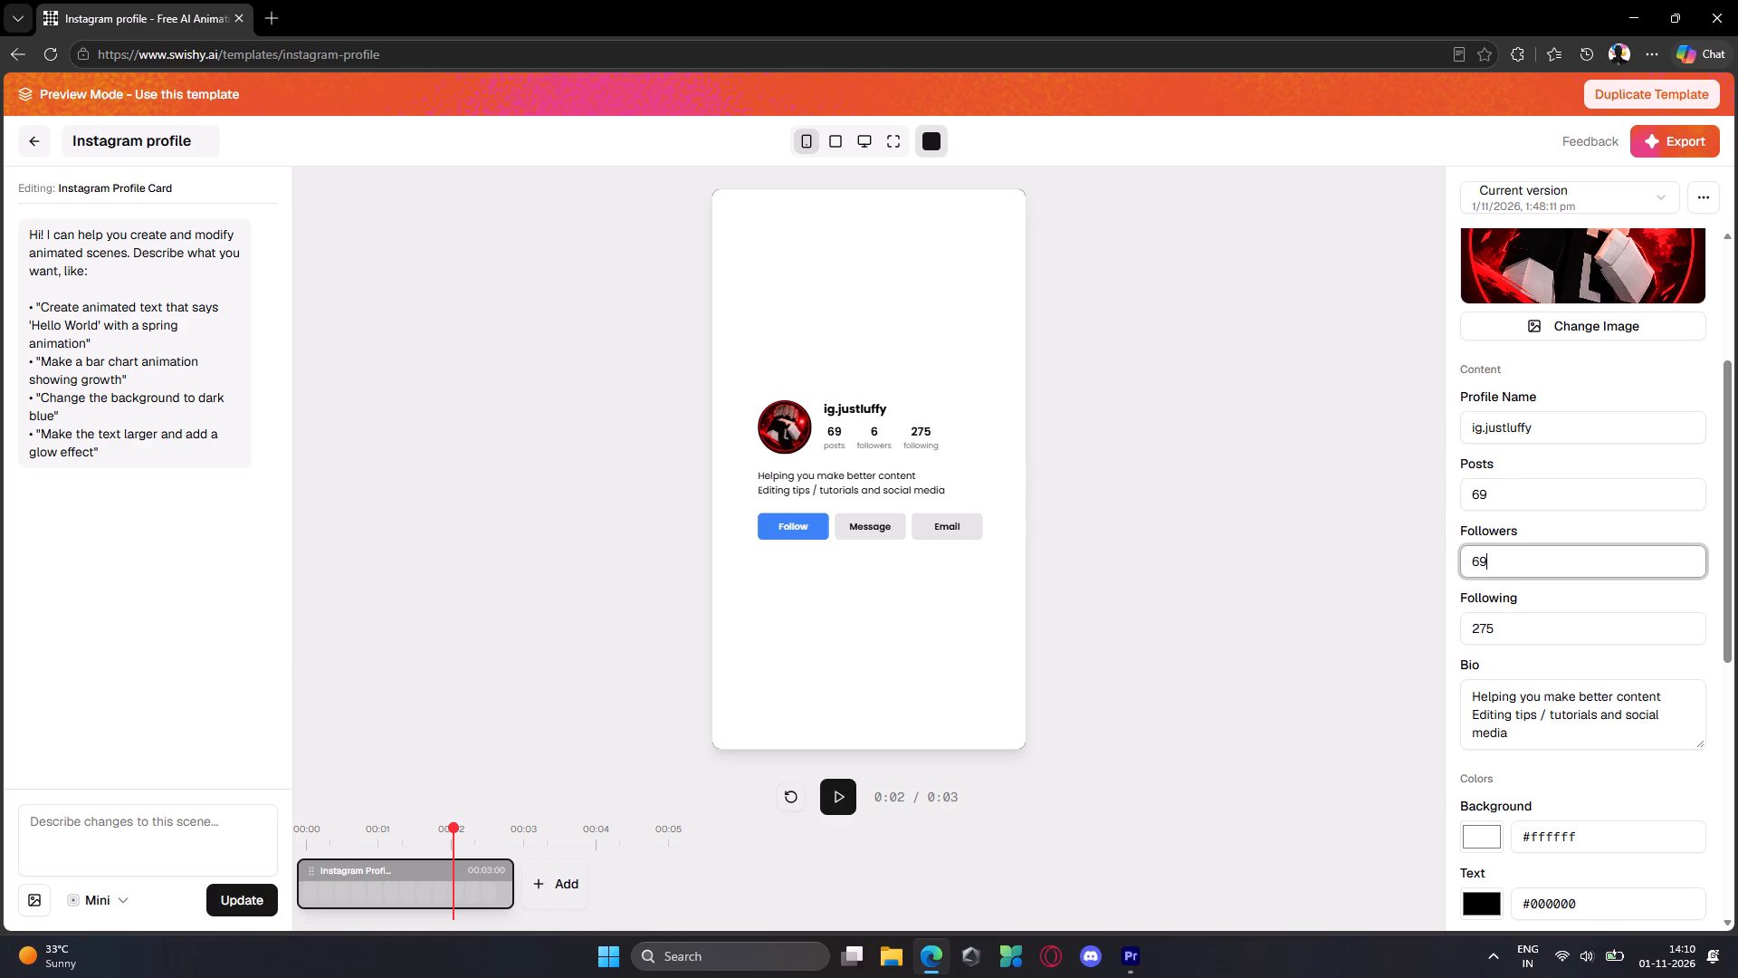
left_click_drag(1498, 615, 1427, 622)
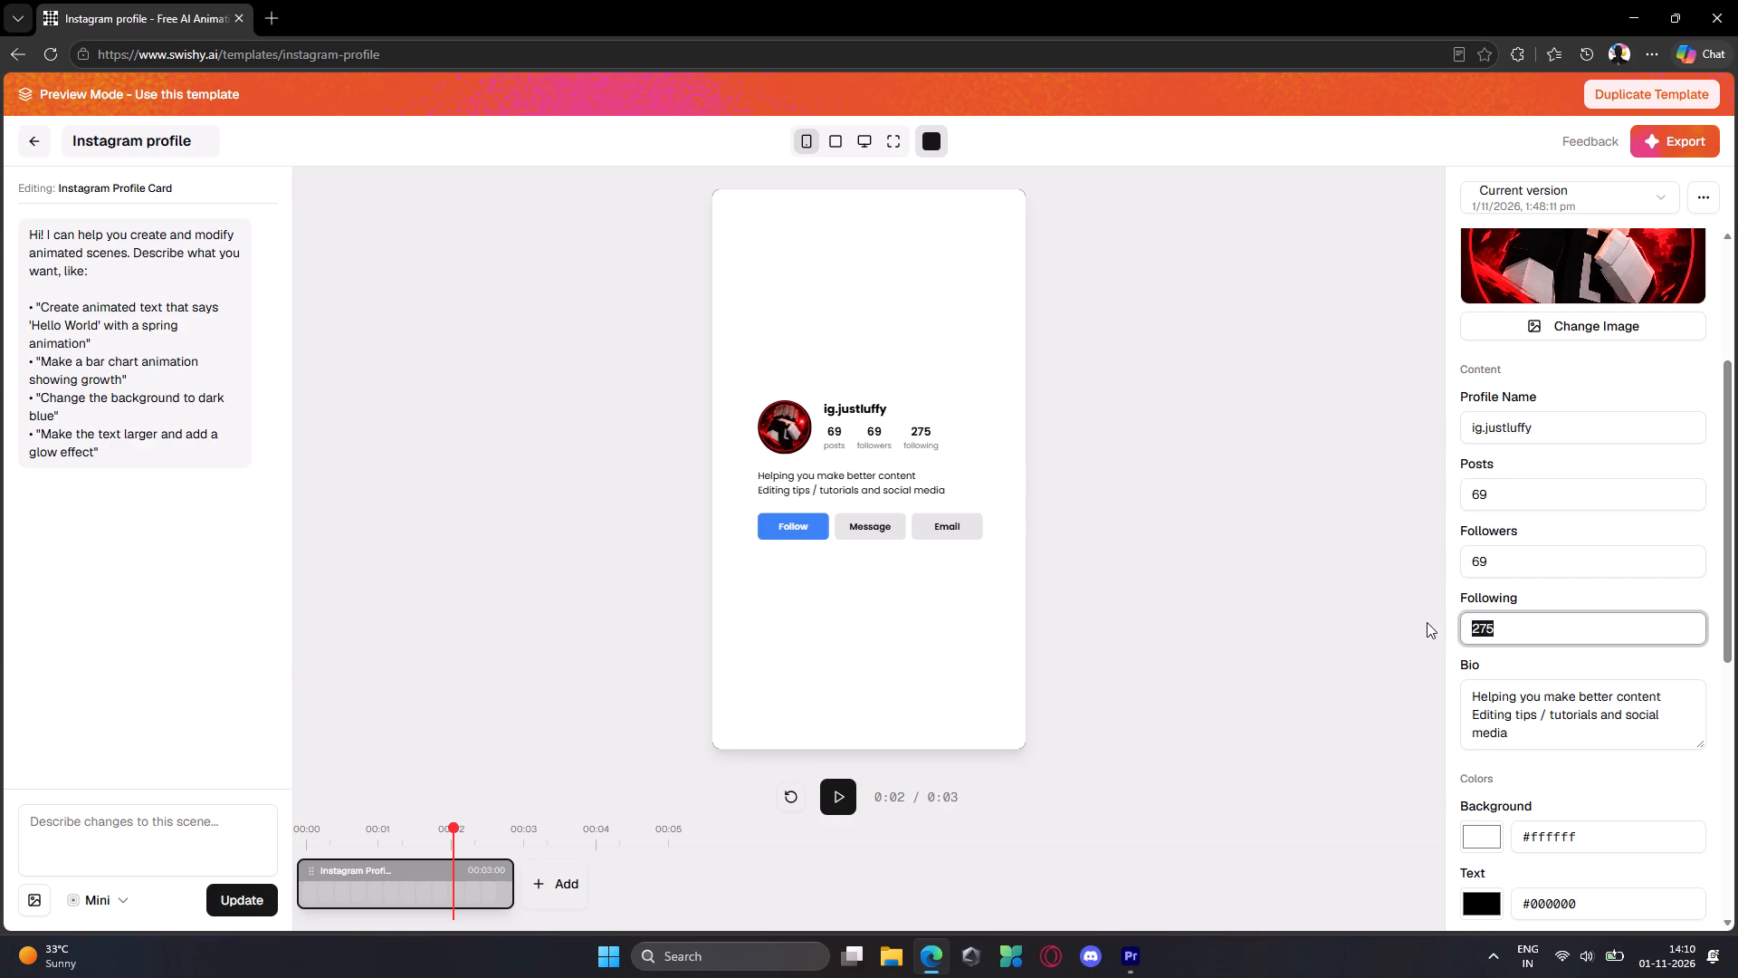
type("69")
Replace the Instagram profile card's bio with "Follow Bhi Karlo Nallo 🥵" and "( Yahan Pe Hoga Link )" on two lines.
scroll(1613, 439, "down", 3)
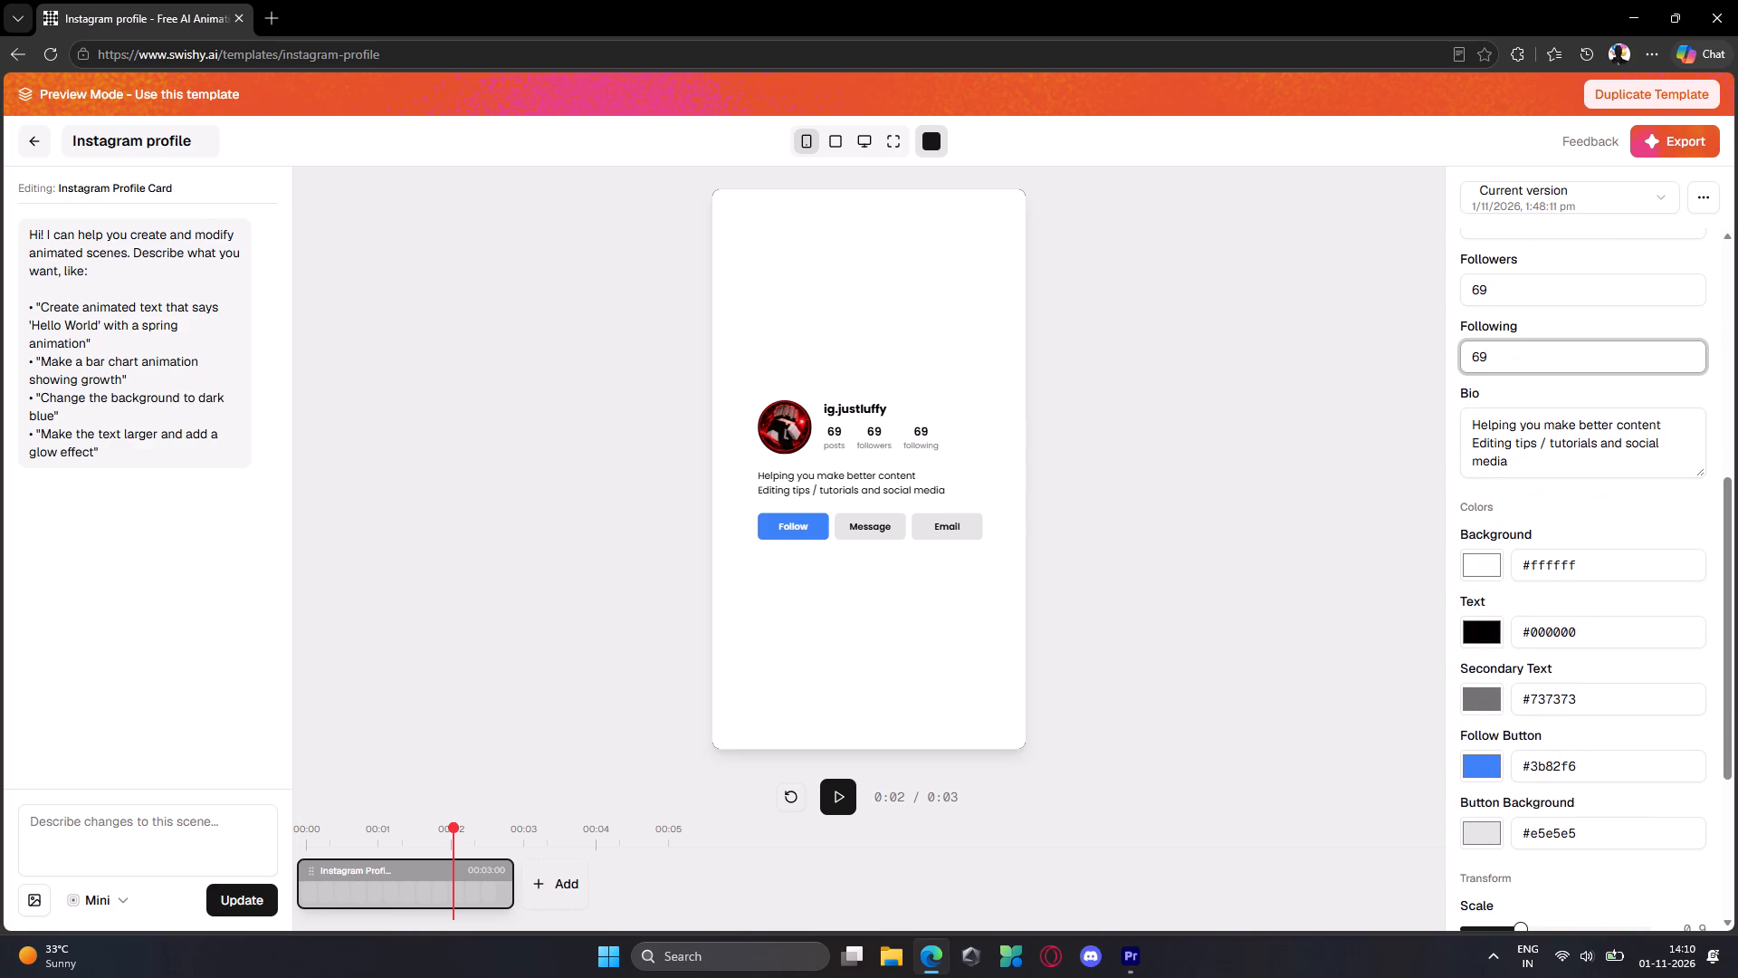
left_click_drag(1552, 466, 1440, 416)
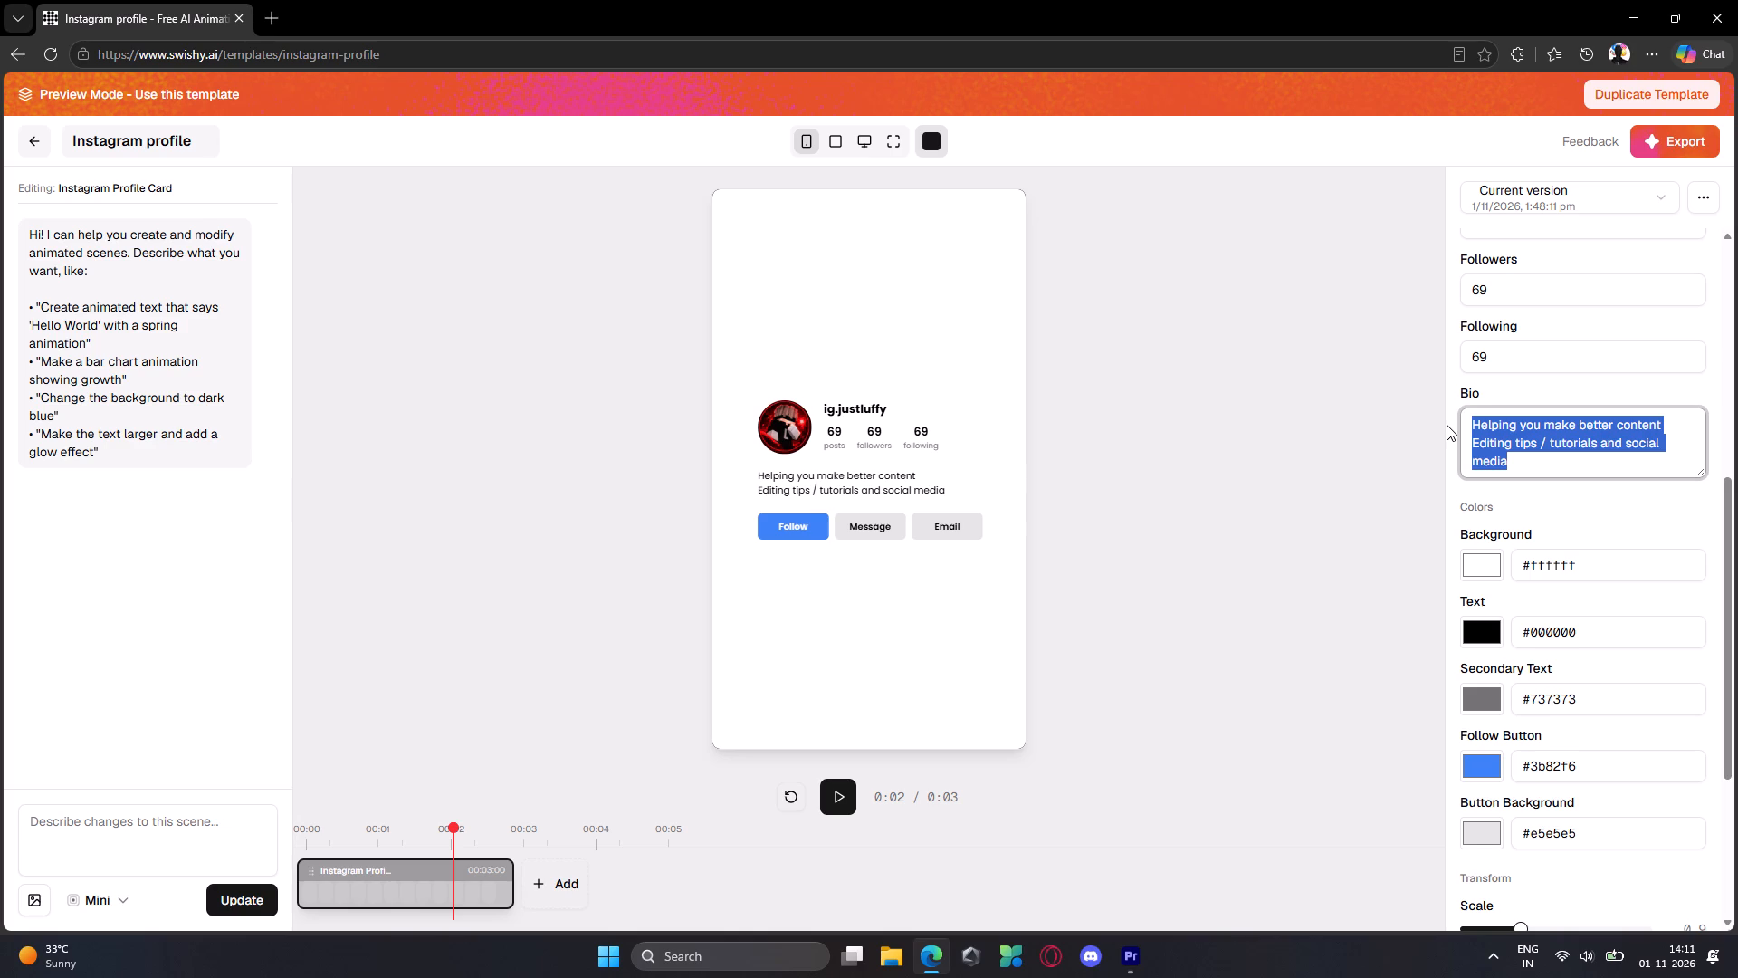
Replace the selected bio text with "Follow Bhi Karlo Nallo" and bring up the emoji picker after it.
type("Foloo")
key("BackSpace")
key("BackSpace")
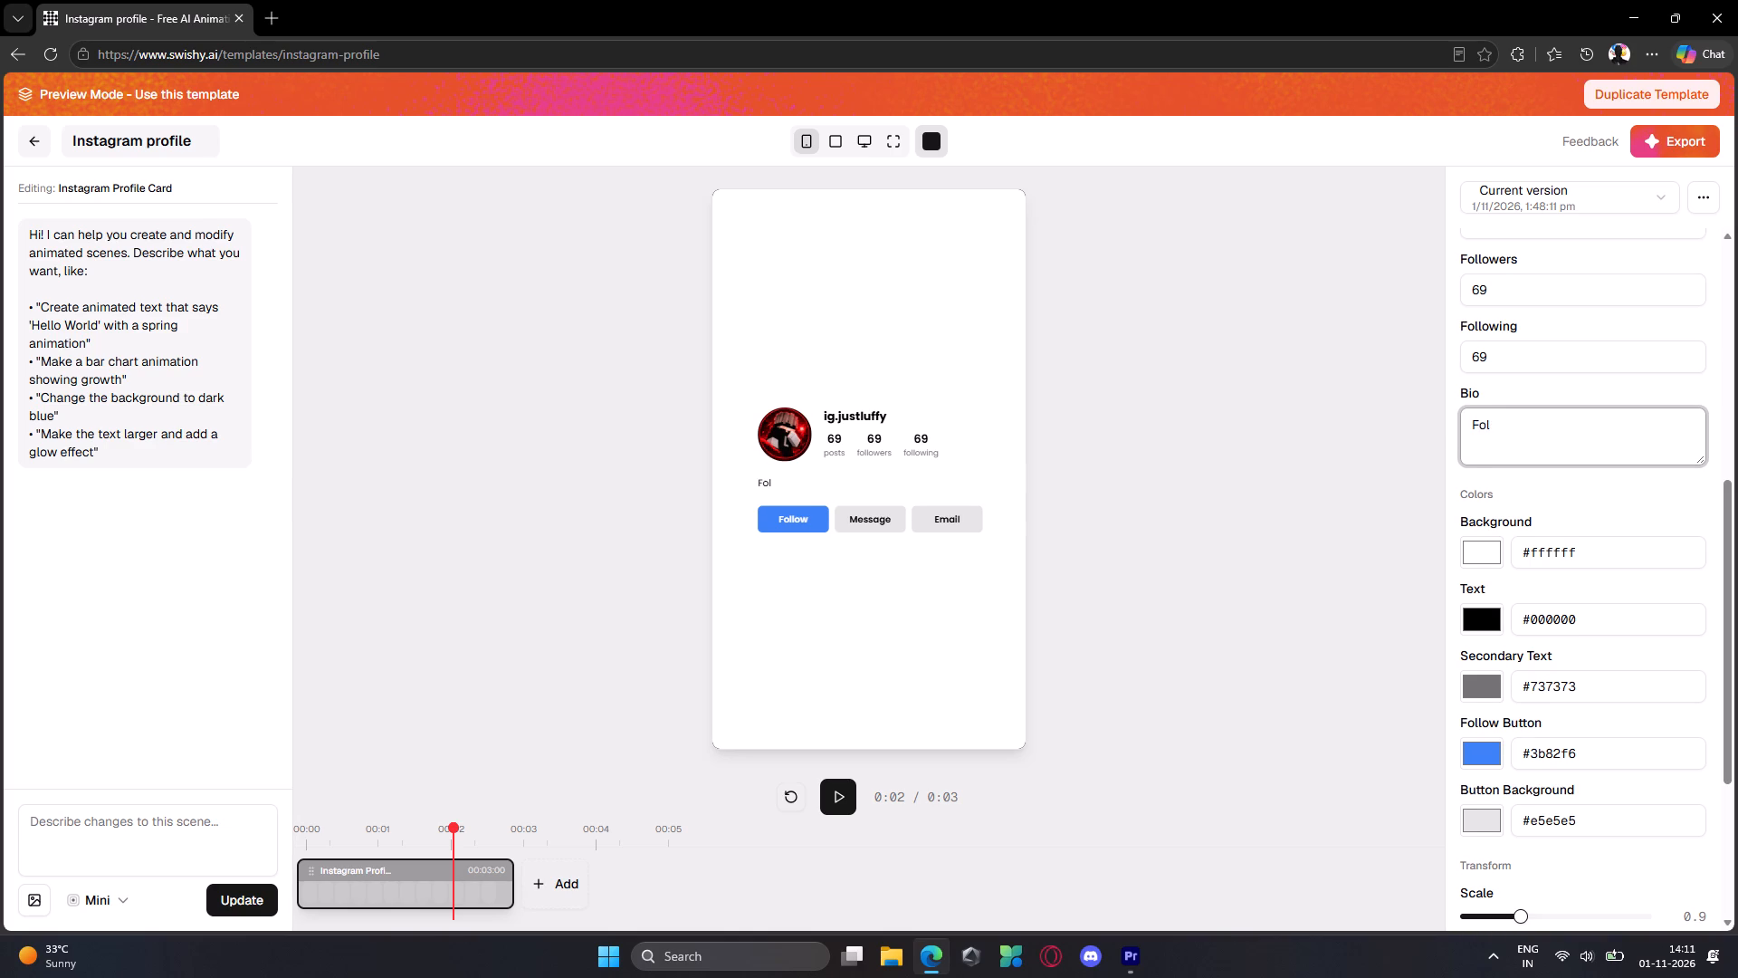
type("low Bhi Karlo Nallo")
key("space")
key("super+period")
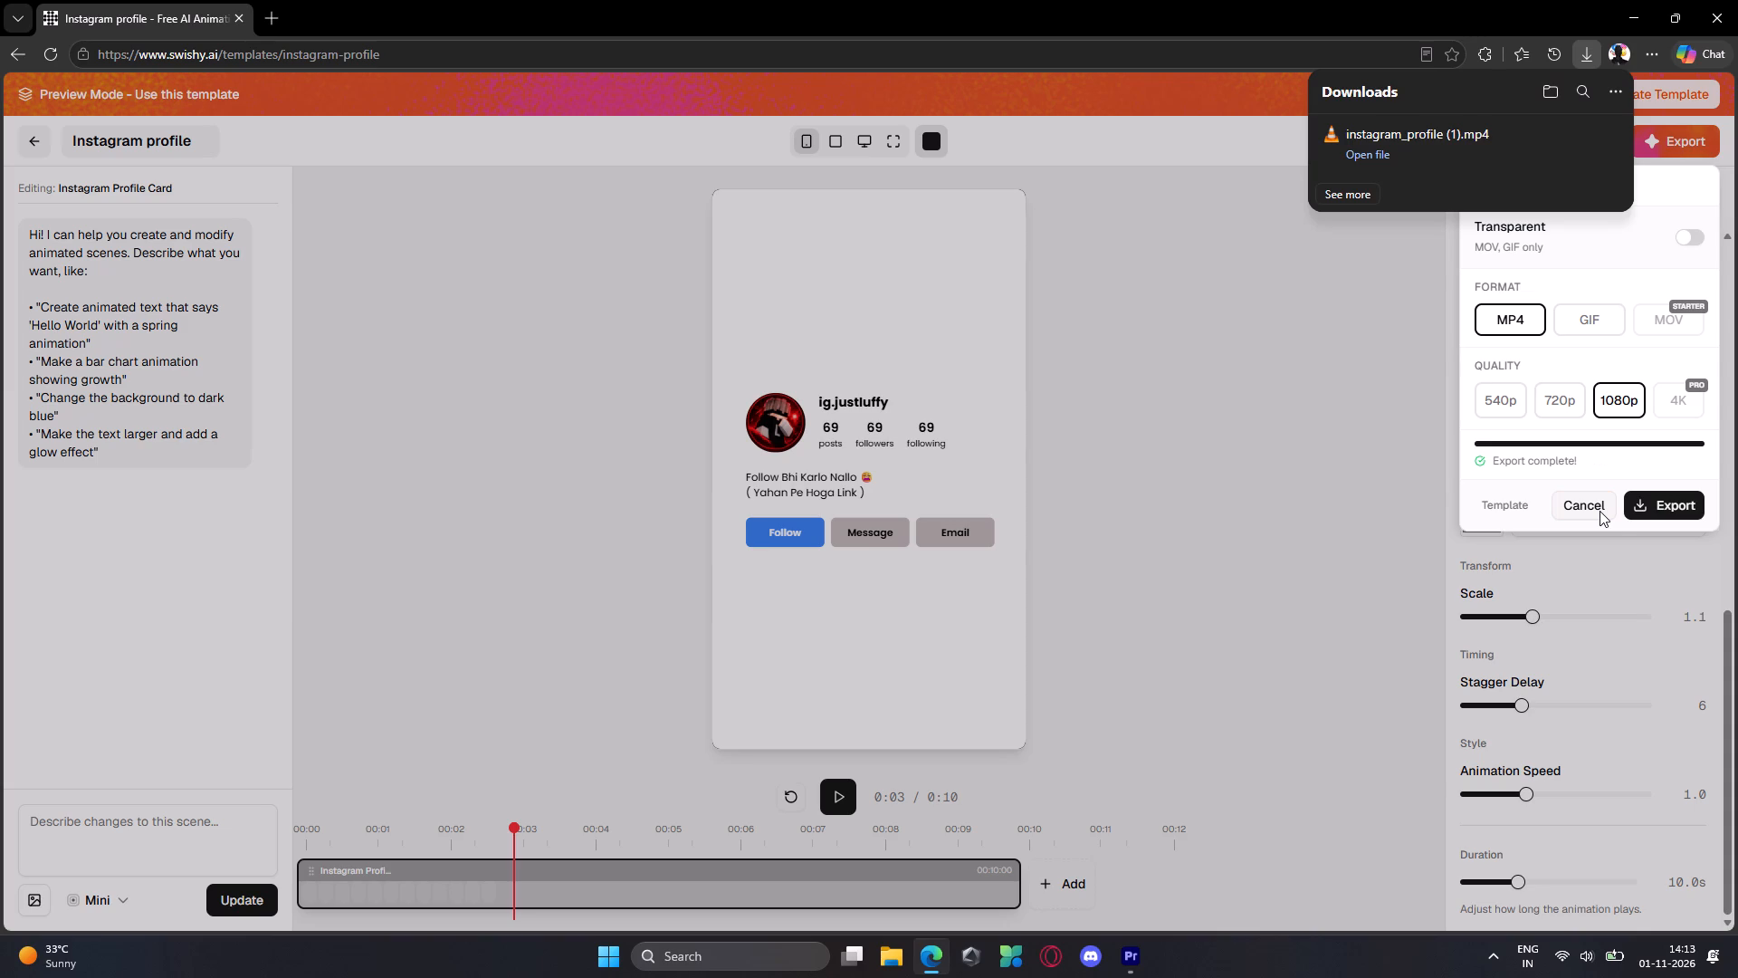
Close the browser and remove the old instagram_profile.mp4 from the Premiere project.
left_click(1737, 0)
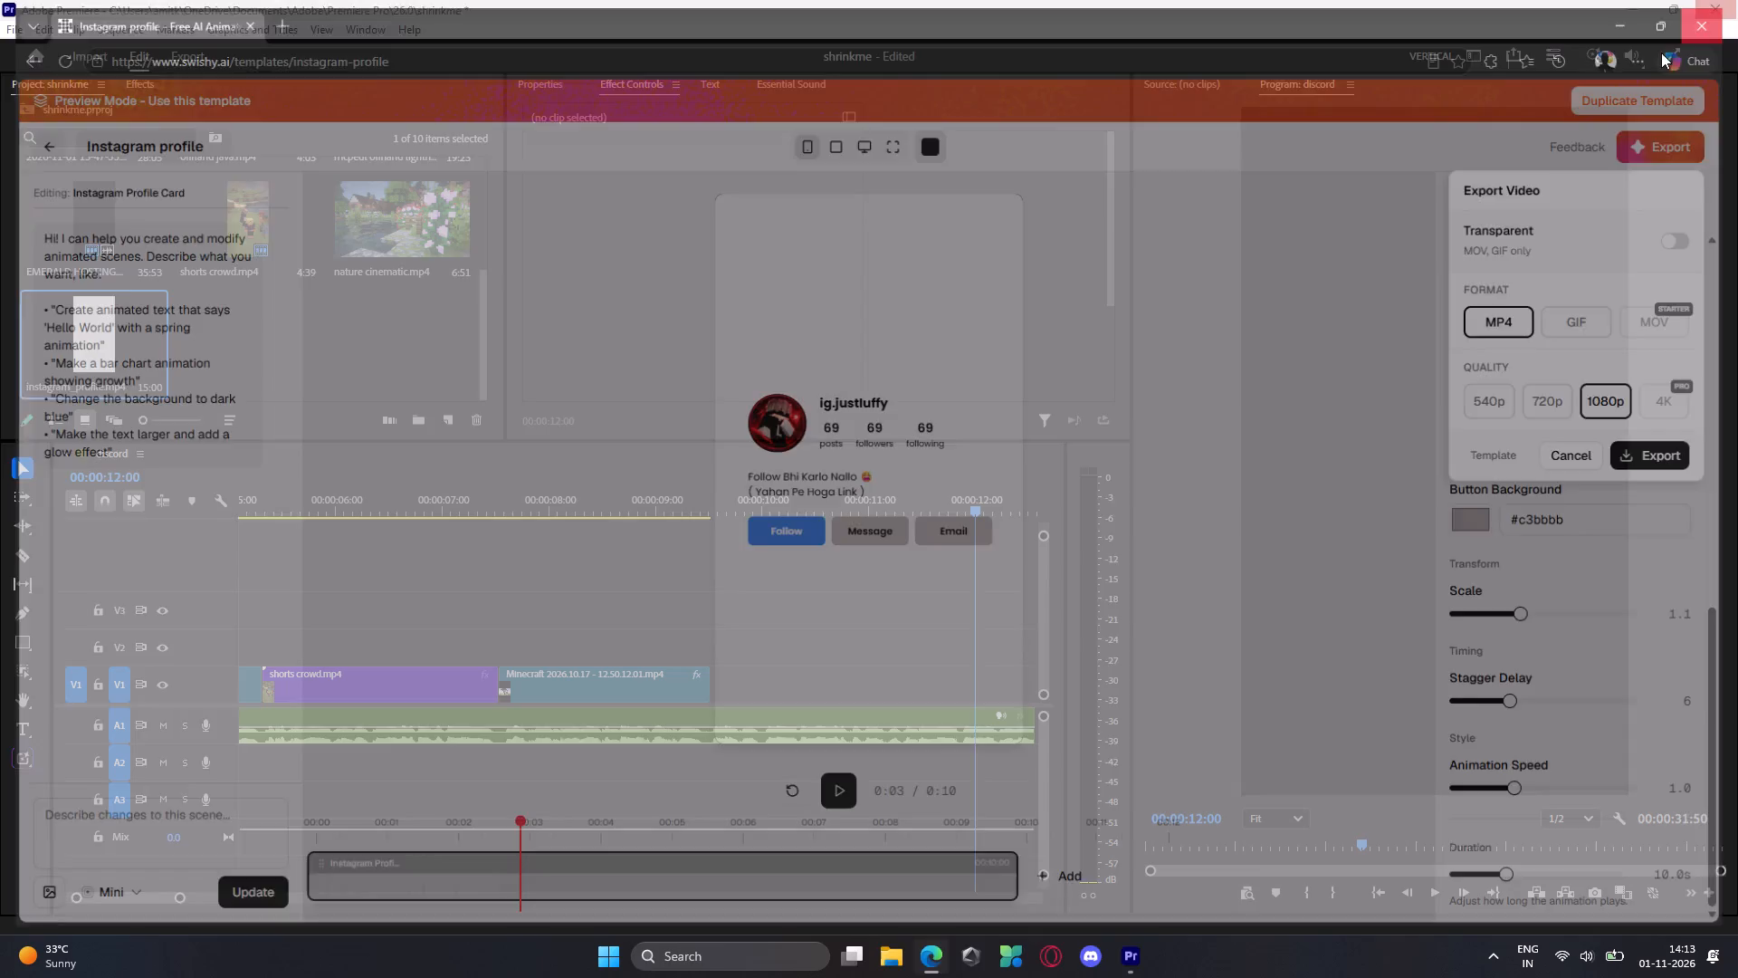
left_click(384, 365)
left_click(379, 357)
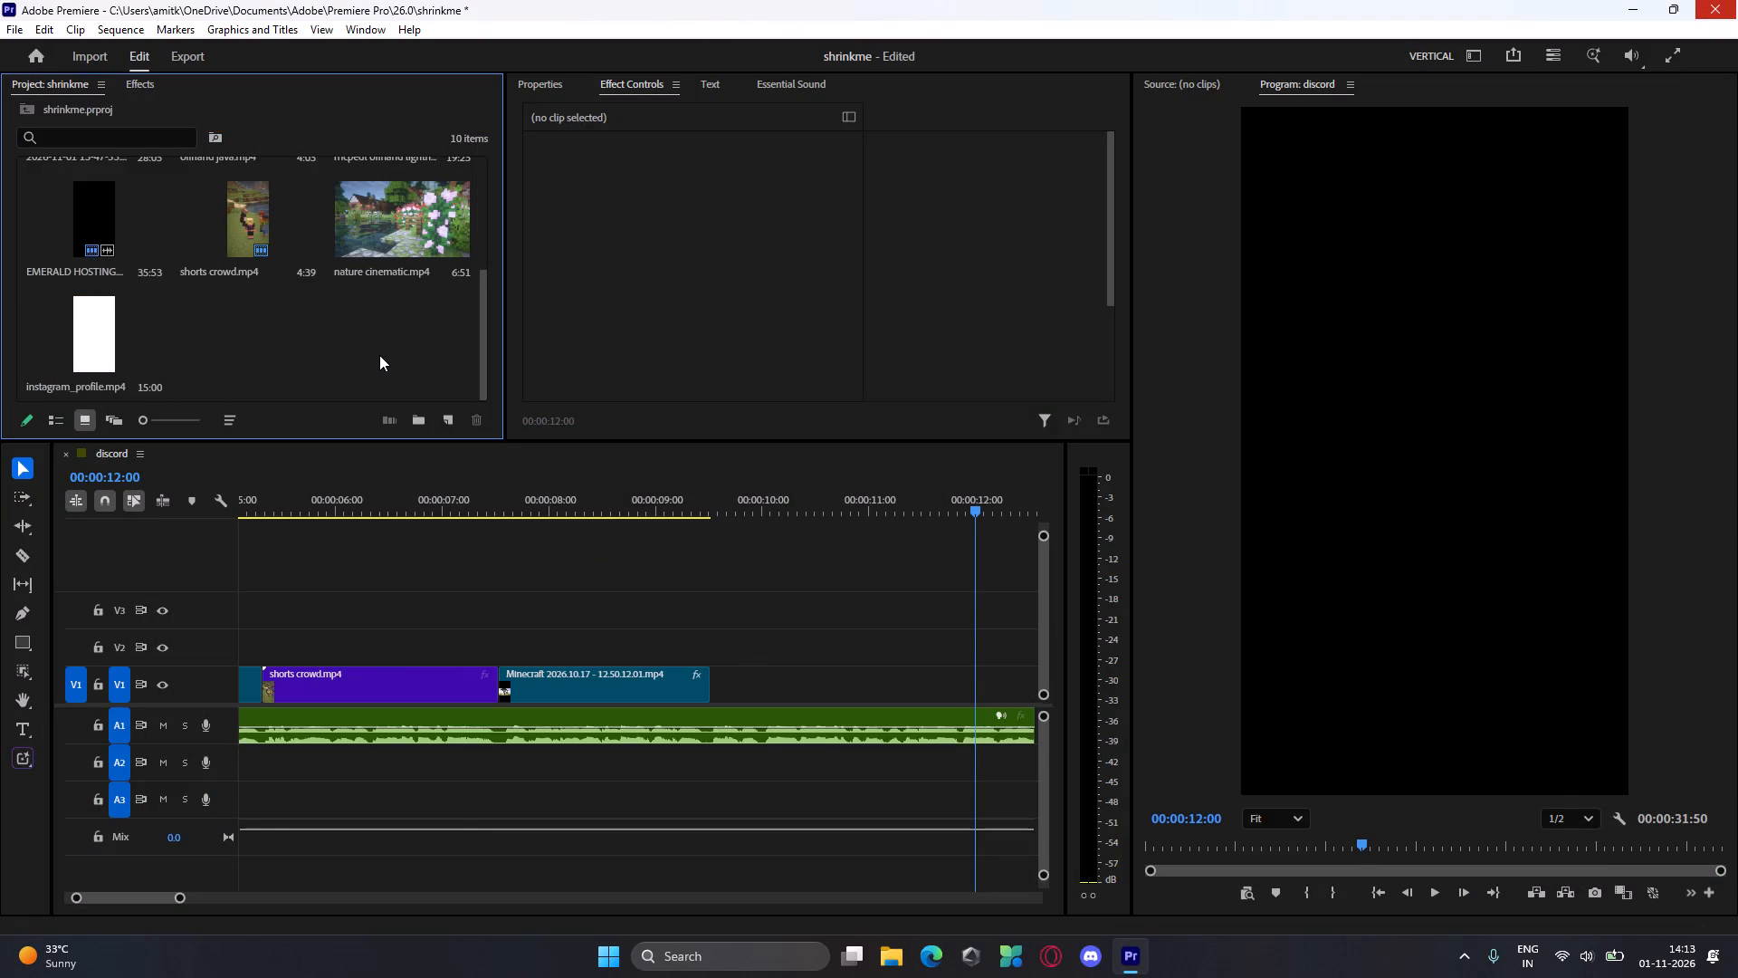
left_click(156, 369)
right_click(156, 368)
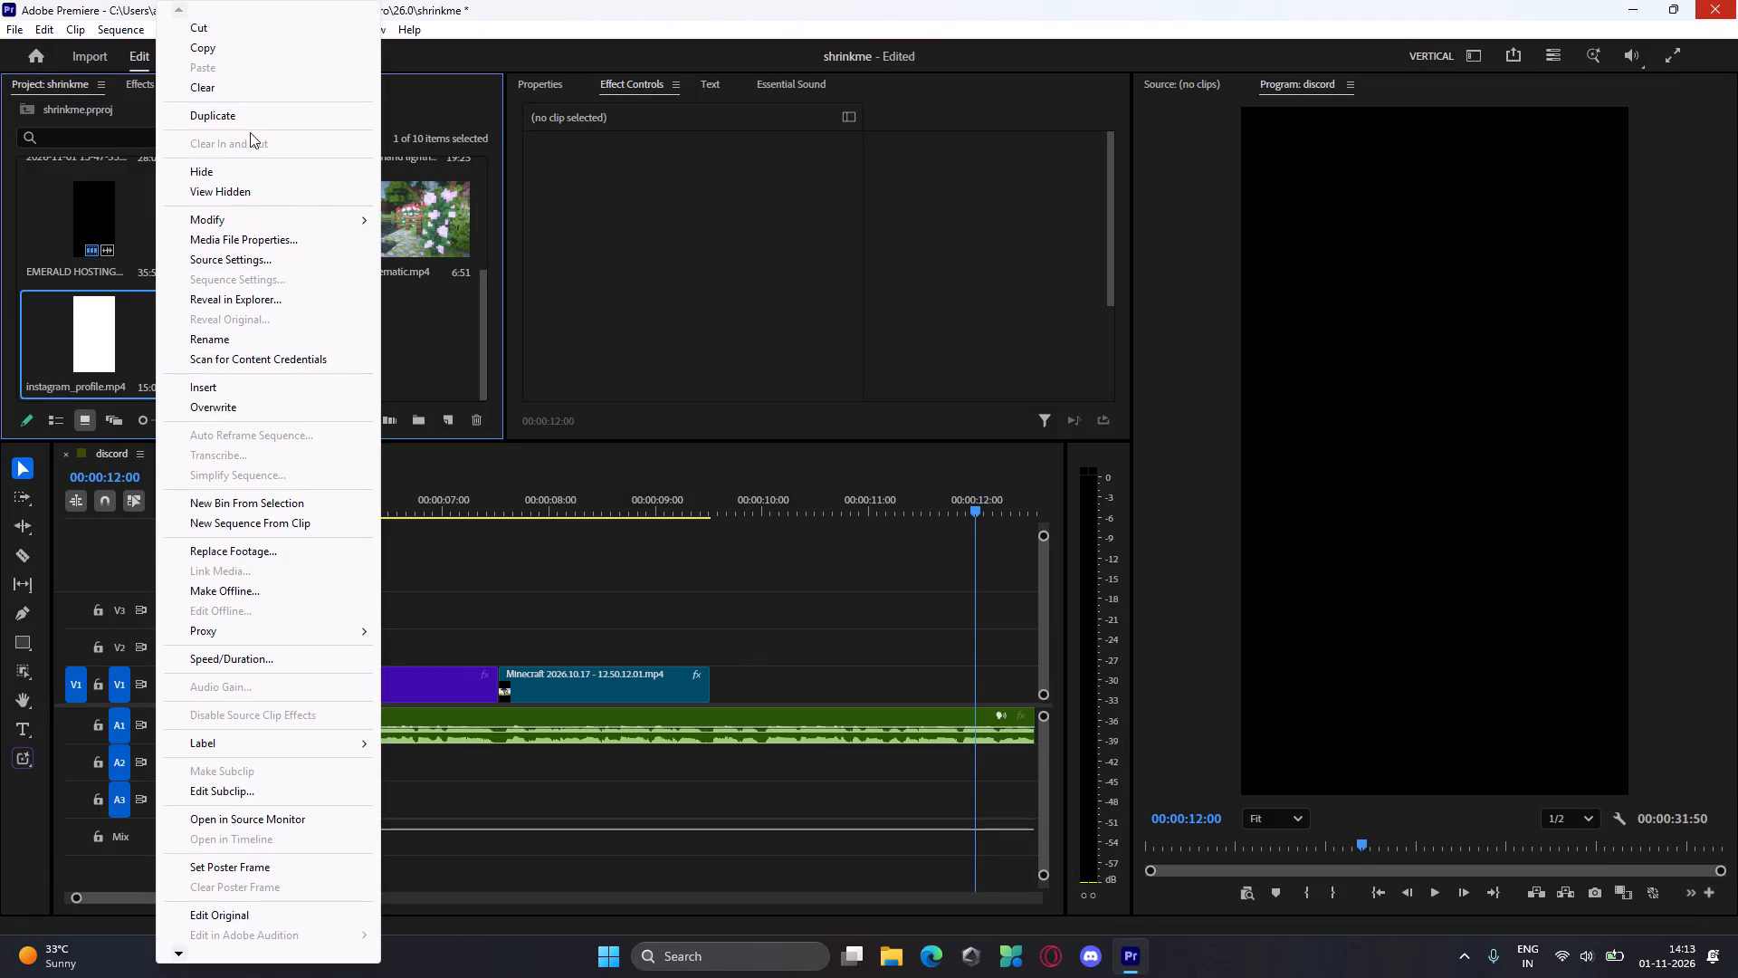
left_click(232, 87)
Import instagram_profile (1) from the Downloads folder into the project.
double_click(279, 398)
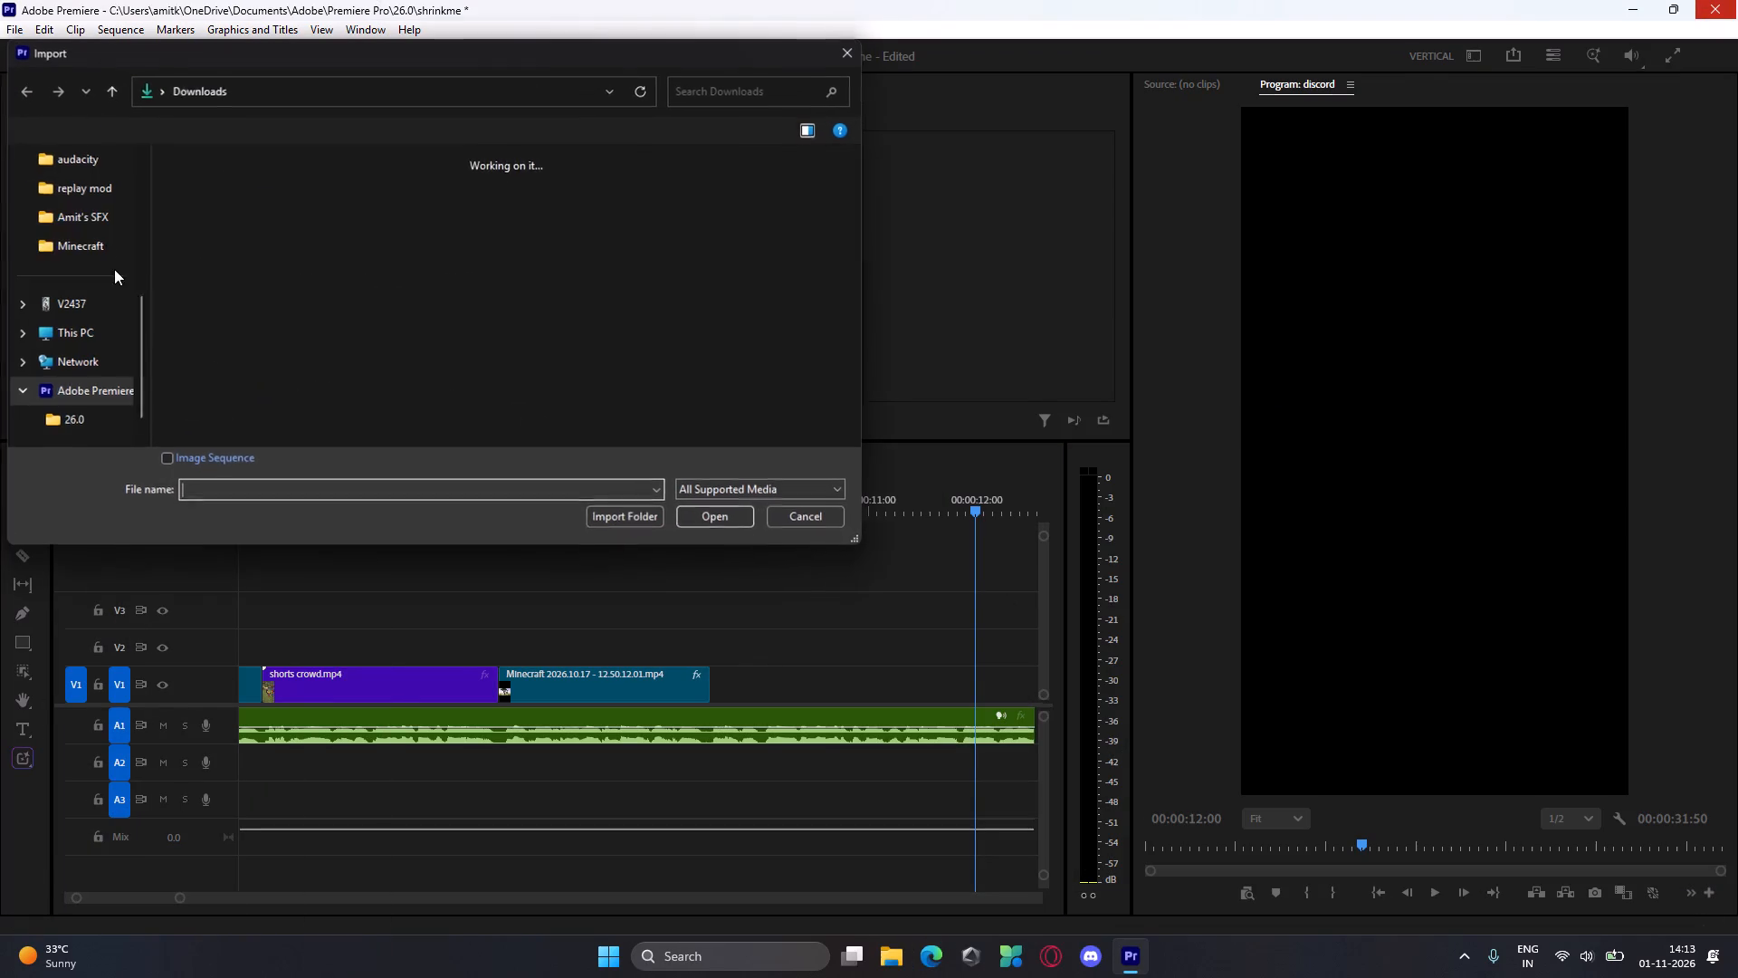
scroll(78, 242, "up", 5)
left_click(107, 289)
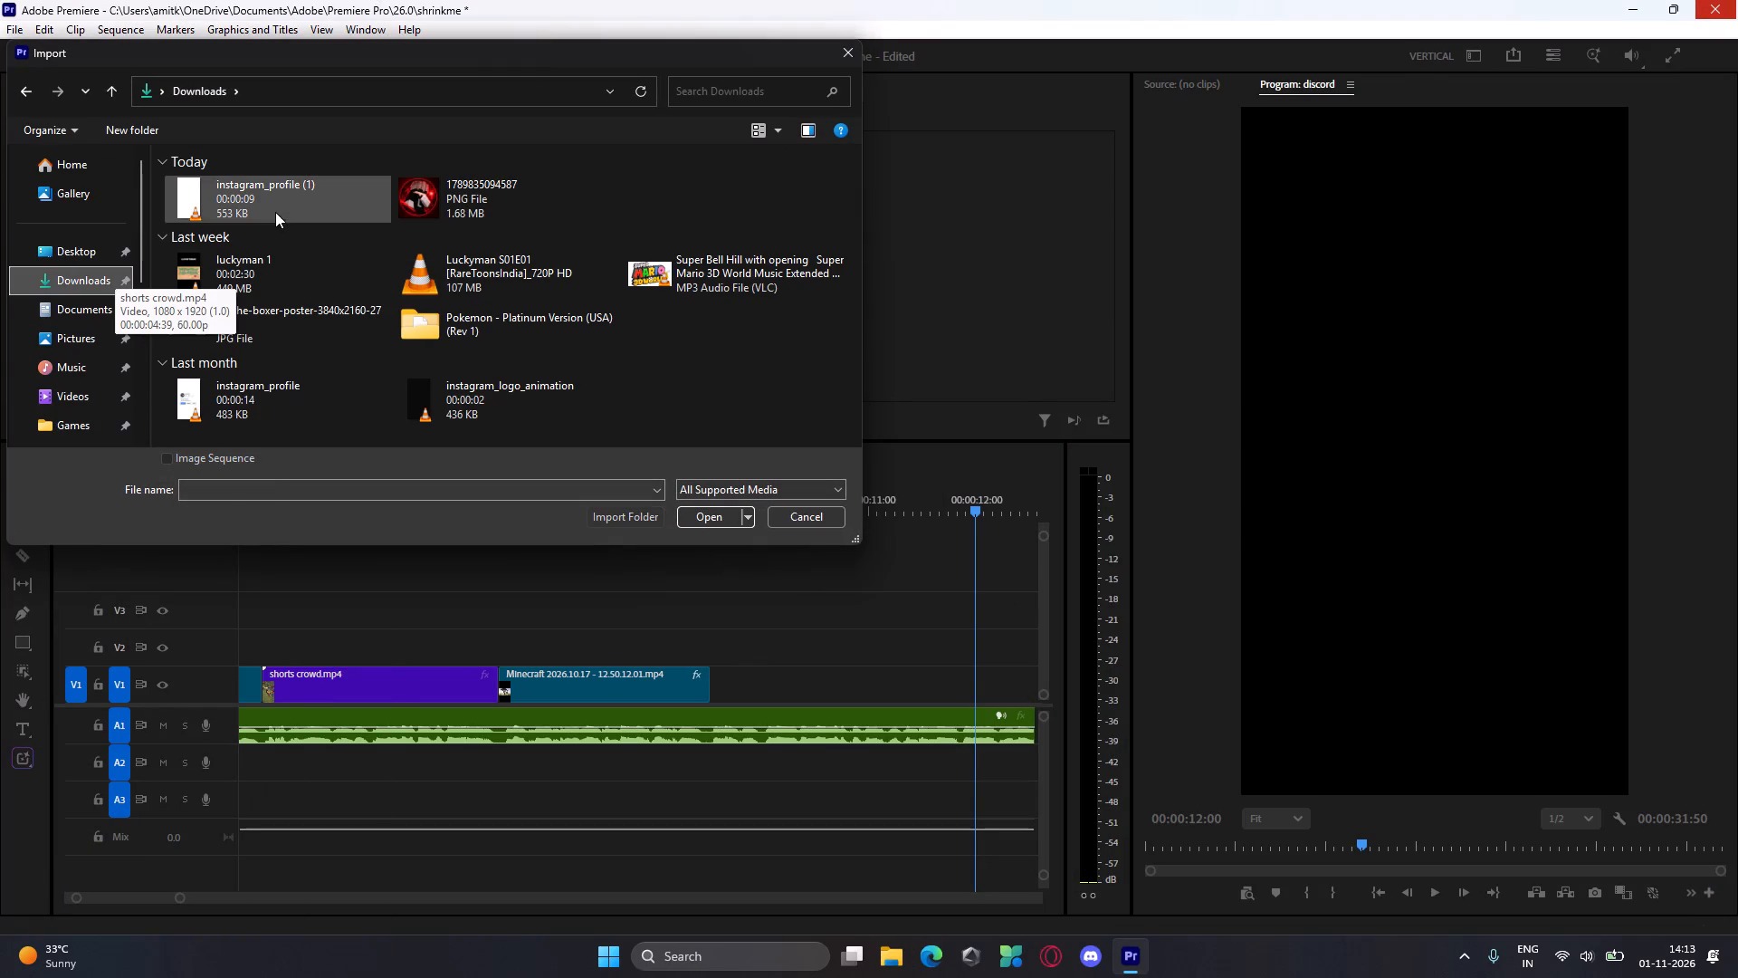
left_click(274, 207)
left_click(699, 513)
Place instagram_profile (1).mp4 on track V1 directly after the last Minecraft clip.
left_click_drag(75, 349, 81, 352)
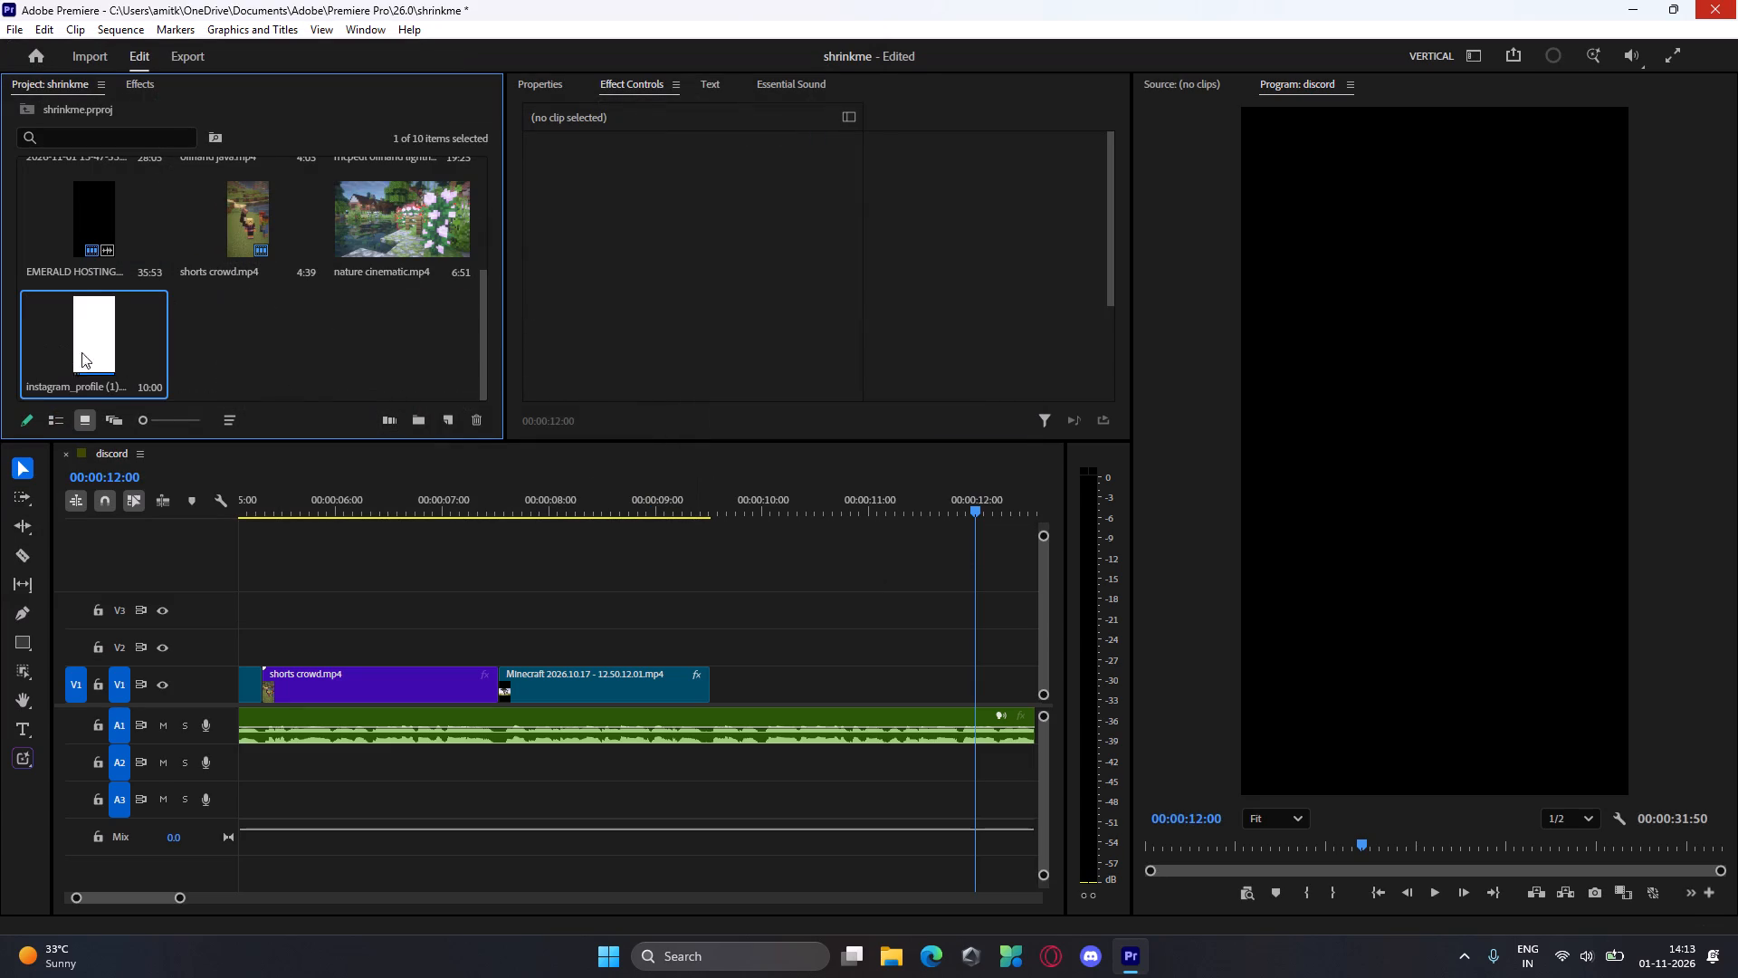
left_click_drag(81, 352, 719, 672)
left_click(717, 574)
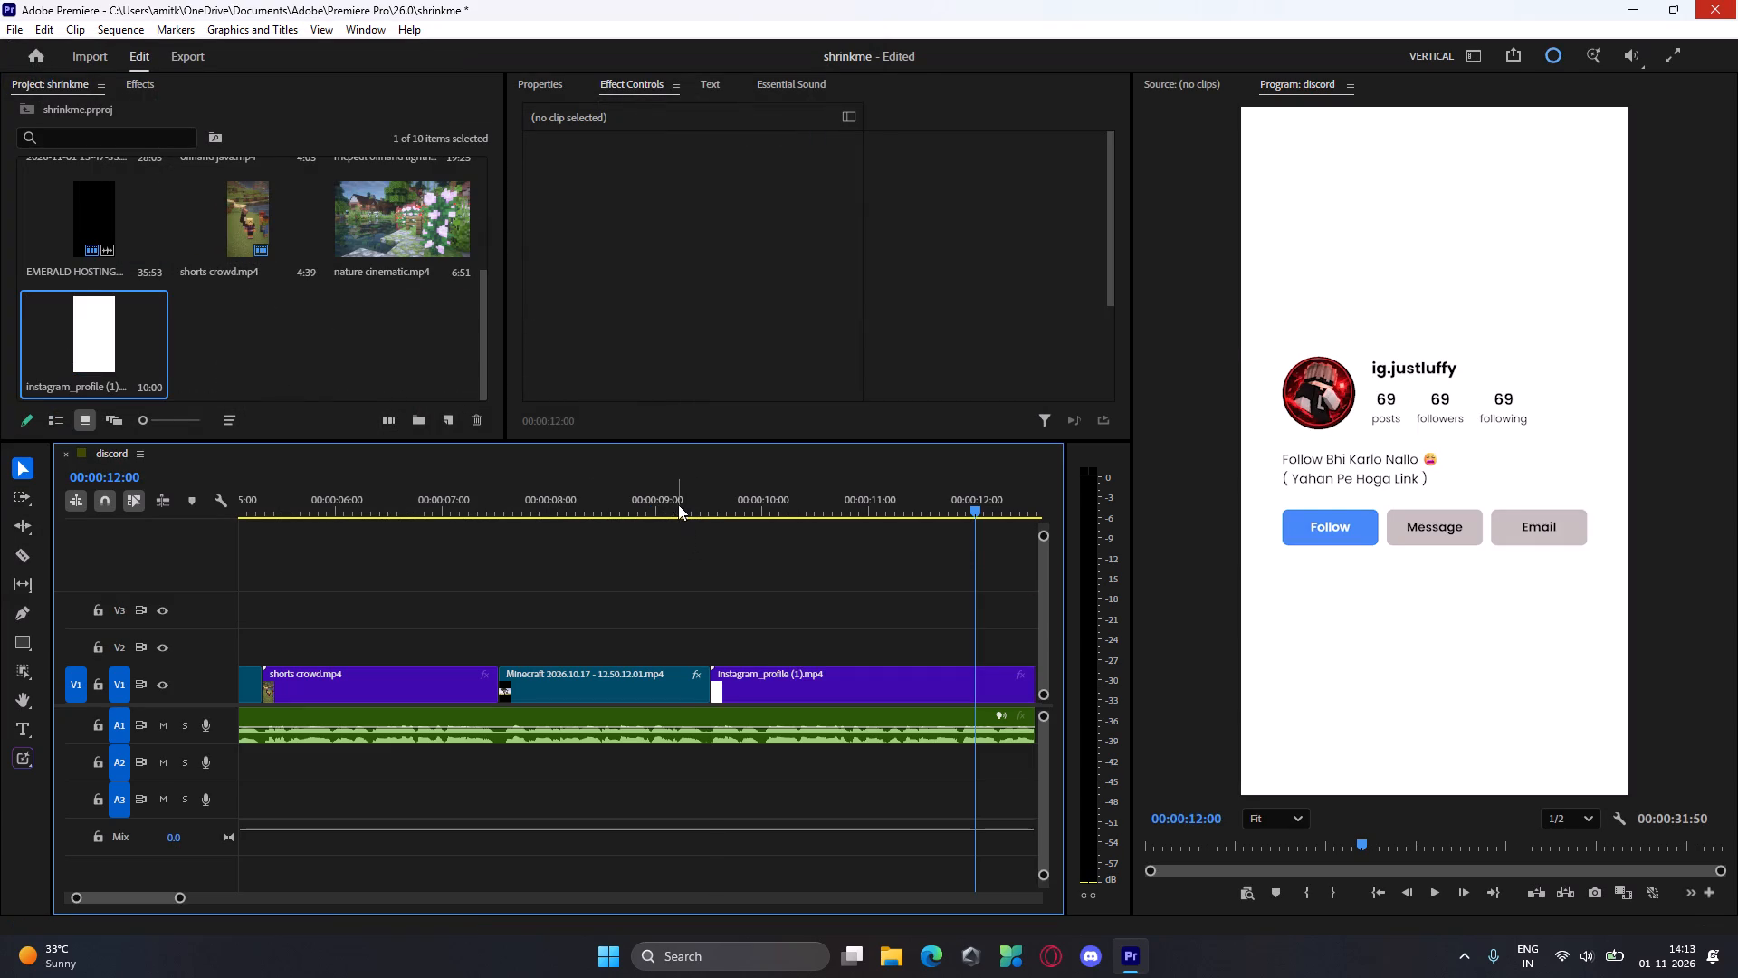
Play the sequence from shortly before the profile animation to check how it fits with the audio.
left_click(677, 503)
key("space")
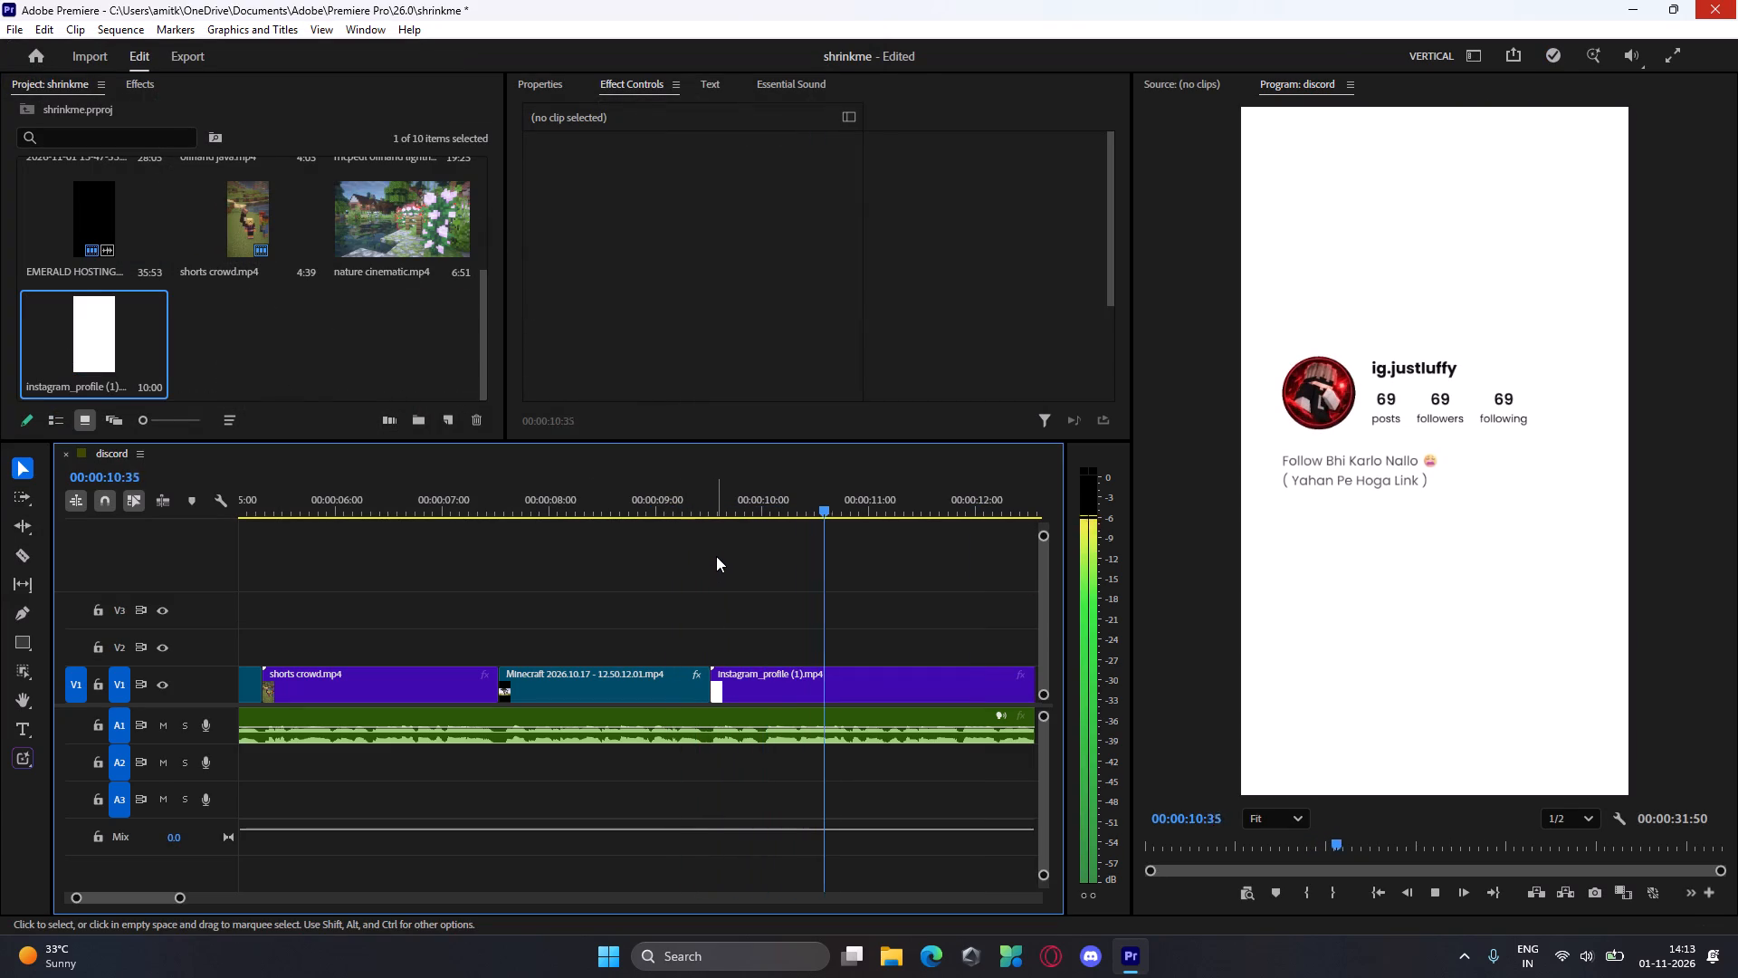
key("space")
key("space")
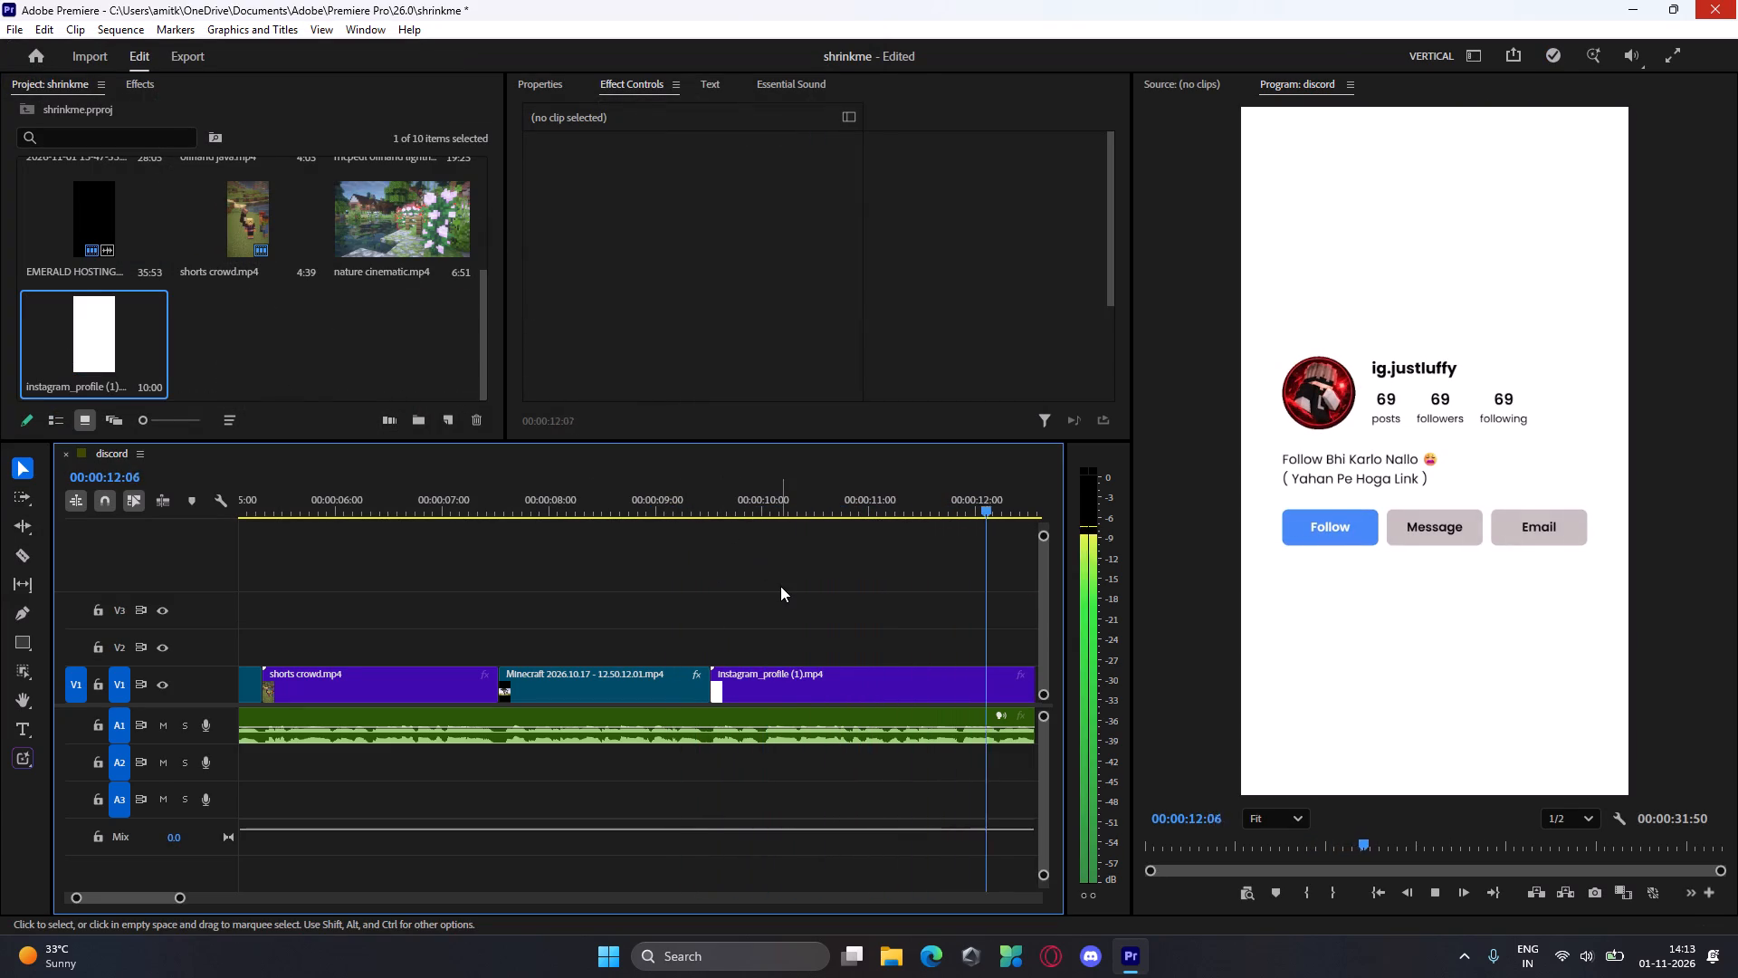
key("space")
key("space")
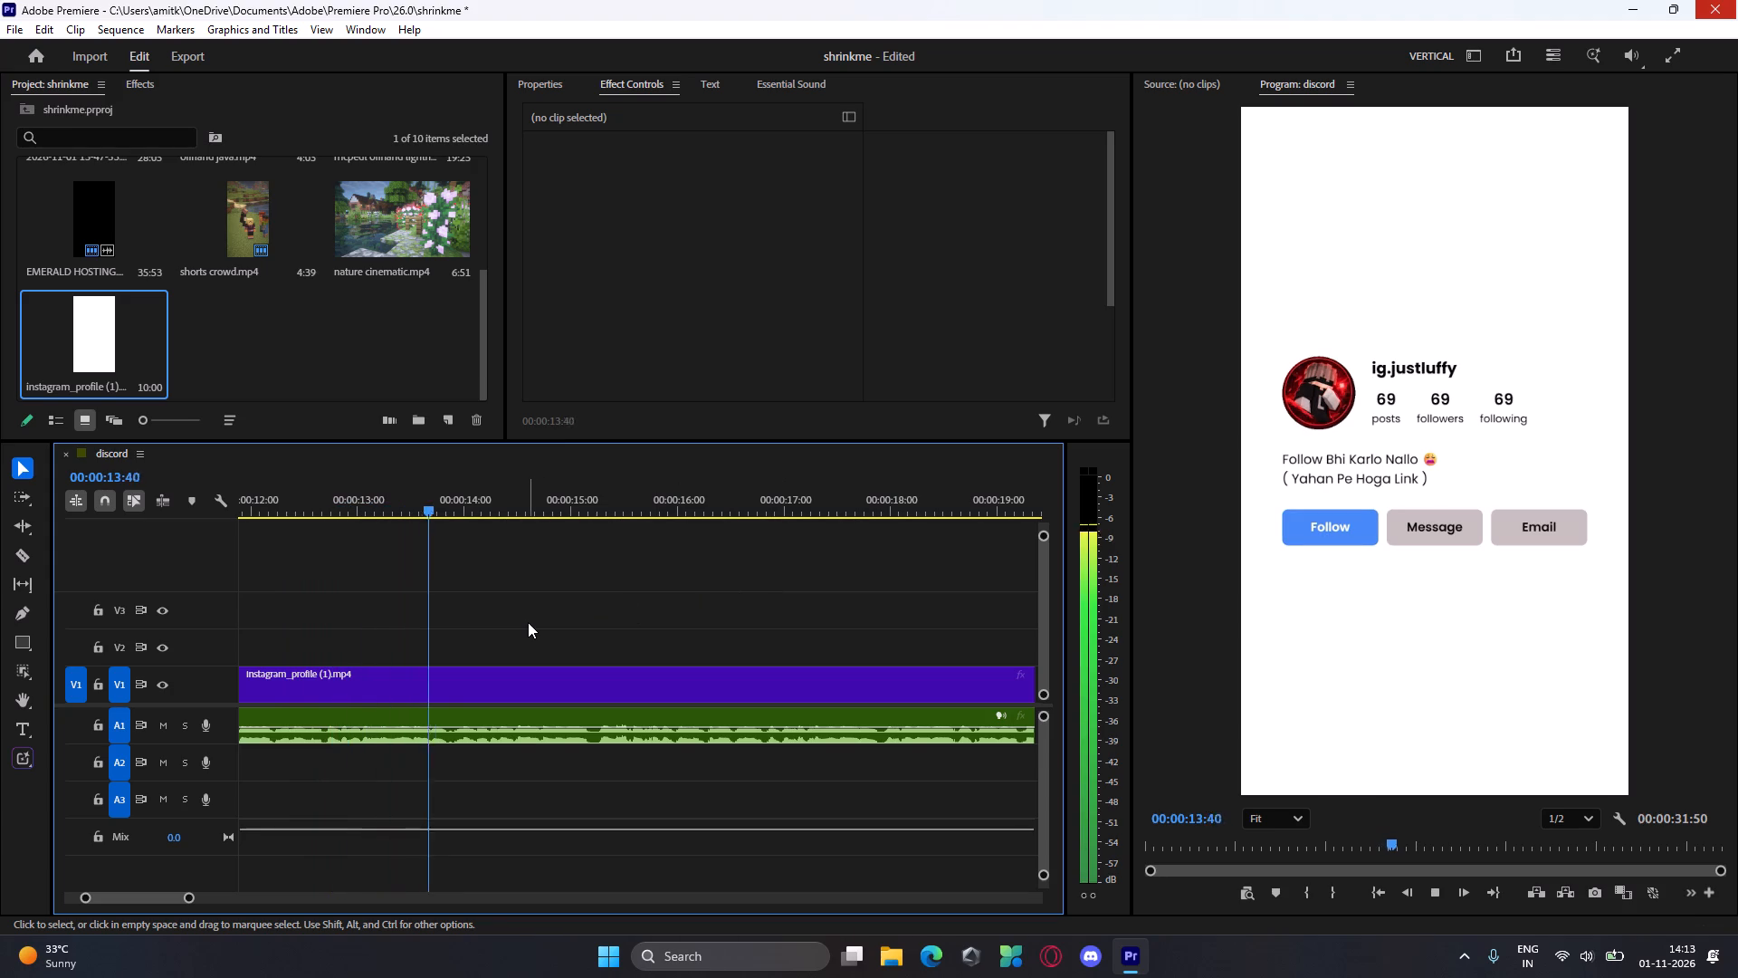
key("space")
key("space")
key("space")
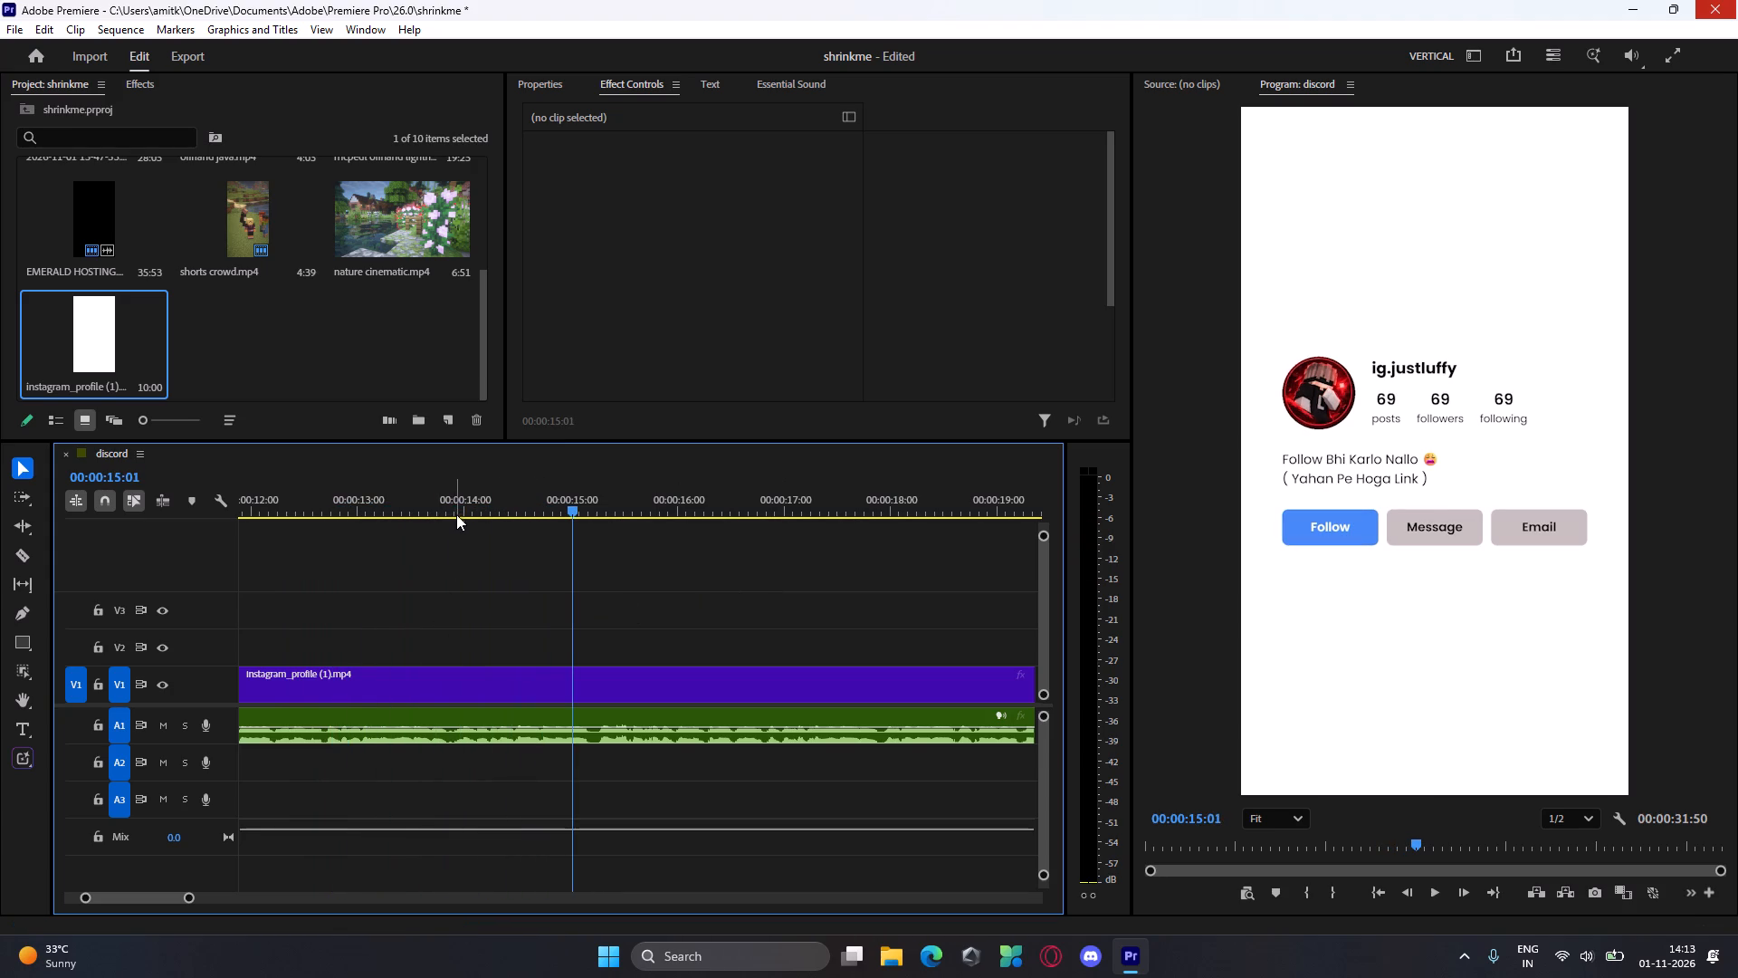
Split the profile clip on V1 at 00:00:13:51 and clear the part after the cut.
left_click_drag(413, 504, 450, 527)
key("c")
left_click(448, 678)
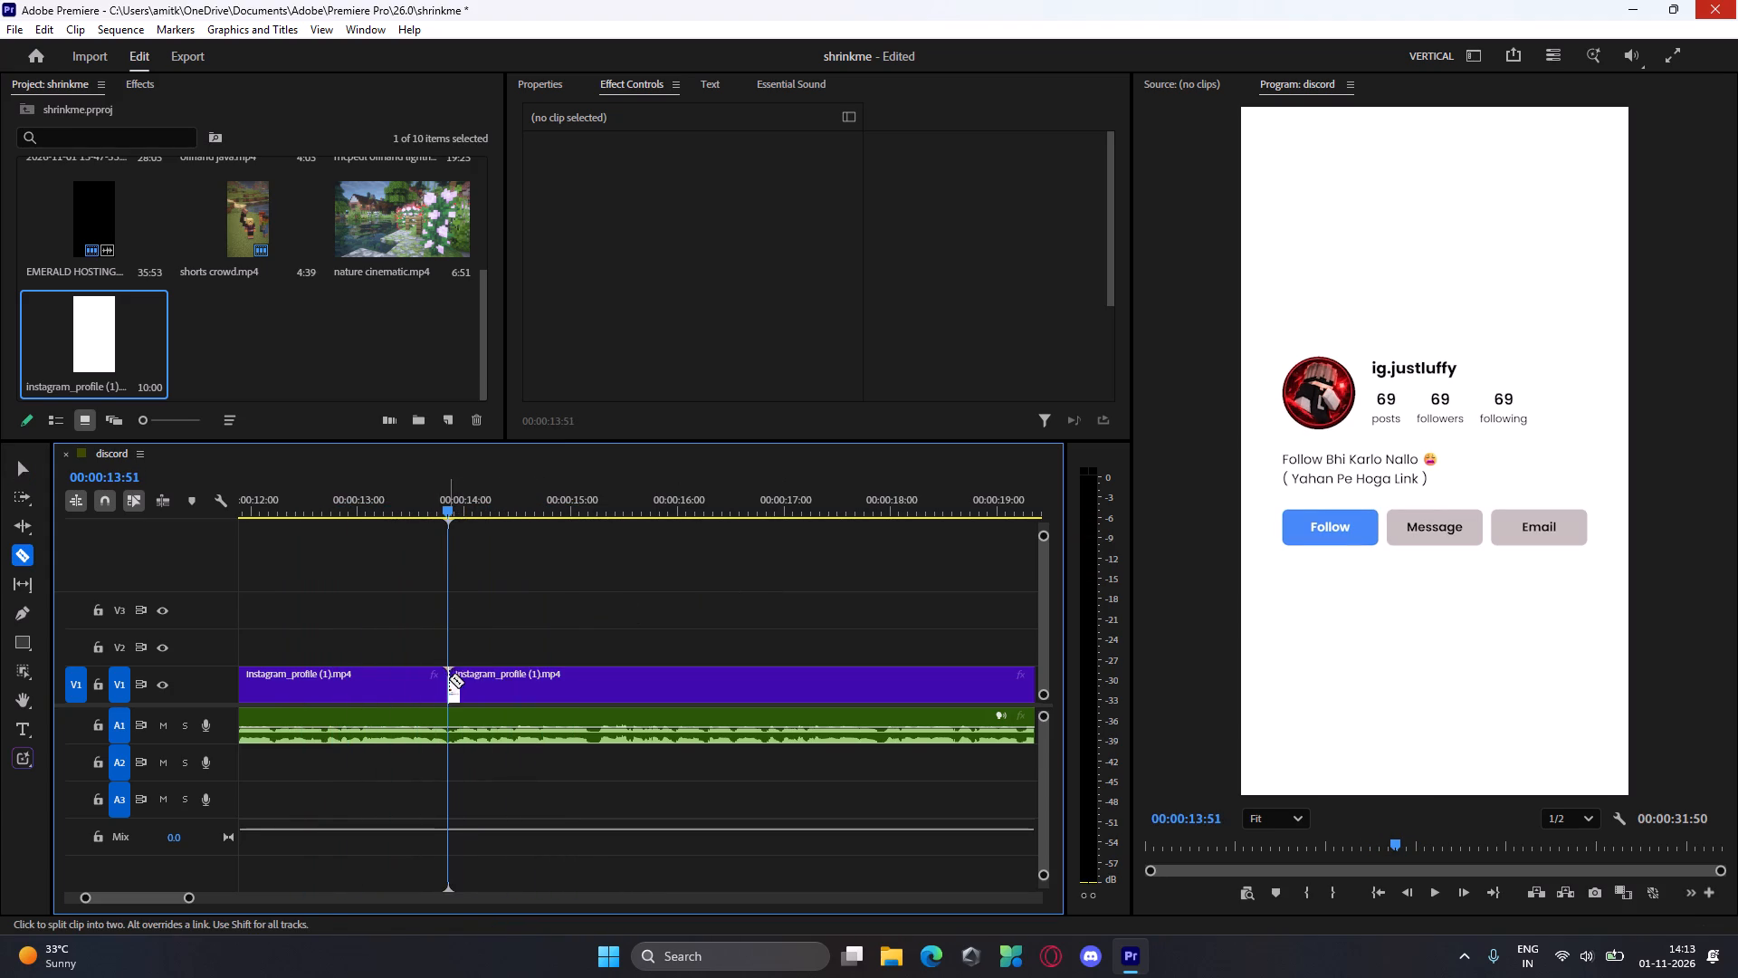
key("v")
left_click(519, 676)
right_click(518, 676)
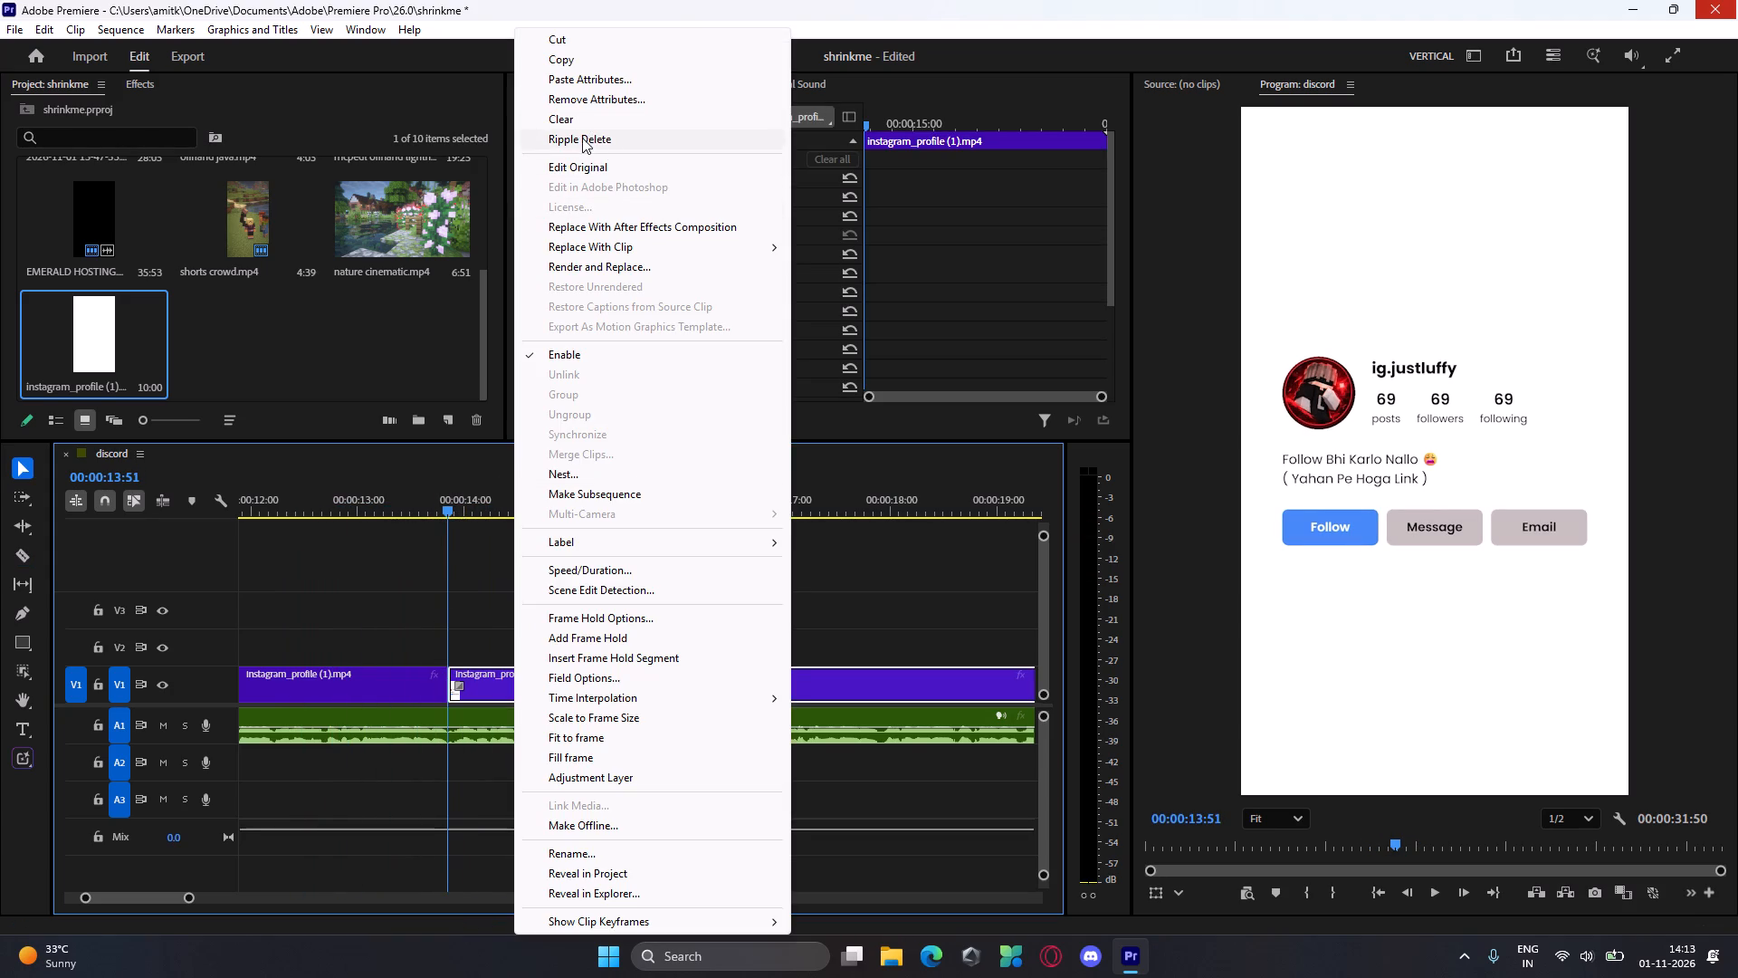
left_click(579, 125)
Play the sequence from its beginning to review the edit up to the profile animation.
scroll(582, 600, "down", 3, "alt")
left_click_drag(492, 510, 482, 513)
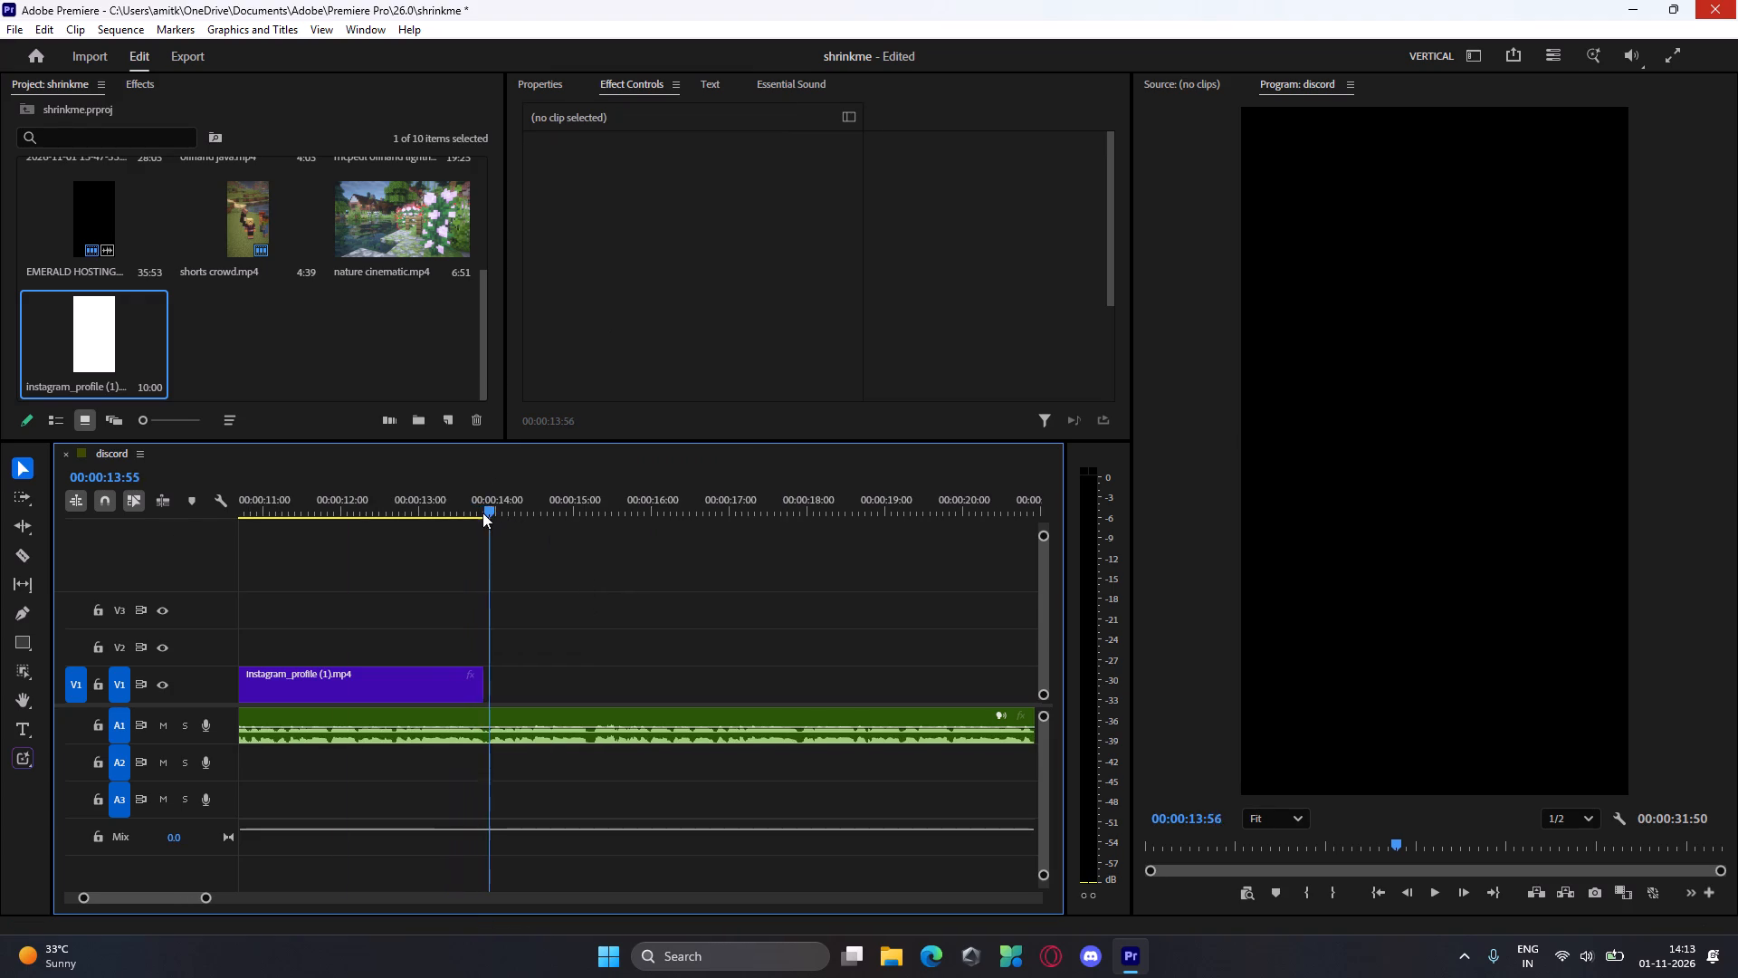
left_click_drag(482, 513, 0, 578)
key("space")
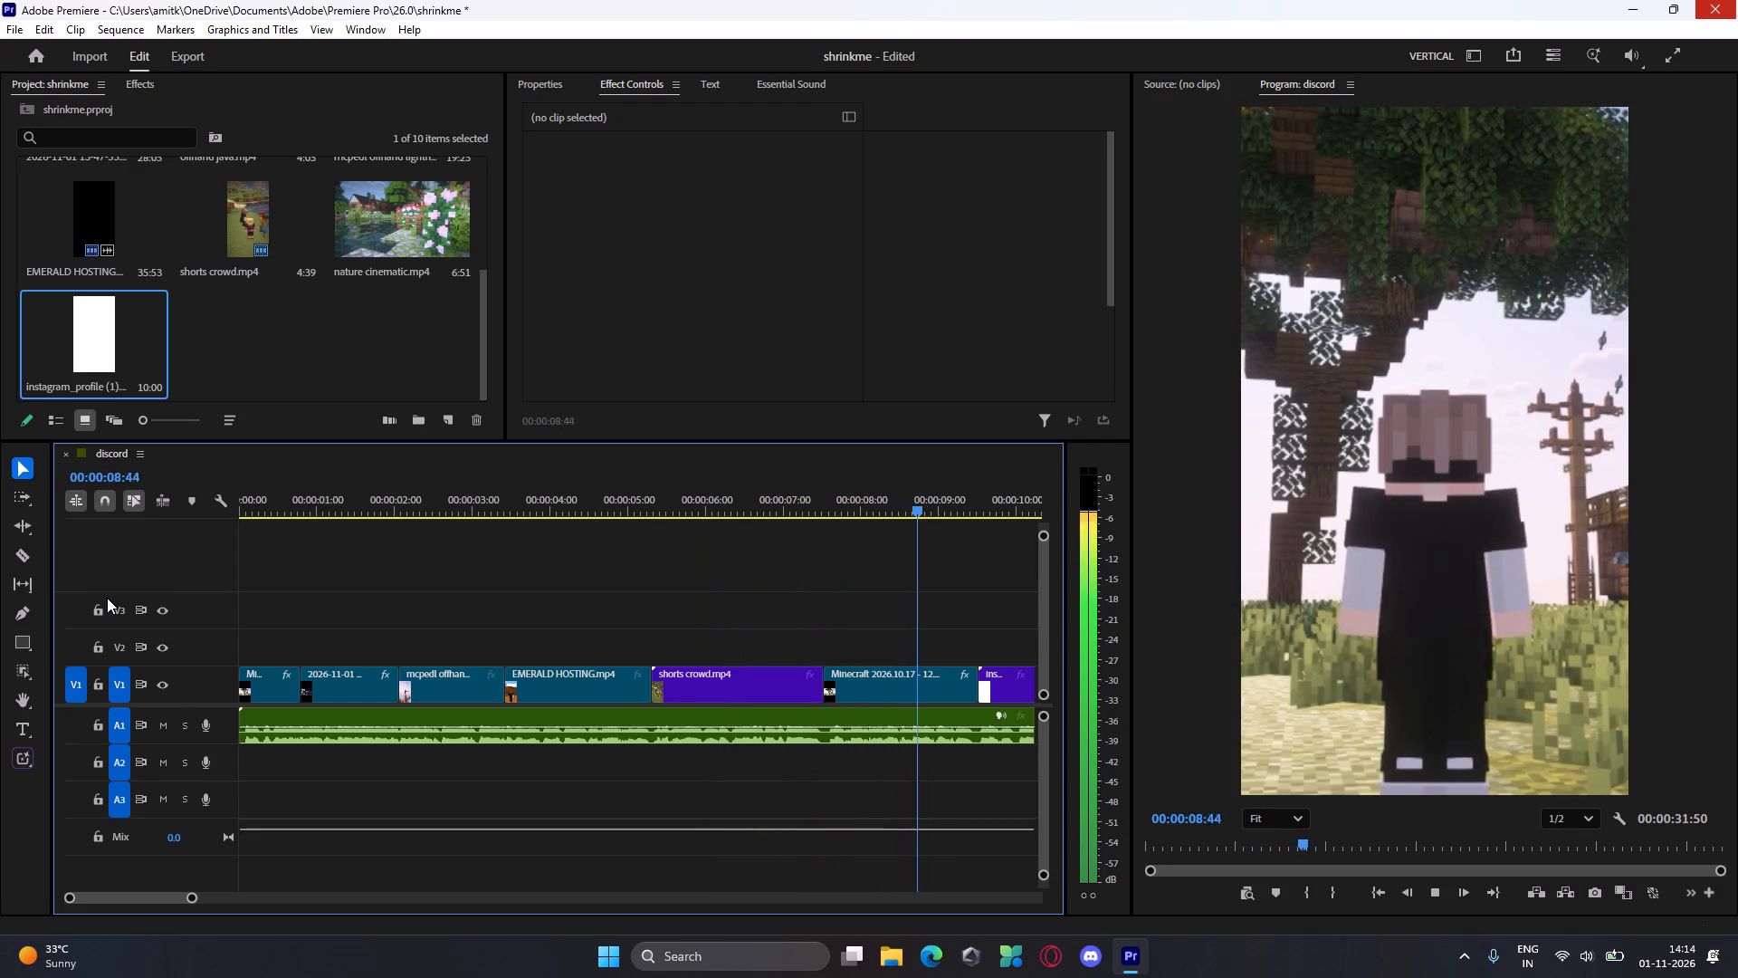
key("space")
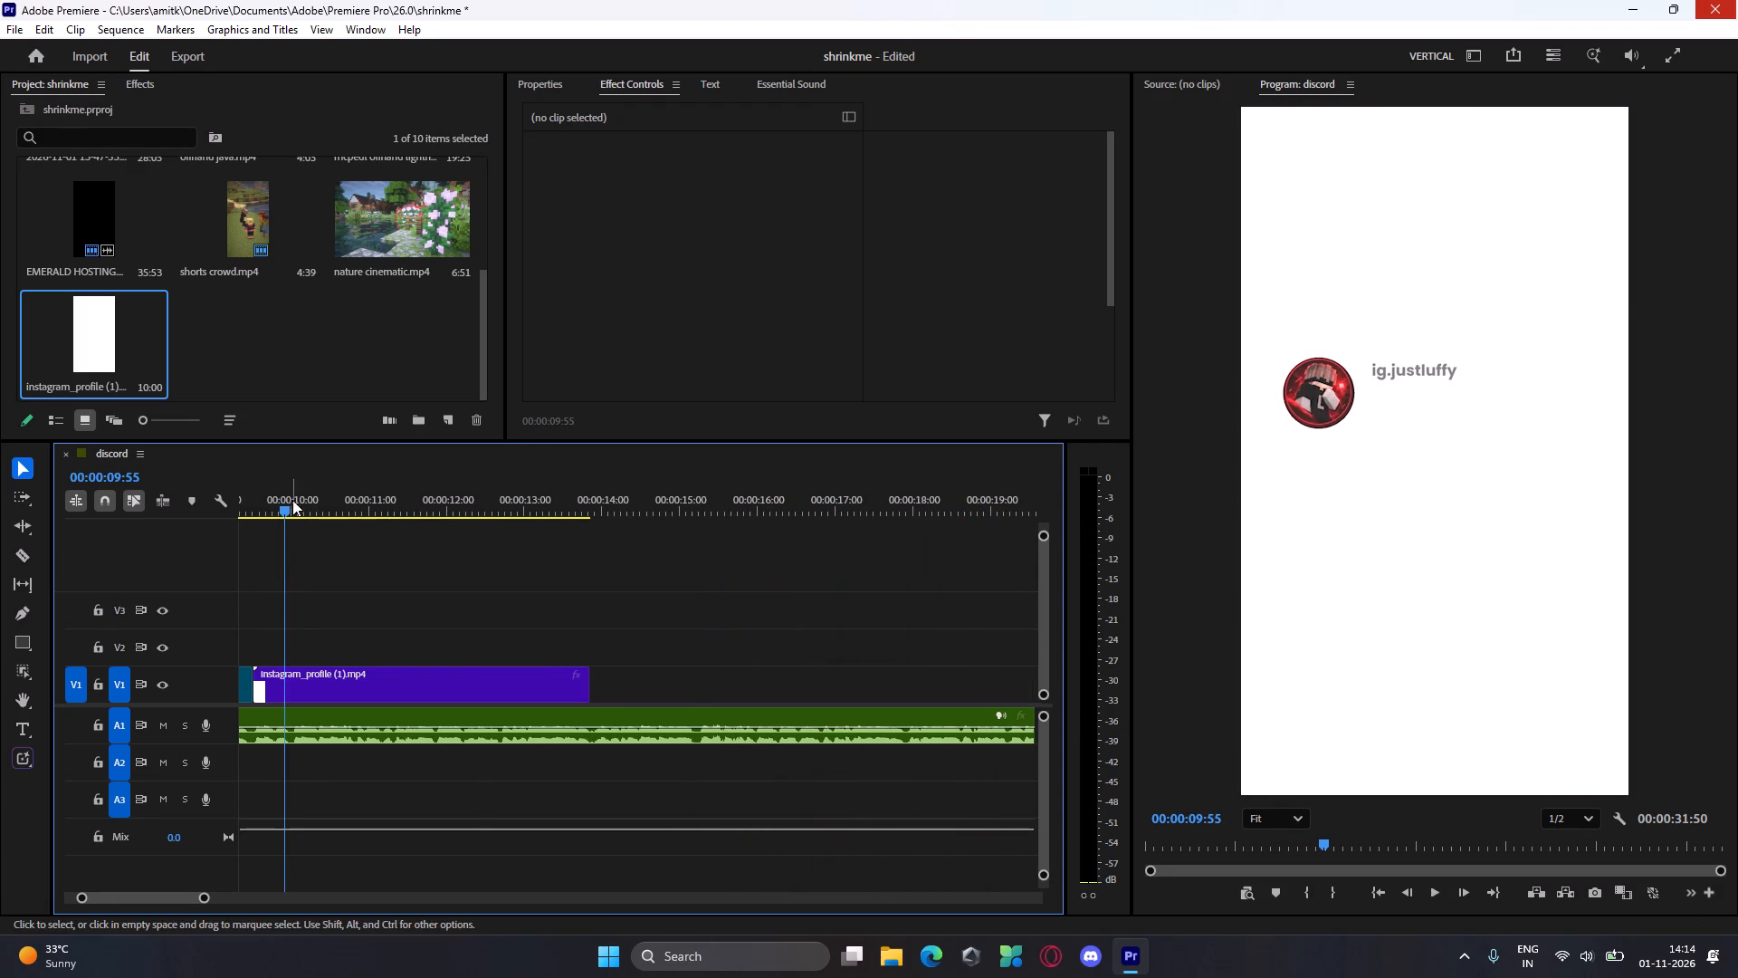
Replay the profile animation section and the audio following its end to check the timing.
left_click_drag(291, 496, 411, 561)
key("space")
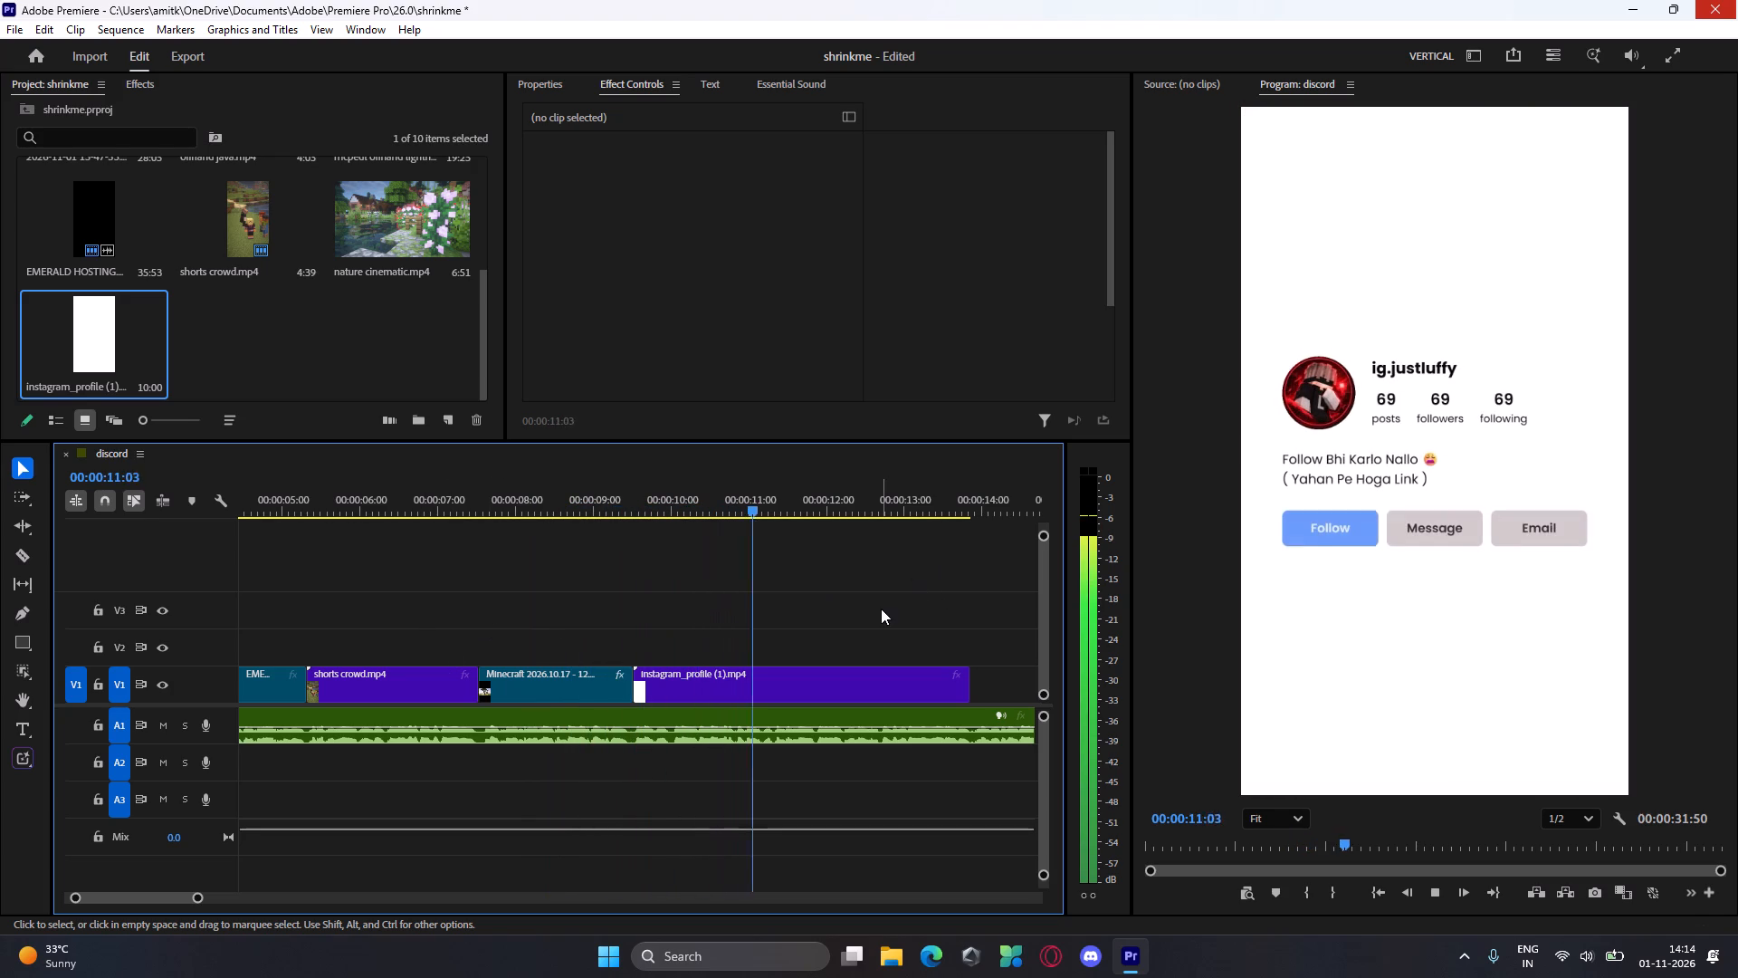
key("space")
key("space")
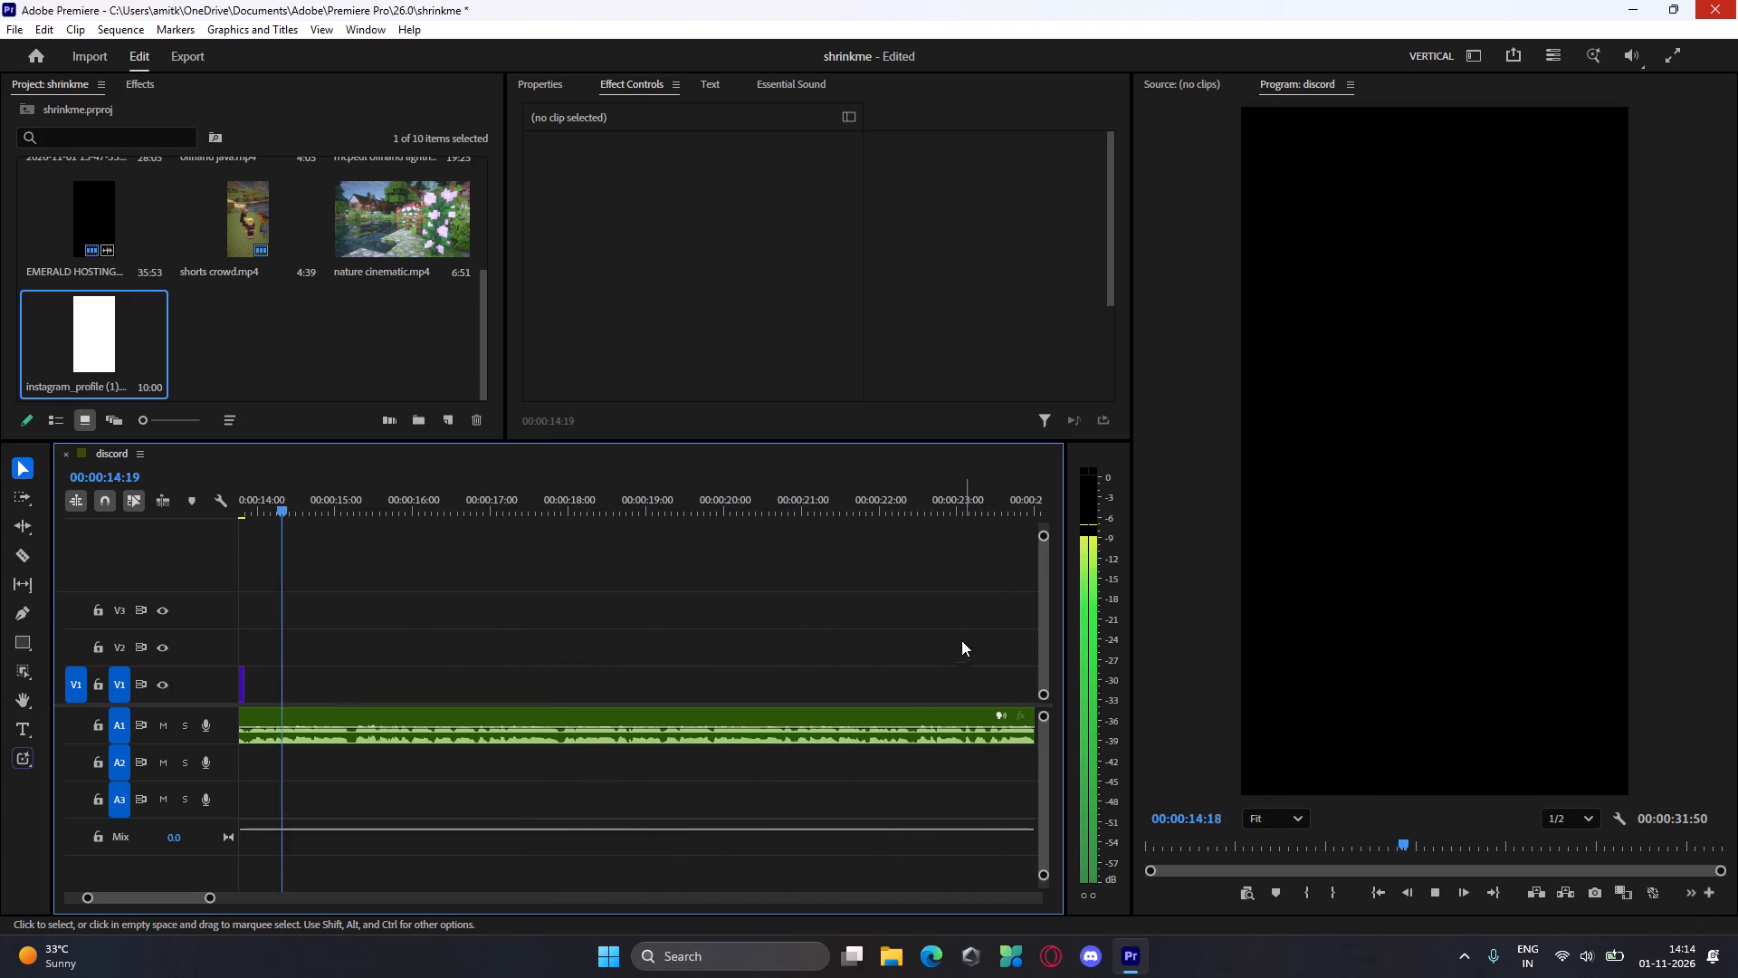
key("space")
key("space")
scroll(527, 661, "down", 4, "alt")
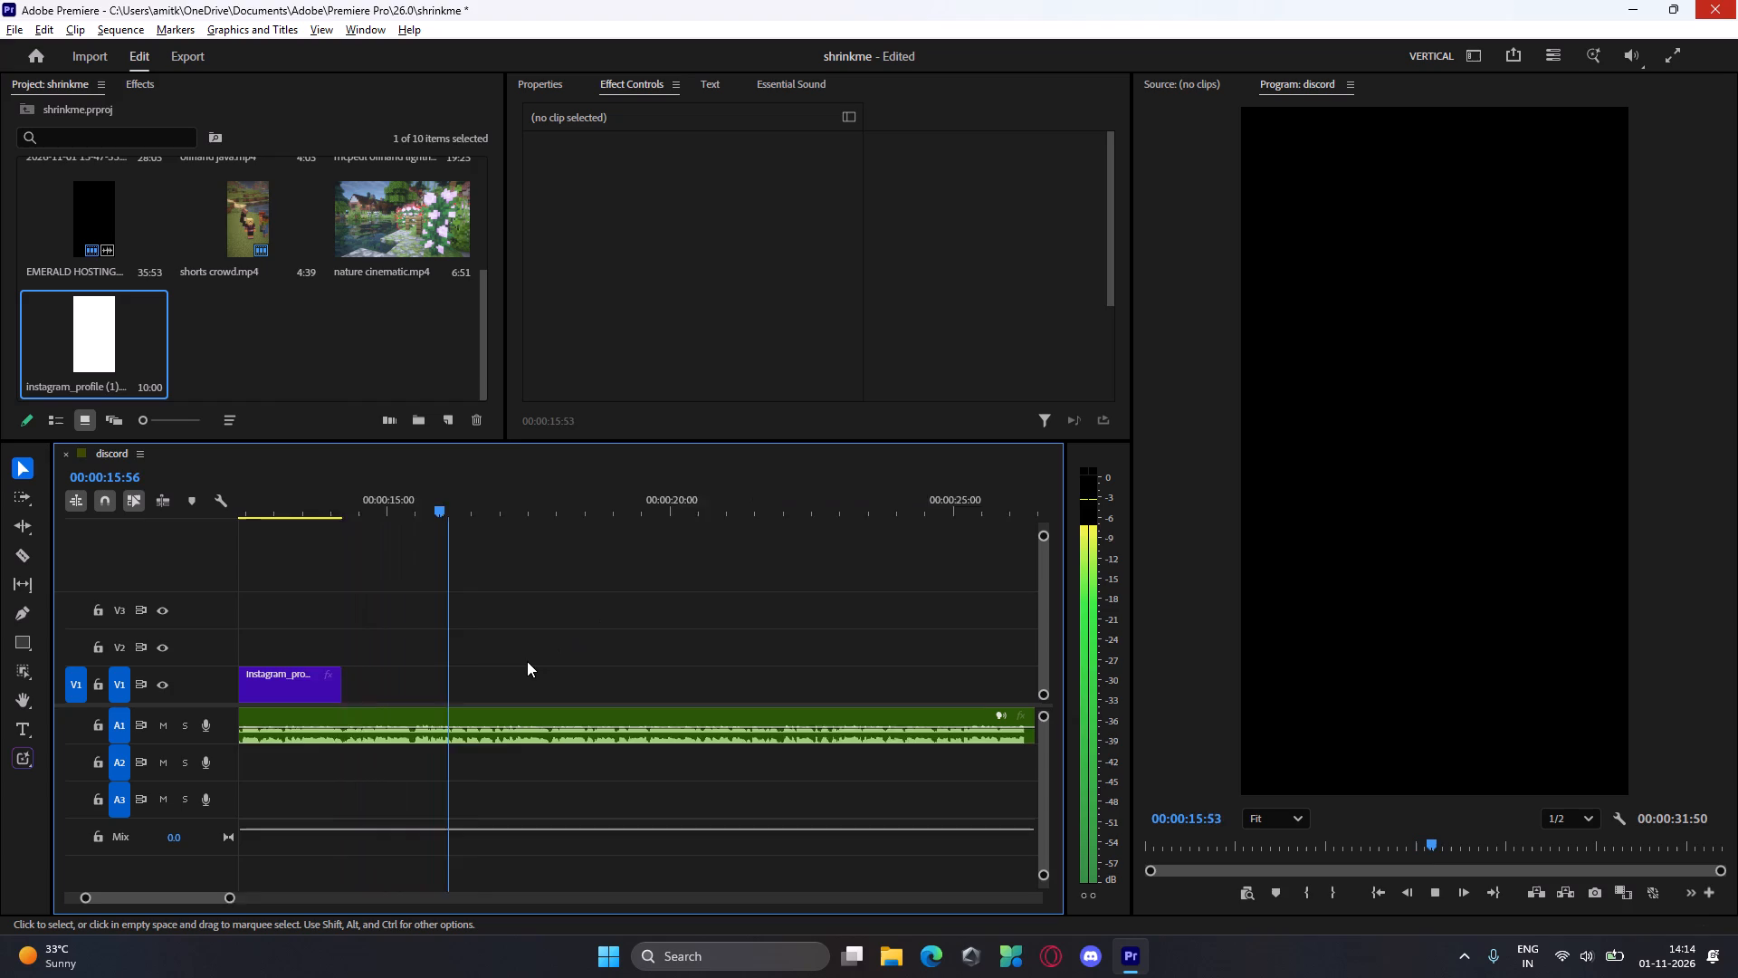
scroll(527, 661, "down", 2, "alt")
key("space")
left_click(357, 499)
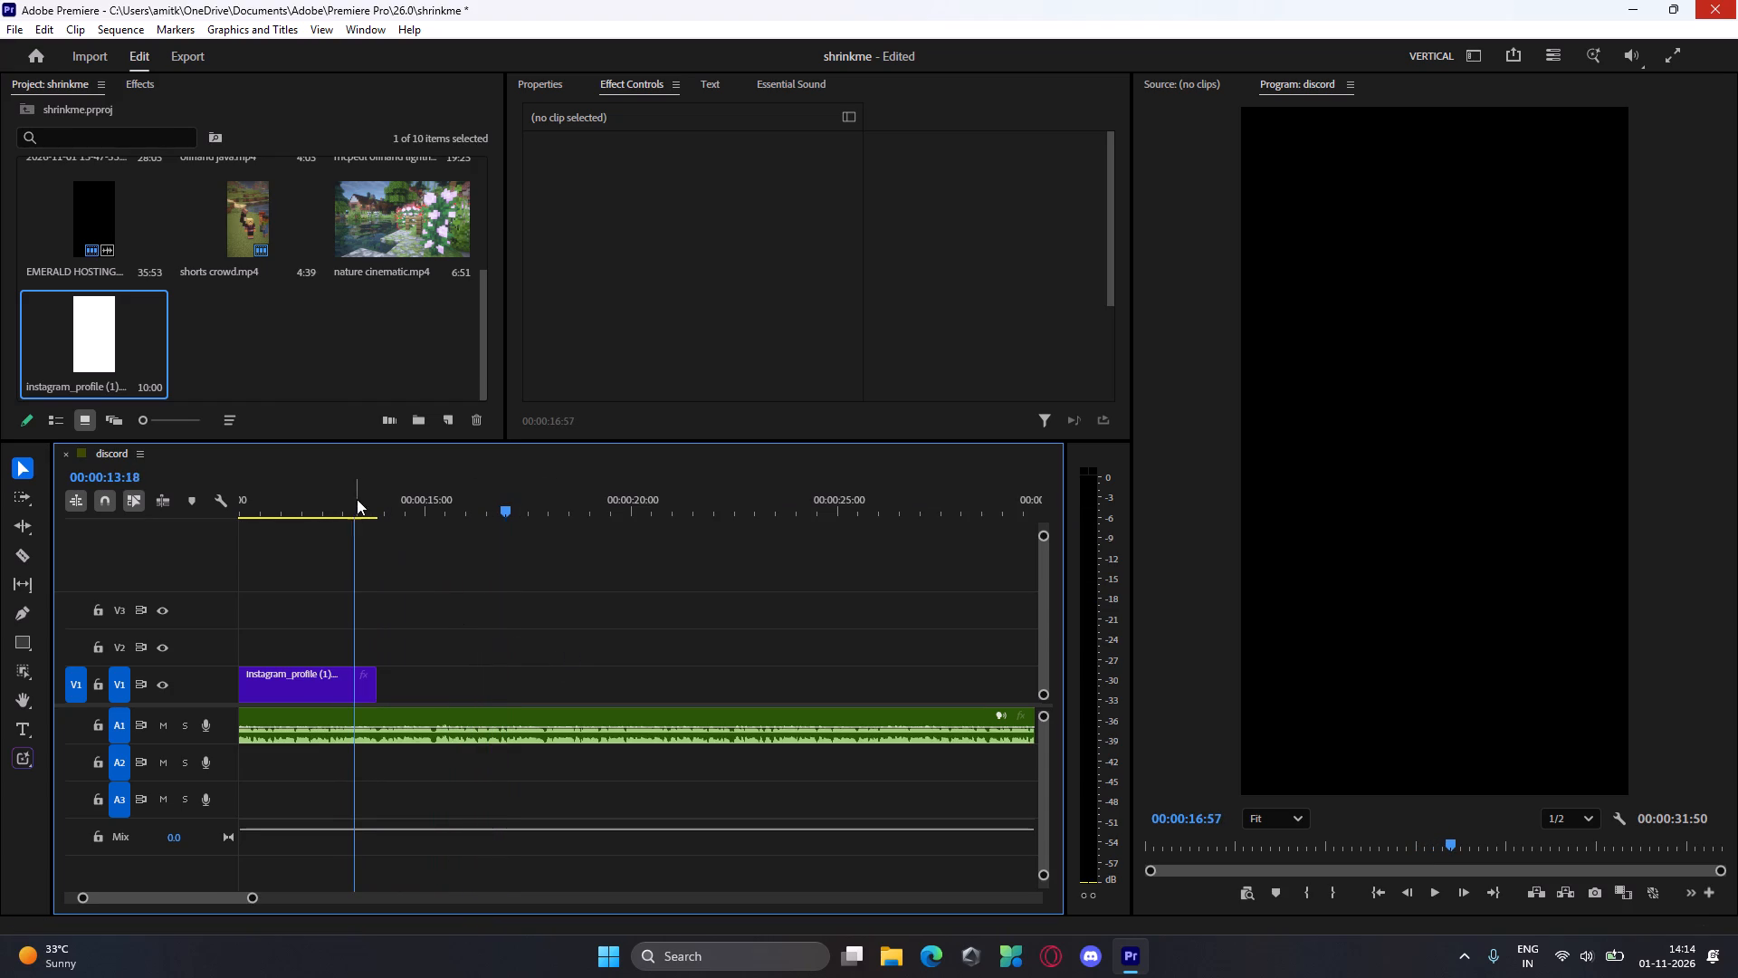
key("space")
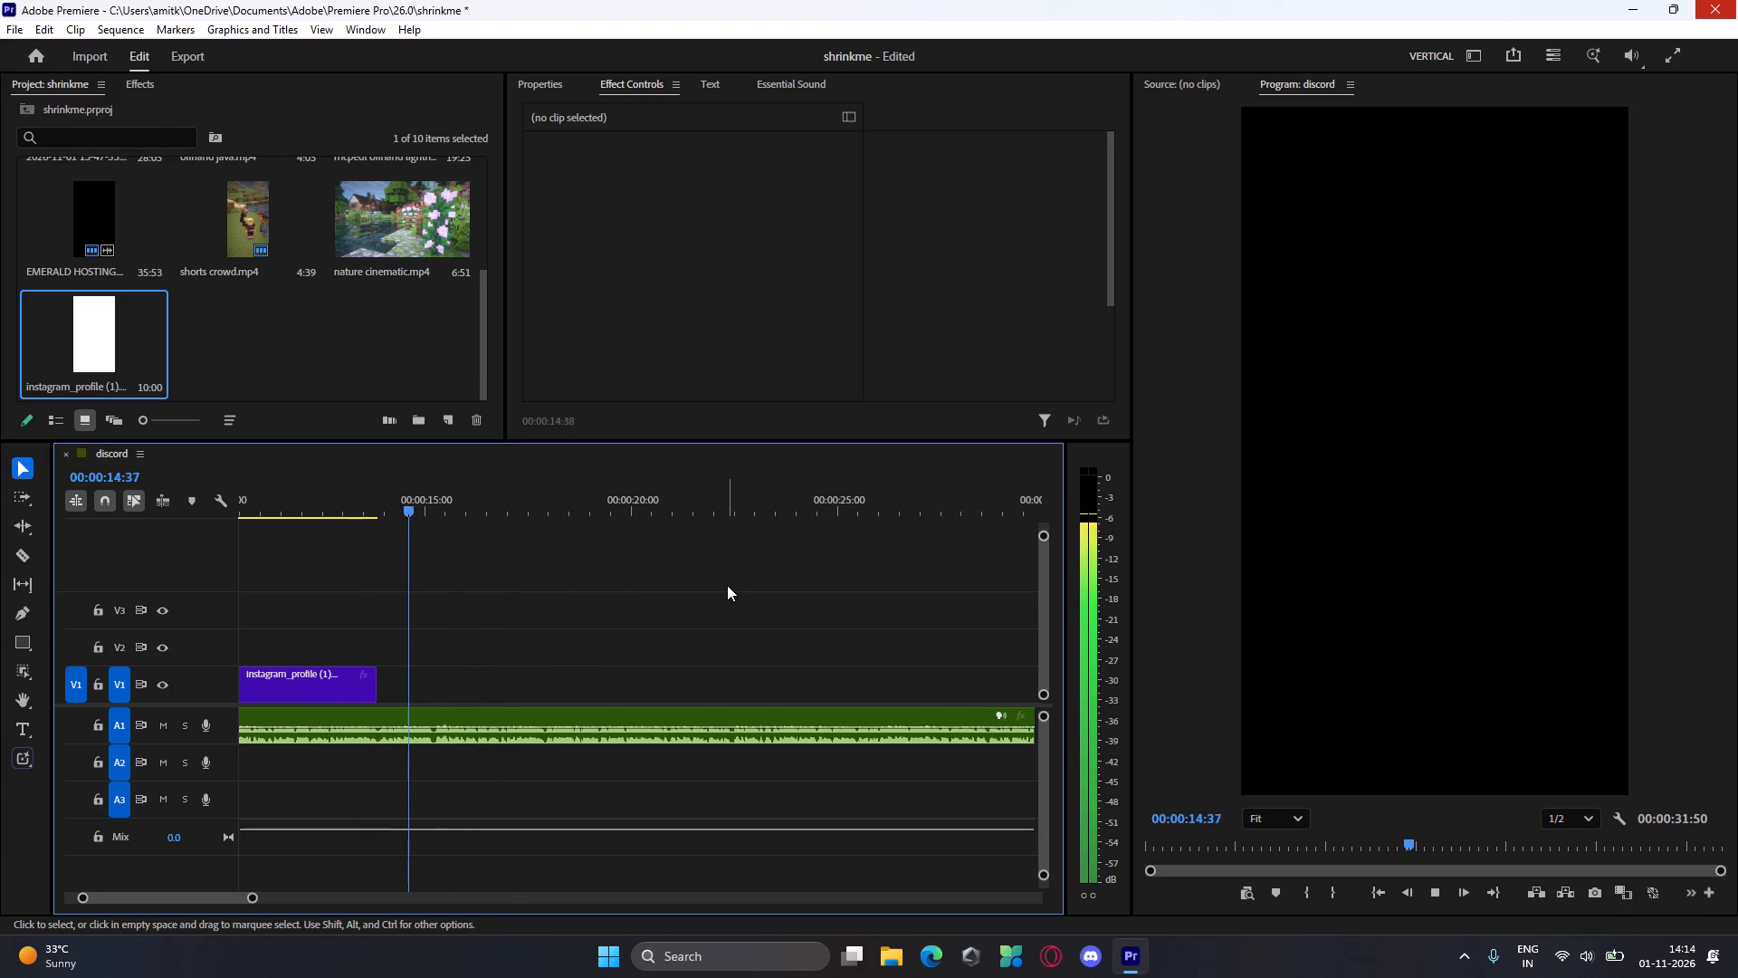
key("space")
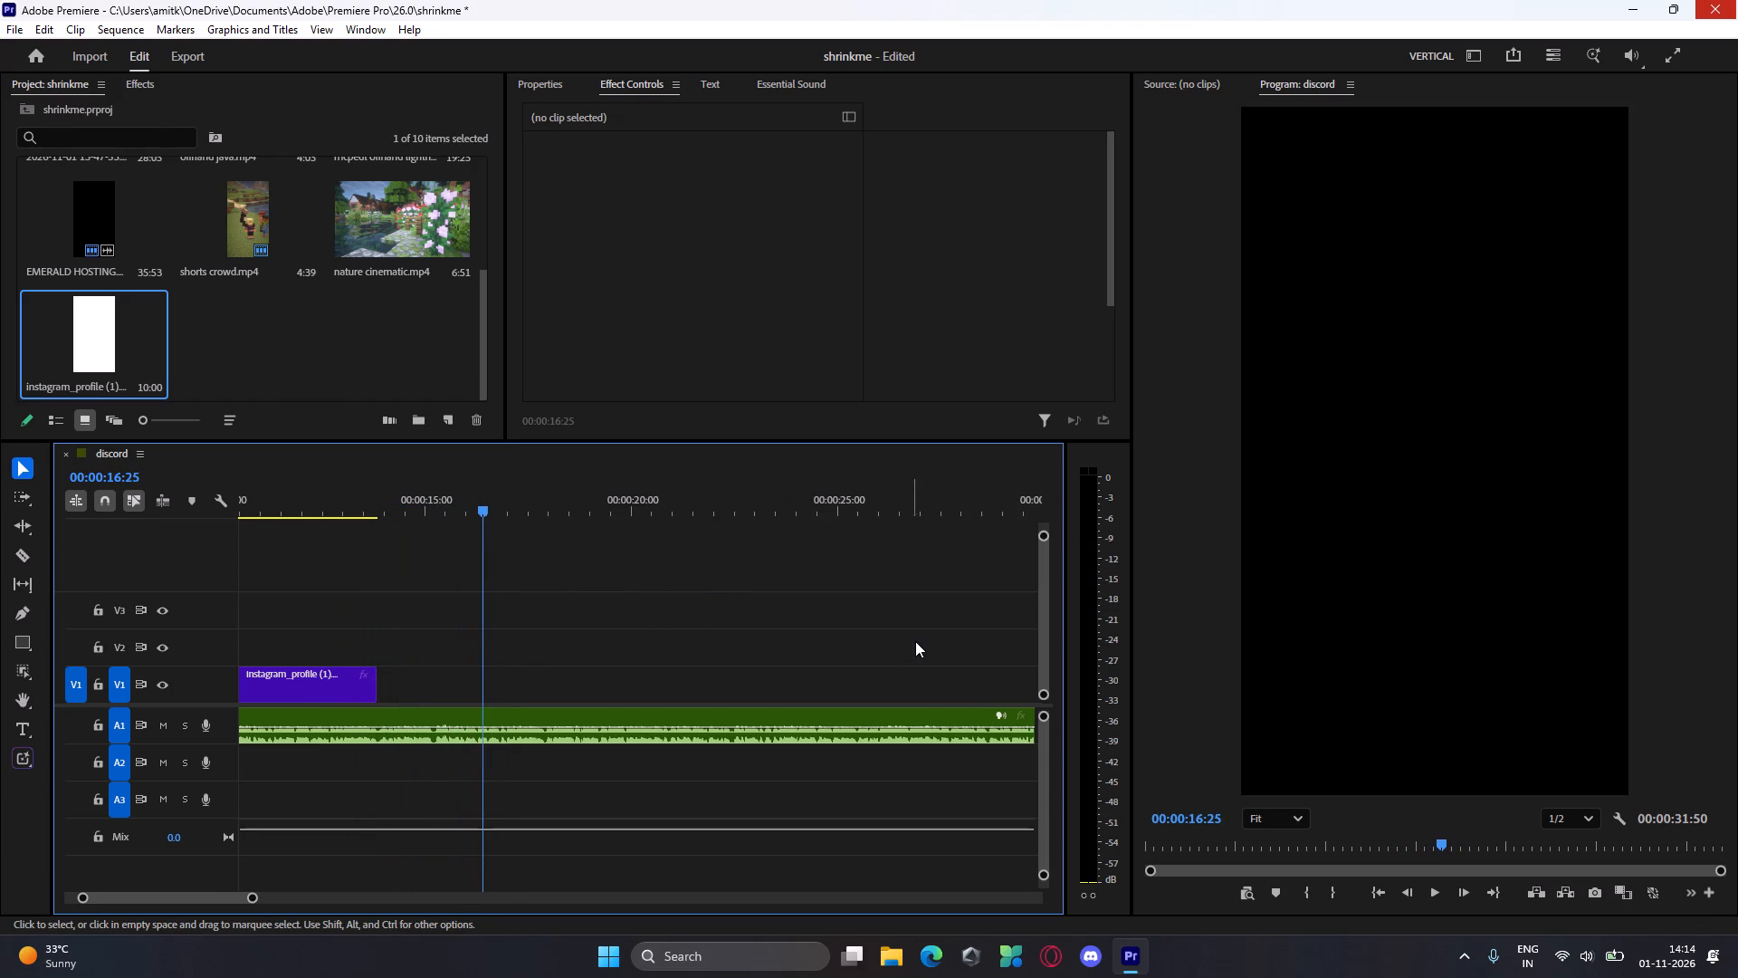
Save the shrinkme project and close Premiere.
key("ctrl+s")
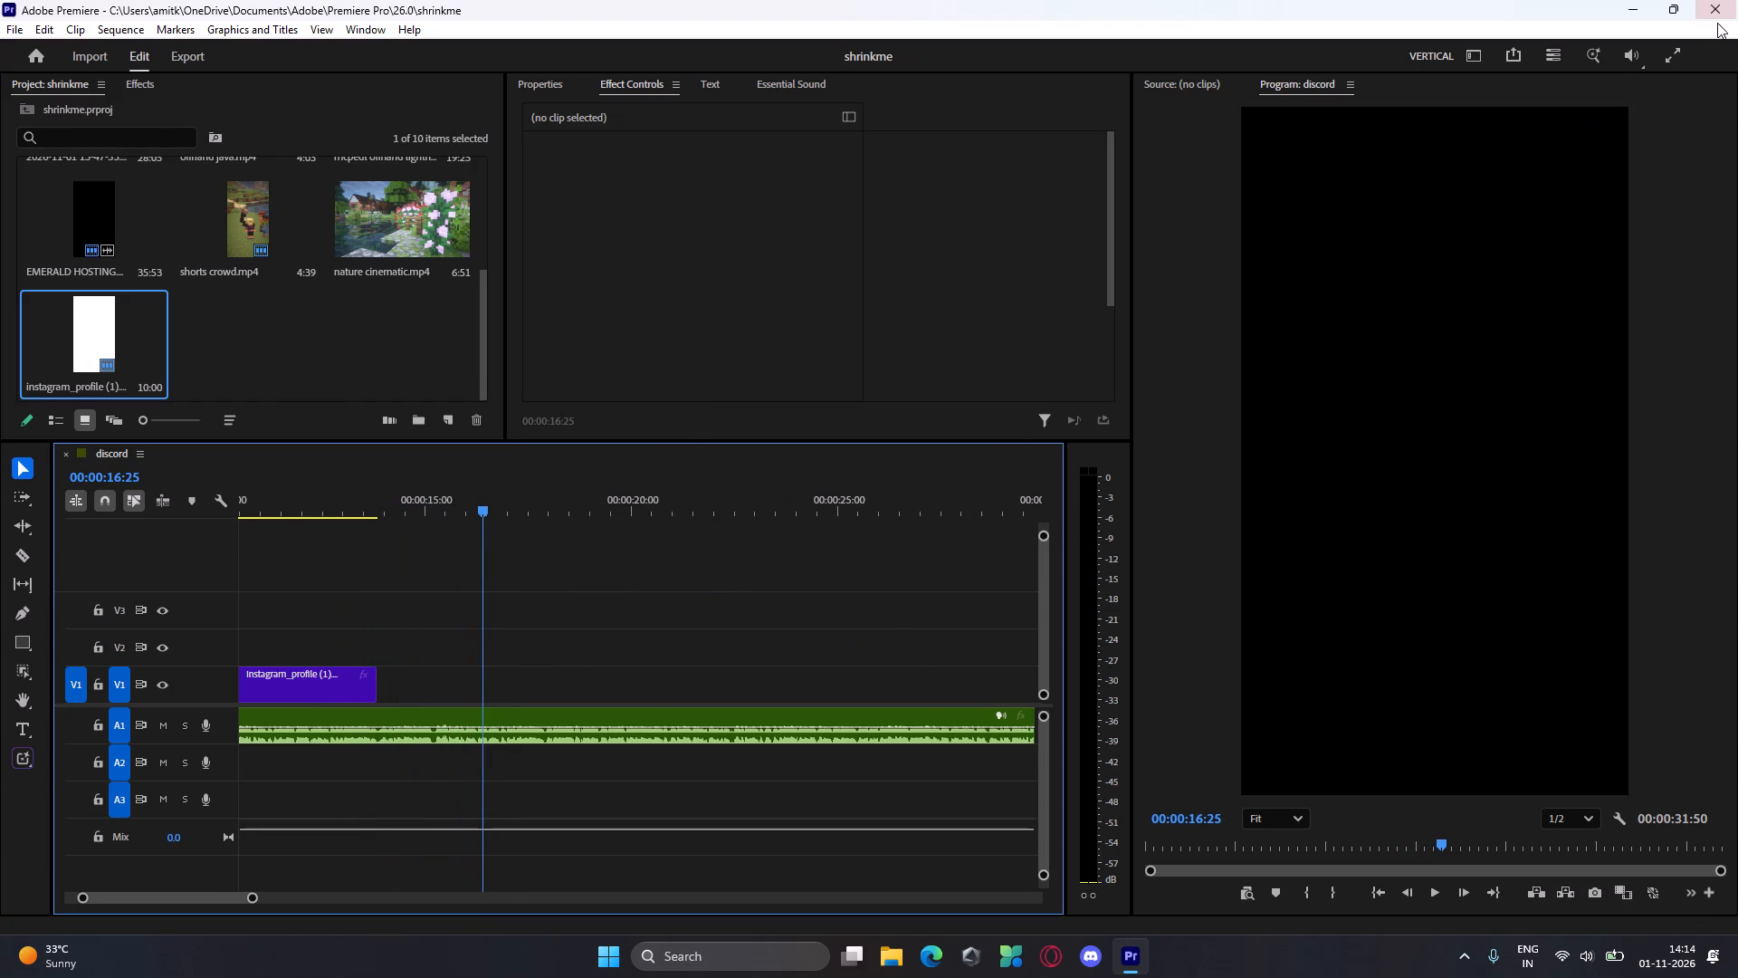
left_click(1714, 17)
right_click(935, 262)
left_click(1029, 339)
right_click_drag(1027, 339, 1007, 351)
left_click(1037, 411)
Open the Windows search.
left_click(707, 962)
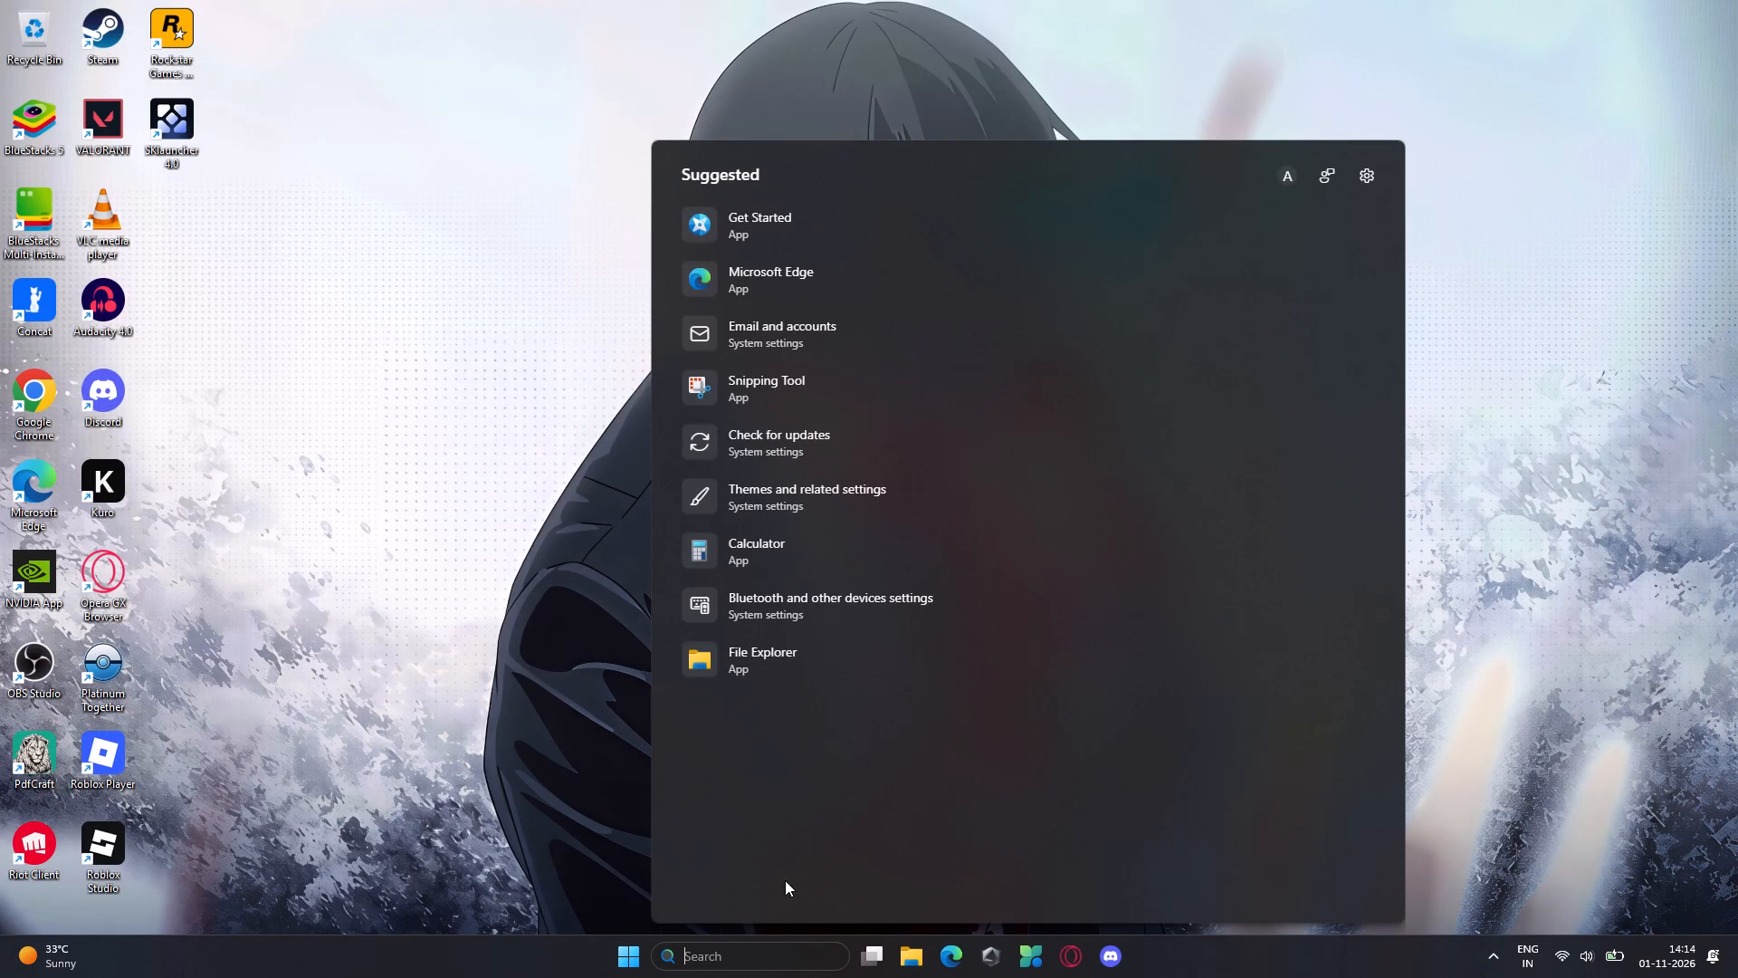
Search Windows for "o" and launch the top matching app.
key("o")
left_click(778, 264)
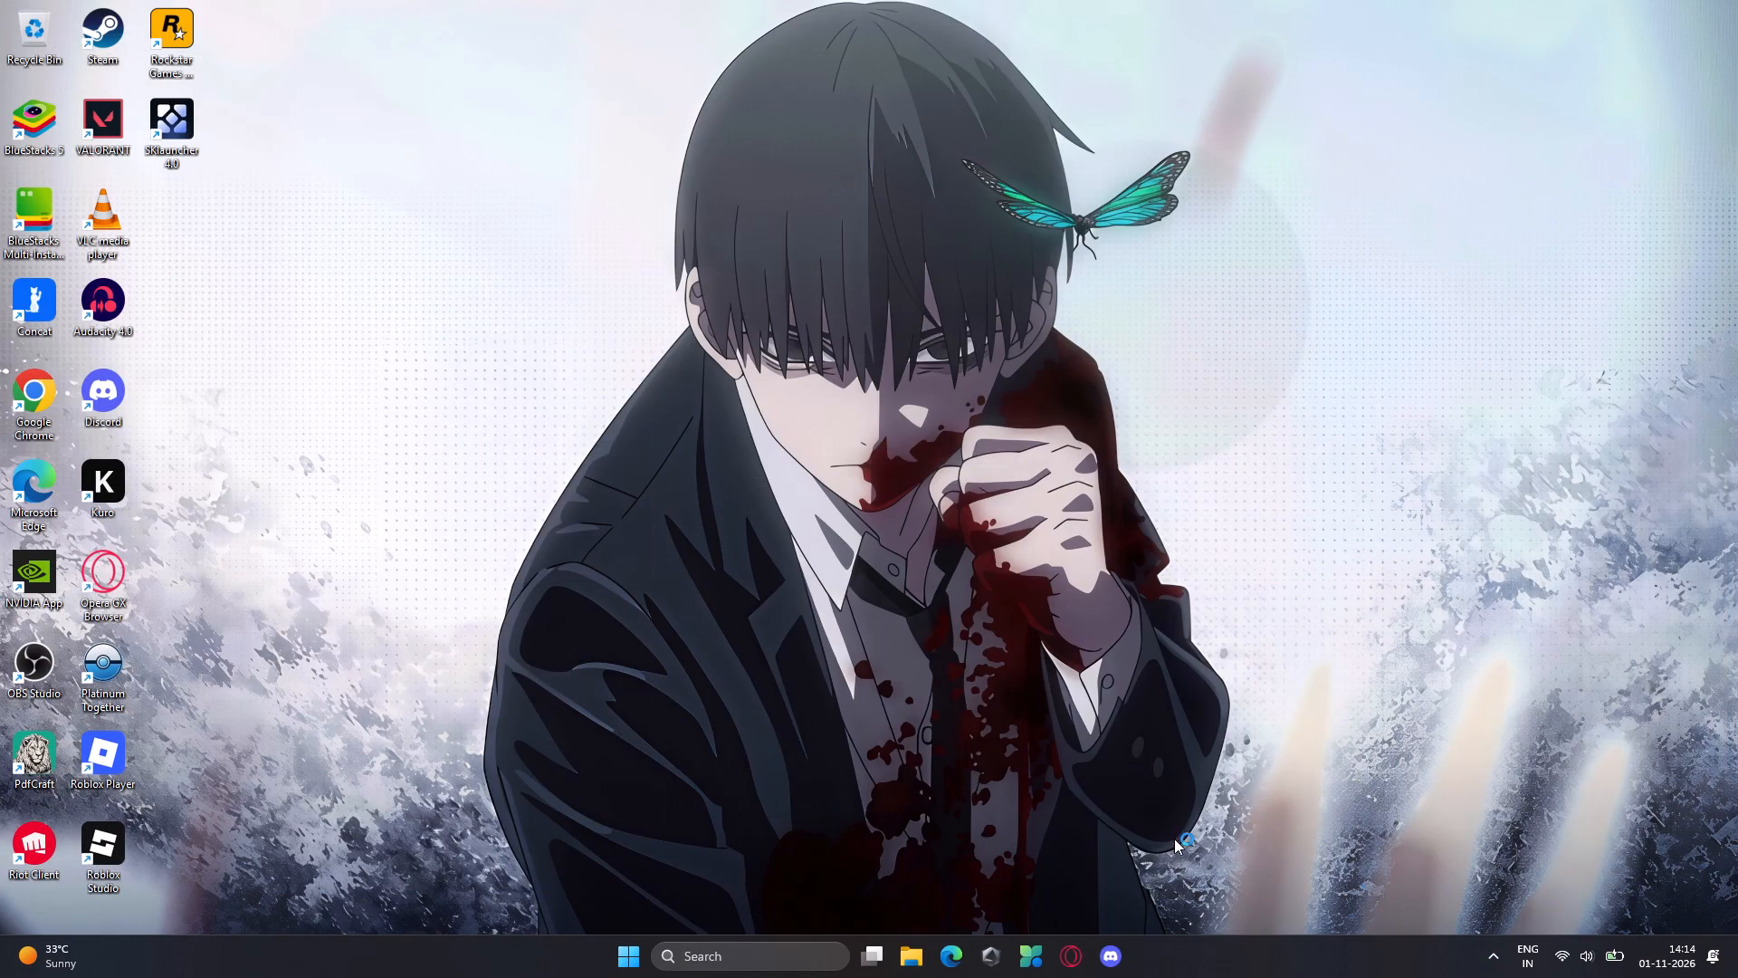
left_click(1126, 955)
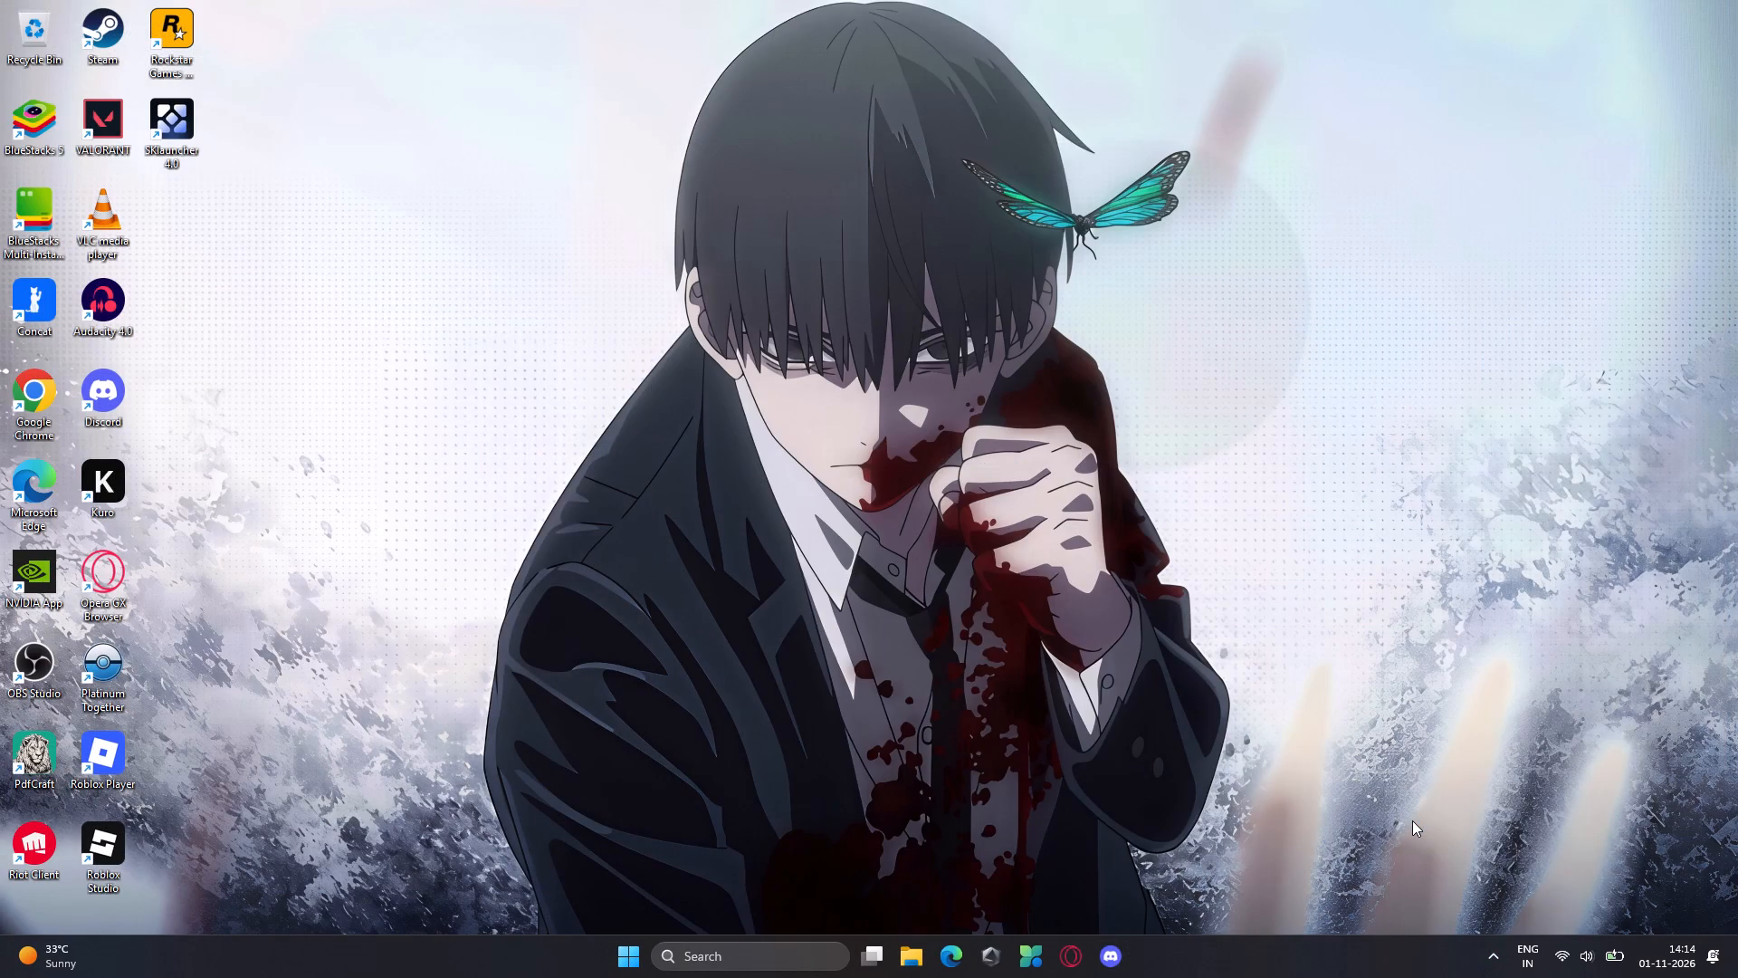
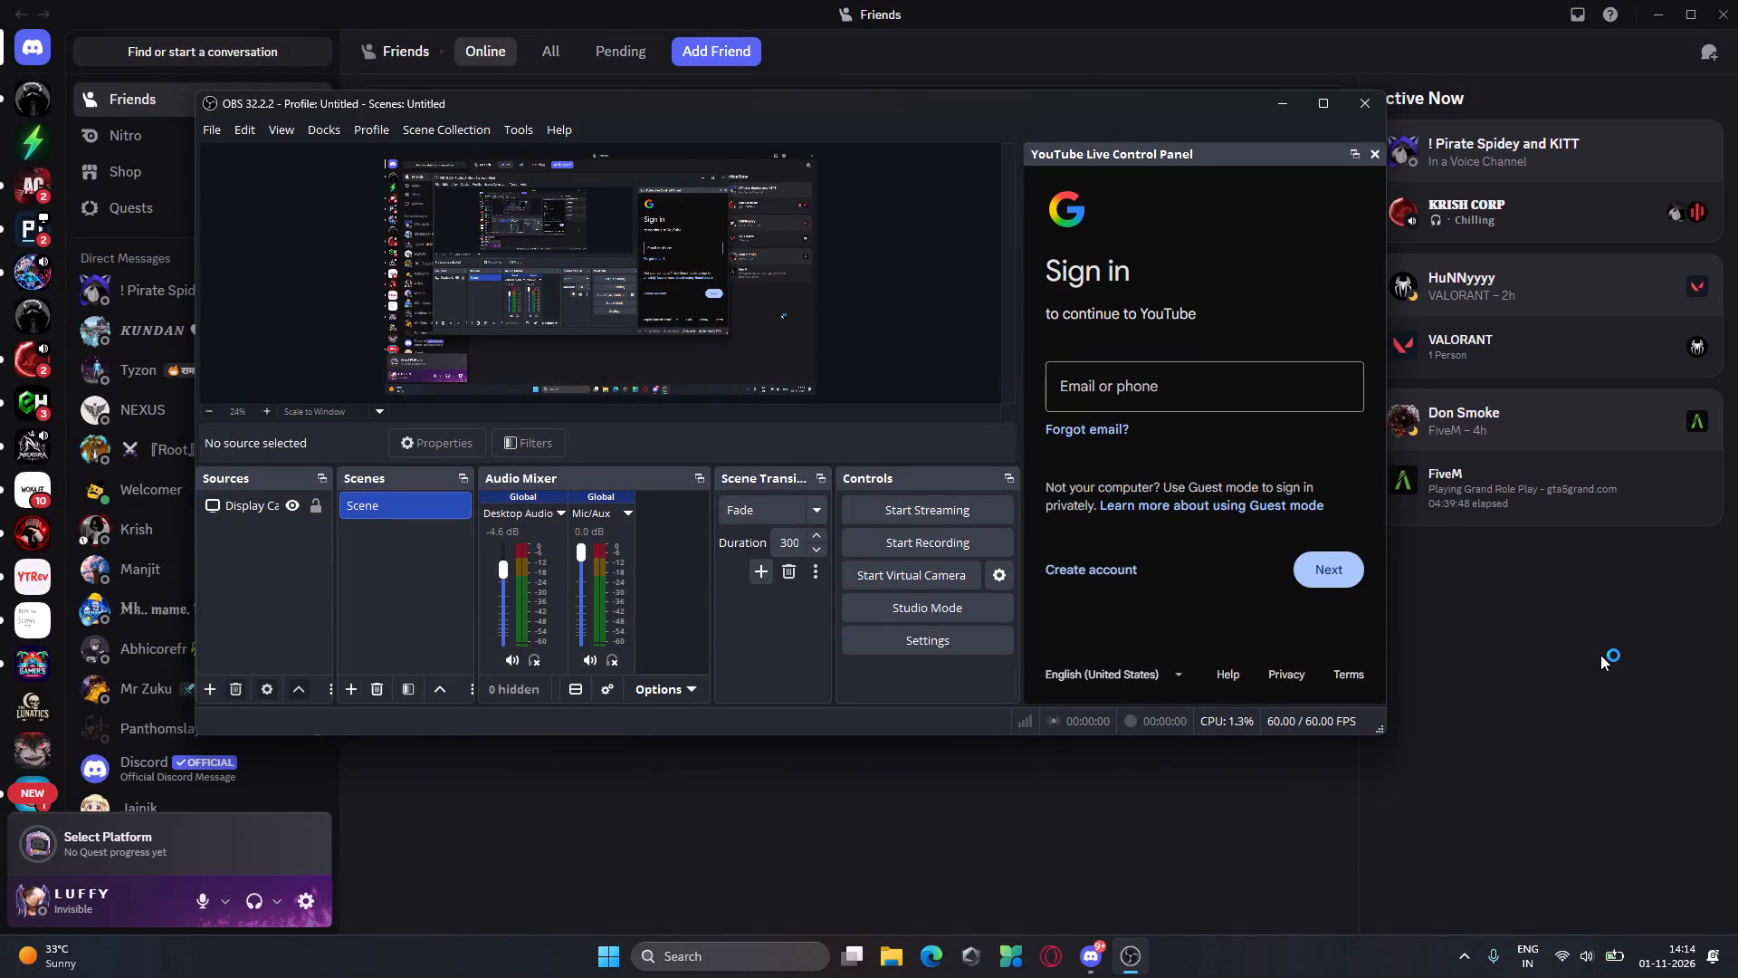
Start recording the display capture scene in OBS.
left_click(892, 532)
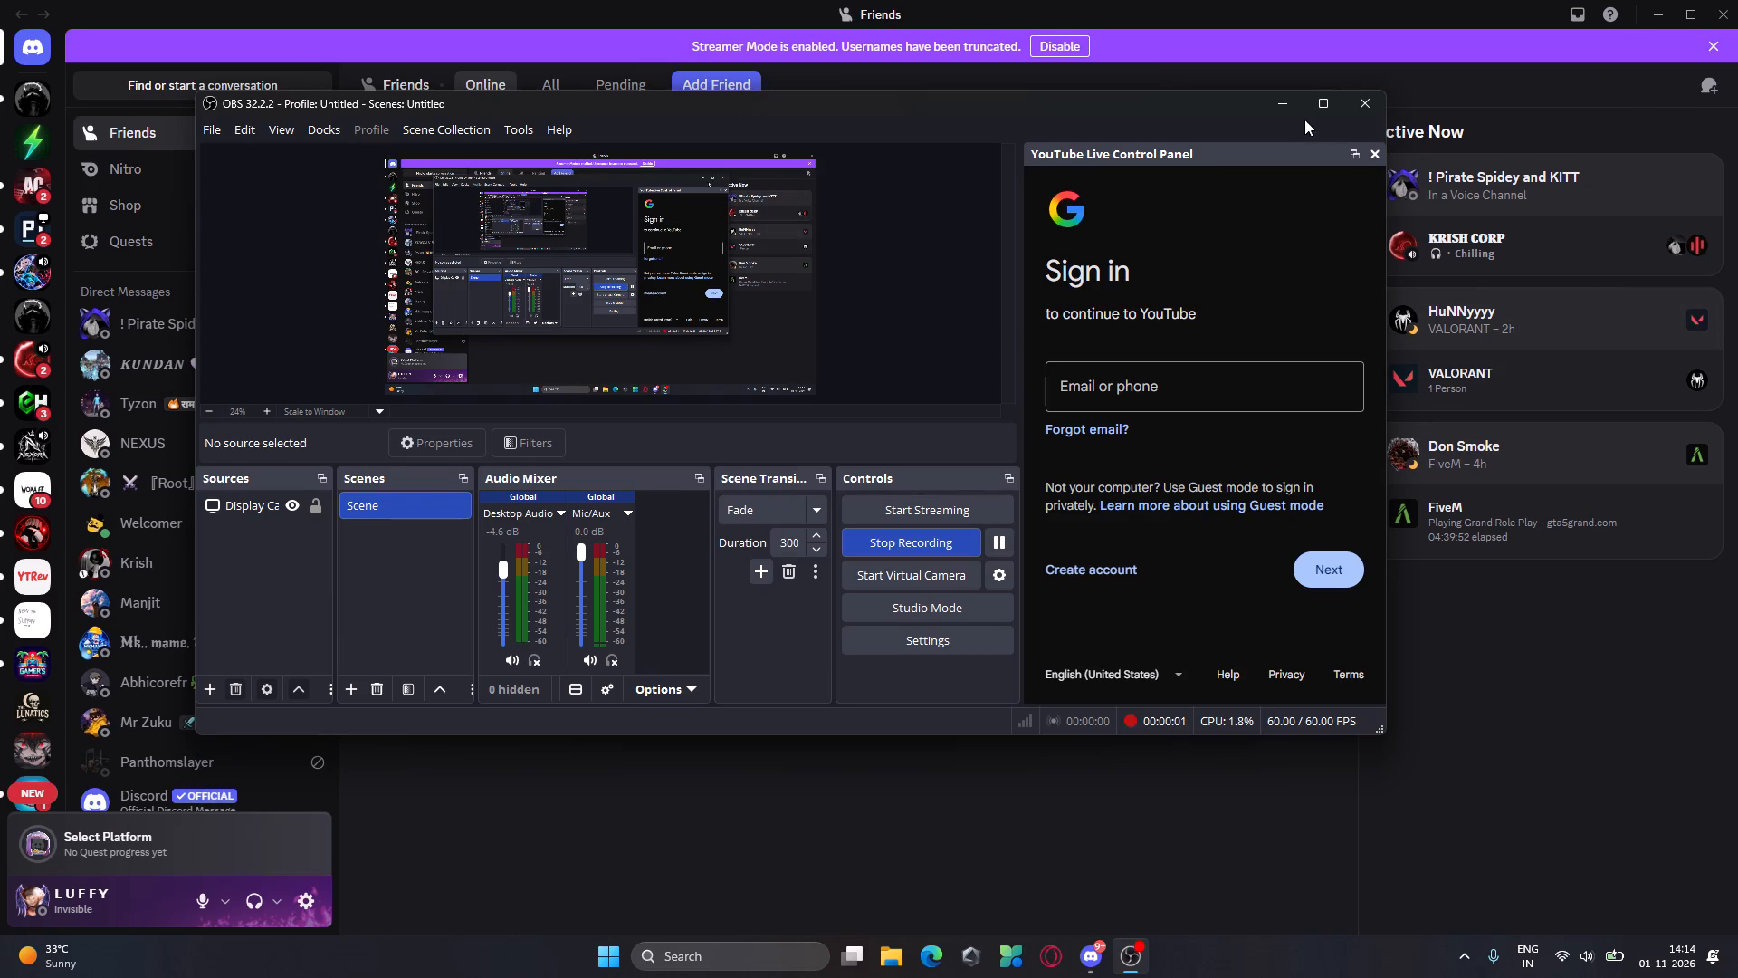
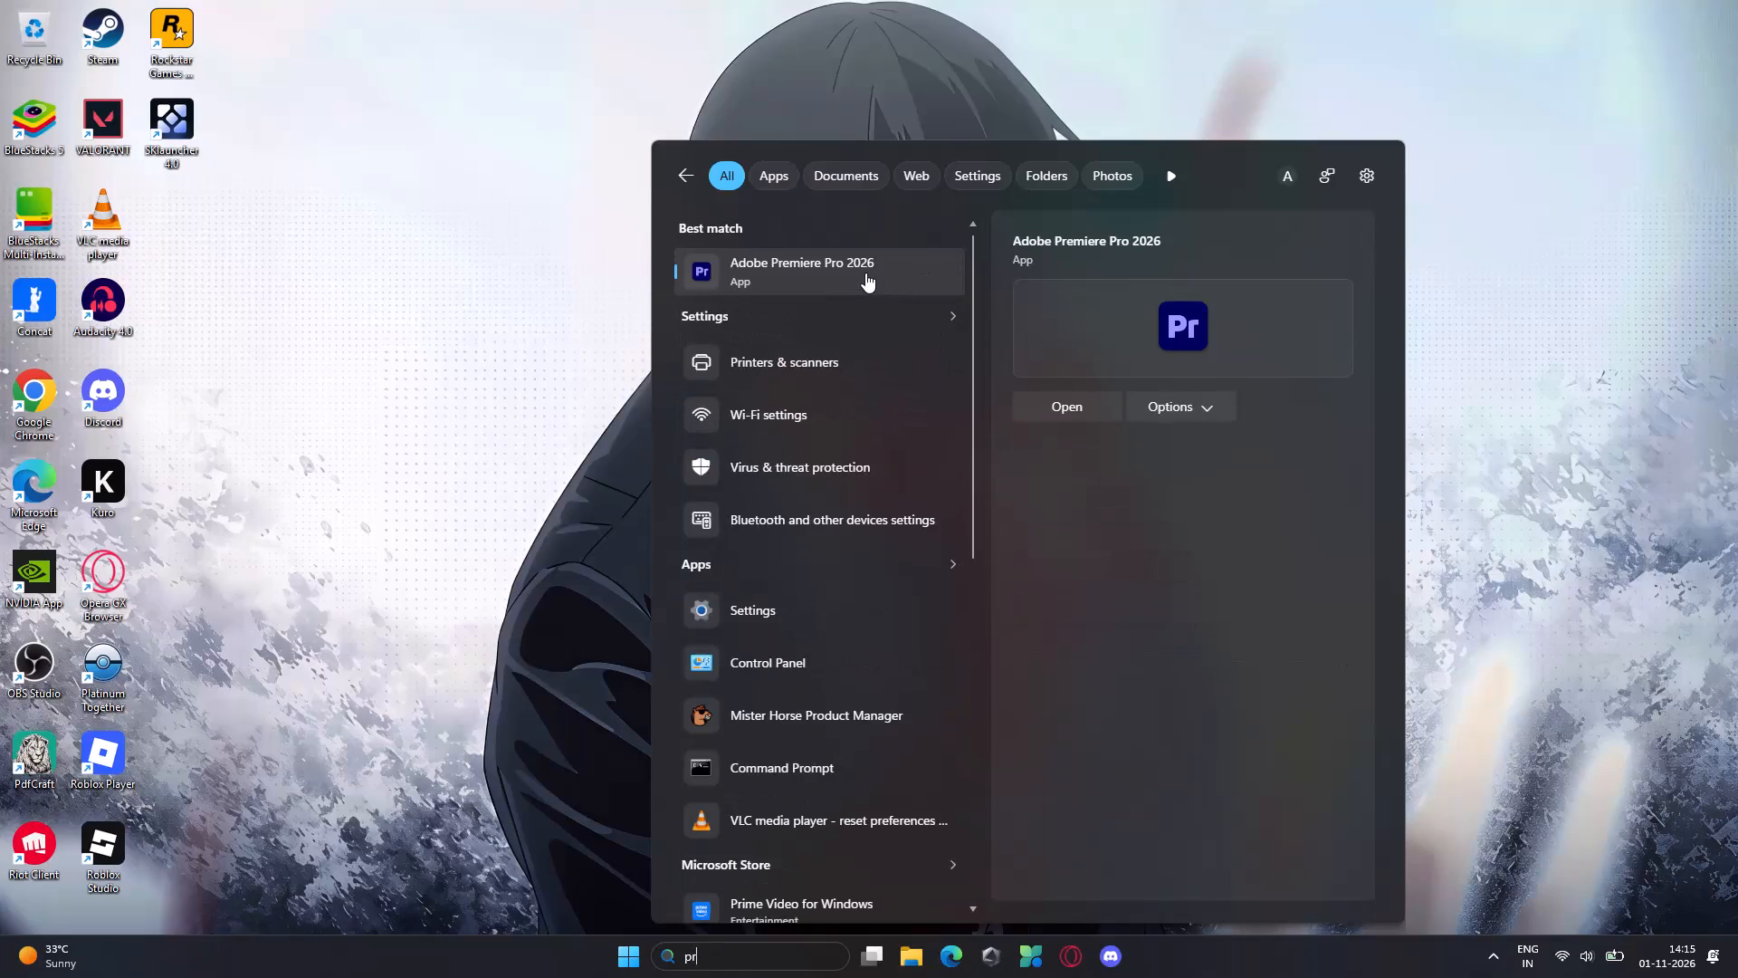
Launch Adobe Premiere Pro 2026.
left_click(865, 273)
Switch to Microsoft PC Manager and run a PC boost to free up memory.
left_click(1502, 963)
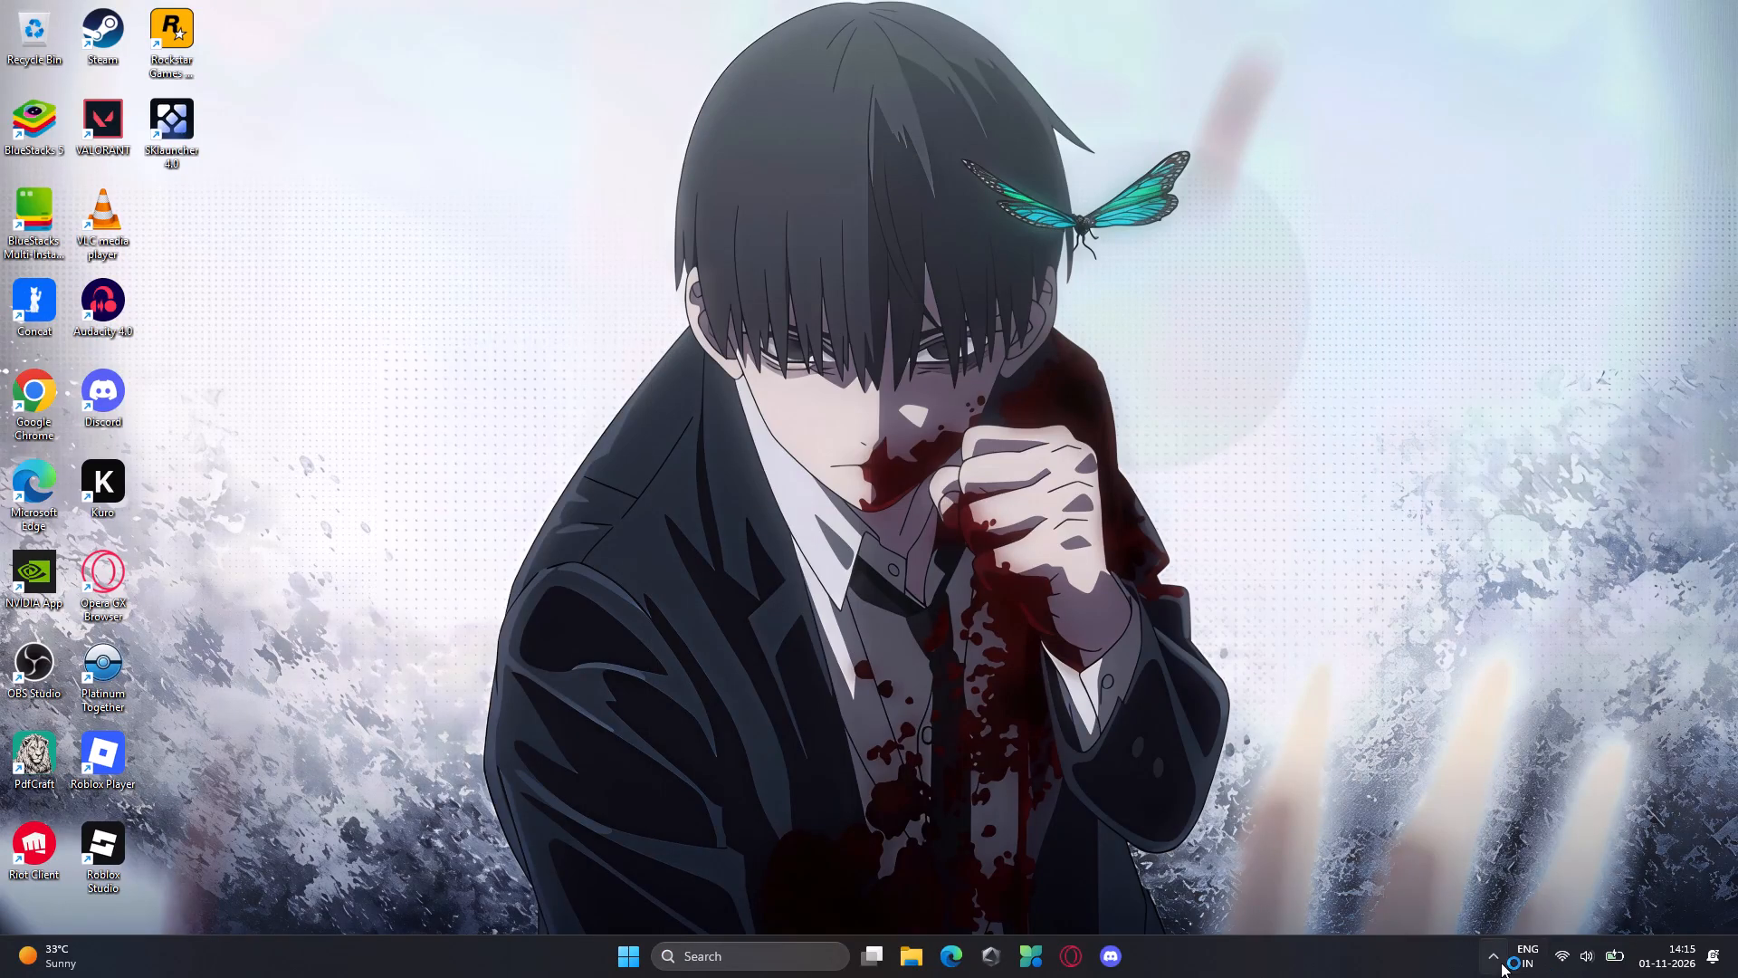
left_click(1501, 907)
left_click(1578, 612)
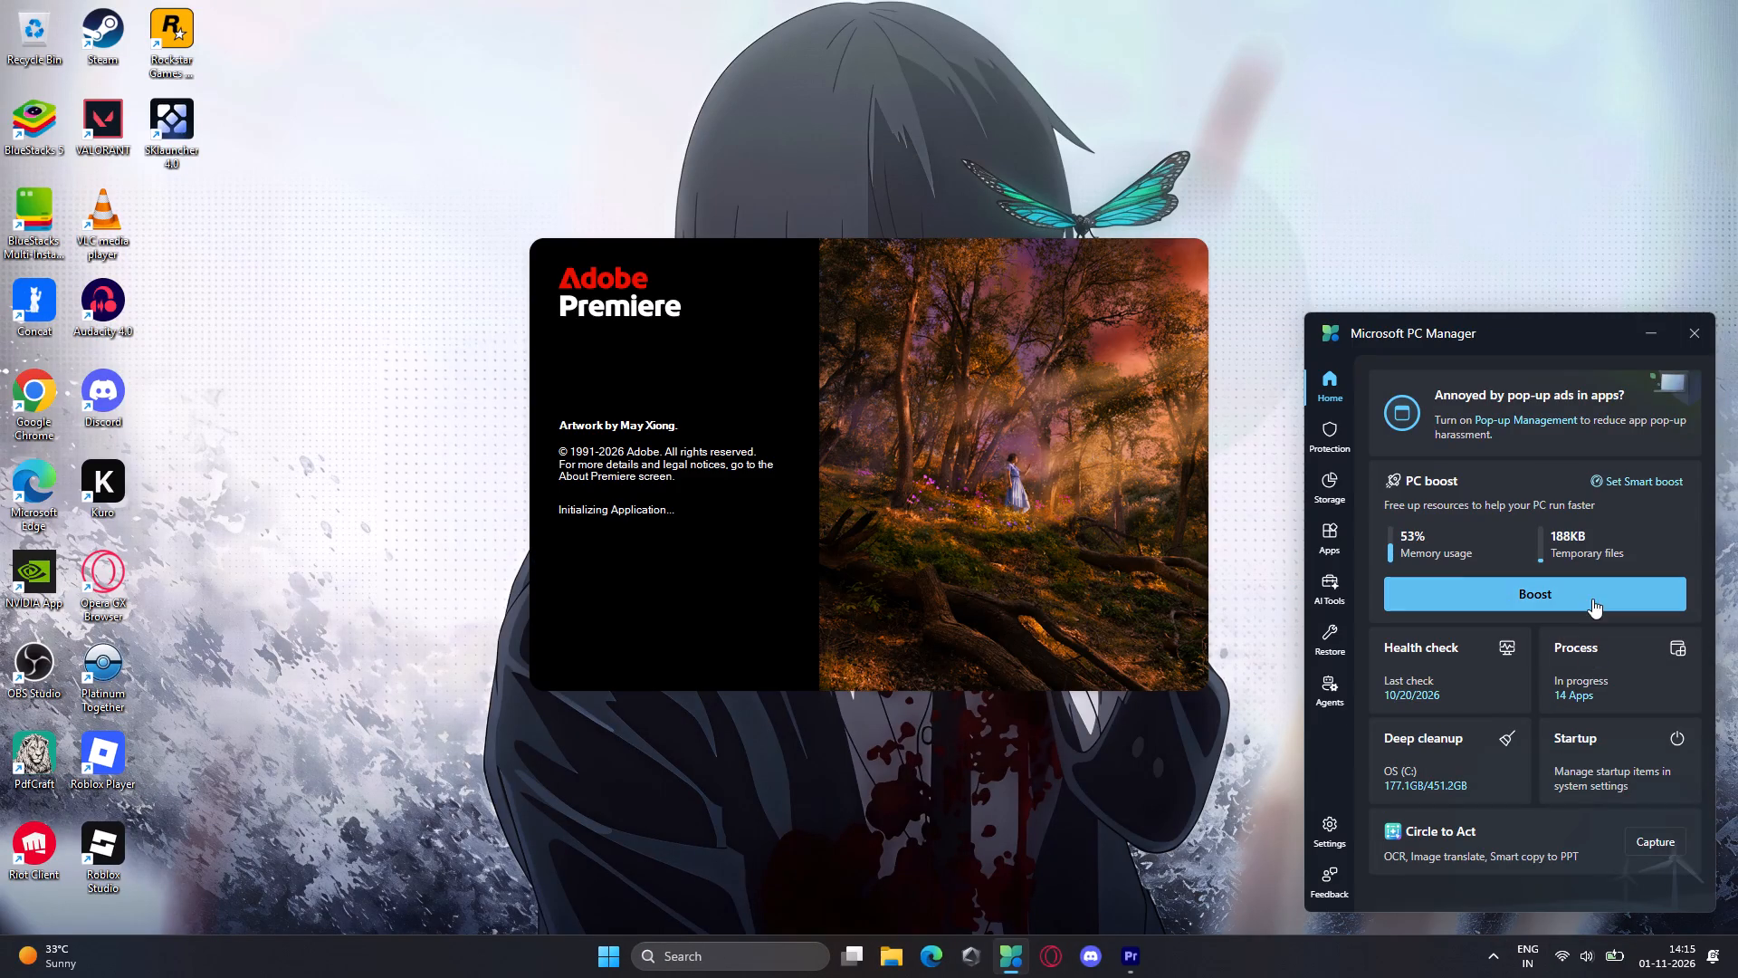
left_click(1592, 599)
End the Microsoft Edge process in PC Manager's process management.
left_click(1595, 672)
left_click(1670, 623)
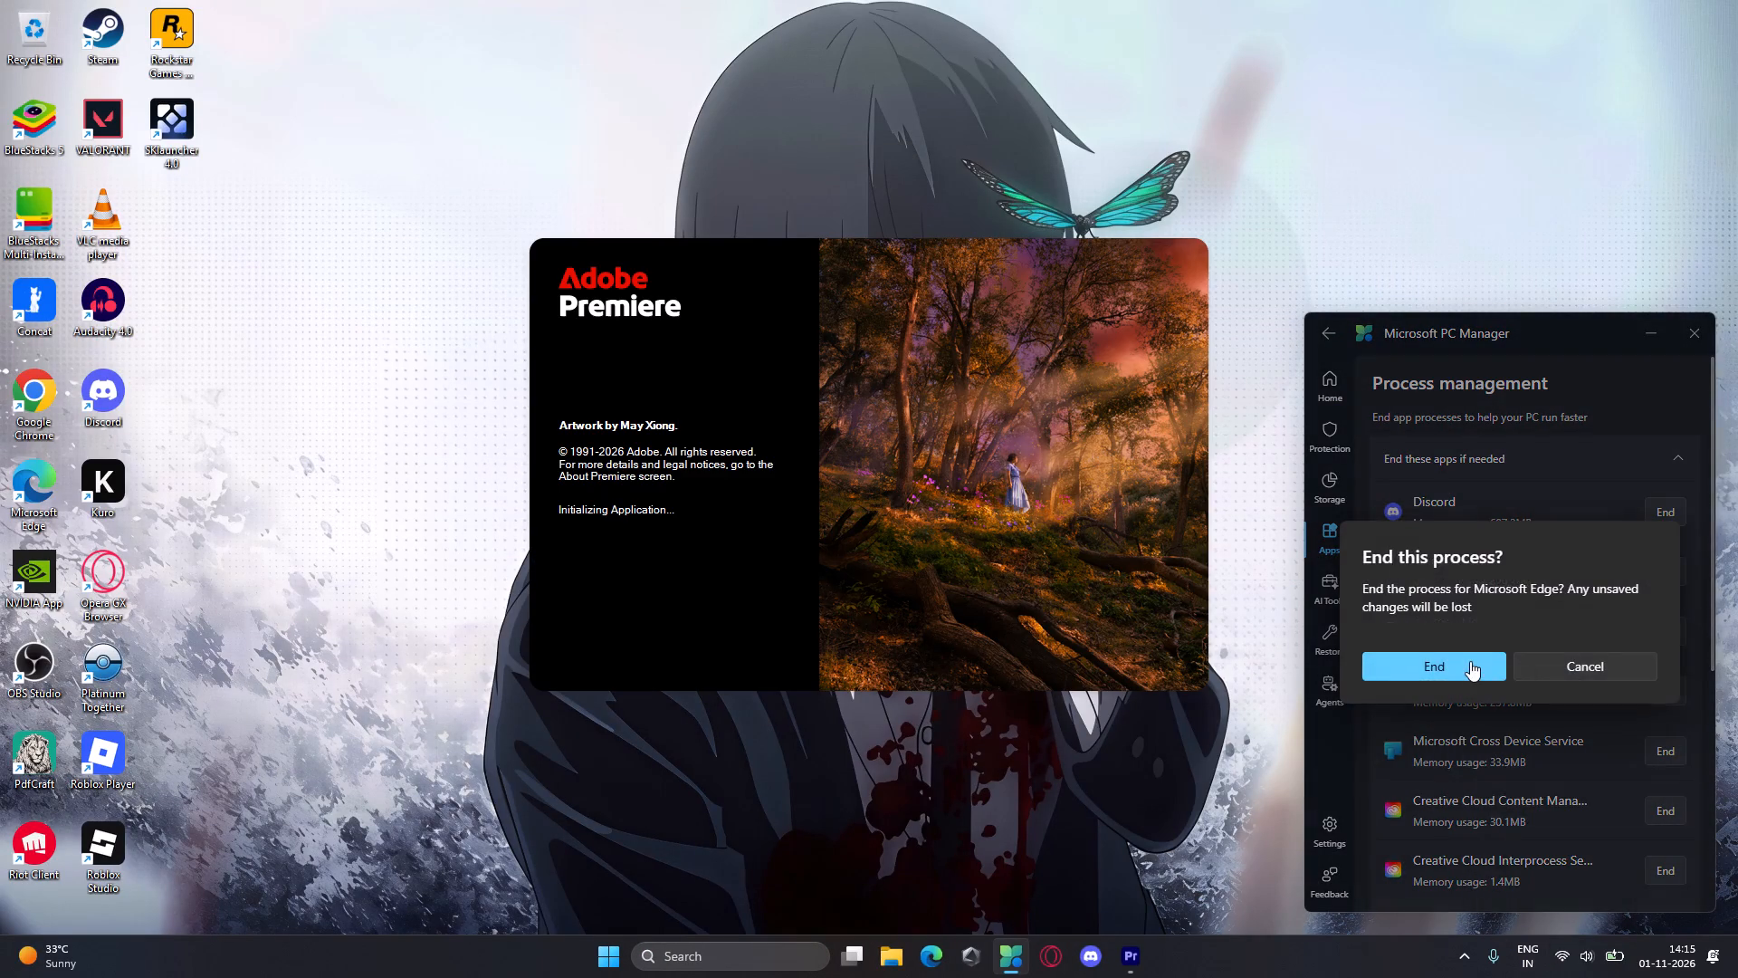
left_click(1463, 661)
End the Discord process while keeping Adobe Premiere running, and close PC Manager.
scroll(1617, 645, "down", 4)
scroll(1562, 547, "up", 6)
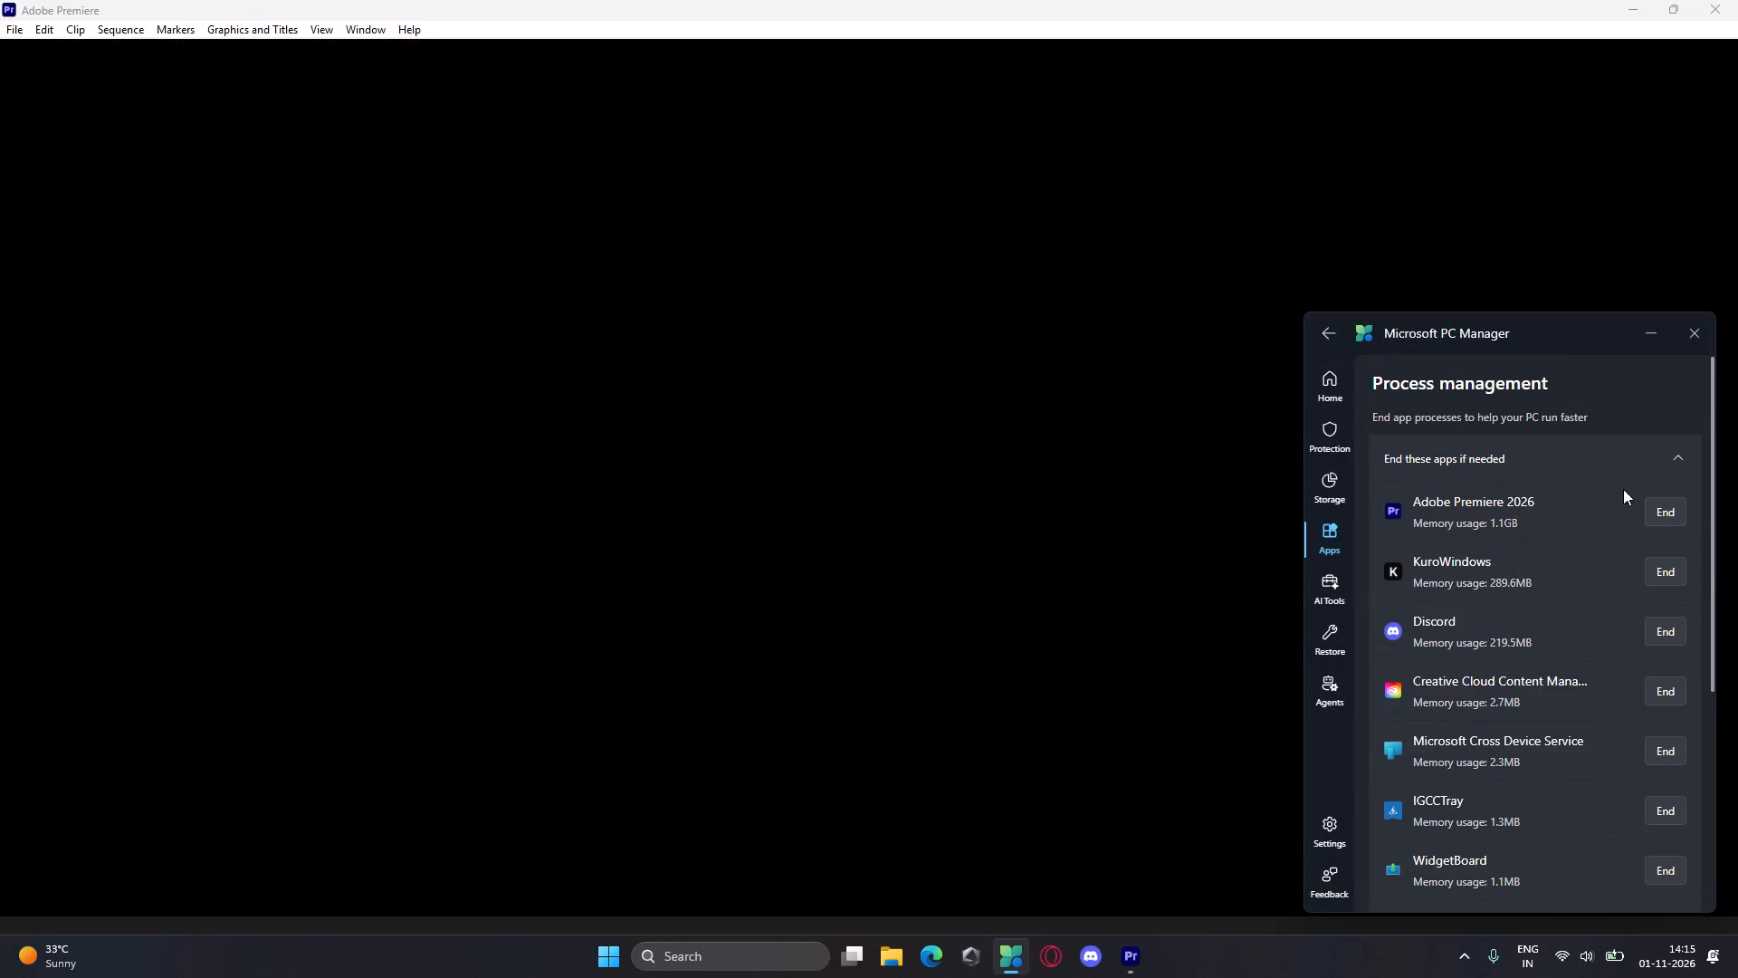
left_click(1657, 504)
left_click(1613, 662)
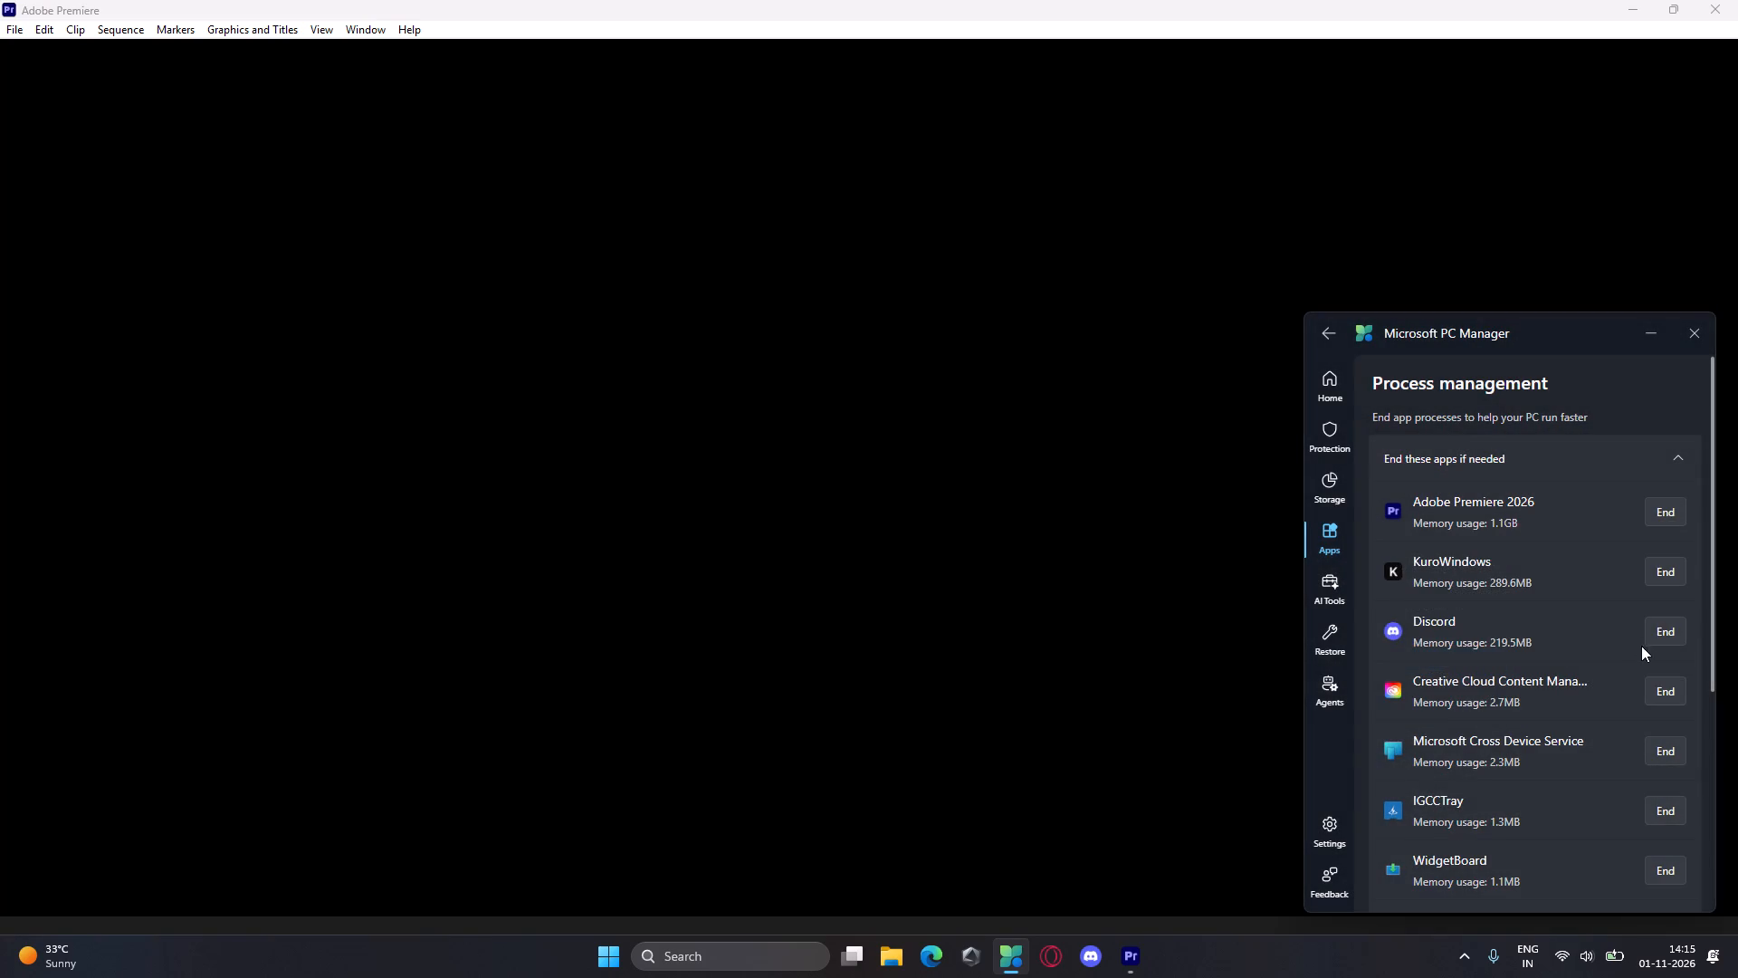
left_click(1657, 635)
left_click(1481, 665)
left_click(1689, 345)
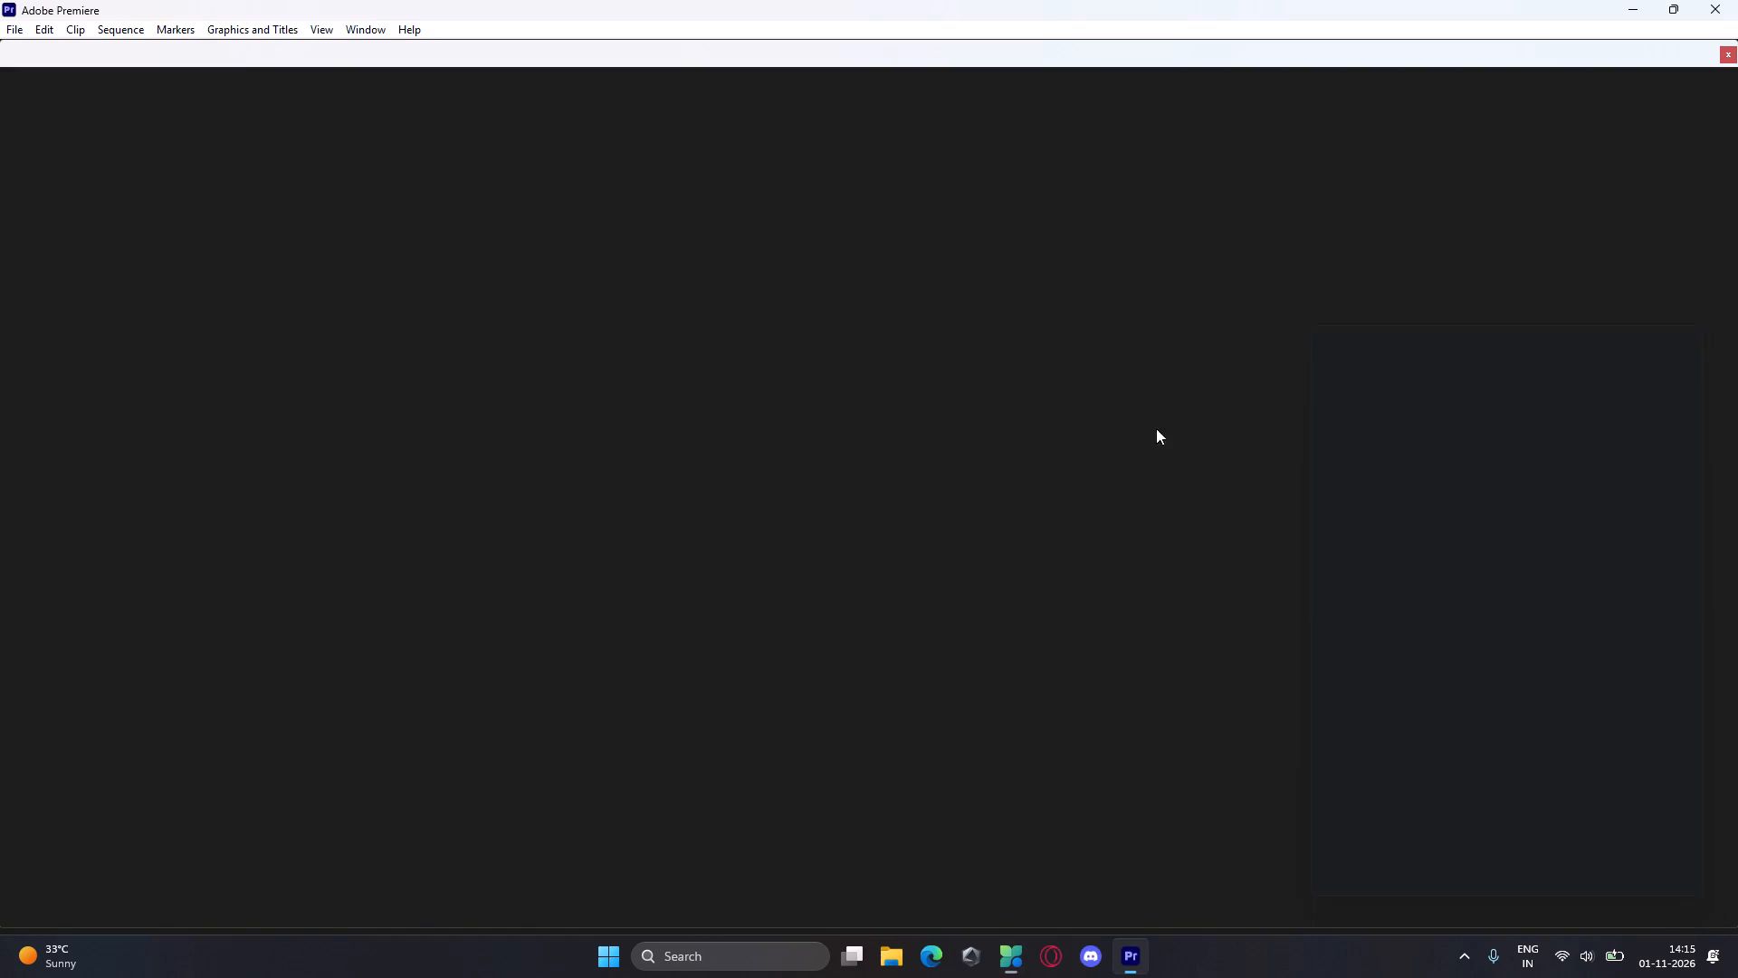
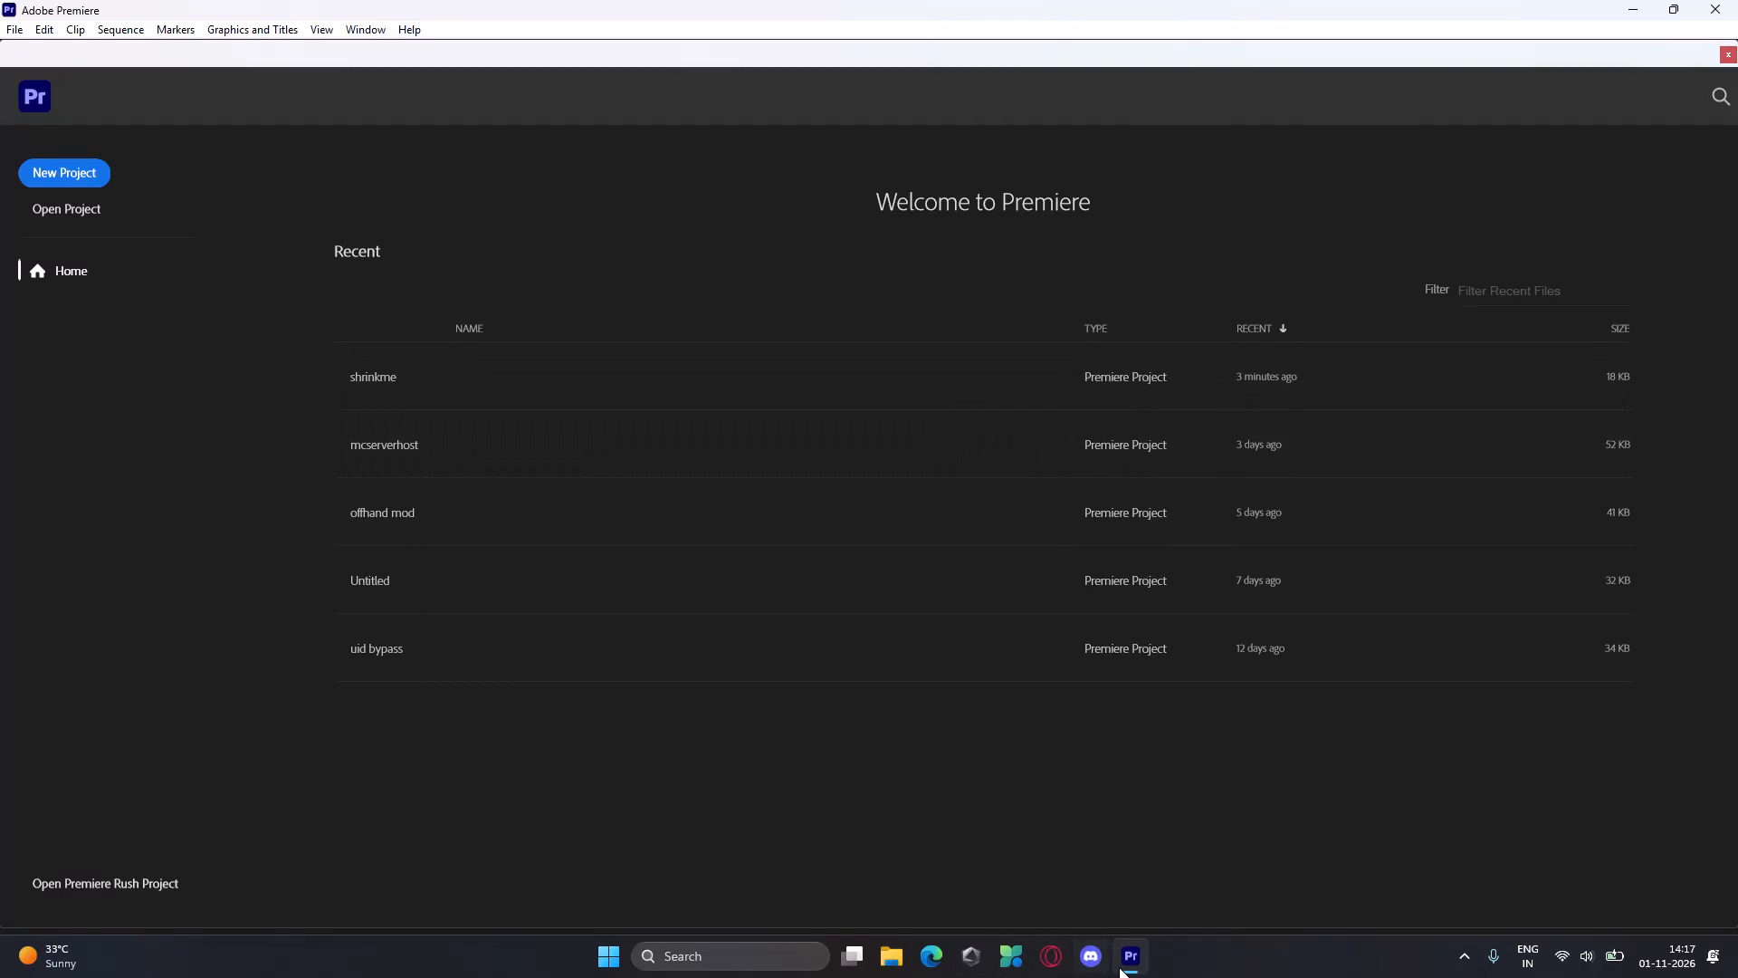
Open the recent shrinkme project.
left_click(412, 370)
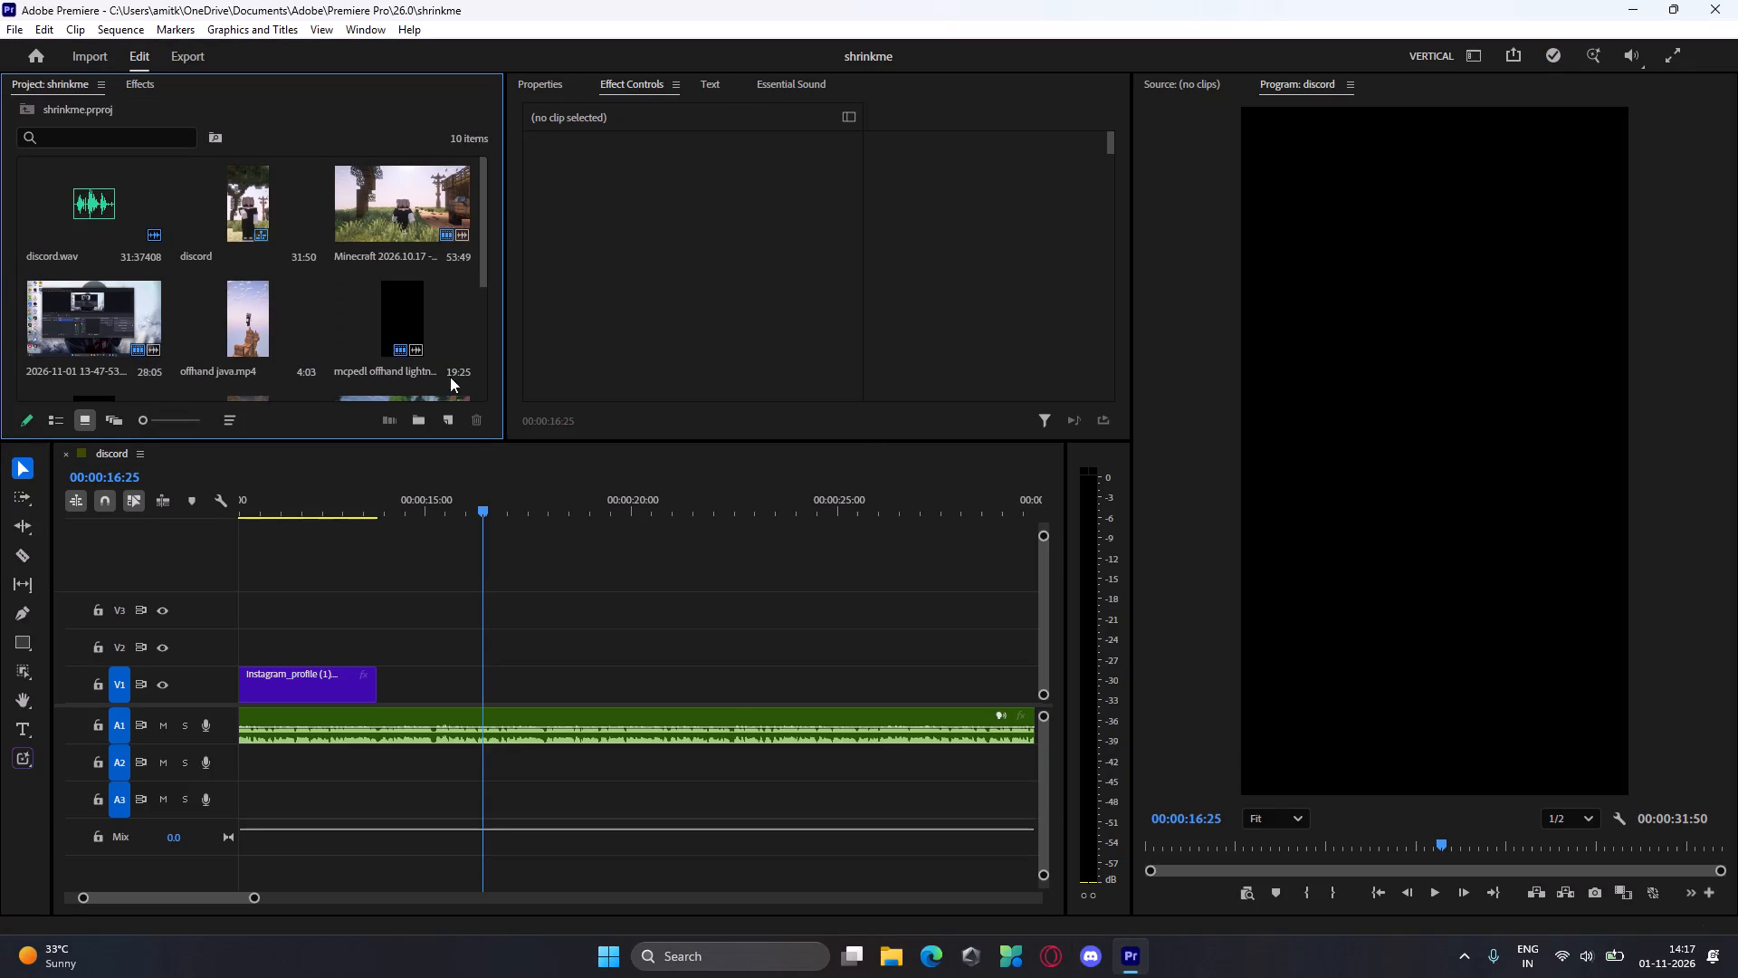
left_click_drag(366, 512, 316, 510)
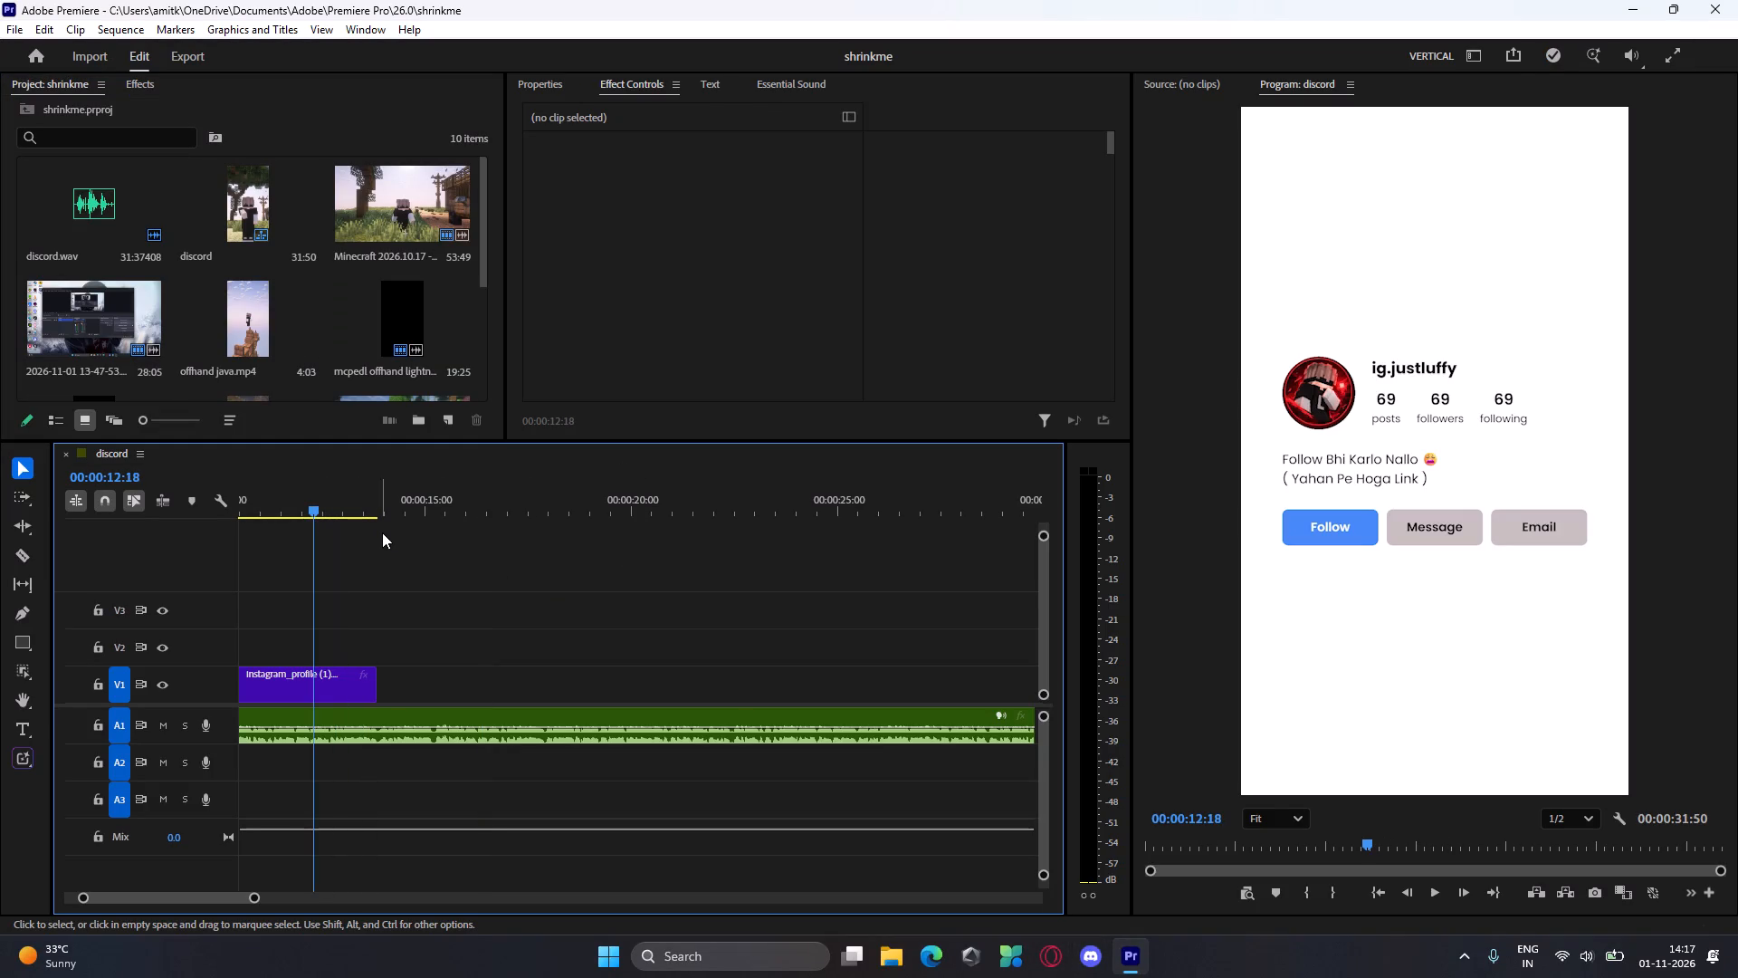
key("space")
key("space")
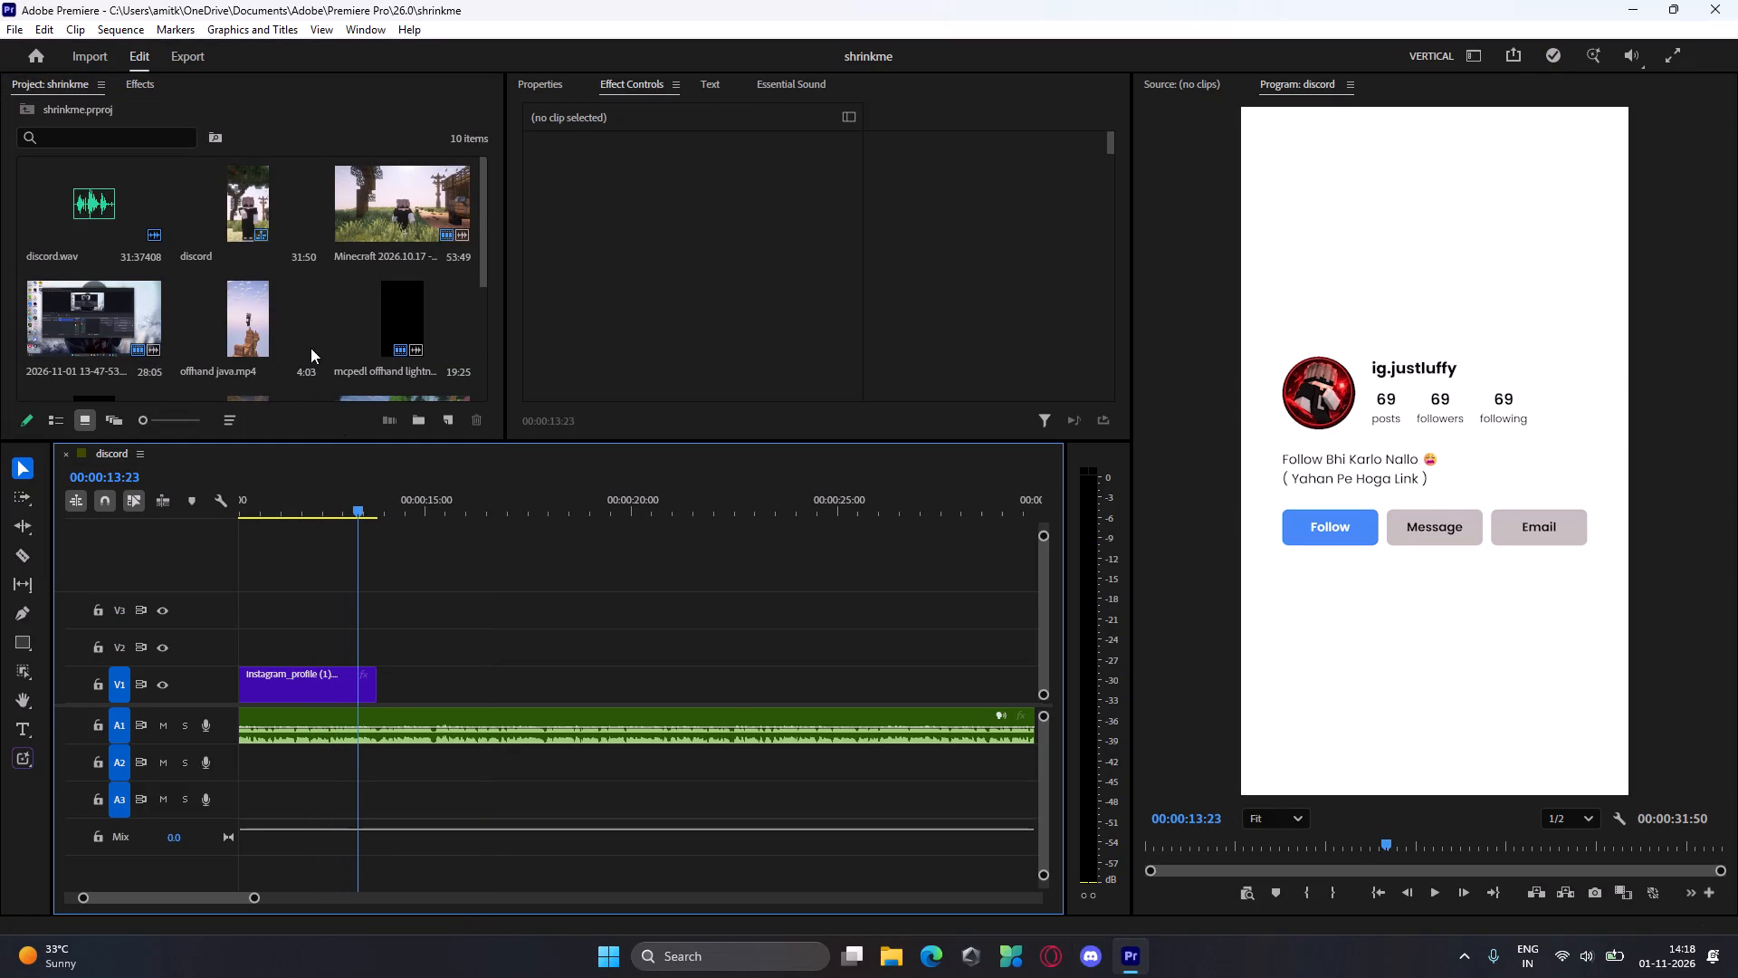
scroll(310, 348, "down", 6)
double_click(320, 379)
scroll(91, 266, "up", 1)
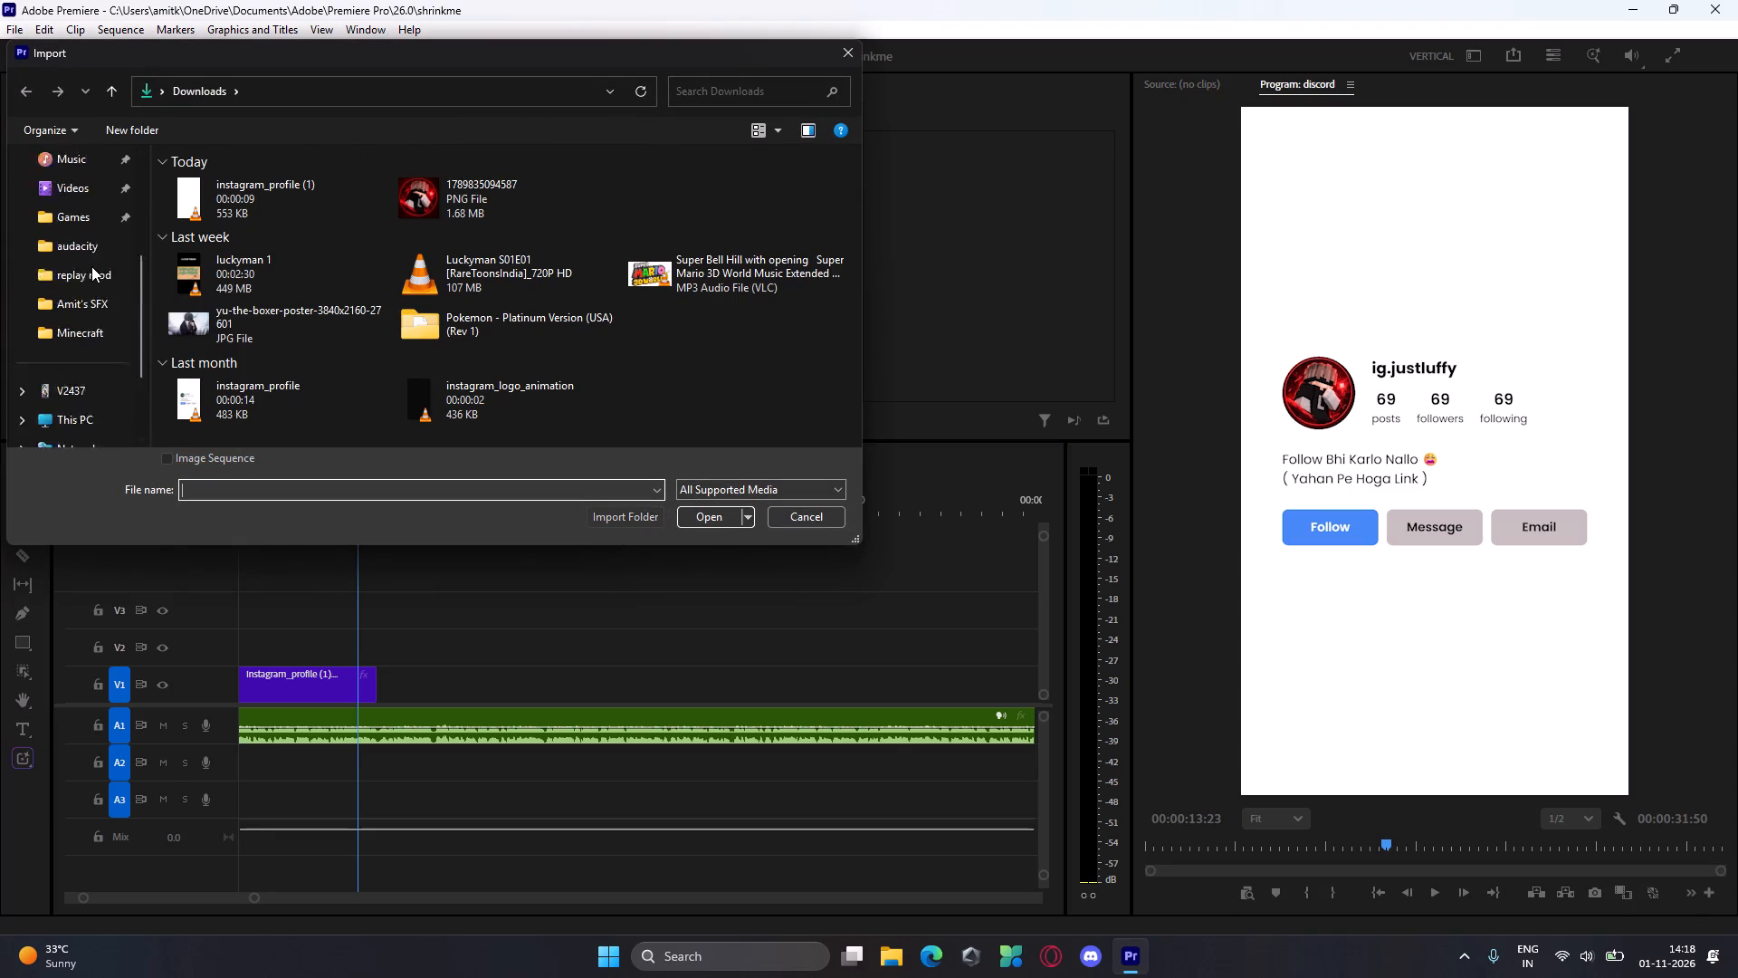
scroll(91, 266, "up", 1)
left_click(90, 283)
left_click(614, 357)
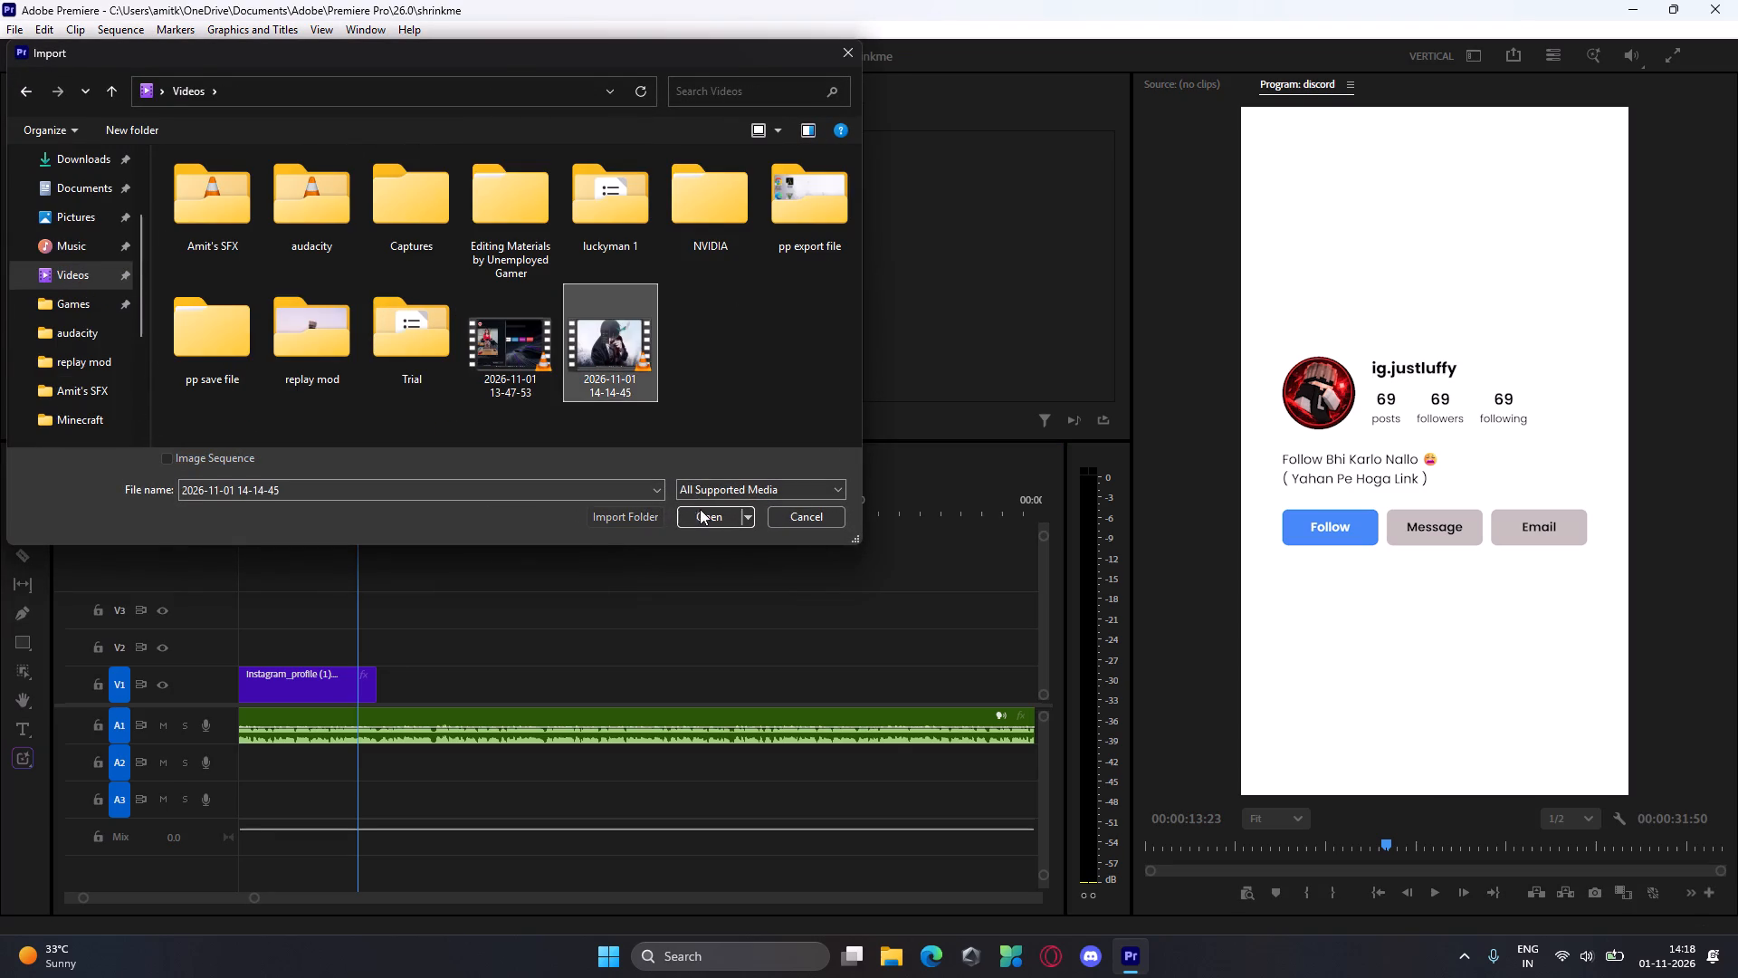
left_click(702, 513)
left_click_drag(262, 342, 396, 666)
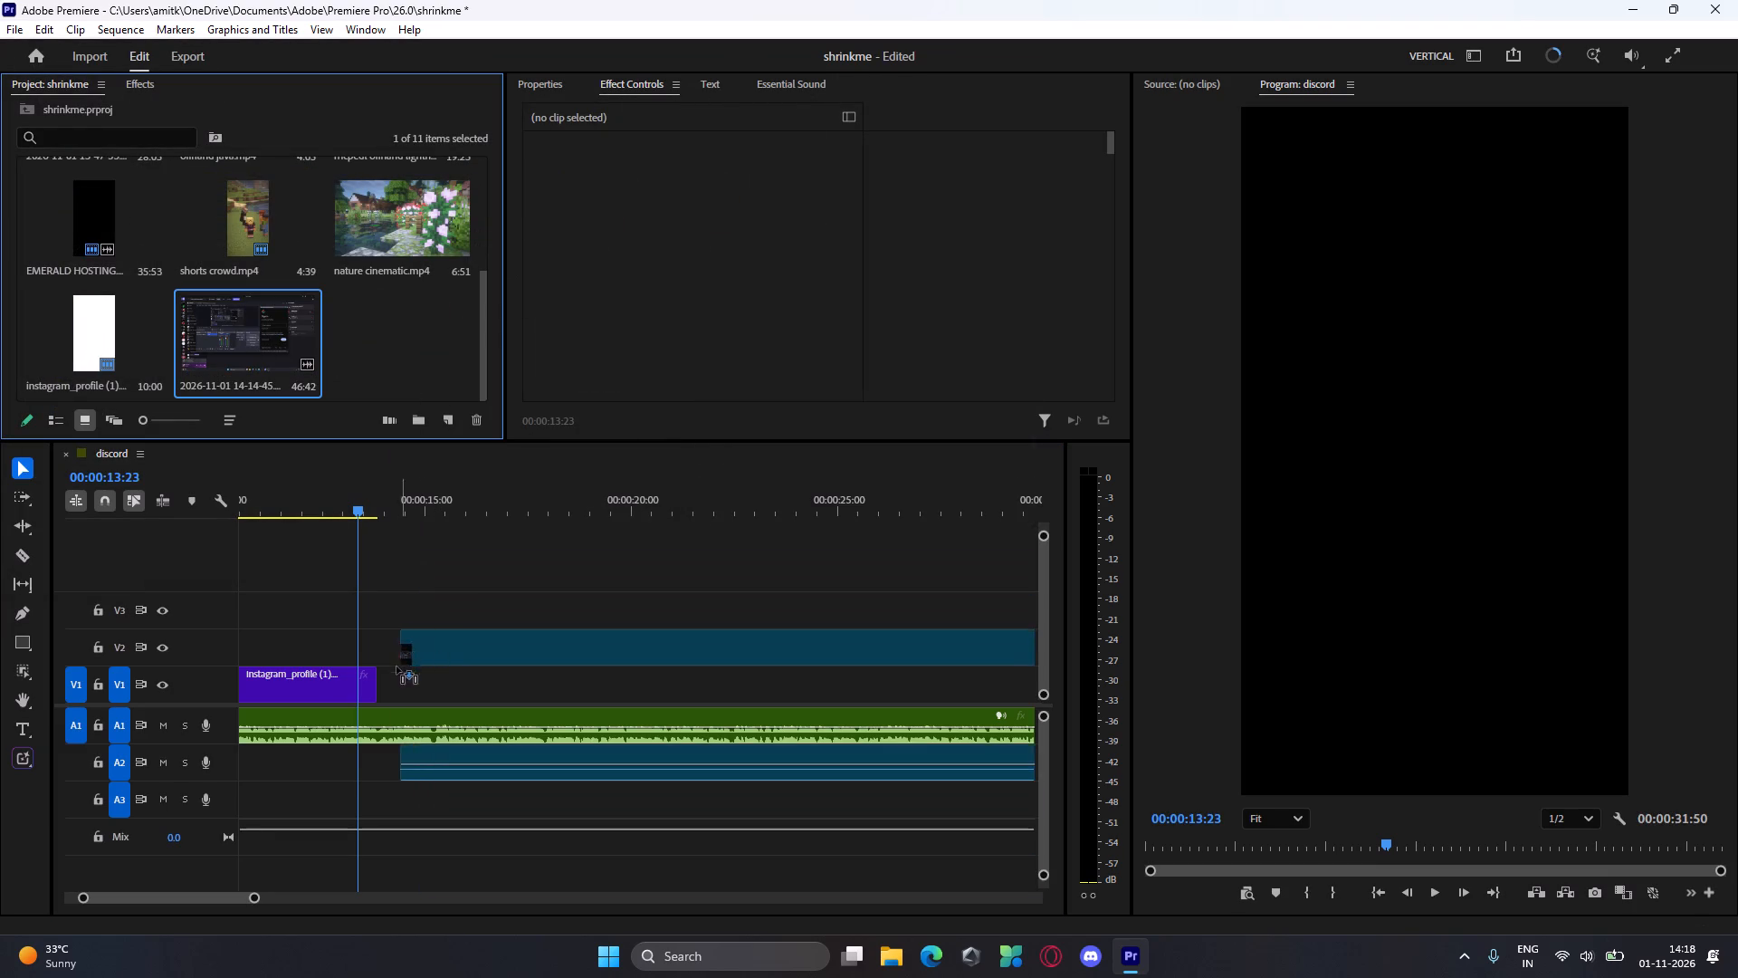
left_click_drag(396, 666, 402, 638)
left_click(440, 650)
right_click(434, 654)
right_click(540, 647)
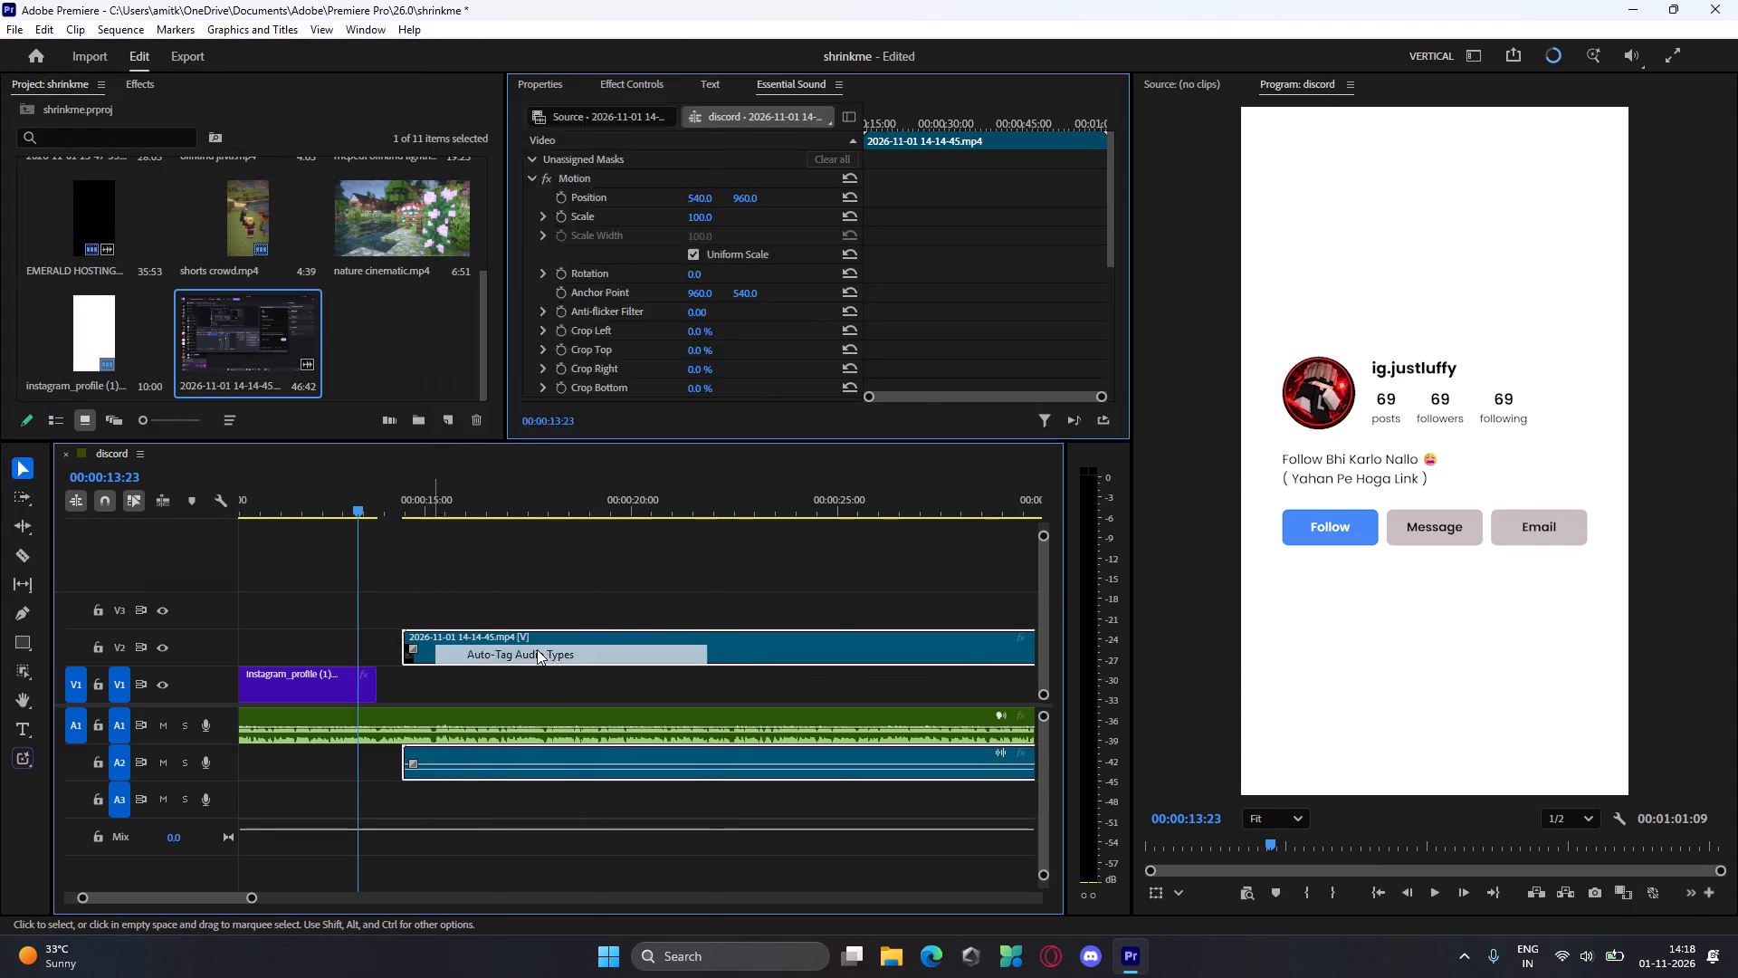
right_click(566, 647)
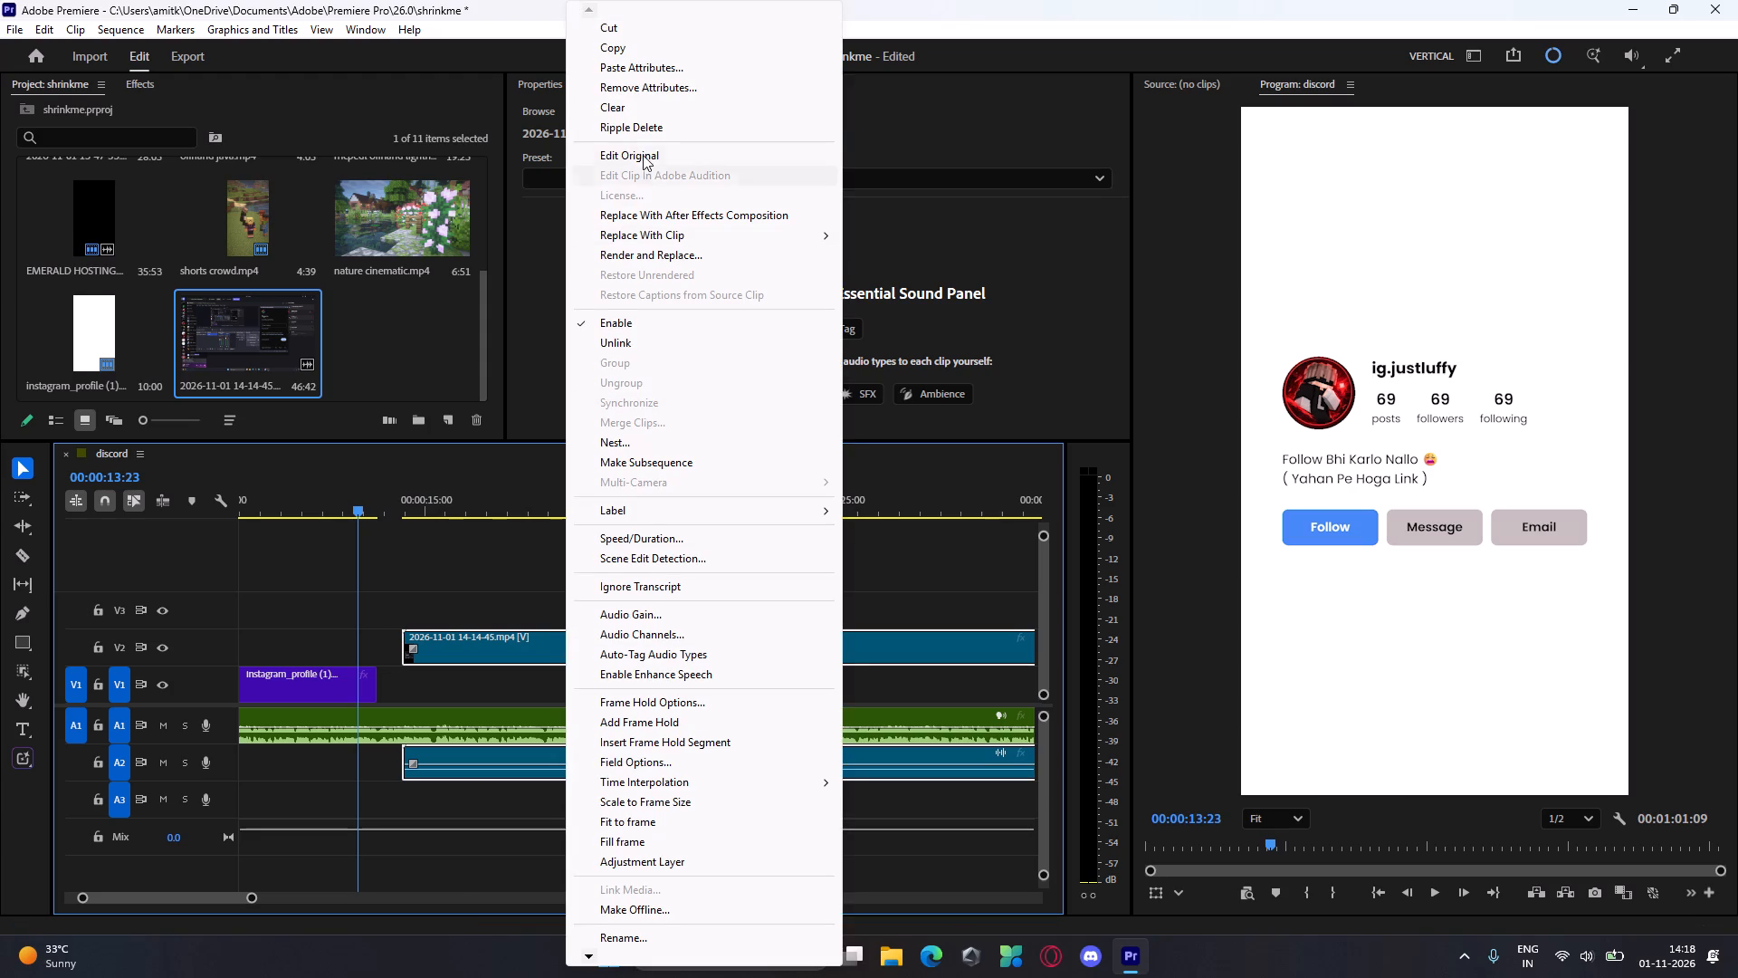
left_click(636, 347)
left_click(527, 549)
left_click(597, 750)
right_click(595, 750)
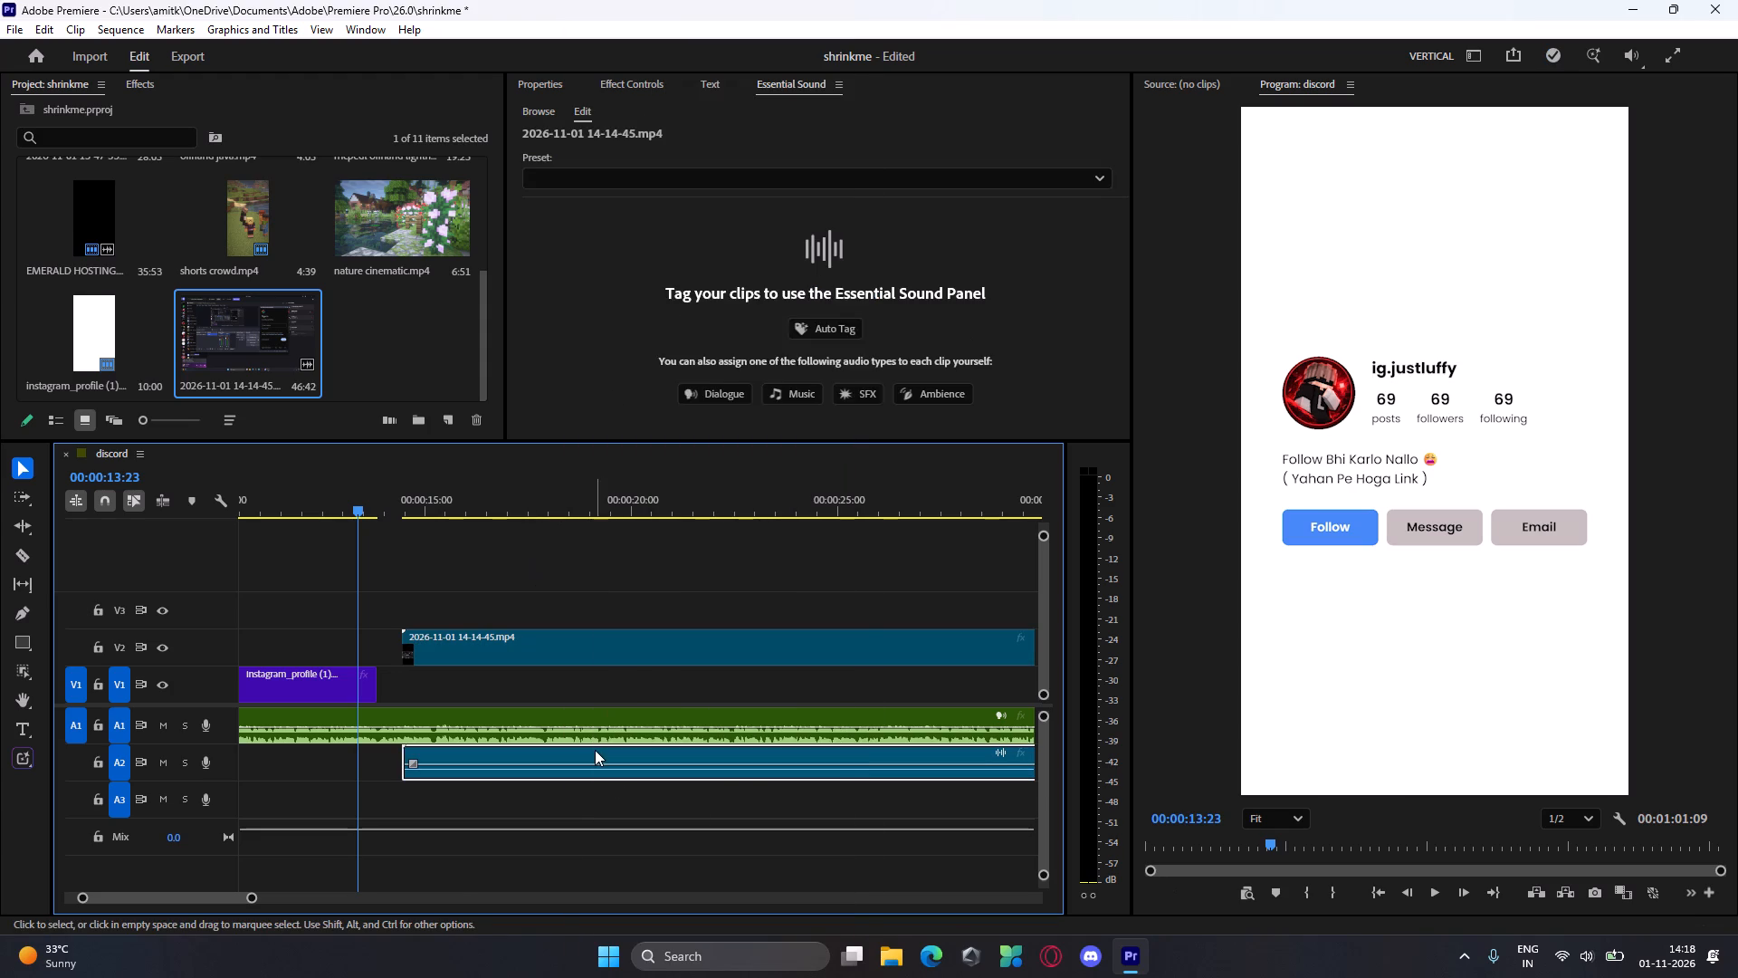
left_click(663, 187)
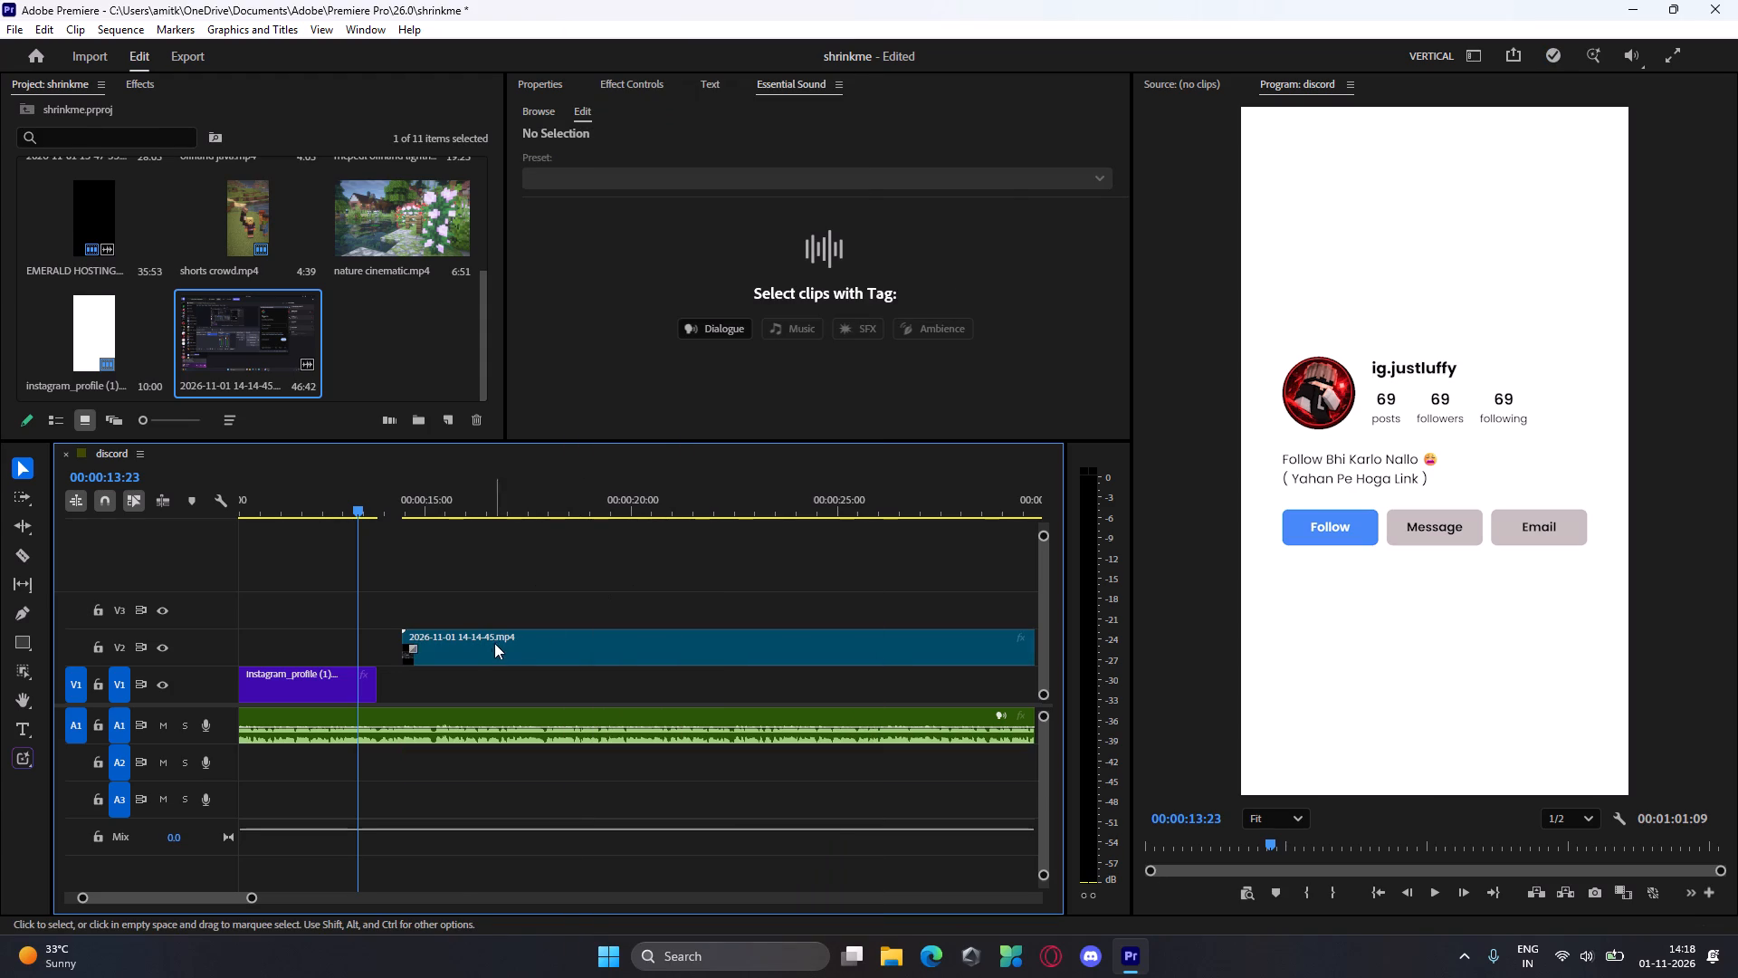
Move the recording down to track V1 so it starts right at the end of the Instagram profile clip.
left_click_drag(491, 652, 474, 673)
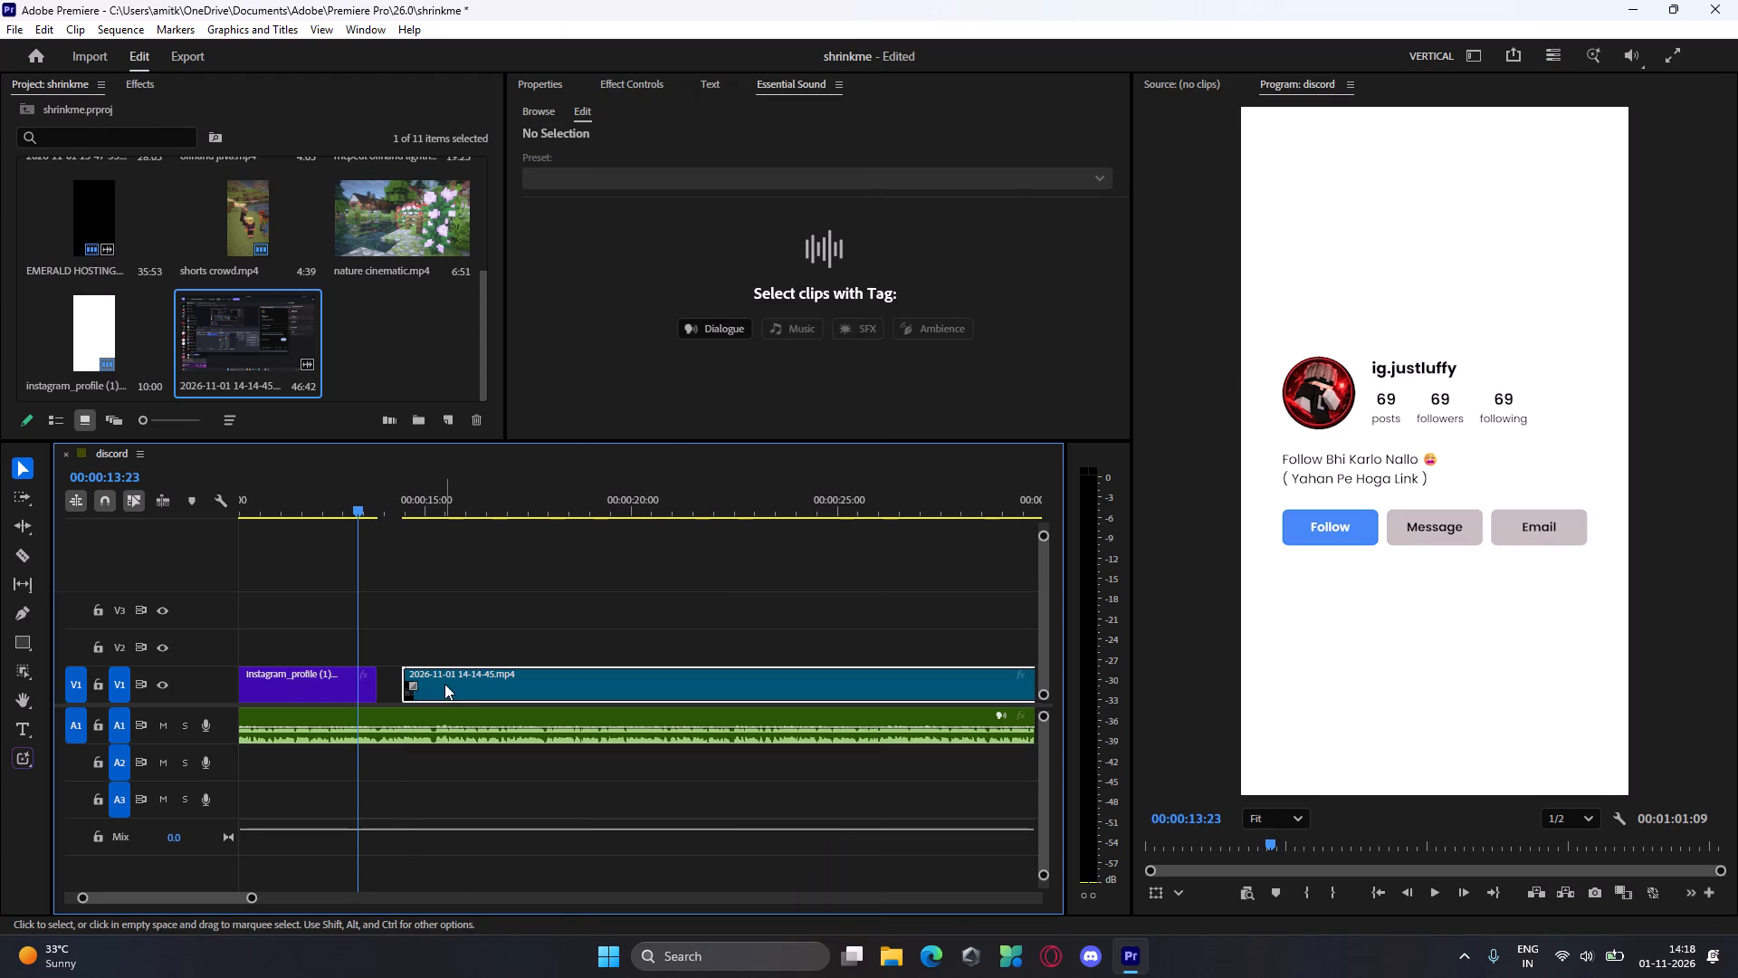
left_click_drag(442, 688, 421, 690)
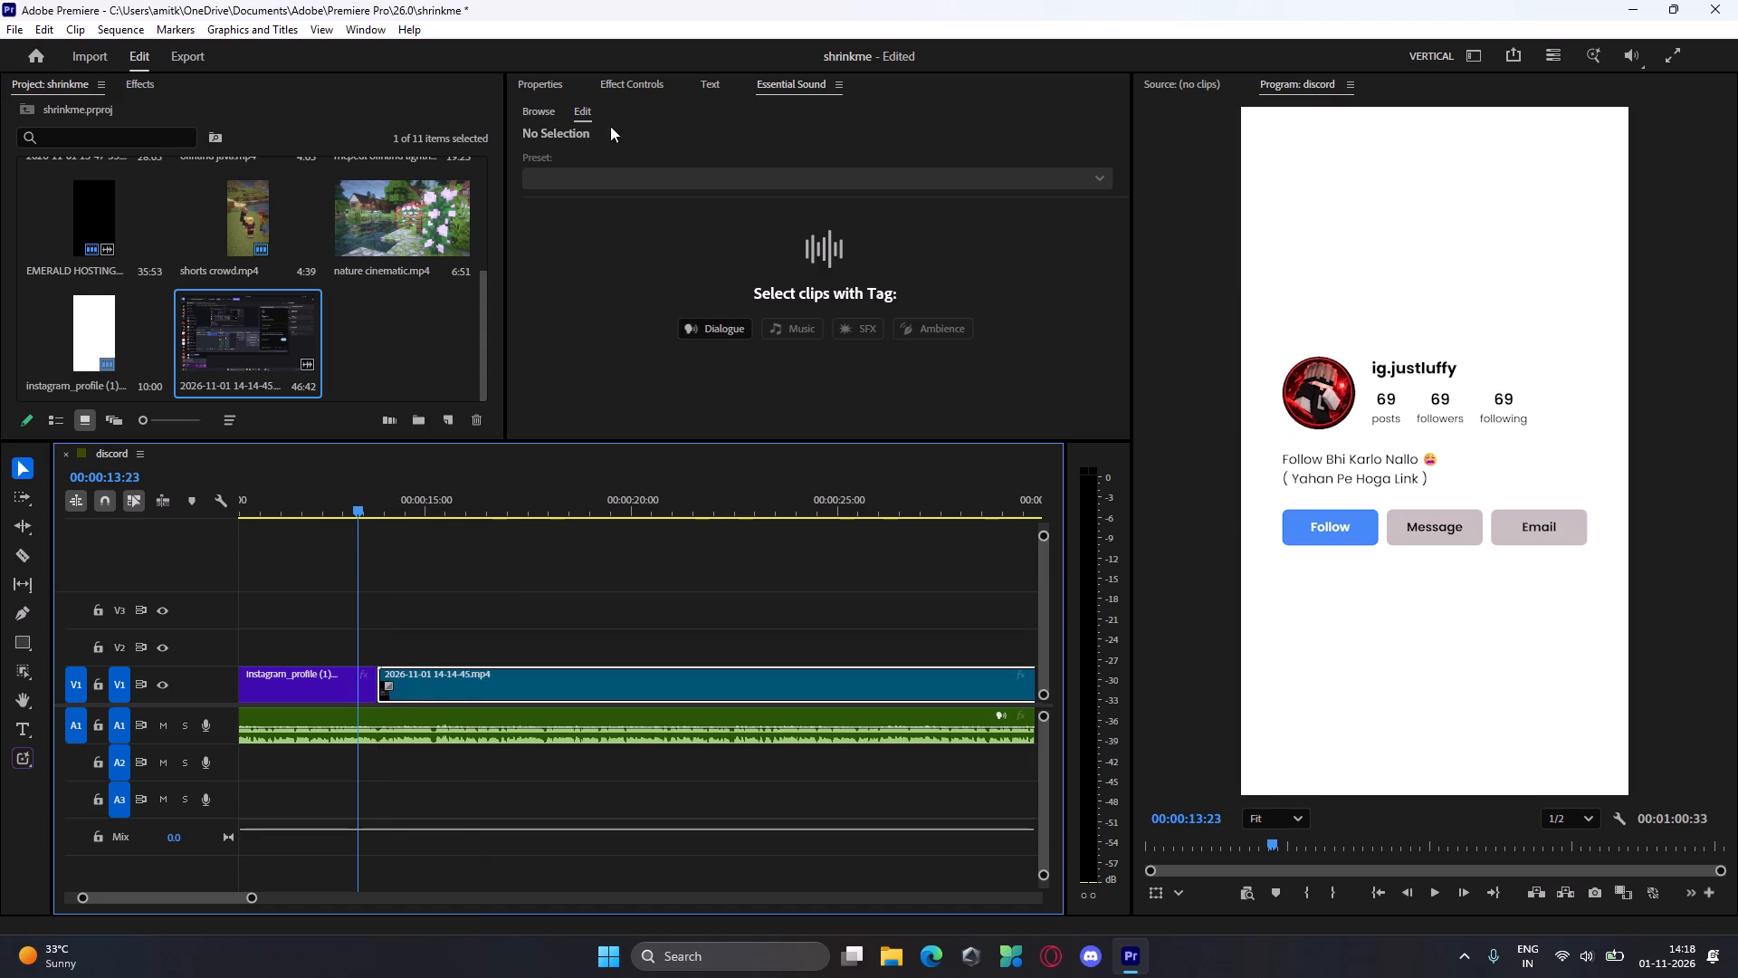
Set the recording's scale to 178 so it fills the vertical frame.
left_click(614, 91)
key("space")
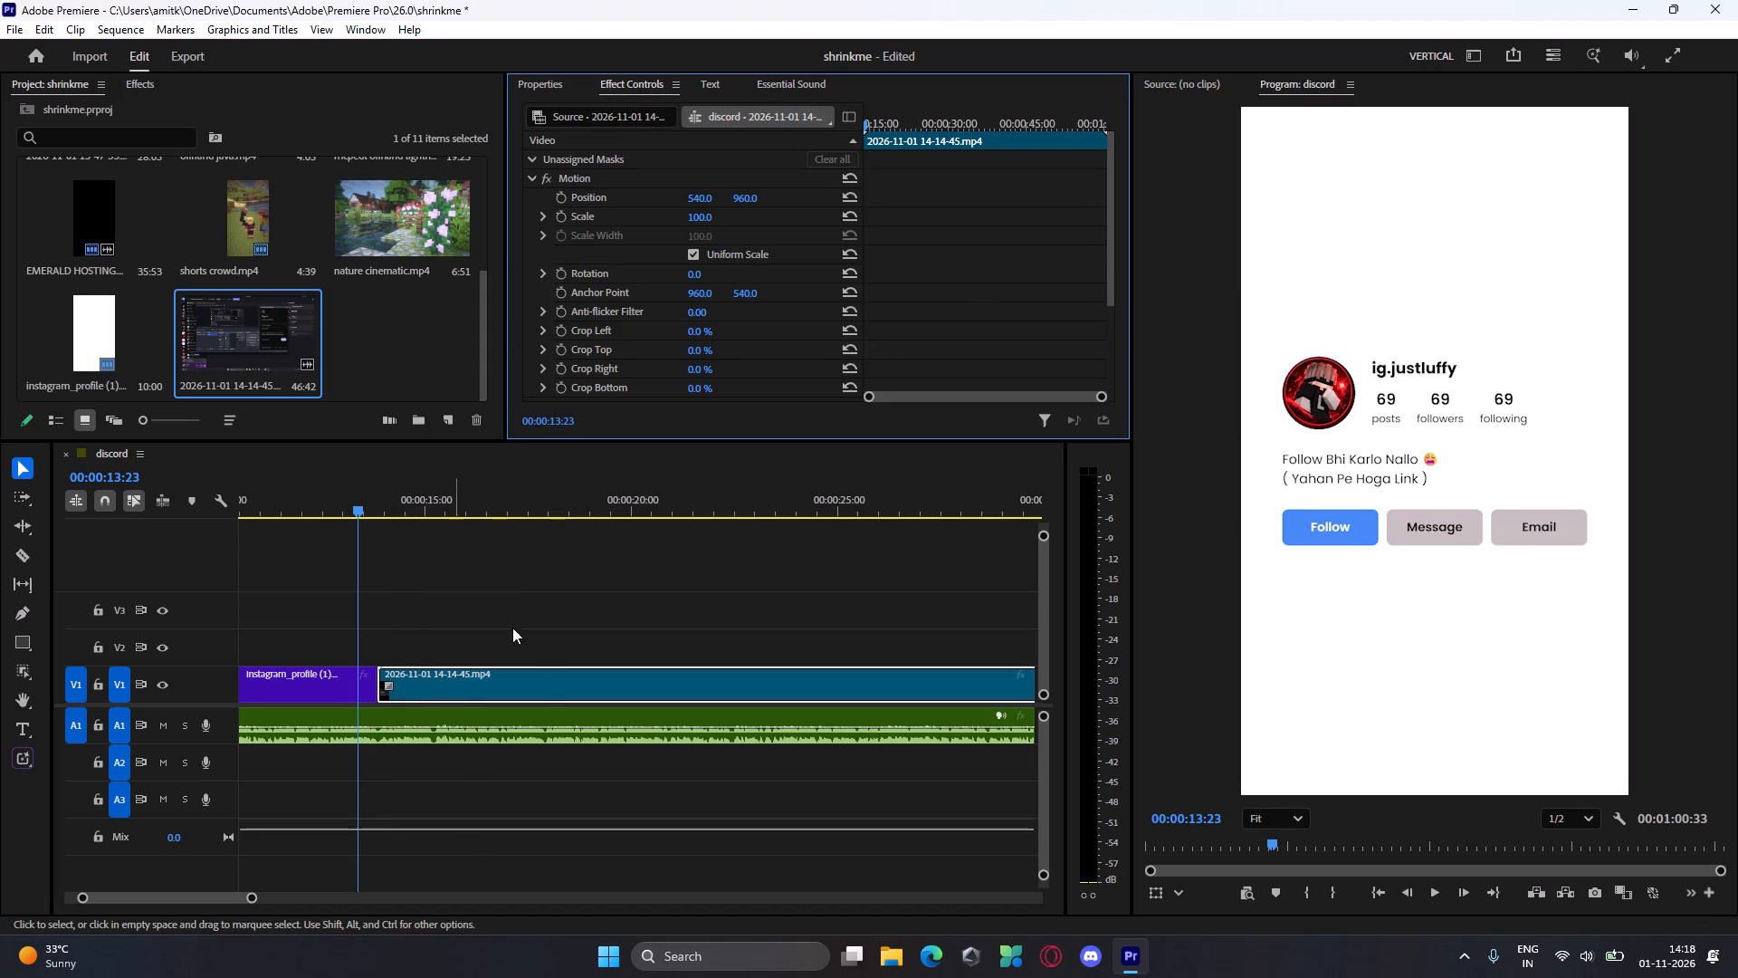
key("space")
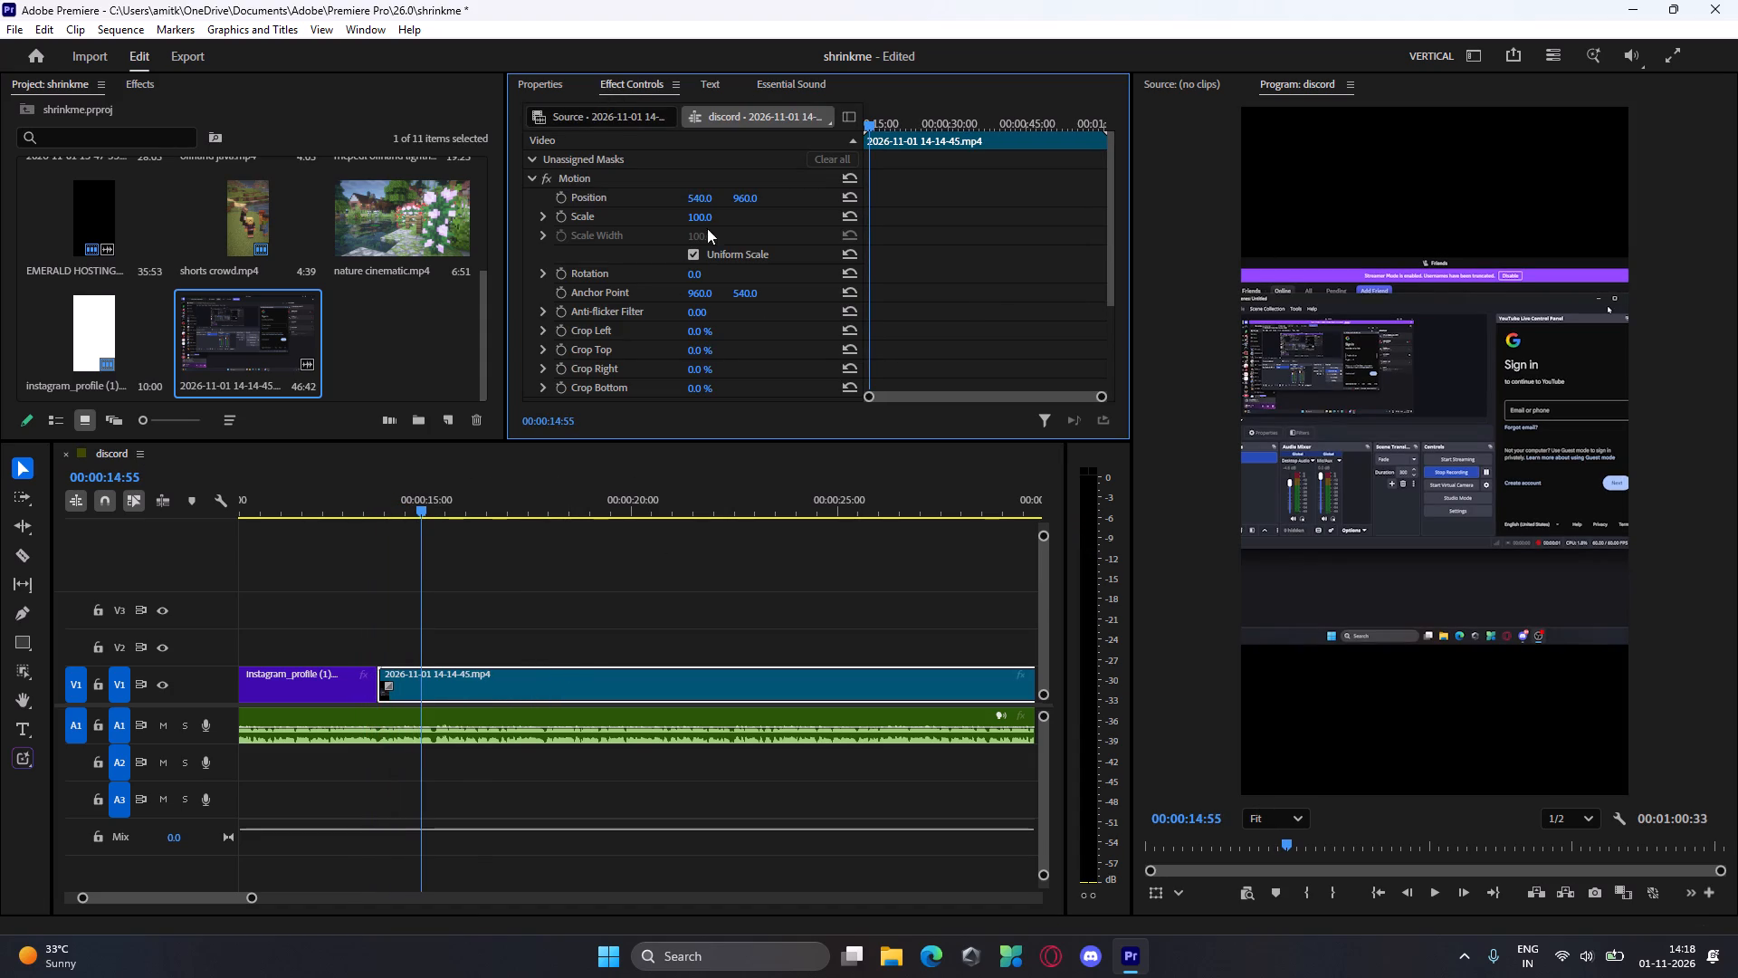
left_click_drag(706, 219, 789, 270)
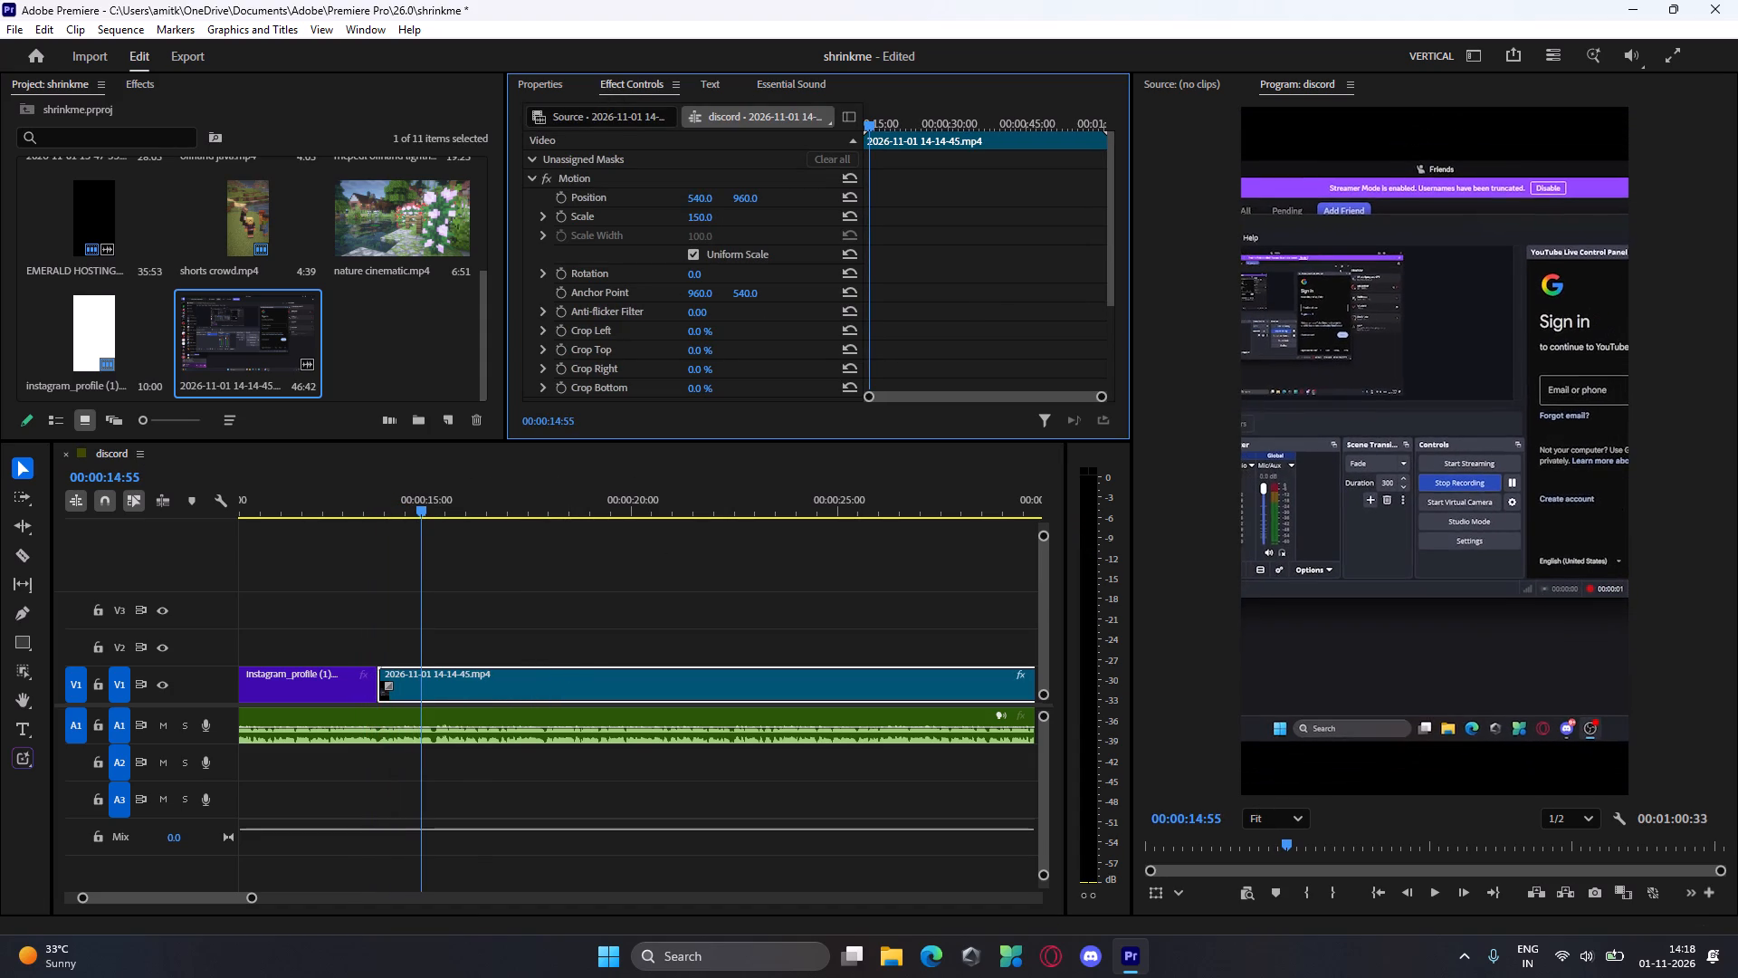
left_click_drag(789, 270, 823, 276)
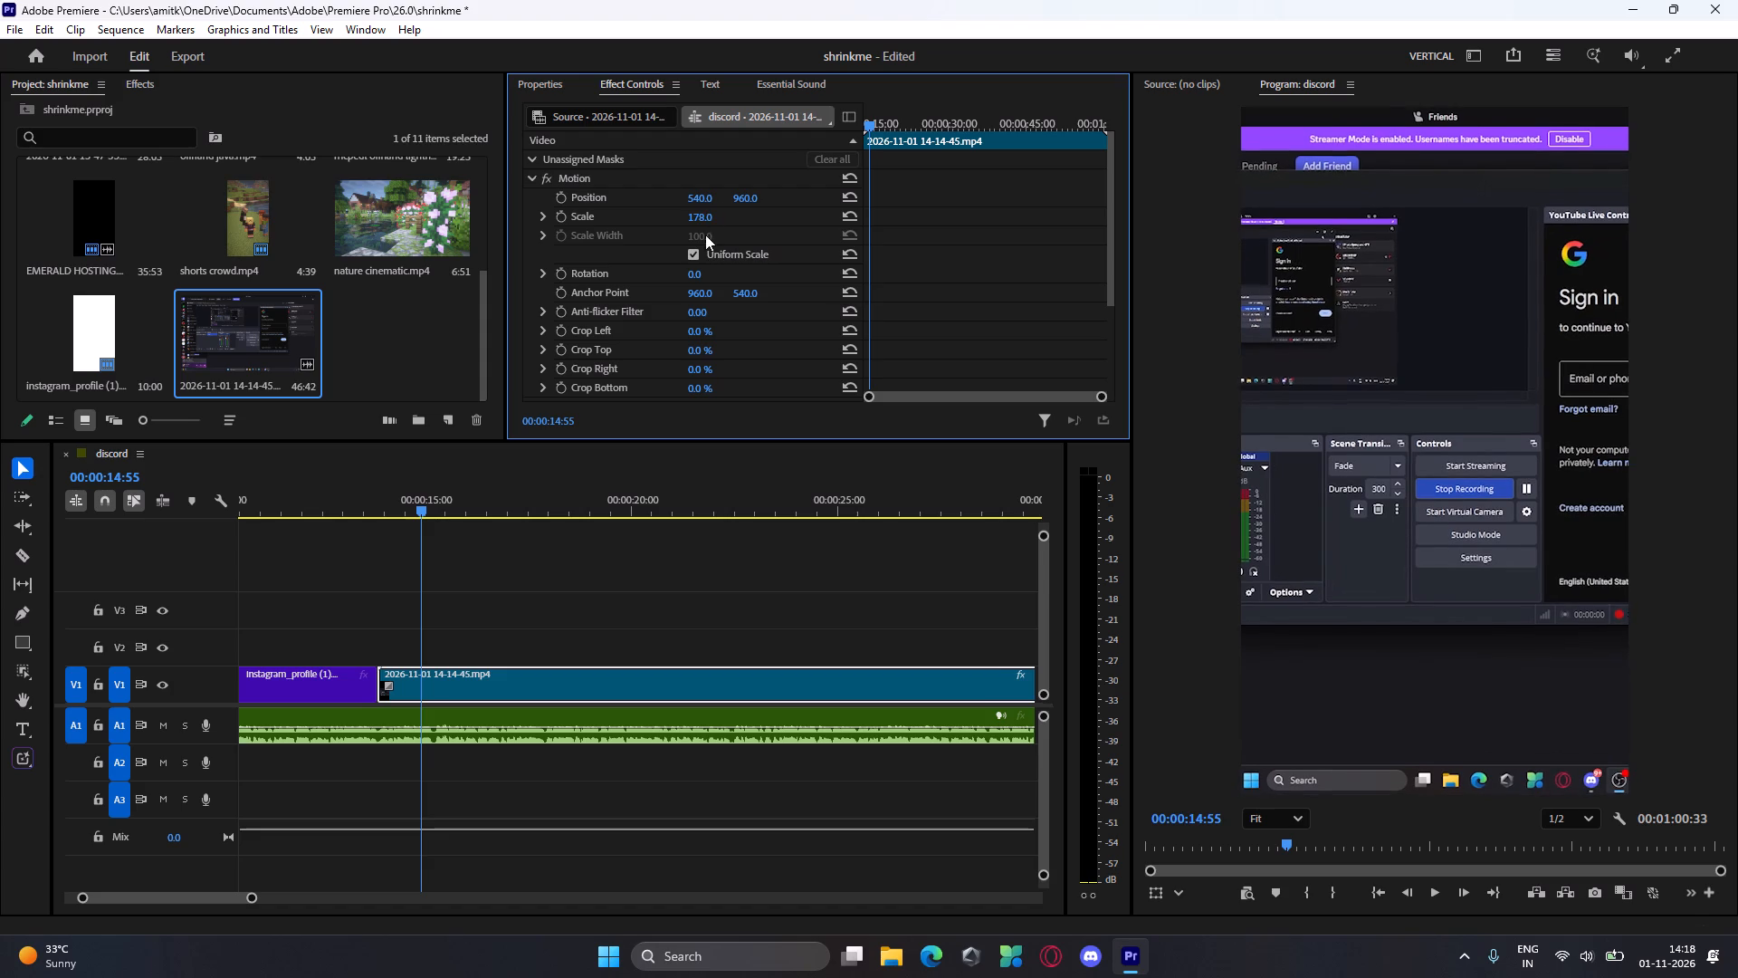
Play through the enlarged recording and set its horizontal position to 1581 to frame the Discord channel list.
key("space")
left_click_drag(476, 510, 708, 506)
key("space")
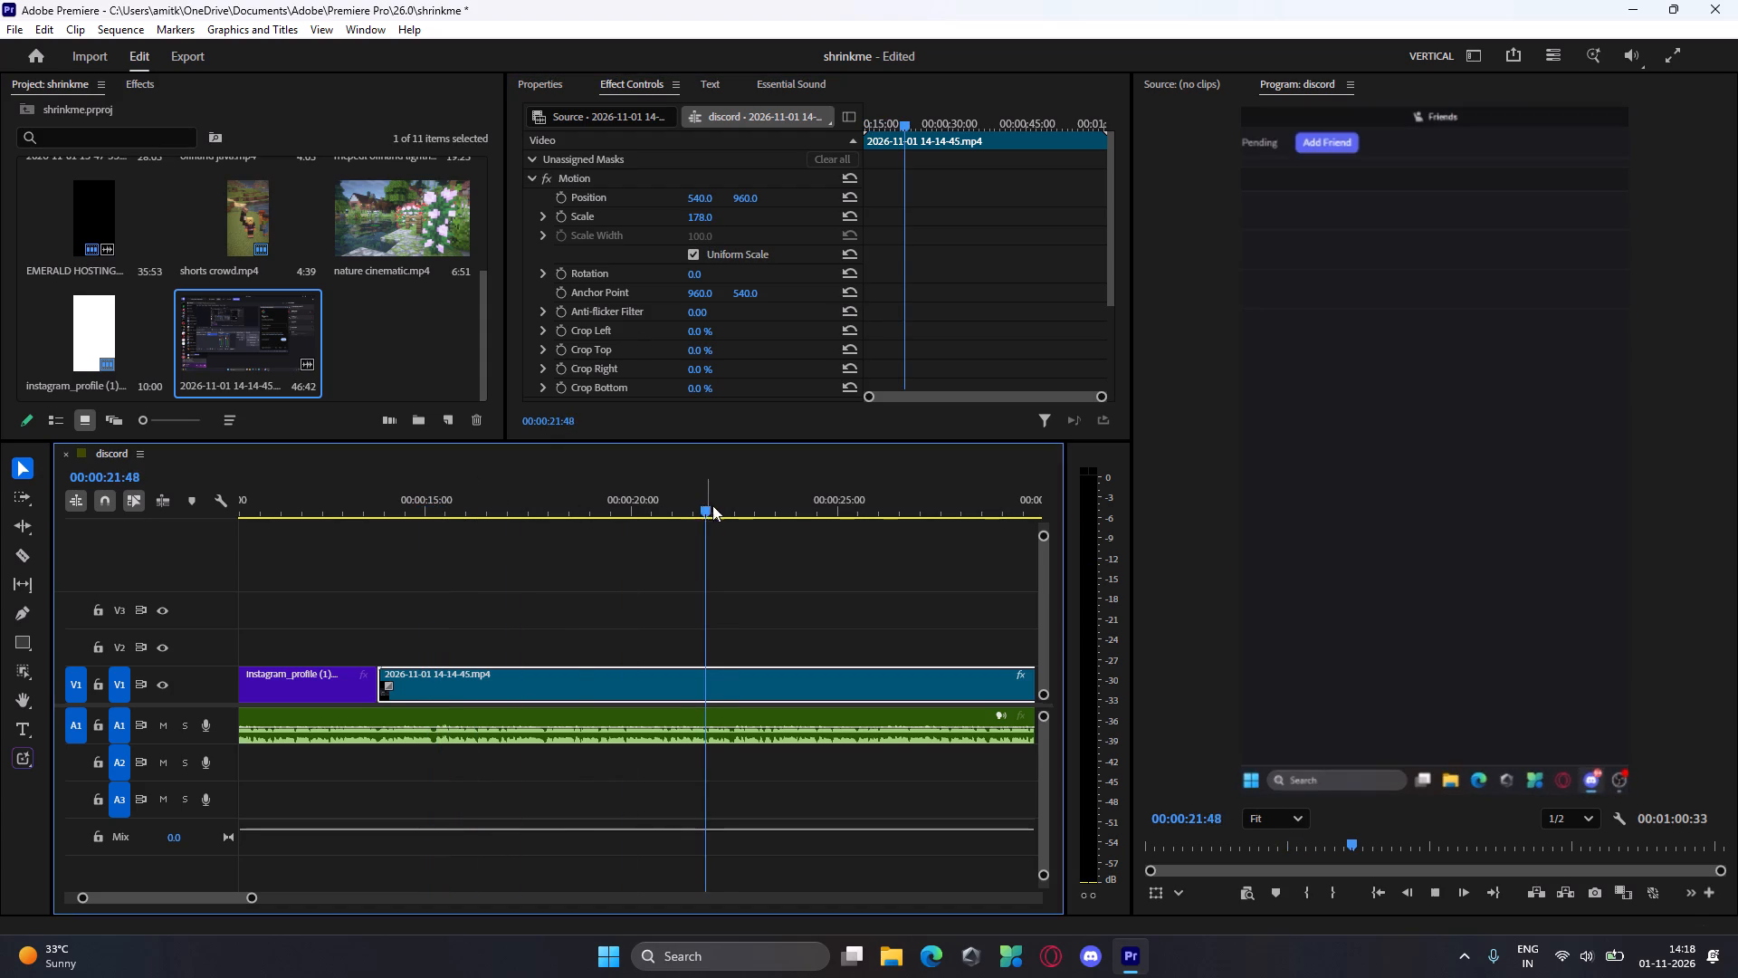
scroll(709, 542, "down", 9, "alt")
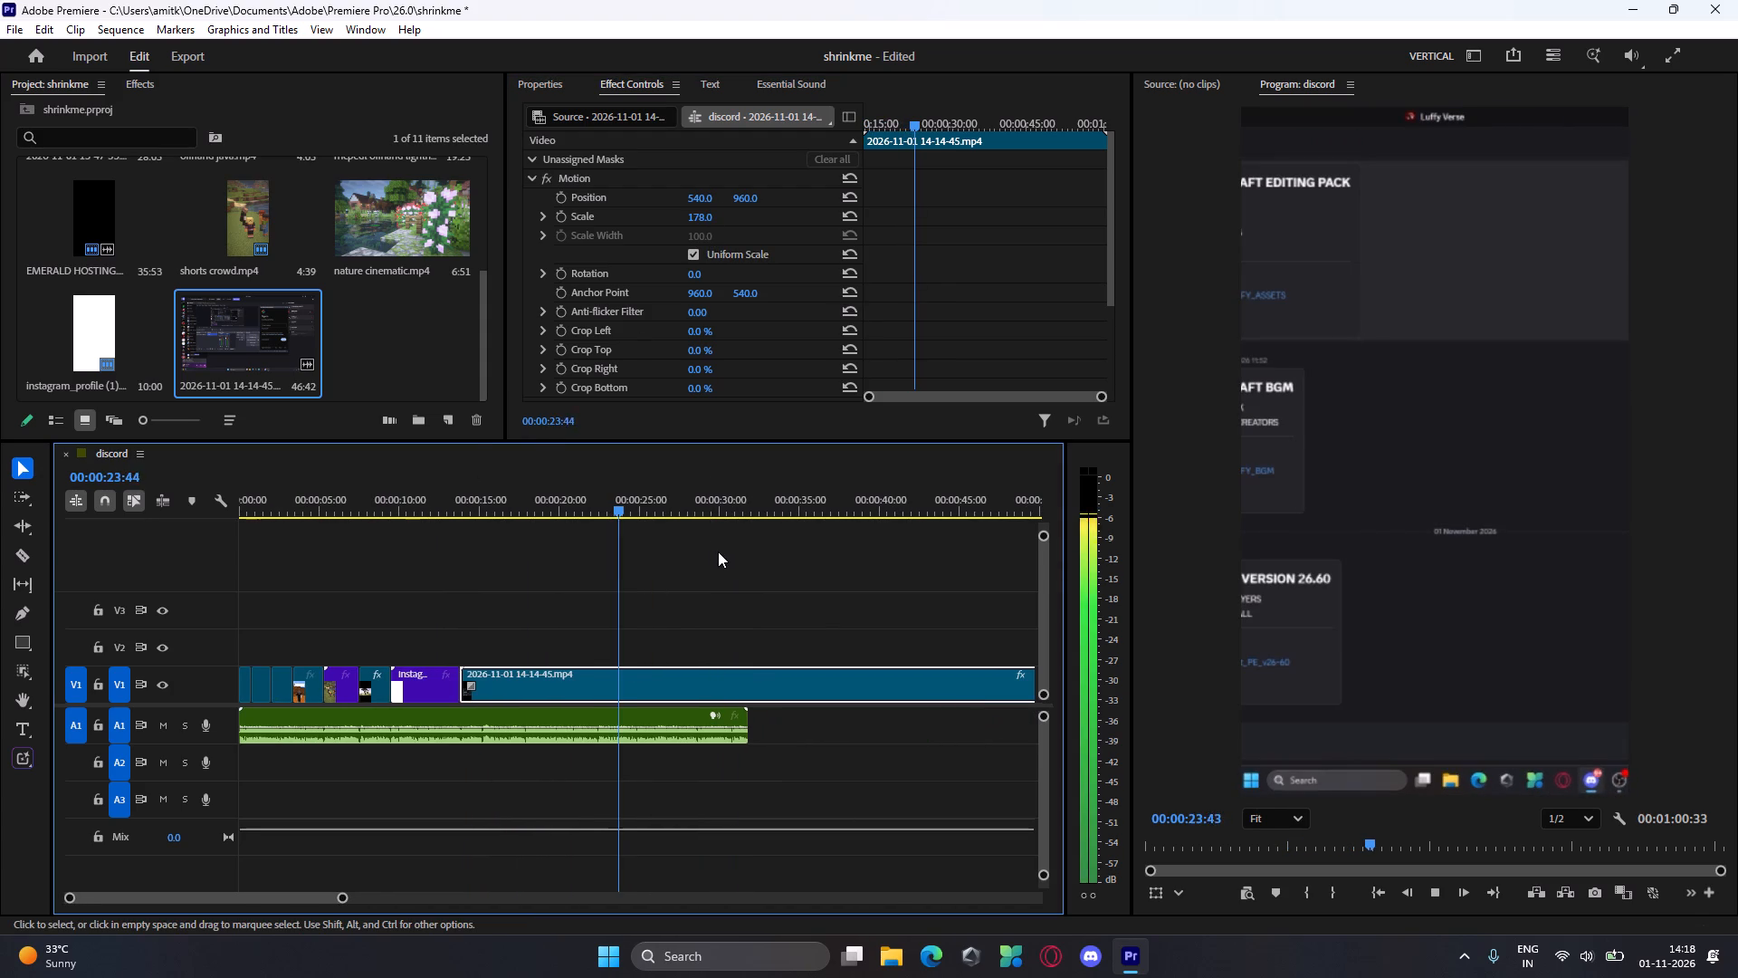
key("space")
left_click(700, 510)
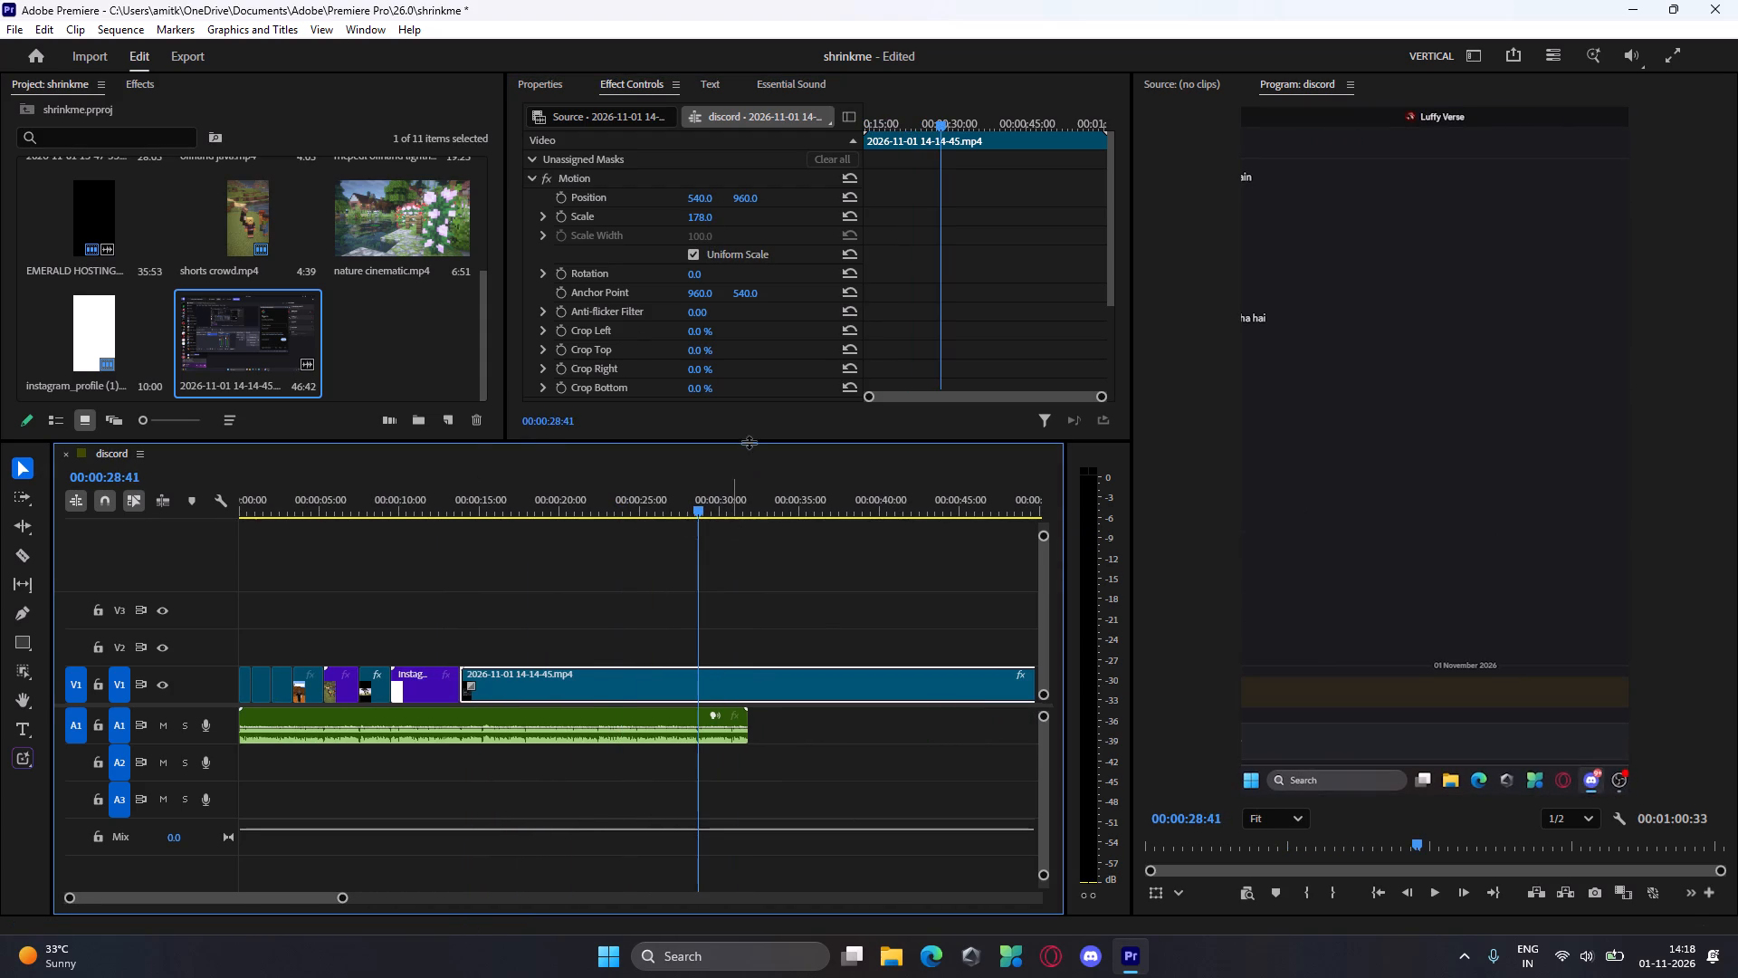
left_click_drag(694, 199, 1582, 286)
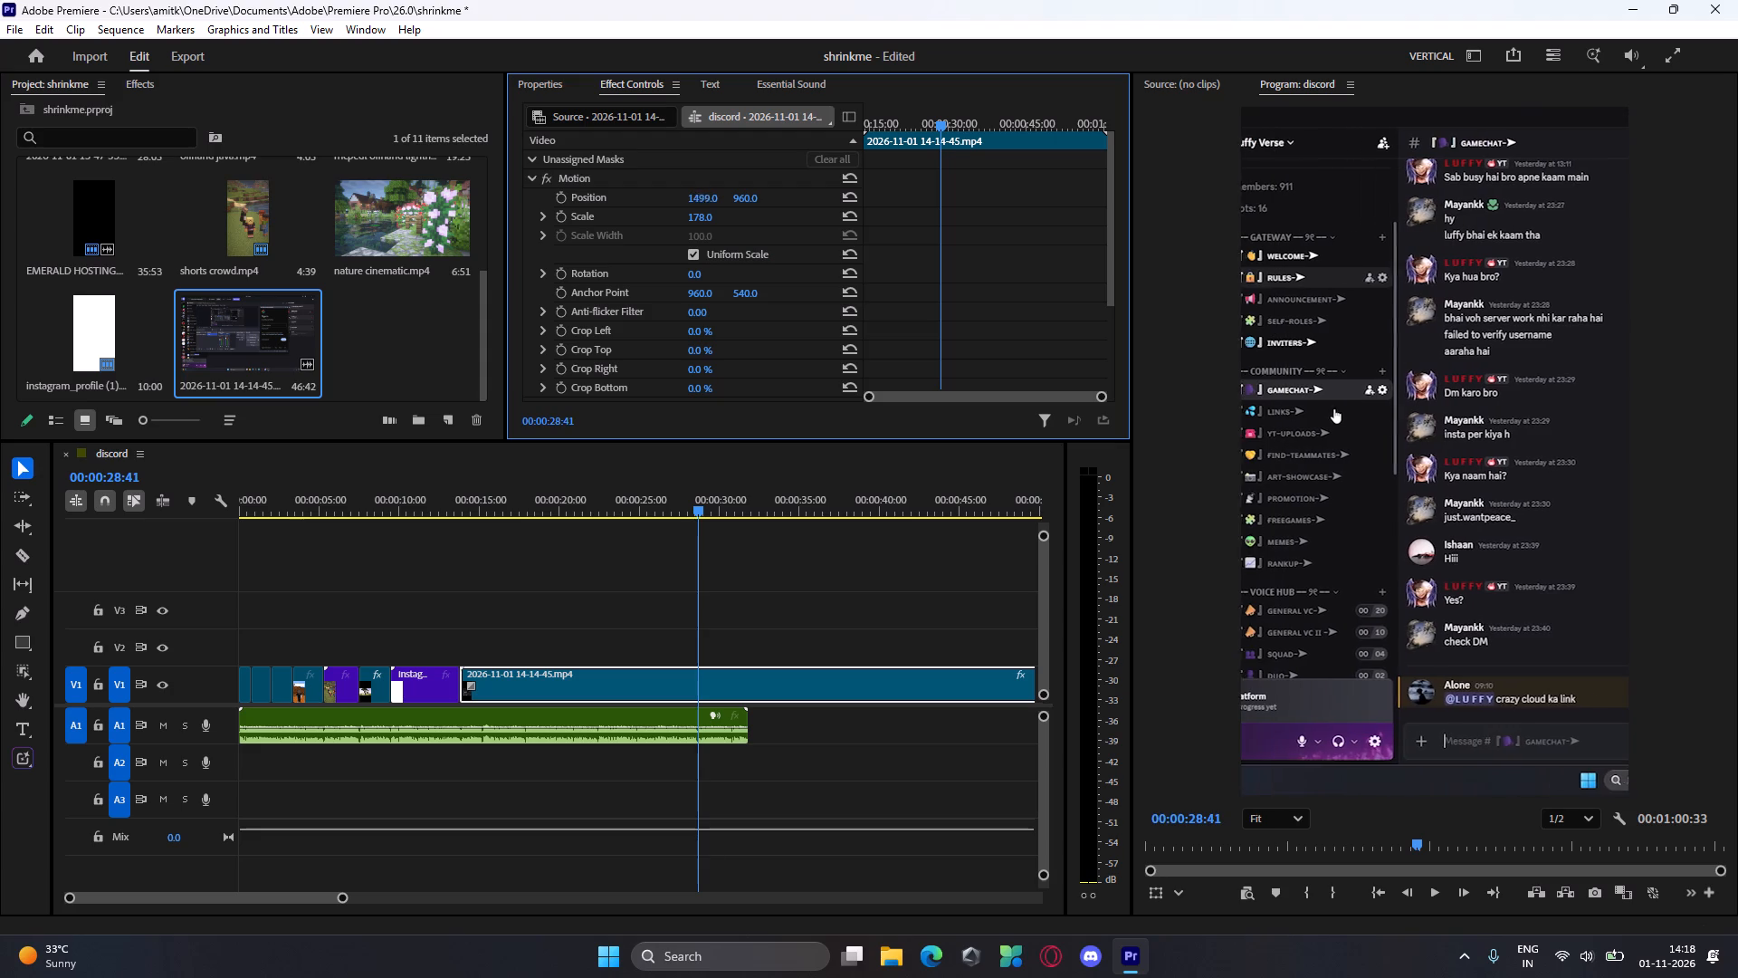
Shift the enlarged recording horizontally to position 1581 so the Discord channel list is framed.
left_click_drag(1582, 286, 1638, 312)
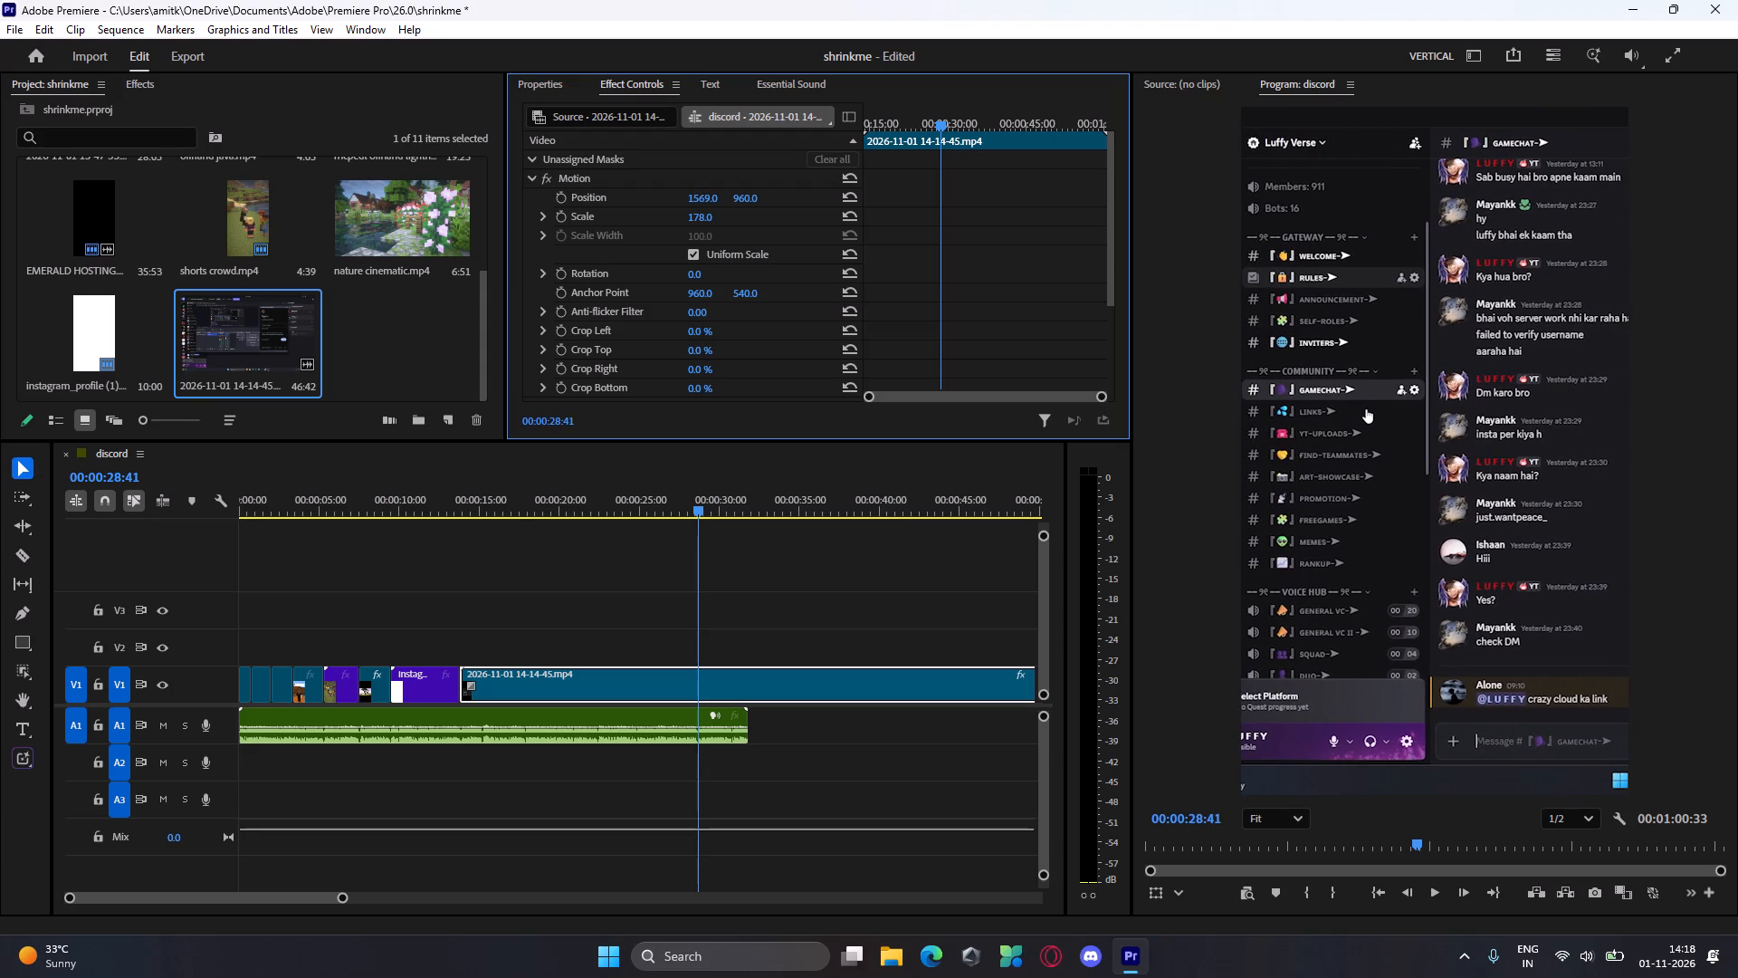
left_click_drag(1638, 312, 1649, 311)
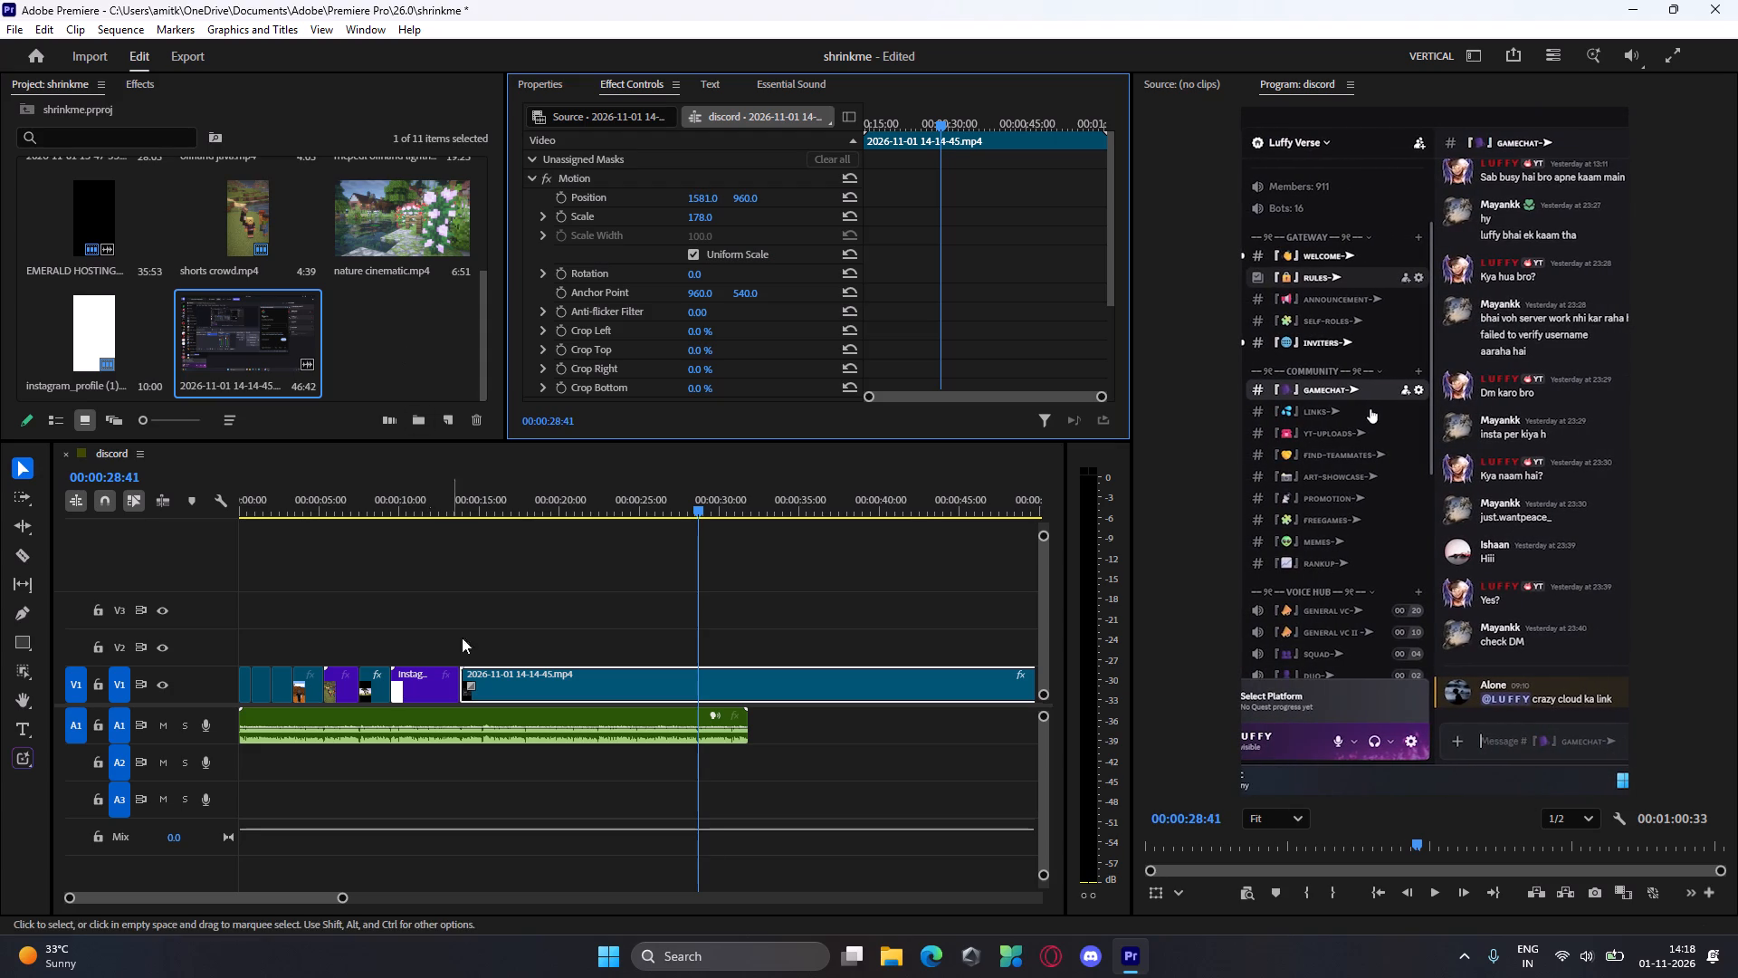
Split the recording at 00:00:39:46, where the links channel is open, and delete the portion before the cut.
left_click_drag(494, 496, 691, 513)
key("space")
left_click_drag(780, 515, 781, 515)
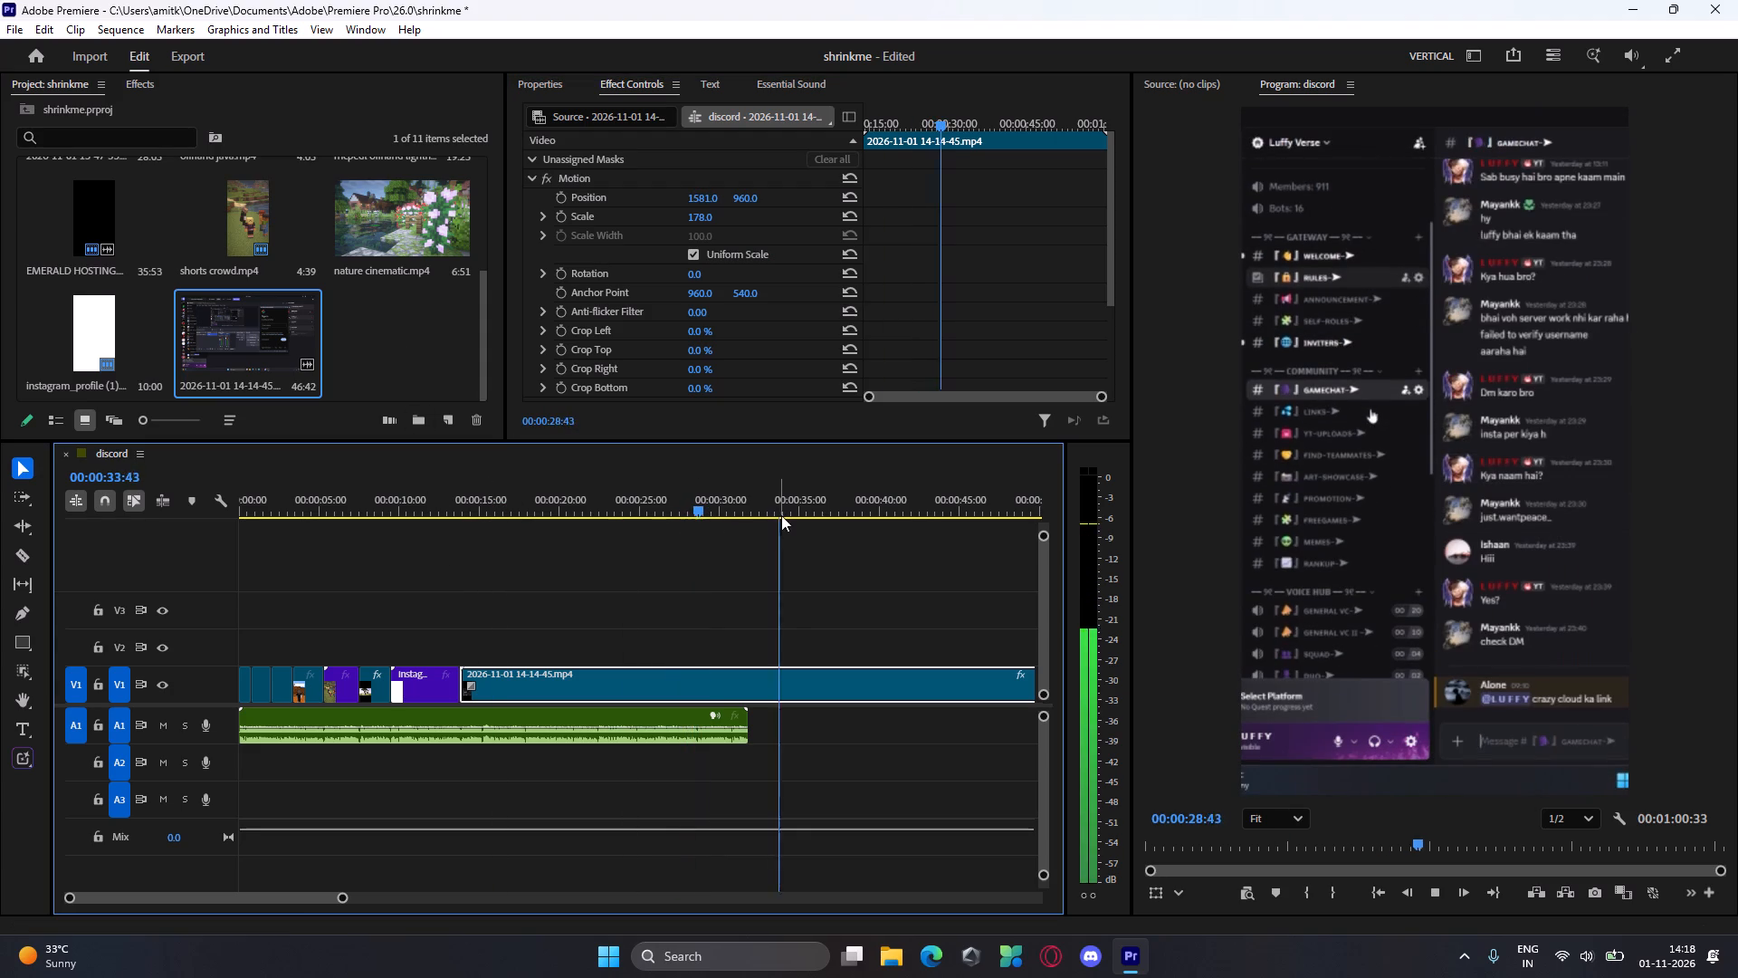
left_click_drag(781, 515, 789, 513)
left_click(856, 502)
left_click(878, 491)
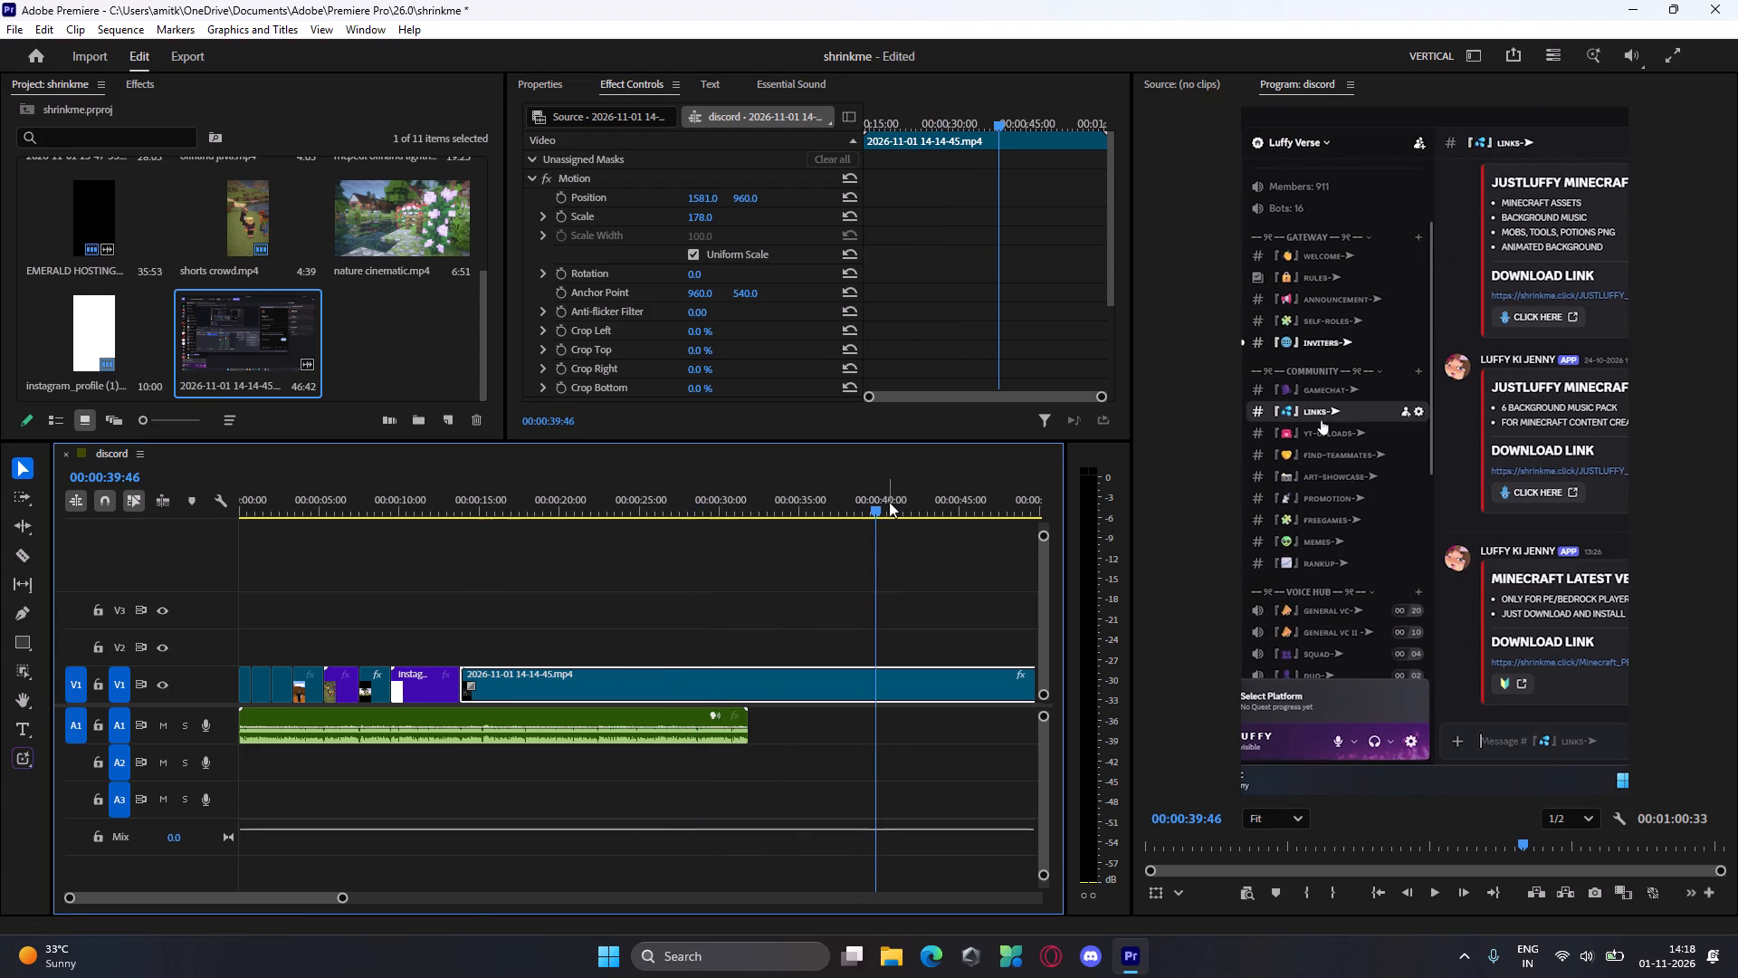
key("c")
left_click(878, 685)
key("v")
right_click(813, 694)
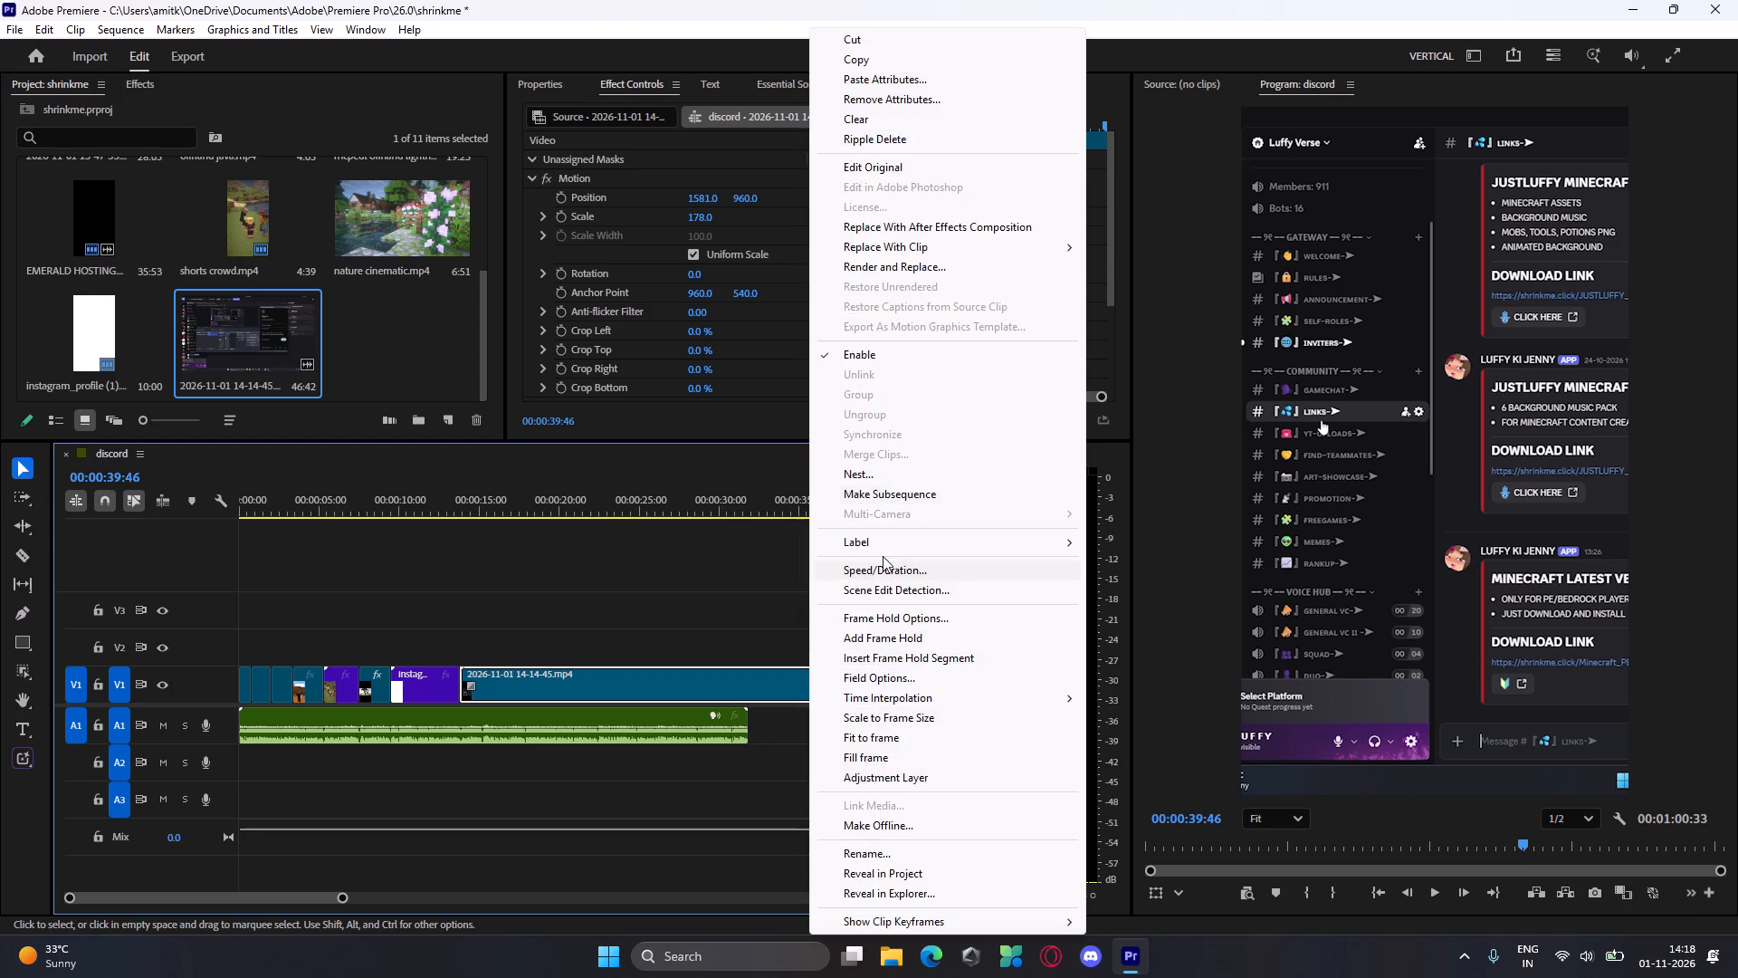
left_click(849, 125)
Ripple delete the gap between the Instagram profile clip and the remaining recording on V1.
left_click(684, 678)
right_click(683, 678)
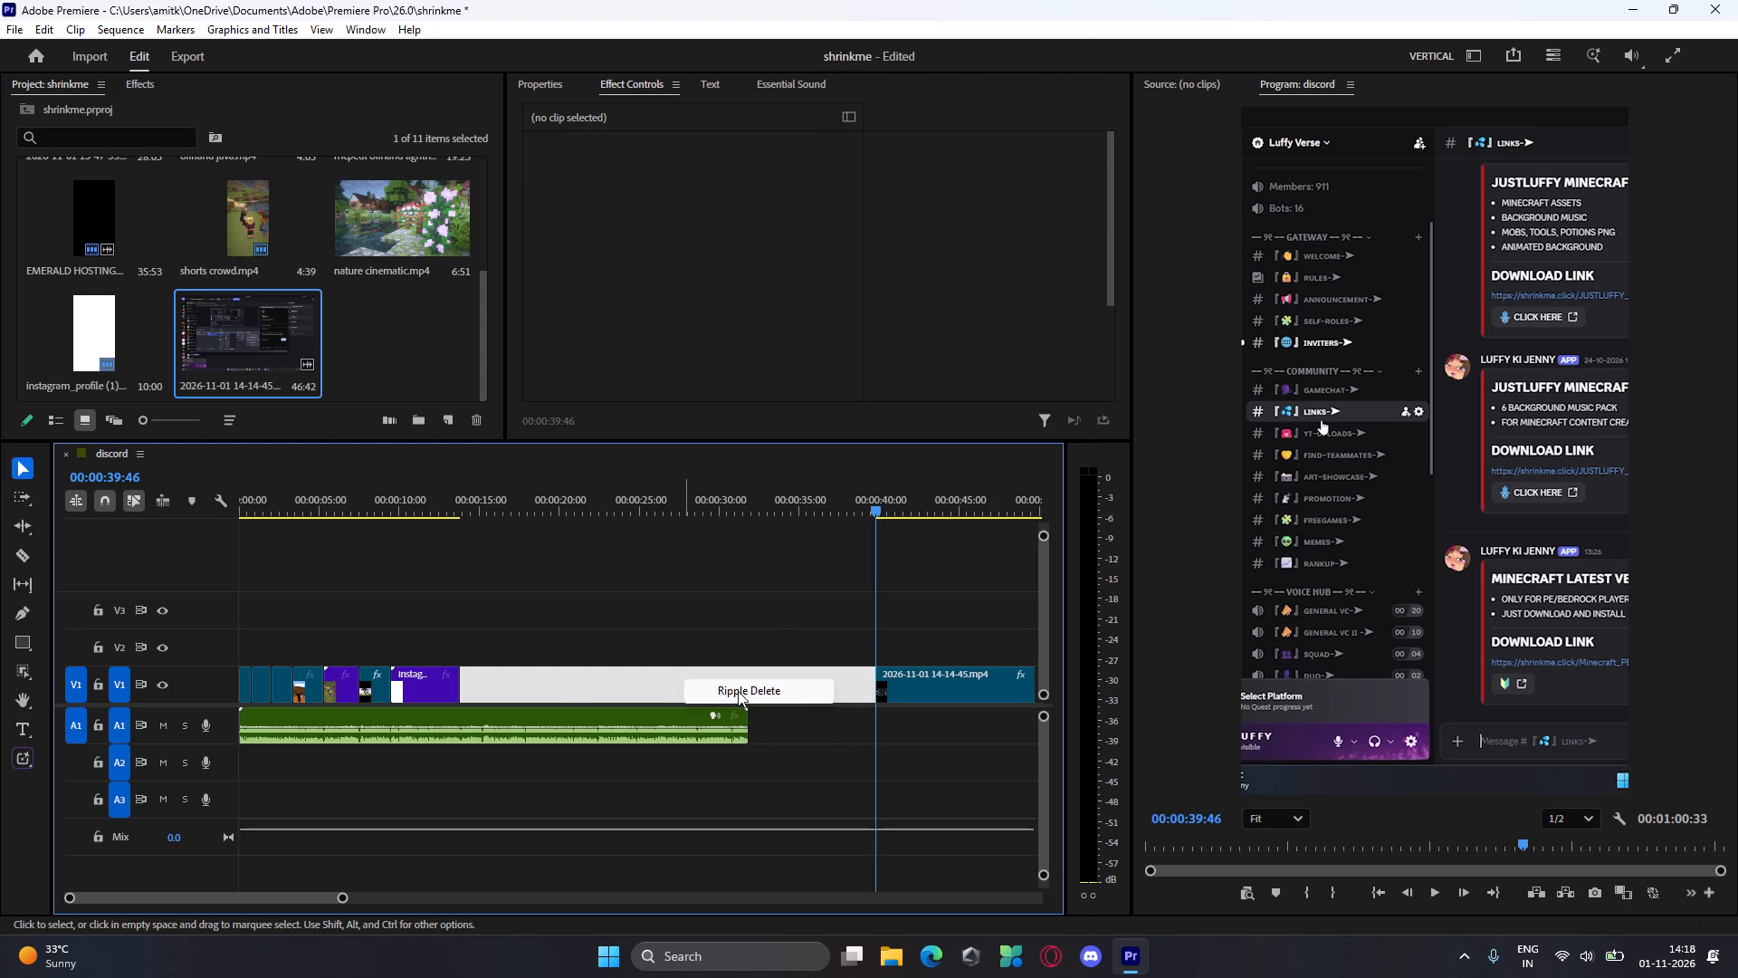
left_click(738, 691)
Play across the join, then move the recording about 00:00:05:43 later on V1 to open a gap after the Instagram profile clip.
left_click(423, 503)
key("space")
left_click(438, 505)
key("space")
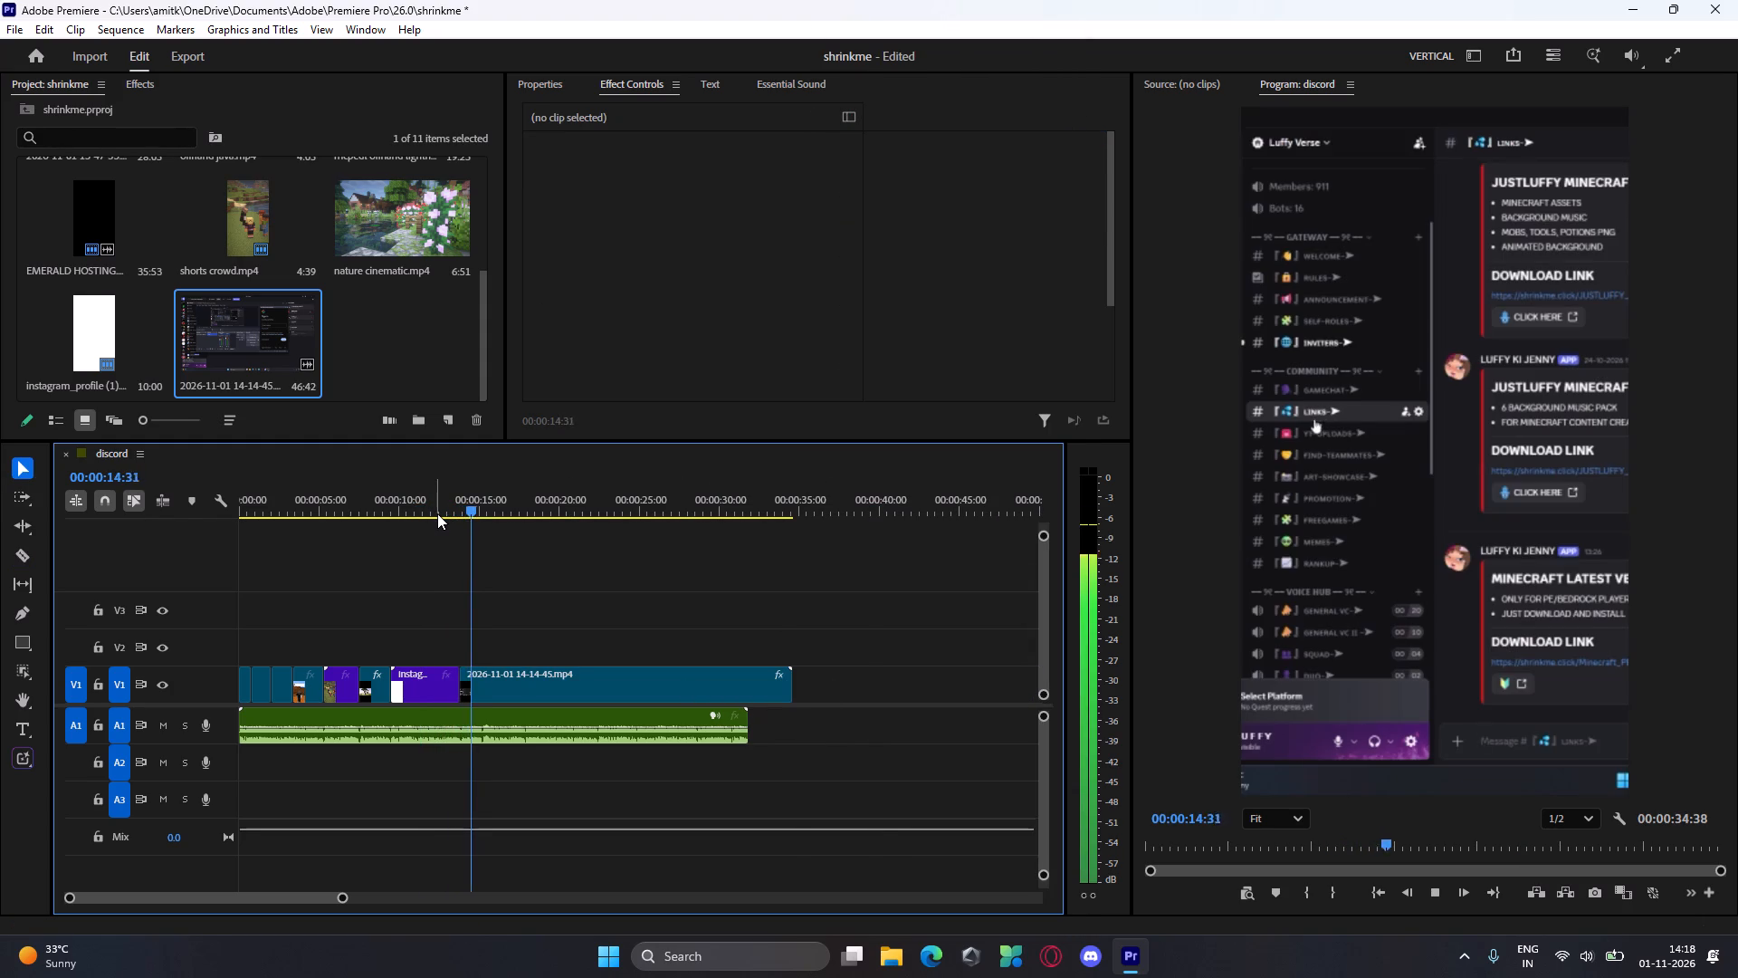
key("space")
left_click_drag(559, 680, 651, 682)
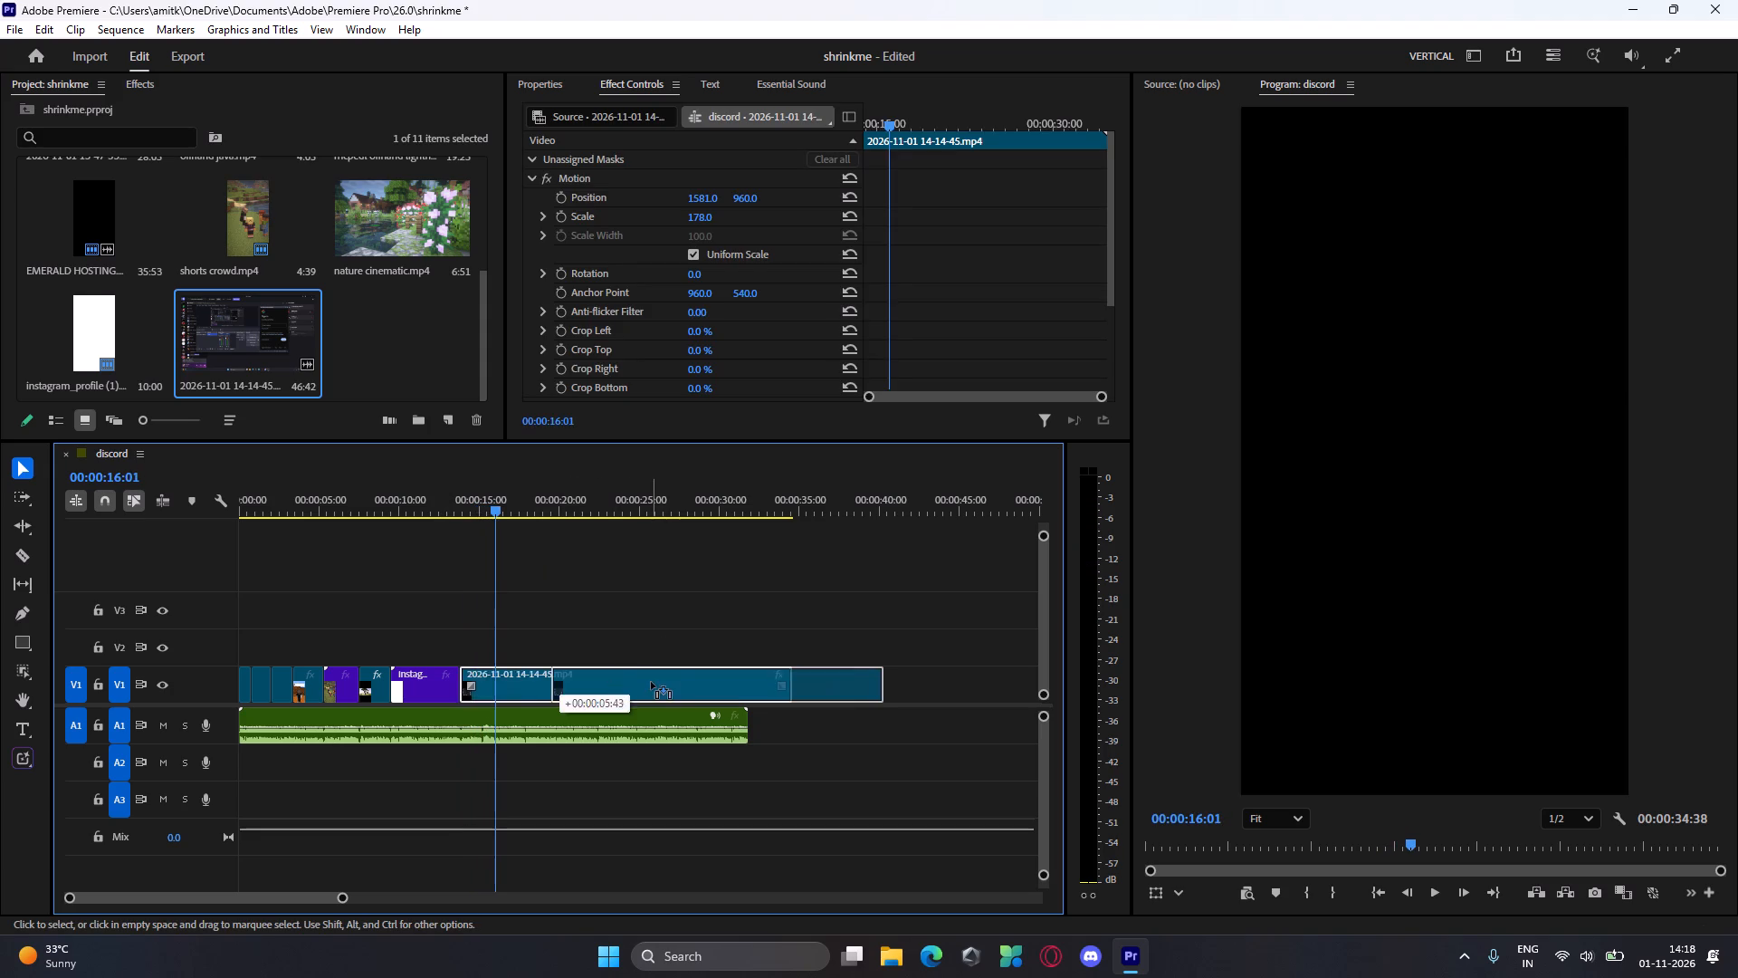
left_click_drag(651, 682, 650, 681)
Import the hiii video from the replay mod folder into the project.
double_click(402, 374)
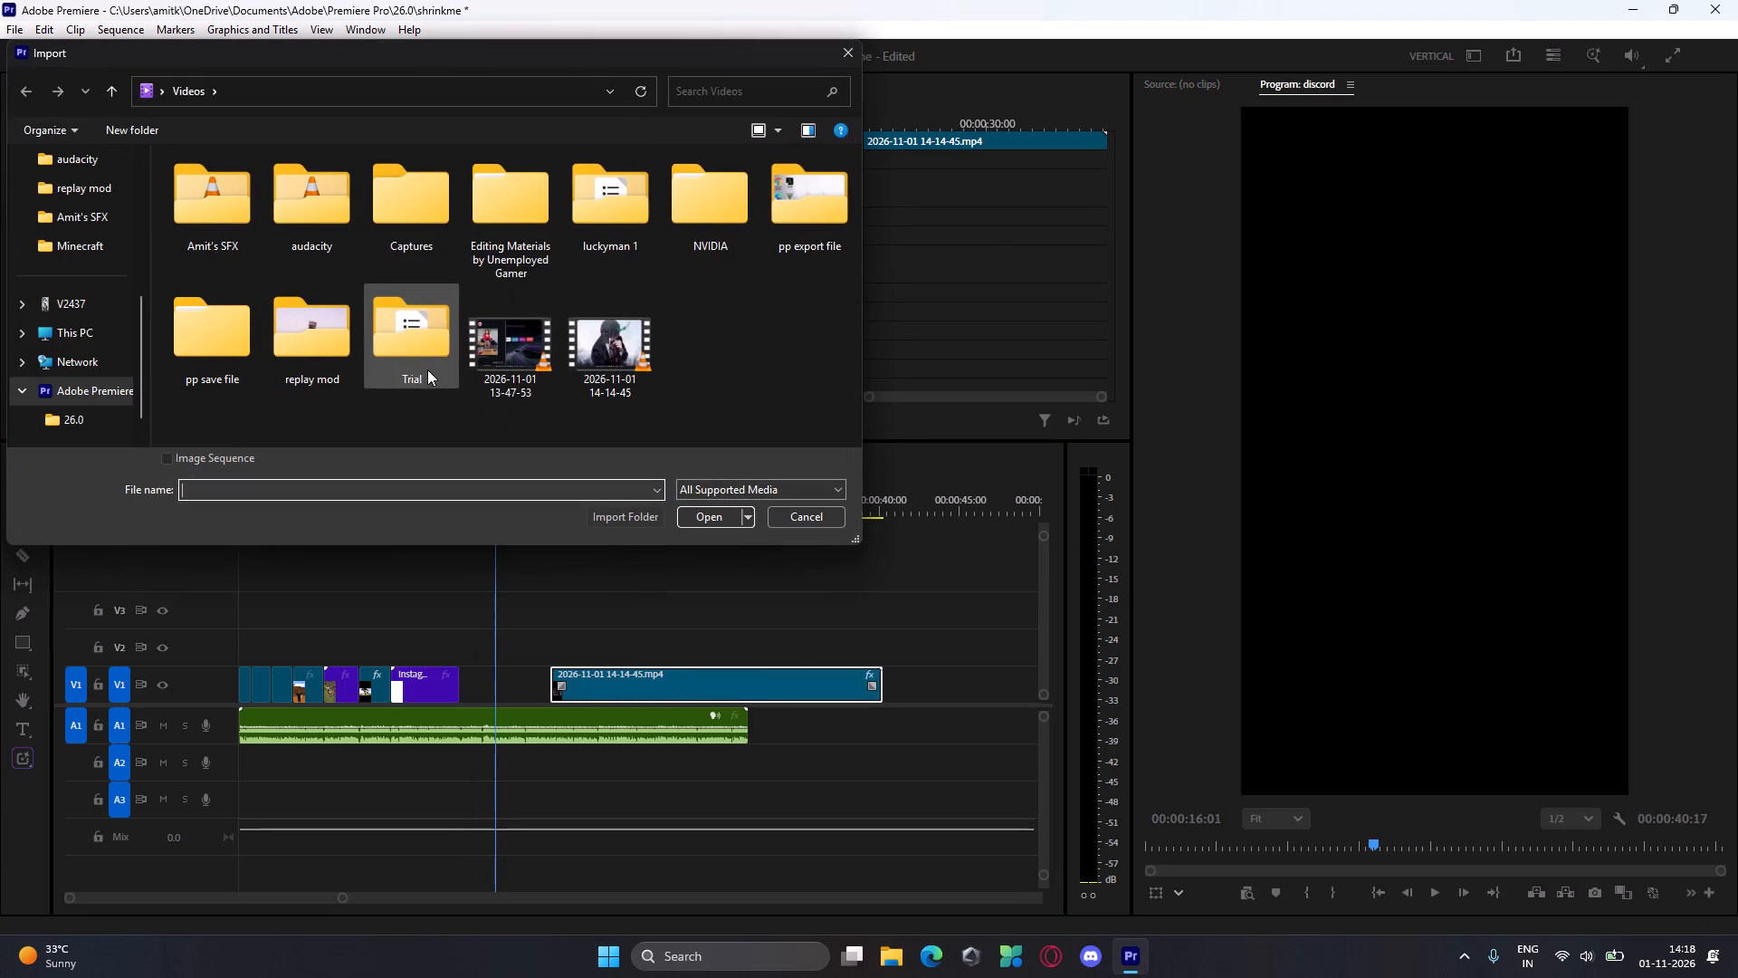
double_click(254, 362)
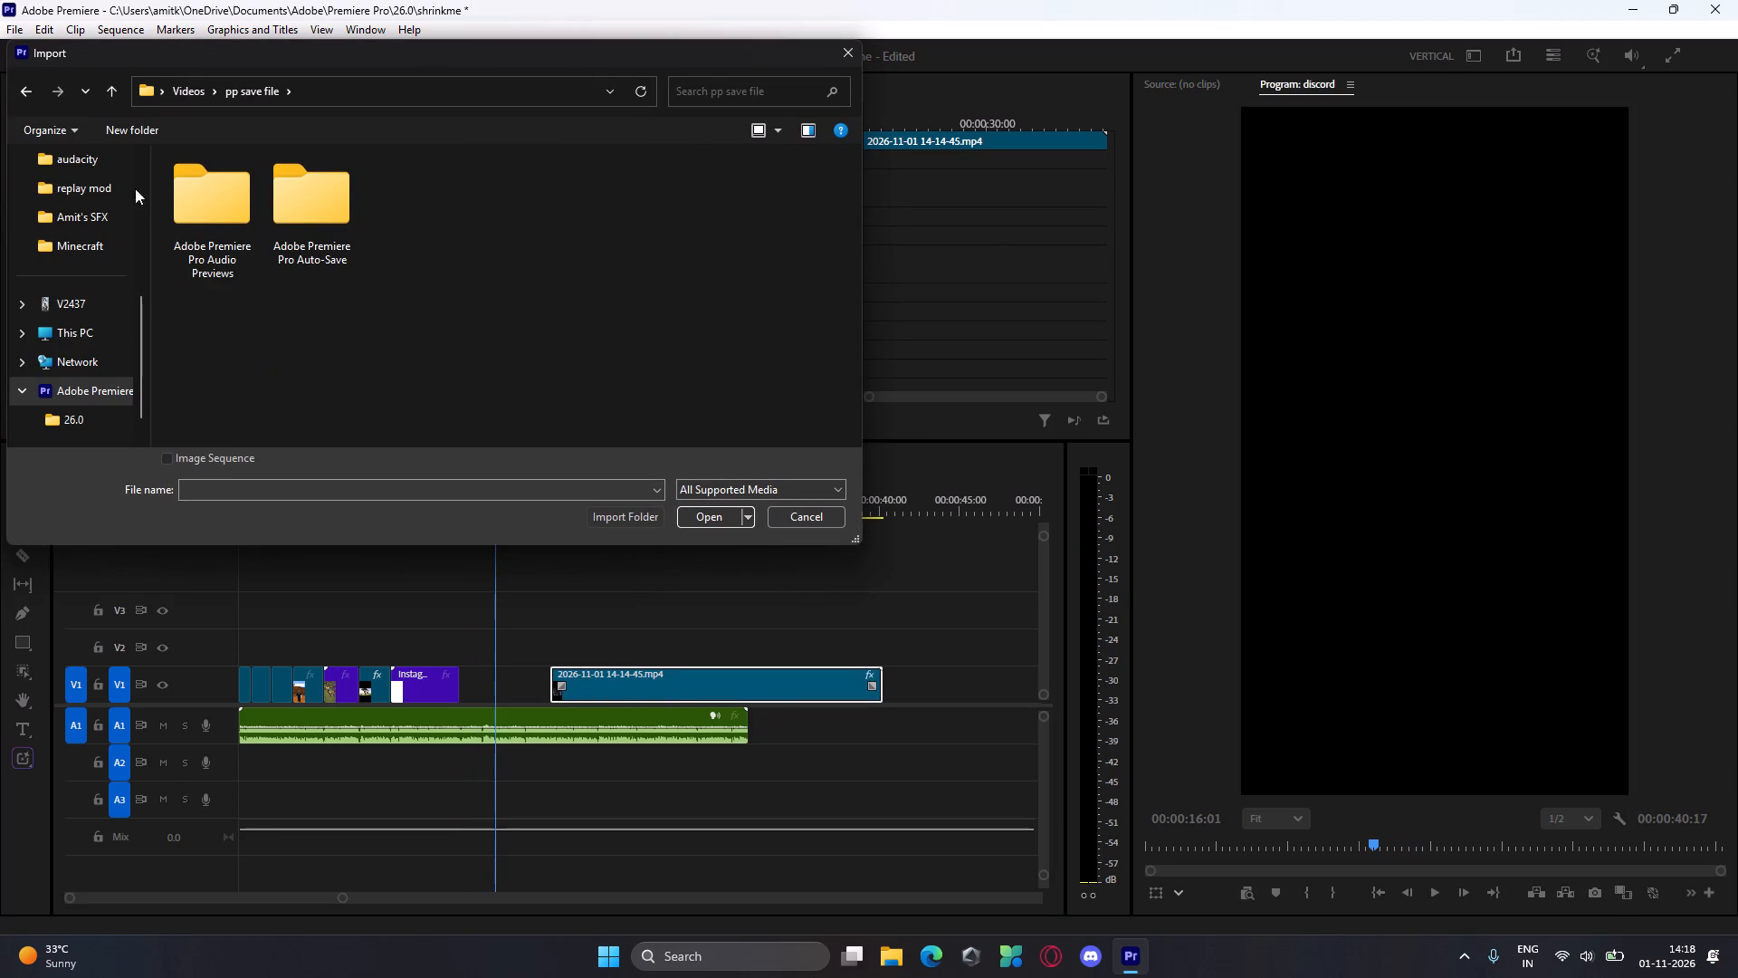
left_click(10, 74)
left_click(32, 93)
double_click(284, 298)
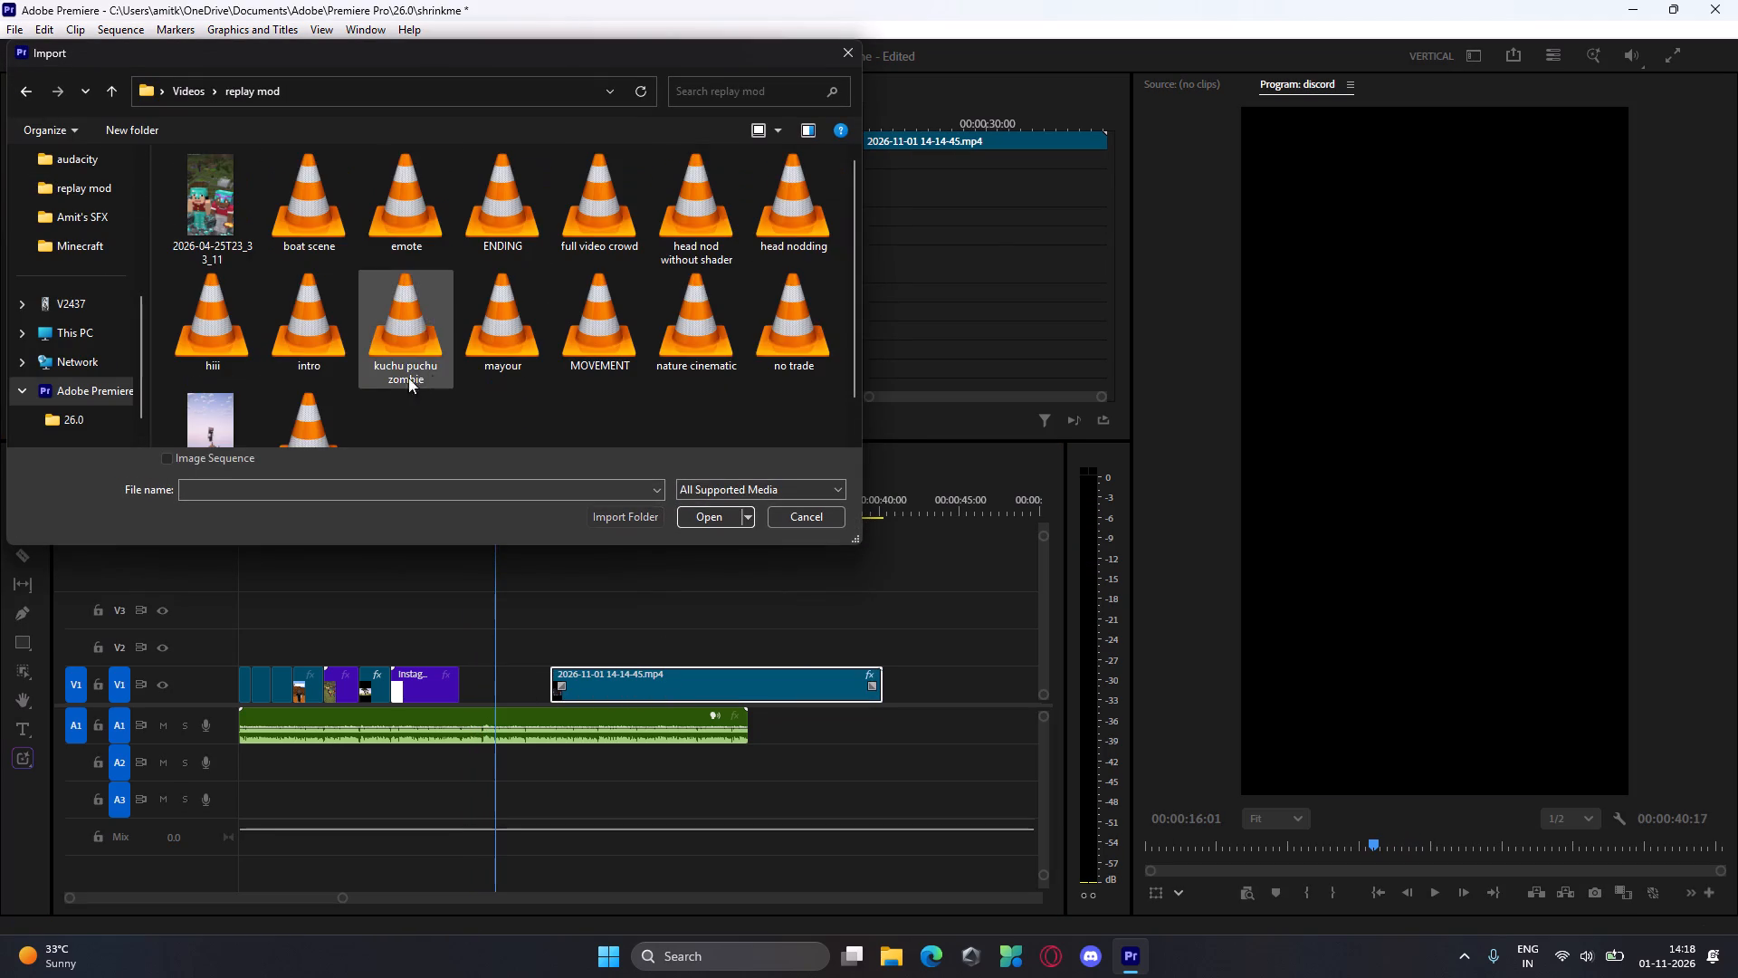
scroll(402, 362, "down", 3)
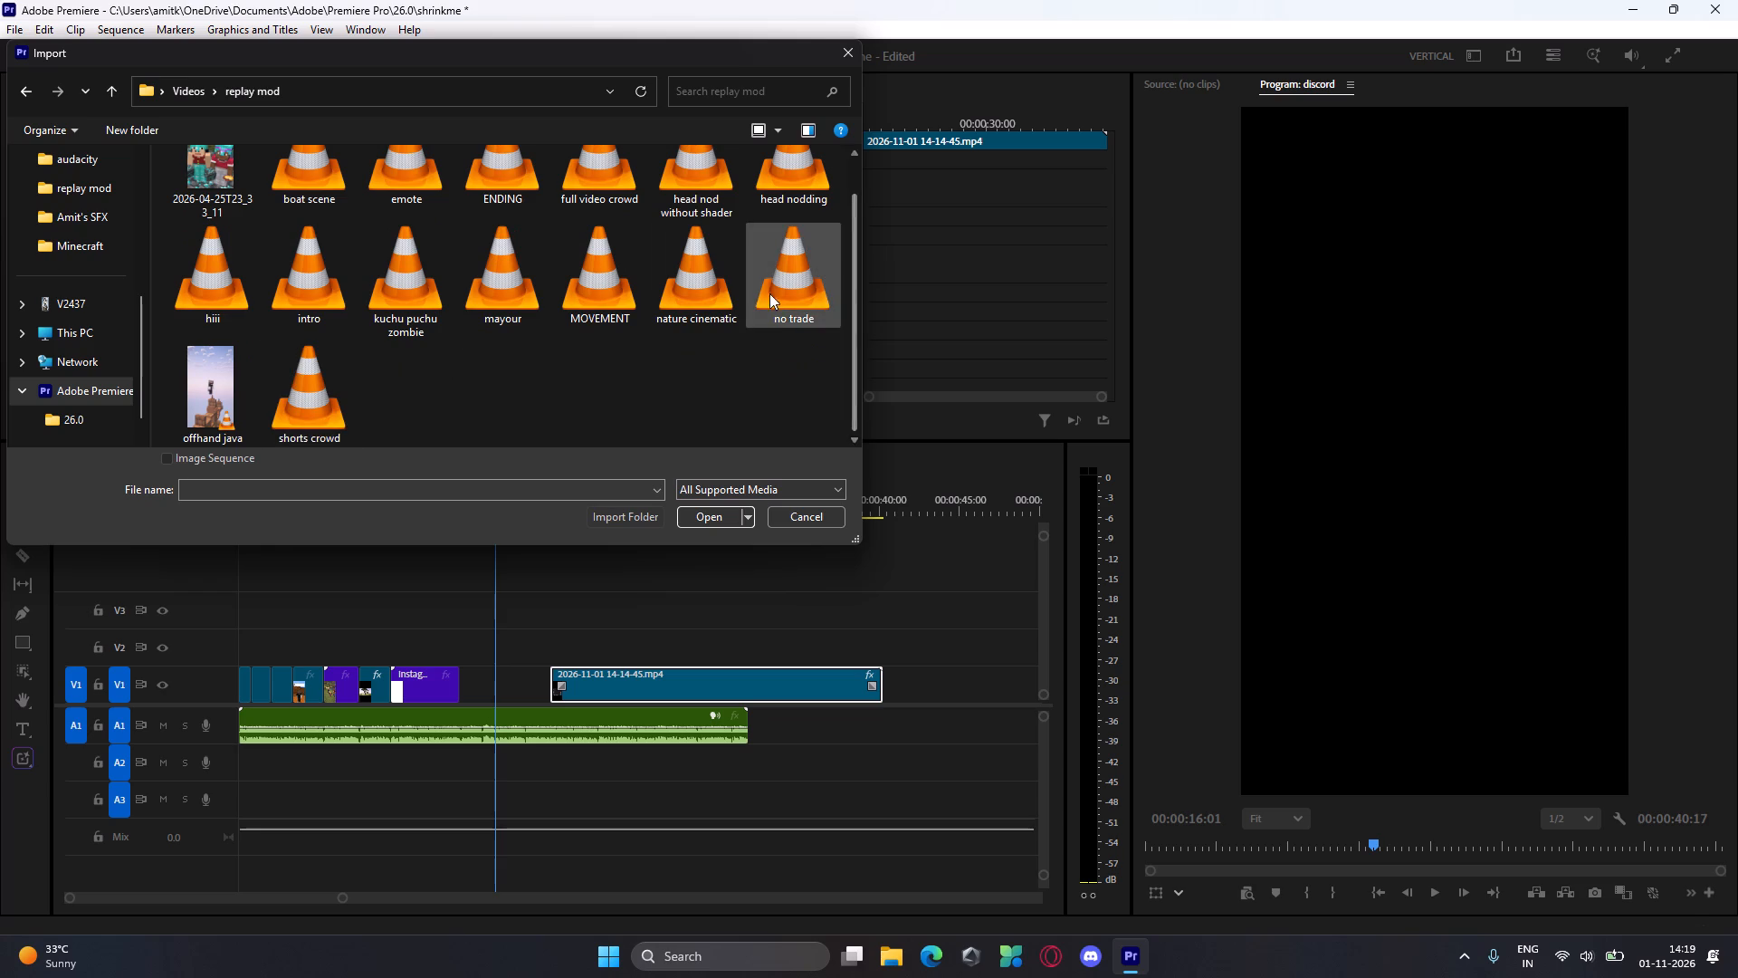
double_click(244, 298)
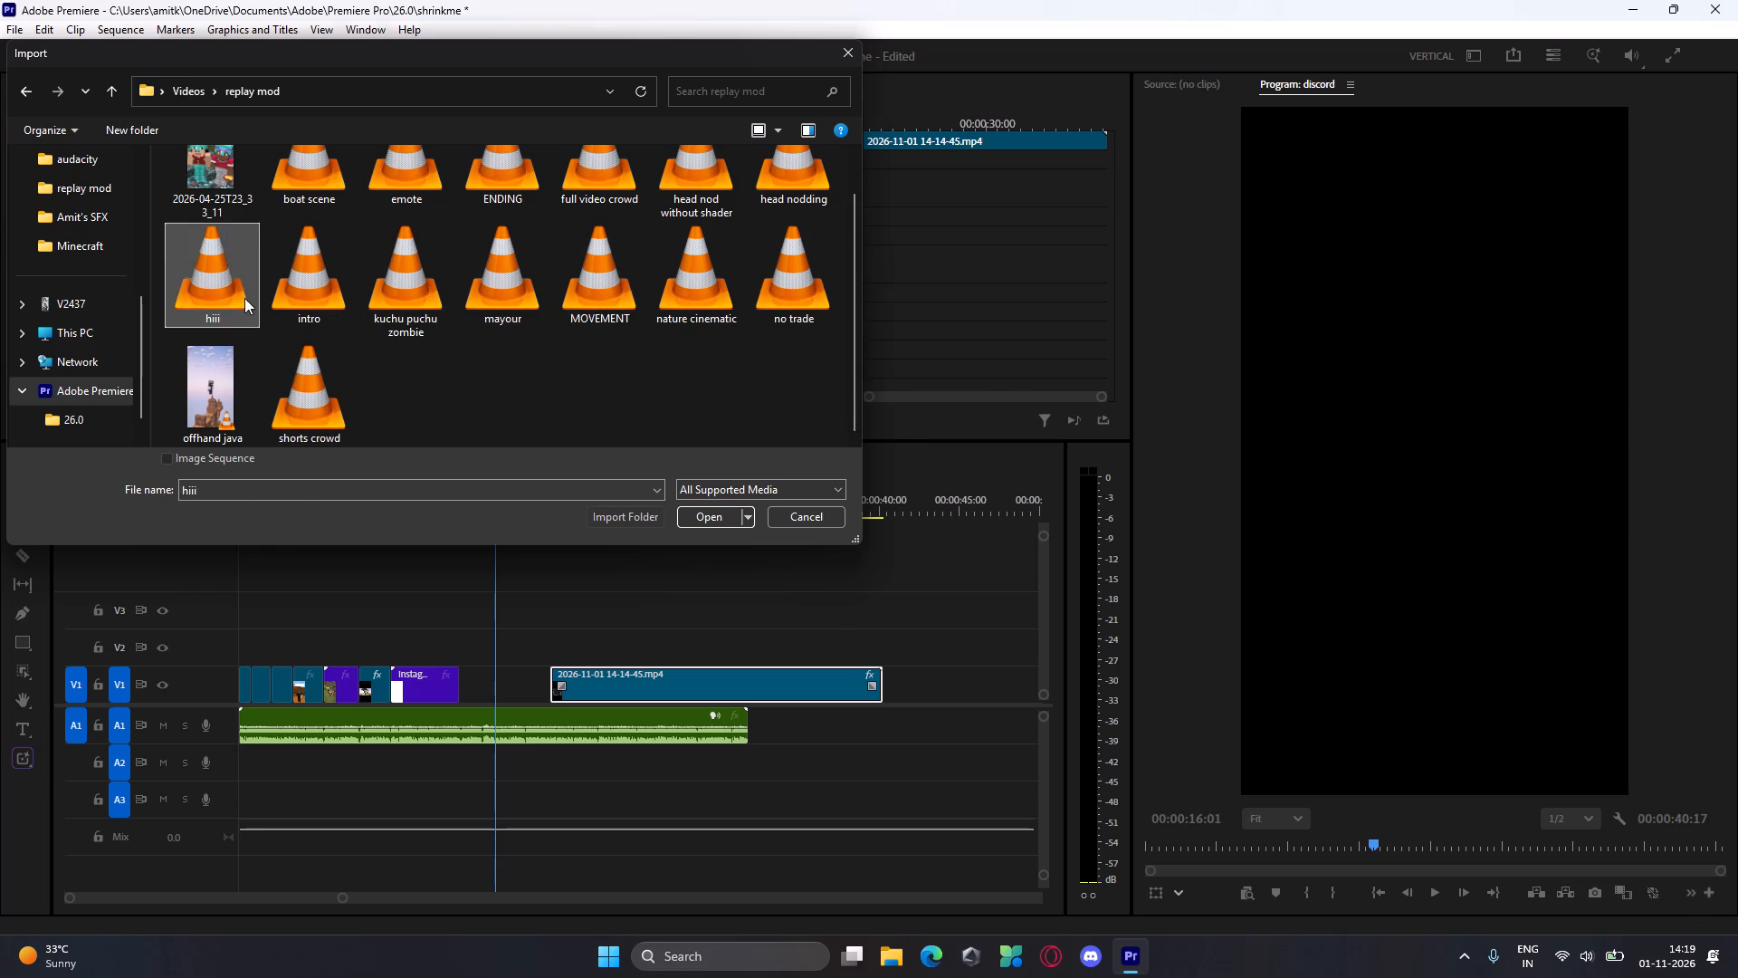
Place hiii.mp4 on track V1 directly after the Instagram profile clip.
left_click_drag(416, 345, 466, 684)
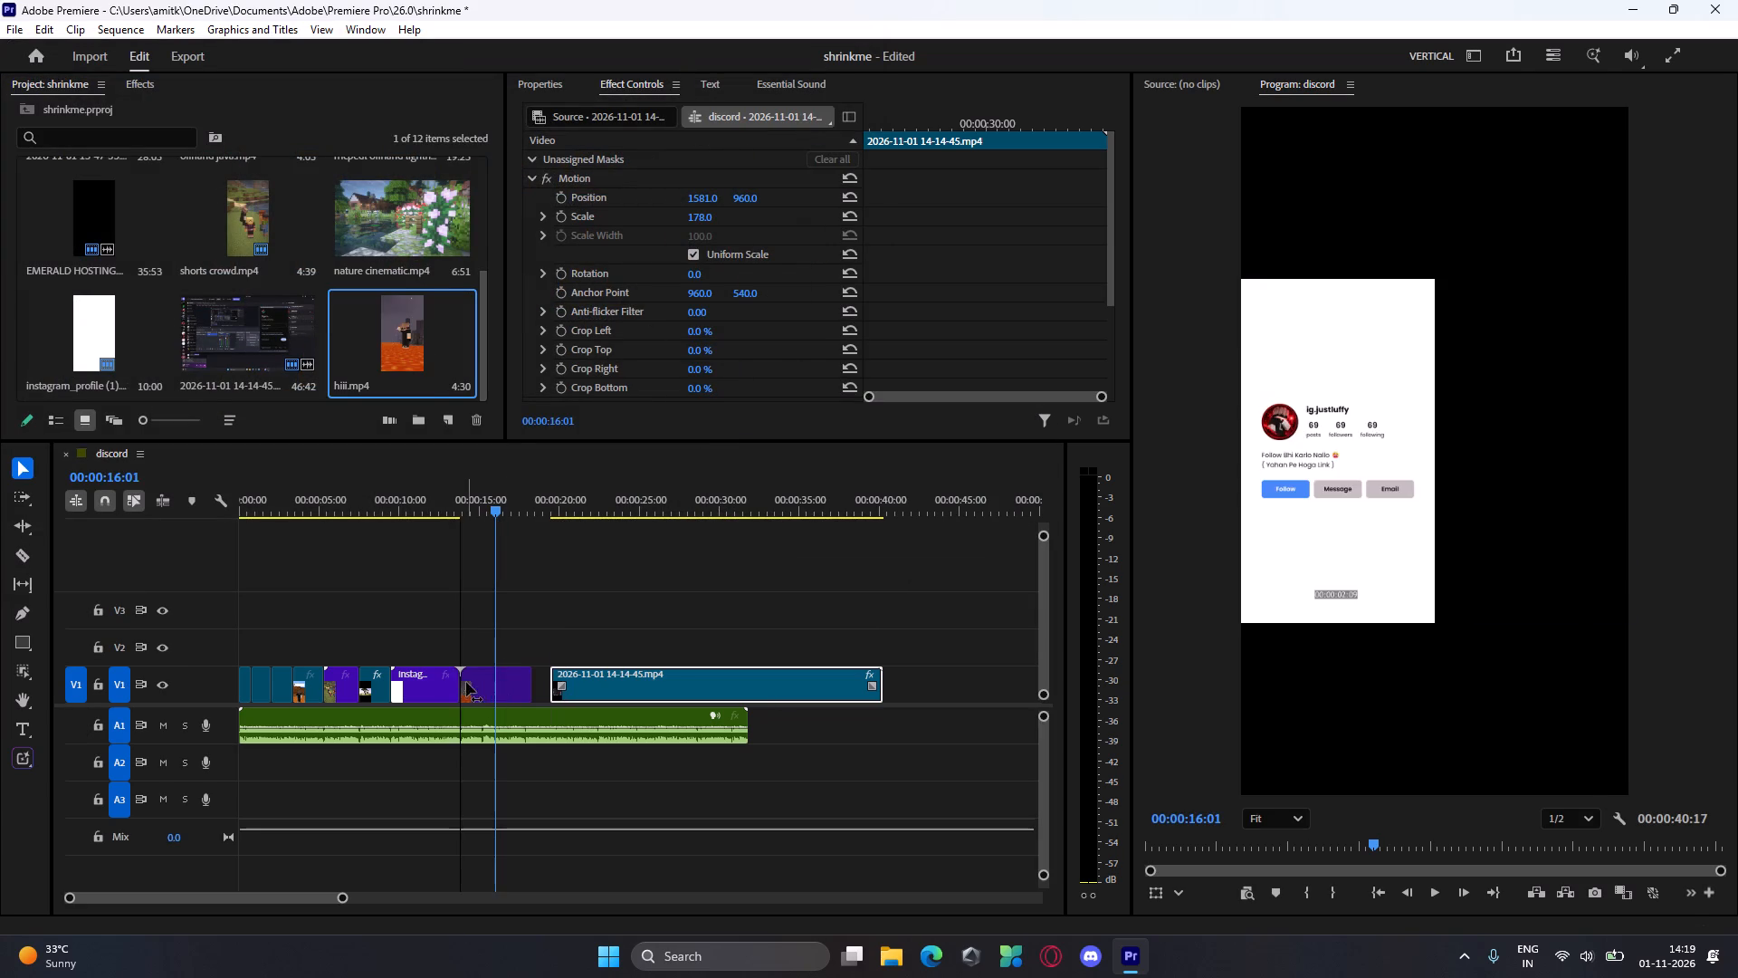
Split hiii.mp4 at 00:00:14:55, delete its leading piece and close the gap that leaves on V1.
left_click(440, 485)
key("space")
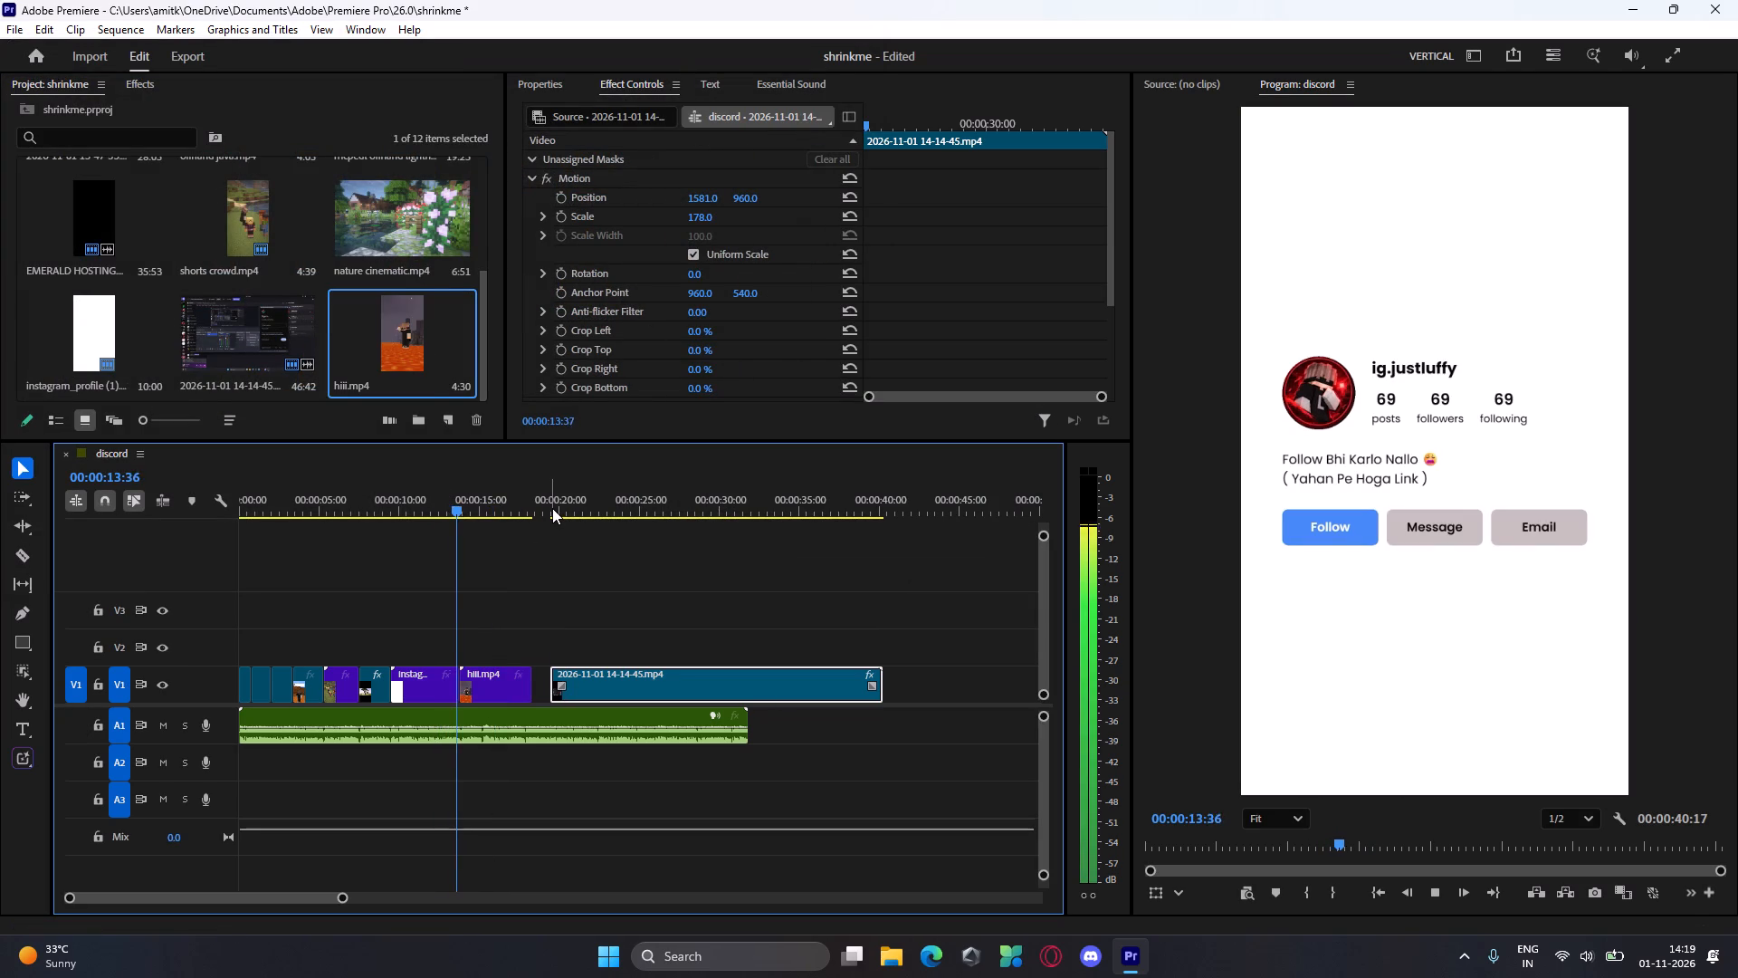
key("space")
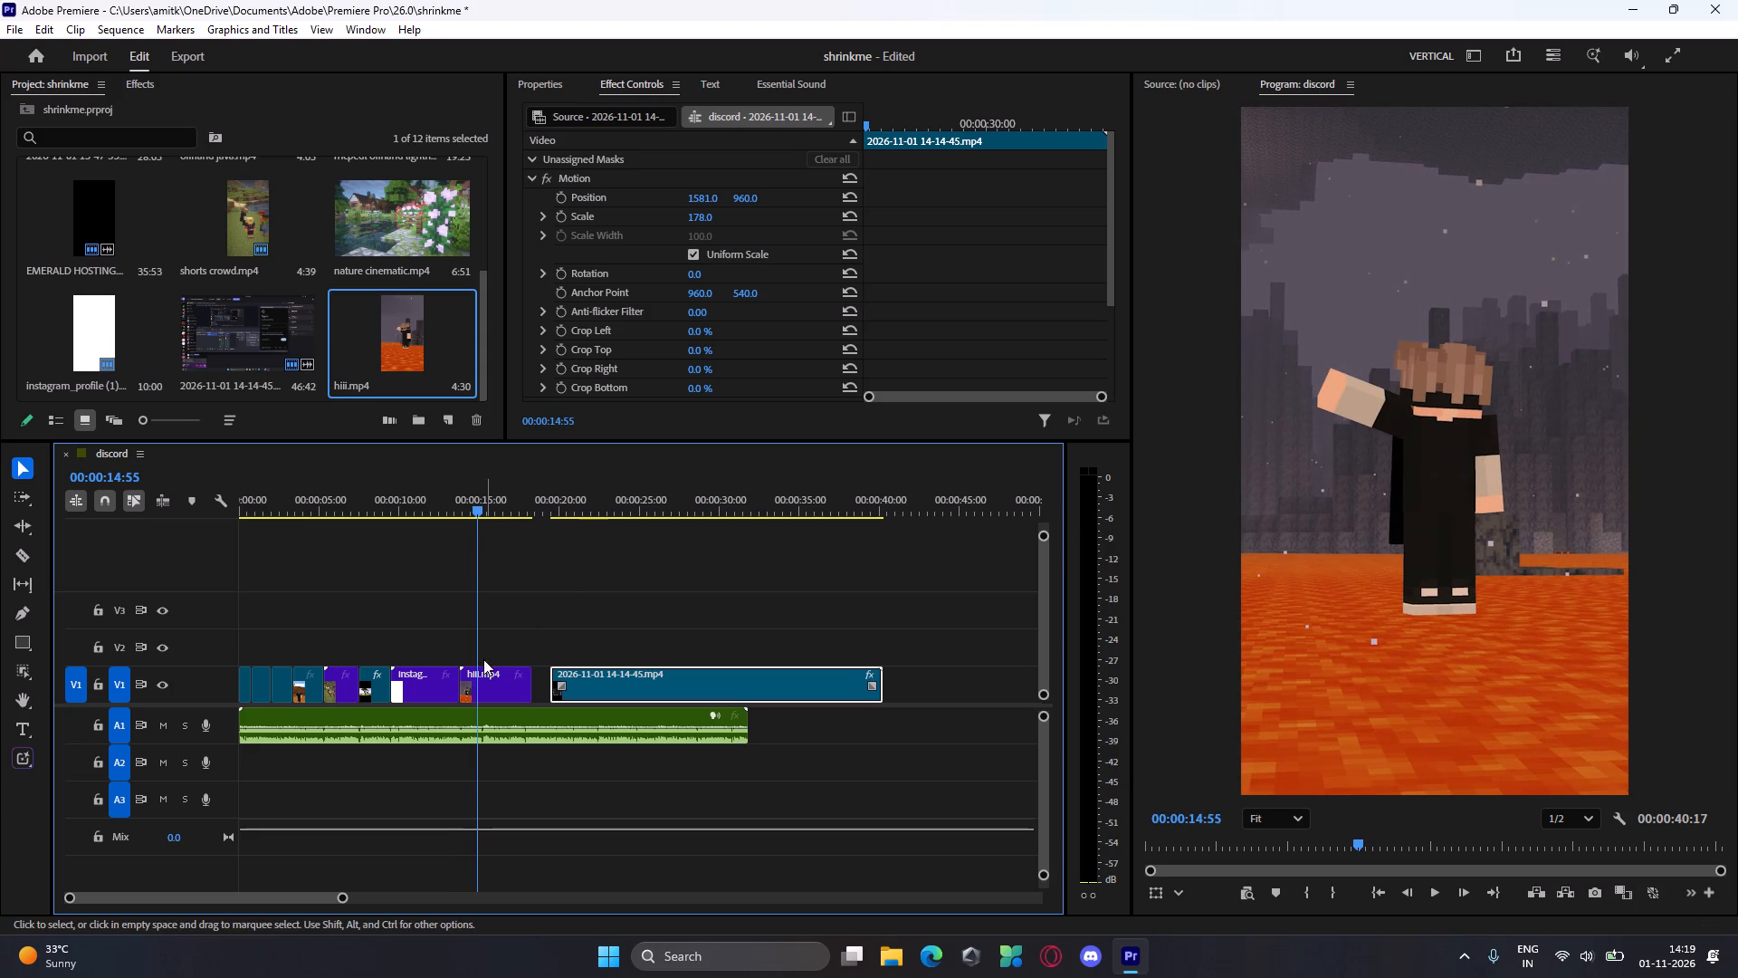
key("c")
left_click(473, 683)
key("v")
left_click(472, 684)
right_click(472, 684)
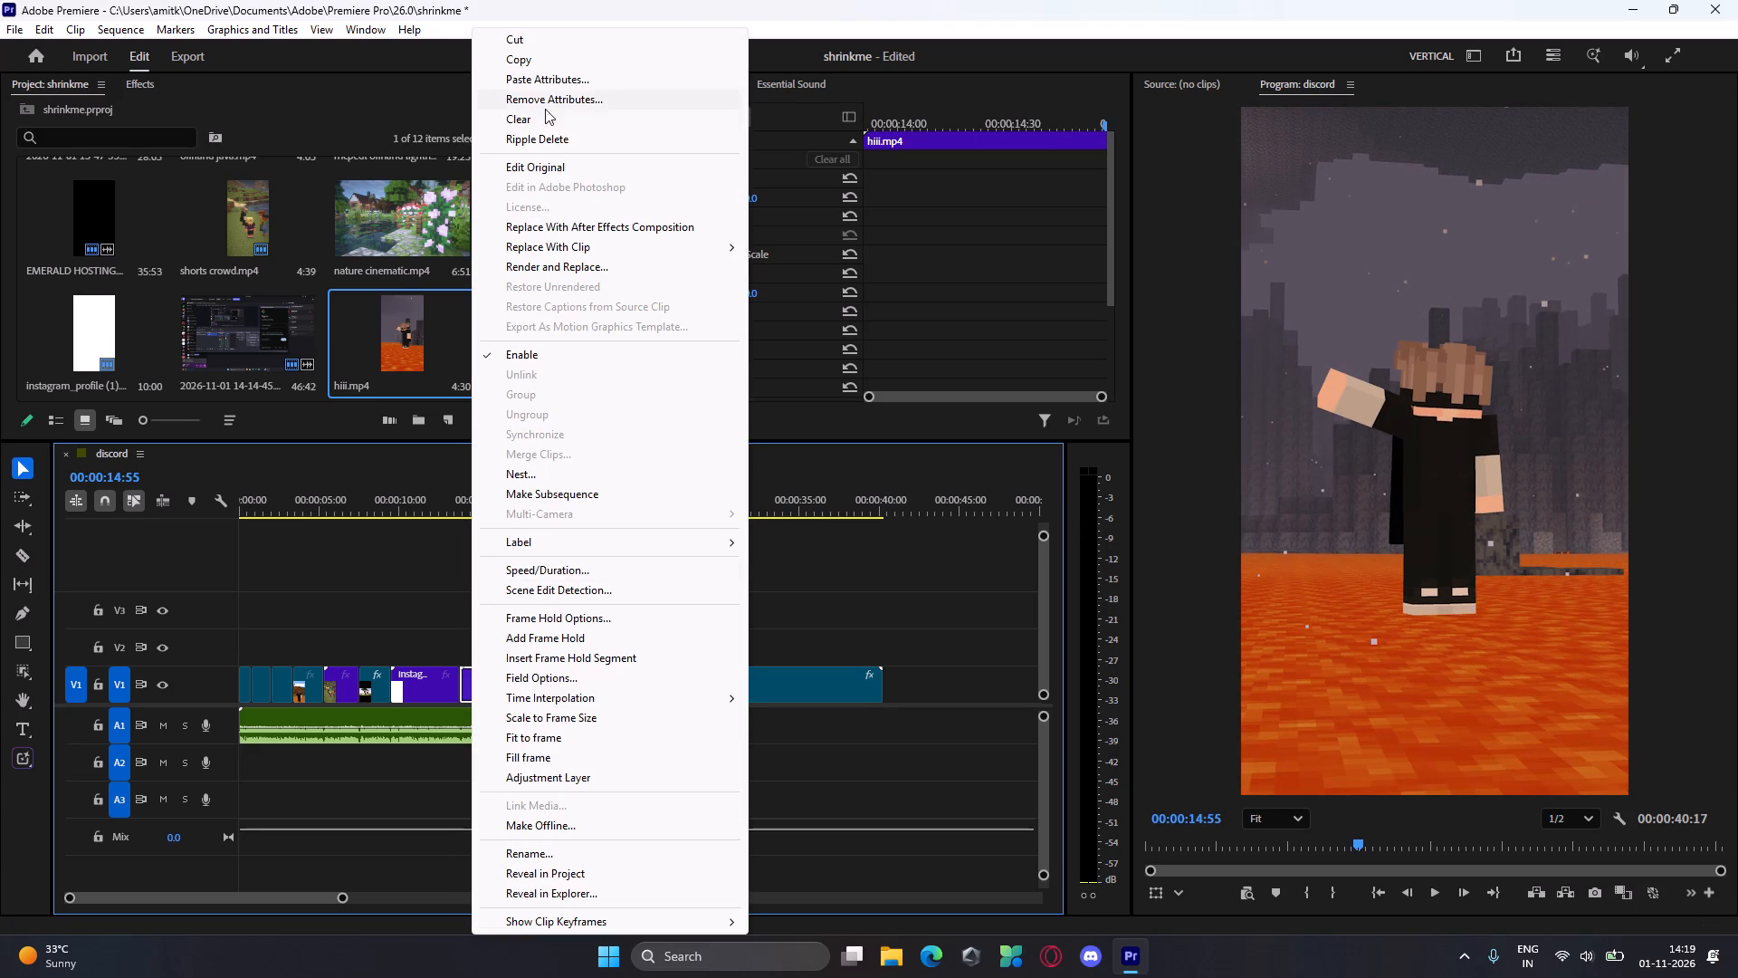
left_click(534, 117)
left_click(468, 685)
right_click(468, 683)
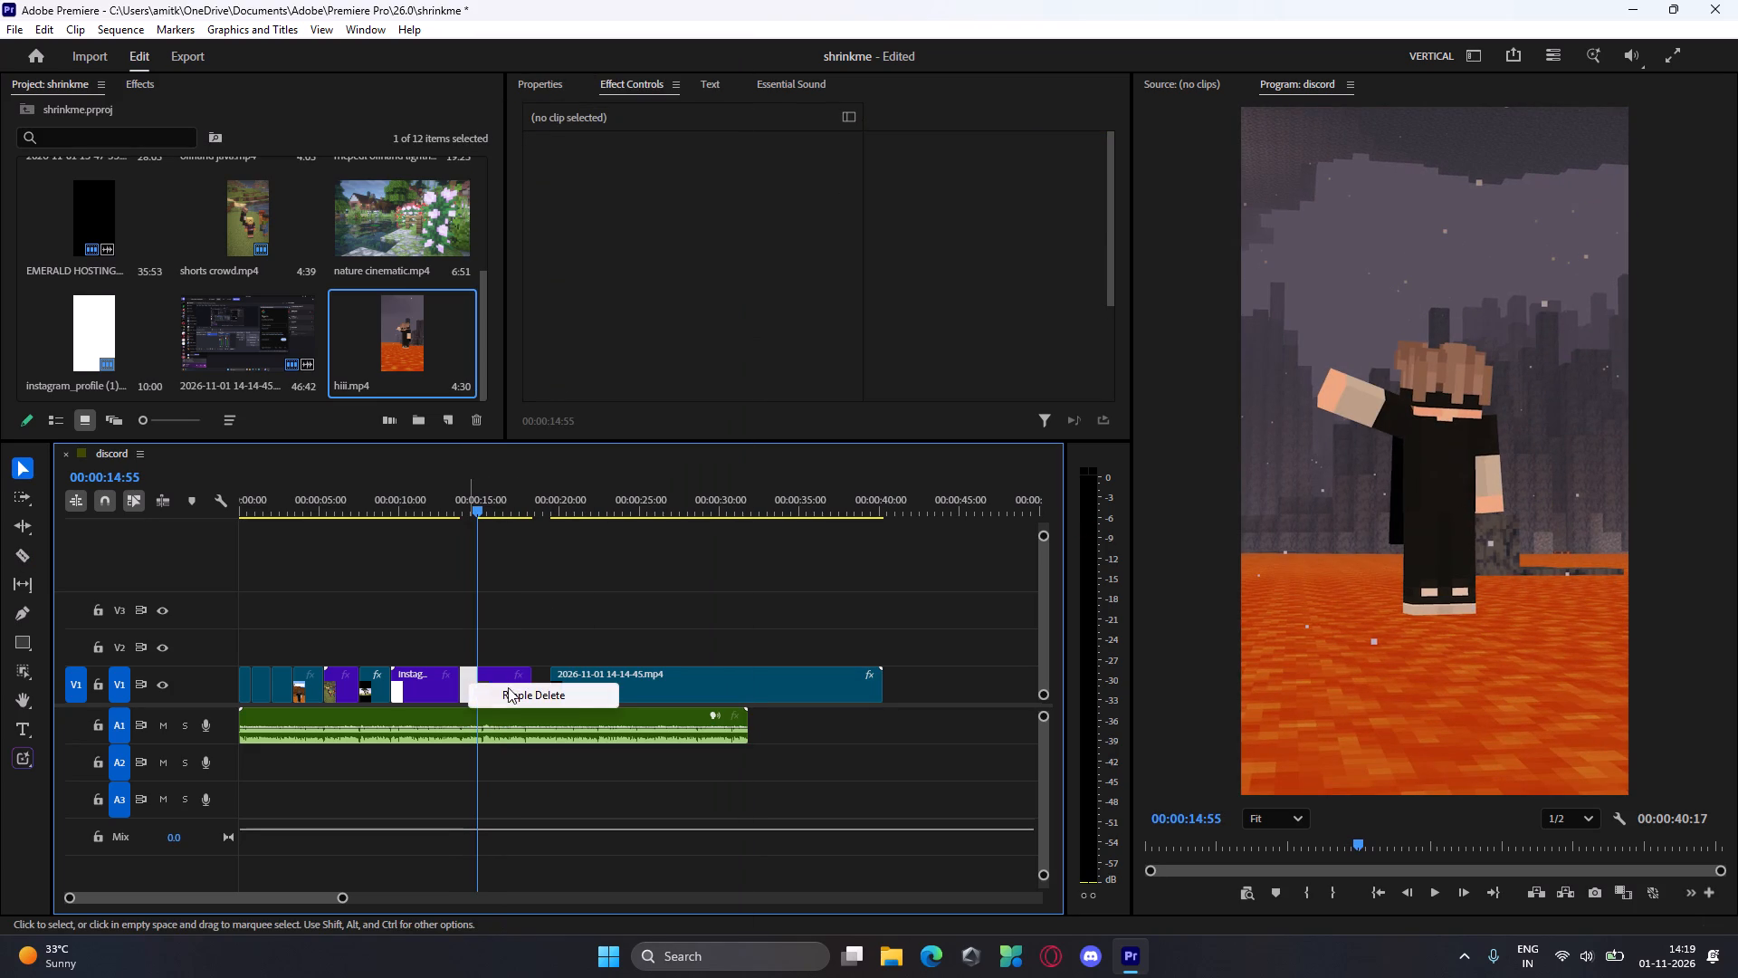
Ripple delete the empty gap before hiii.mp4 on track V1.
left_click(505, 694)
Play through hiii.mp4 against the audio, split it at 00:00:16:30 and ripple delete its trailing piece.
left_click(450, 497)
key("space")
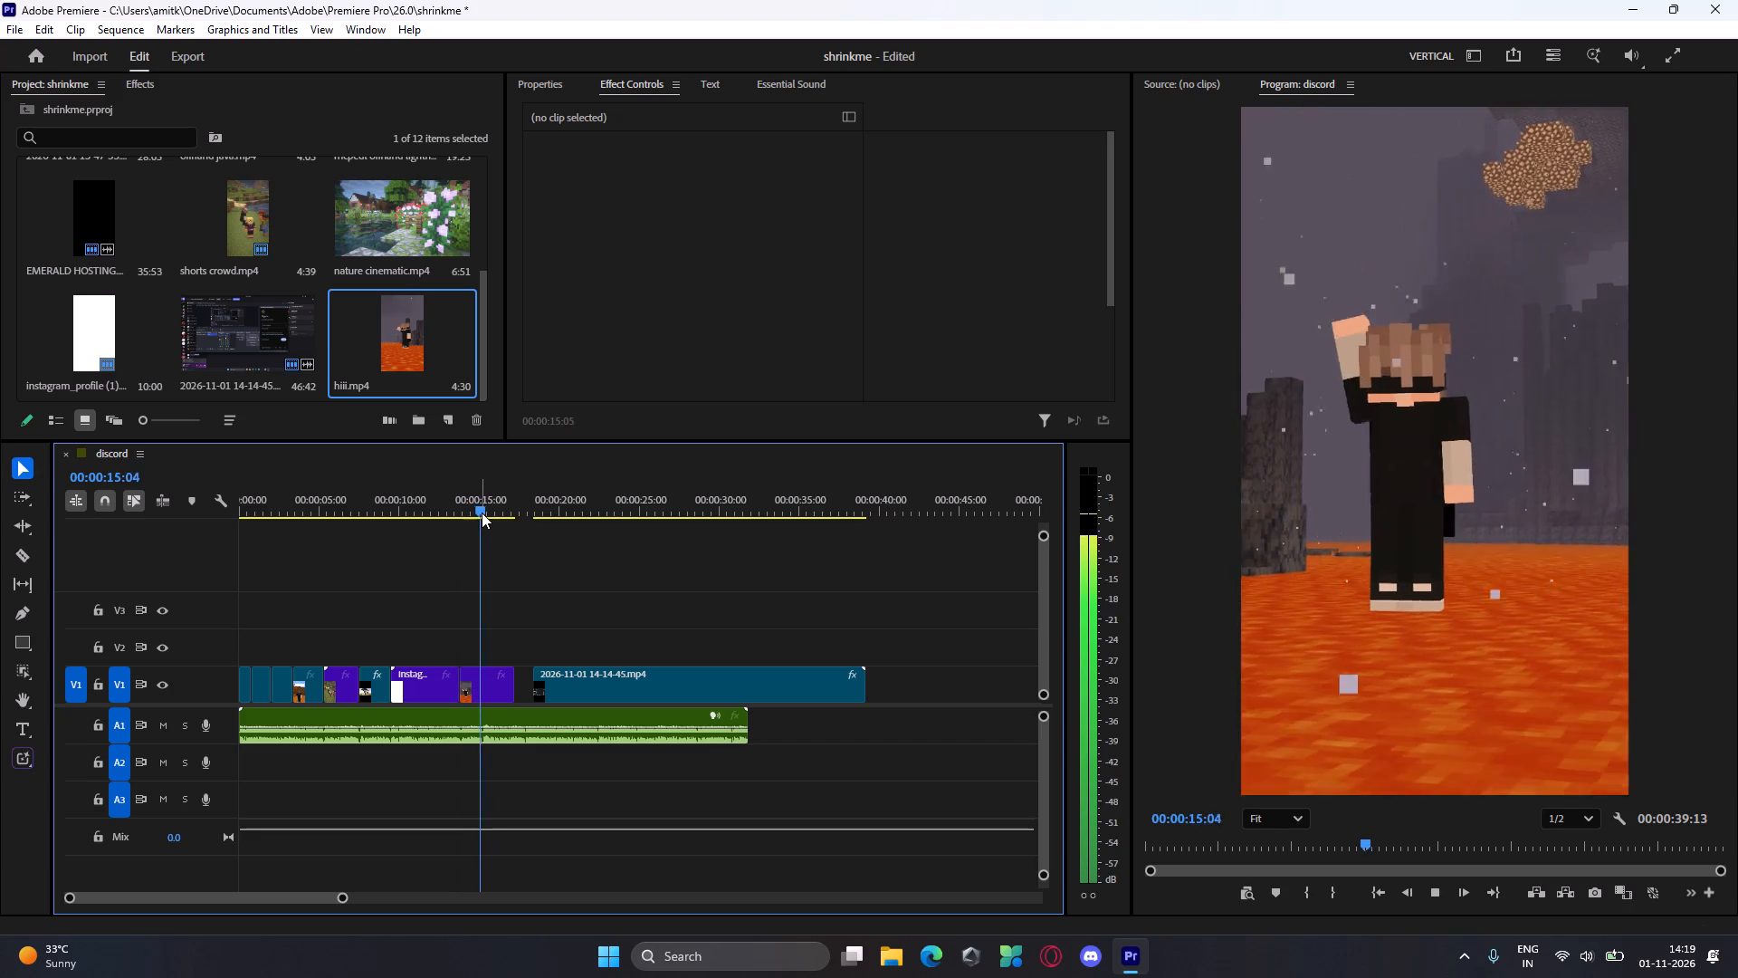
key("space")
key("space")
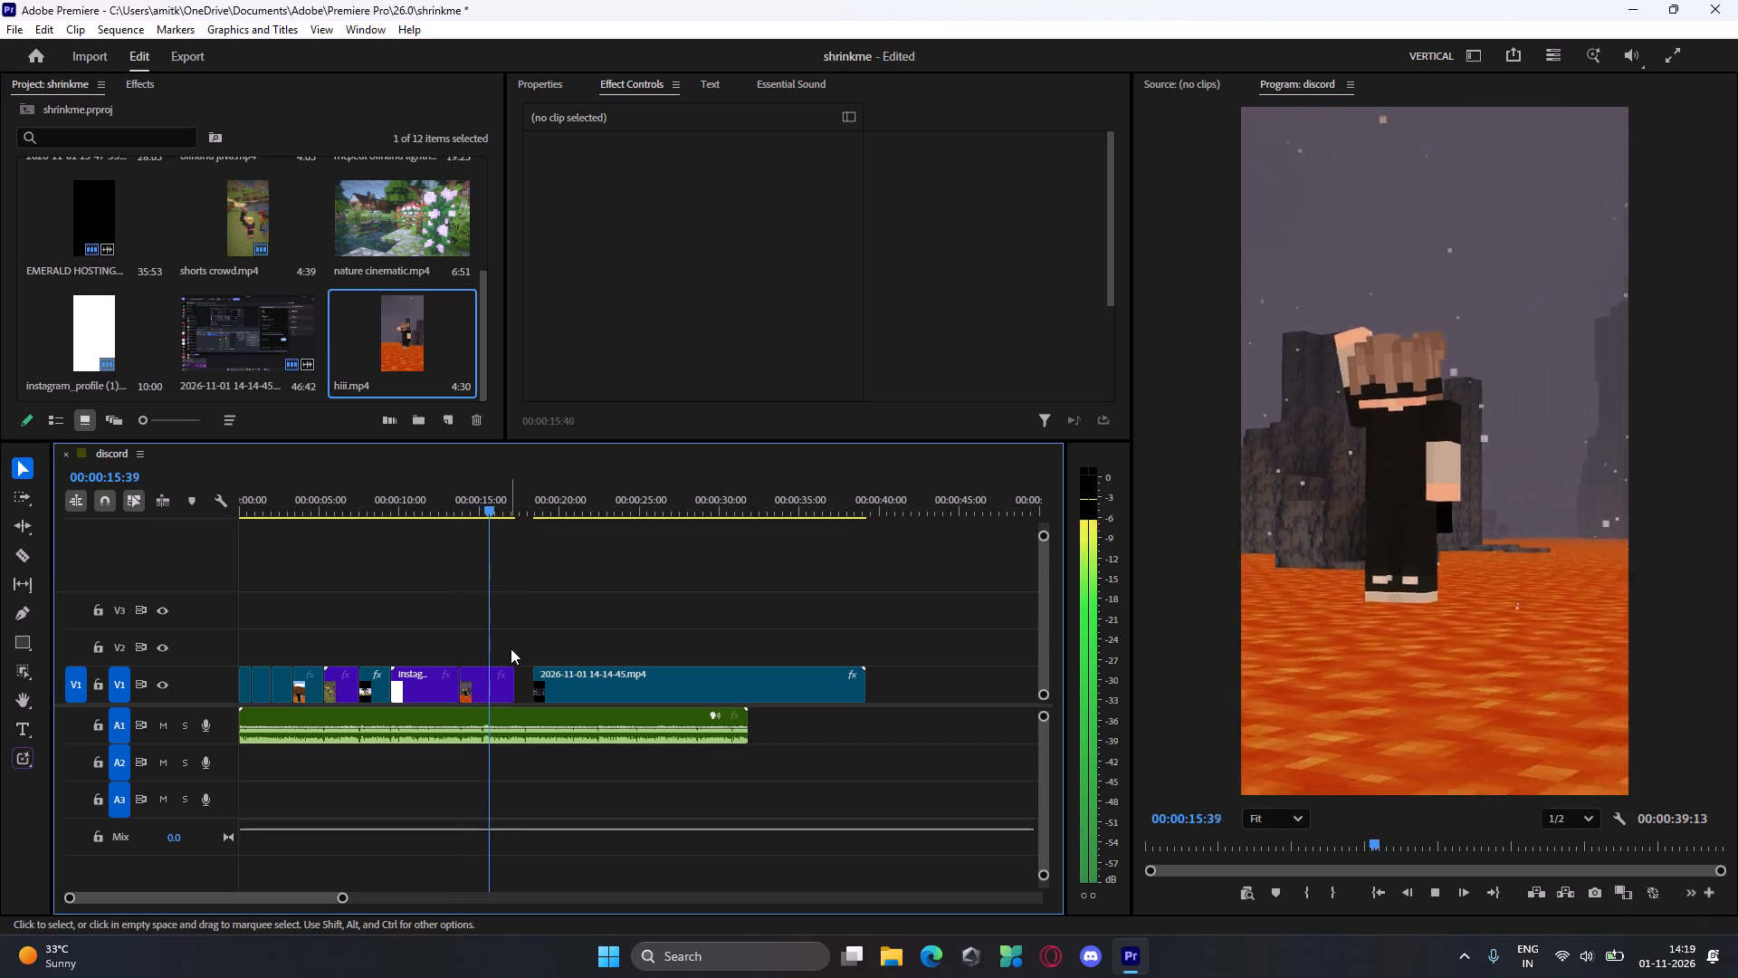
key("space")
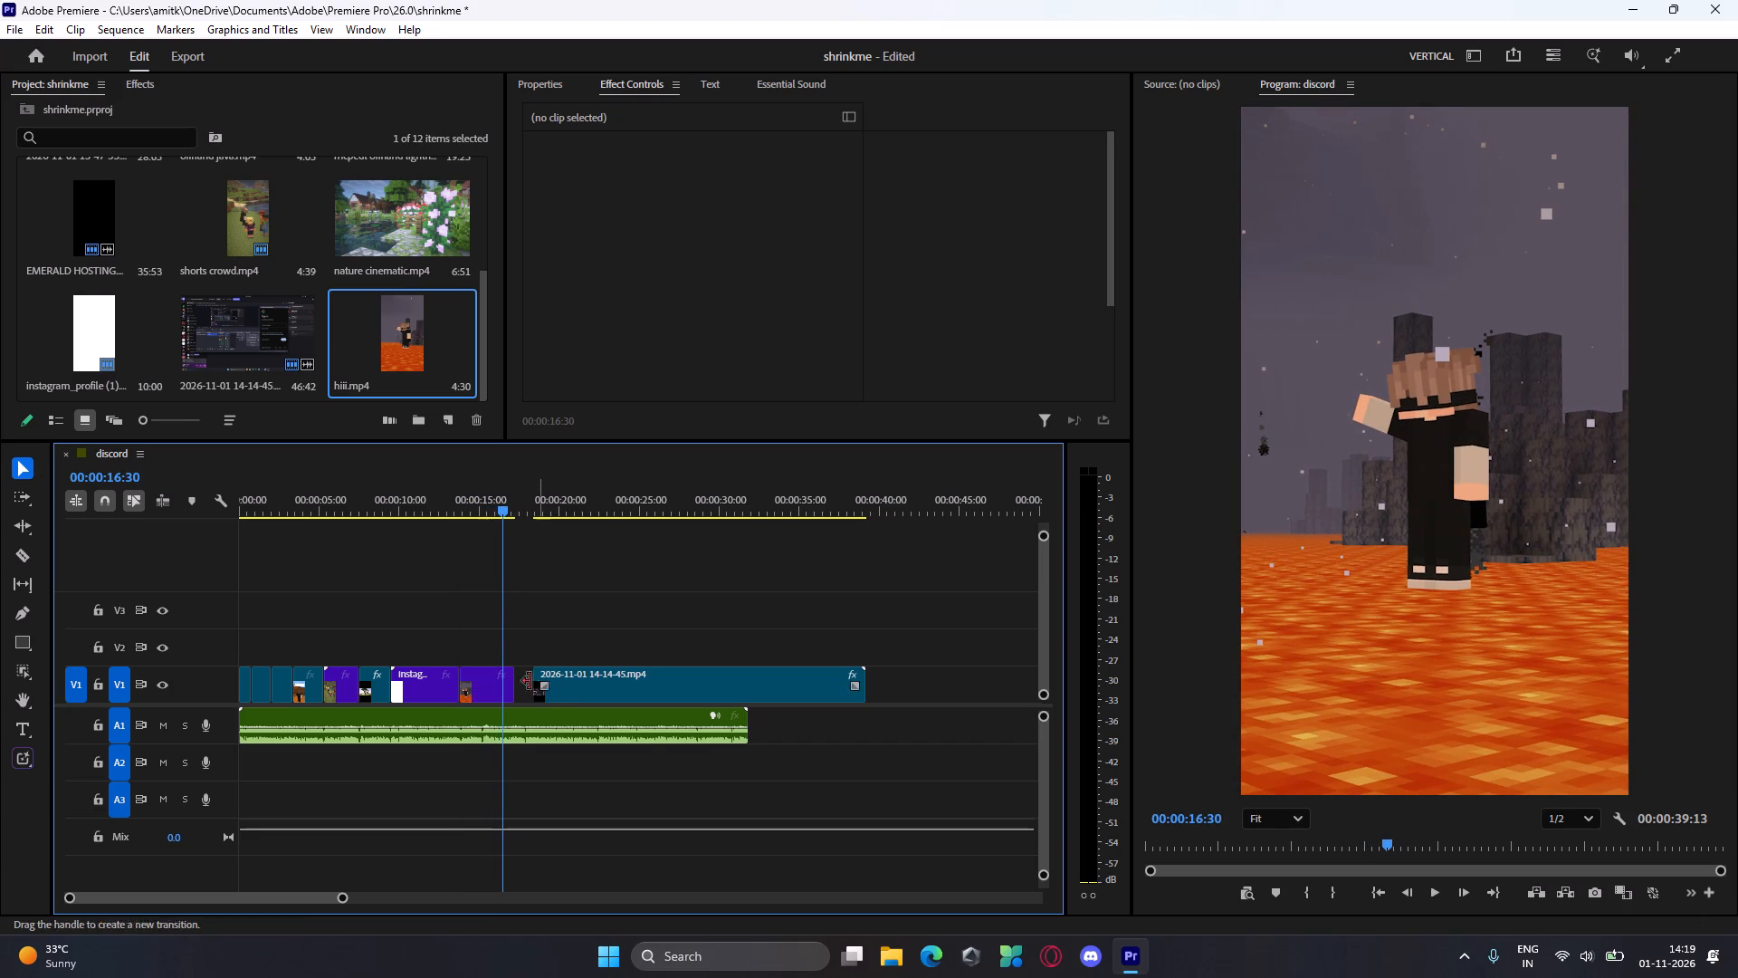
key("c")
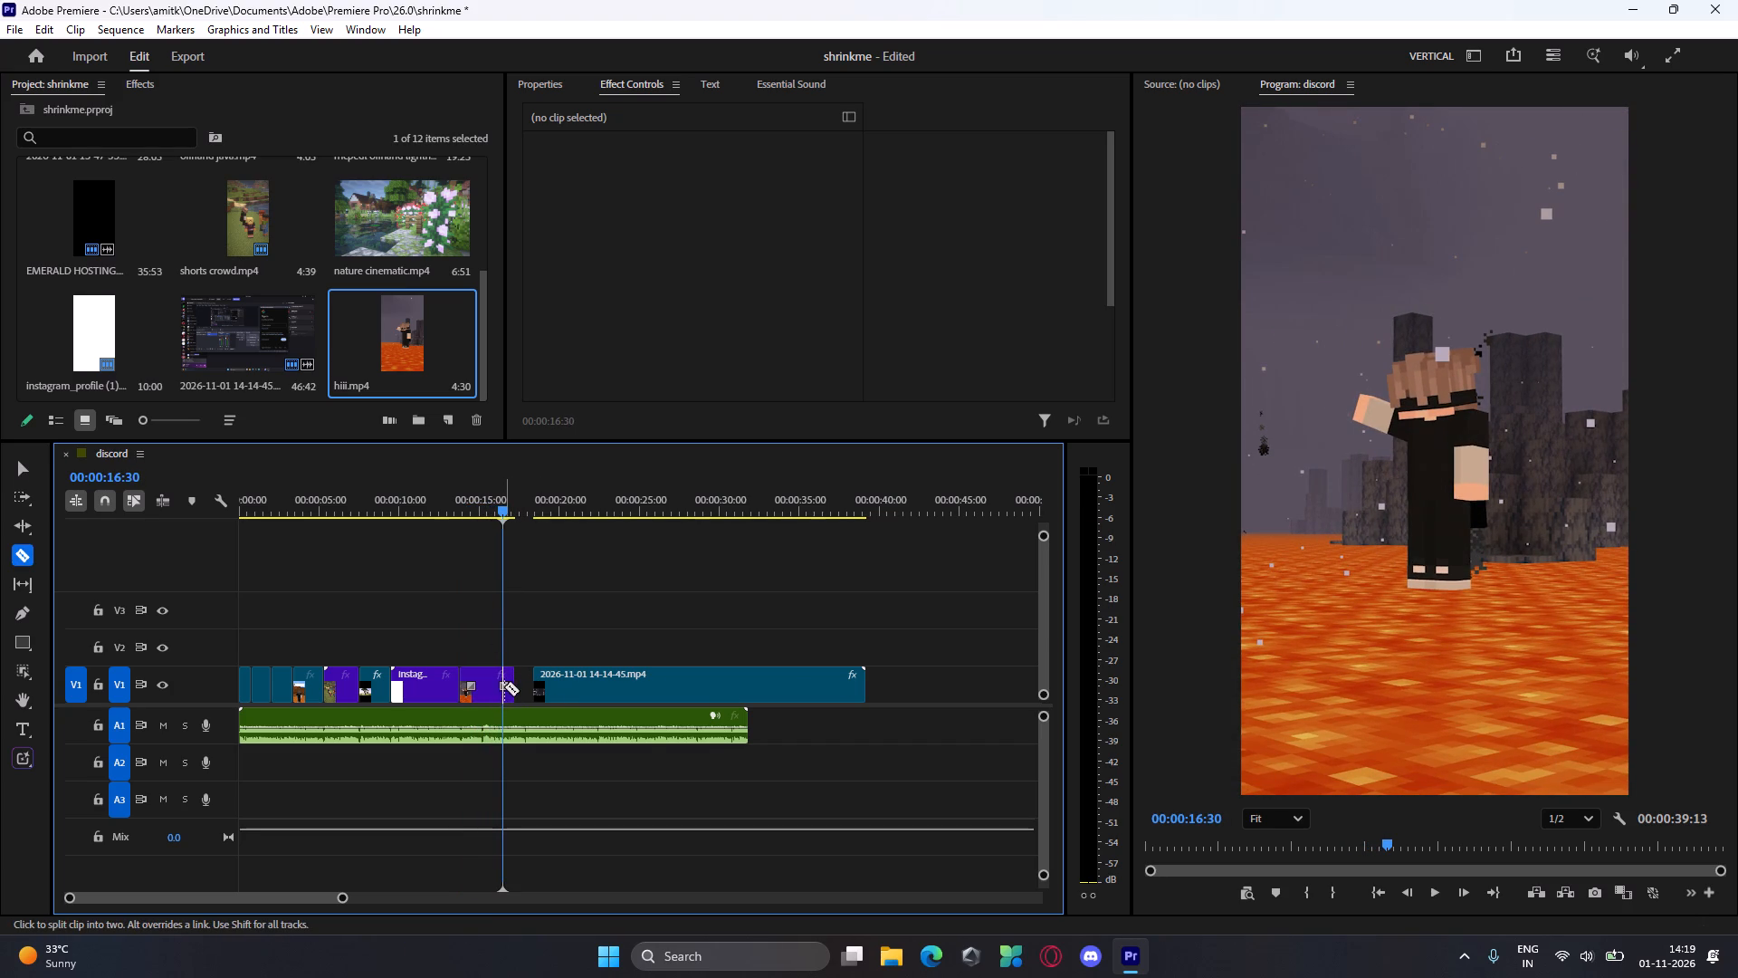
left_click(504, 686)
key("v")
left_click(507, 687)
right_click(508, 688)
left_click(586, 142)
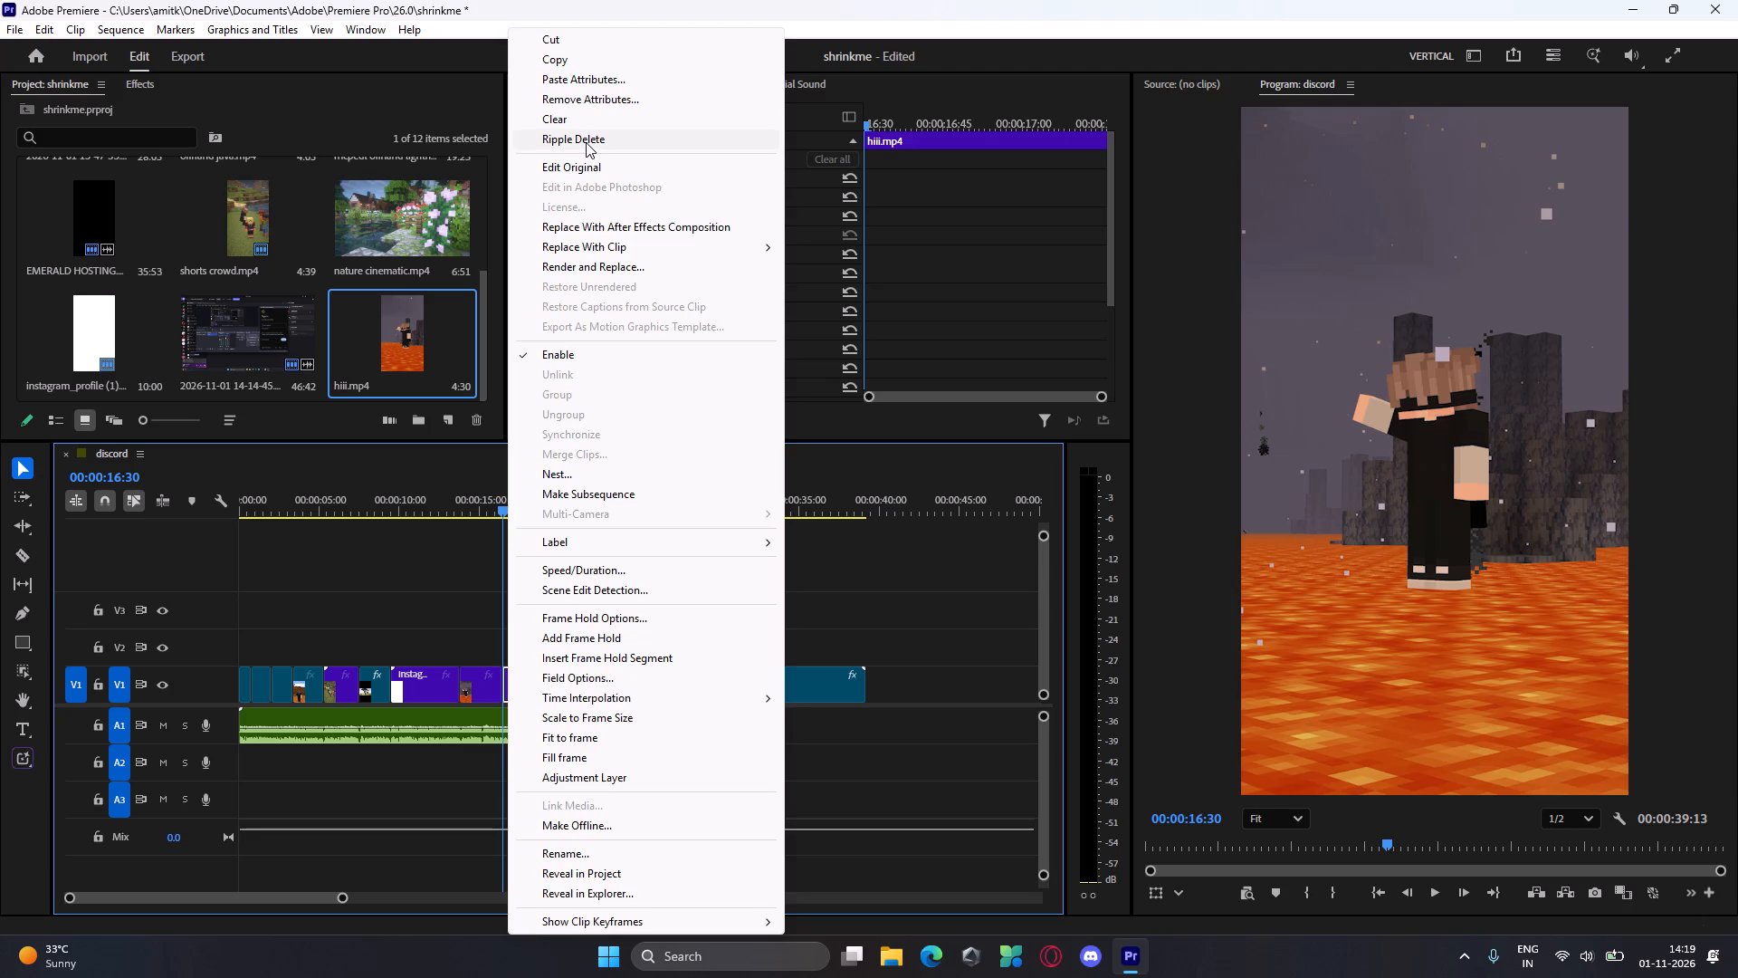
Move the Discord recording earlier on V1 so it starts right at the end of hiii.mp4.
left_click_drag(578, 671, 556, 672)
Play into the Discord recording, split it at 00:00:20:17, delete its leading piece and close the gap that leaves on V1.
left_click(468, 514)
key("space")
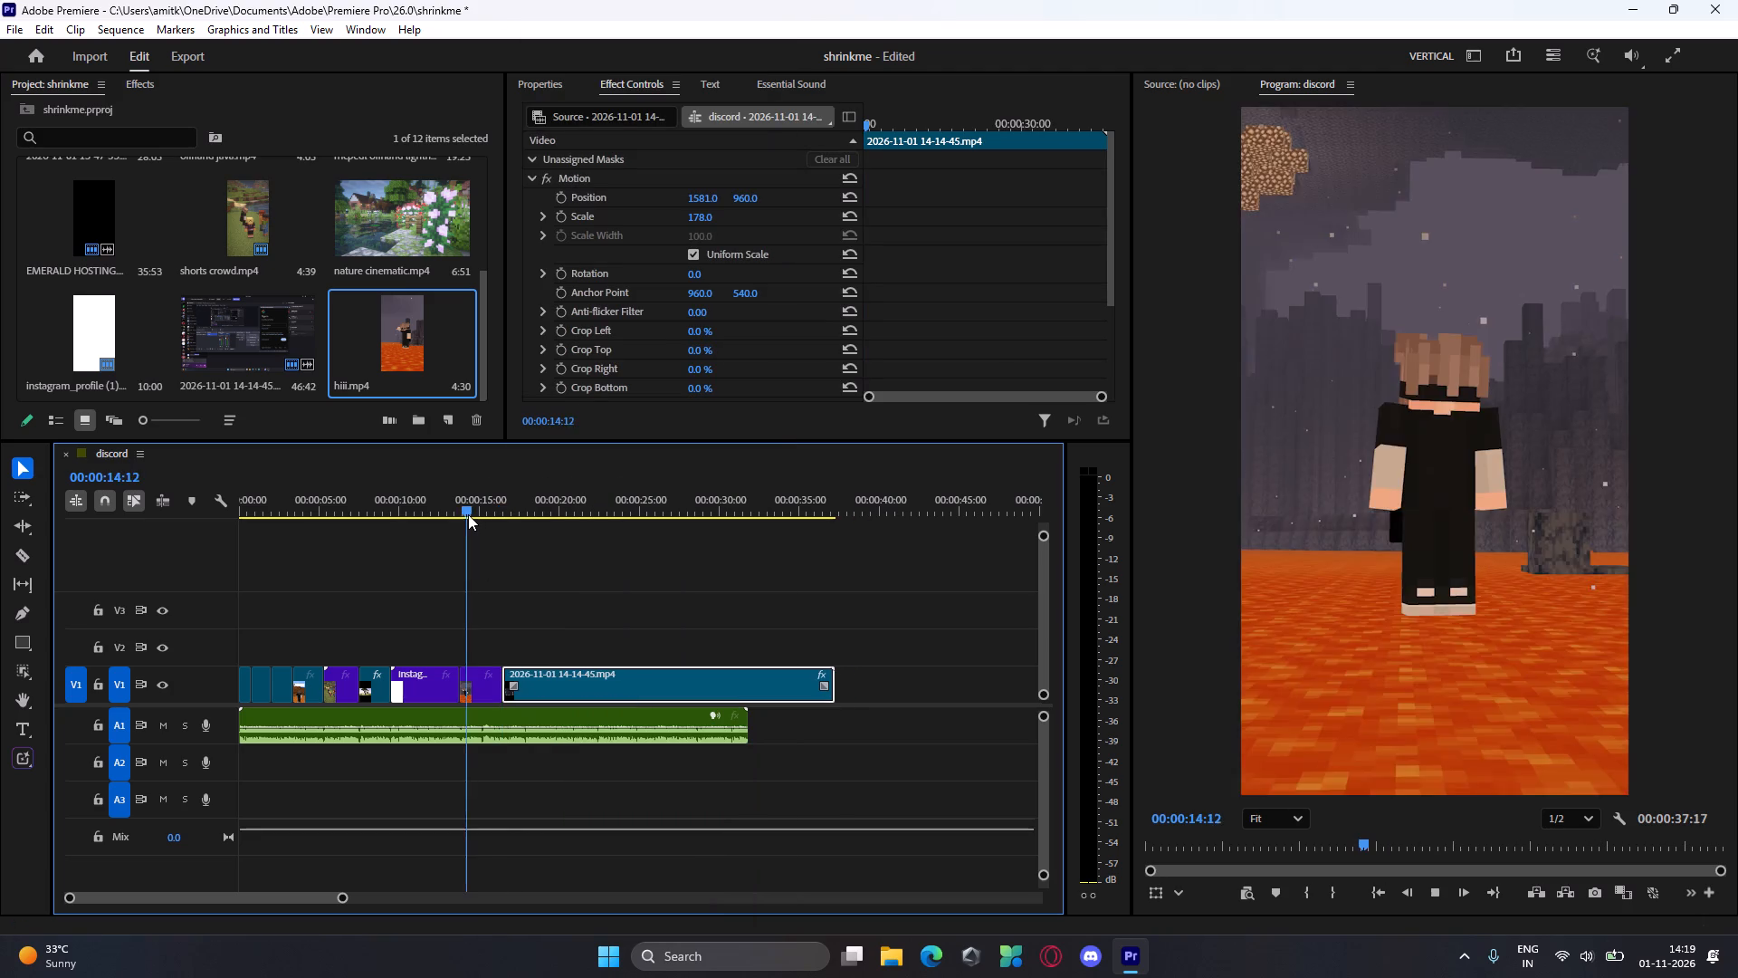
left_click(448, 503)
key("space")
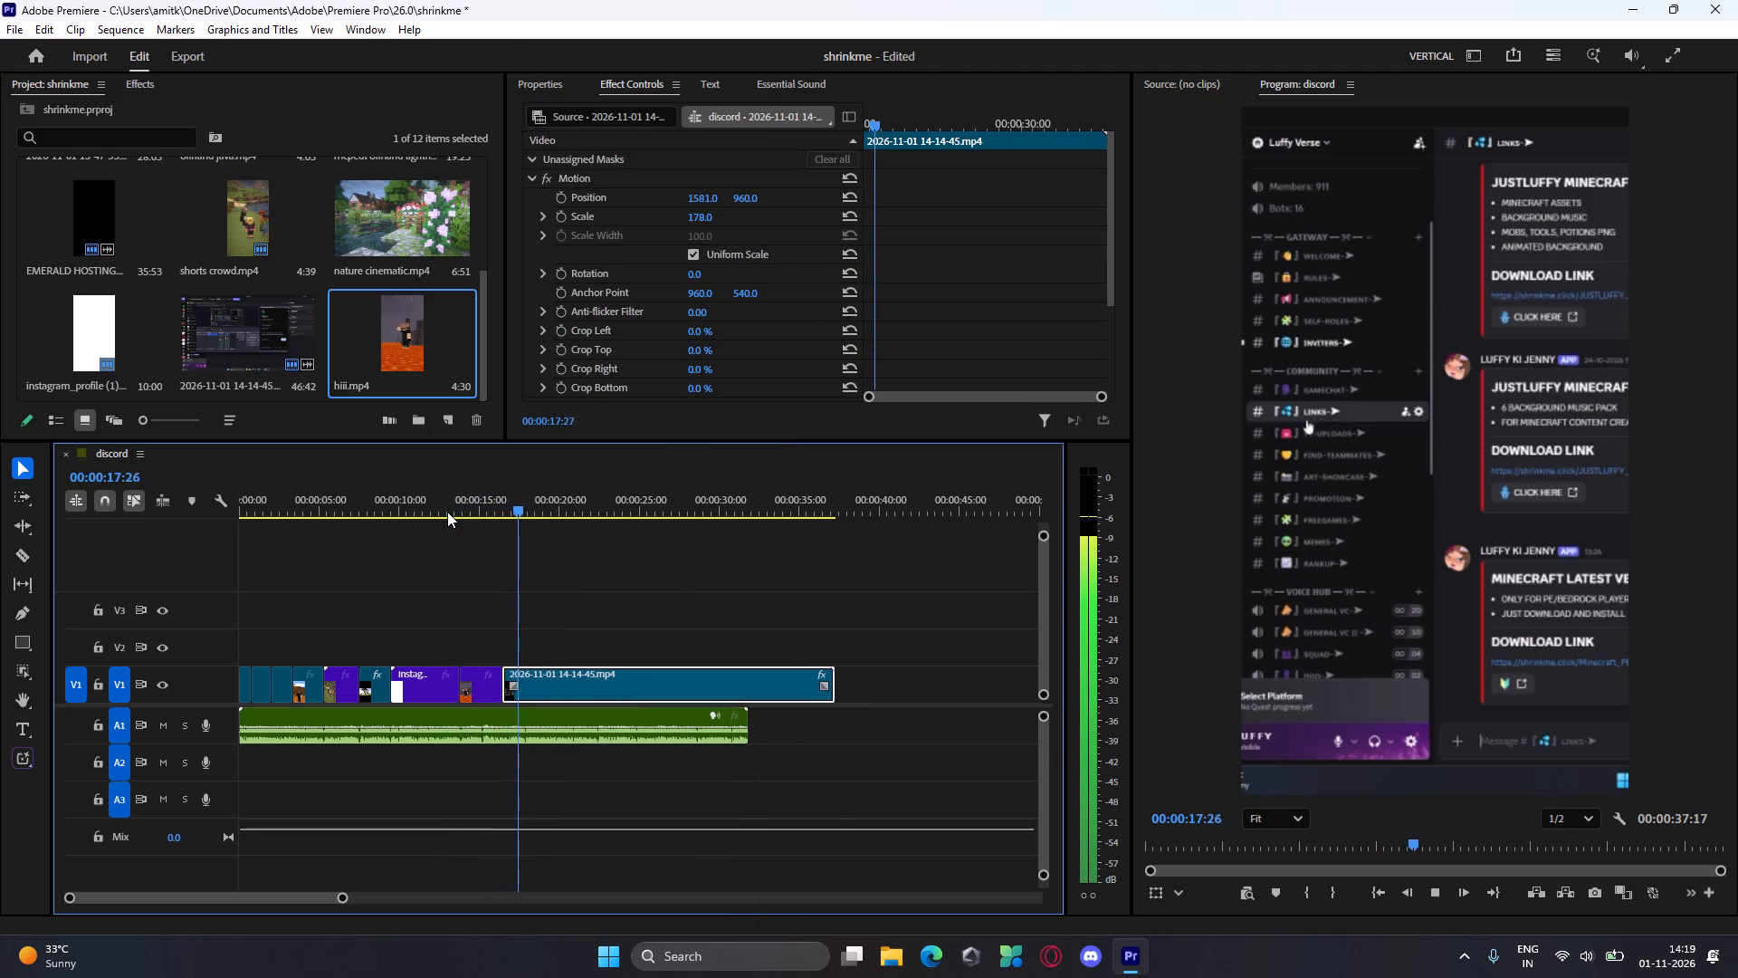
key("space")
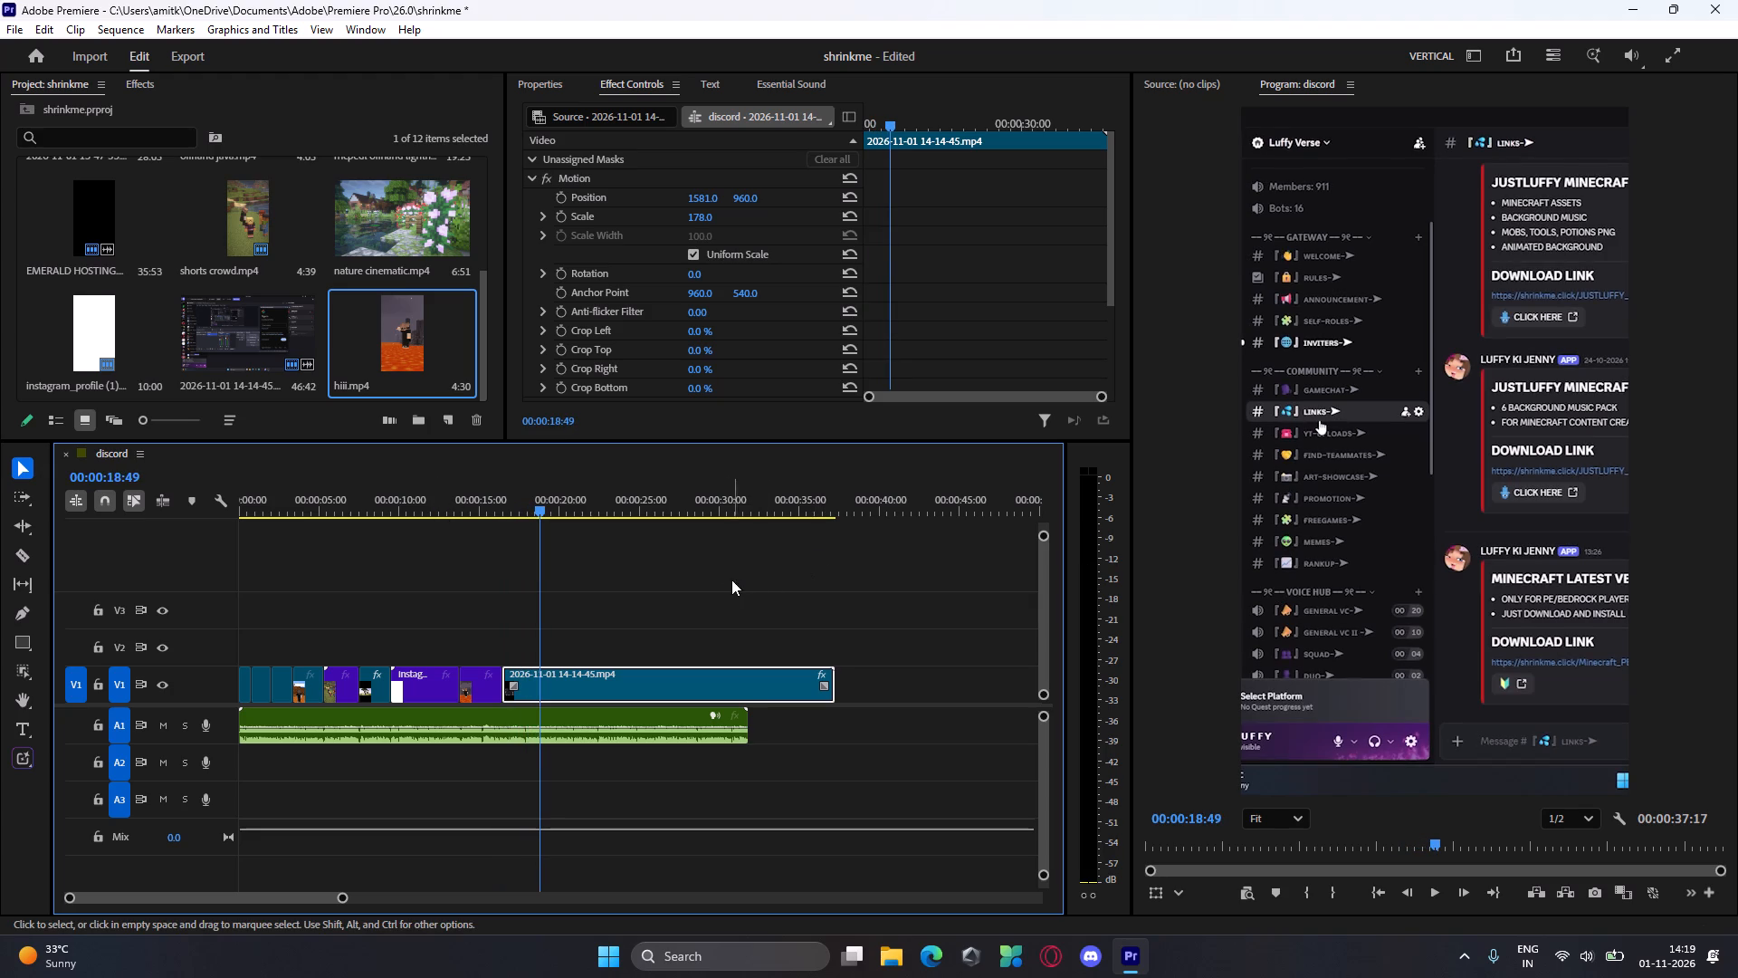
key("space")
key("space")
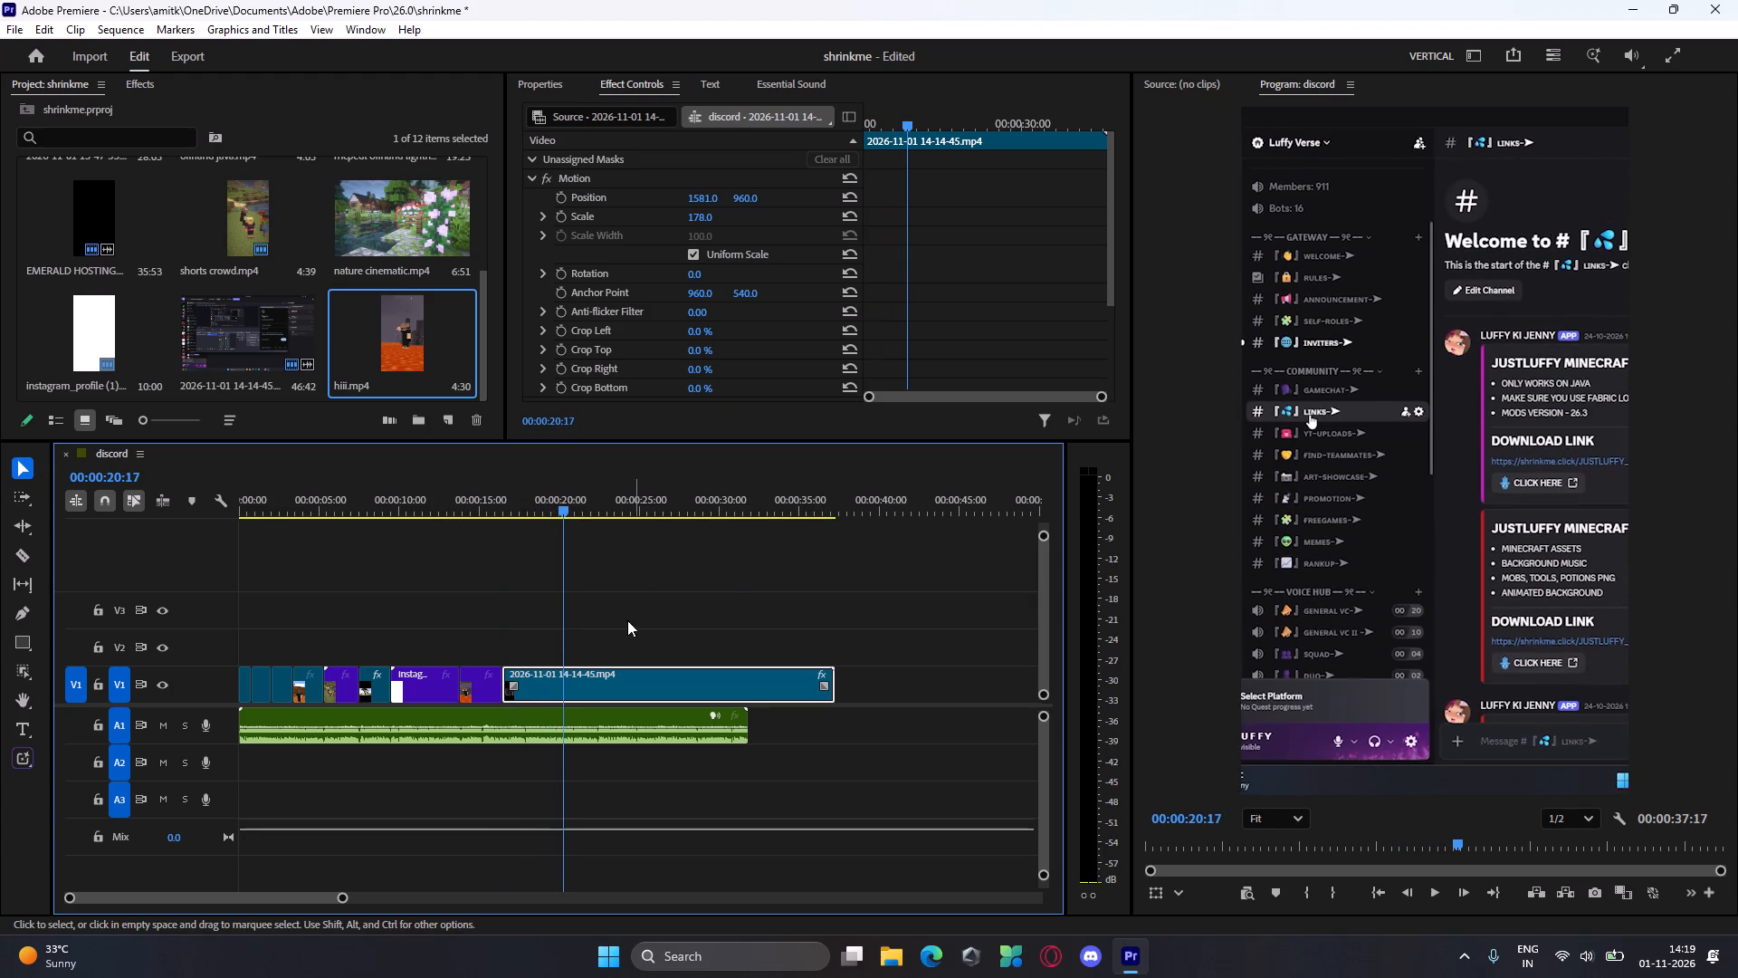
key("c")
left_click(564, 687)
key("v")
left_click(535, 691)
right_click(535, 691)
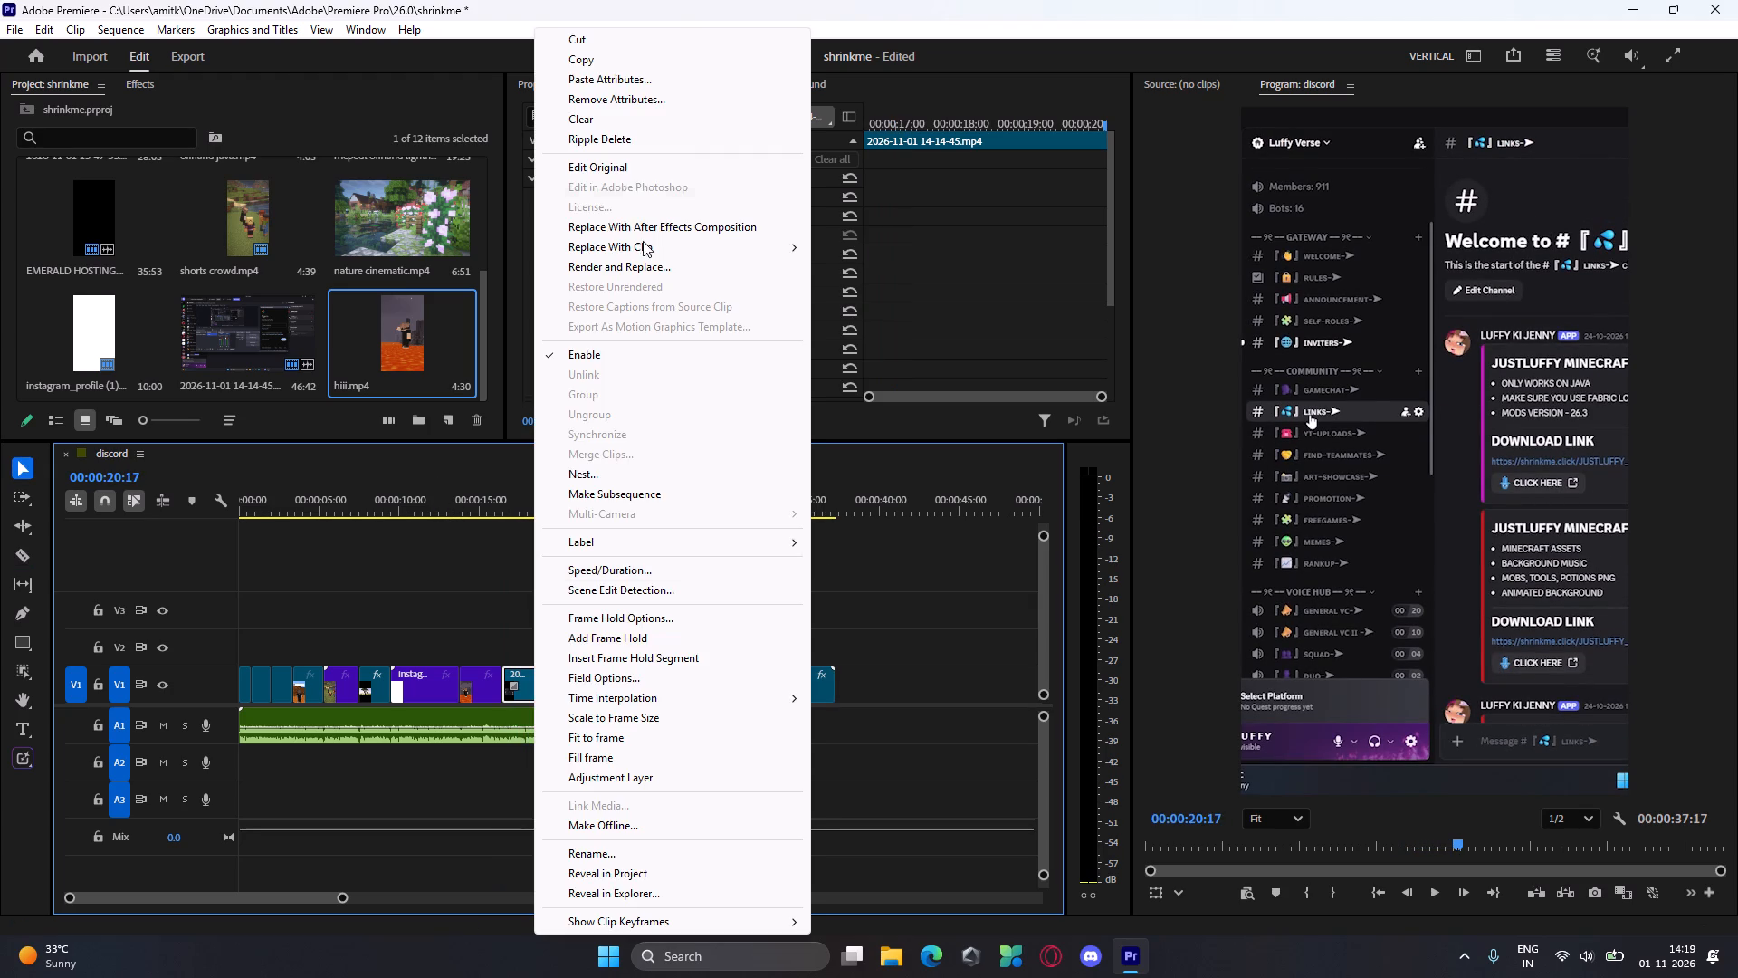
left_click(609, 122)
left_click(535, 691)
right_click(533, 691)
left_click(567, 698)
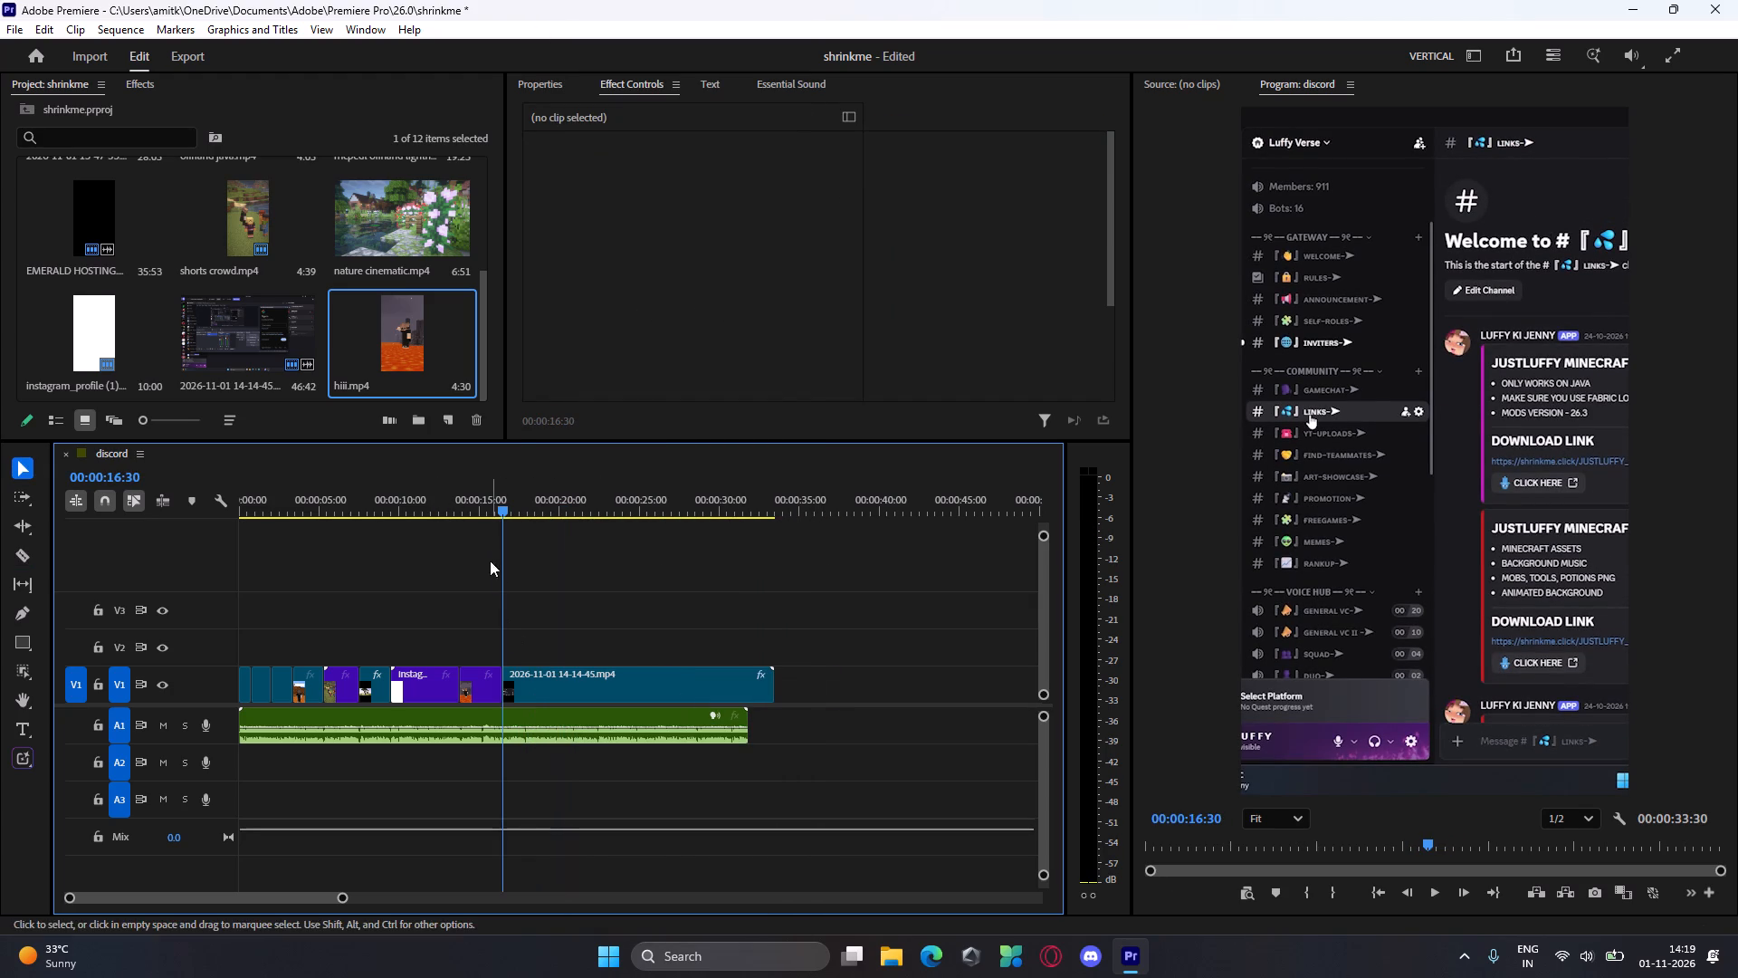
Play from the end of hiii.mp4 into the trimmed Discord recording to check its timing against the audio.
left_click(491, 532)
left_click(488, 503)
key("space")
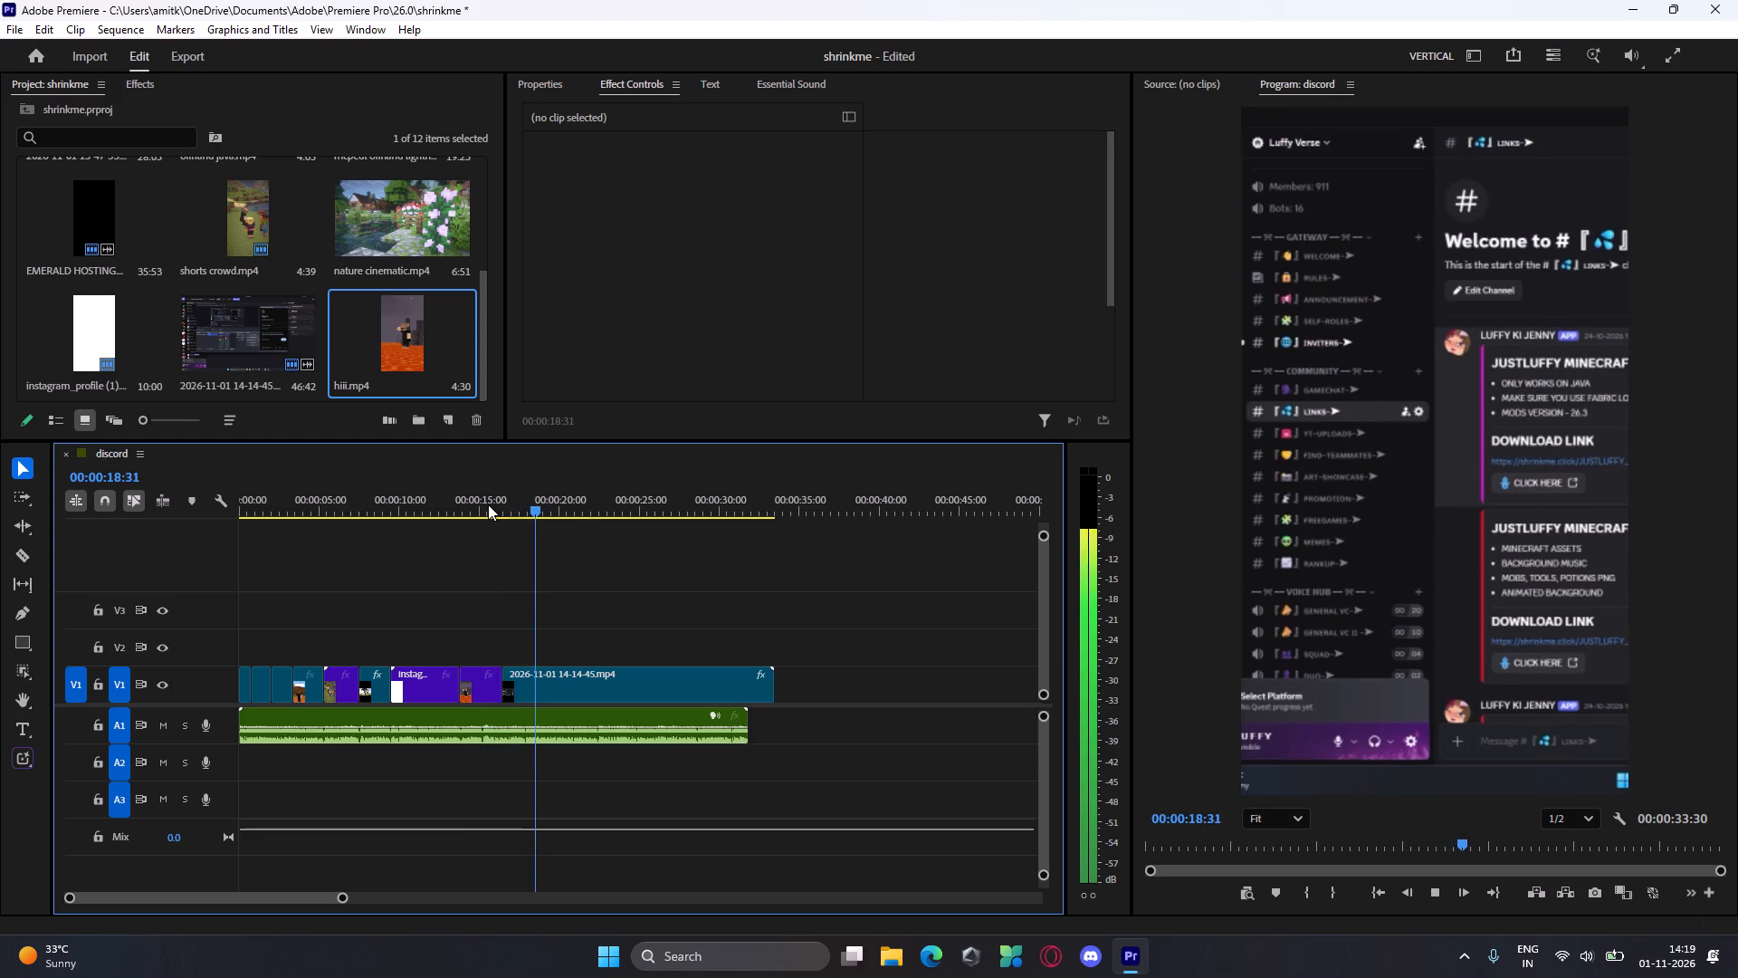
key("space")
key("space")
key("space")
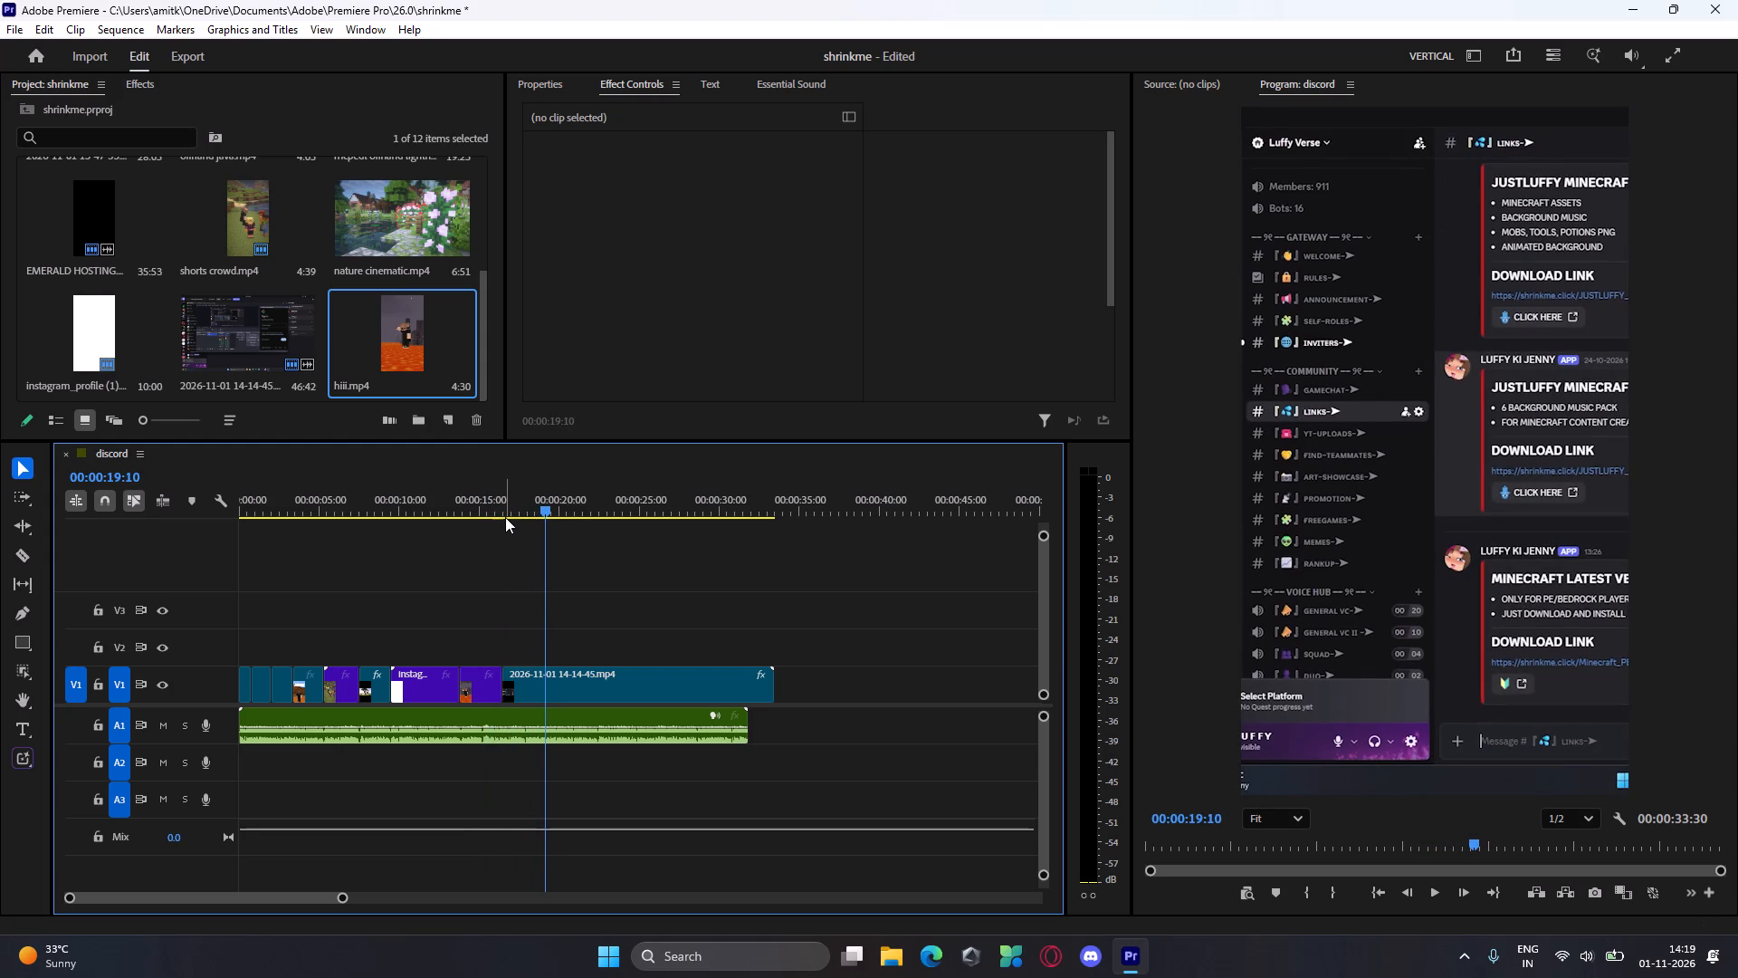
Play the recording from its start and add a Position keyframe at 00:00:18:31, once the links channel is open.
left_click(505, 517)
left_click(505, 514)
key("space")
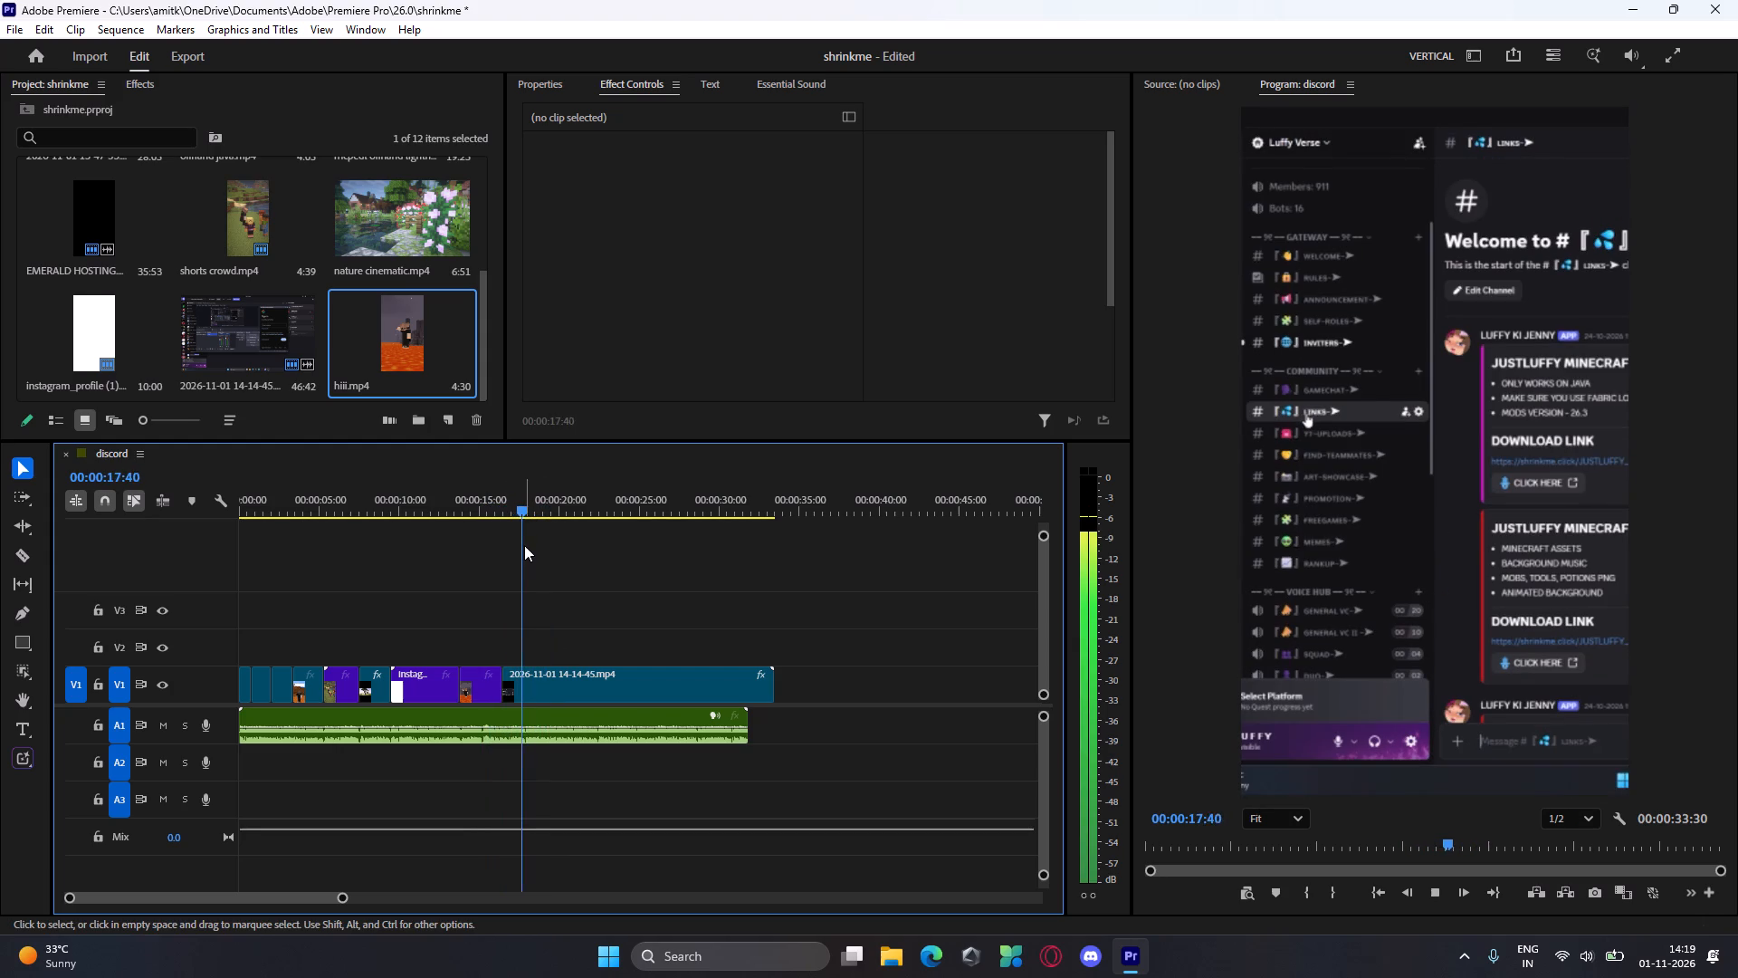
key("space")
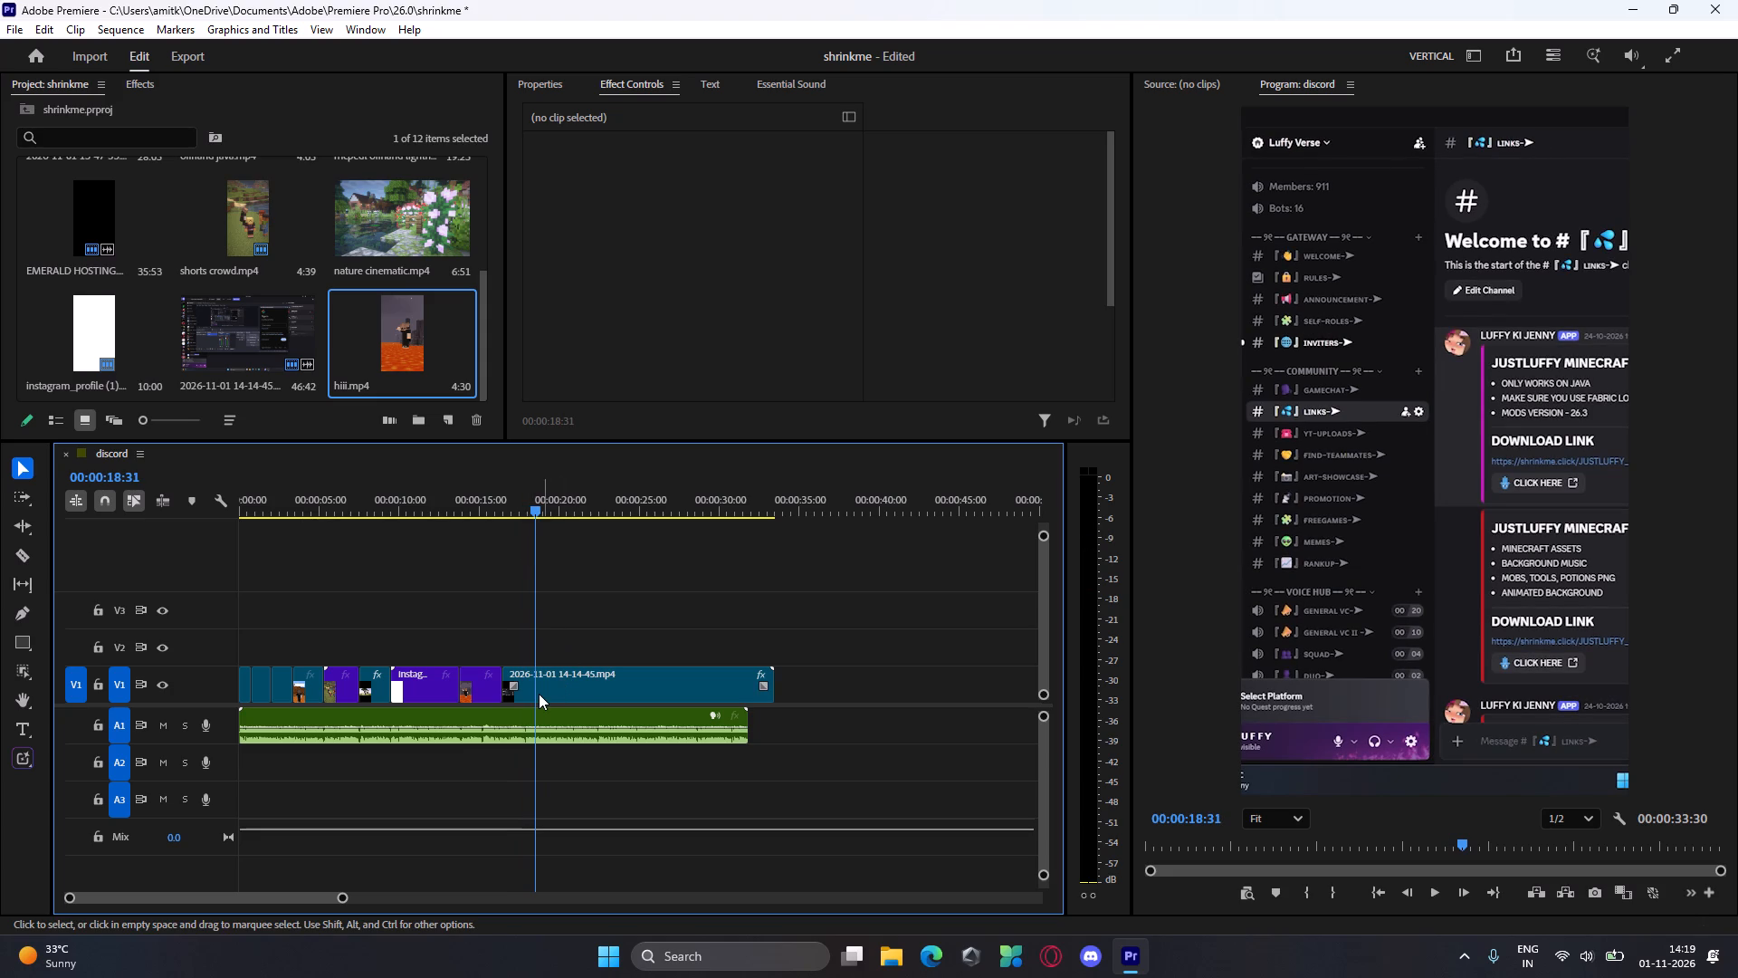
left_click(539, 694)
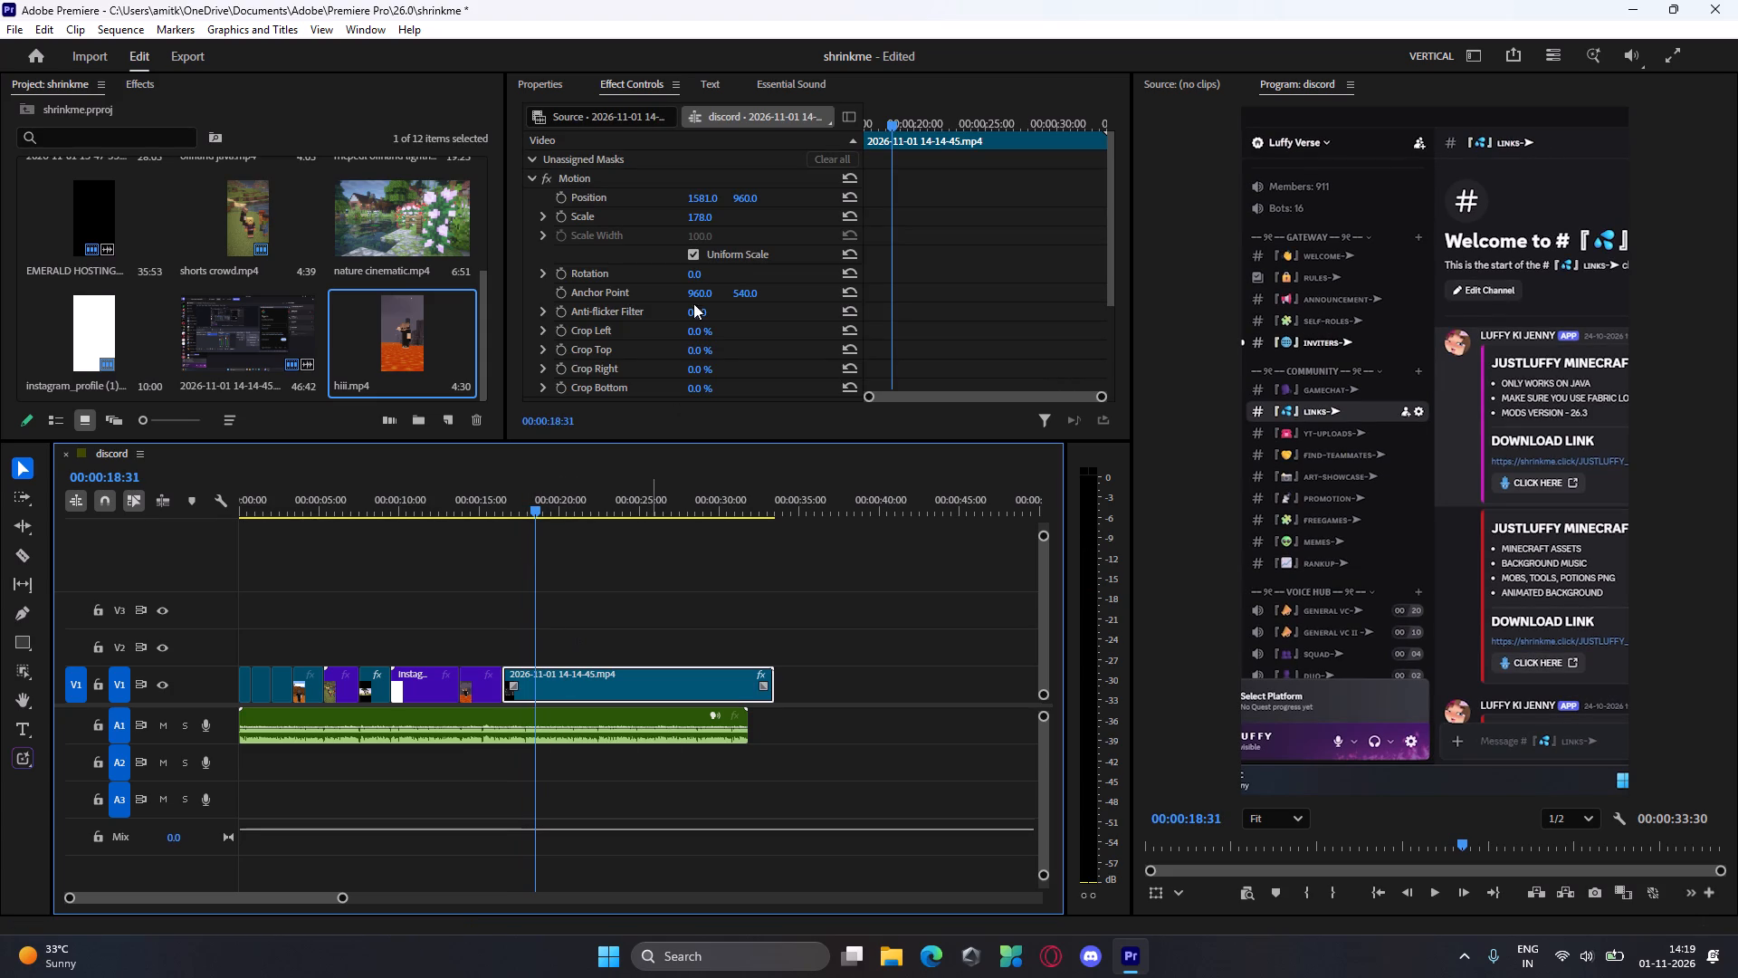
left_click(563, 202)
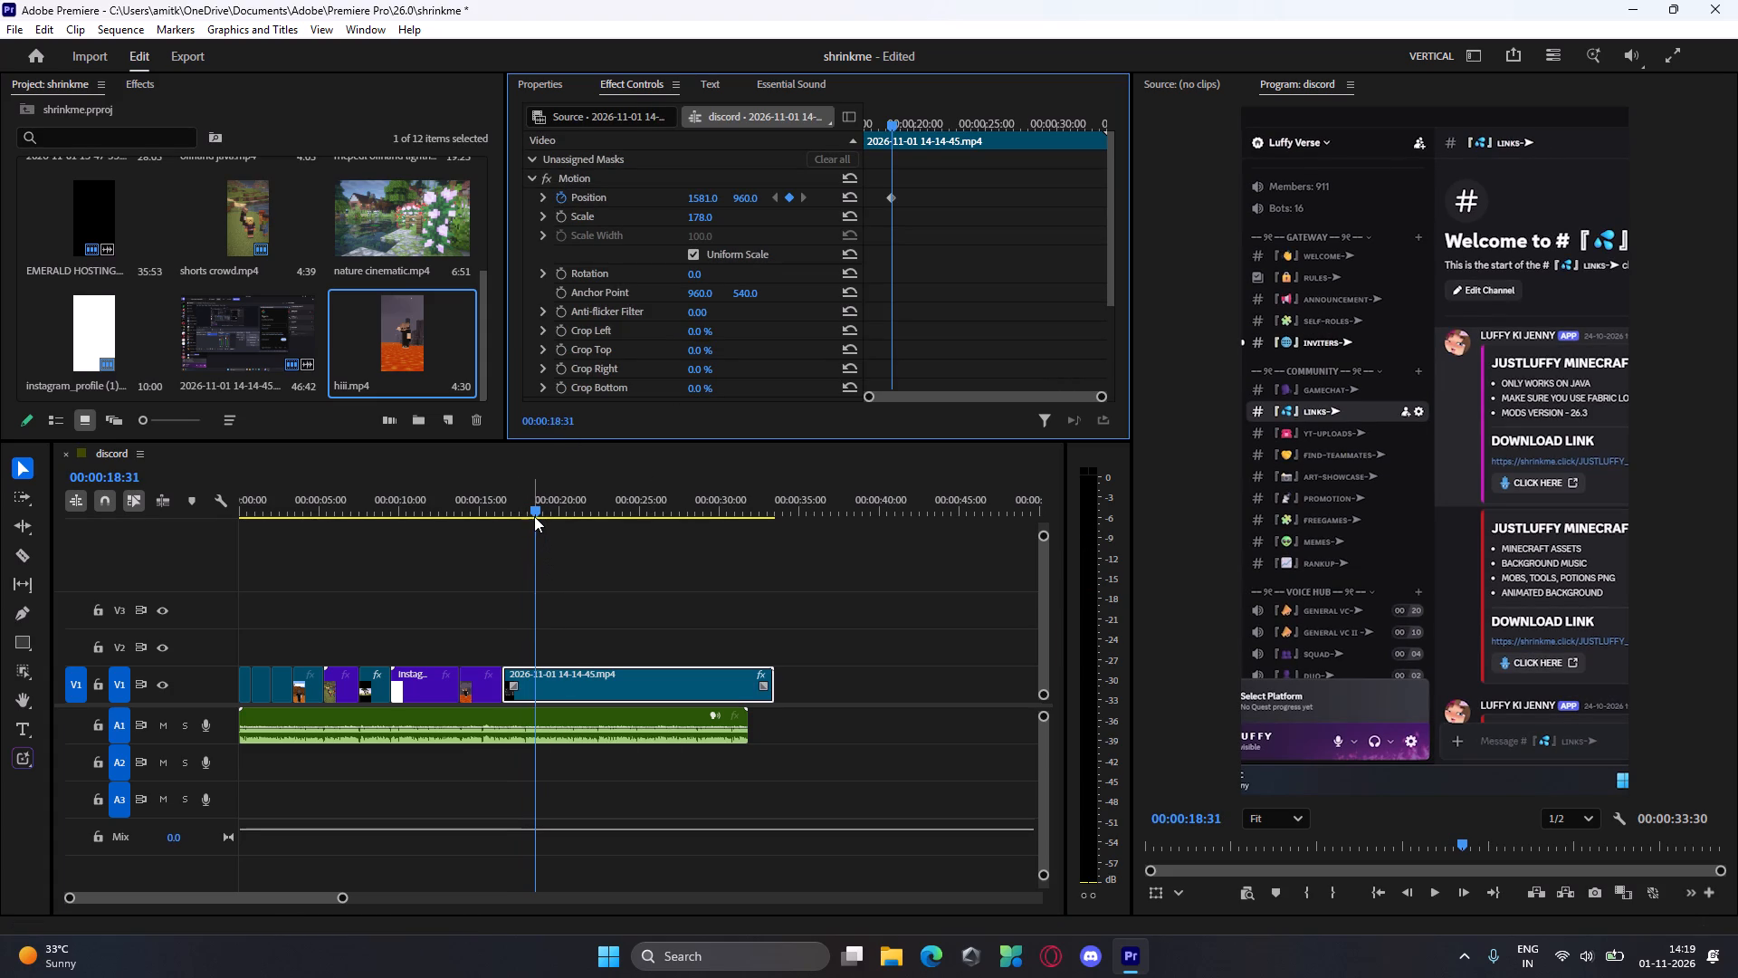
Advance two frames past the Position keyframe to 00:00:18:33 and set the horizontal position to 1048, framing the channel's messages.
left_click(534, 515)
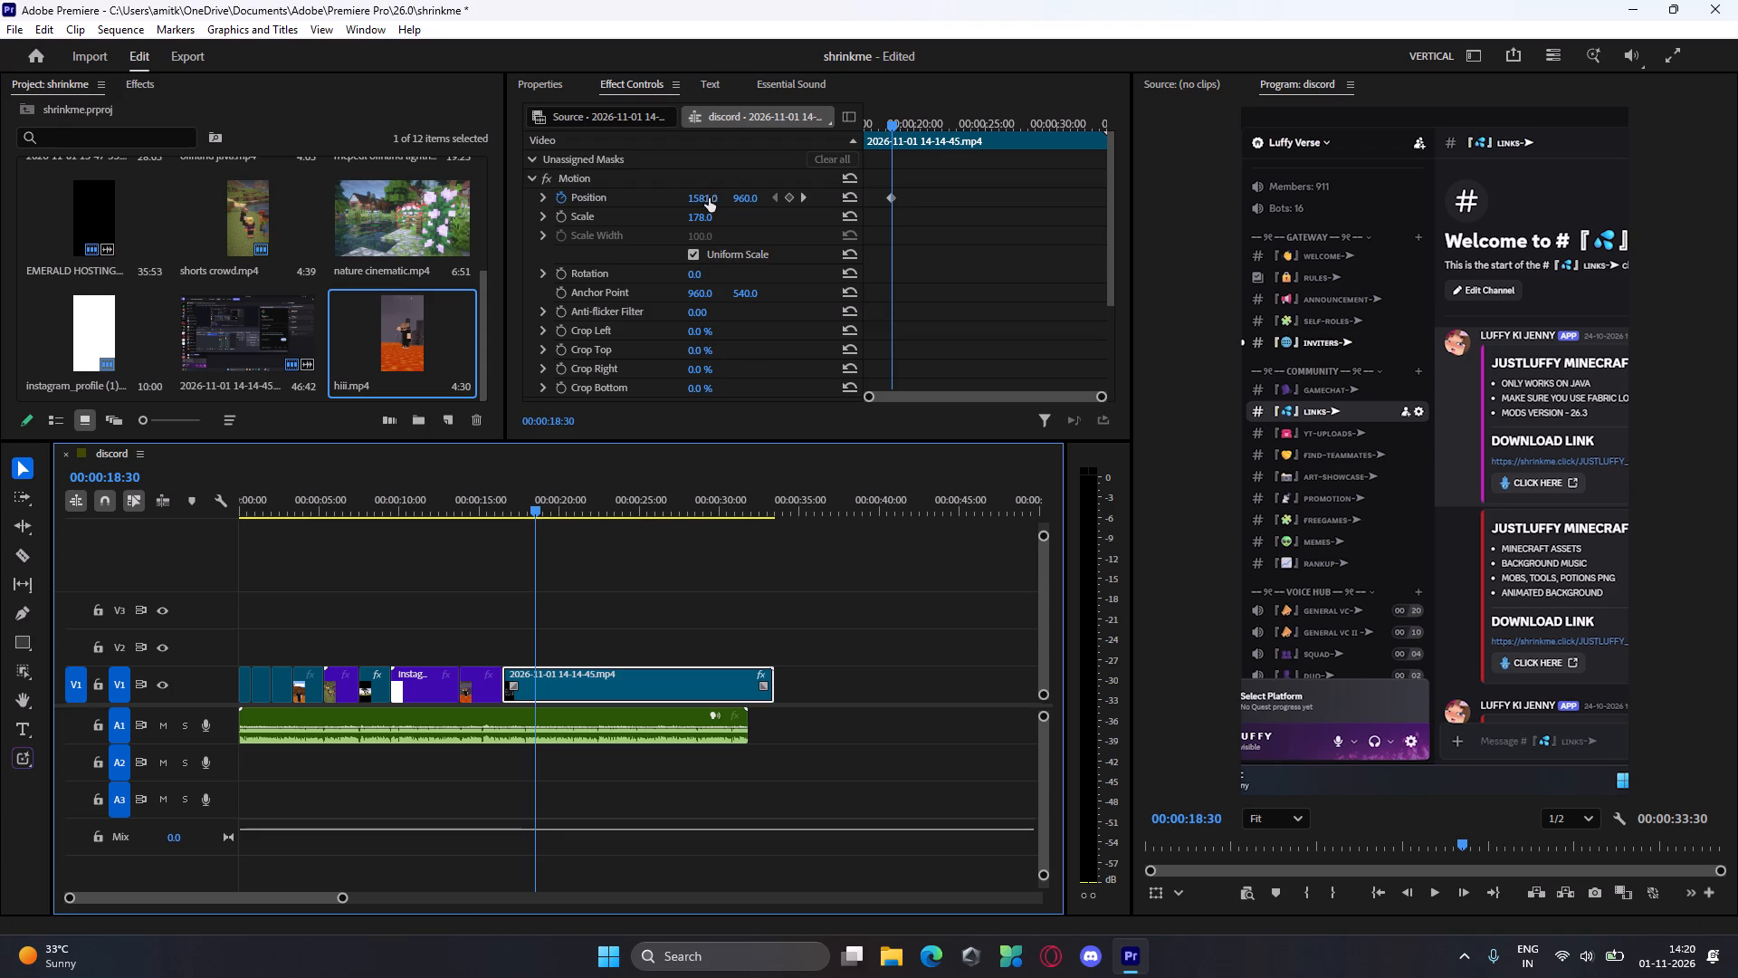
left_click(536, 508)
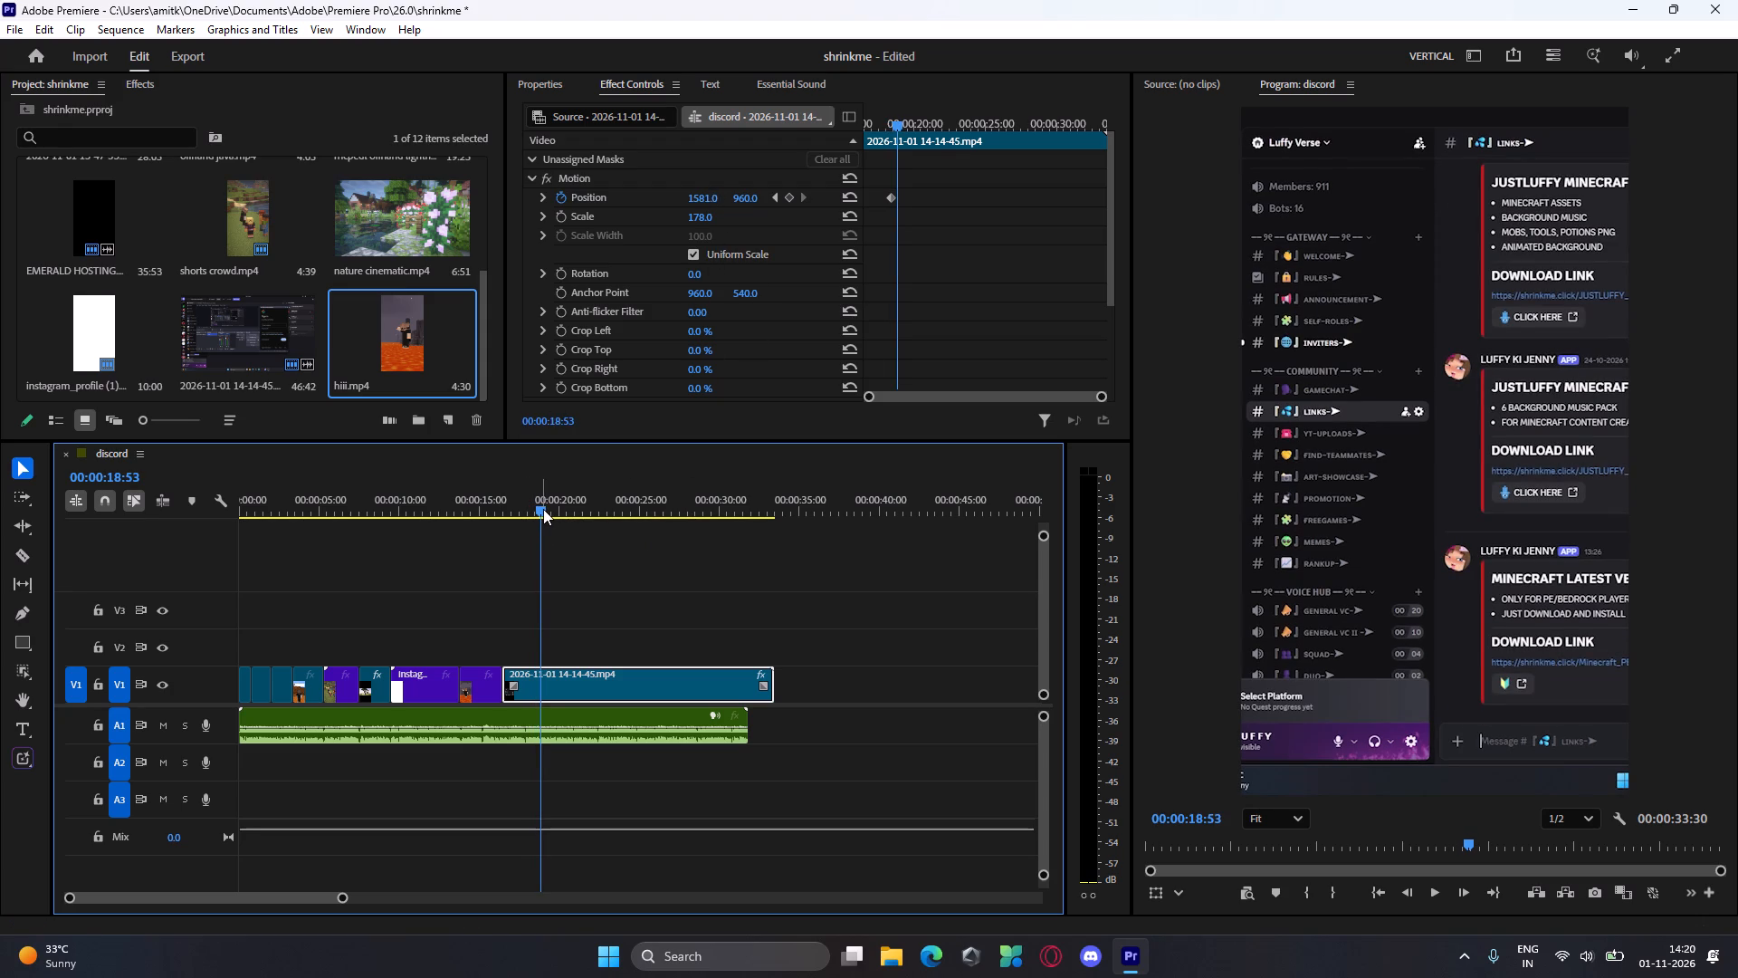
left_click(774, 199)
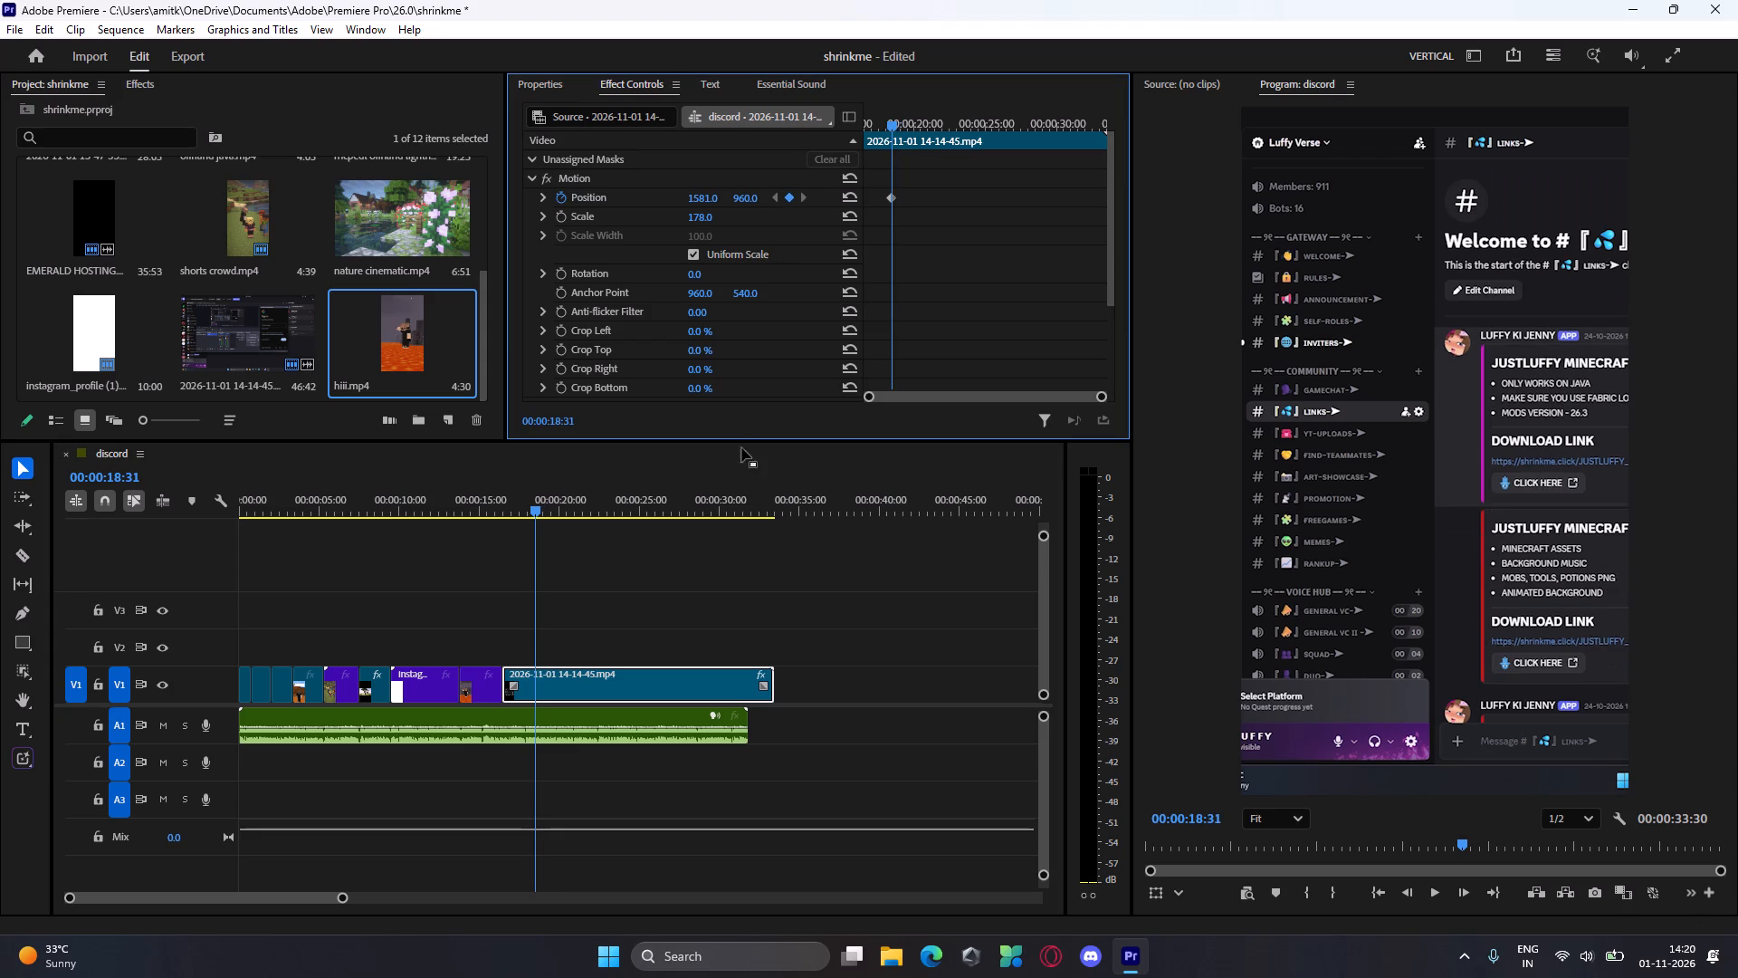
key("Right")
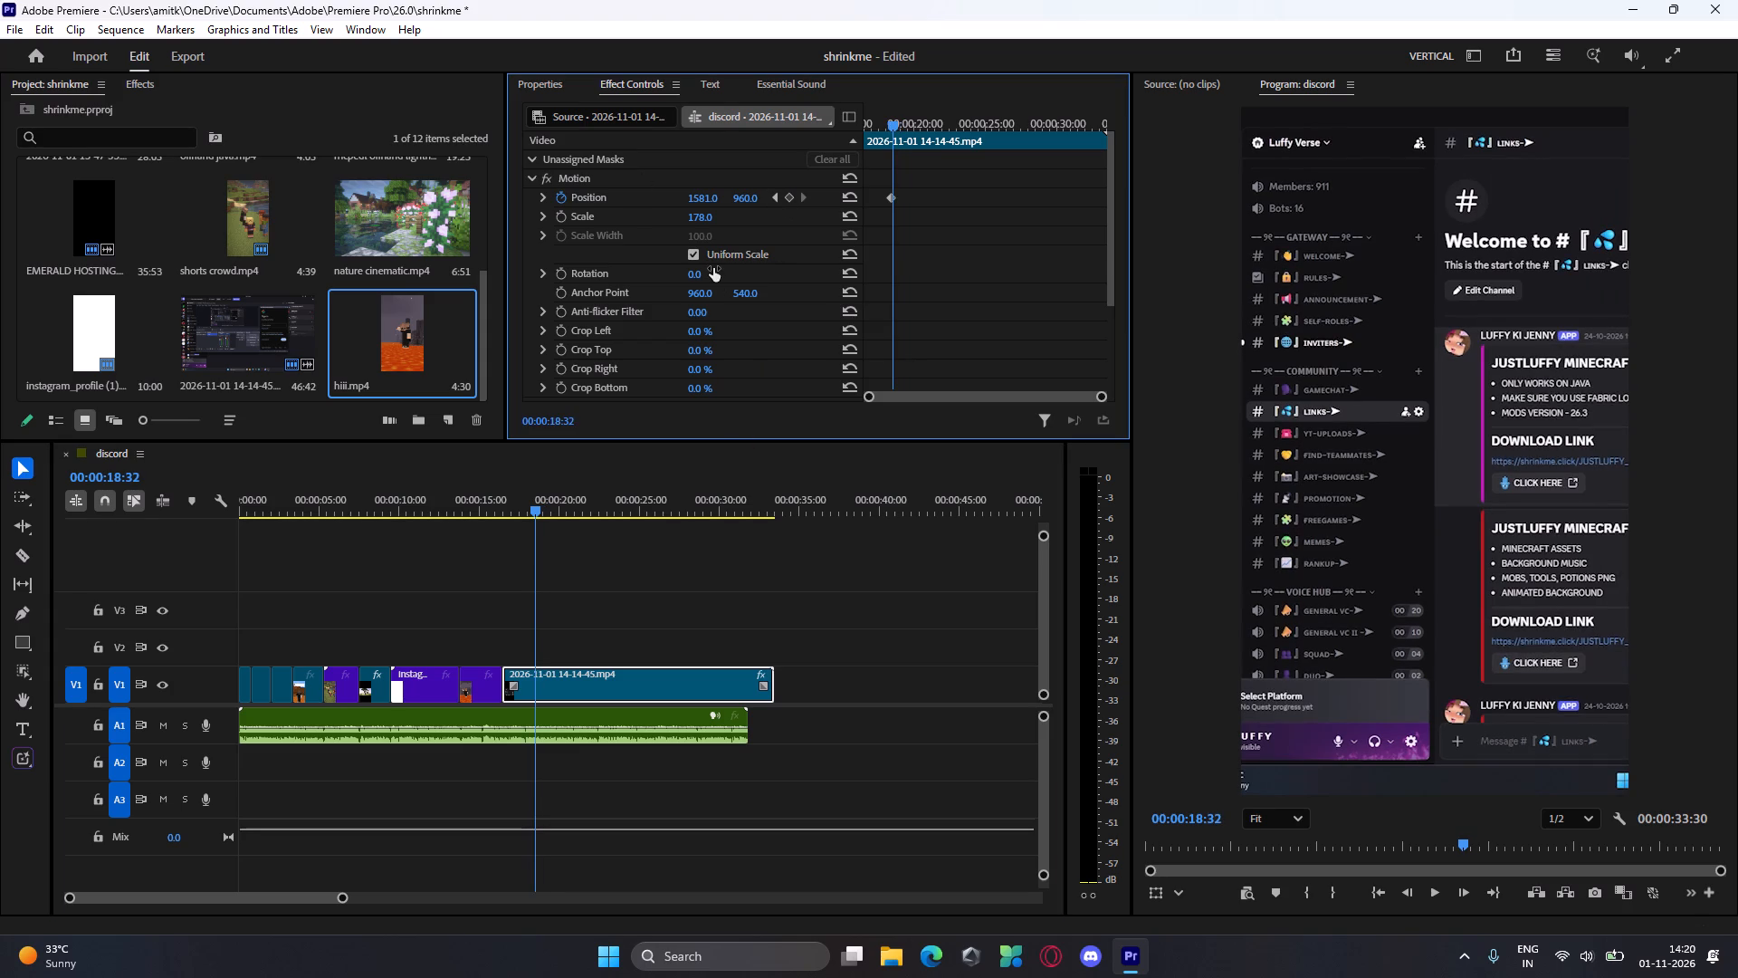
key("Right")
left_click_drag(706, 199, 230, 225)
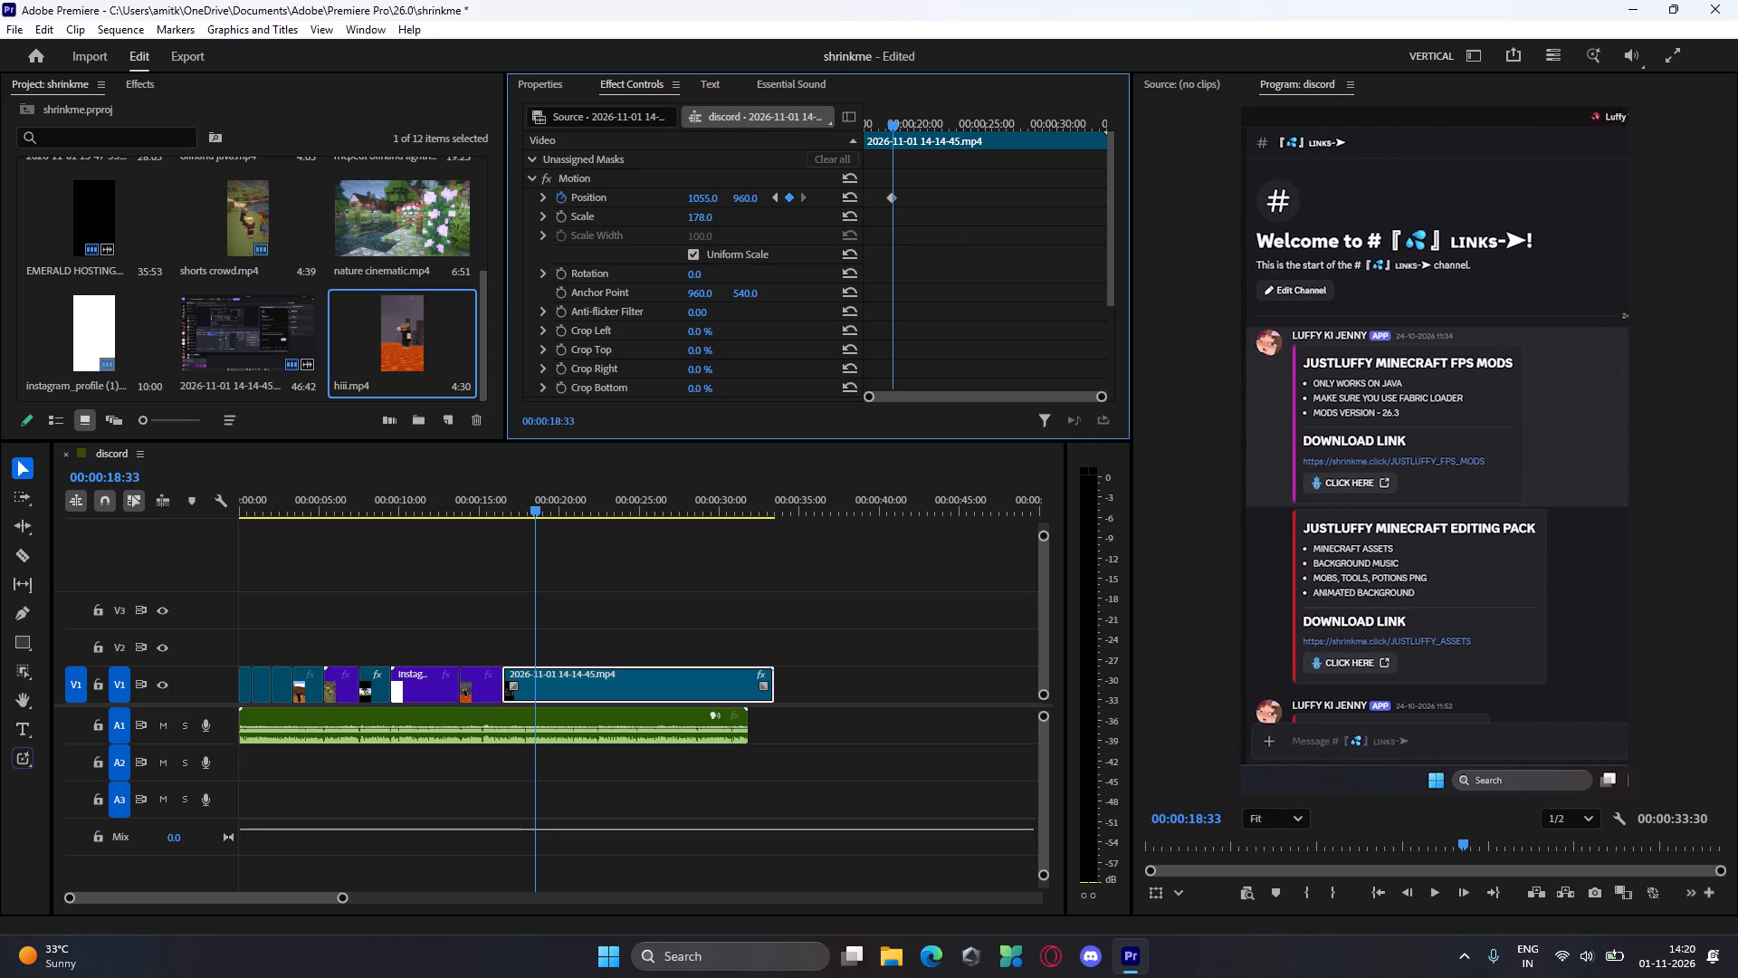
left_click_drag(230, 225, 228, 244)
Play through the keyframed recording from its start to check the framing change and the scrolling of the links channel against the voice.
left_click(504, 514)
key("space")
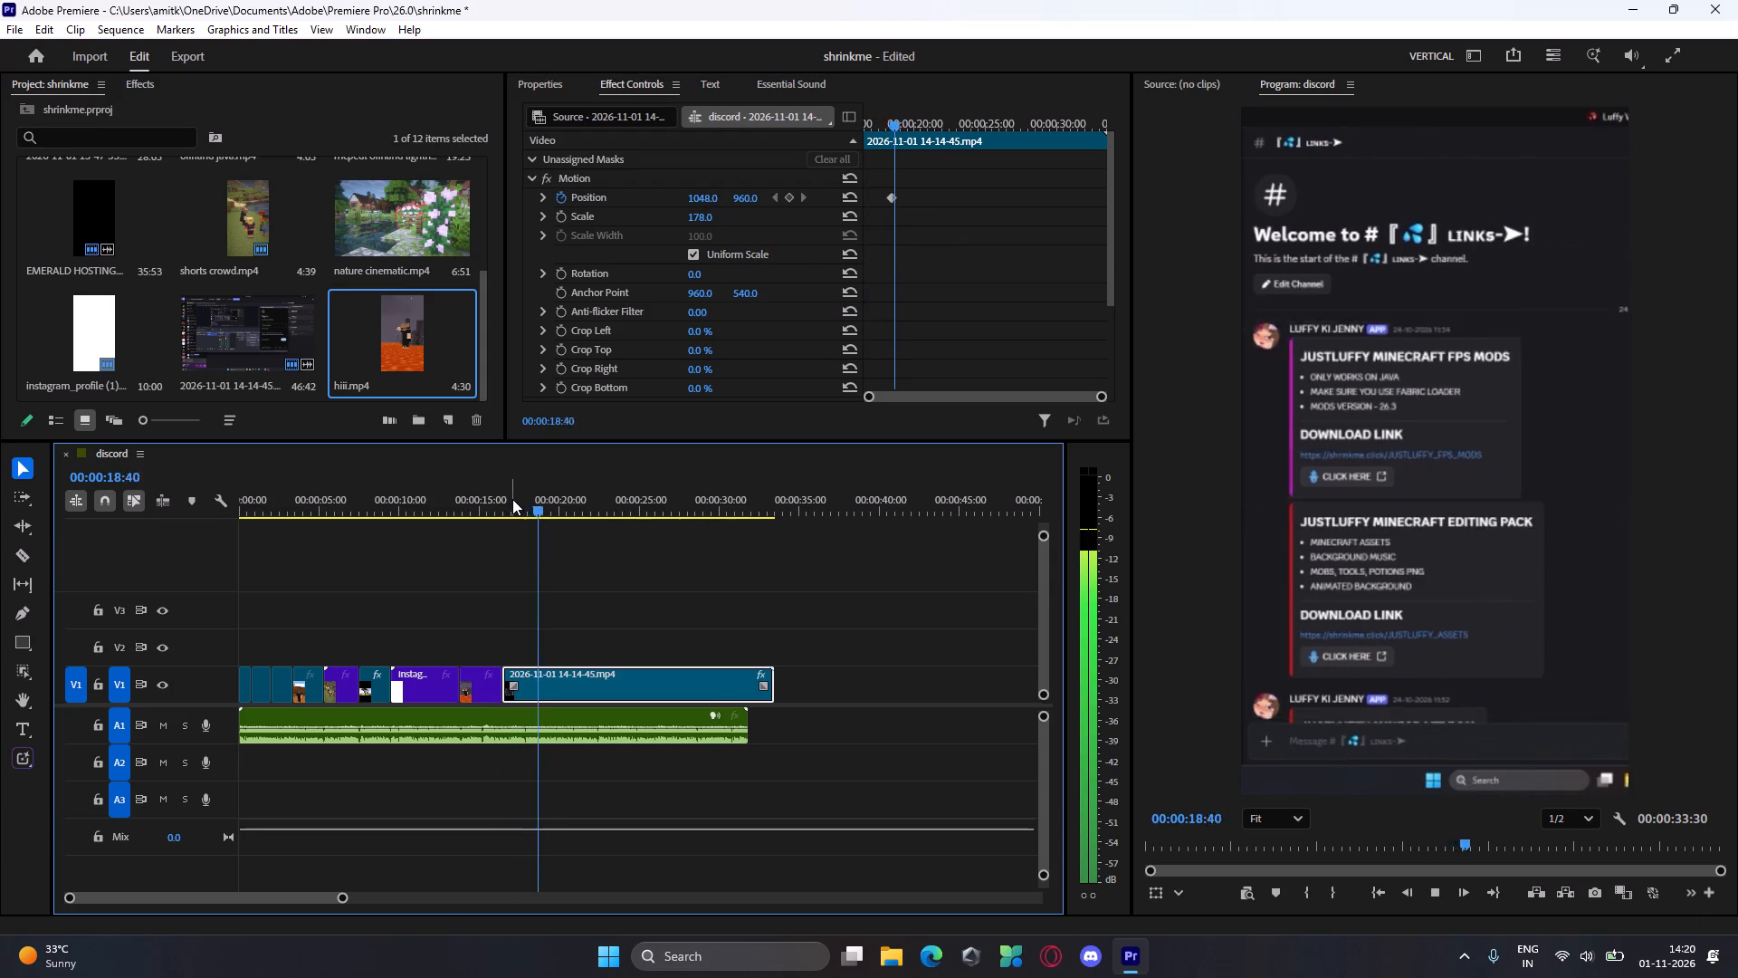
key("space")
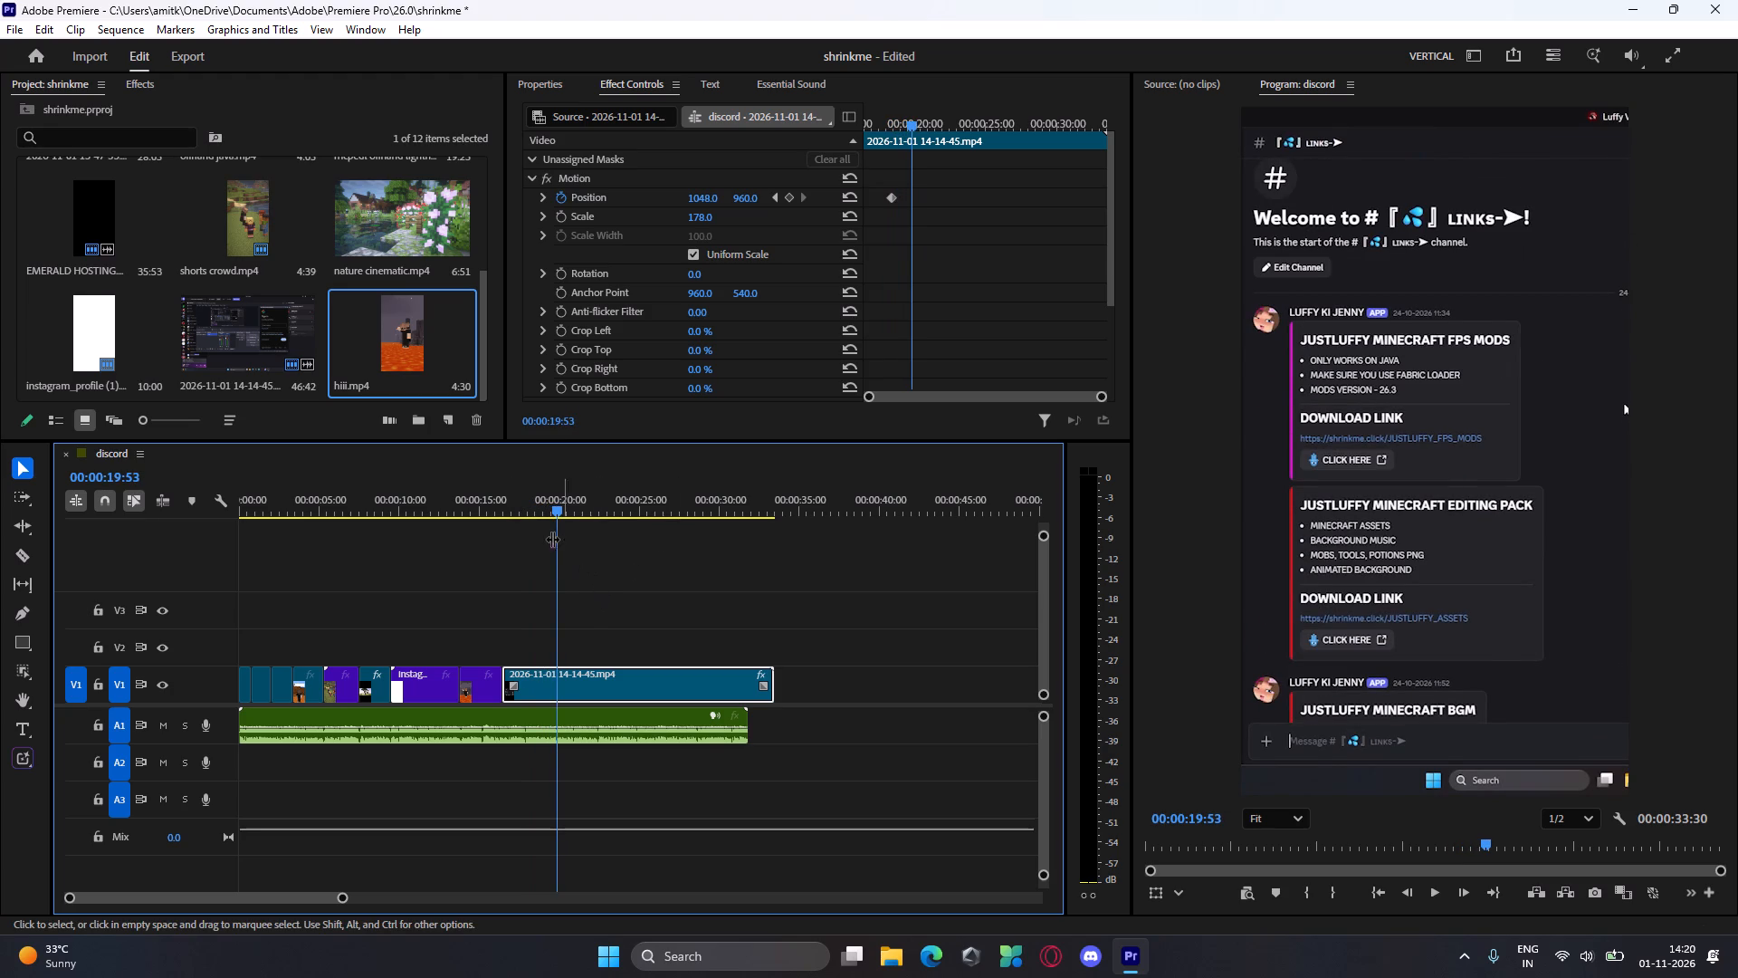
left_click(541, 499)
key("space")
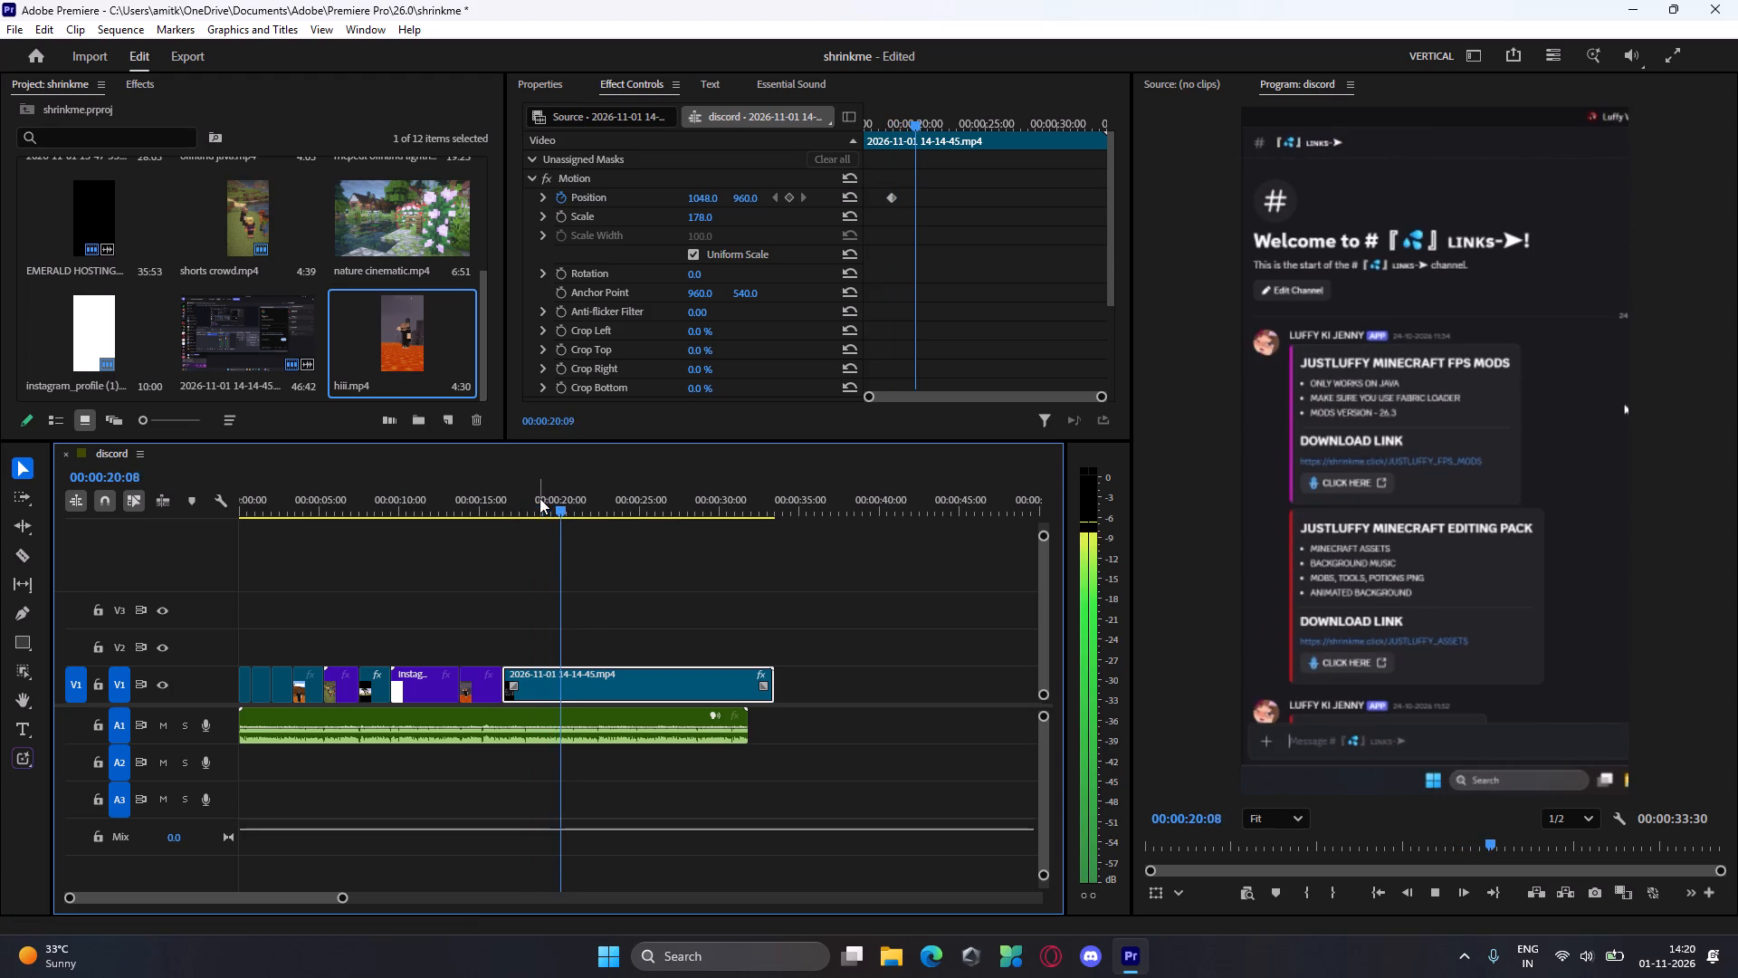
key("space")
left_click(513, 503)
key("space")
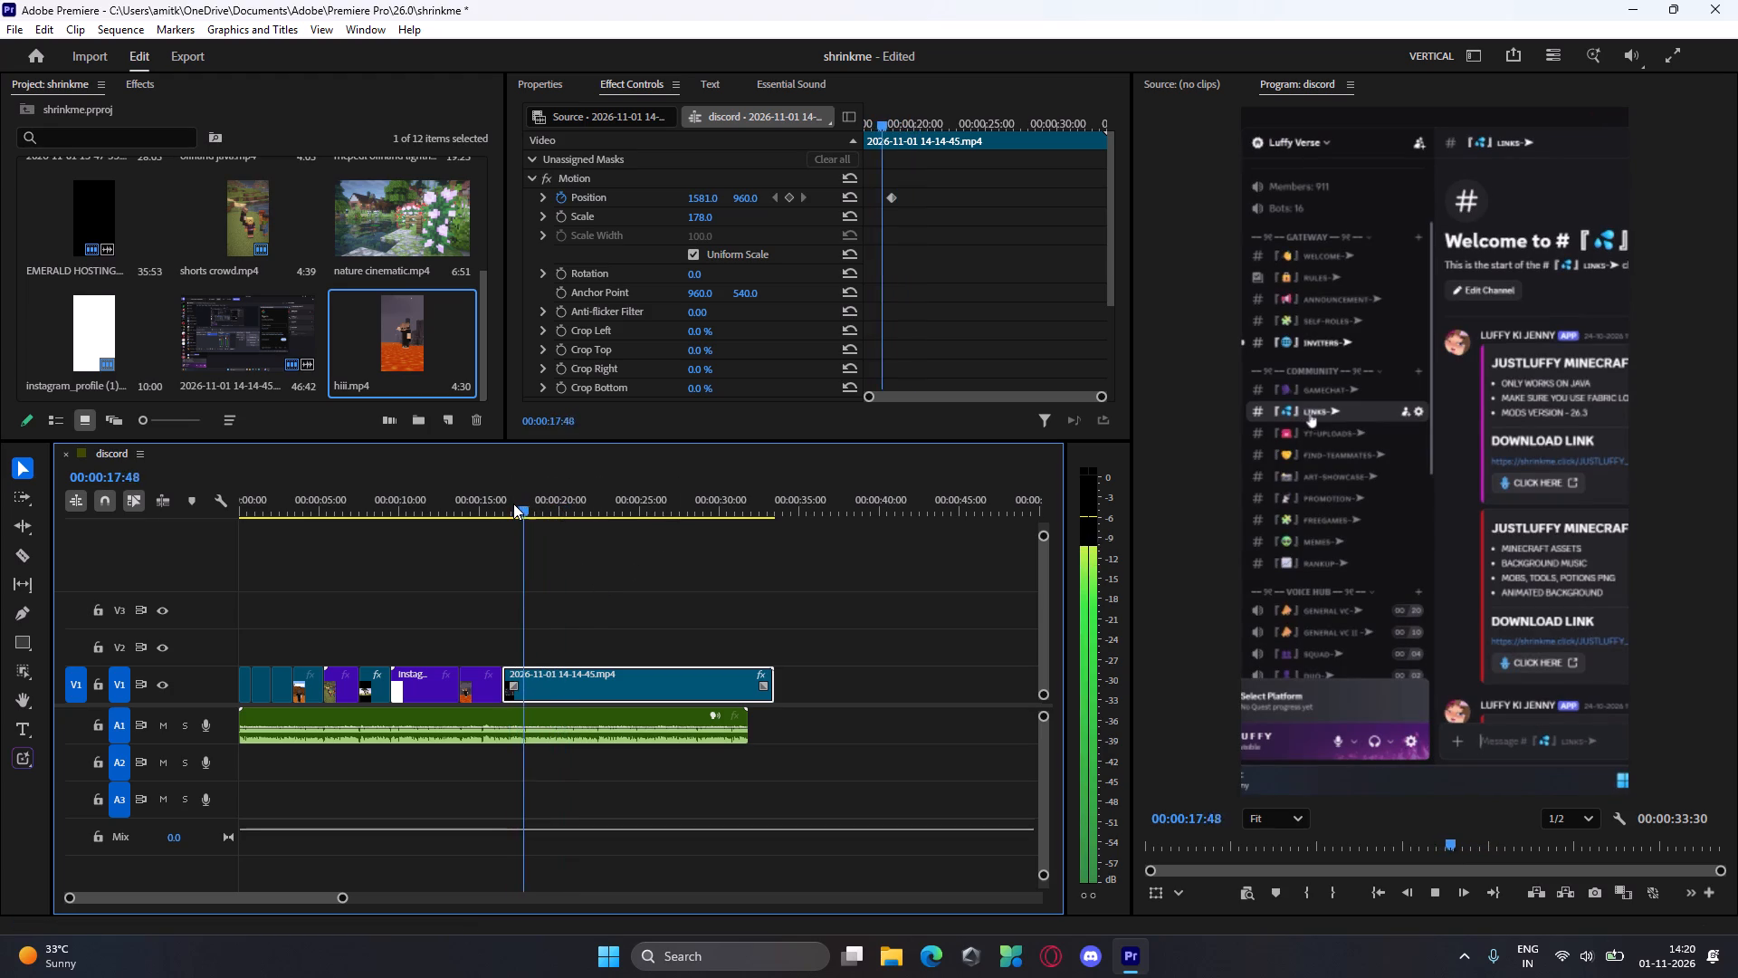
key("space")
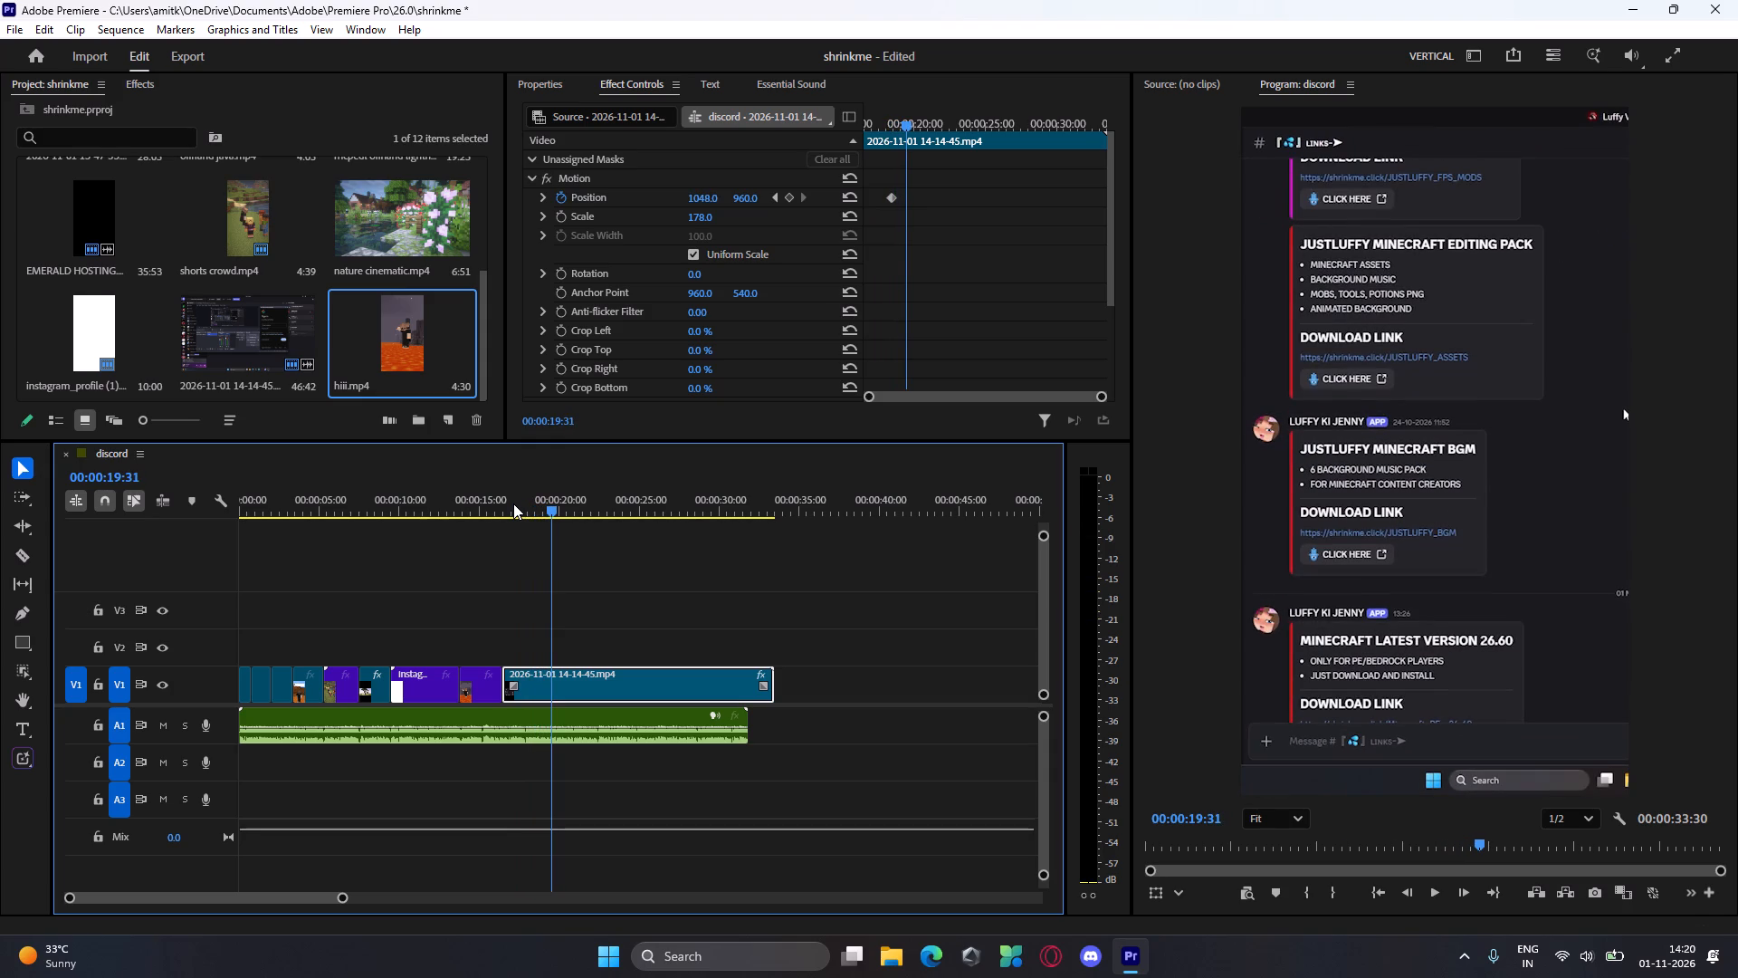
key("space")
key("space")
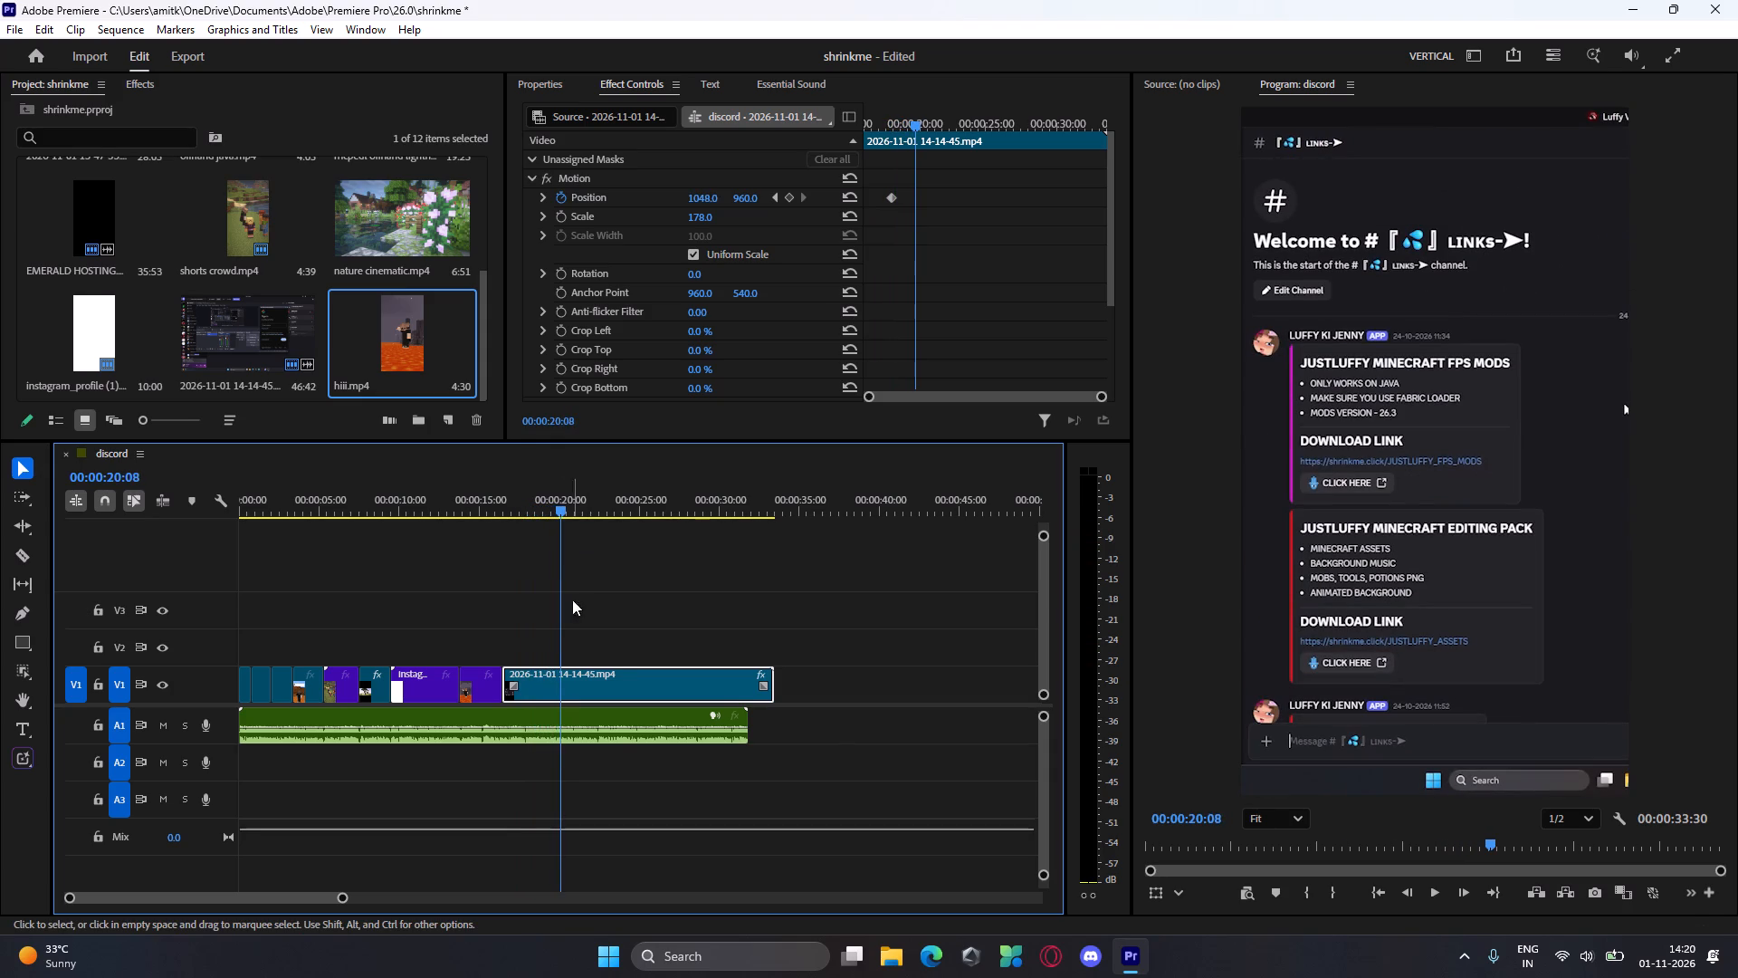
scroll(561, 593, "up", 6)
scroll(579, 618, "up", 4, "alt")
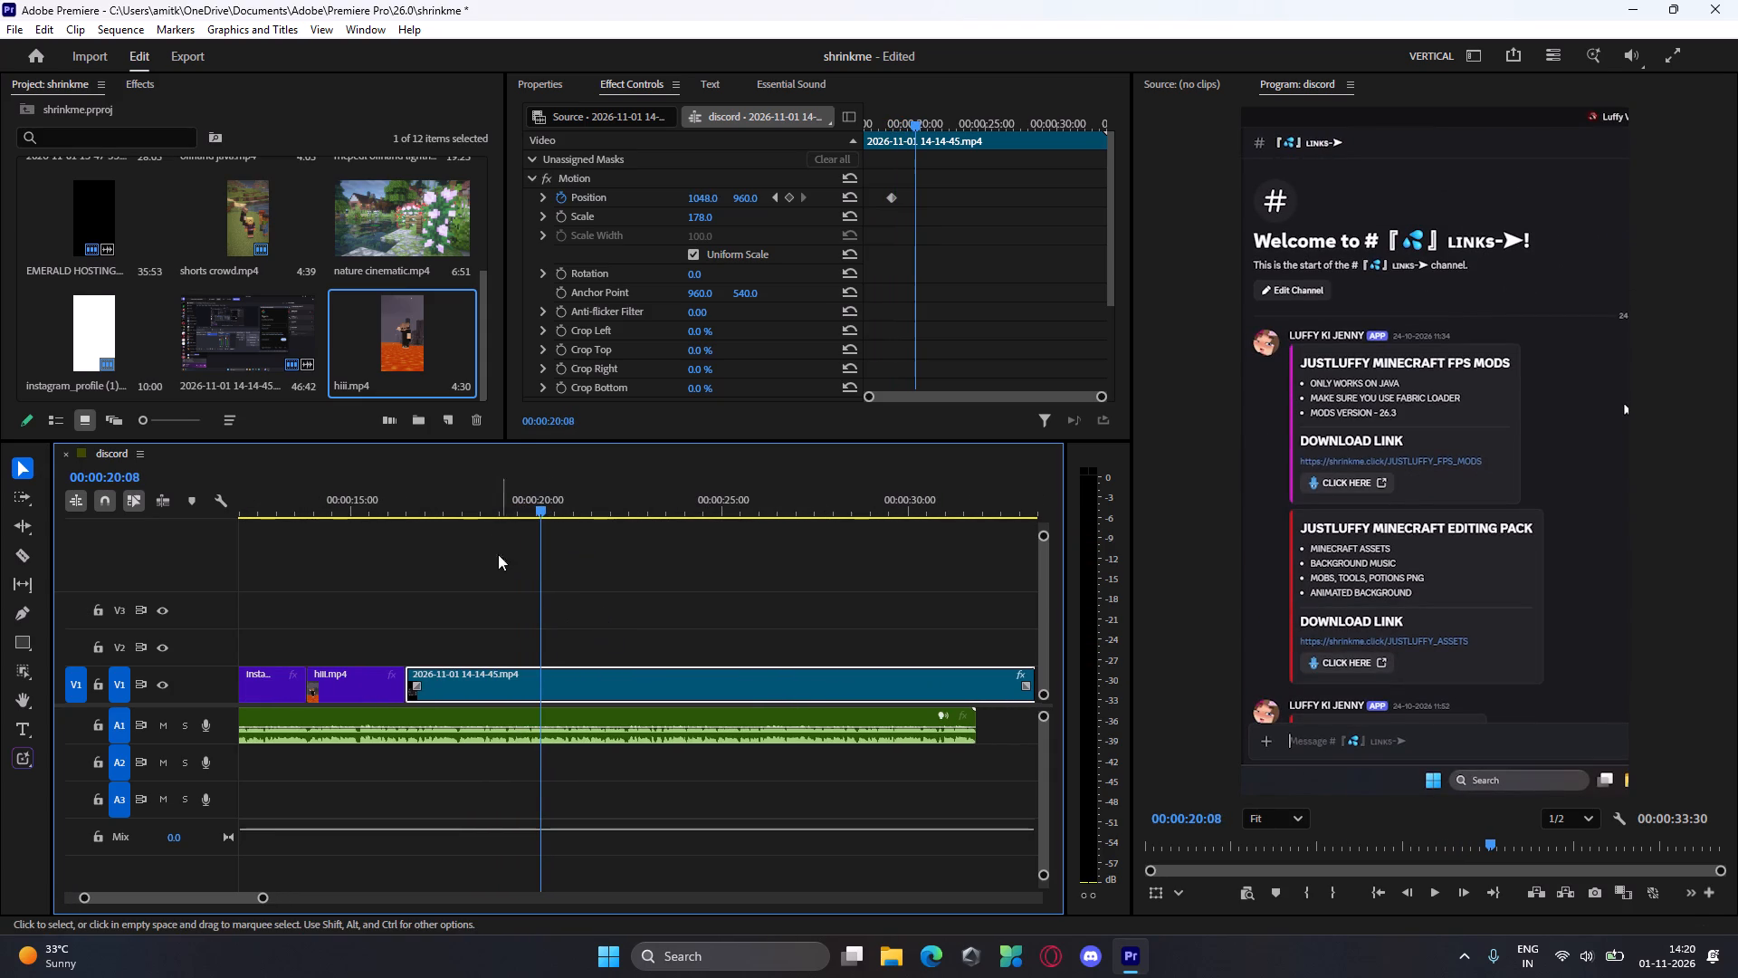
left_click(457, 511)
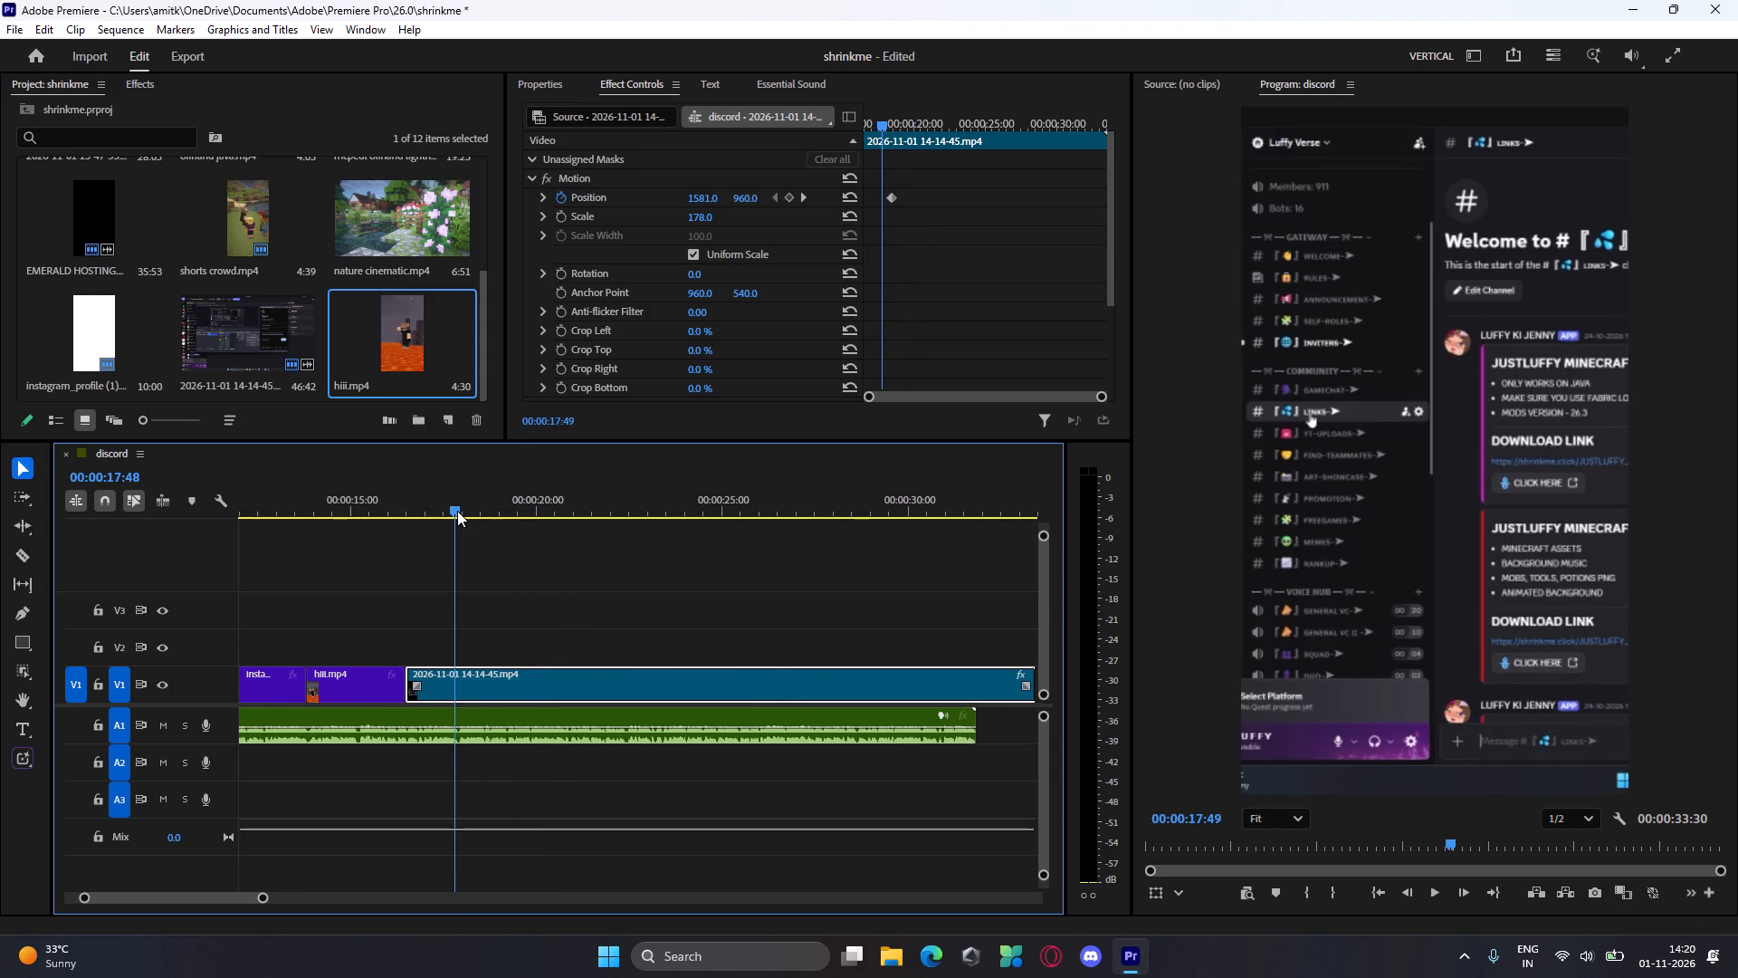
key("space")
key("space")
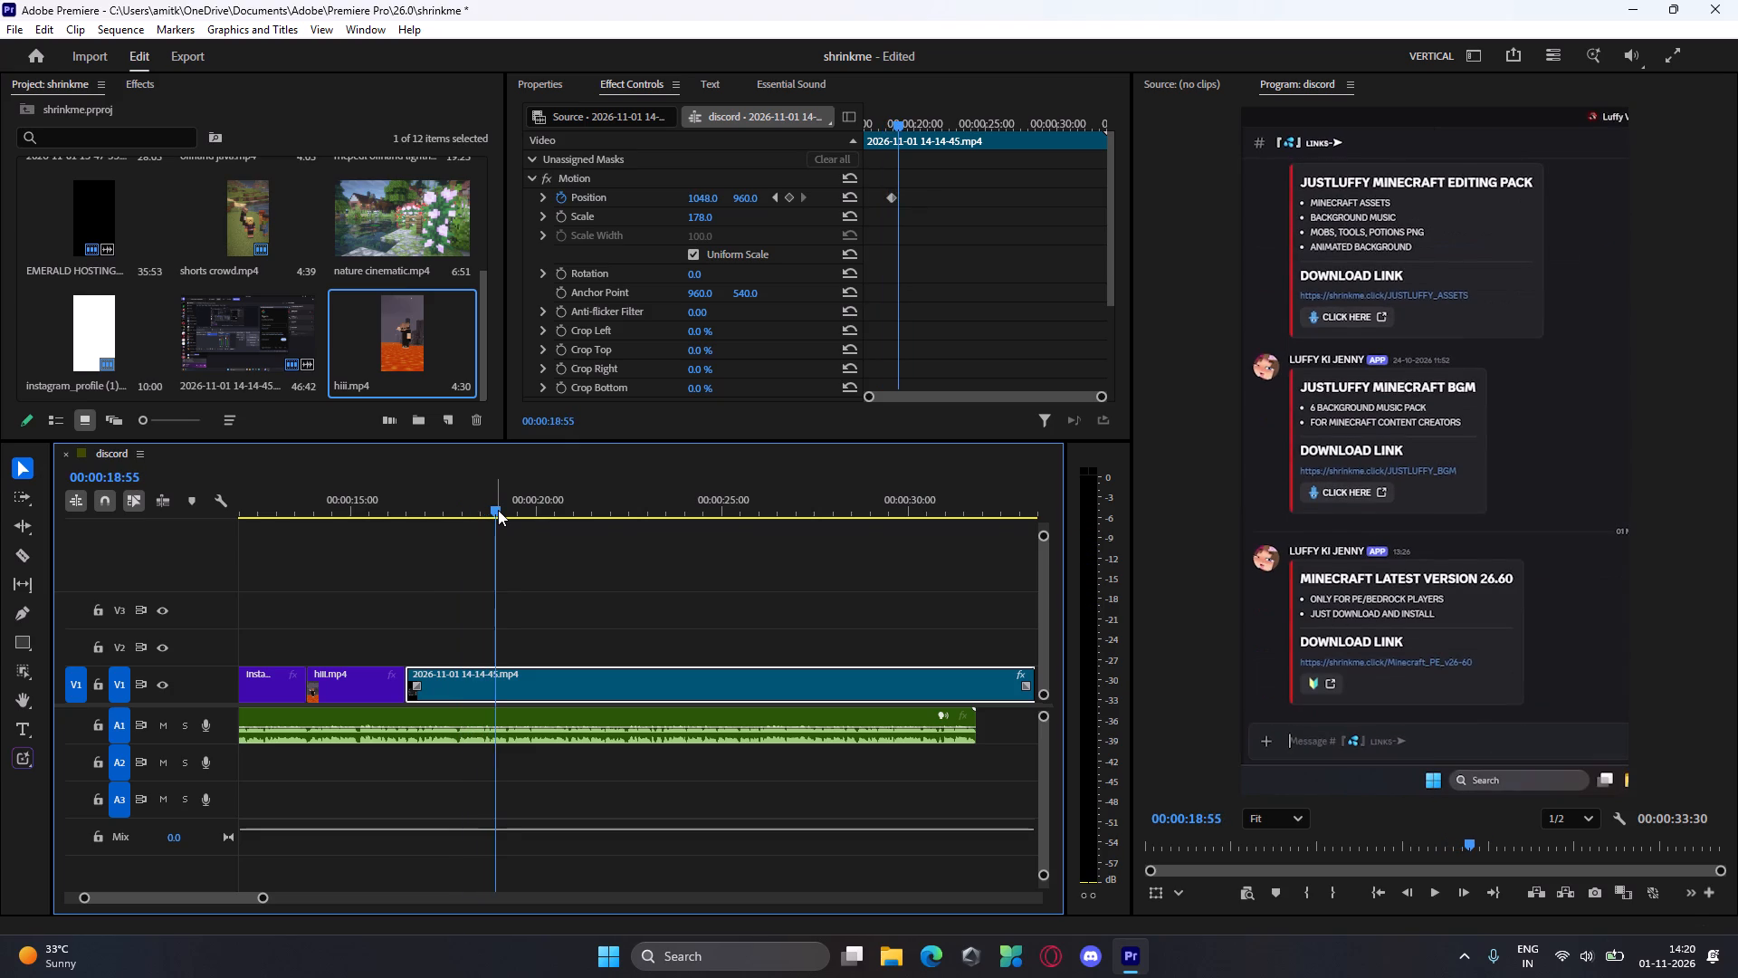
key("space")
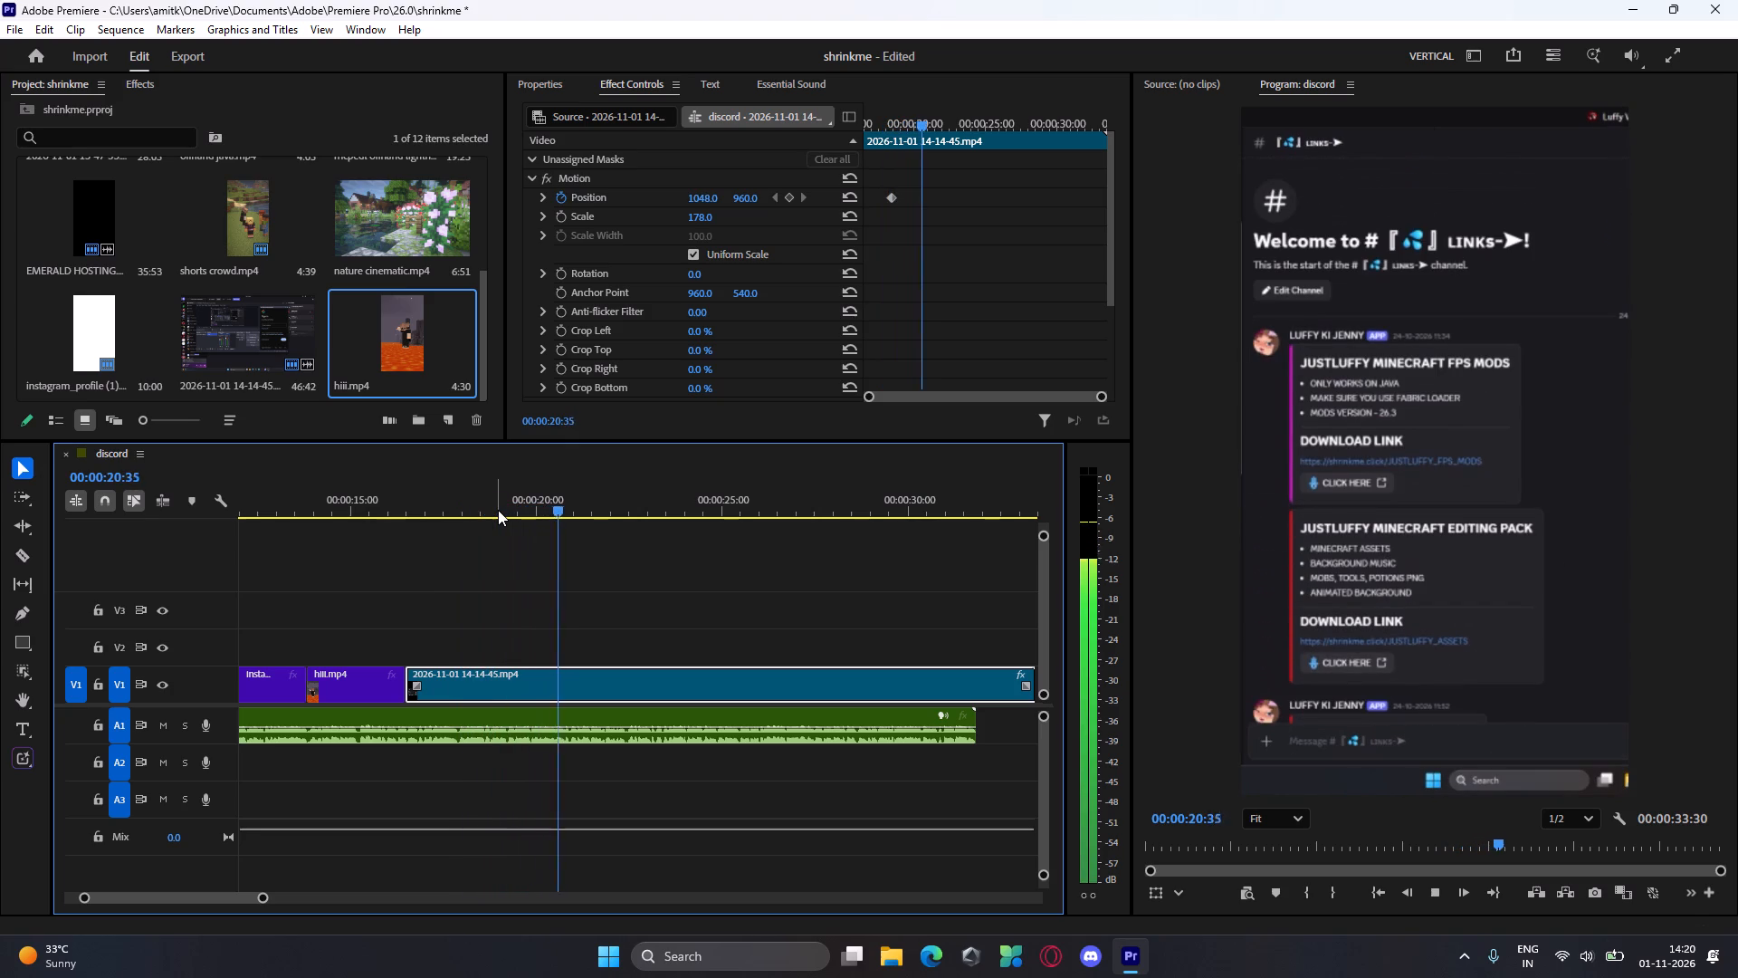
key("space")
left_click(495, 512)
key("space")
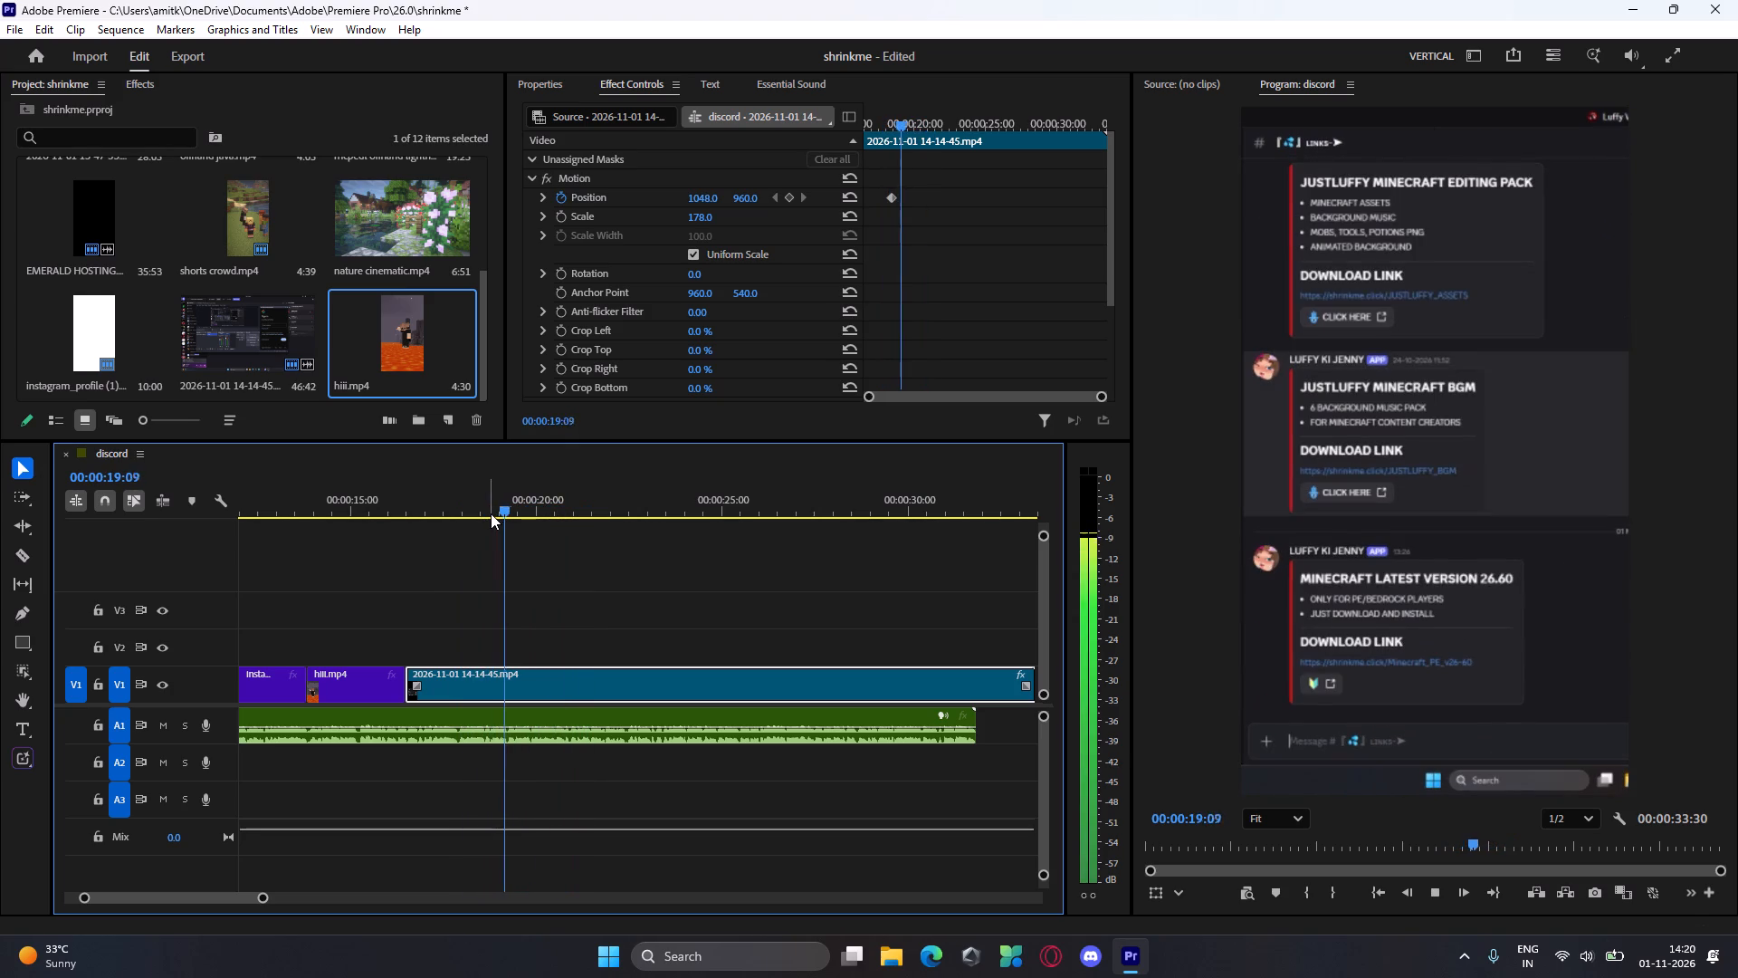
key("space")
Find where the channel's messages start scrolling and split the recording on V1 at 00:00:18:43.
left_click(429, 513)
key("space")
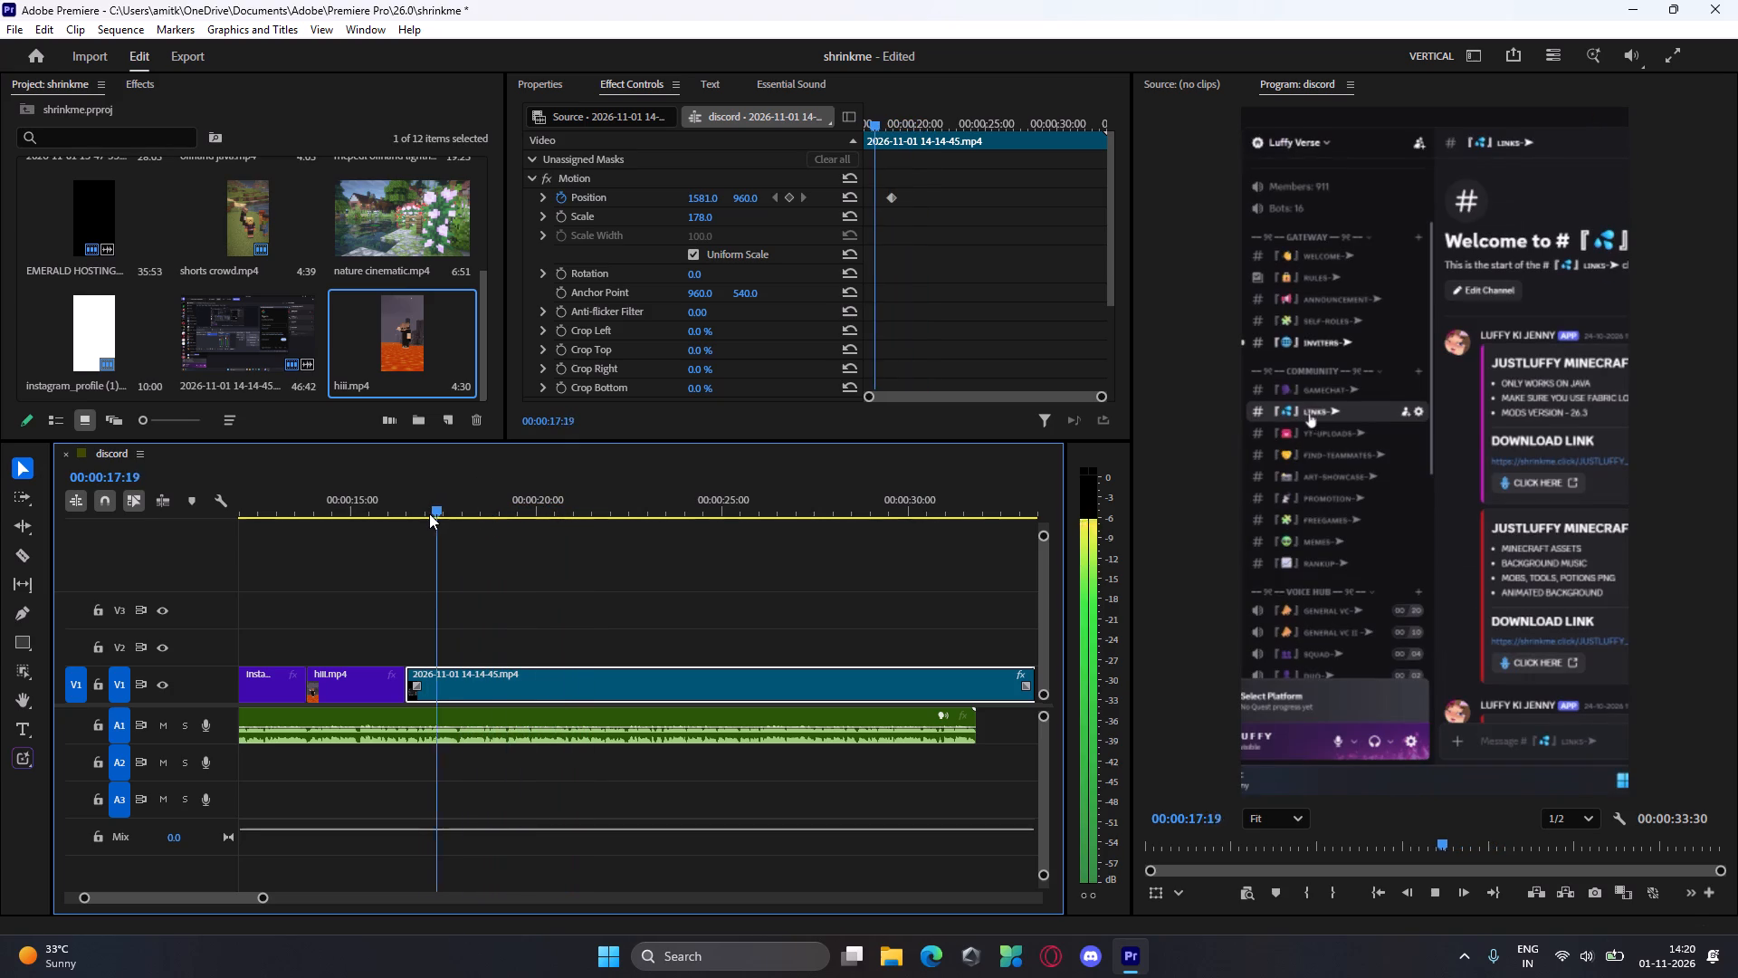
key("space")
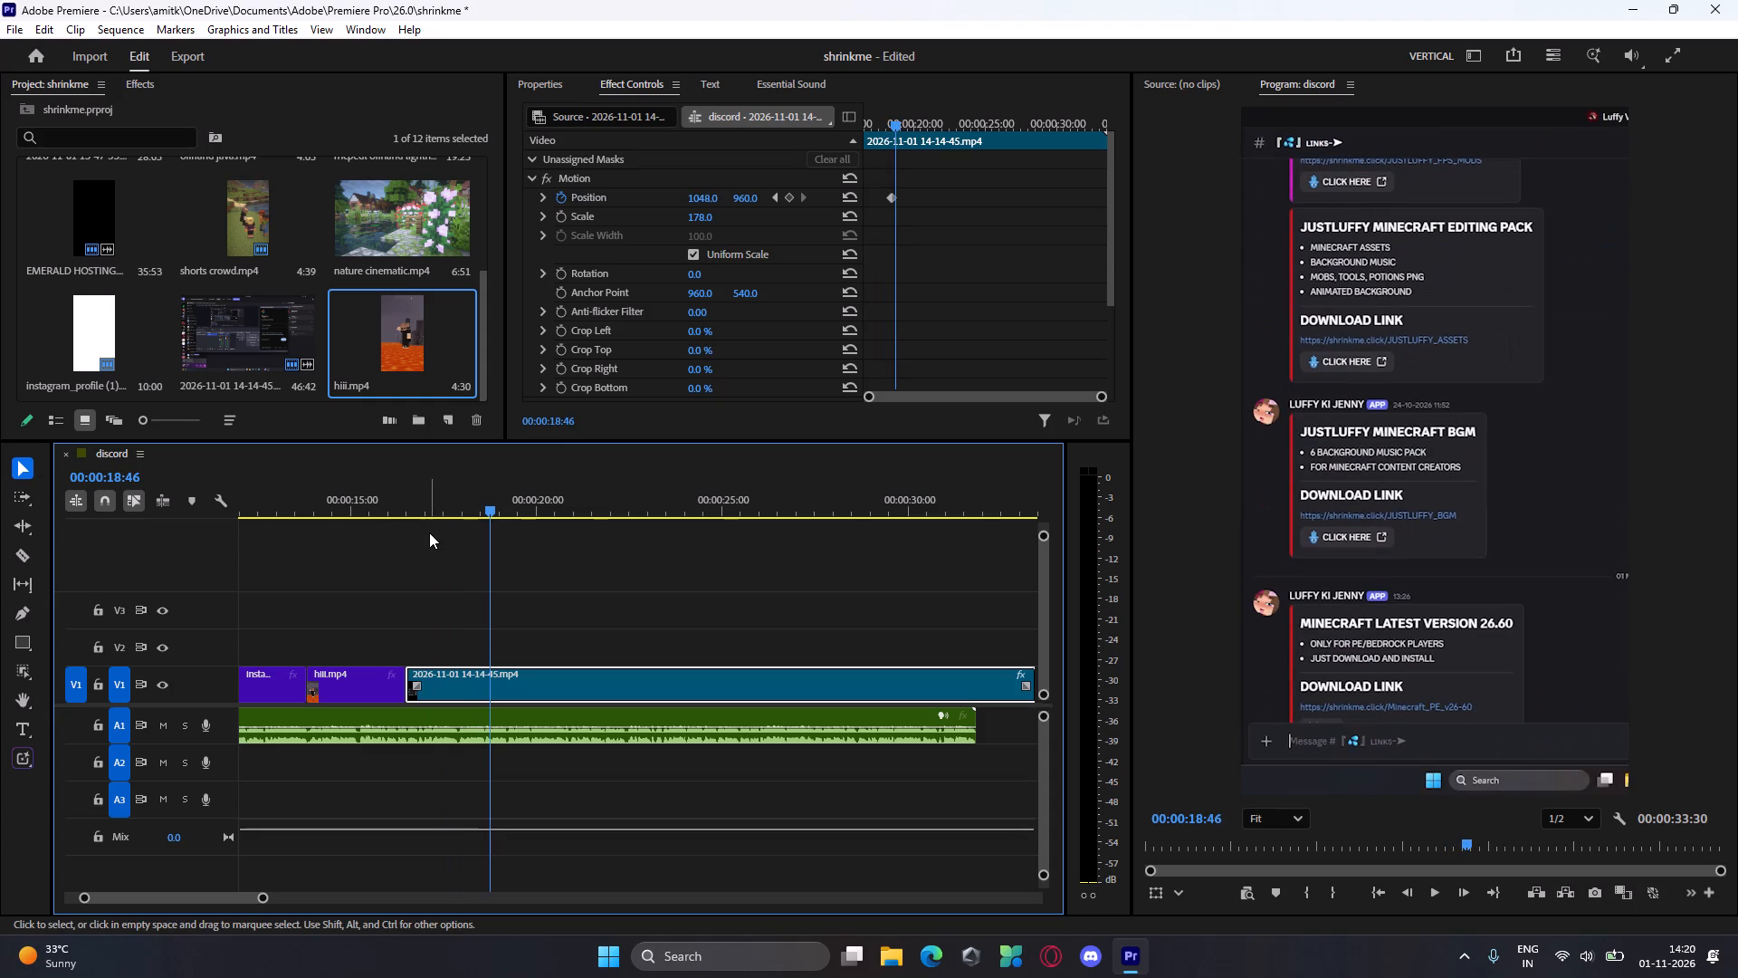
key("Left")
key("Left")
key("Left")
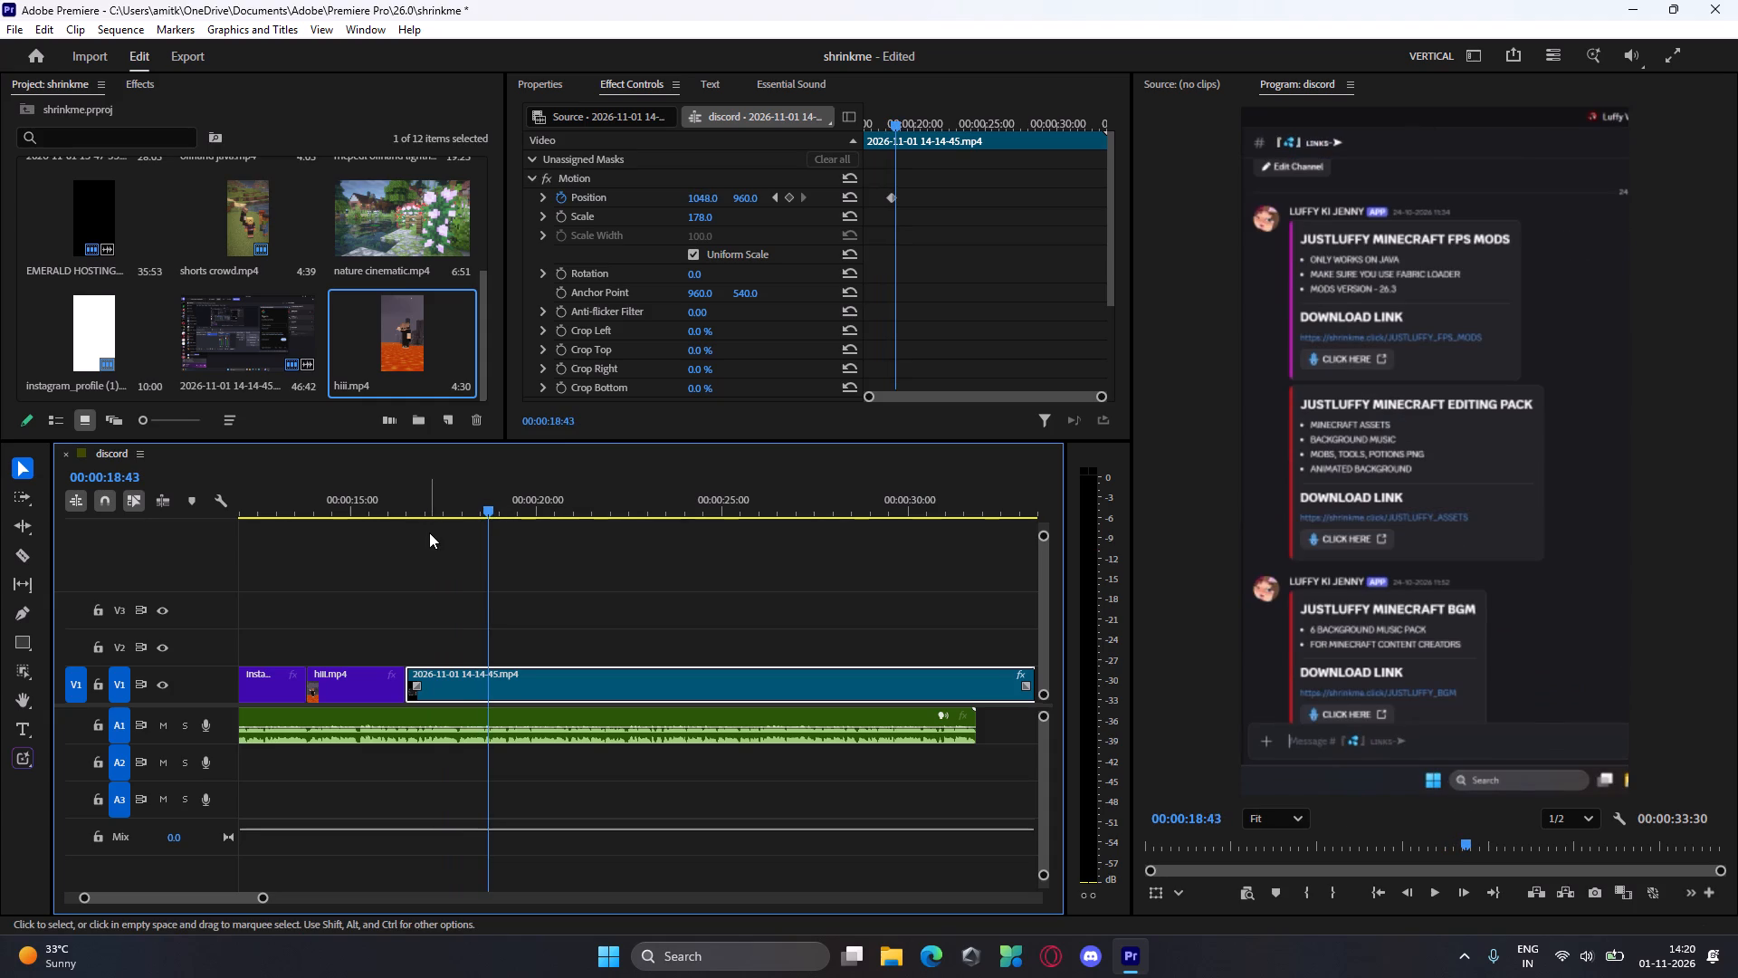
key("c")
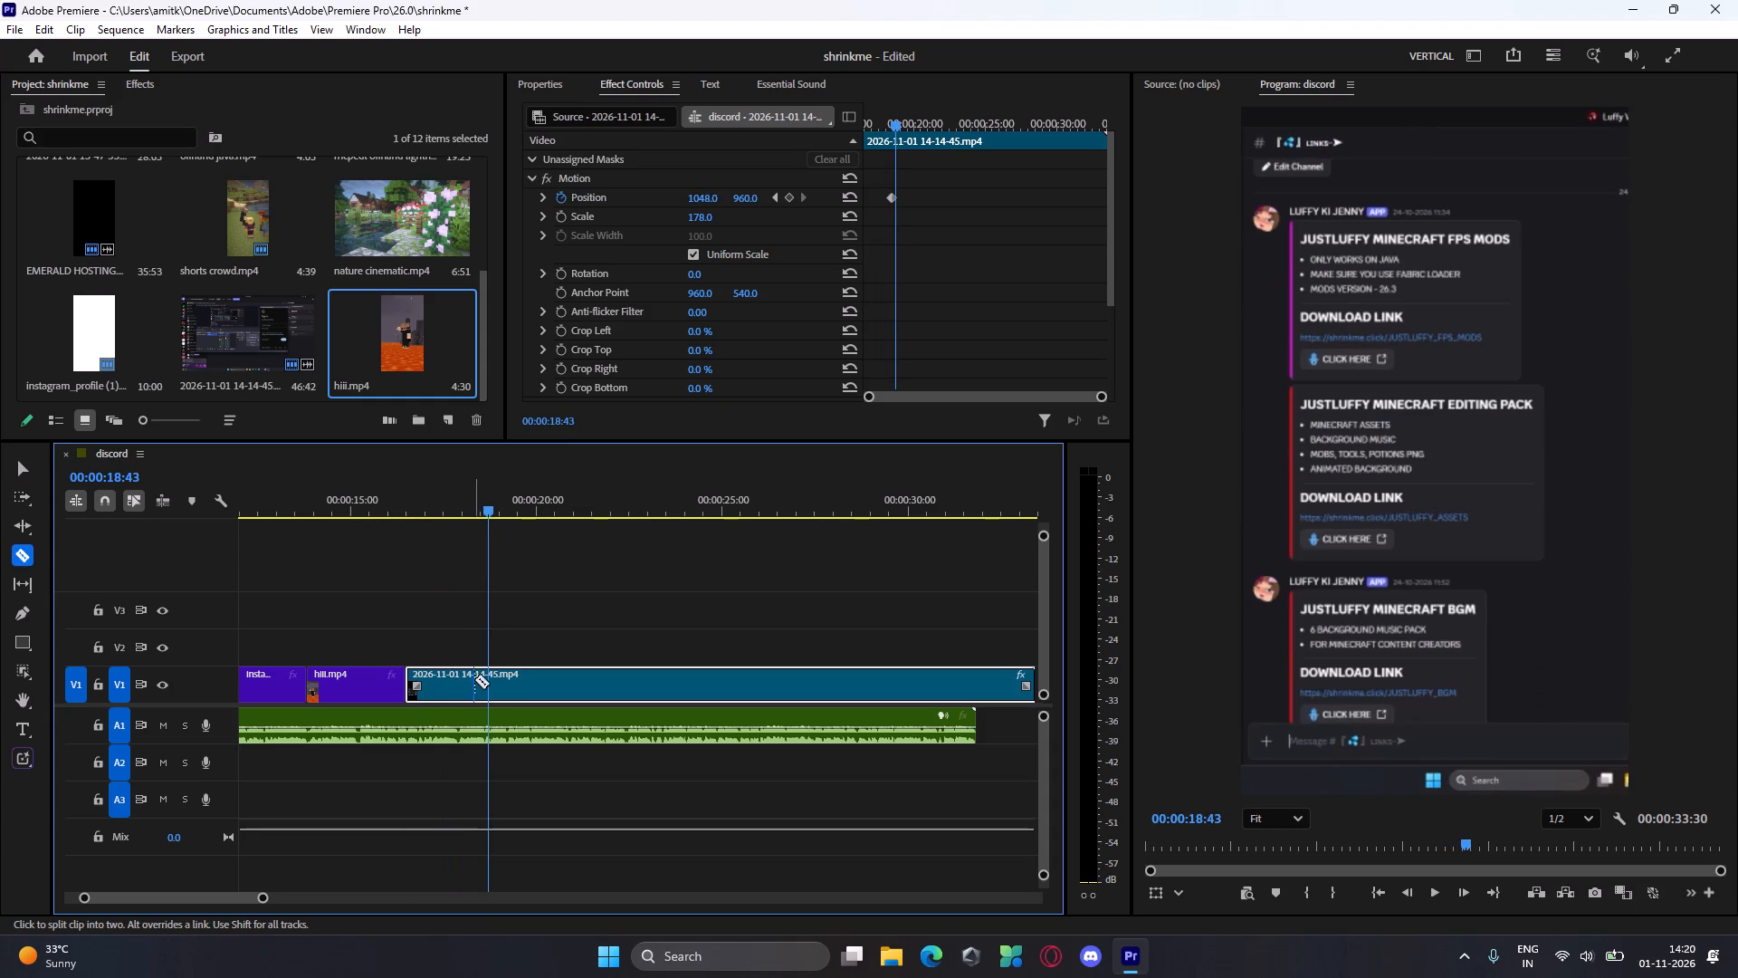
left_click(492, 678)
Split the recording again at 00:00:19:59 and ripple delete the short middle piece starting at 00:00:18:43.
left_click_drag(492, 513, 527, 523)
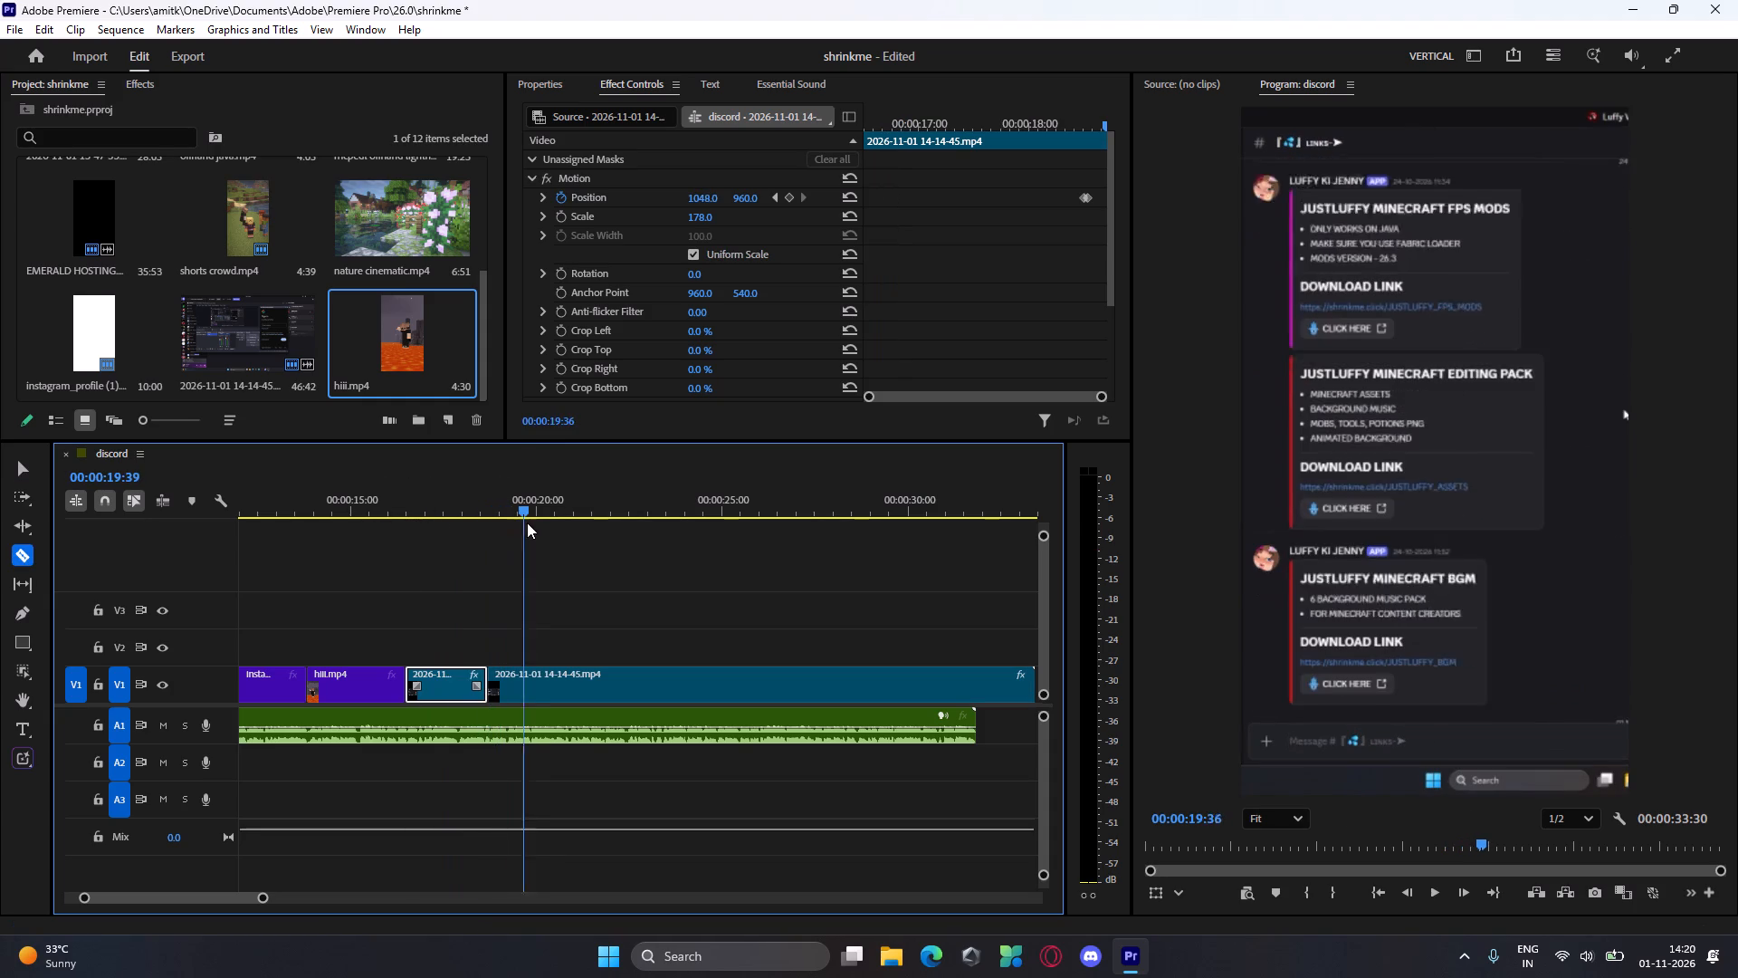
left_click_drag(527, 523, 540, 524)
key("c")
left_click(540, 691)
key("v")
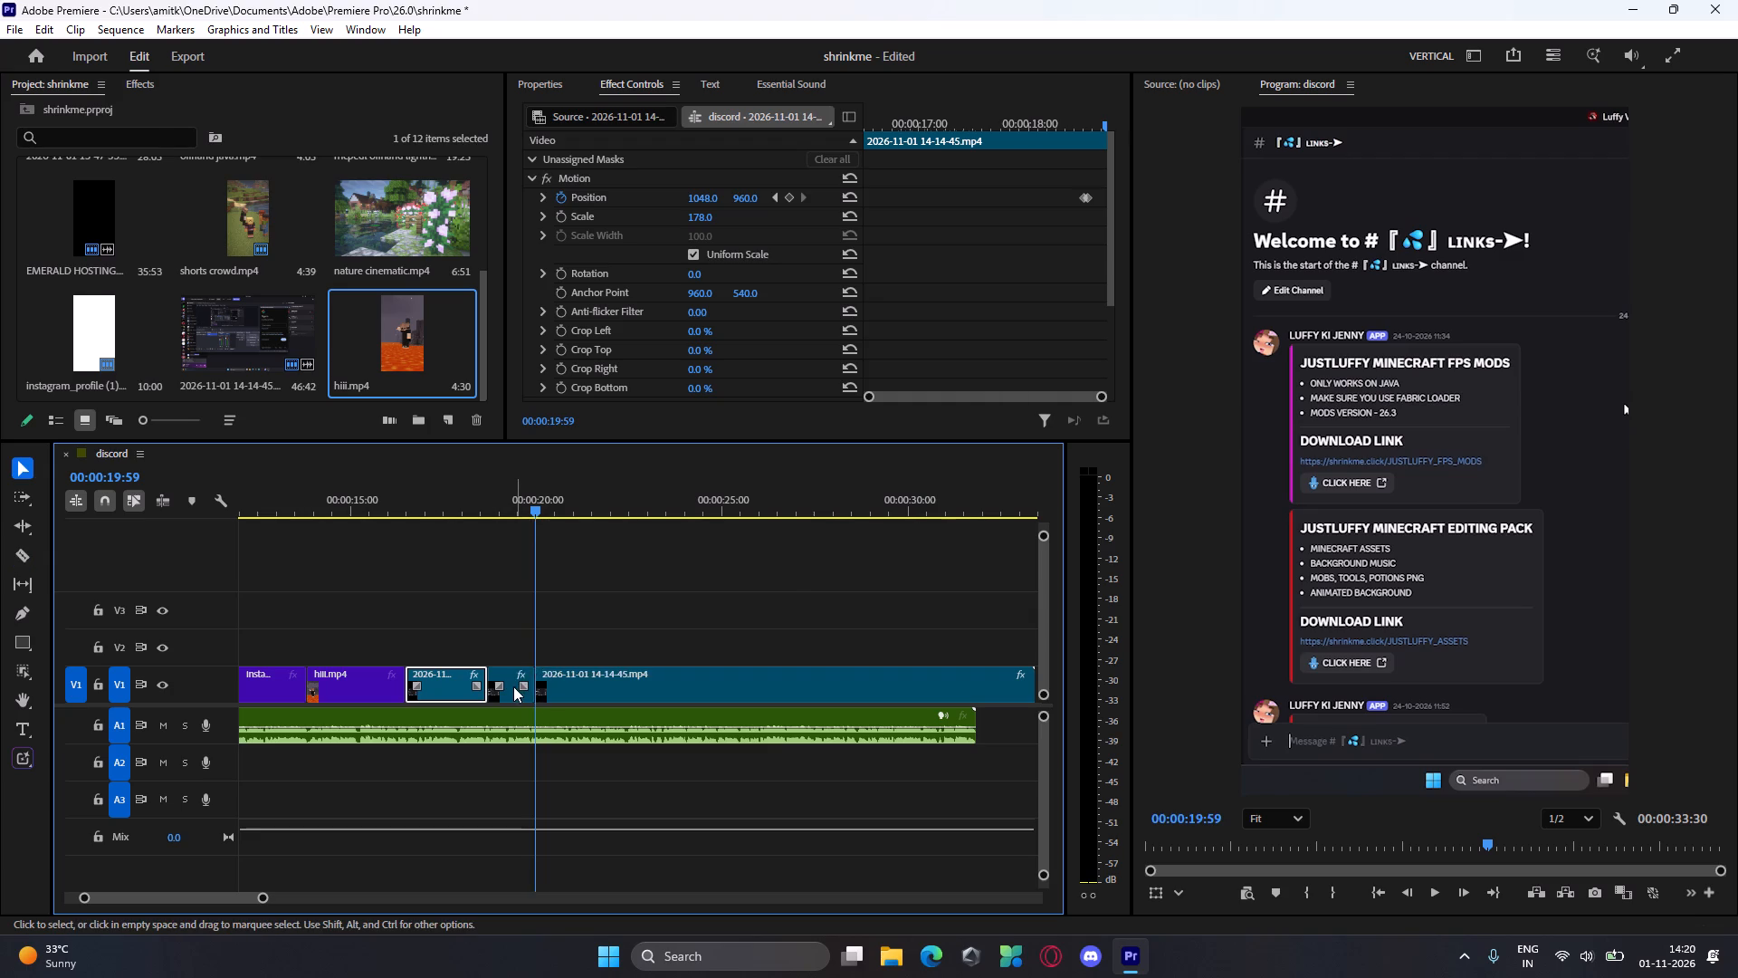
left_click(513, 686)
right_click(513, 686)
left_click(568, 142)
Play across the new cut, split the second recording piece at 00:00:20:58 and ripple delete its leading part.
left_click_drag(461, 529, 461, 522)
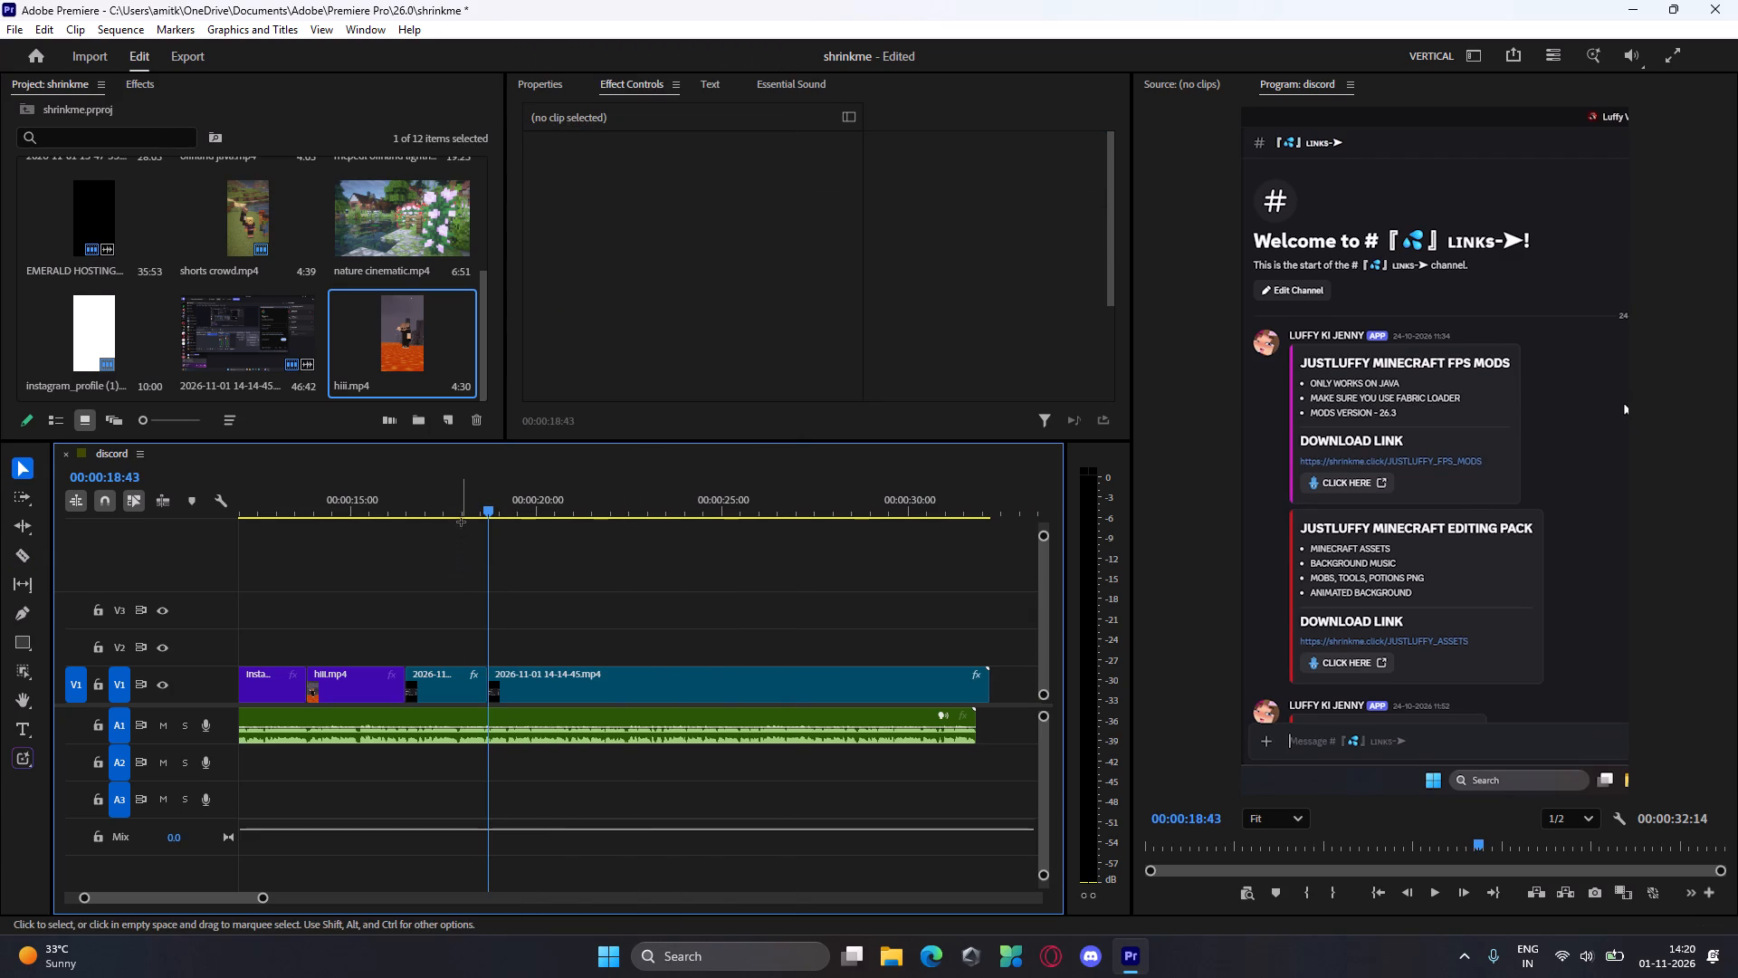
left_click_drag(461, 522, 462, 518)
left_click(462, 514)
key("space")
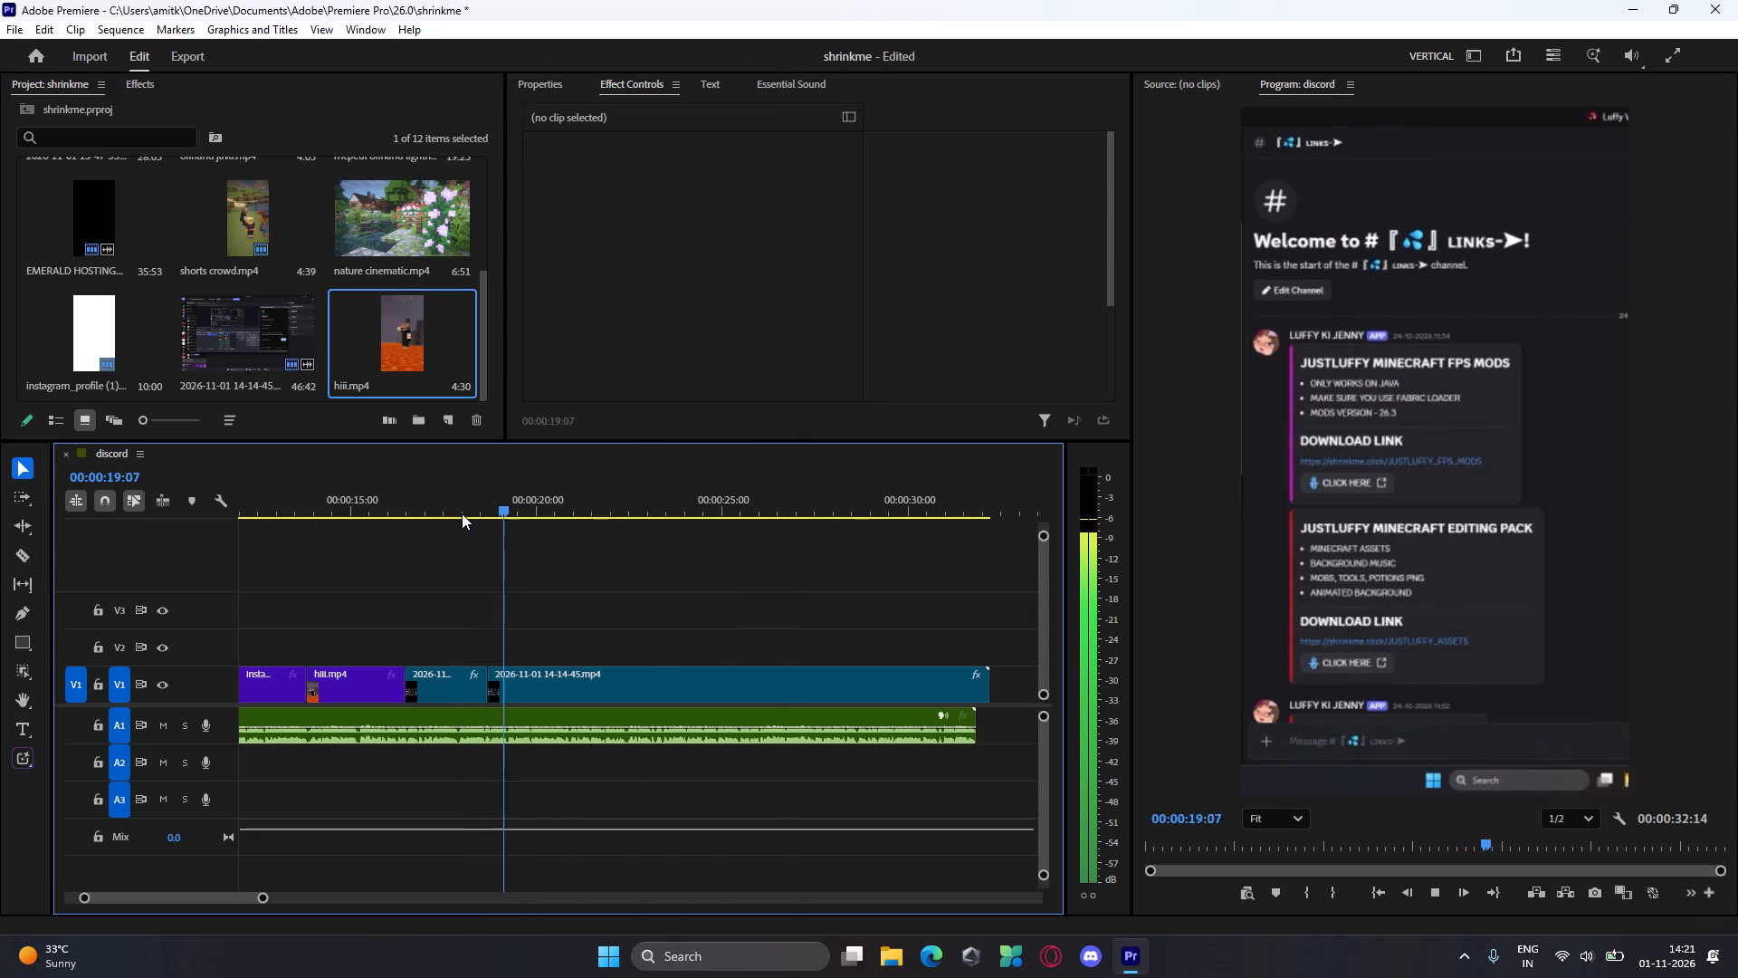
key("space")
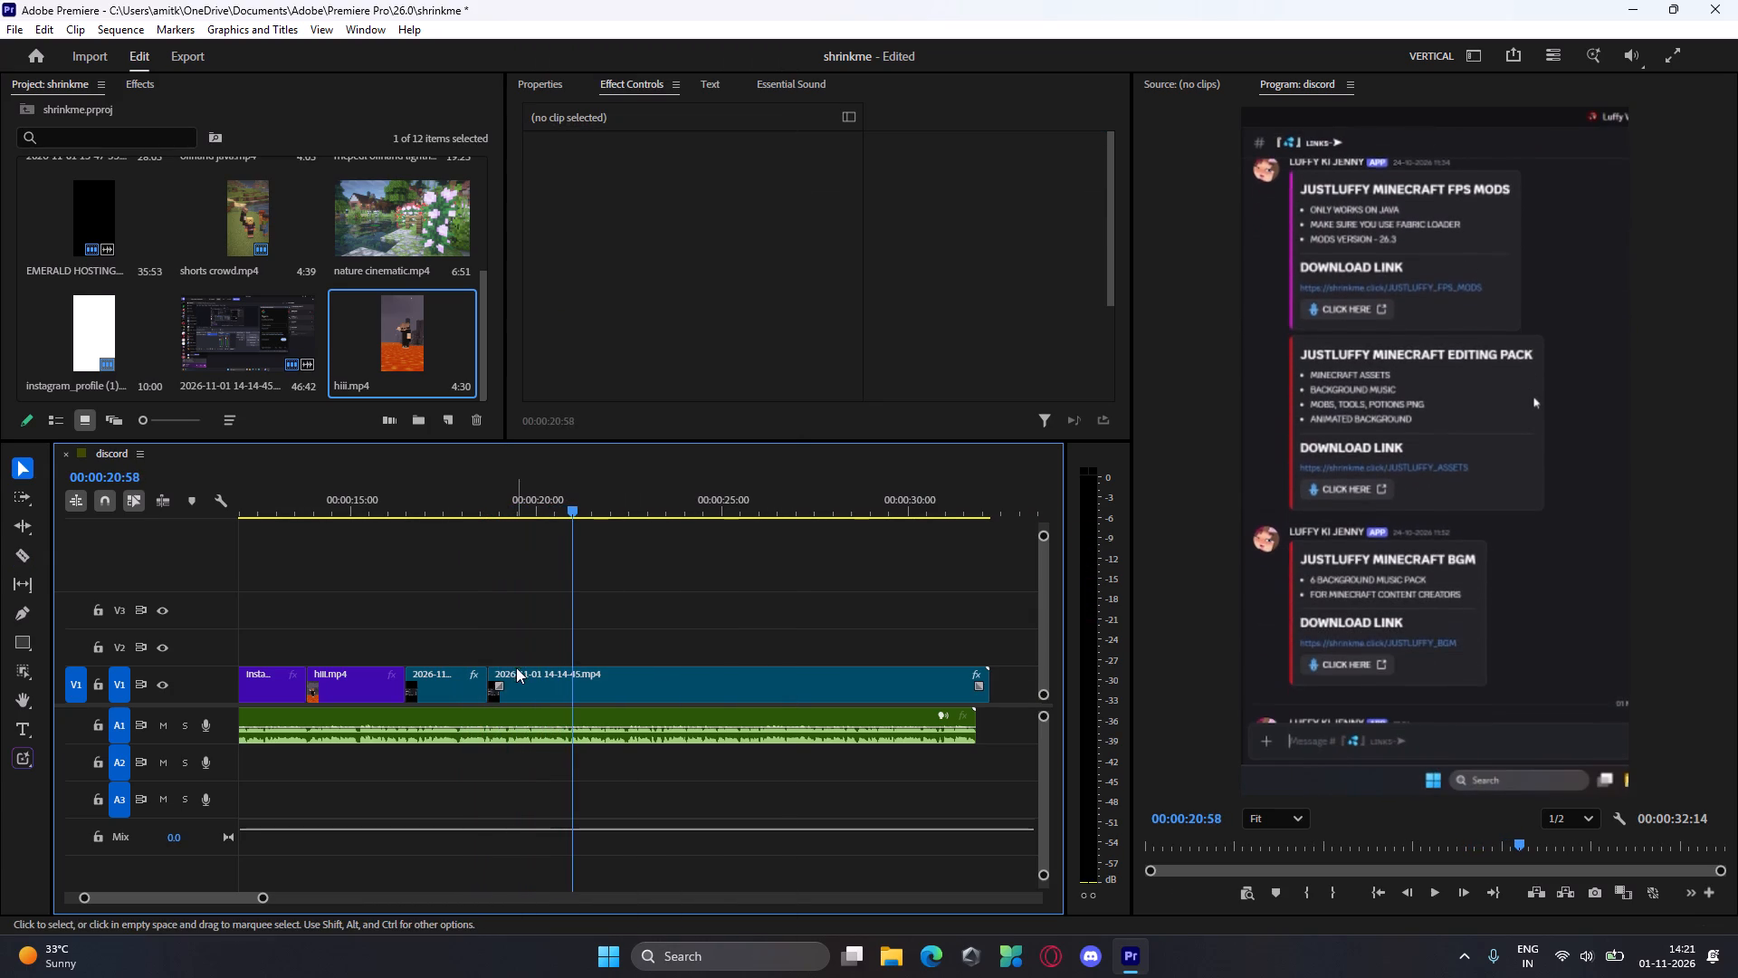
key("c")
left_click(575, 686)
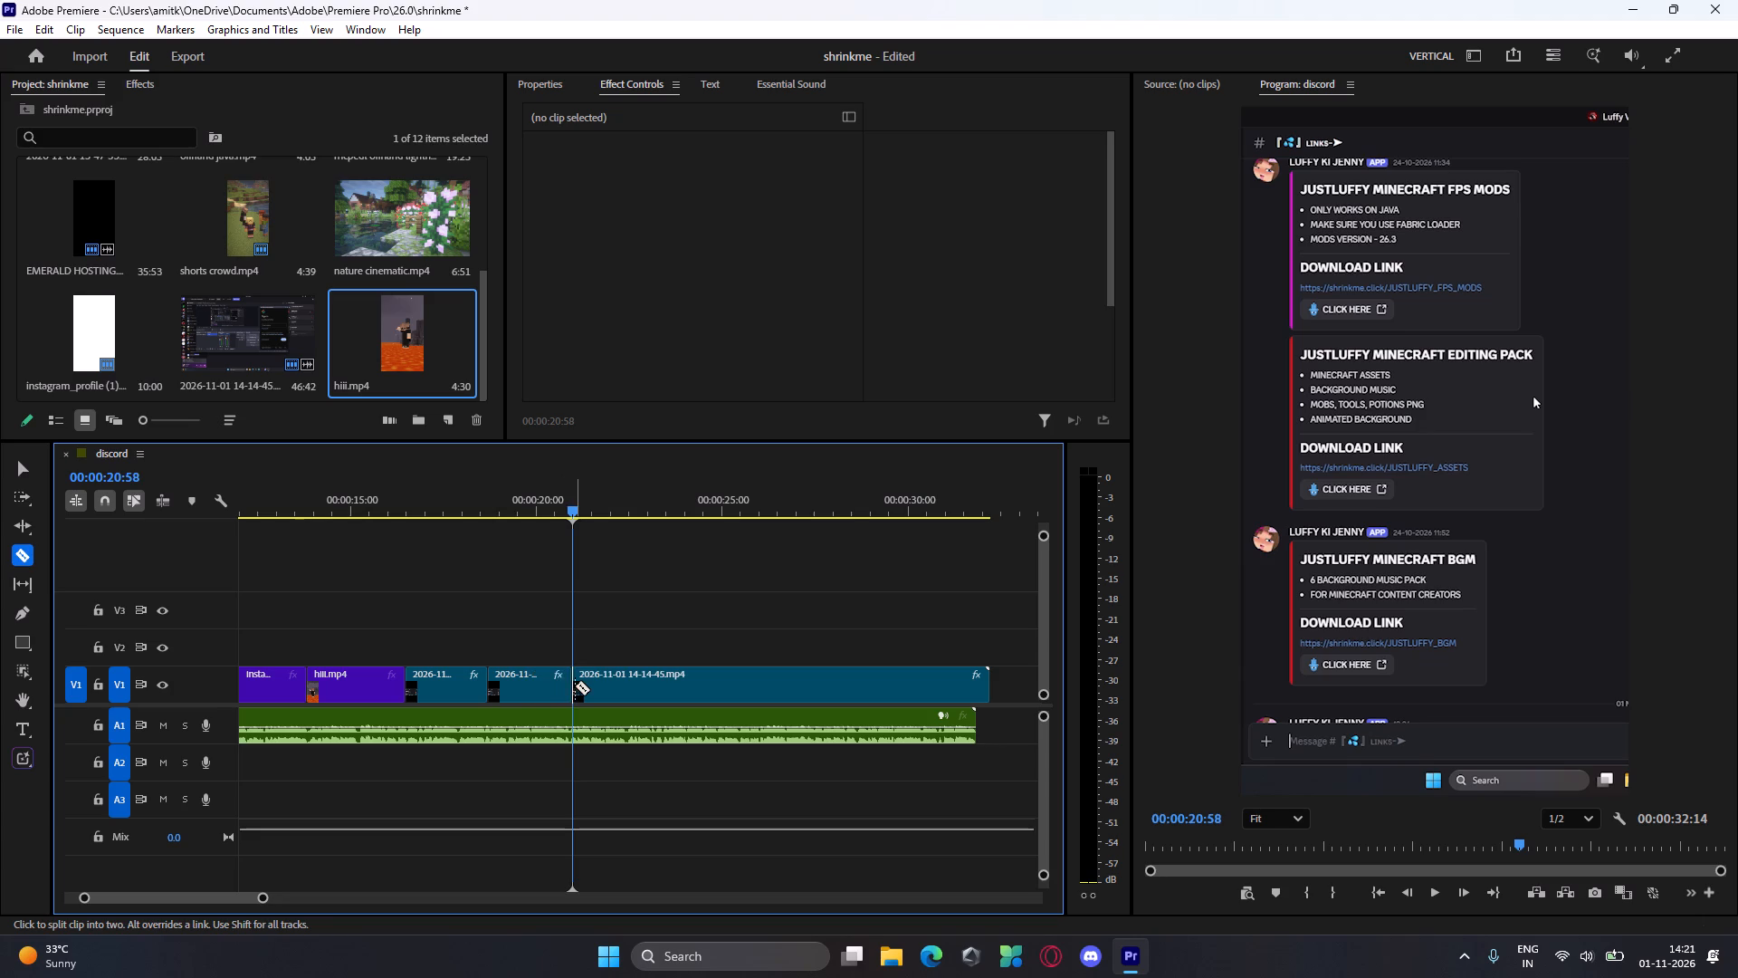
key("v")
left_click(546, 683)
right_click(546, 683)
left_click(618, 139)
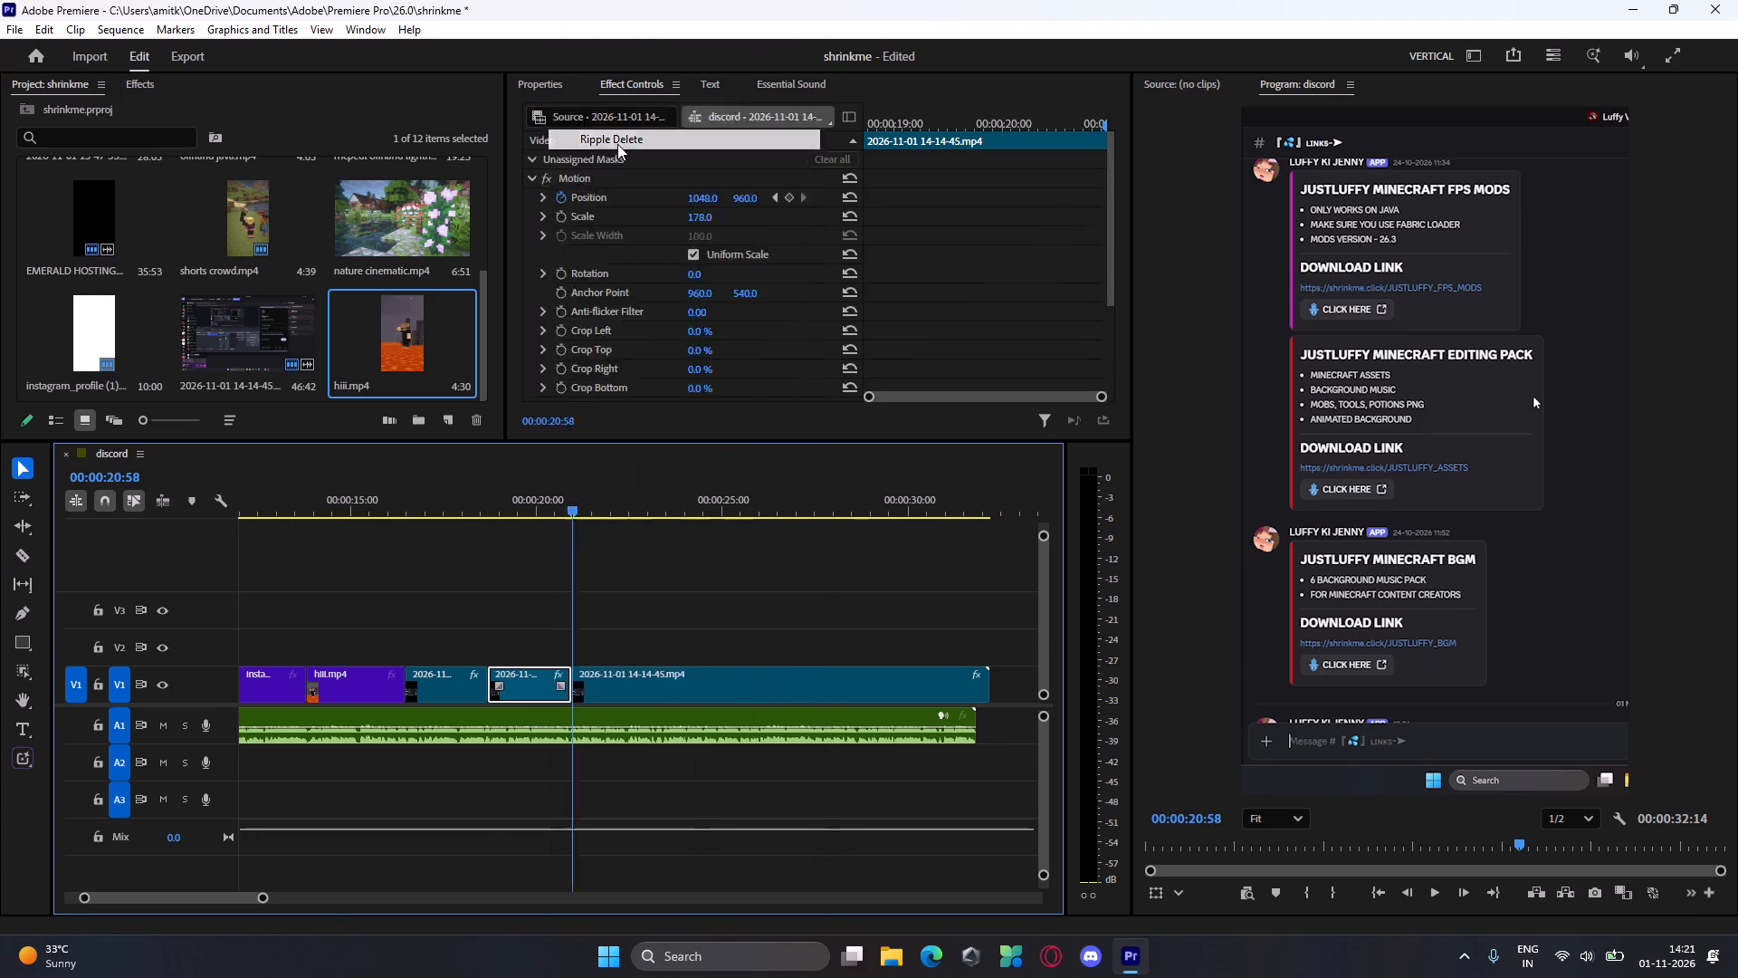
Split the first recording piece at about 00:00:18:25 and ripple delete its short tail containing the Position keyframes.
key("c")
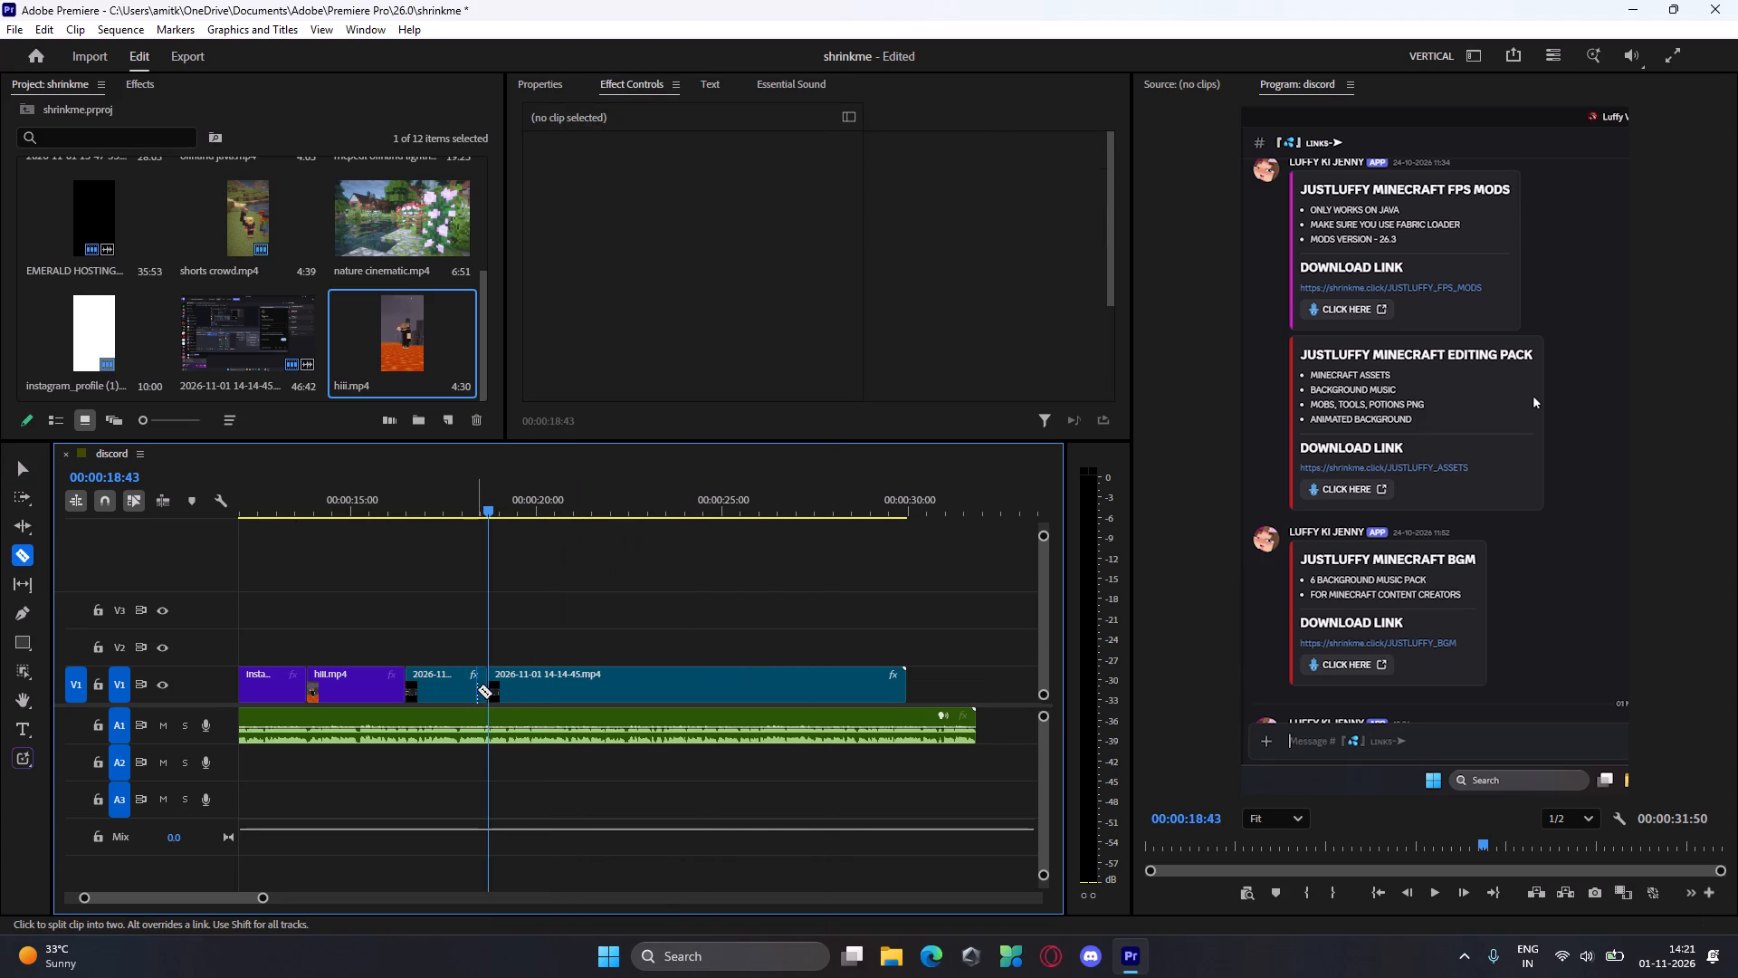
left_click(477, 689)
key("v")
left_click(479, 696)
right_click(479, 696)
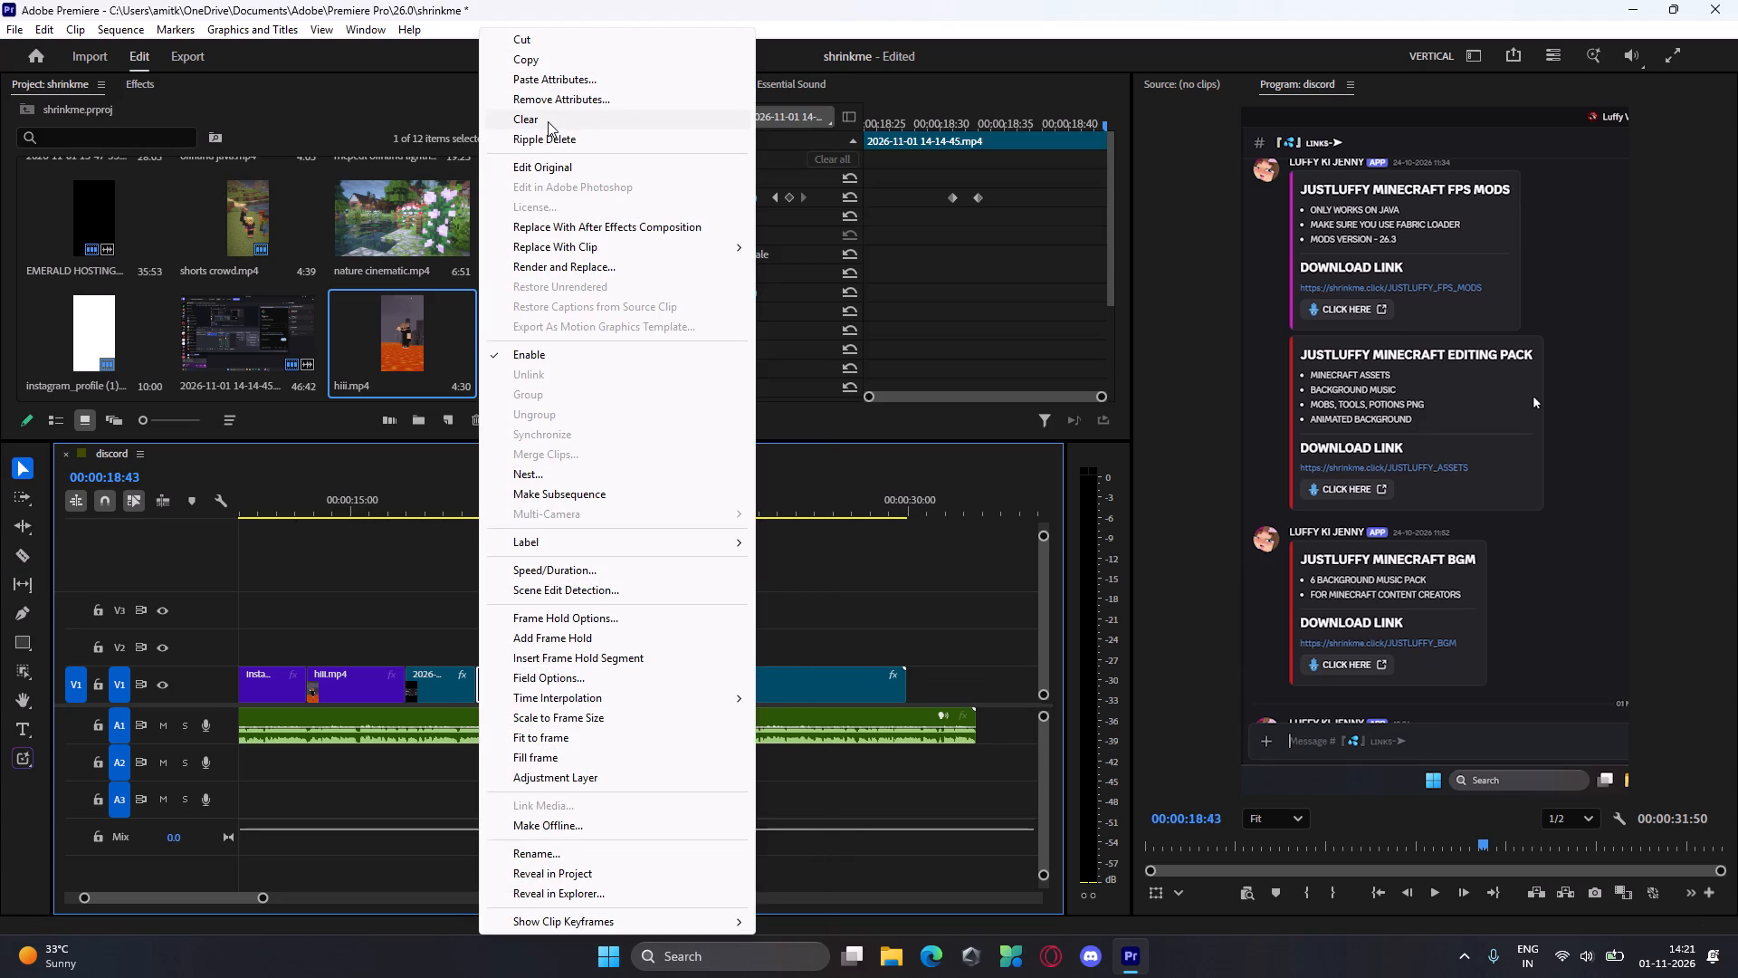
left_click(540, 142)
Play the trimmed recording pieces with the voice to judge where the Minecraft latest version shot should end.
left_click(439, 494)
key("space")
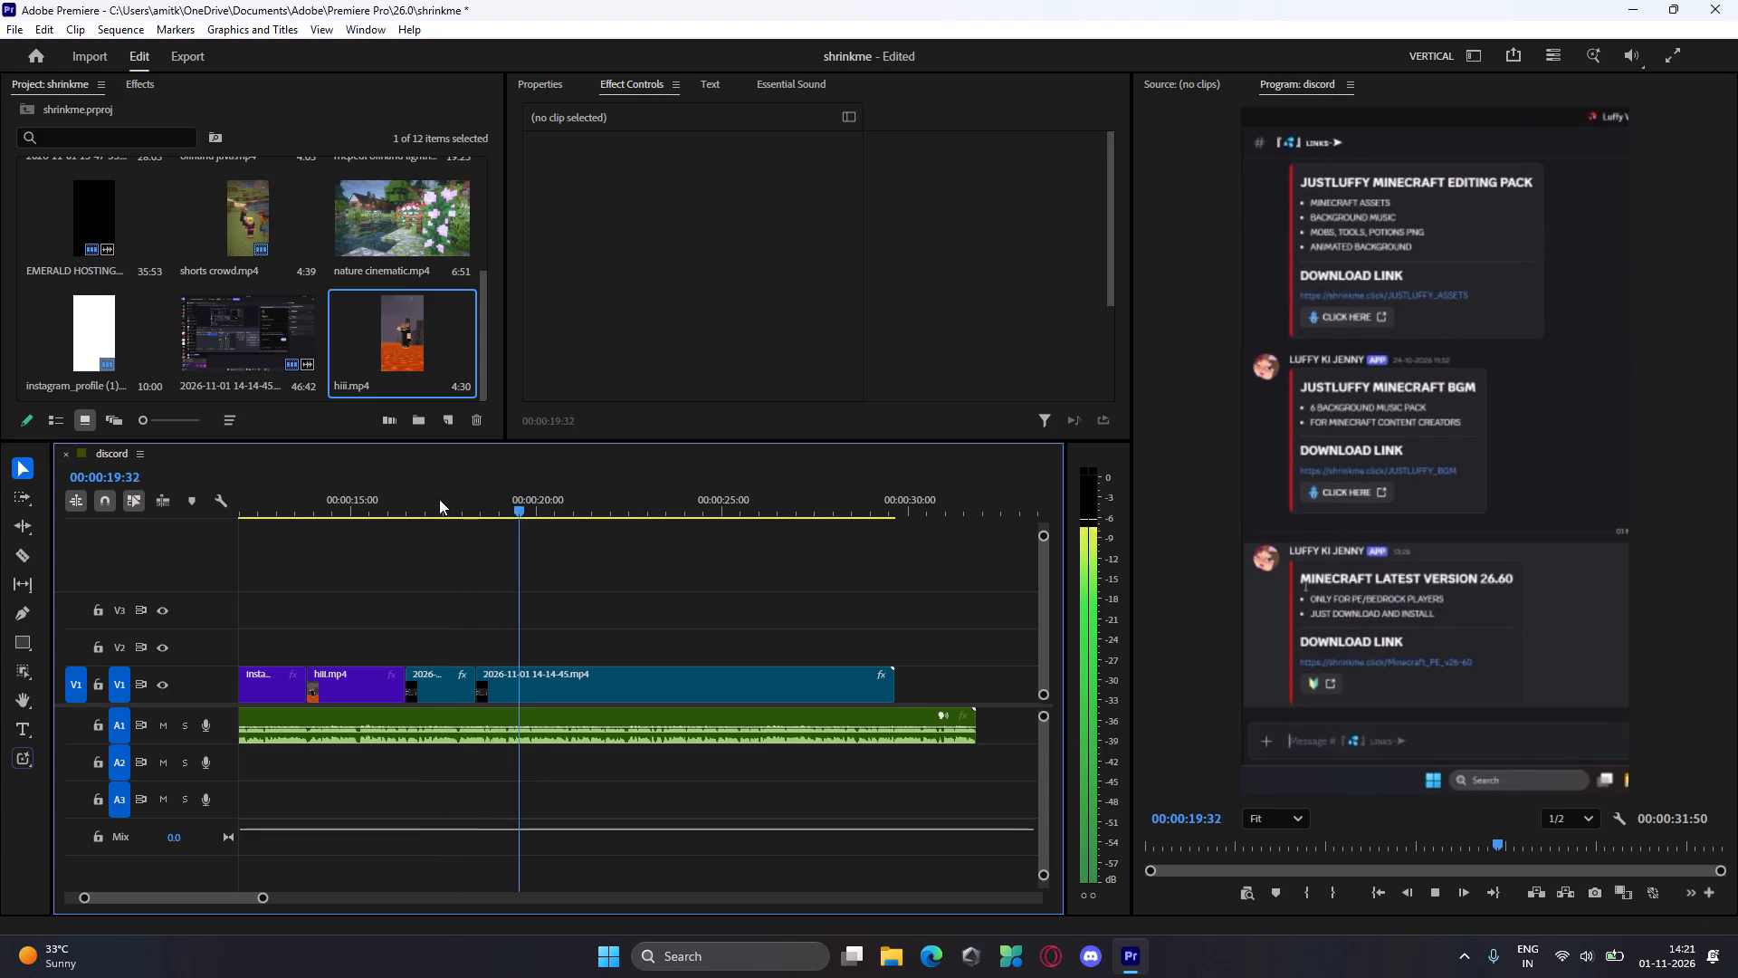
key("space")
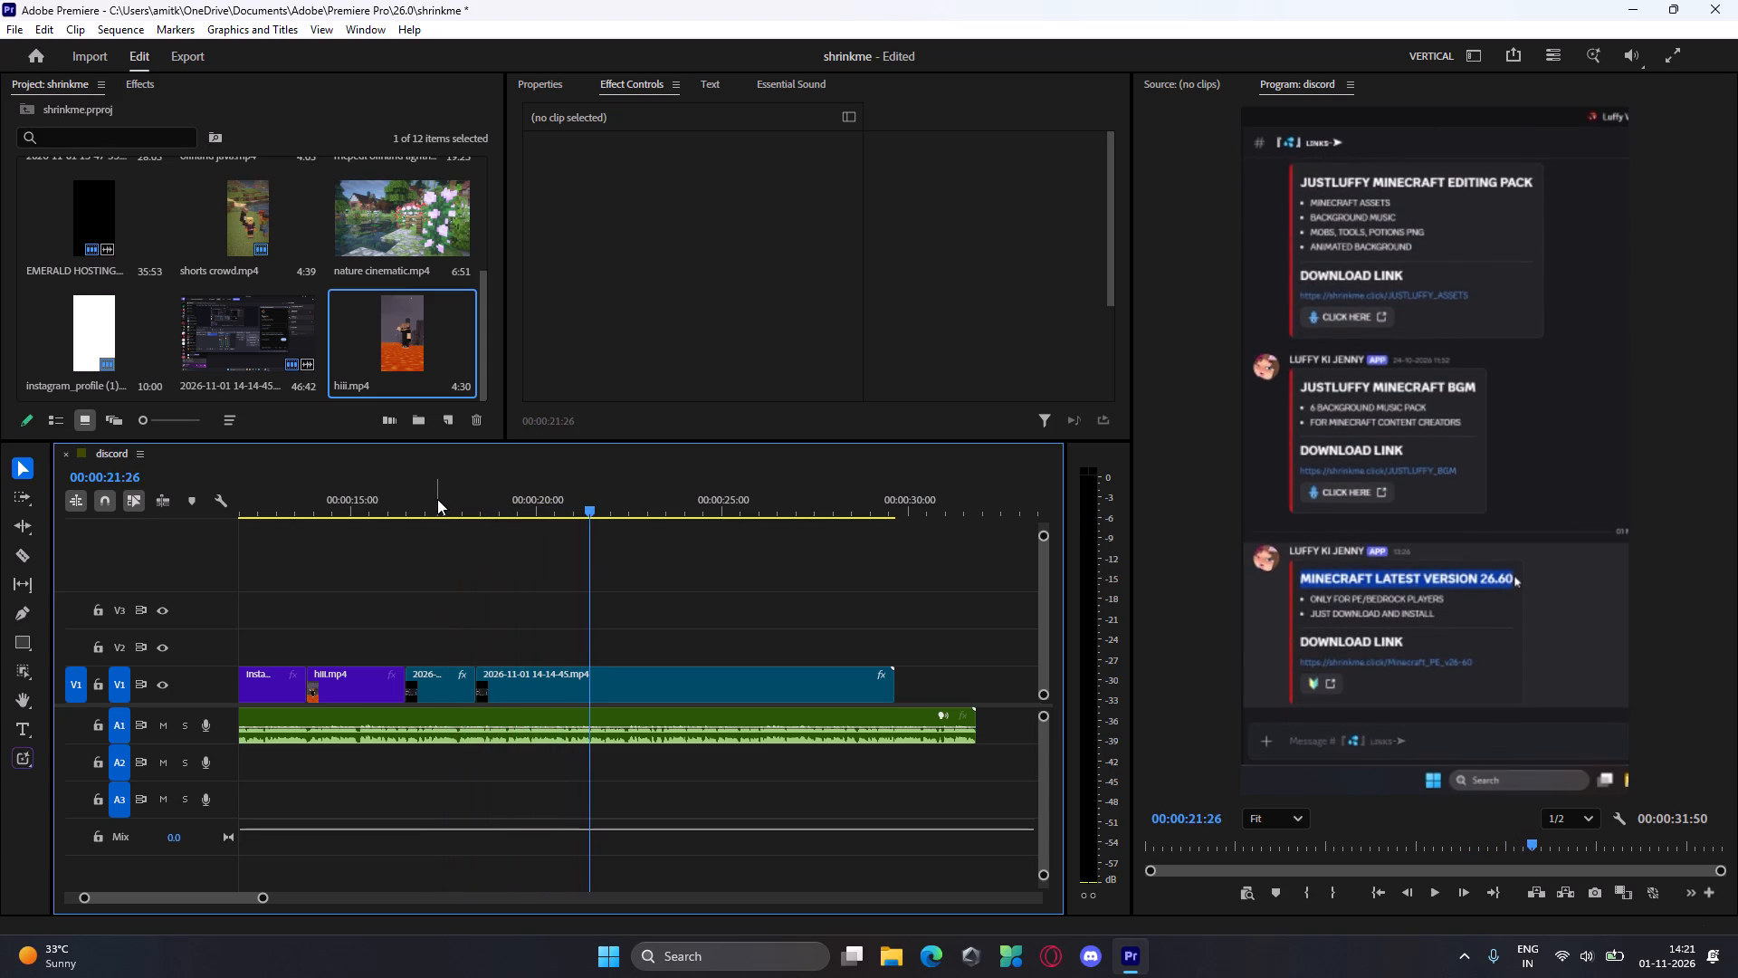
left_click(388, 499)
key("space")
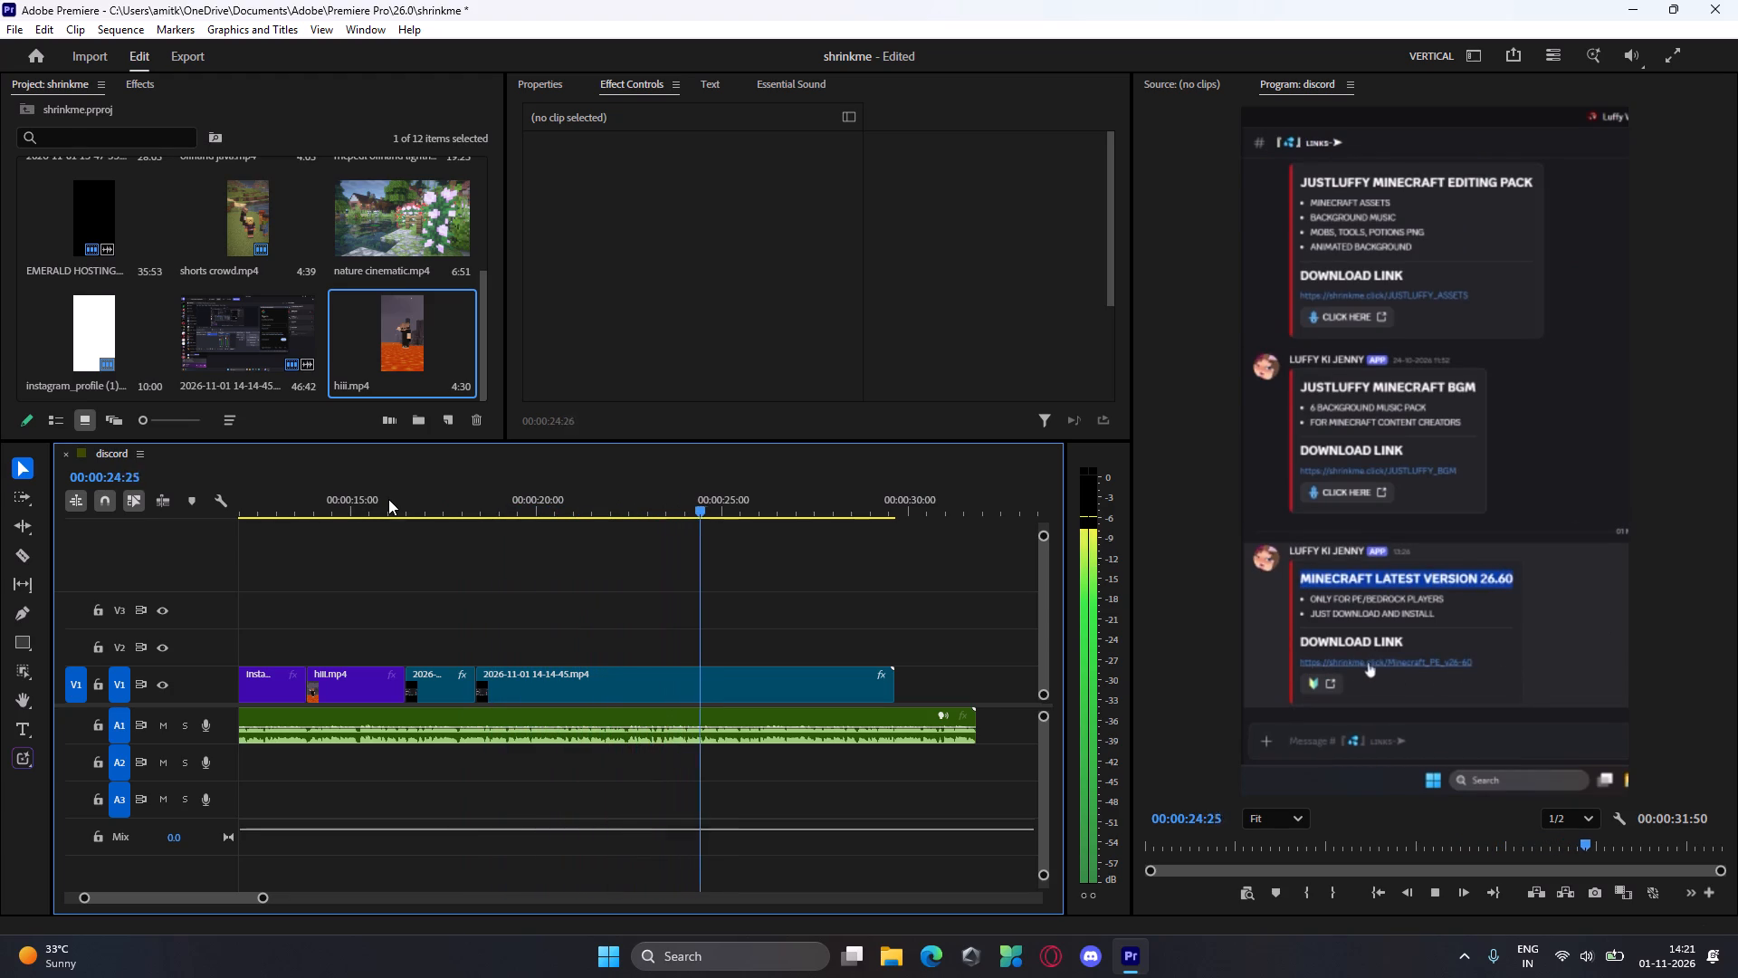
key("space")
key("space")
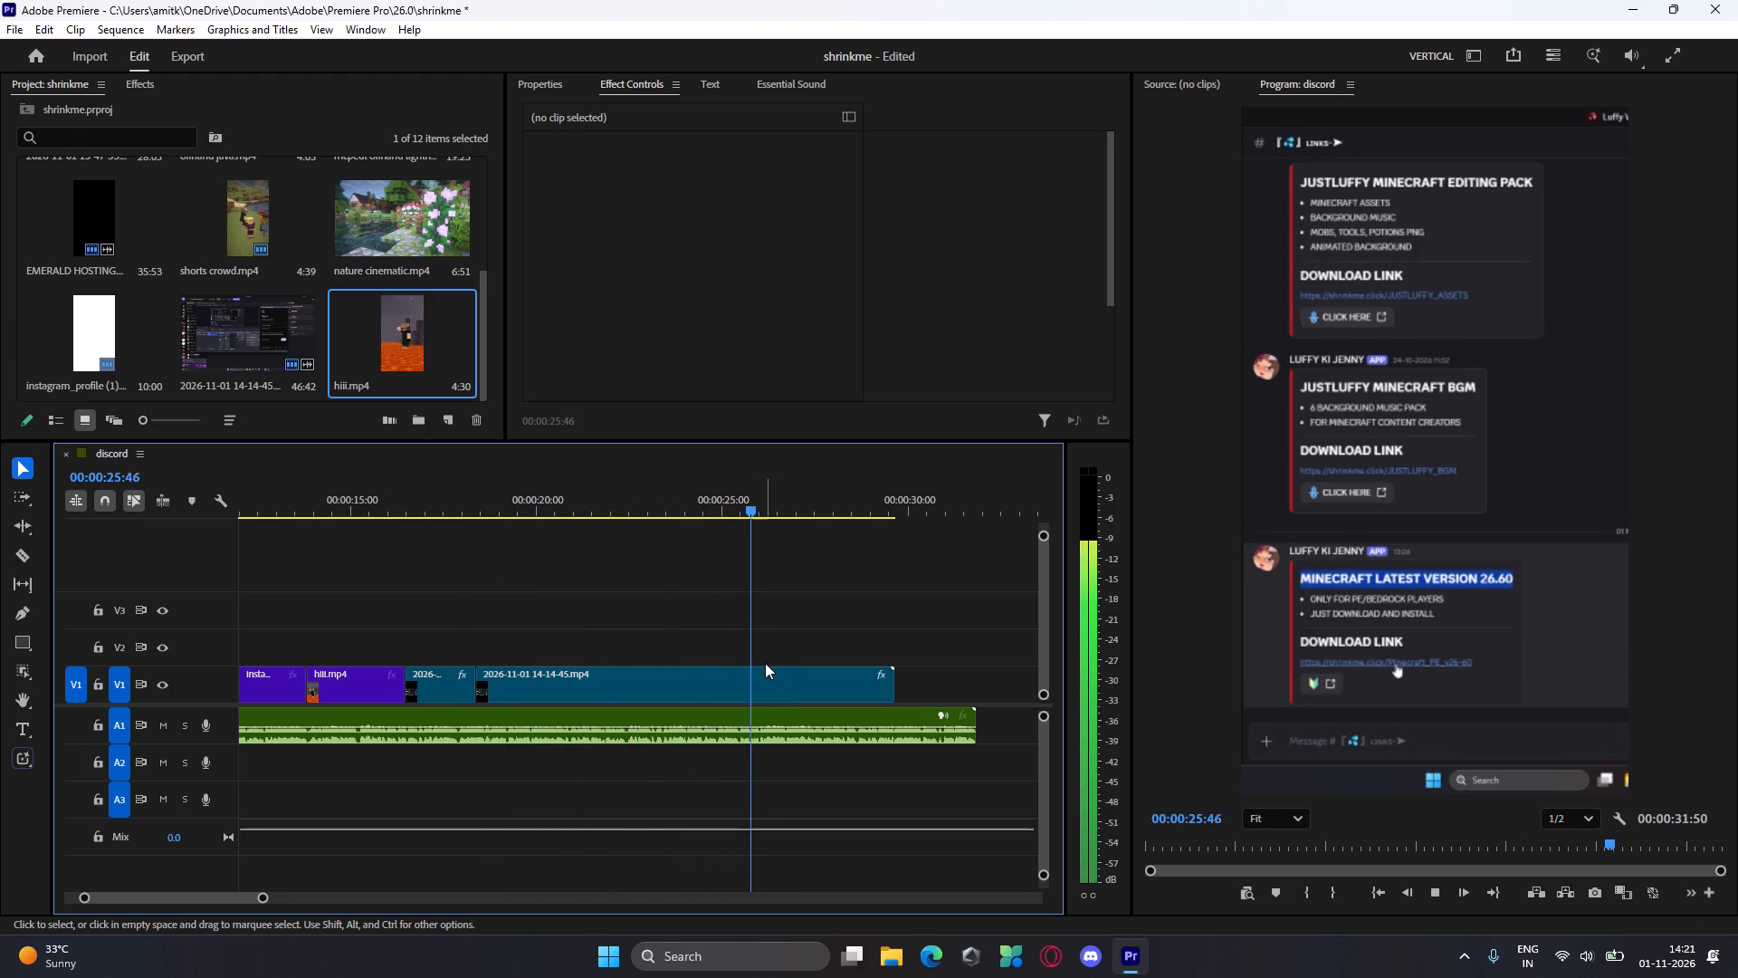
key("space")
Split the last recording piece at about 00:00:25:25 and clear everything after the cut from V1.
scroll(779, 730, "up", 6, "alt")
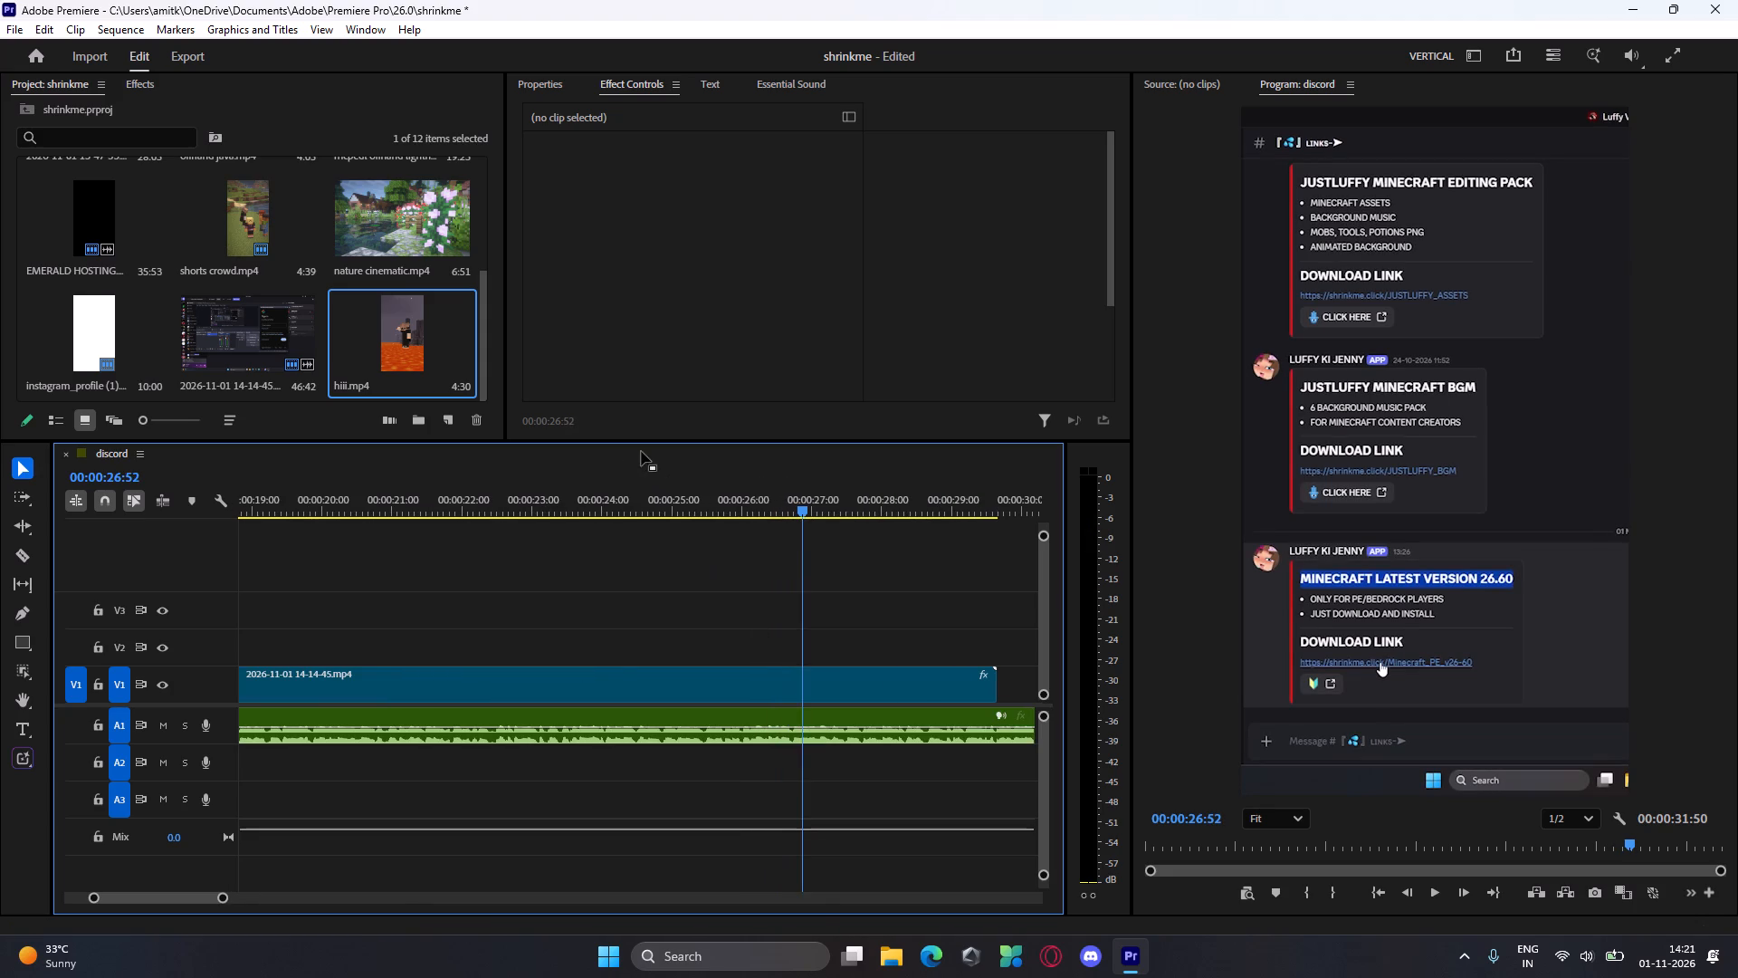
left_click(622, 507)
key("space")
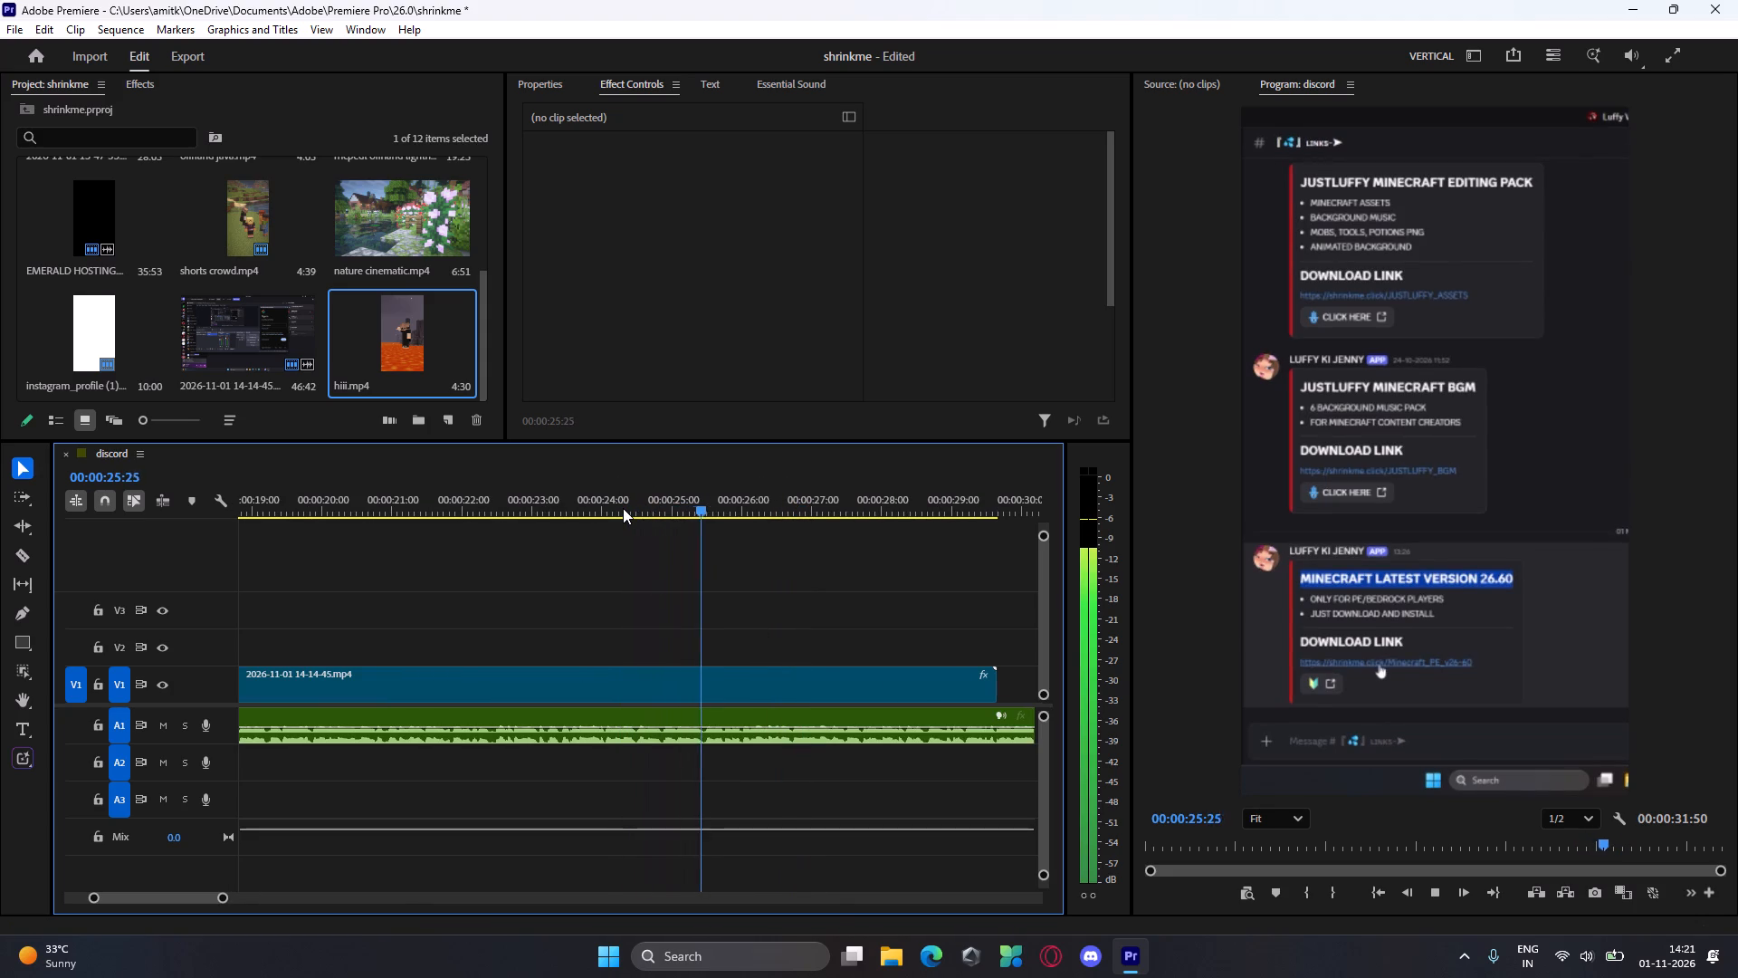
key("space")
left_click_drag(683, 511, 660, 513)
key("c")
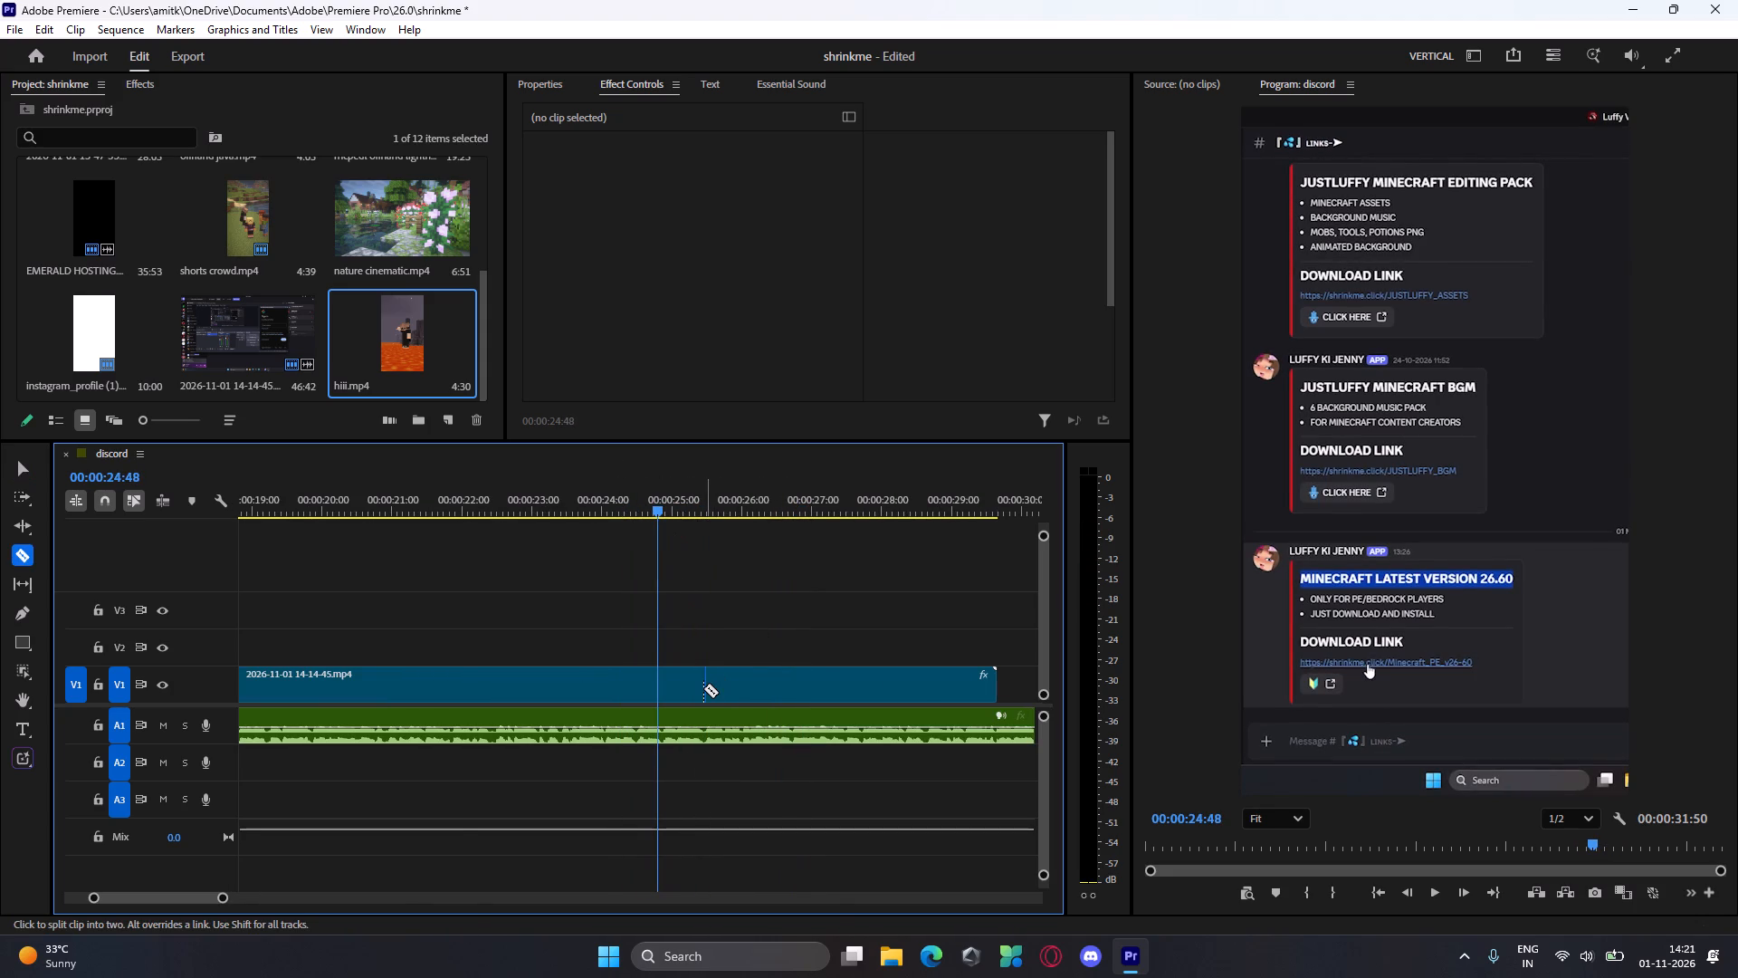
left_click(703, 690)
key("v")
left_click(723, 688)
right_click(723, 688)
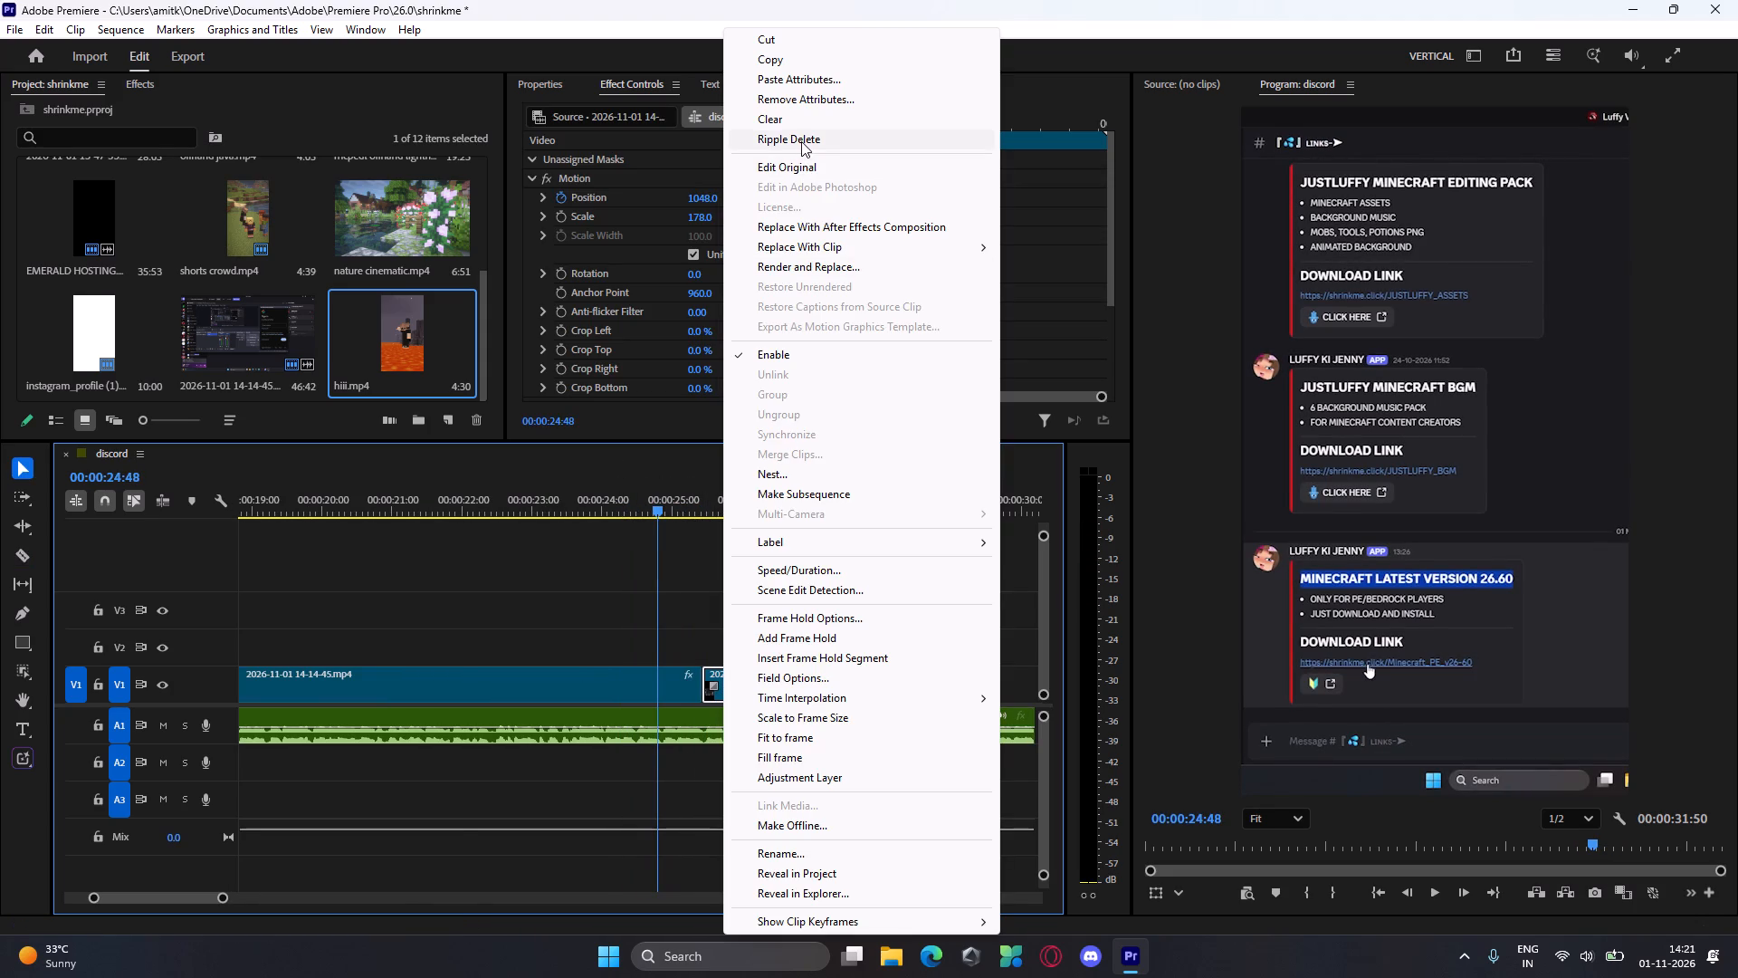
left_click(775, 125)
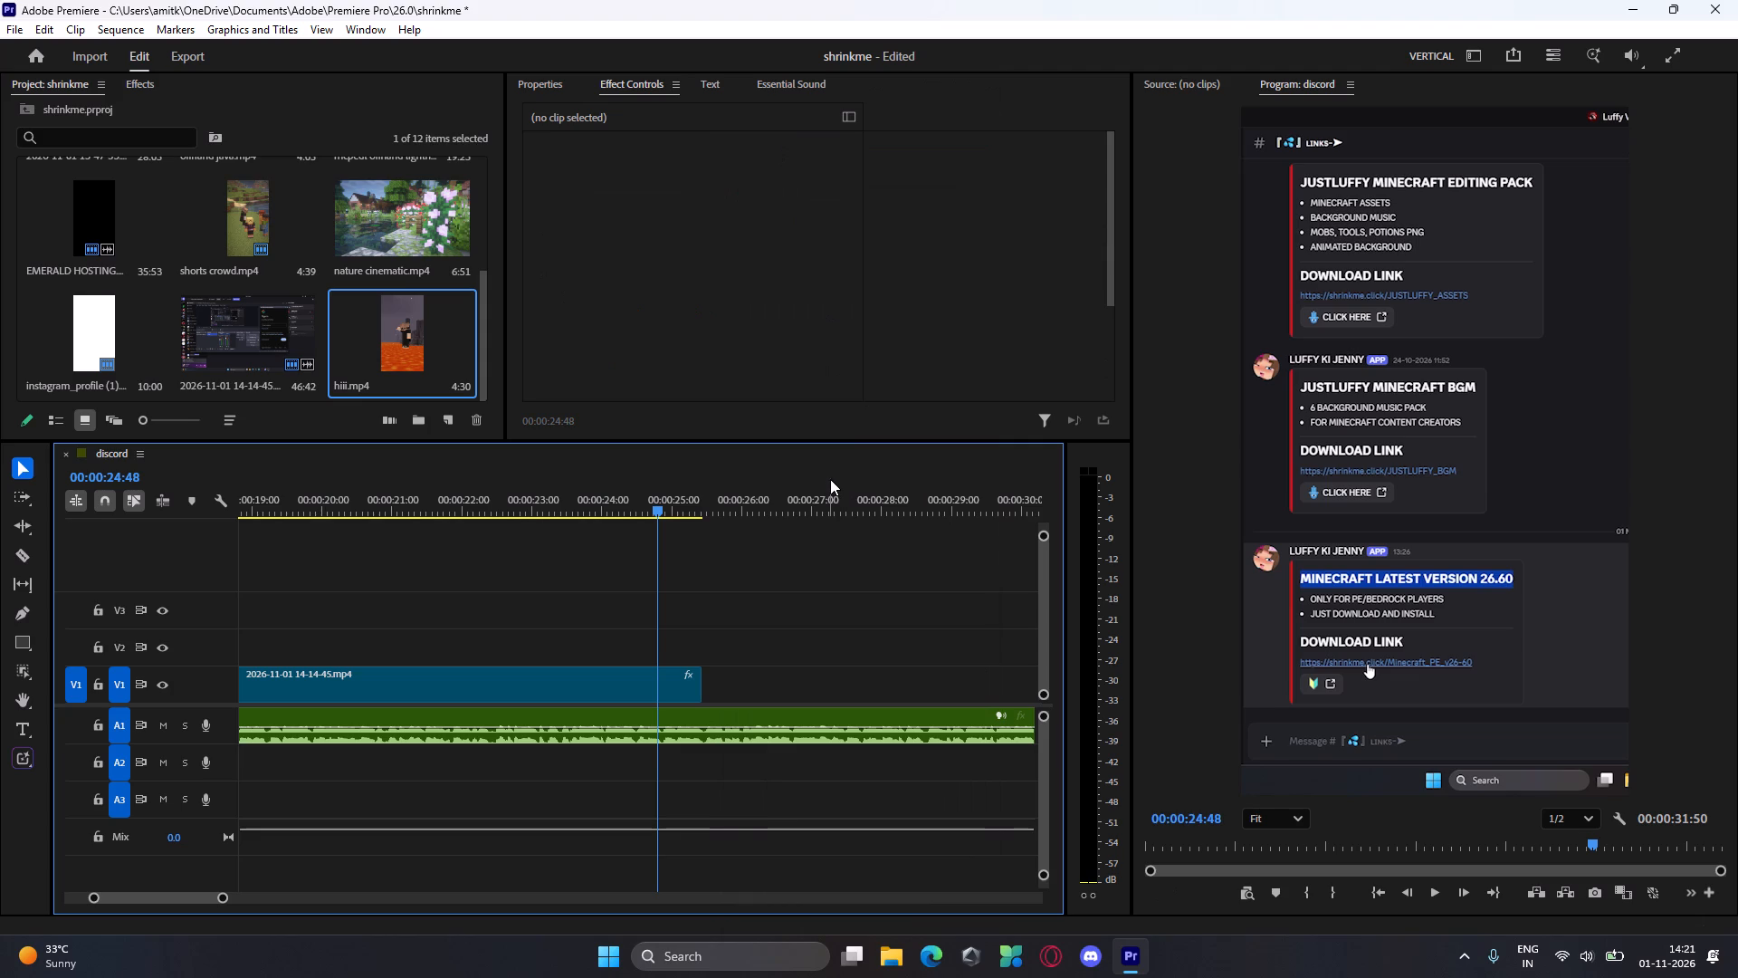
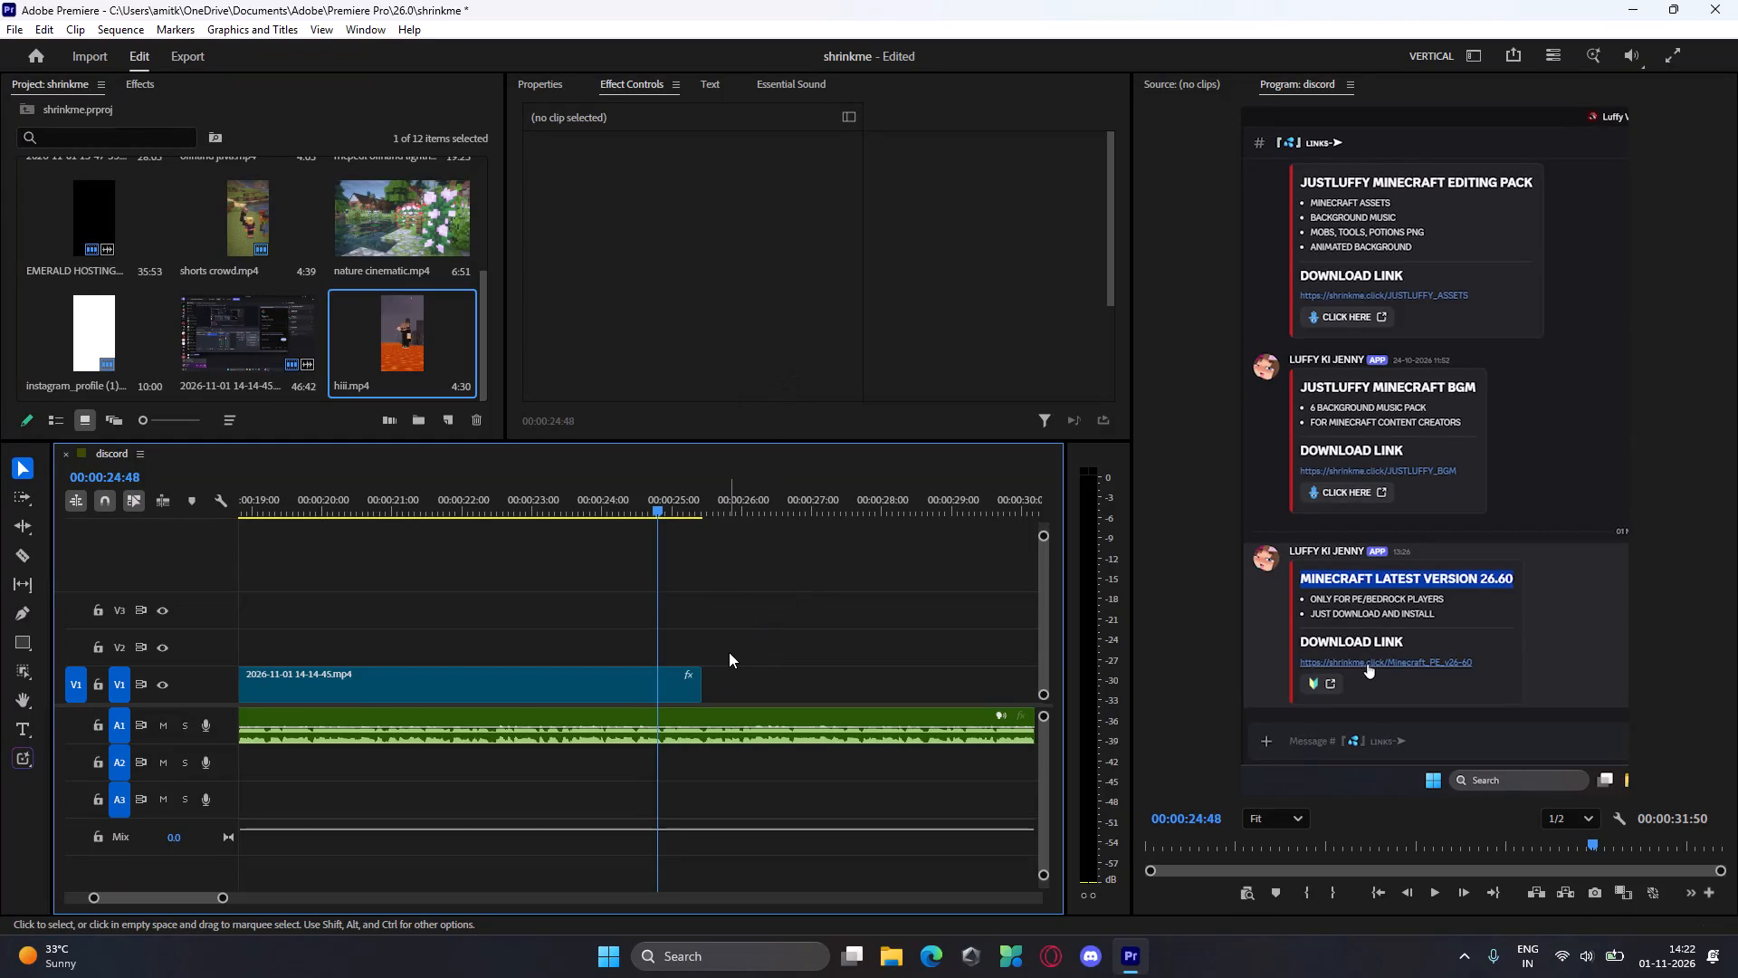
Play the voice past the last recording piece, import ENDING.mp4 from the replay mod folder and place it on V2 directly after that piece.
key("space")
key("space")
left_click(612, 503)
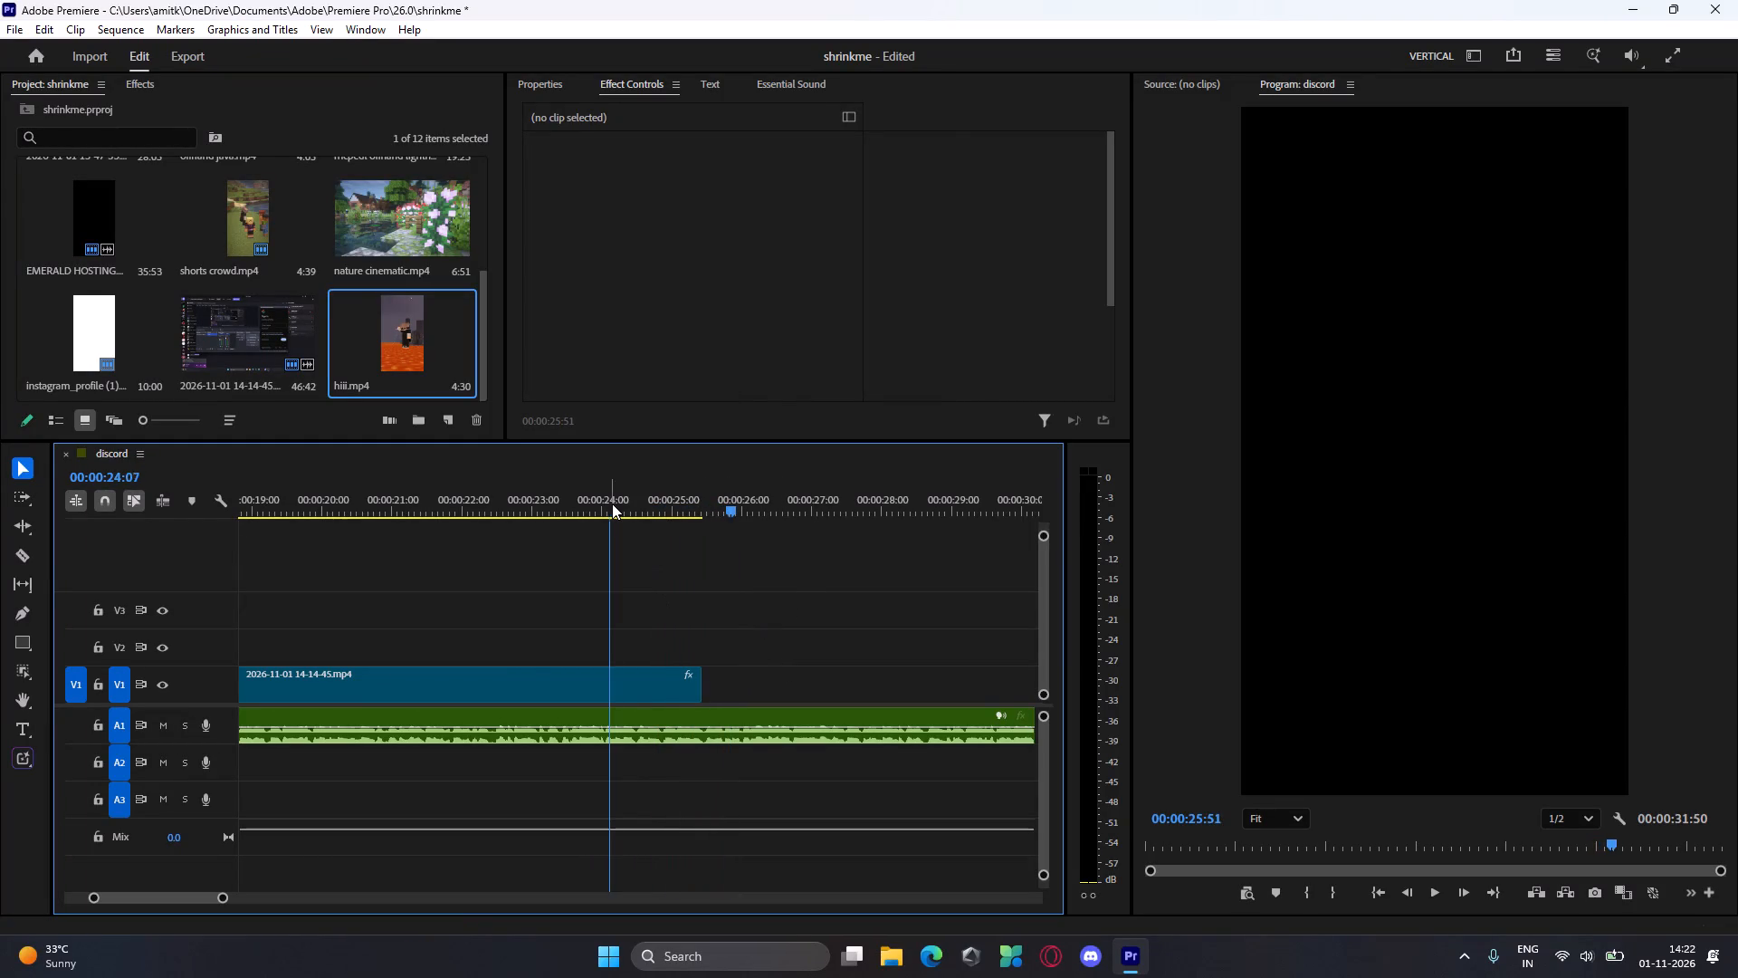
key("space")
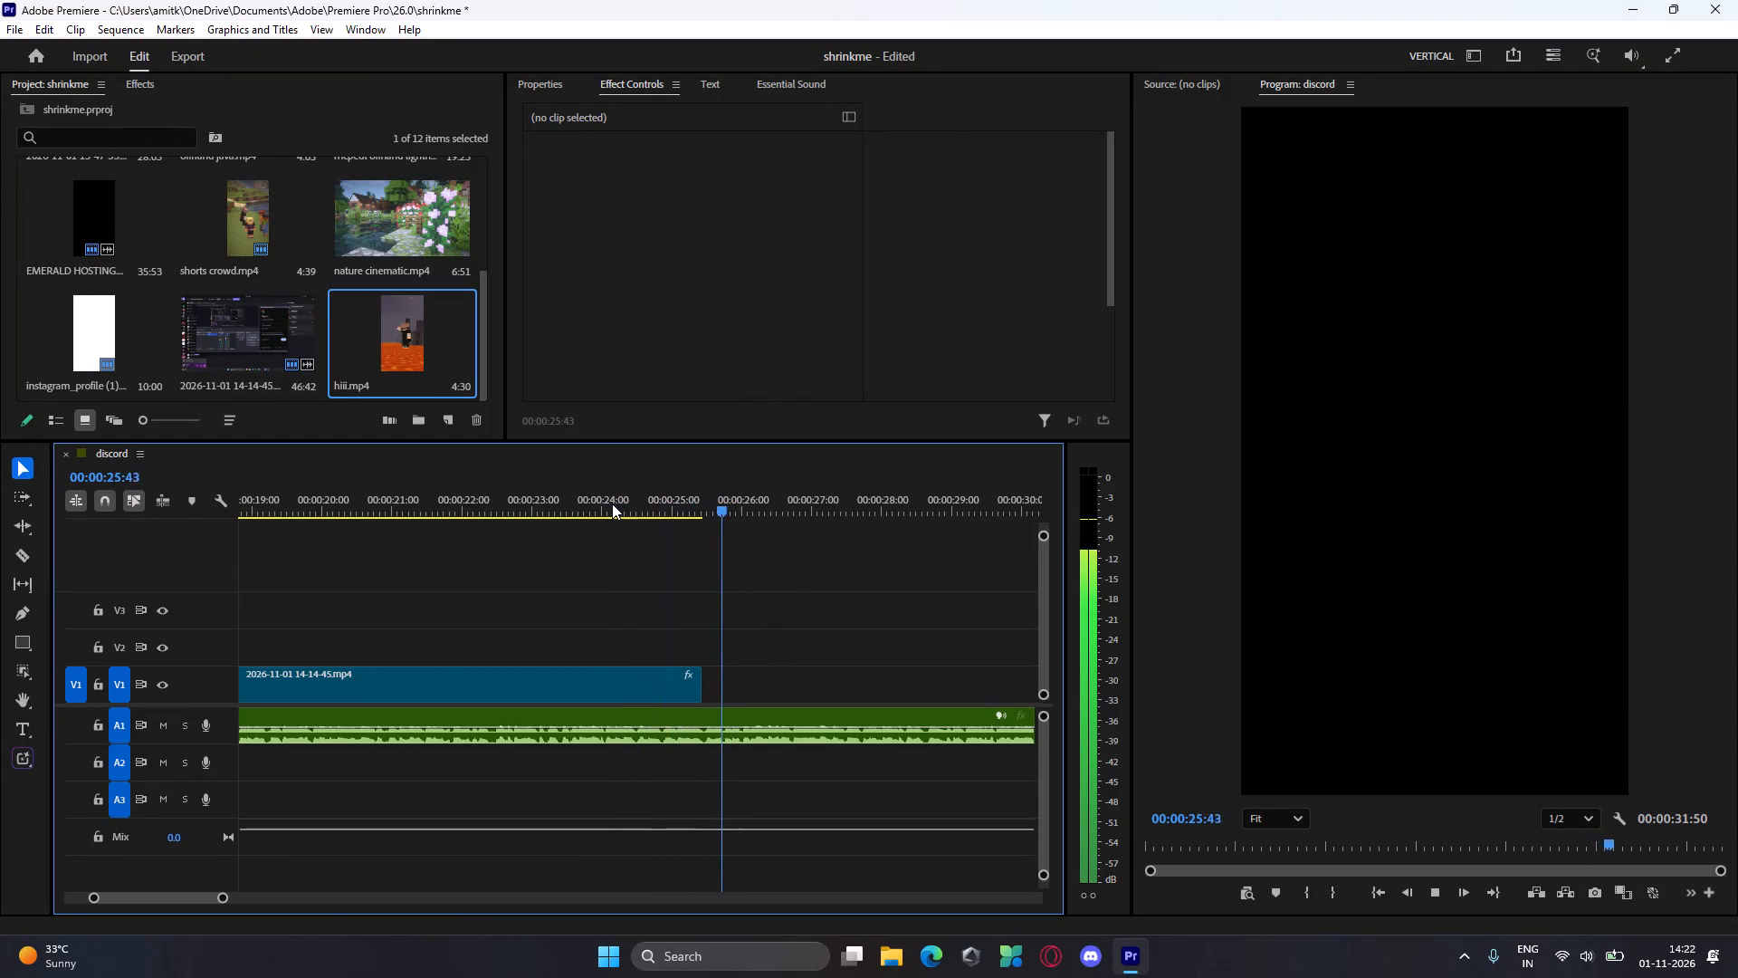
key("space")
scroll(346, 396, "down", 3)
double_click(314, 398)
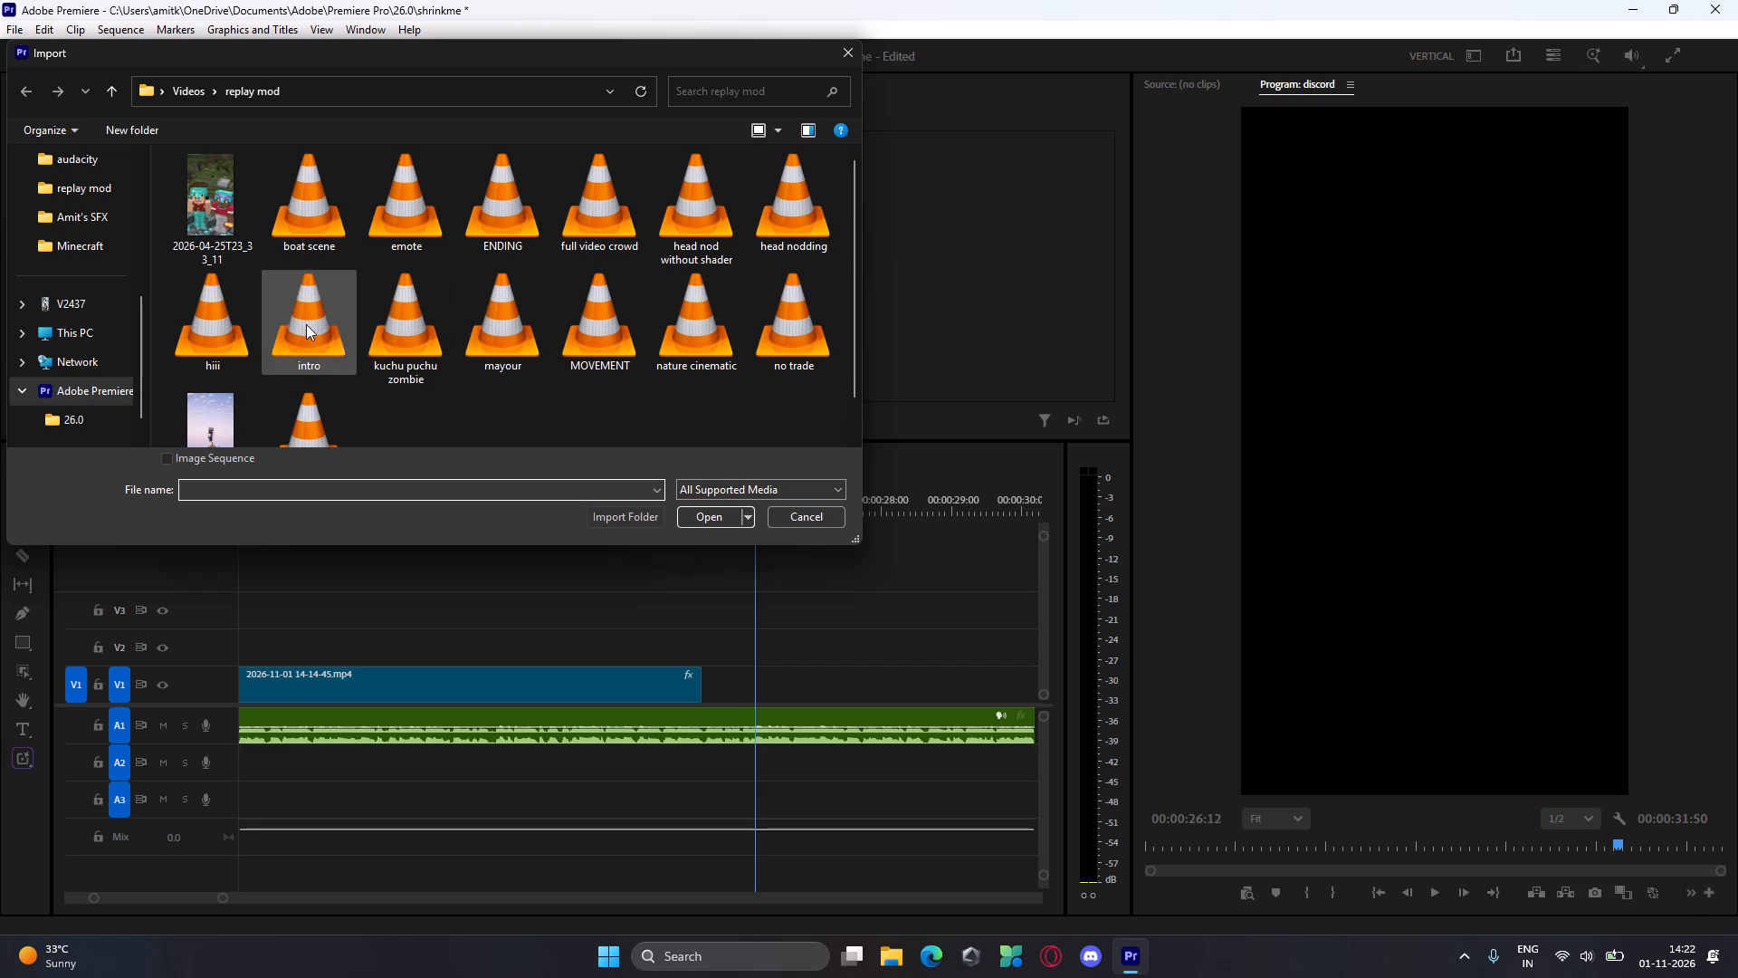
left_click(772, 249)
double_click(511, 224)
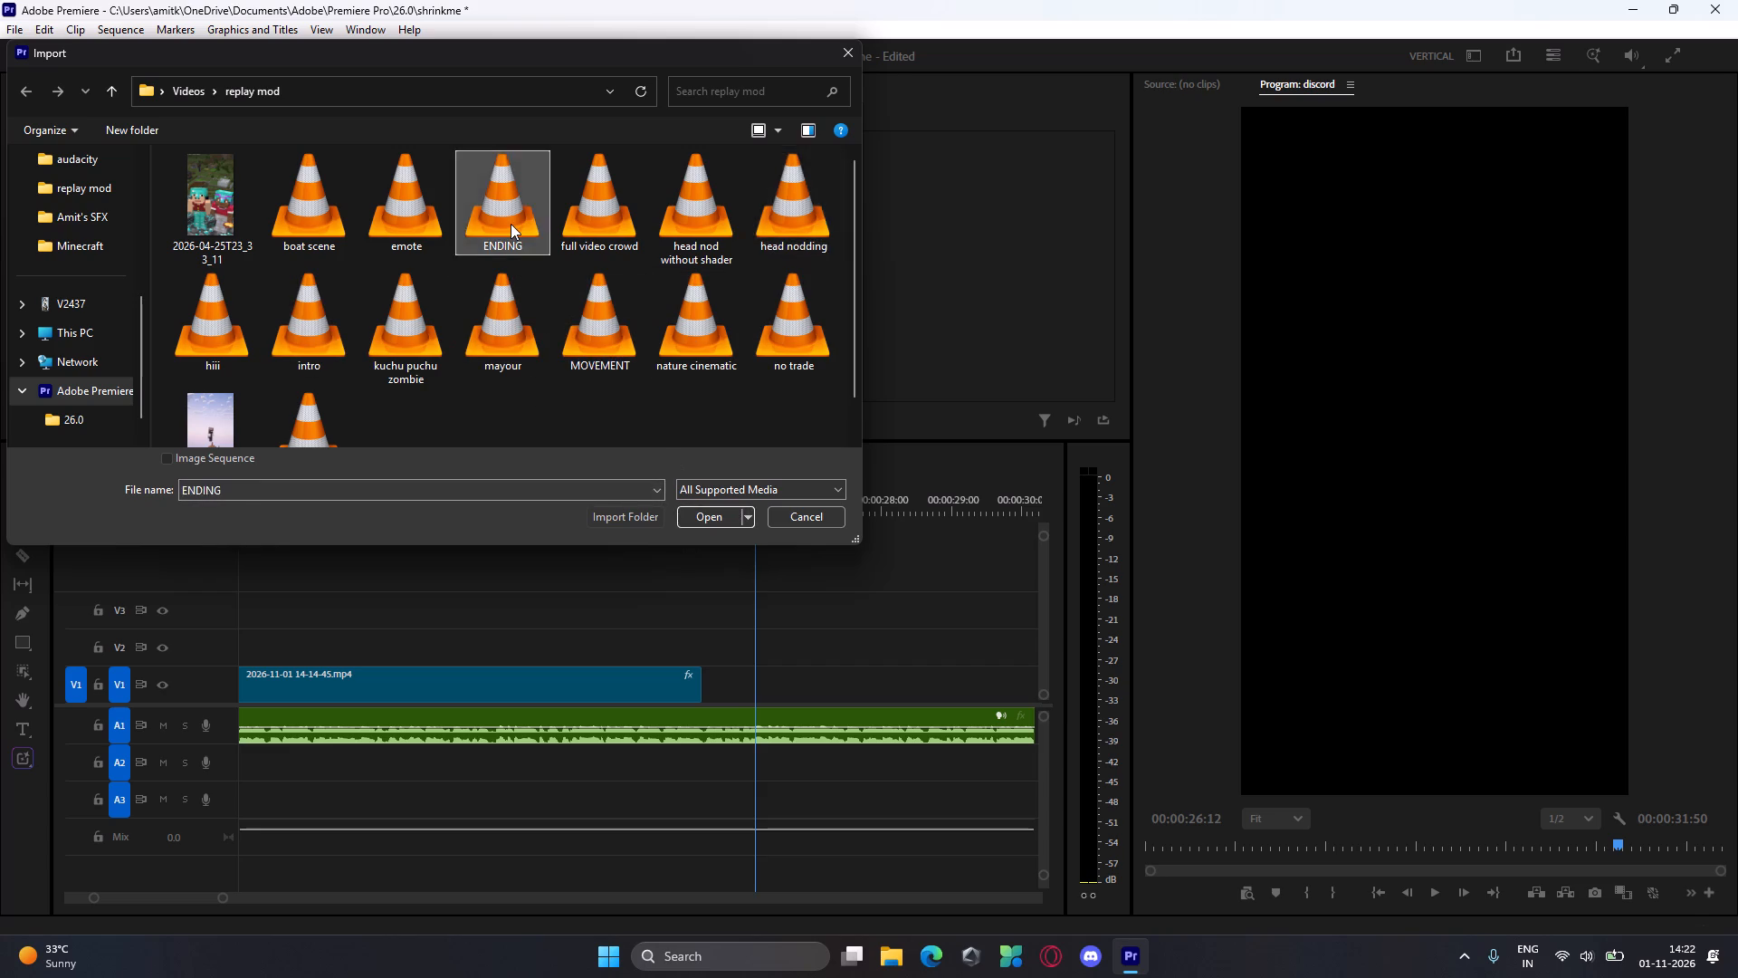
left_click_drag(114, 352, 737, 681)
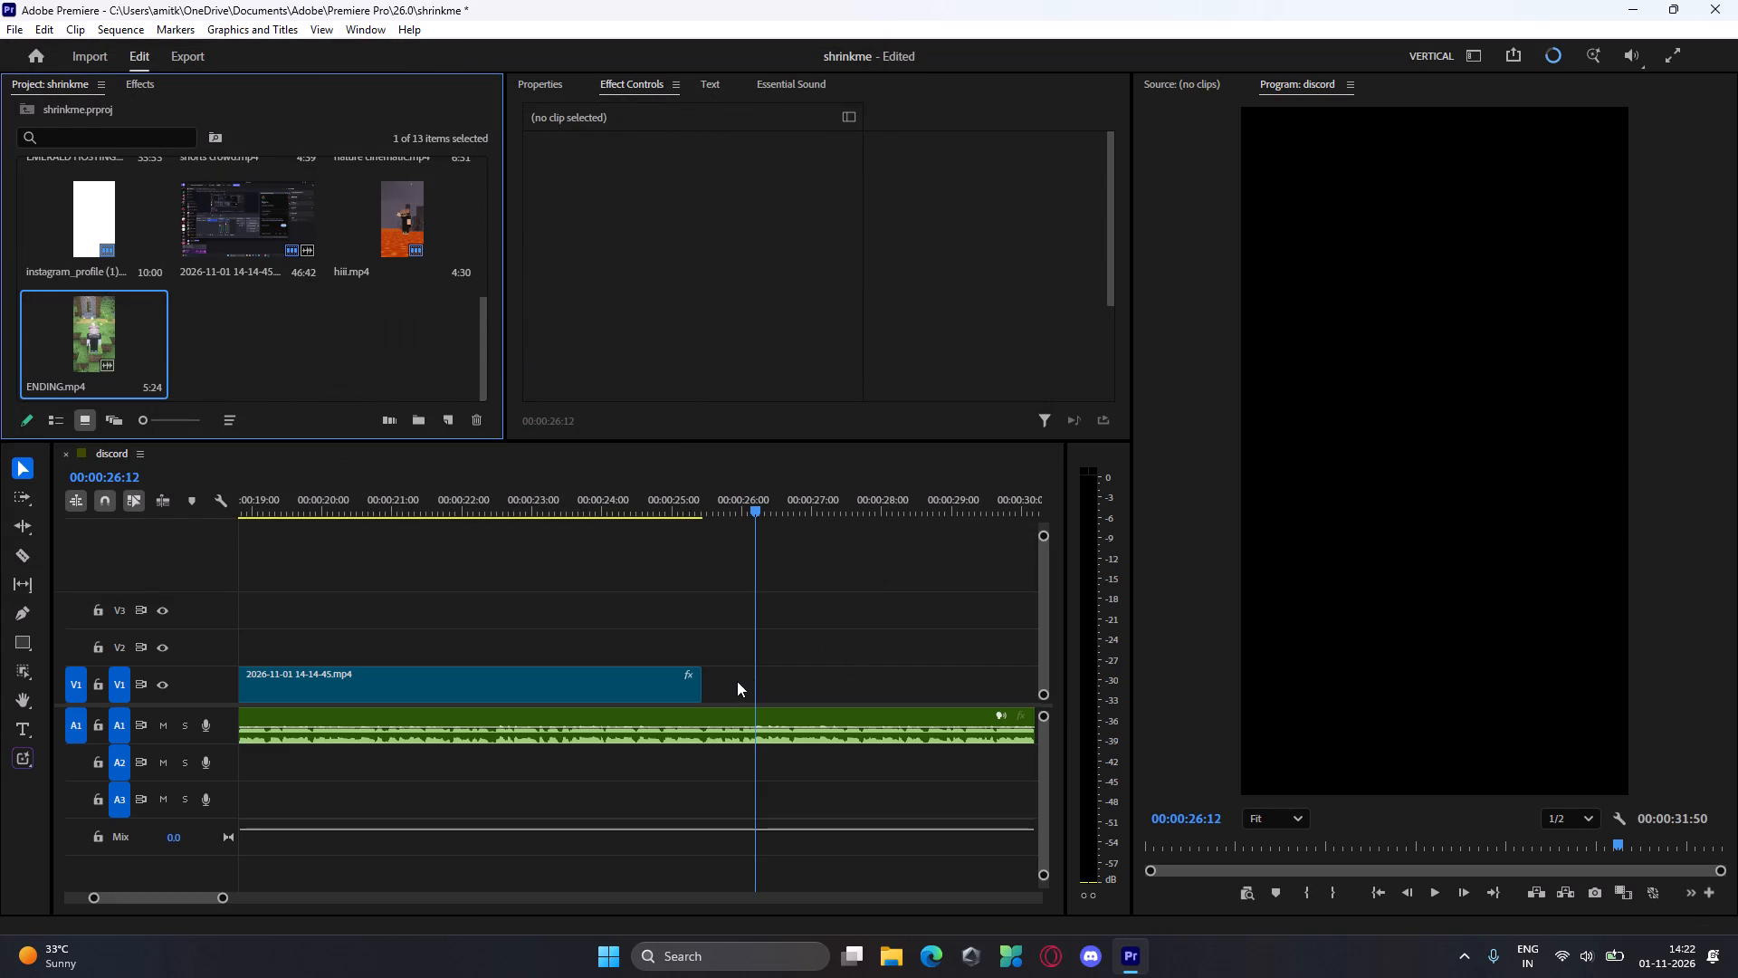
left_click_drag(737, 681, 725, 671)
left_click_drag(100, 323, 708, 647)
Unlink ENDING.mp4 from its audio, clear that audio from A2 and move the video down to V1 right after the recording.
left_click(745, 757)
right_click(744, 757)
left_click(812, 344)
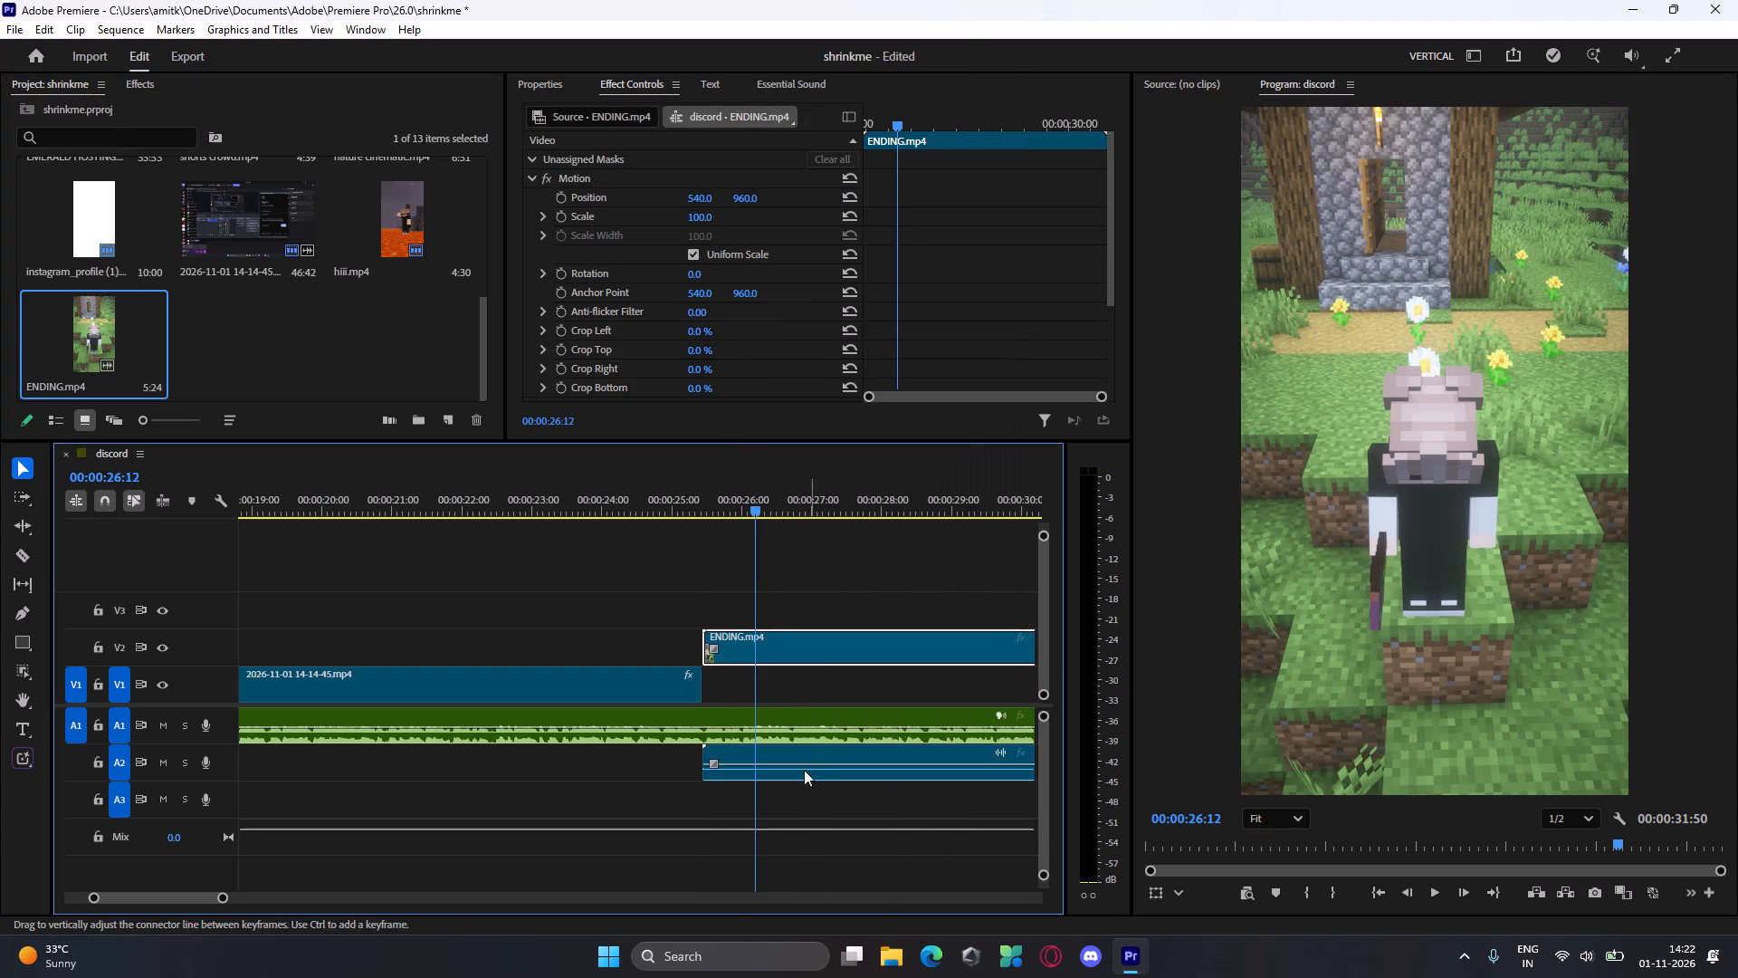
left_click(788, 810)
left_click(785, 772)
right_click(785, 772)
left_click(846, 189)
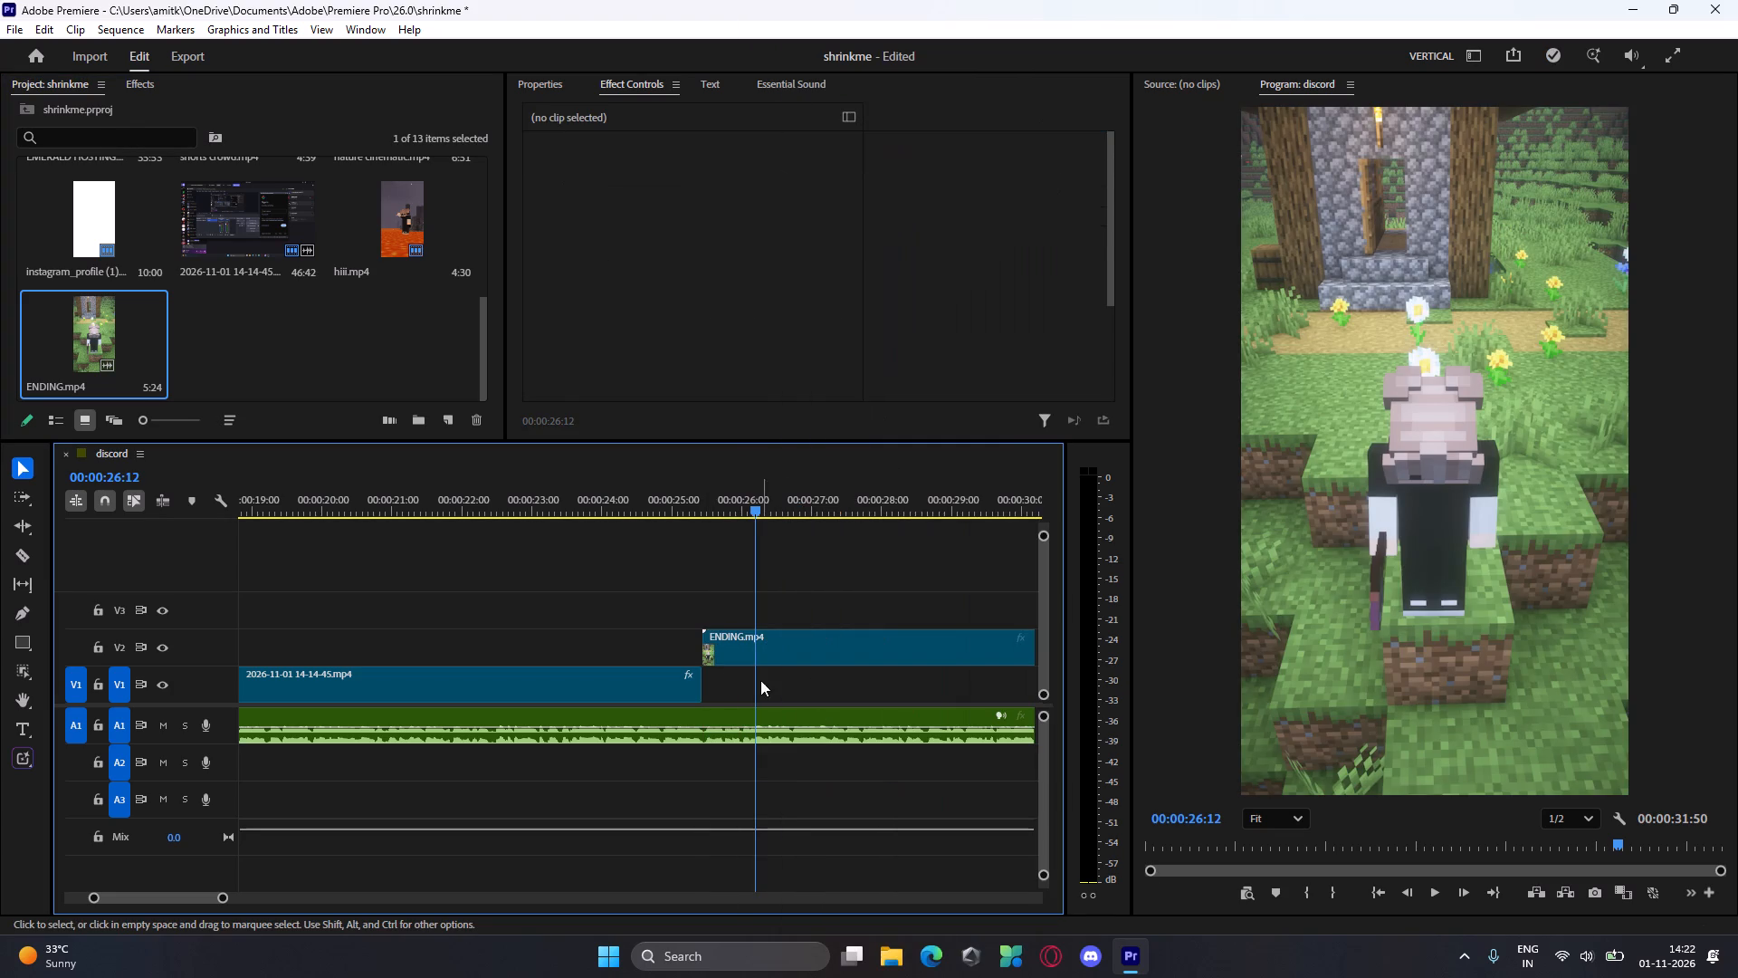
left_click_drag(745, 655, 745, 686)
Play across the new clip, split ENDING.mp4 at 00:00:26:30, clear its leading part and ripple delete the gap.
left_click(688, 513)
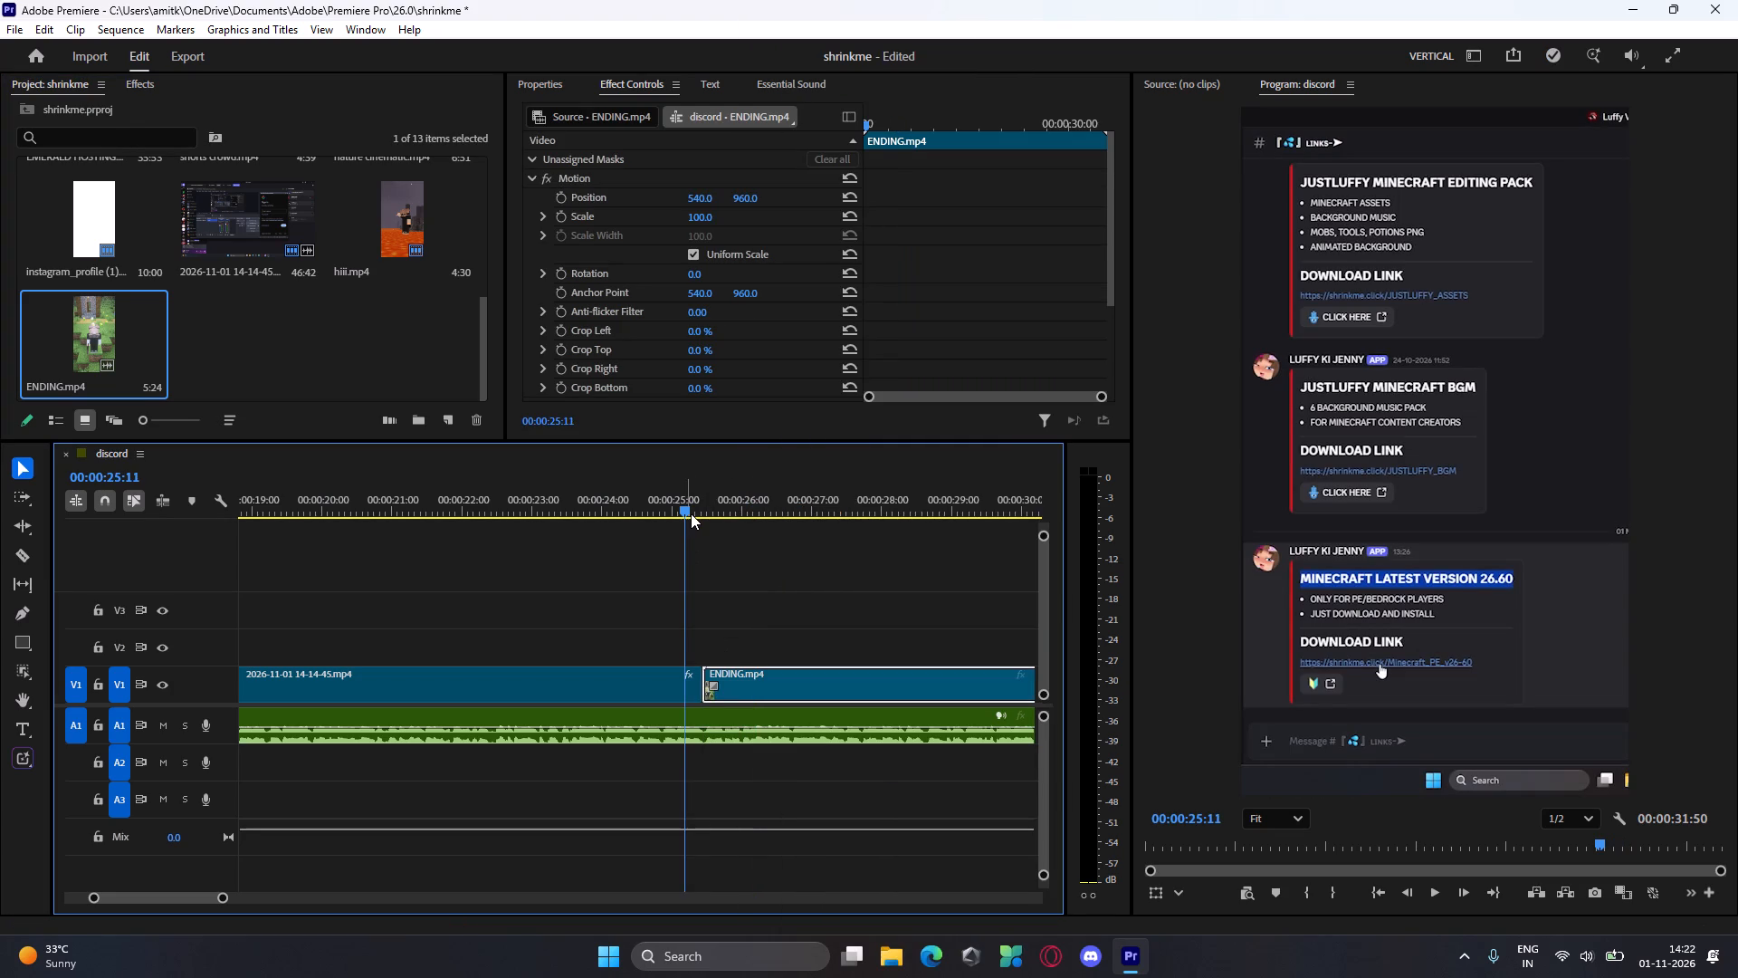
key("space")
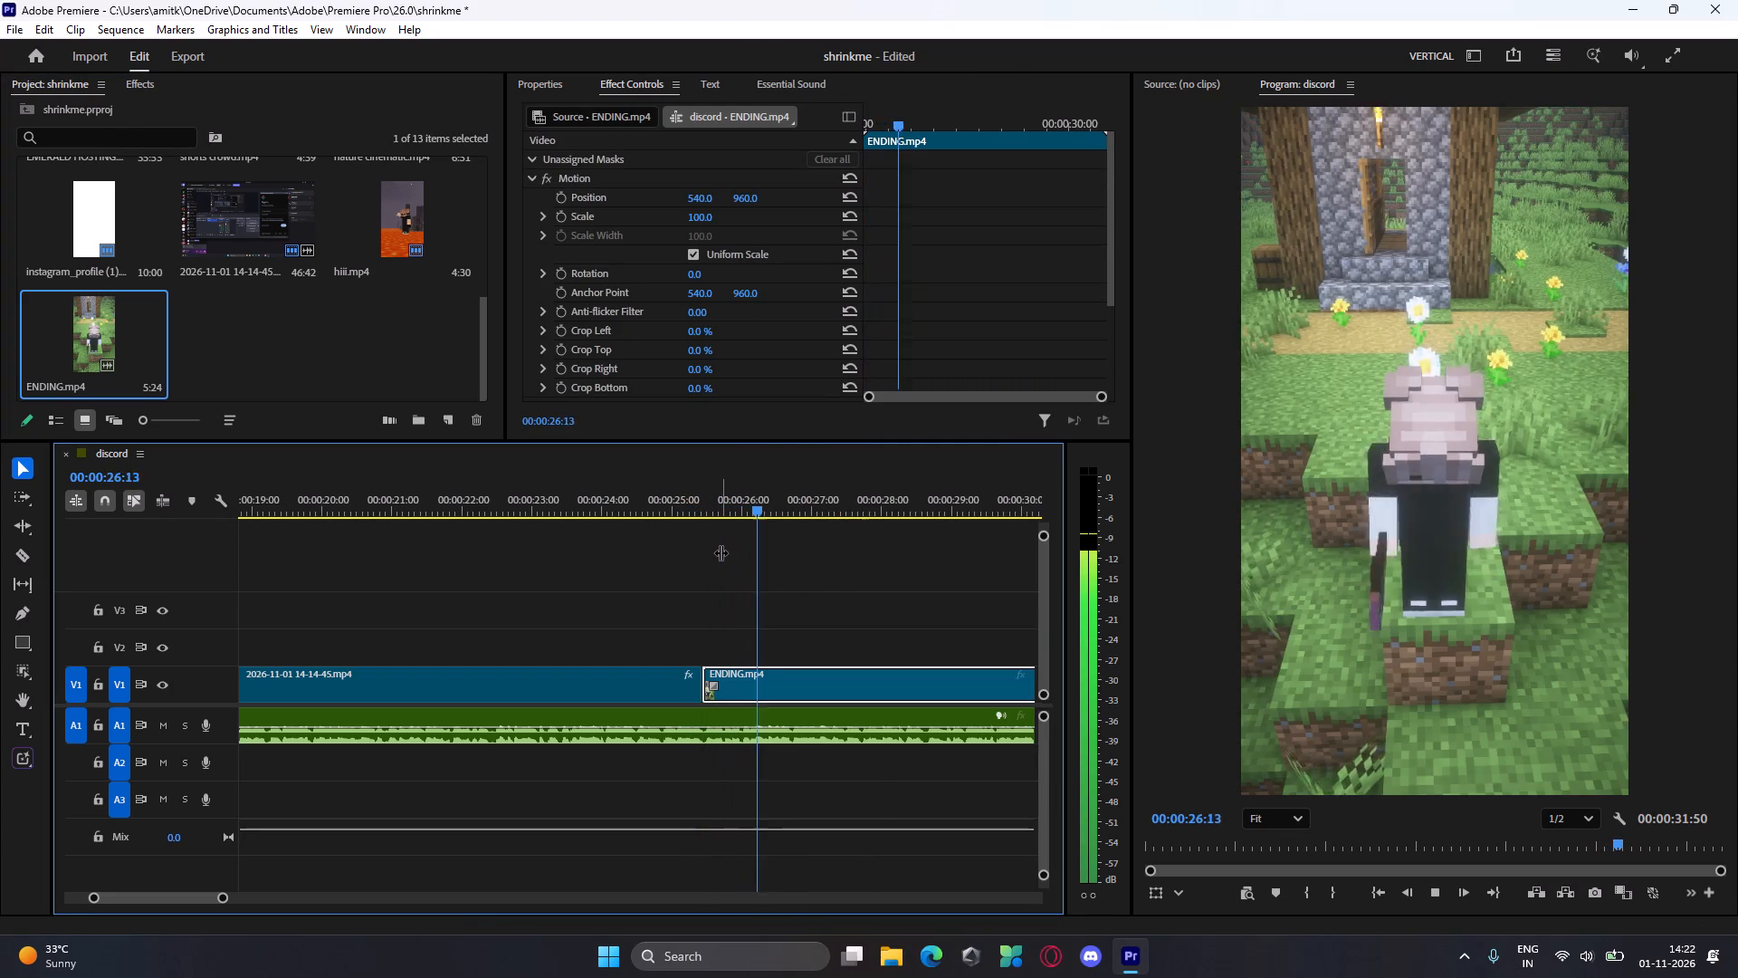
key("space")
key("c")
left_click(776, 692)
key("v")
right_click(757, 694)
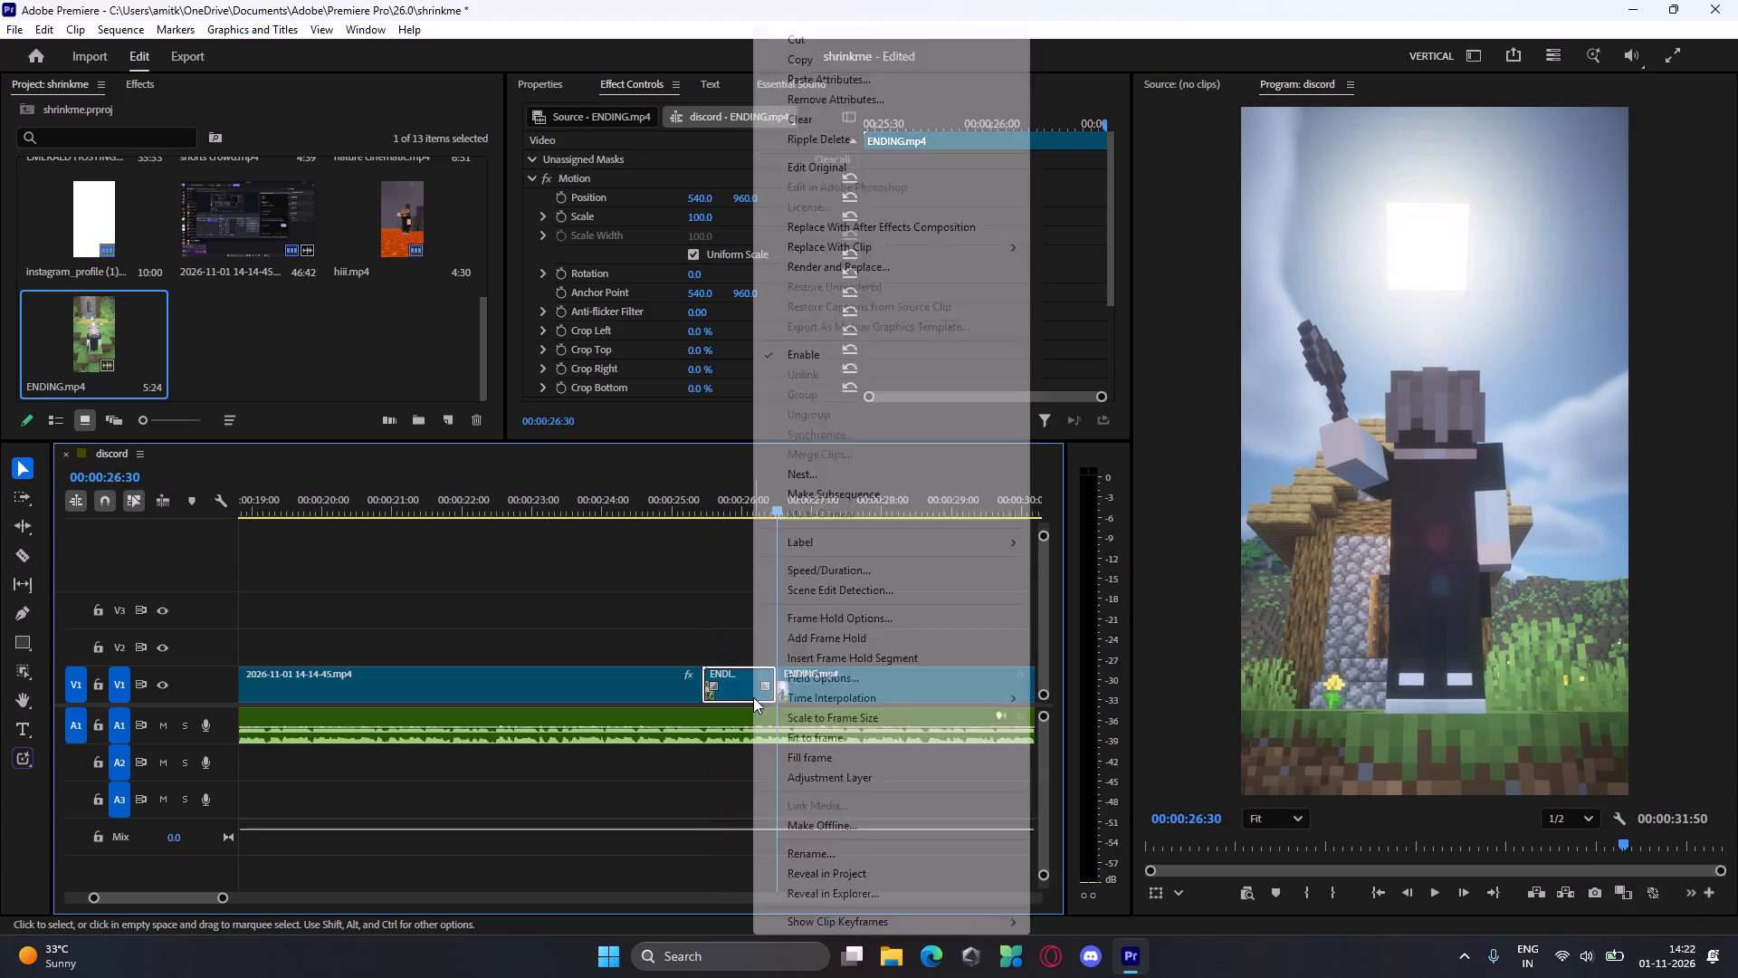
left_click(812, 128)
left_click(749, 682)
right_click(748, 682)
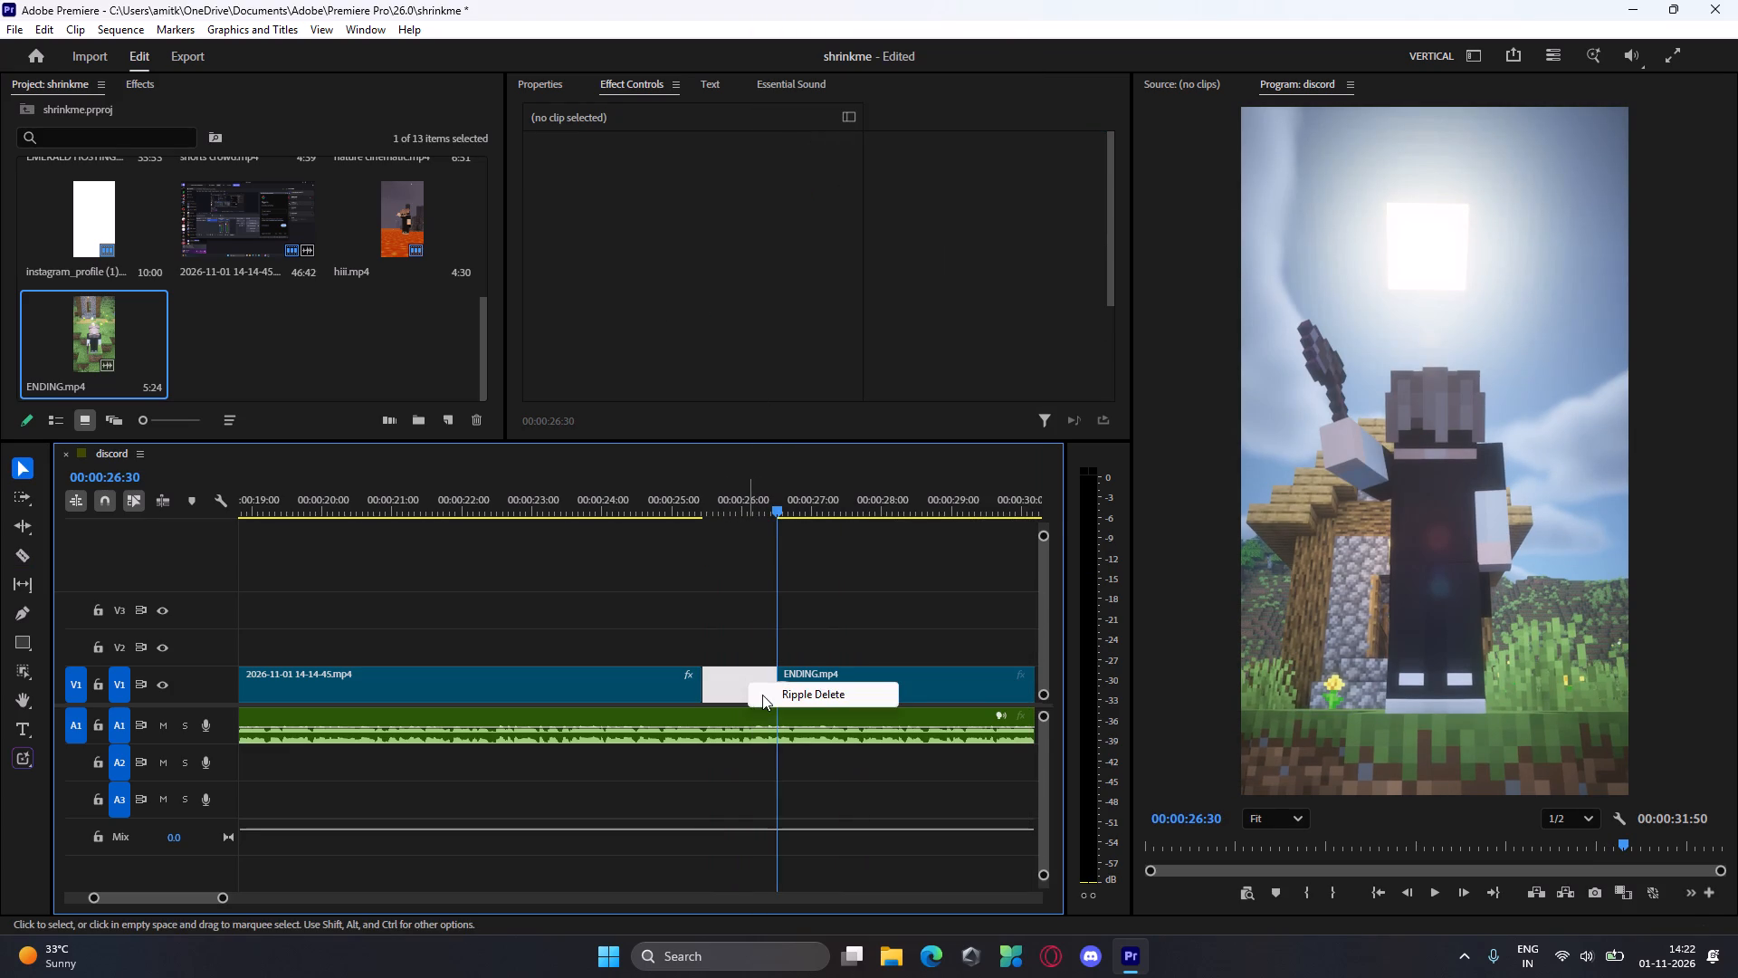
left_click(762, 695)
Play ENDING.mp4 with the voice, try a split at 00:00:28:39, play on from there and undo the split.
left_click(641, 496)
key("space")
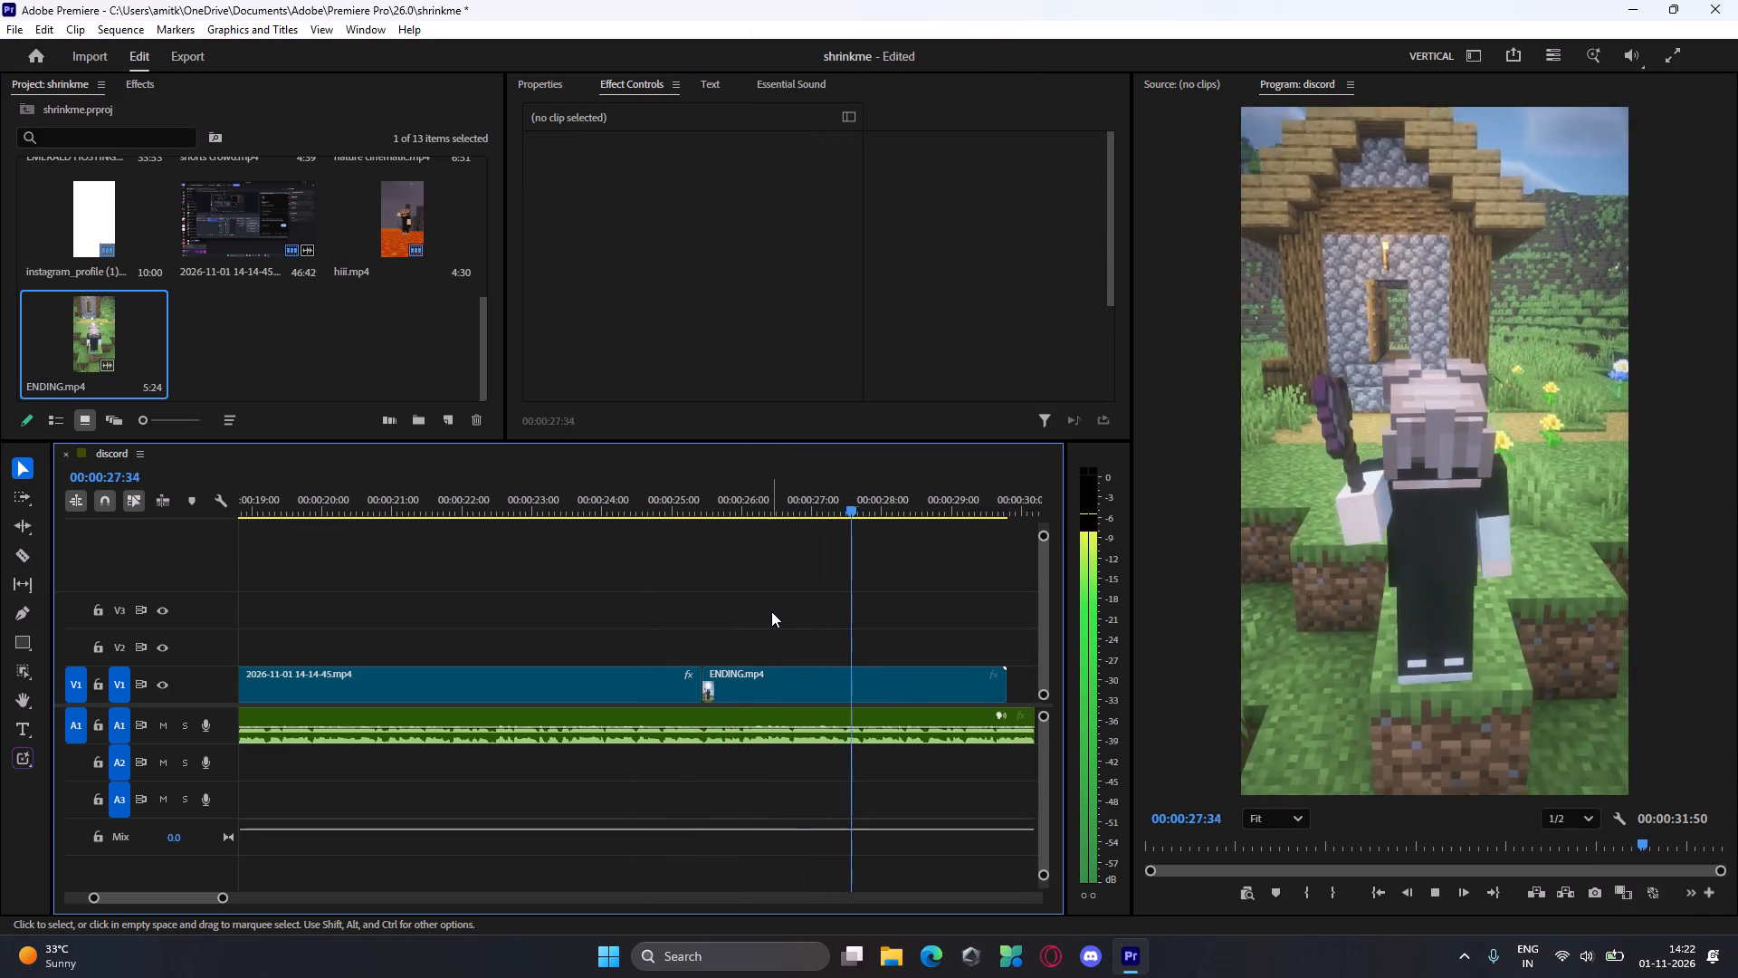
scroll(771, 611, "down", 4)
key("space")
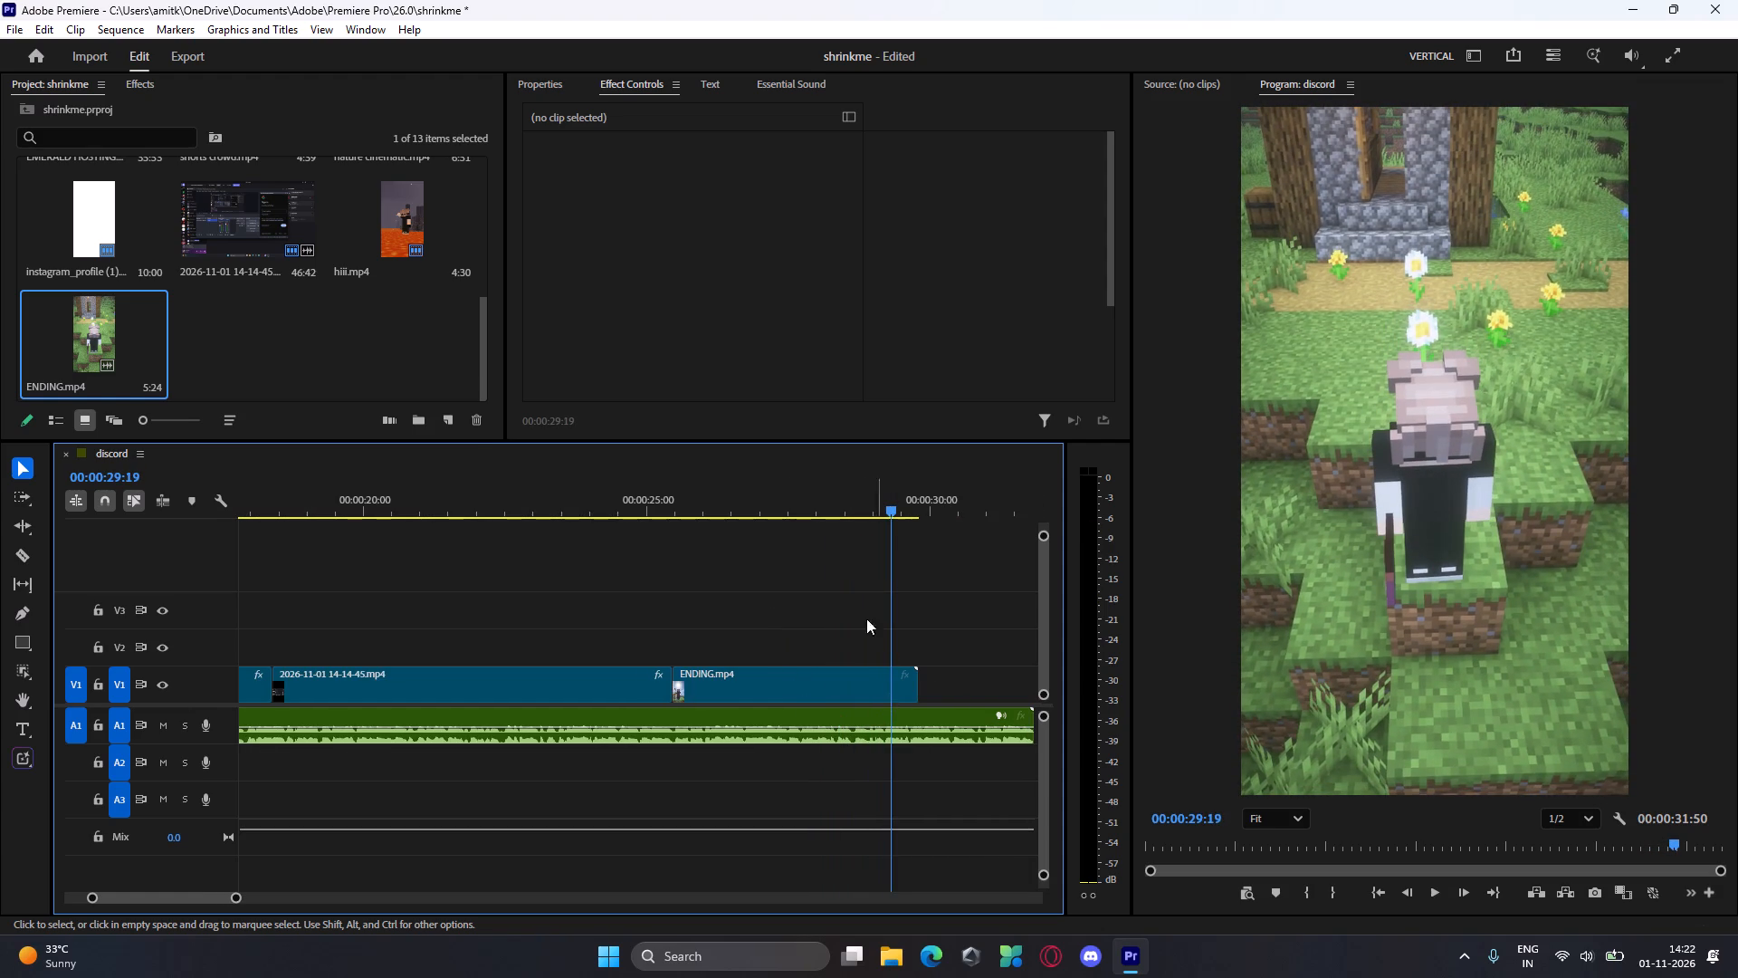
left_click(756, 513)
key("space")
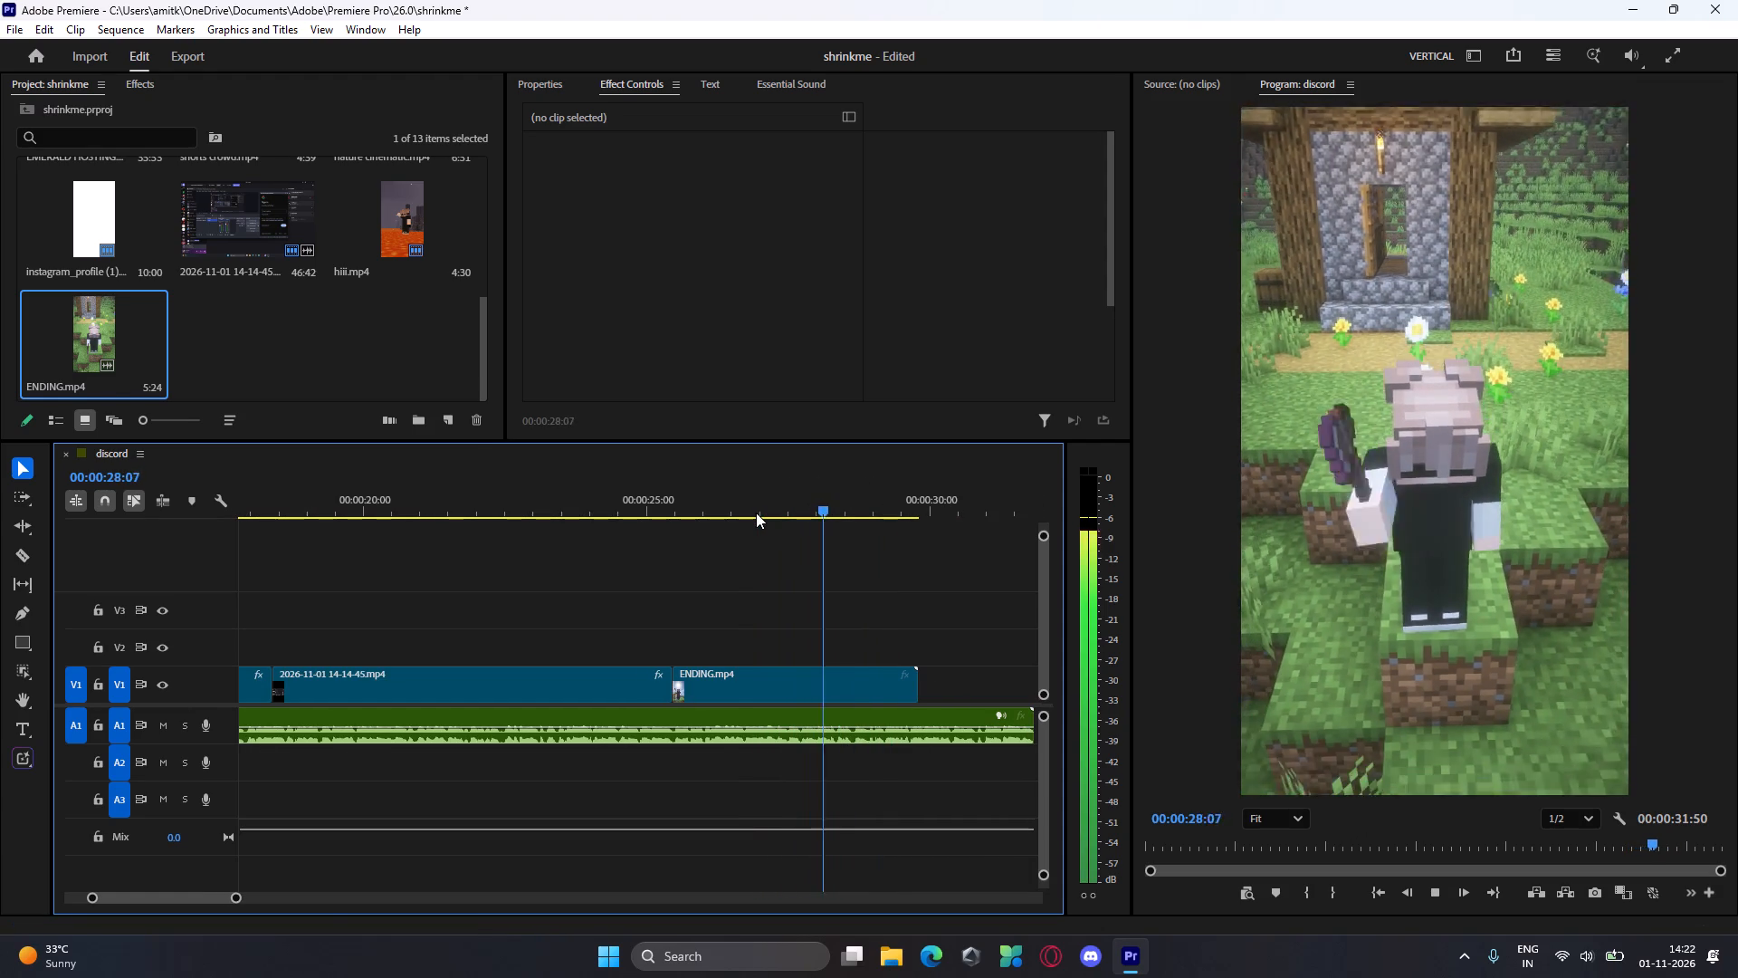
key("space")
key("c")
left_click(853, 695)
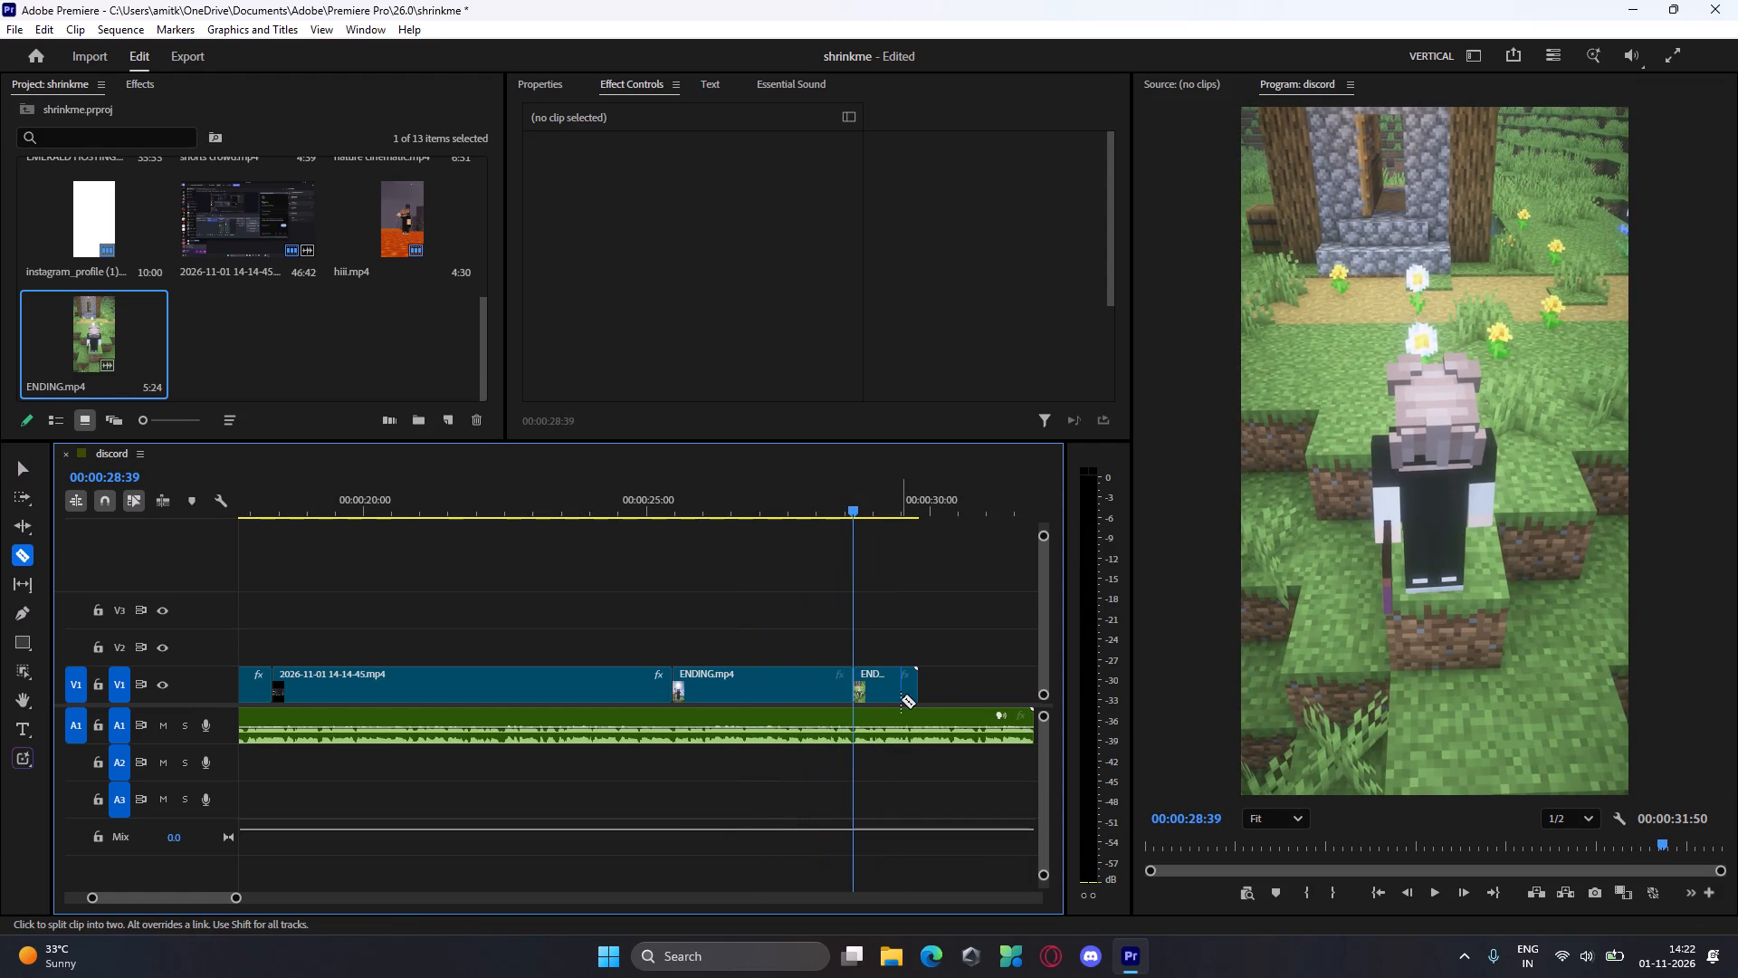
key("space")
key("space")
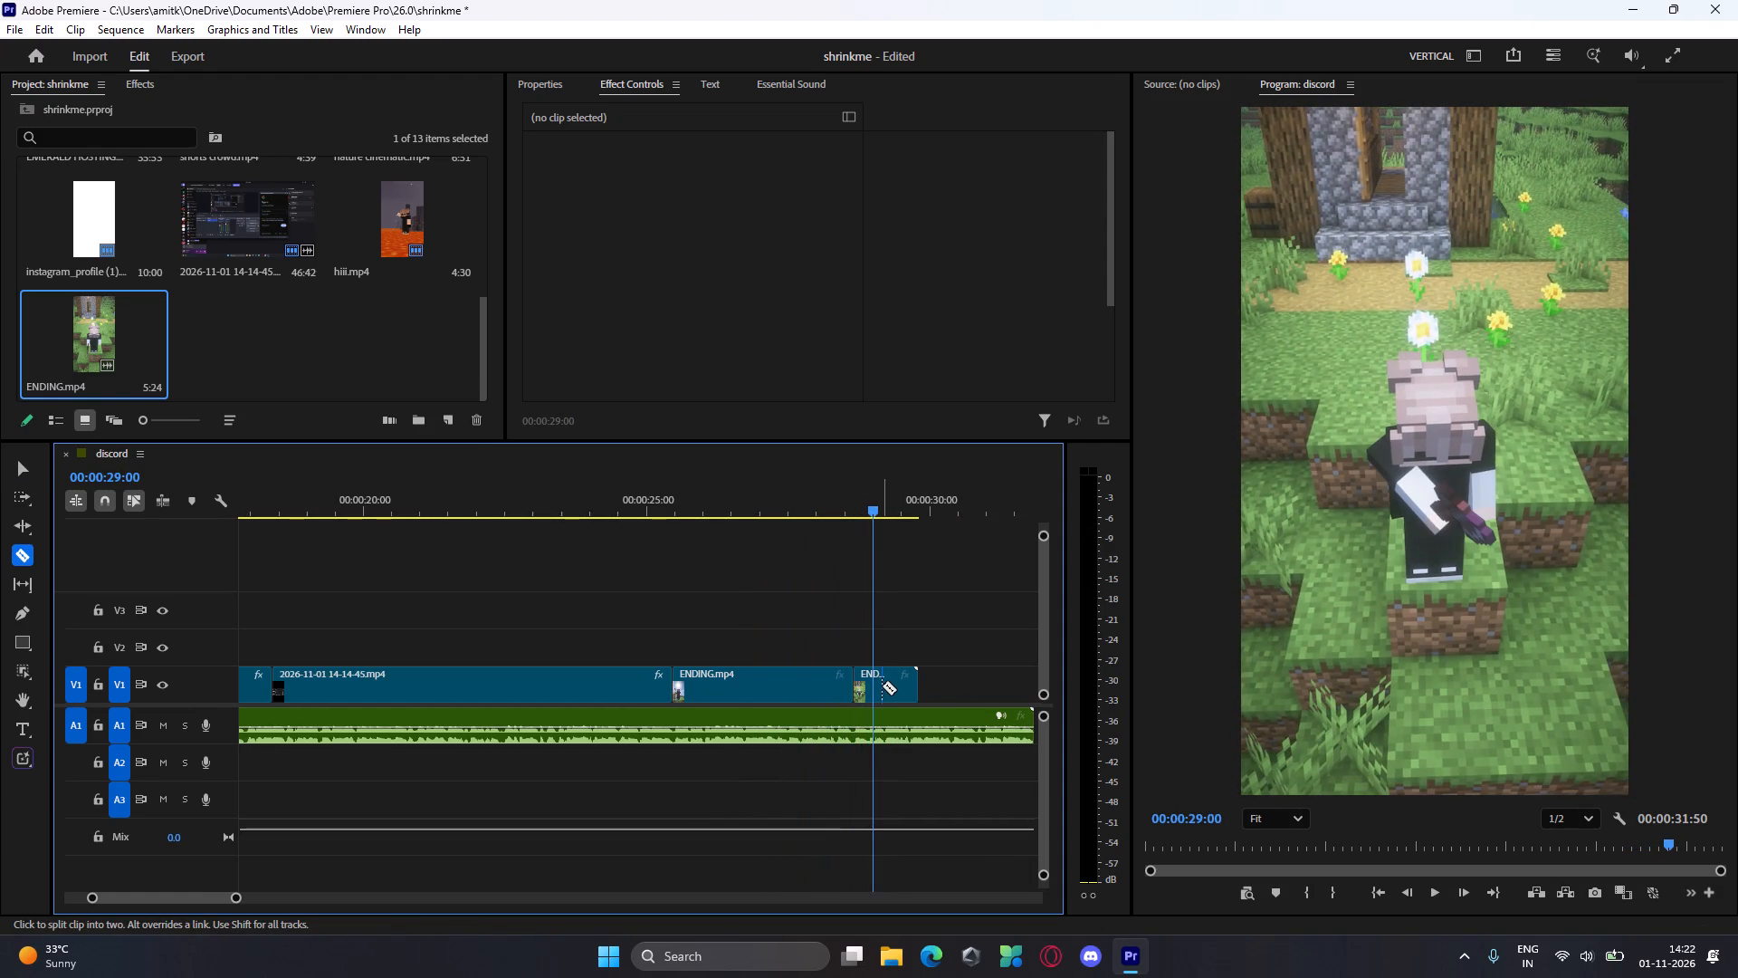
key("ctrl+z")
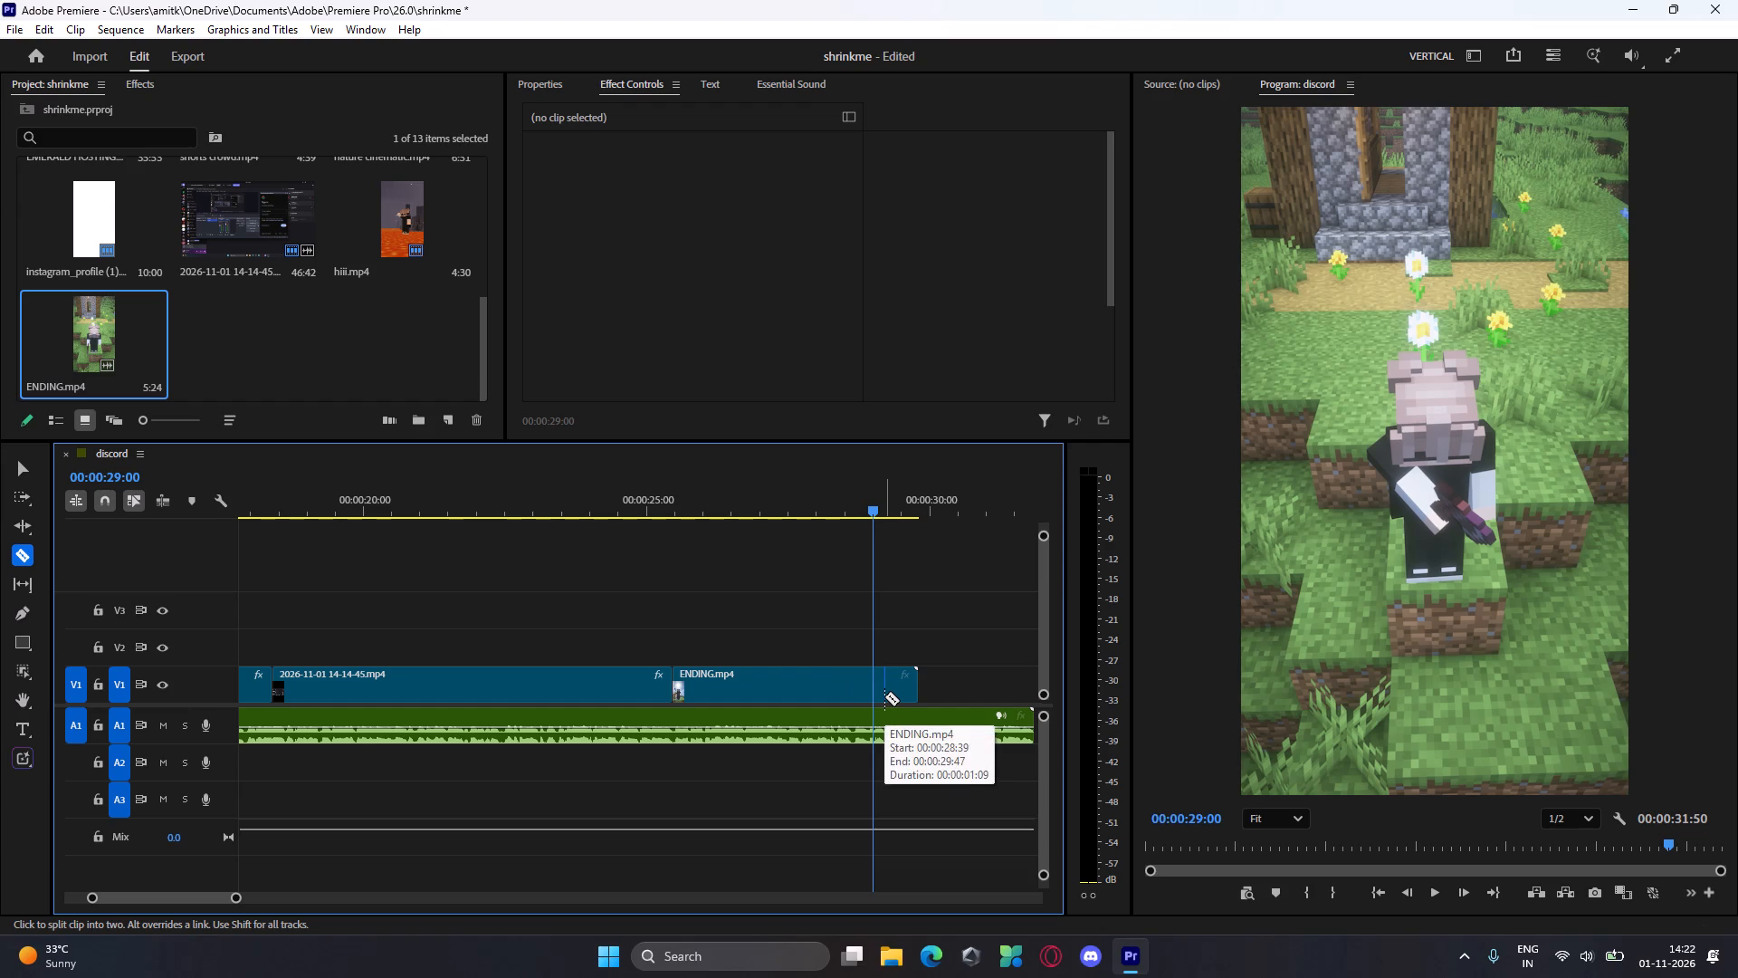
Split ENDING.mp4 at 00:00:29:00 and clear the part after the cut from V1.
left_click(875, 699)
key("v")
left_click(890, 693)
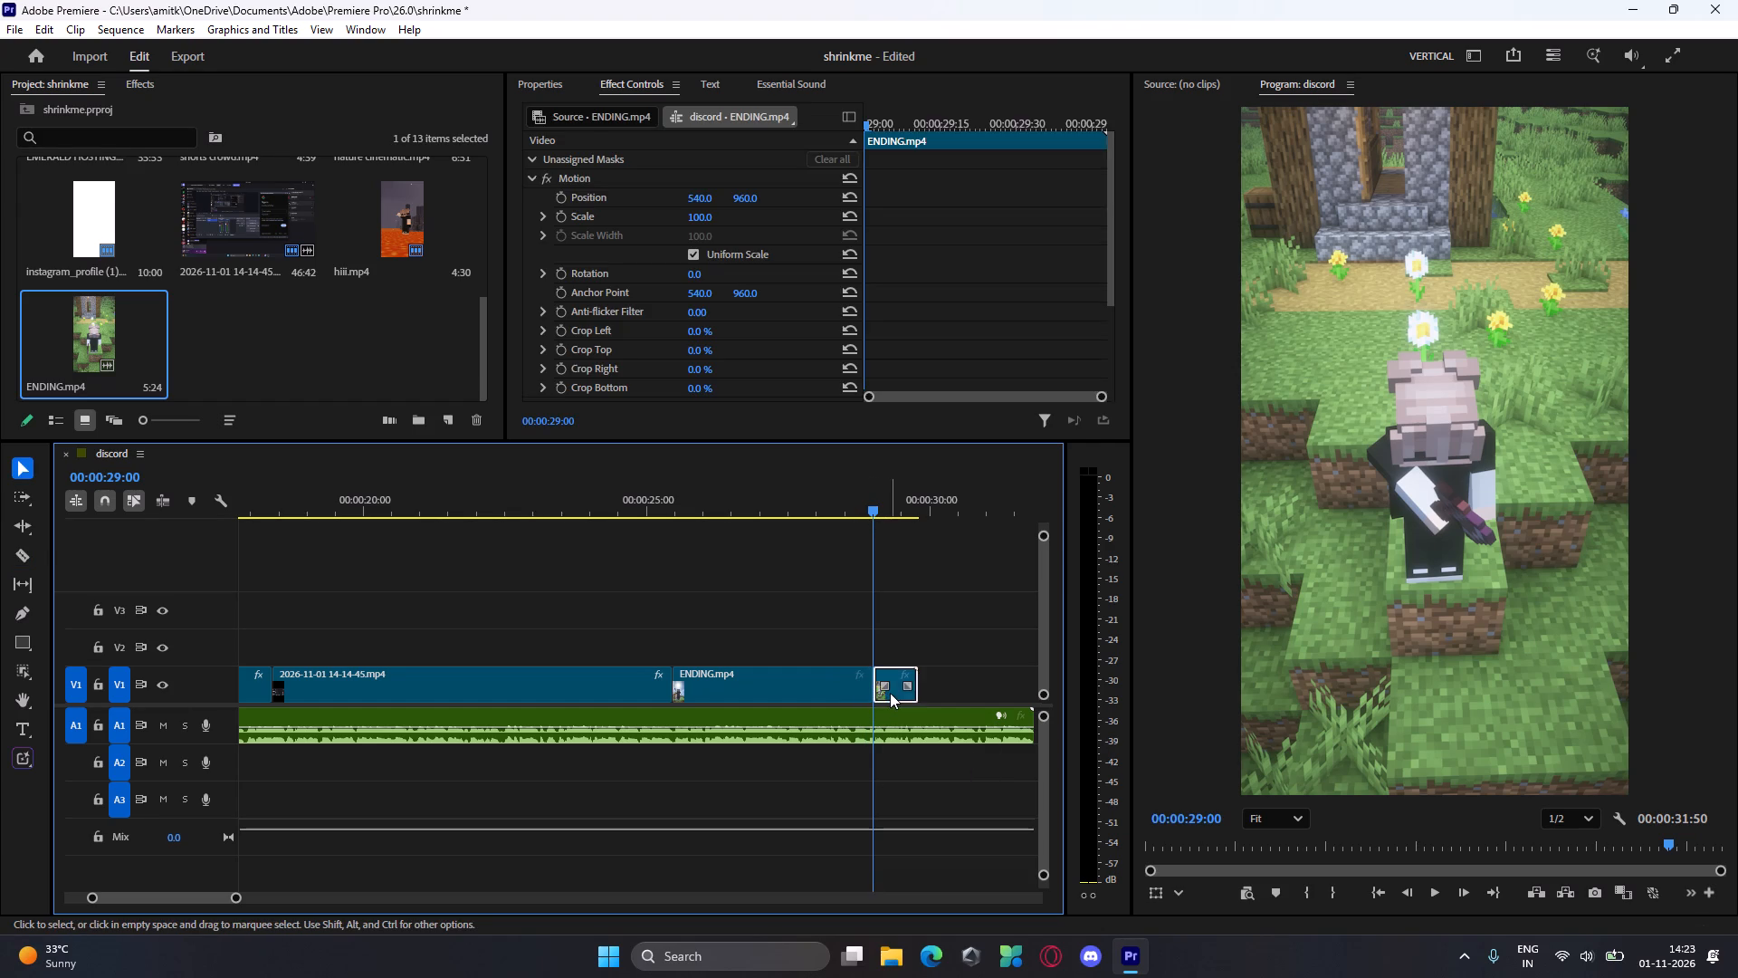
right_click(890, 693)
left_click(931, 119)
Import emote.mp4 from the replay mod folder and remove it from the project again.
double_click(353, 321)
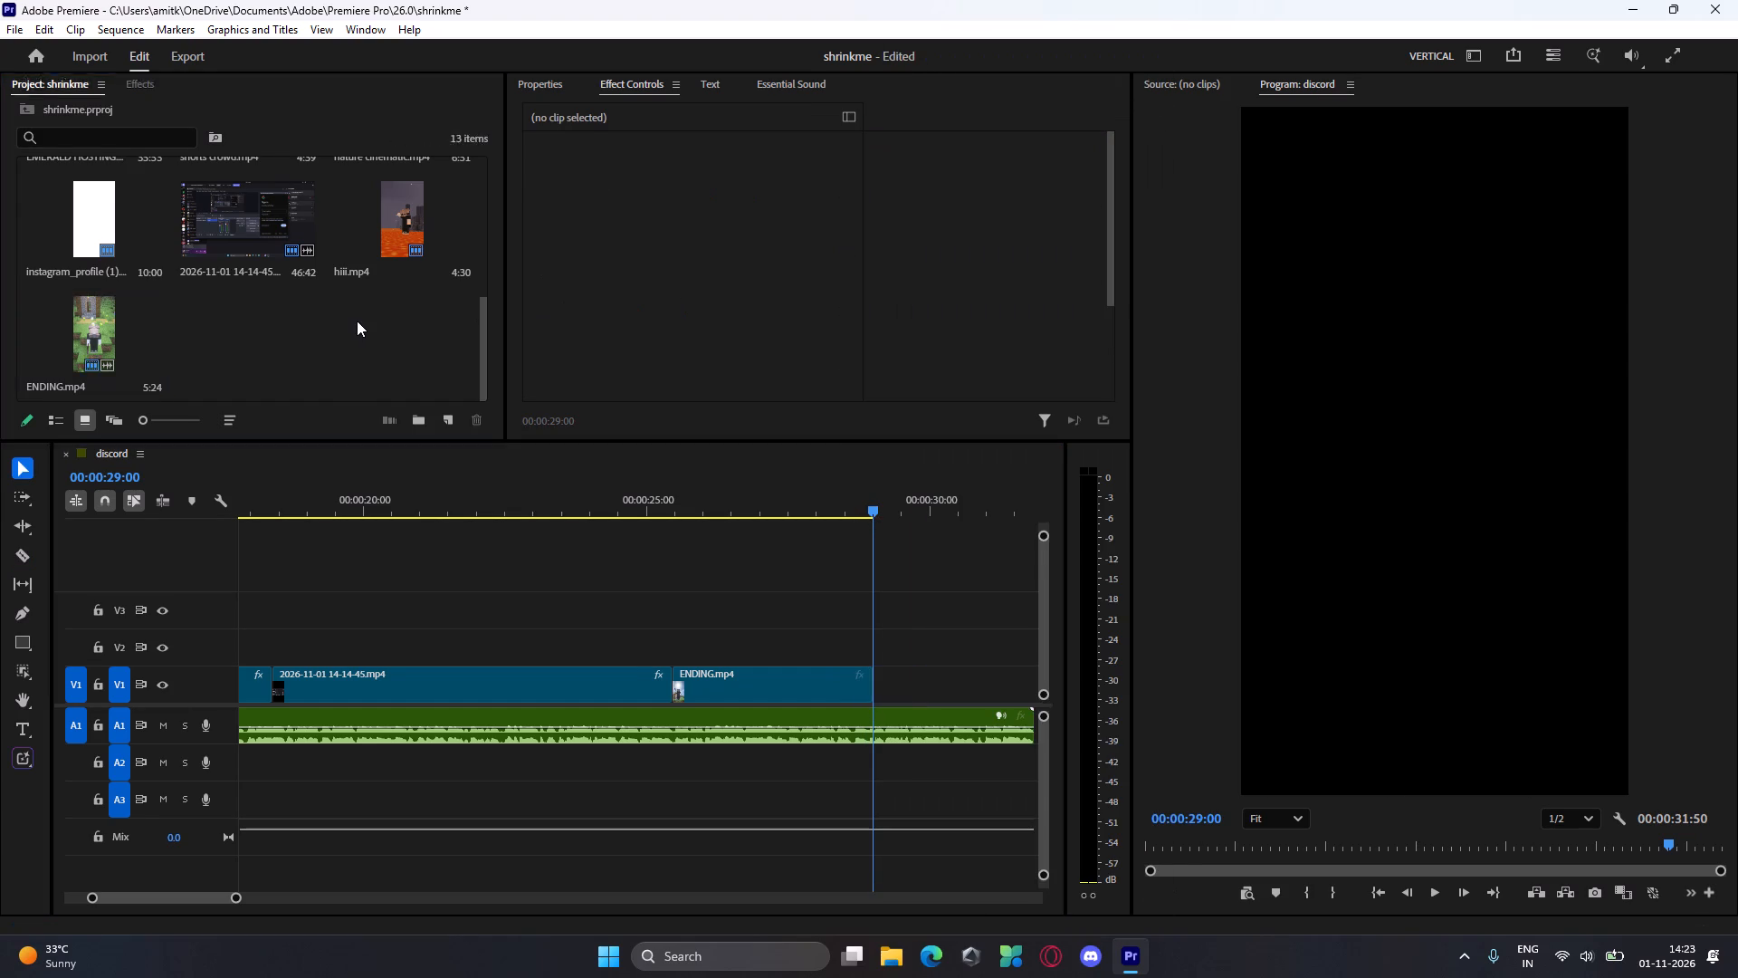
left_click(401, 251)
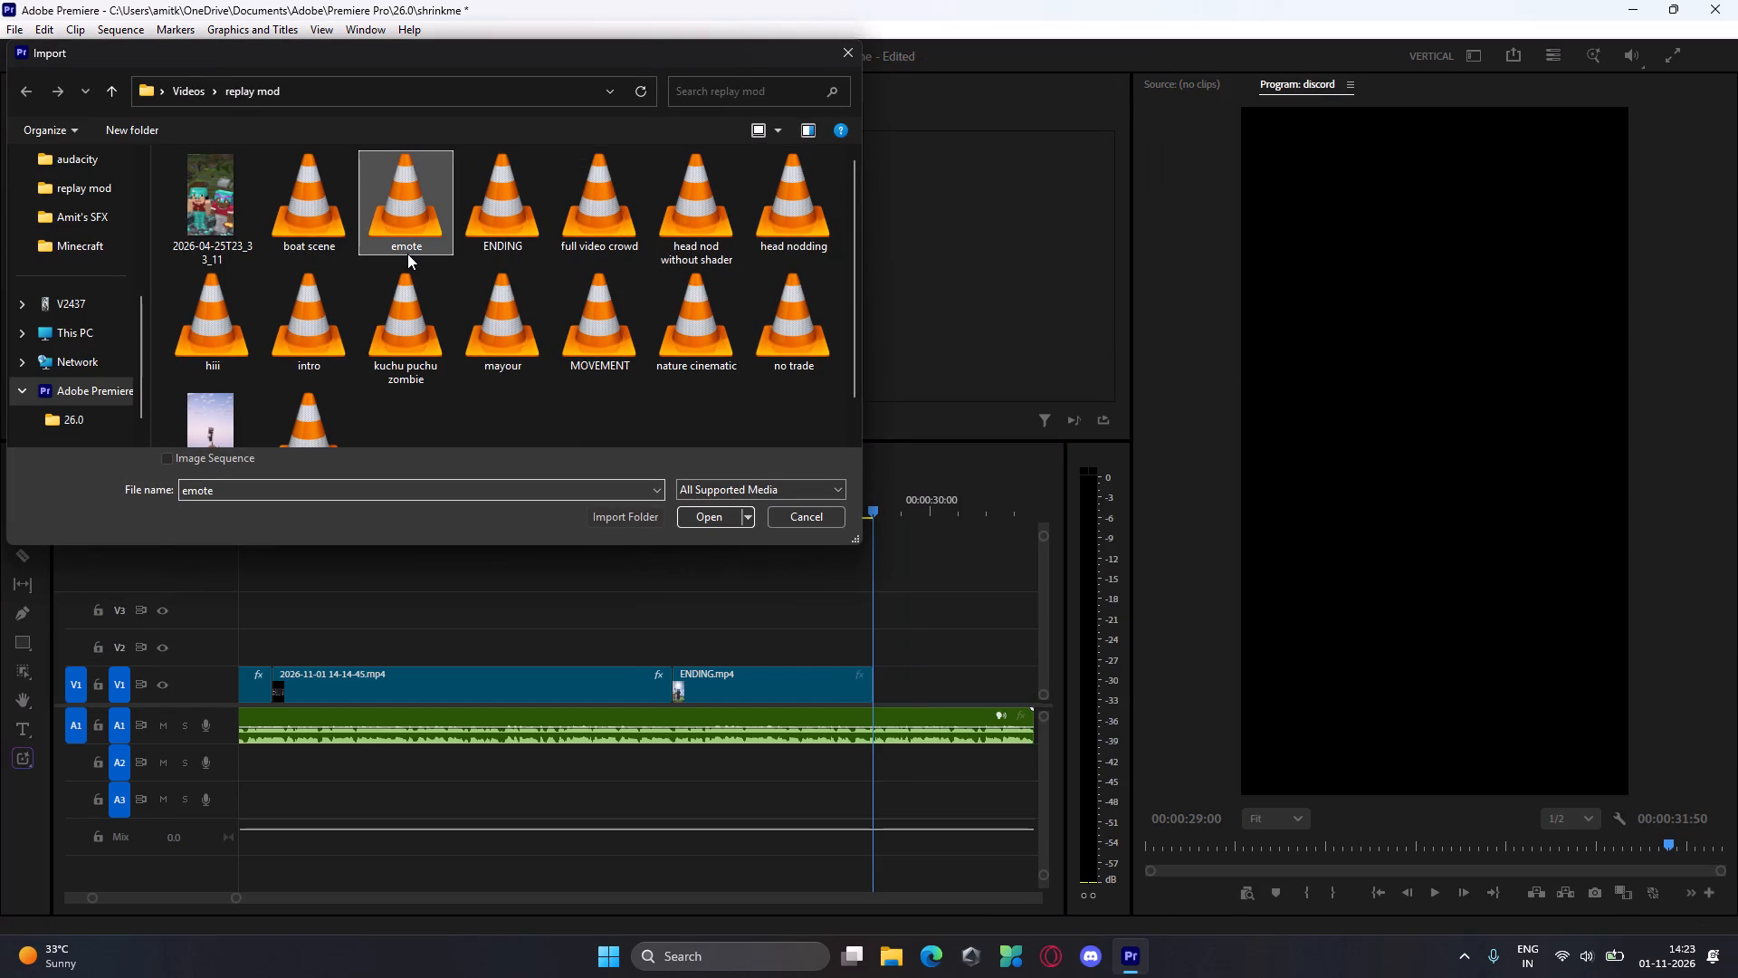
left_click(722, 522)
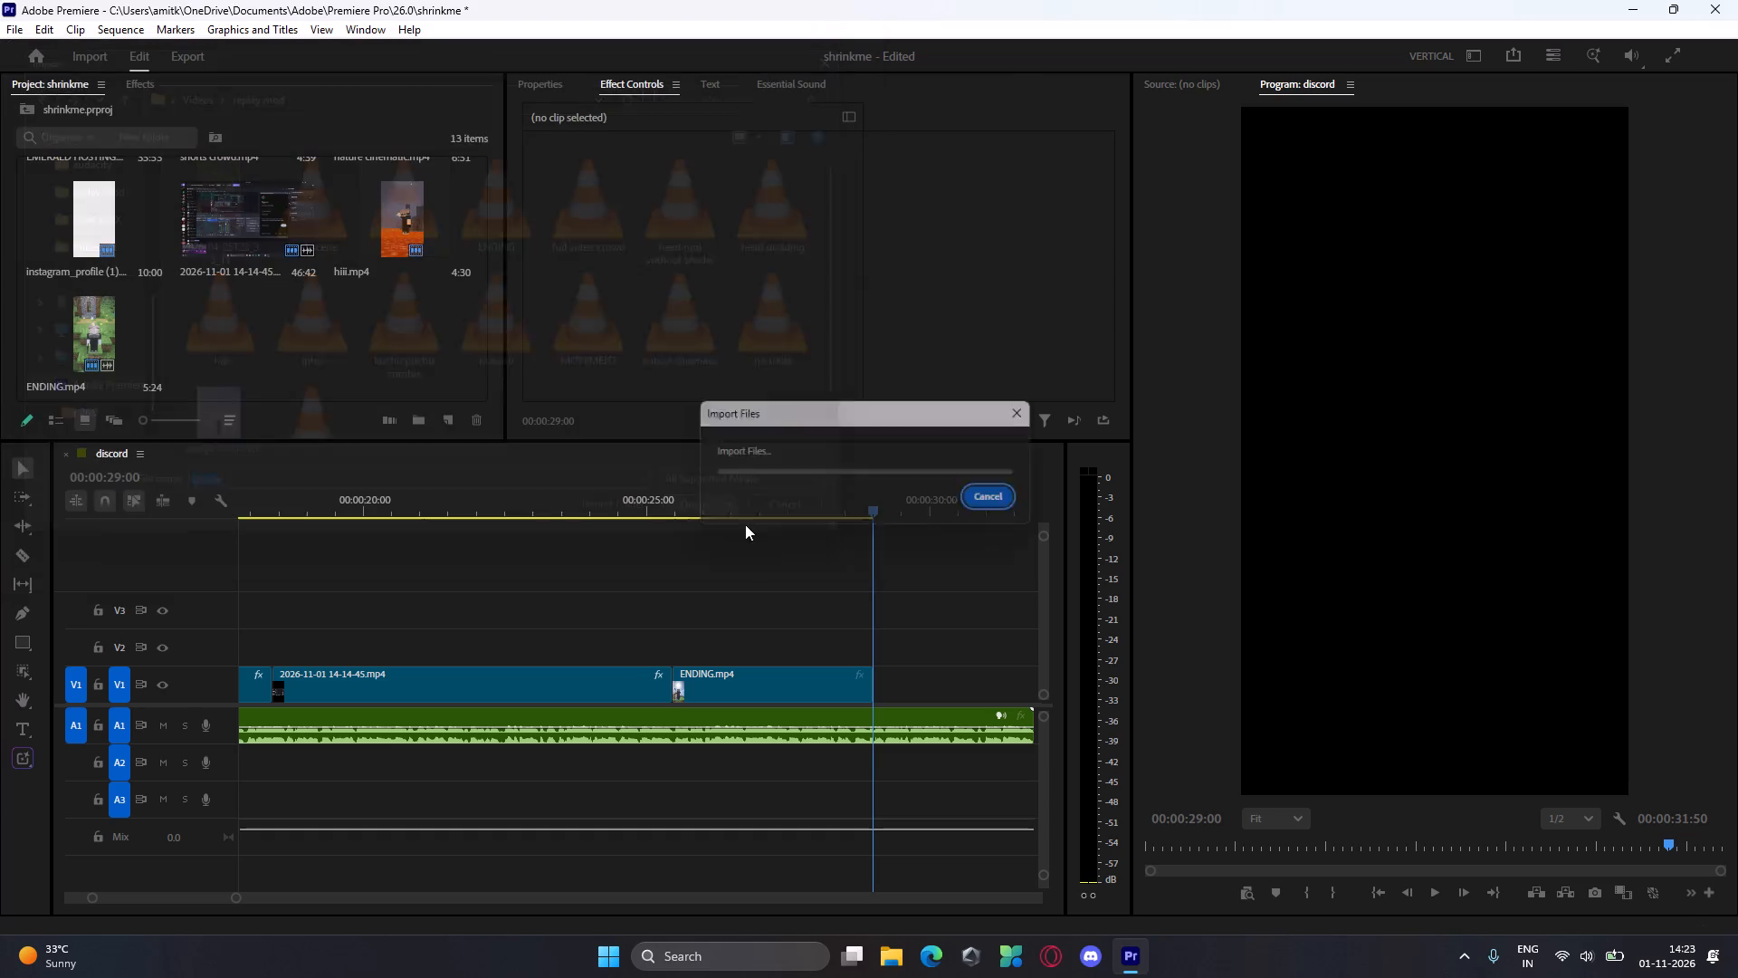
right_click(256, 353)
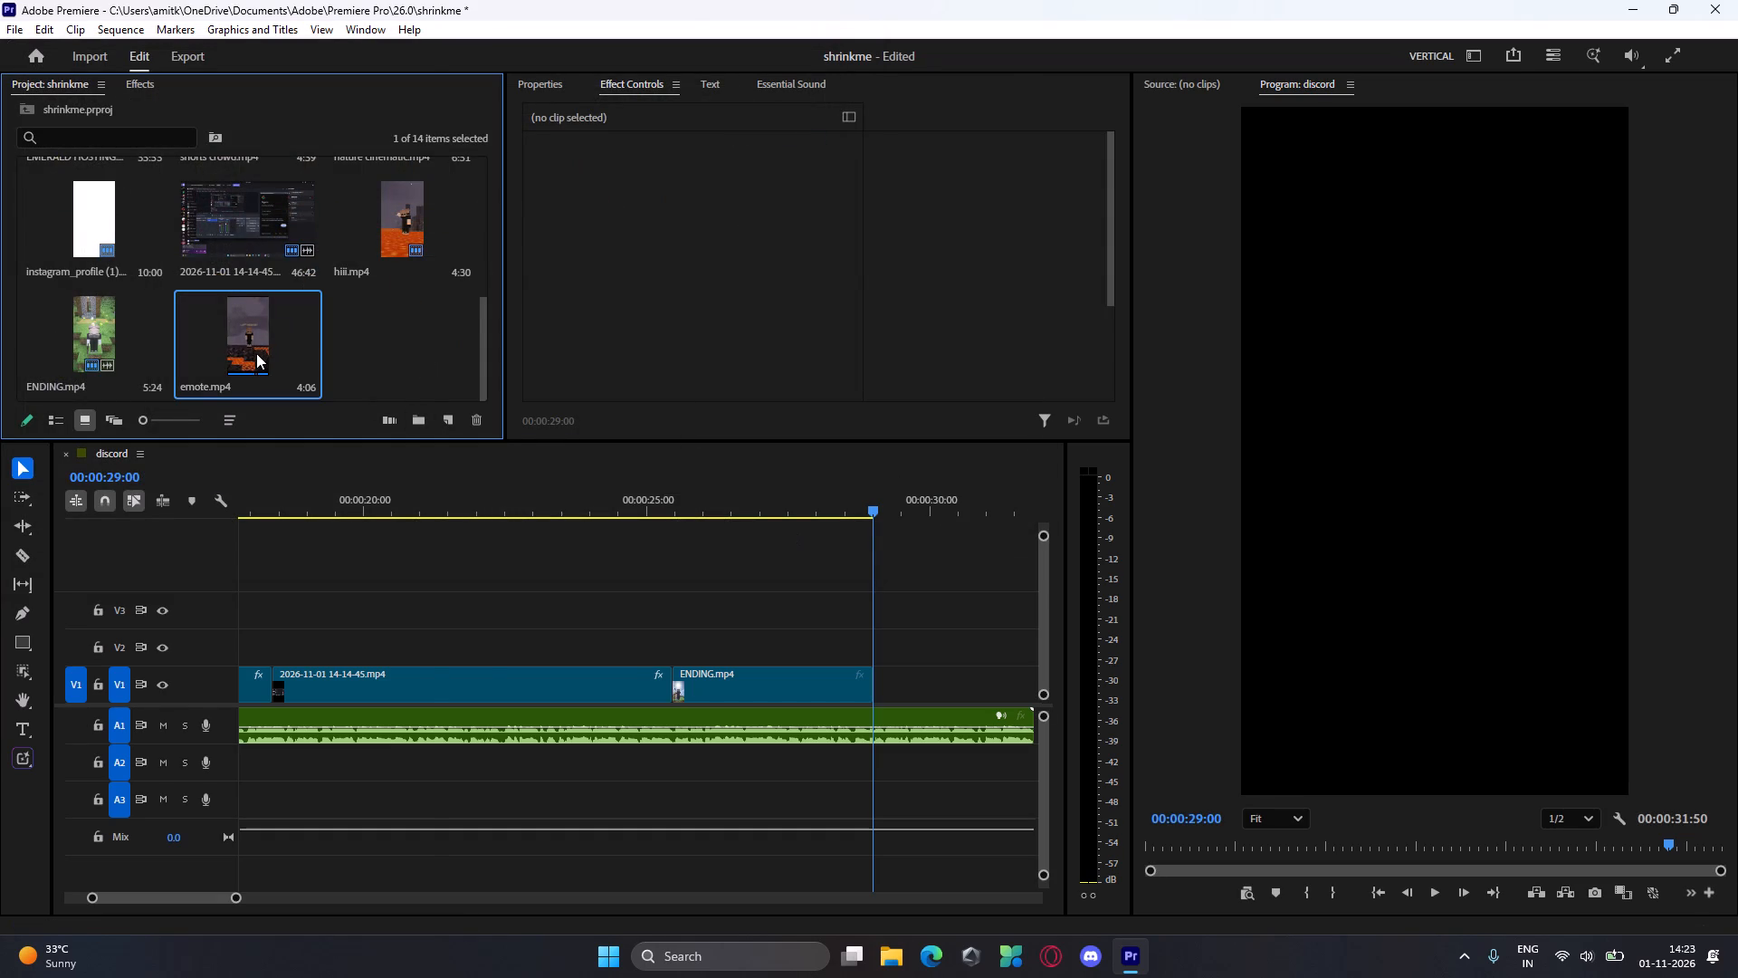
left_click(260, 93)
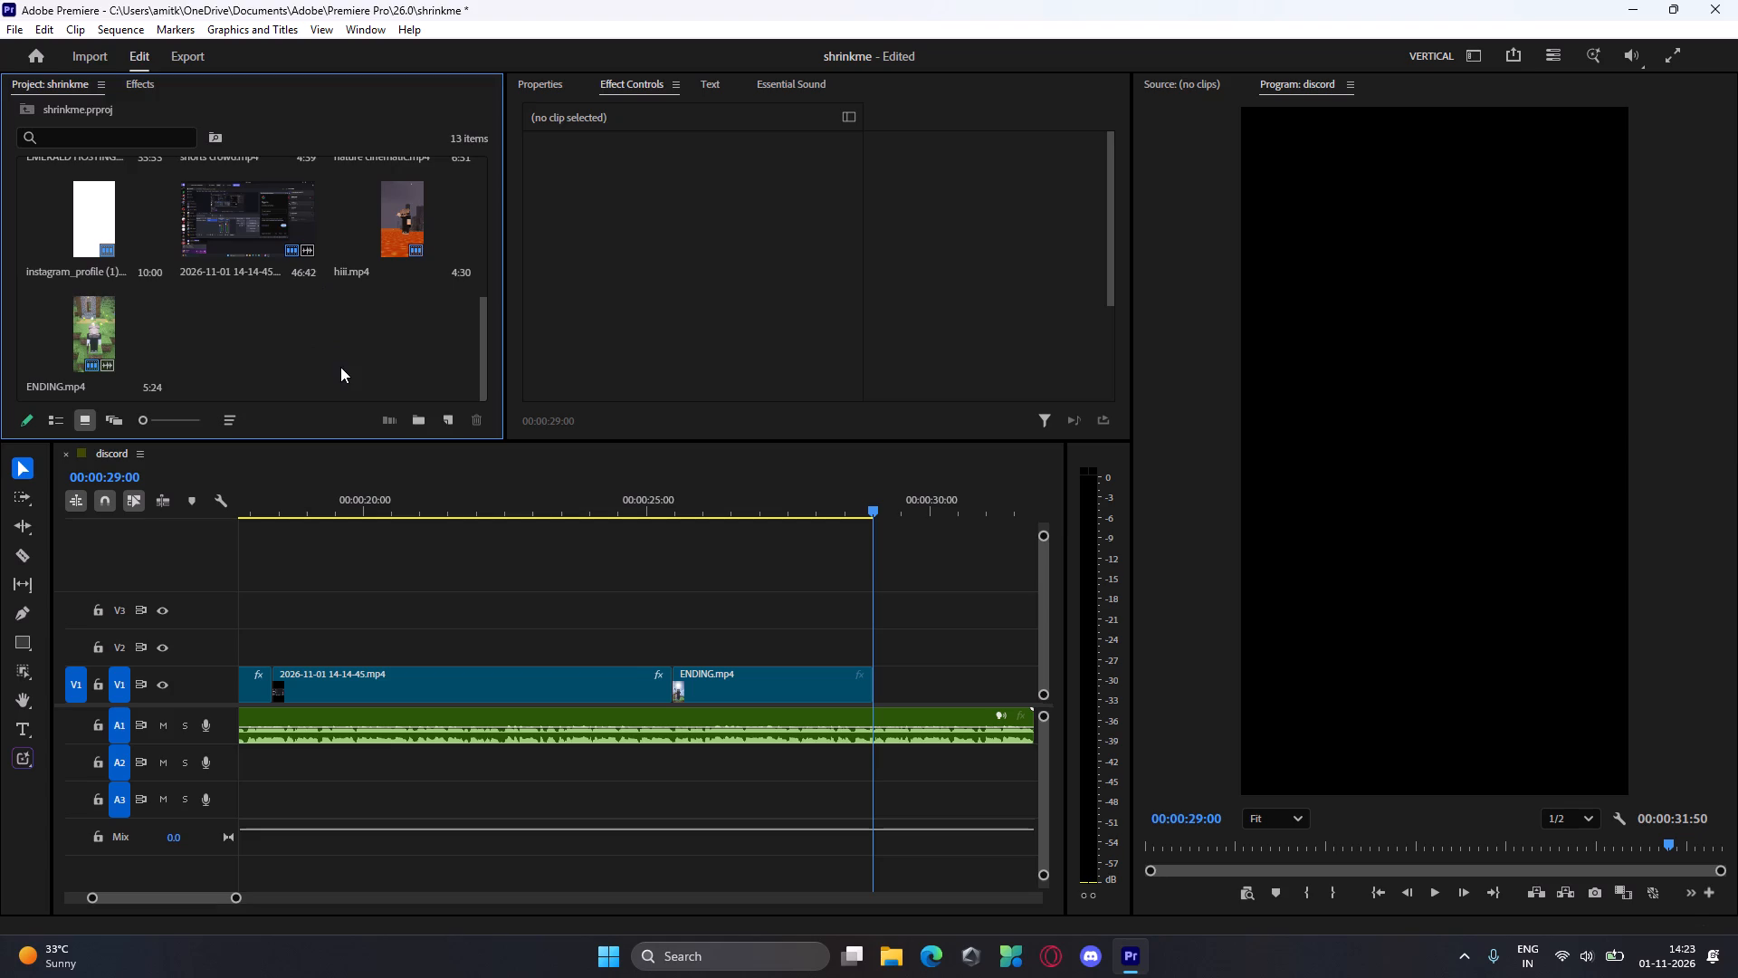
Import head nodding.mp4 from the replay mod folder and place it on V1 at 00:00:29:00, directly after ENDING.mp4.
double_click(340, 367)
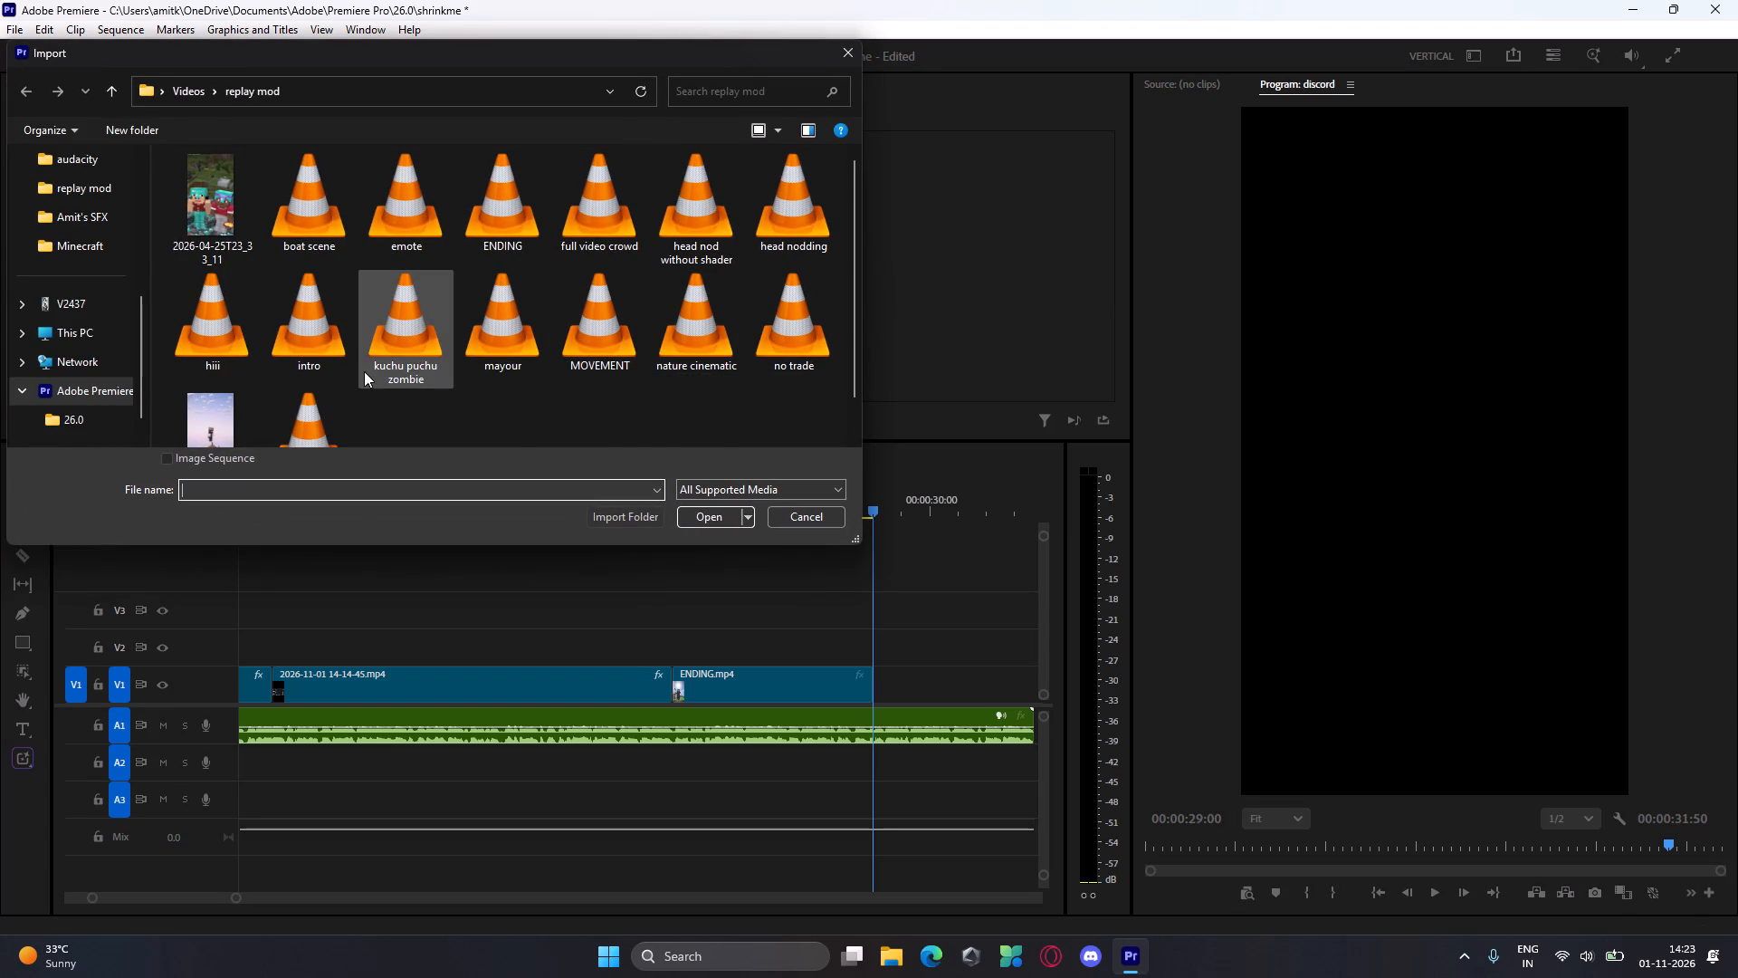
scroll(570, 369, "down", 3)
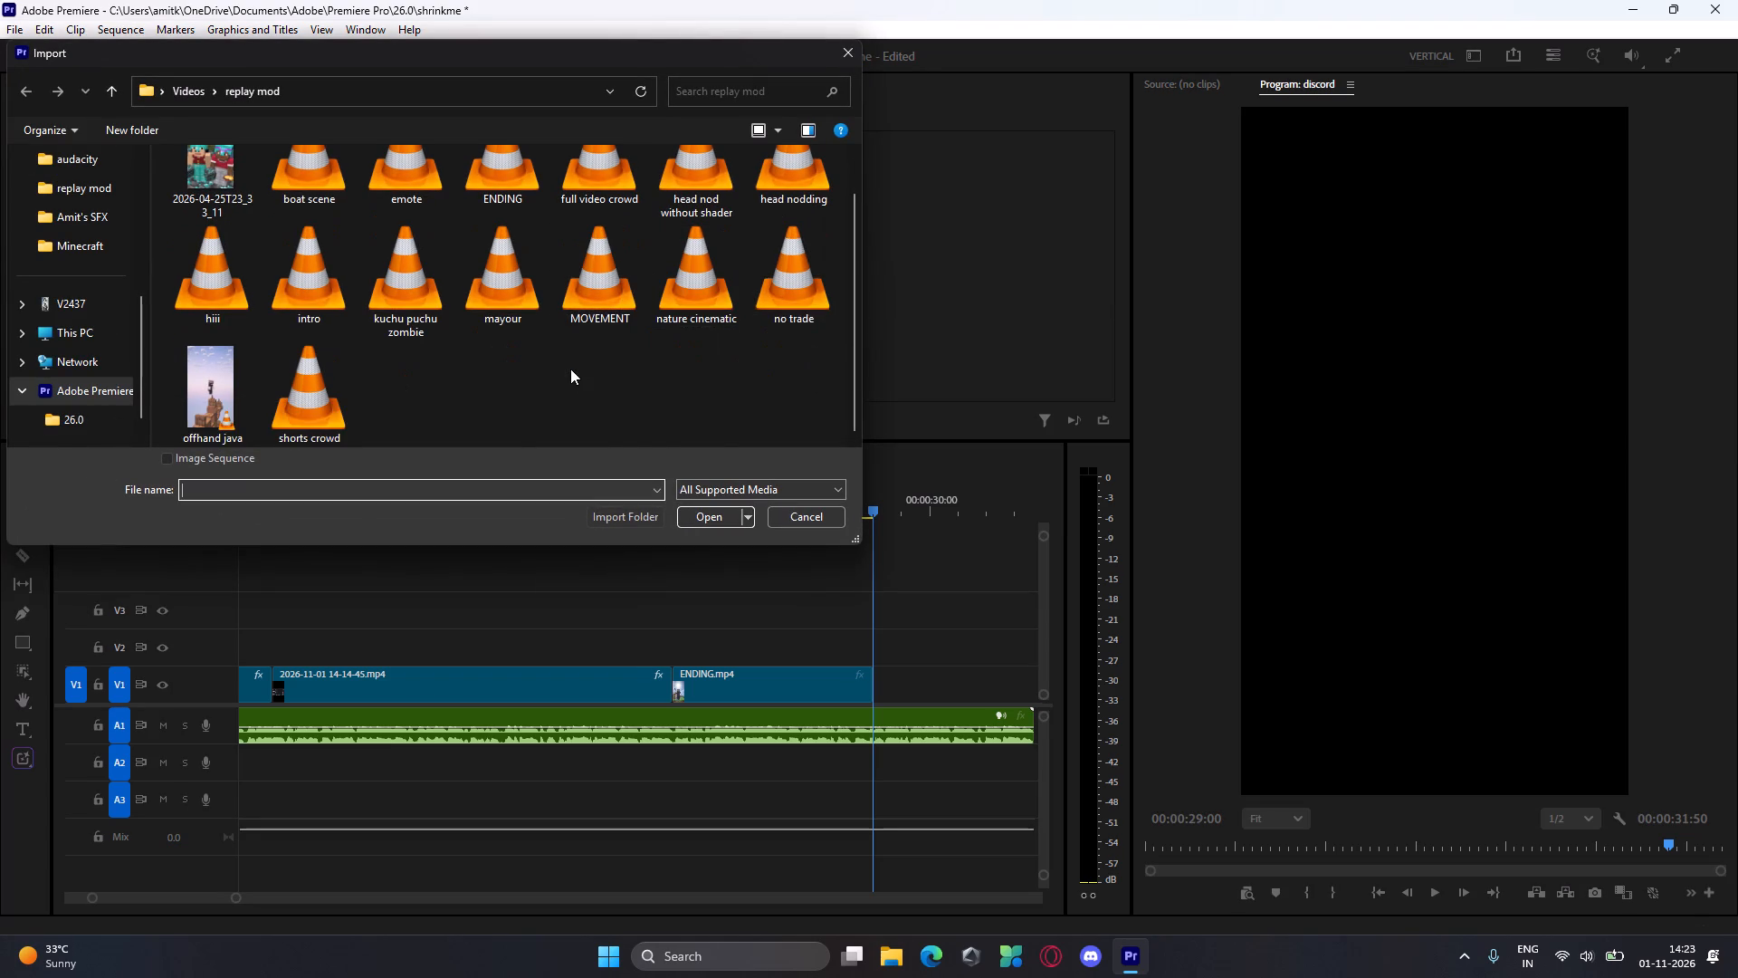
scroll(570, 369, "up", 3)
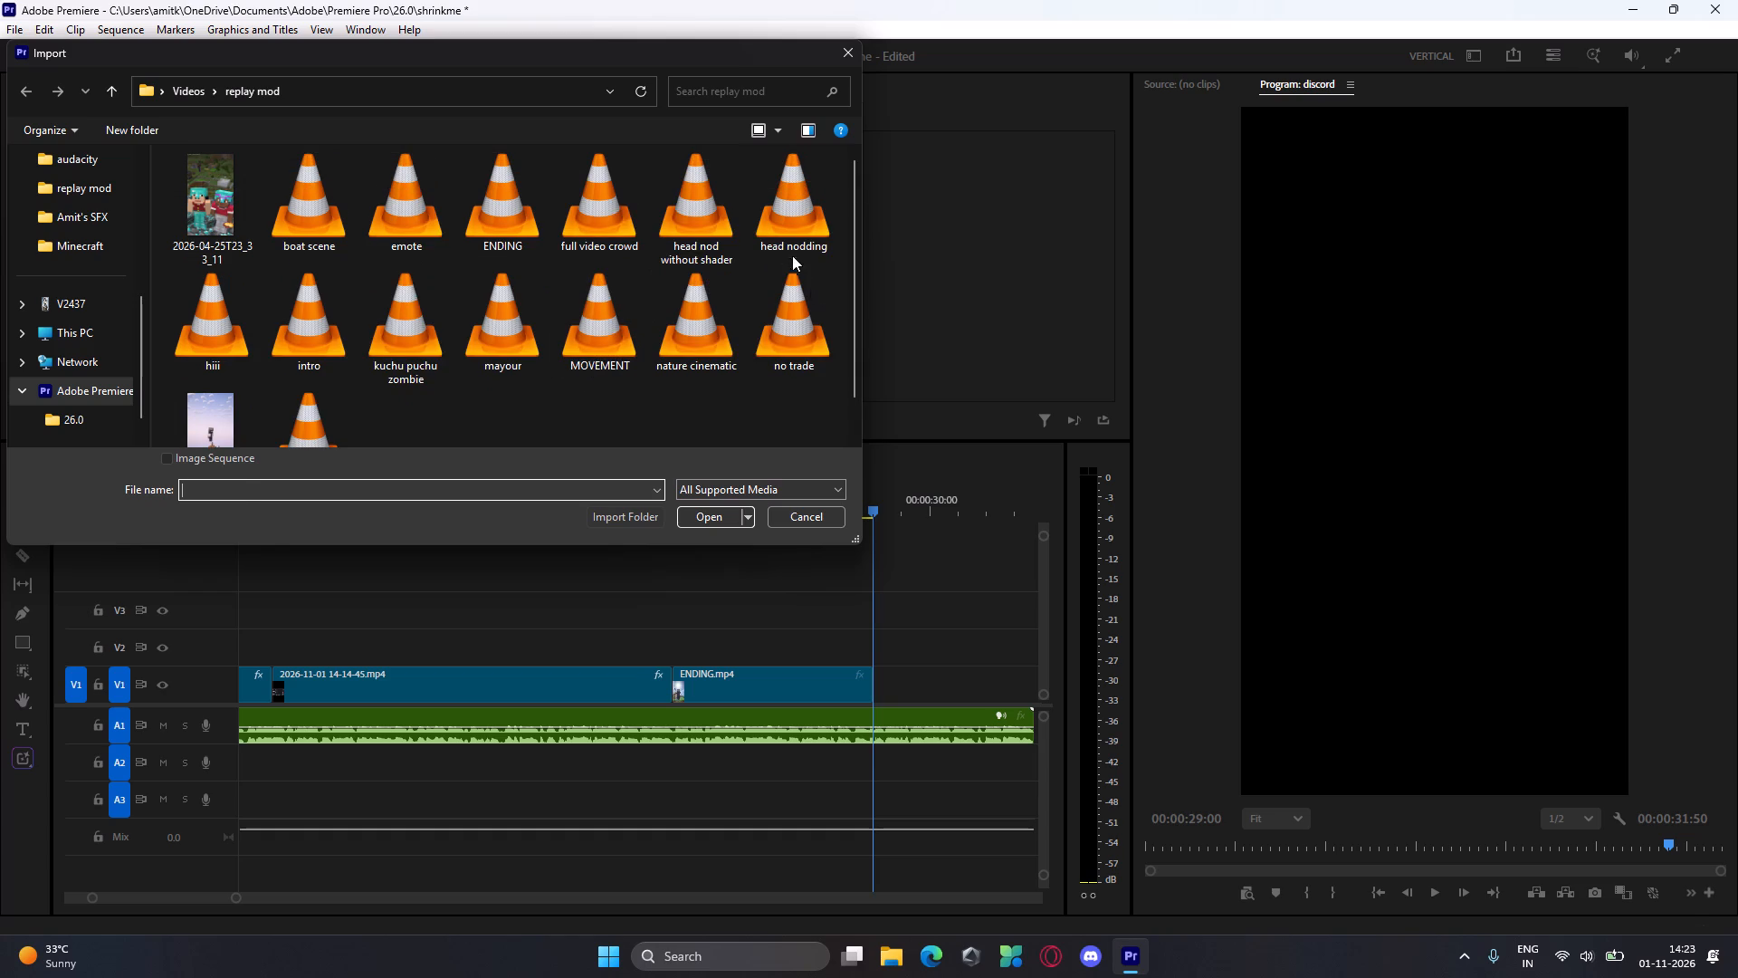
left_click(790, 247)
left_click(702, 513)
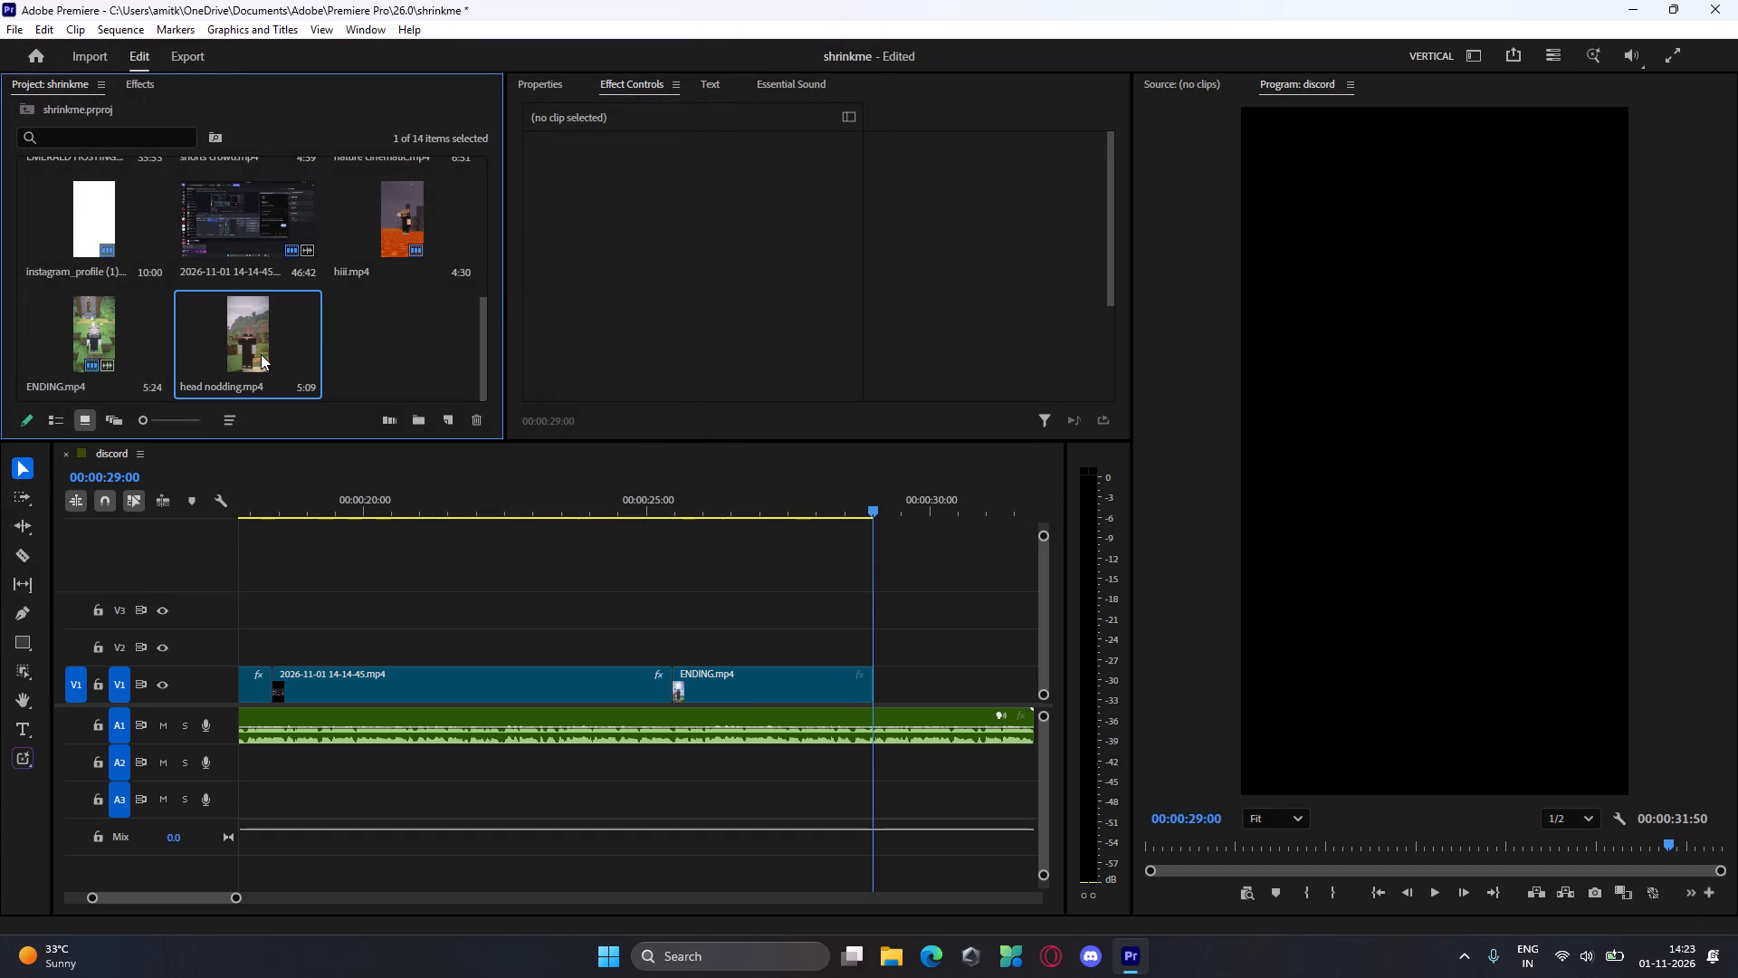
left_click_drag(261, 354, 874, 673)
Play the closing section, split head nodding.mp4 where the voice audio ends, about 00:00:31:51, and clear the excess after the cut.
left_click(794, 532)
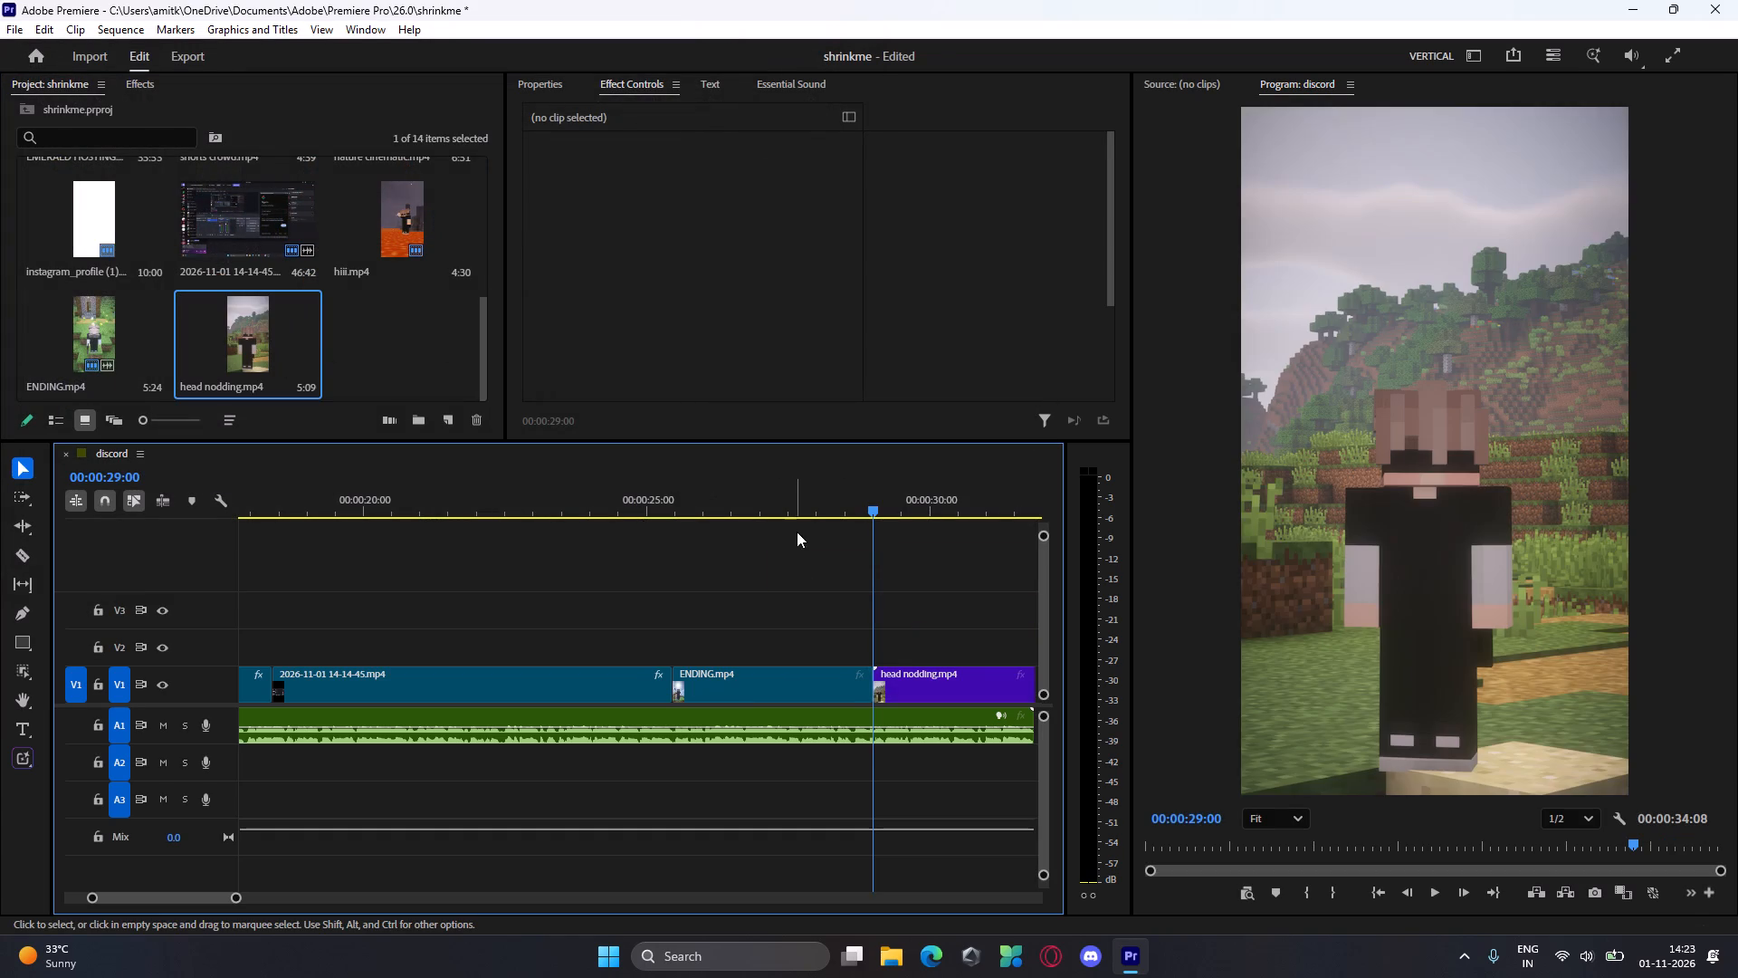
left_click(821, 522)
key("space")
left_click(815, 508)
key("space")
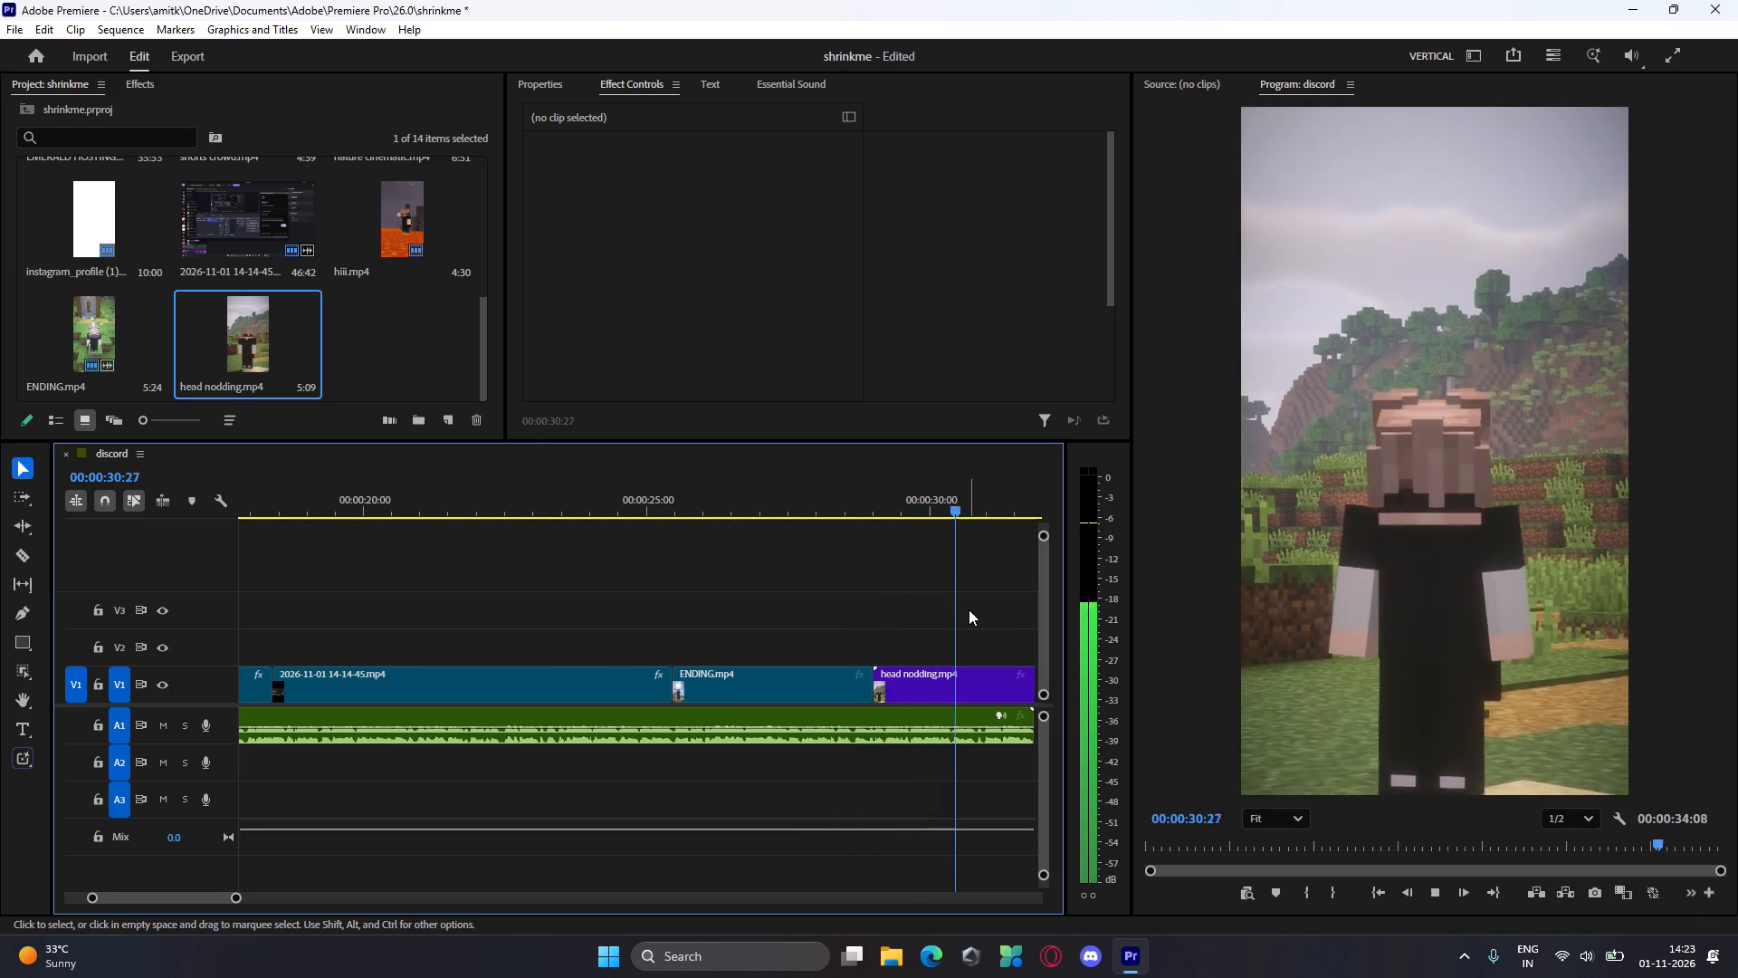
scroll(969, 609, "down", 4)
key("space")
key("c")
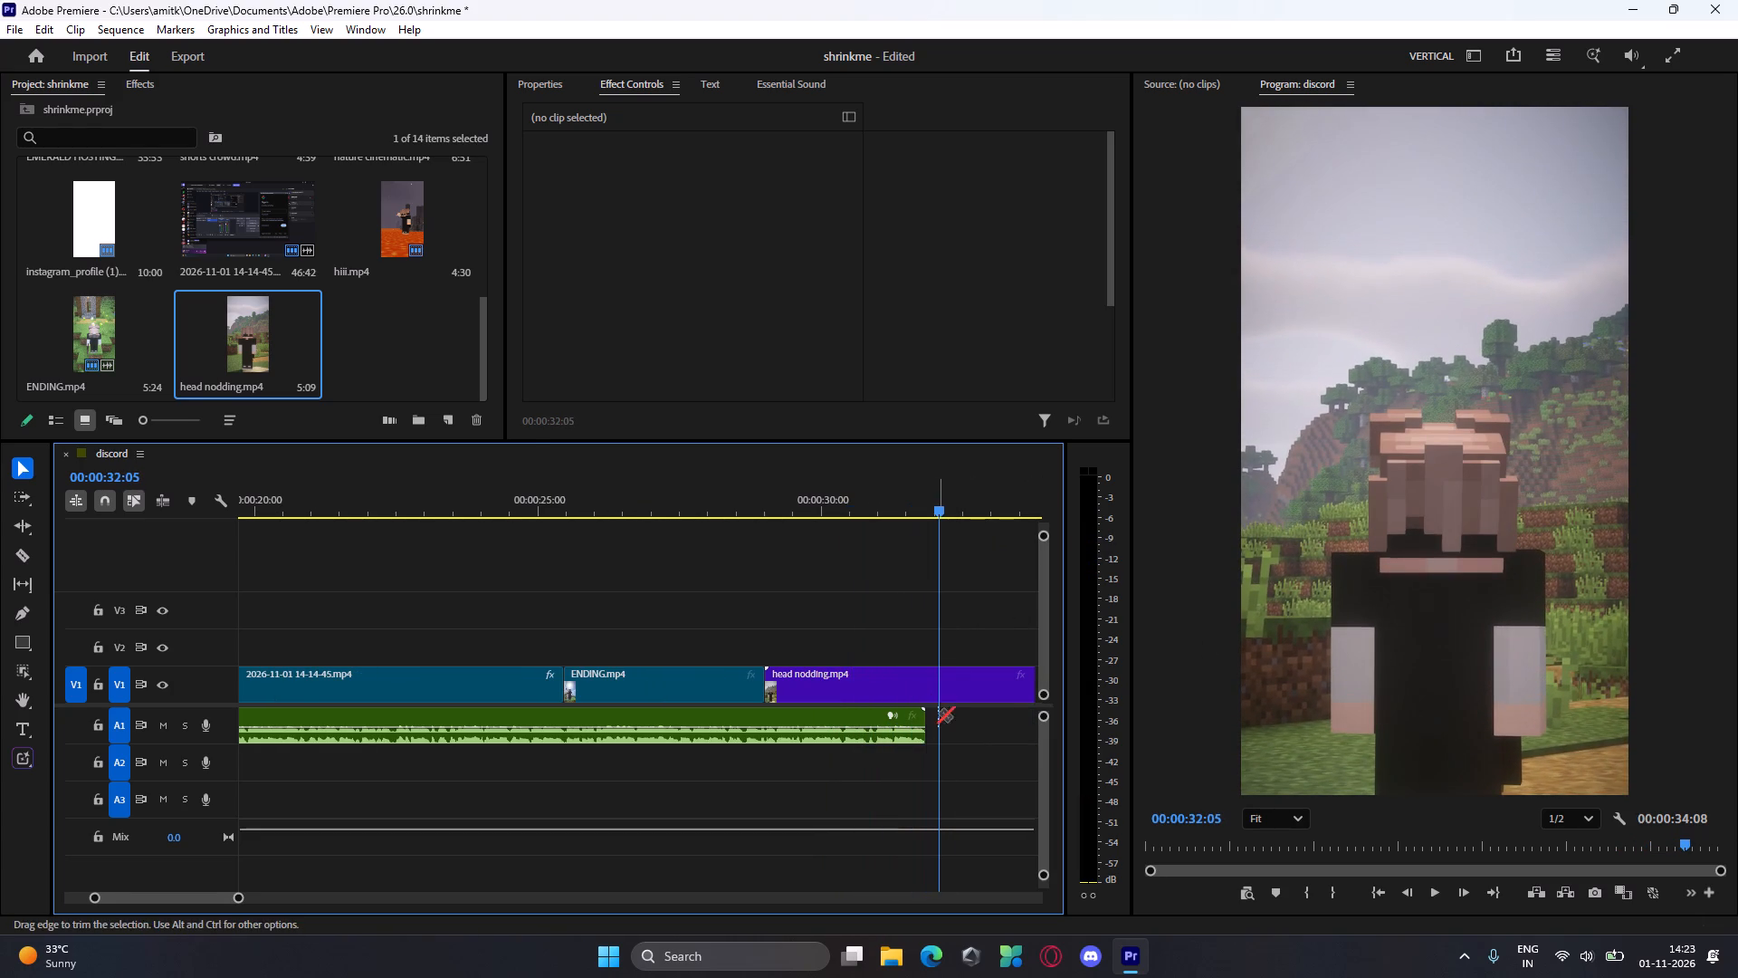
left_click(925, 694)
key("v")
left_click(956, 689)
right_click(956, 689)
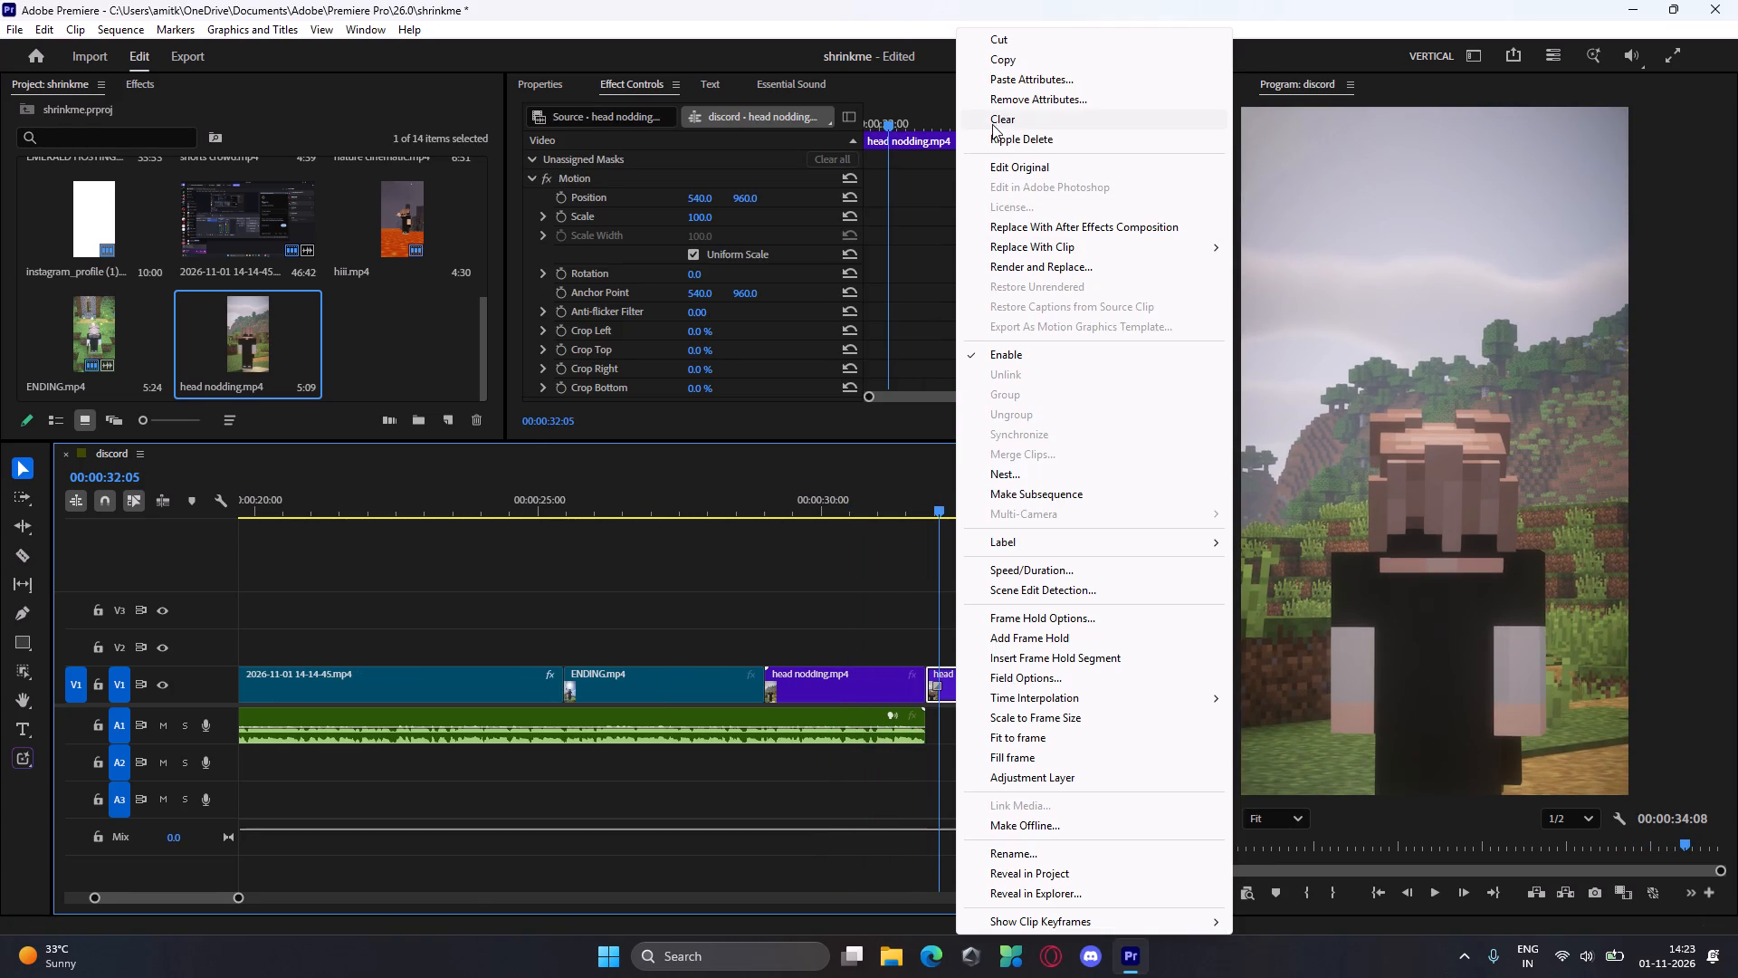
left_click(992, 124)
Return to the start of the sequence and play the edit with the voice to review it.
left_click_drag(731, 520, 7, 546)
left_click_drag(300, 526, 135, 524)
left_click_drag(399, 496, 0, 532)
key("space")
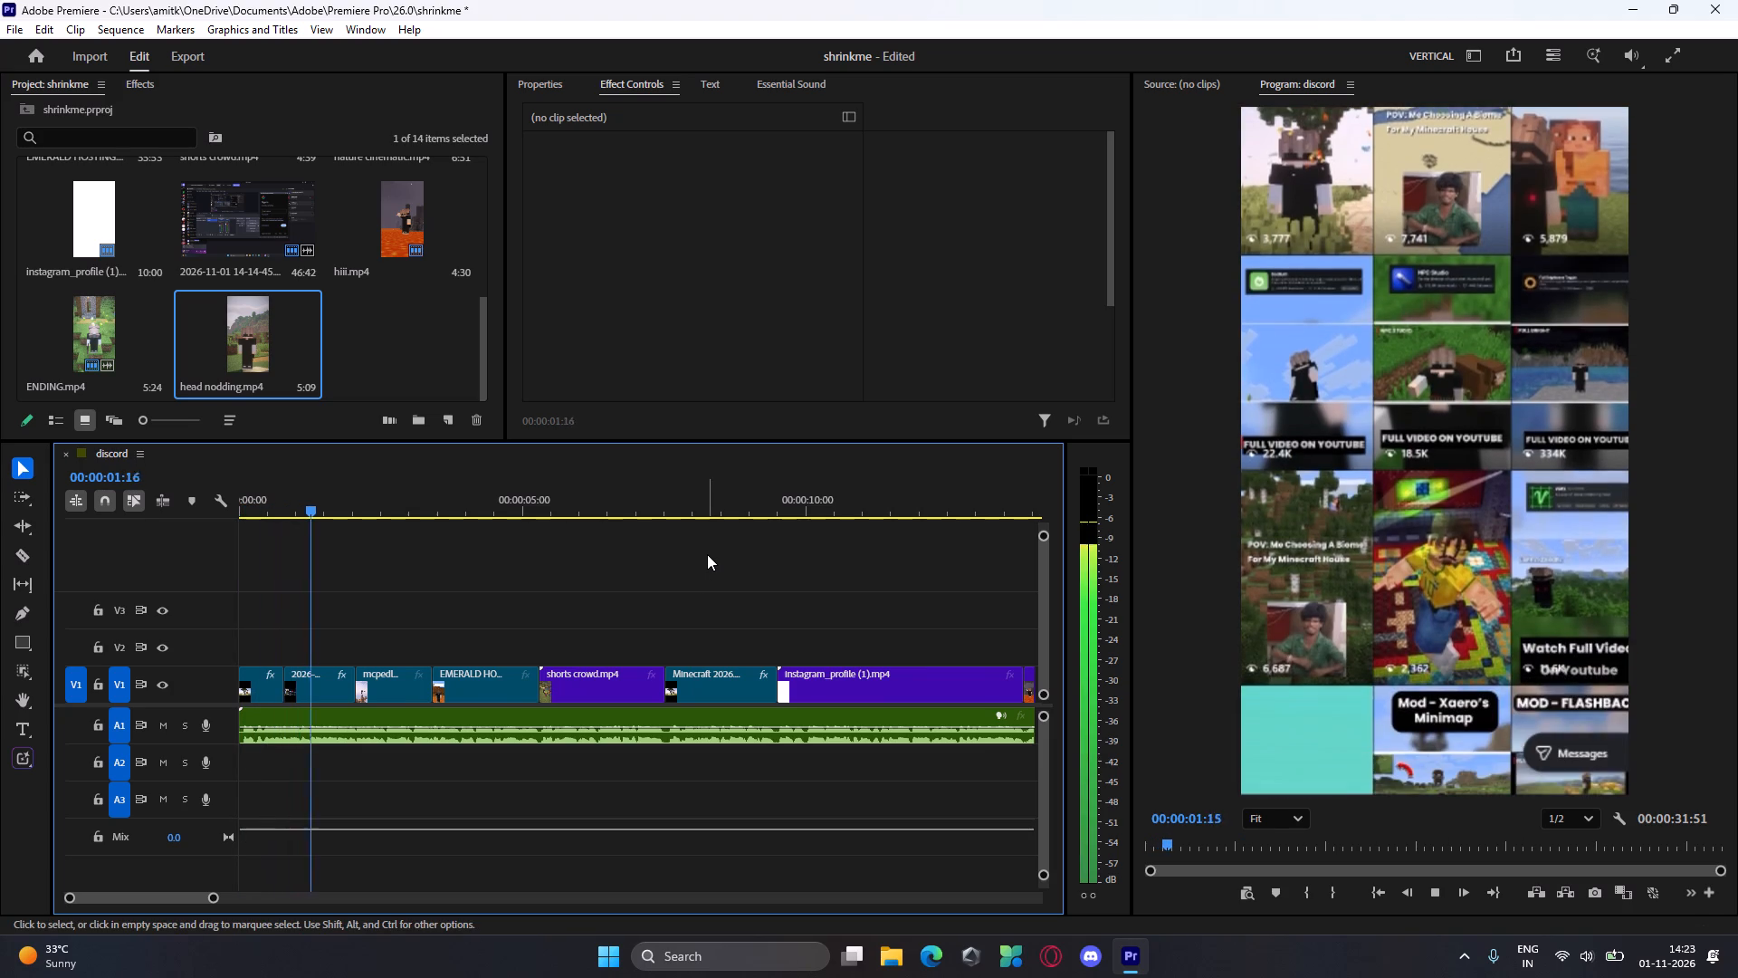
key("space")
left_click_drag(299, 513, 128, 522)
key("space")
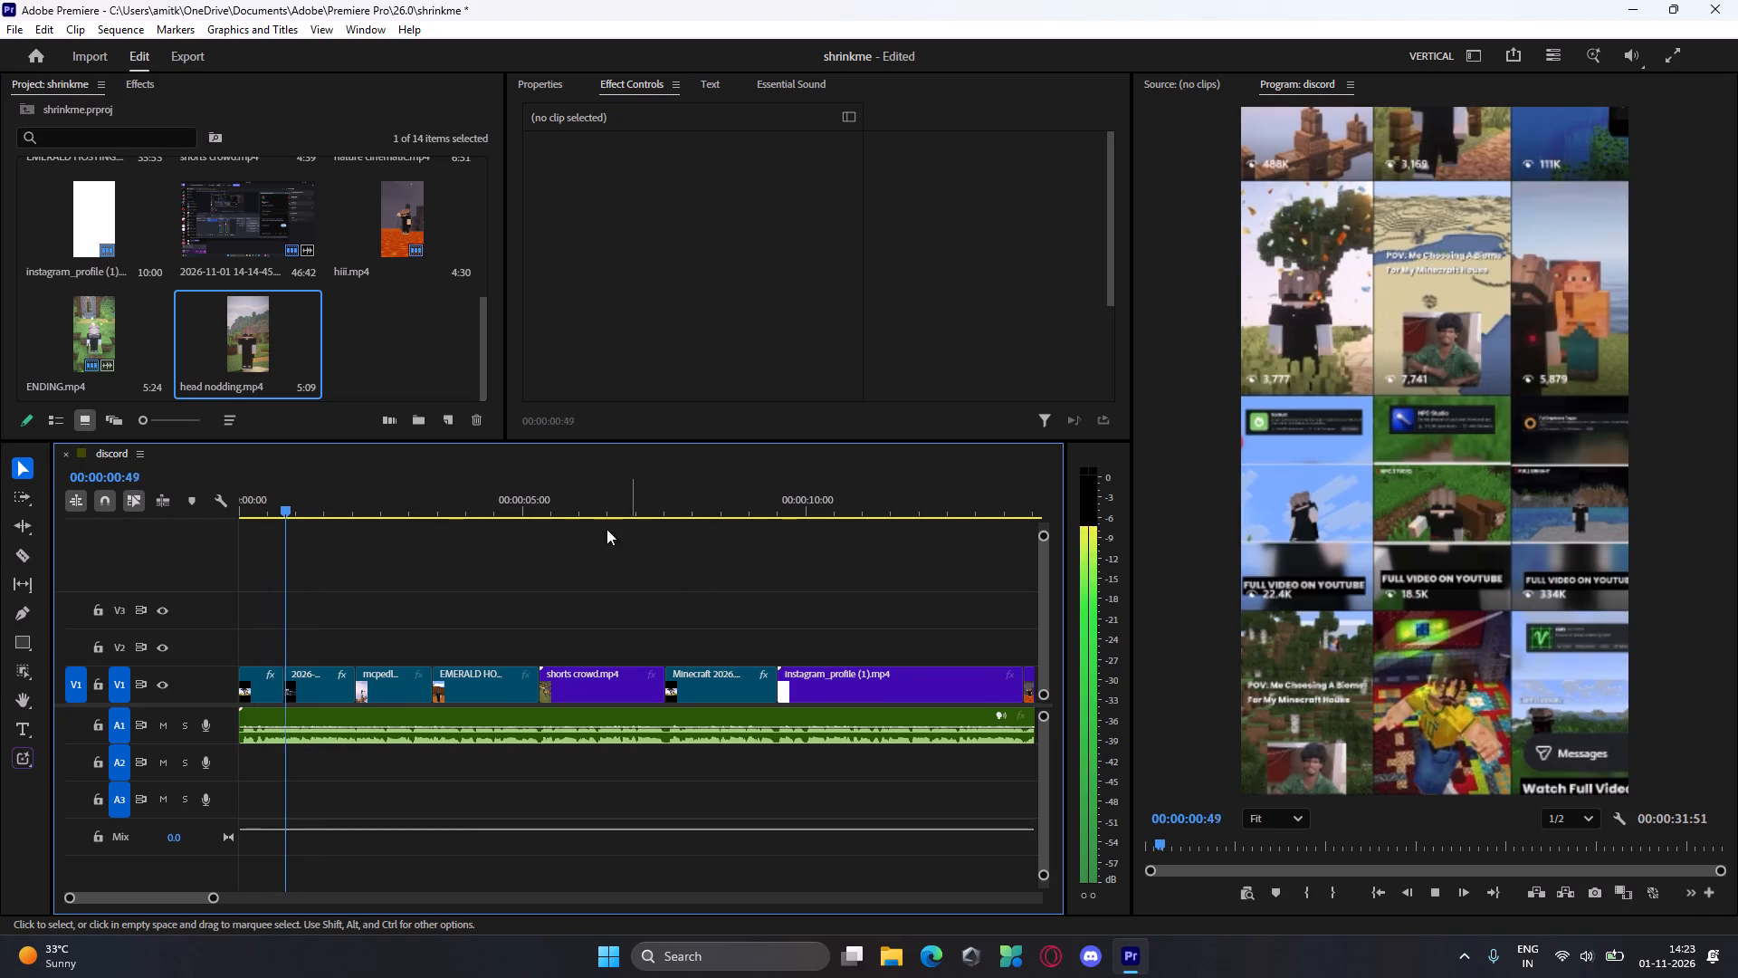
key("space")
left_click_drag(260, 513, 135, 515)
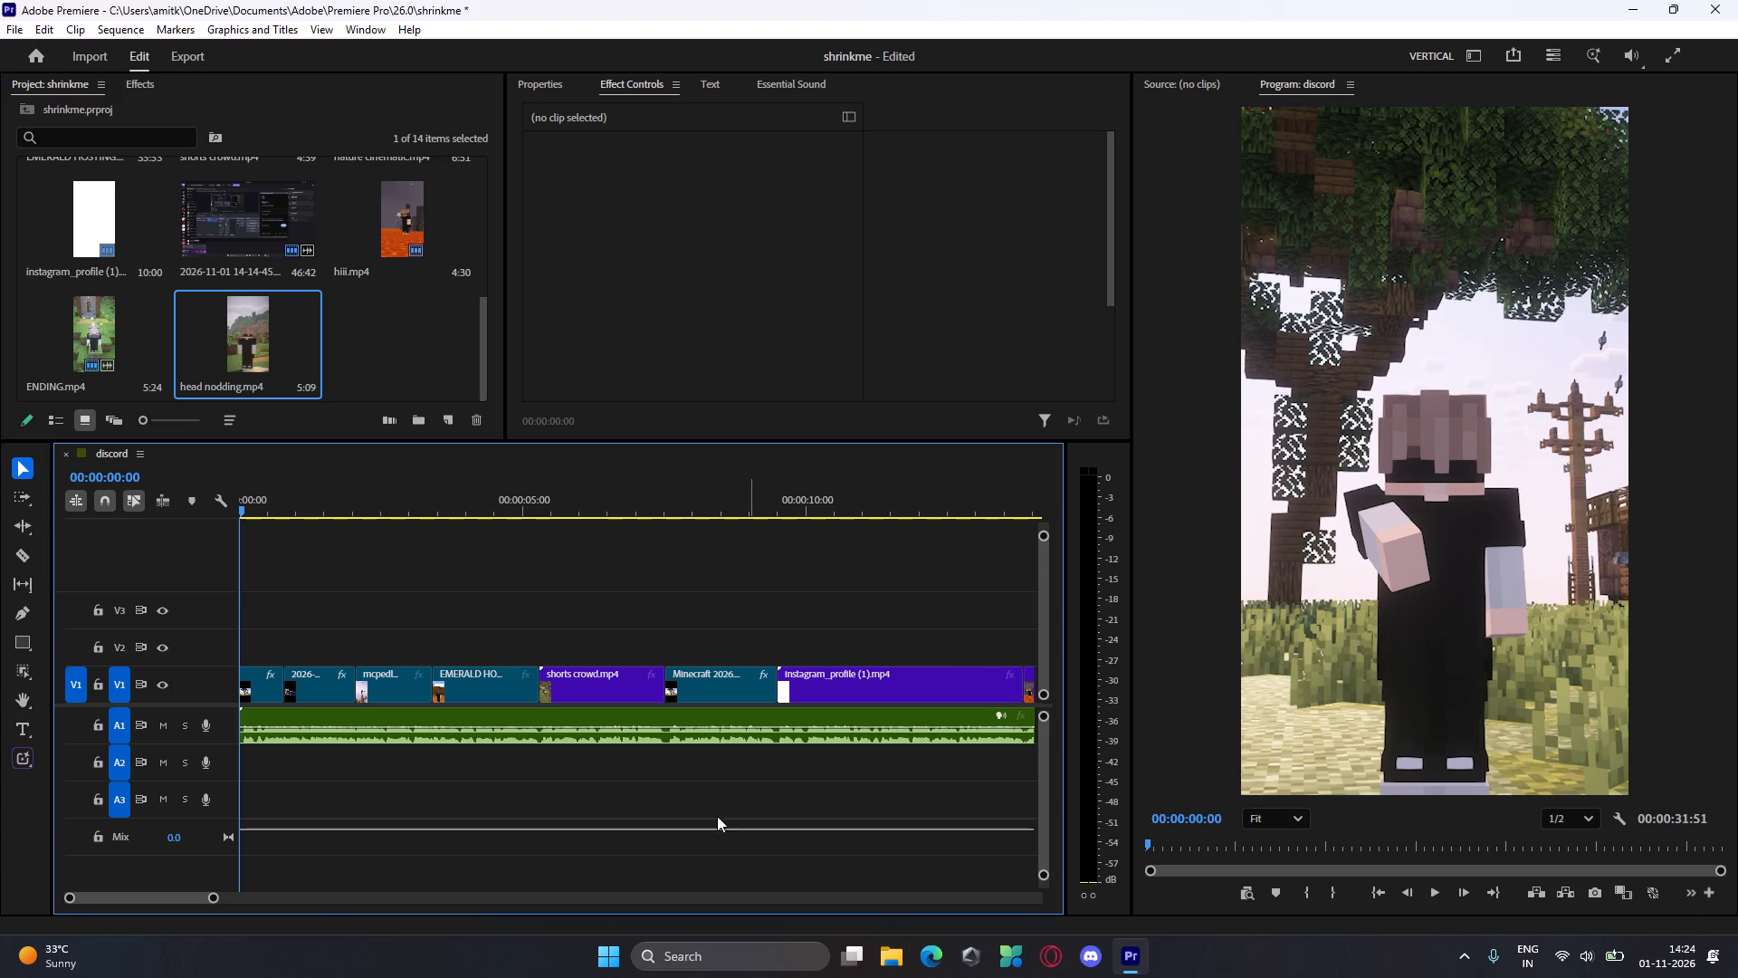
left_click_drag(253, 510, 111, 523)
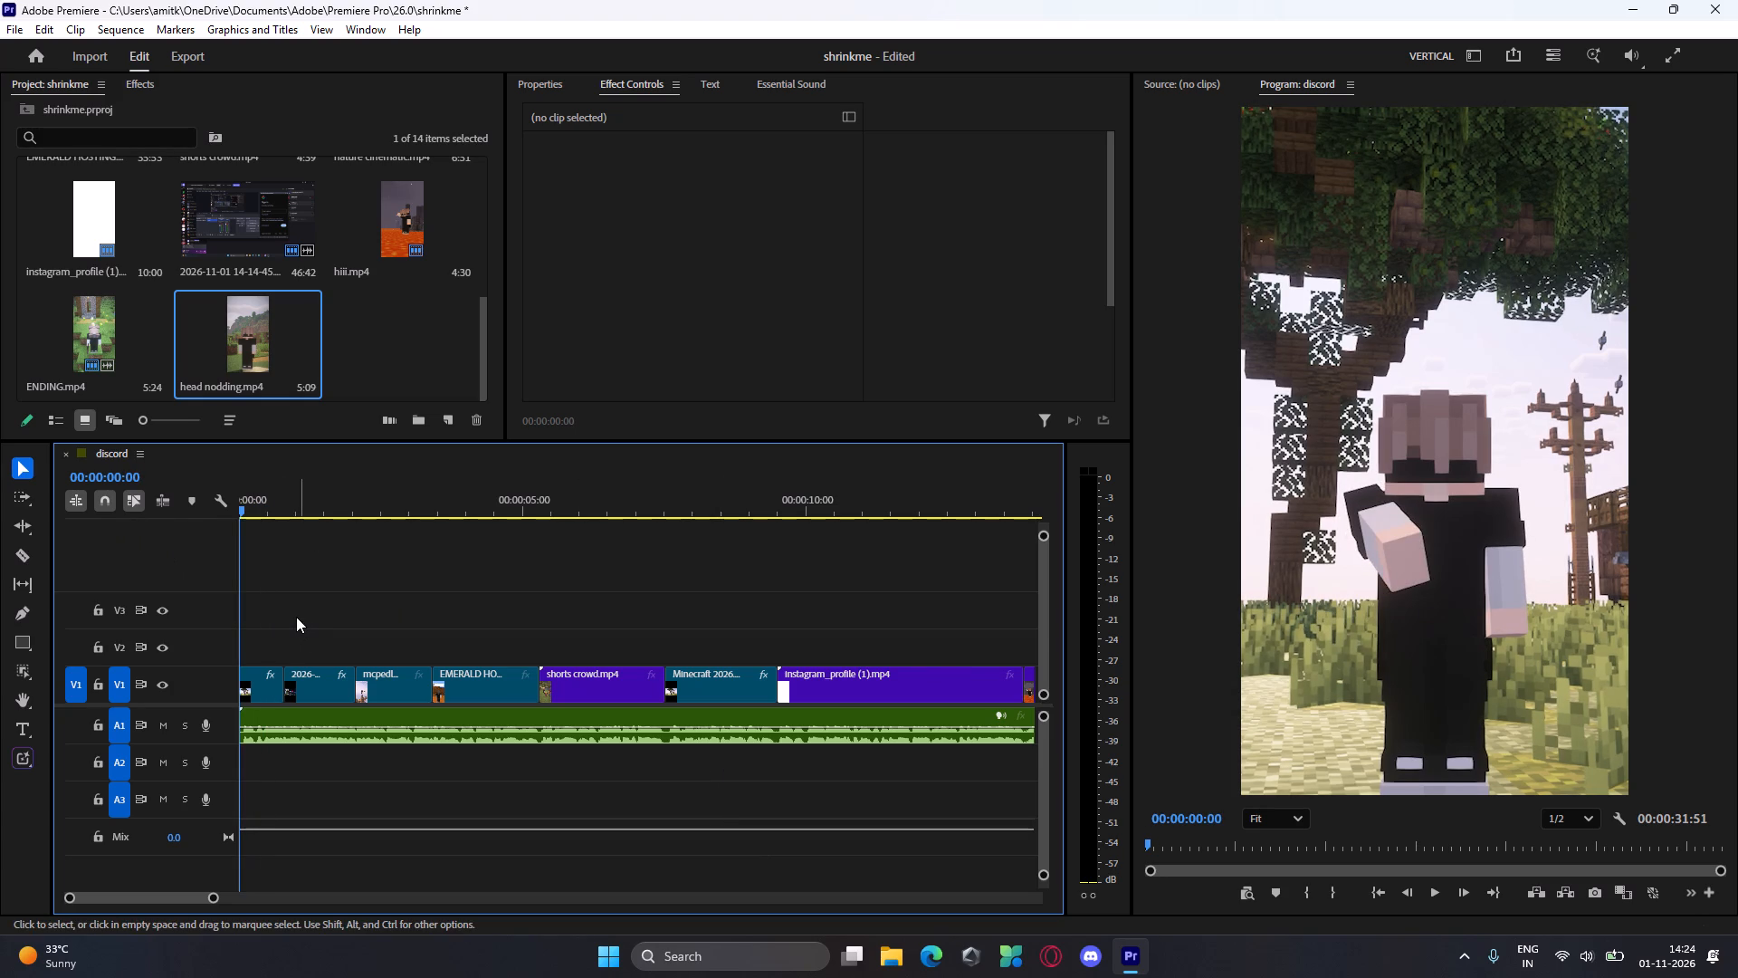
Replay the opening Minecraft clip from the start of the sequence to check how the video begins.
key("space")
left_click_drag(251, 514, 251, 512)
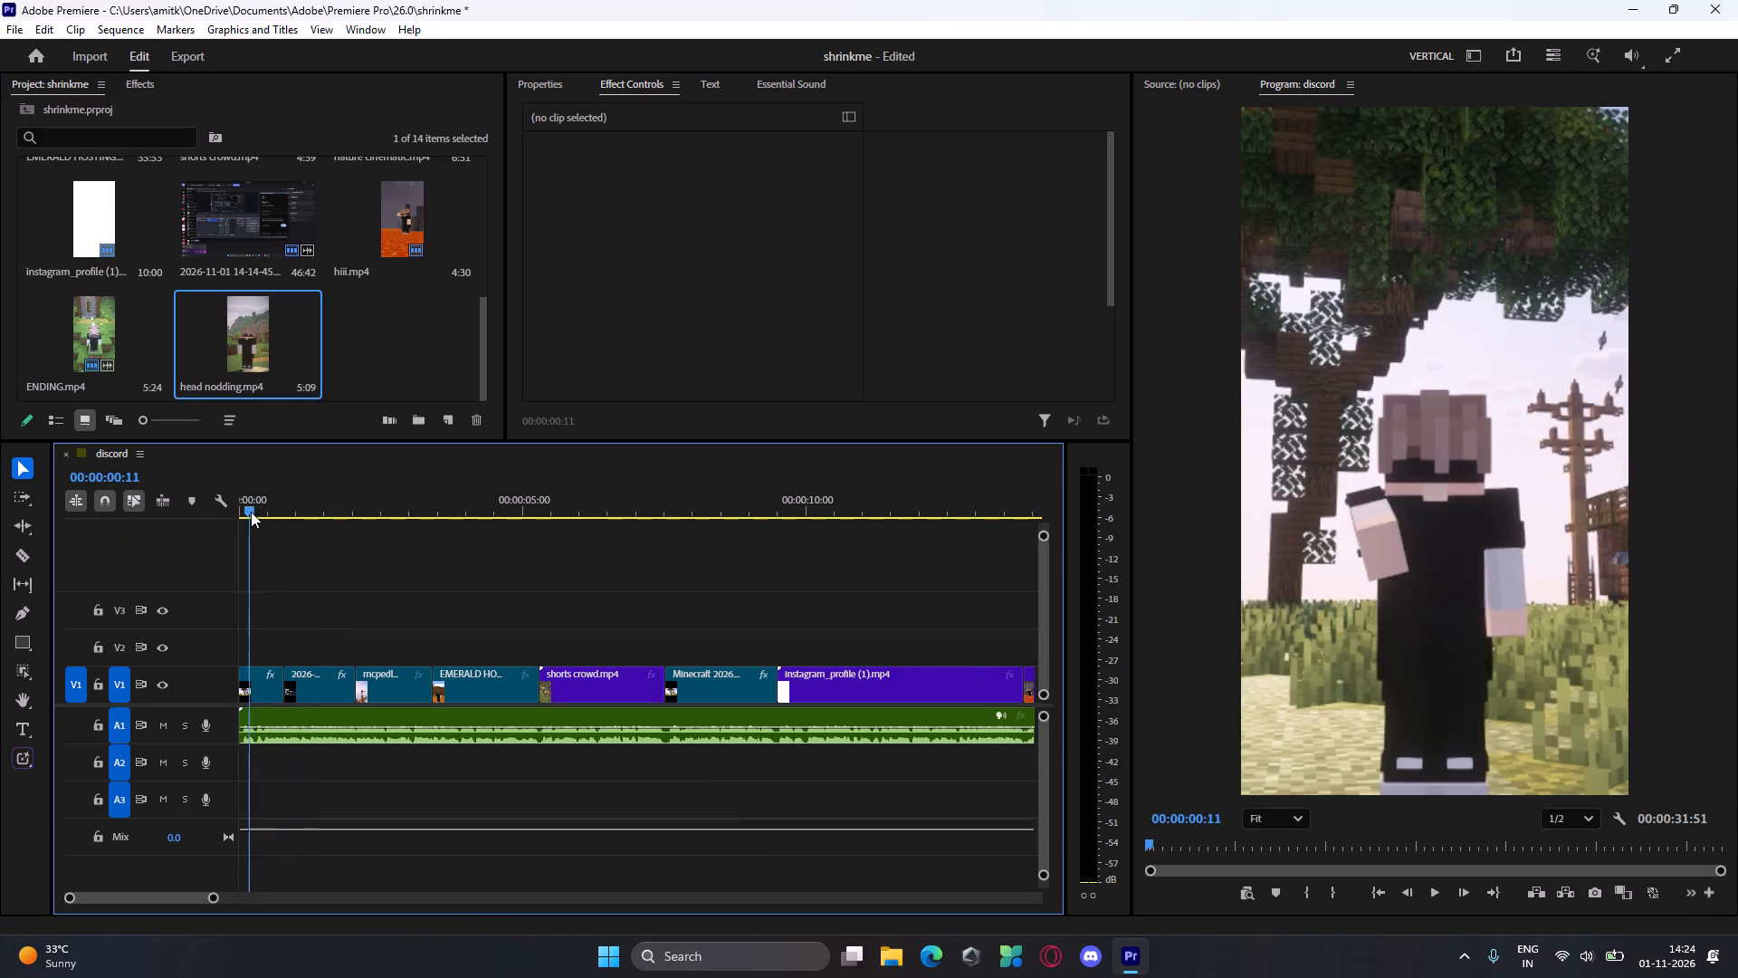
left_click_drag(251, 512, 207, 512)
key("space")
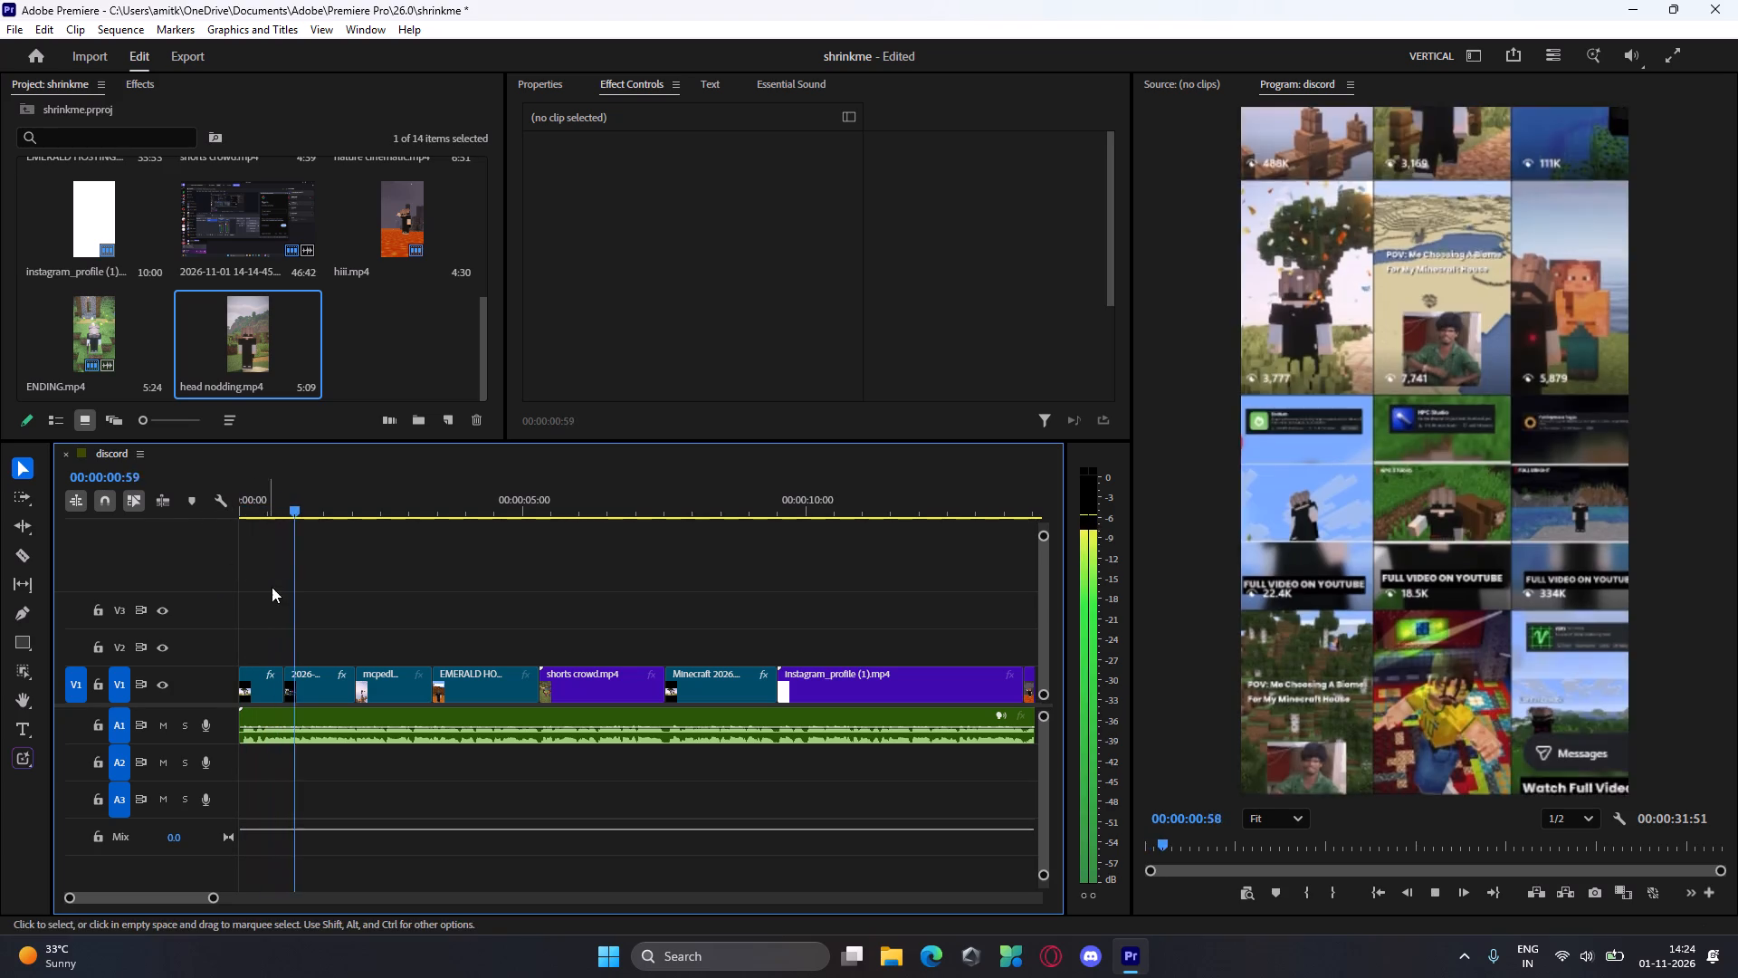
key("space")
left_click_drag(245, 503, 0, 494)
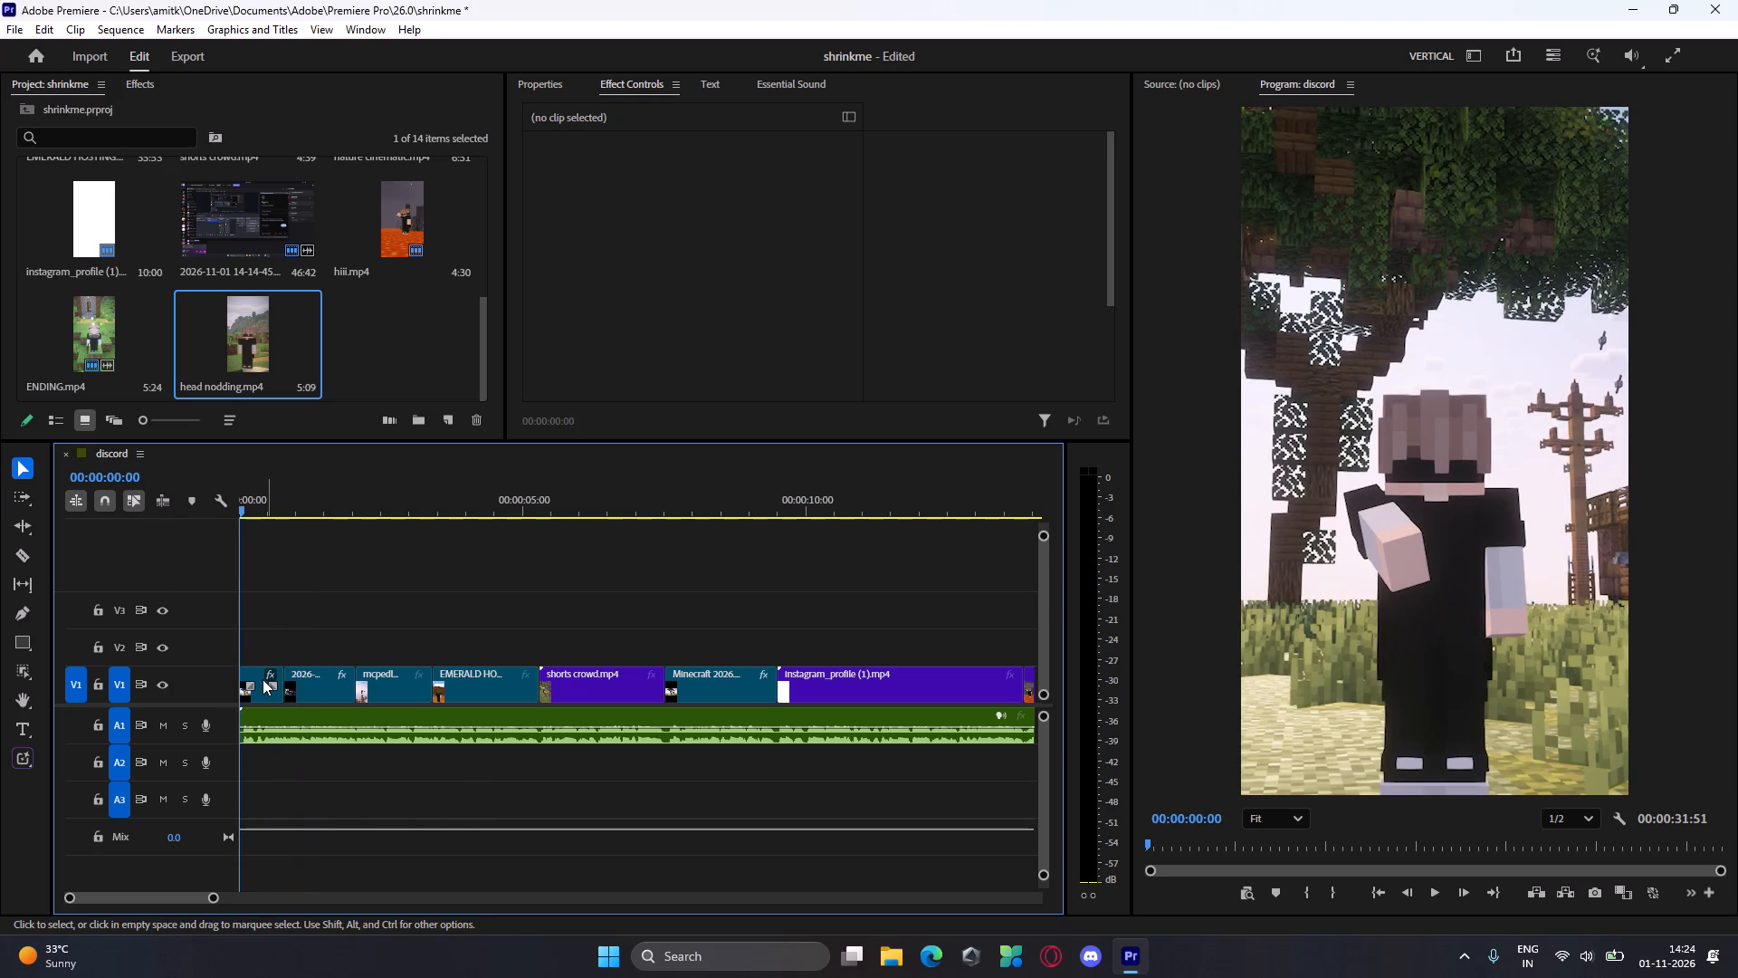
Reduce the scale of the first Minecraft clip on V1 to 4 and set a scale keyframe at 00:00:00:00.
left_click(263, 679)
scroll(206, 672, "up", 13, "alt")
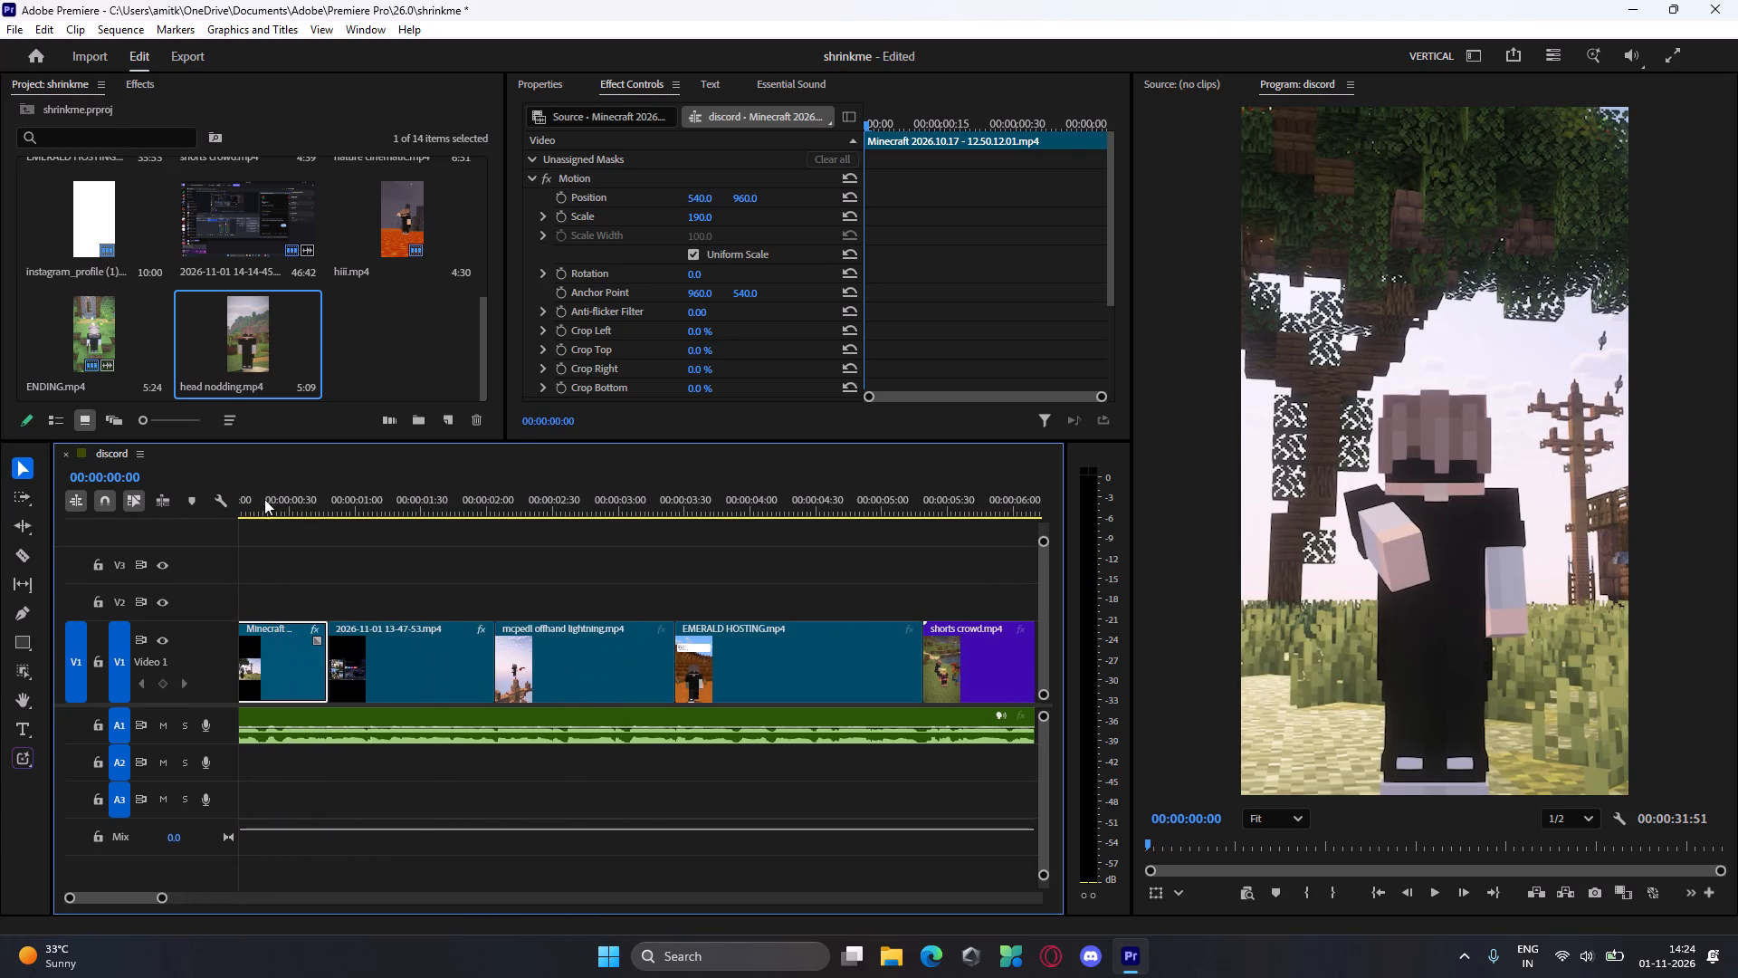
left_click_drag(267, 493, 159, 499)
left_click(295, 671)
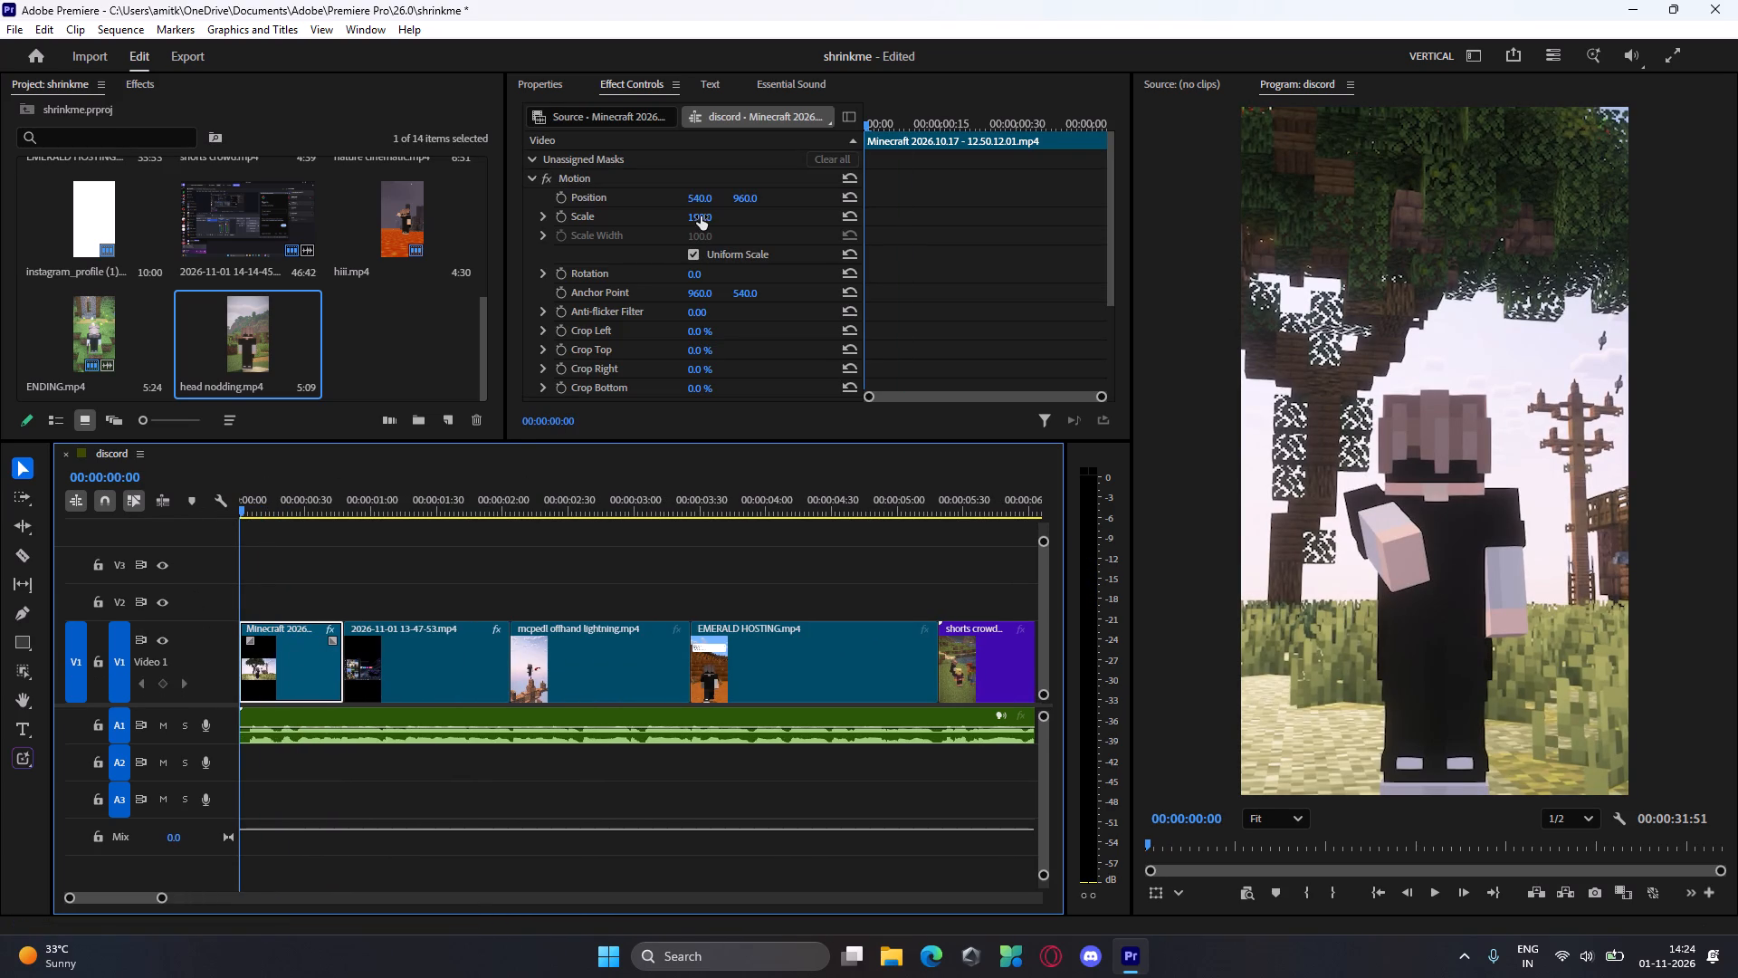
left_click(701, 216)
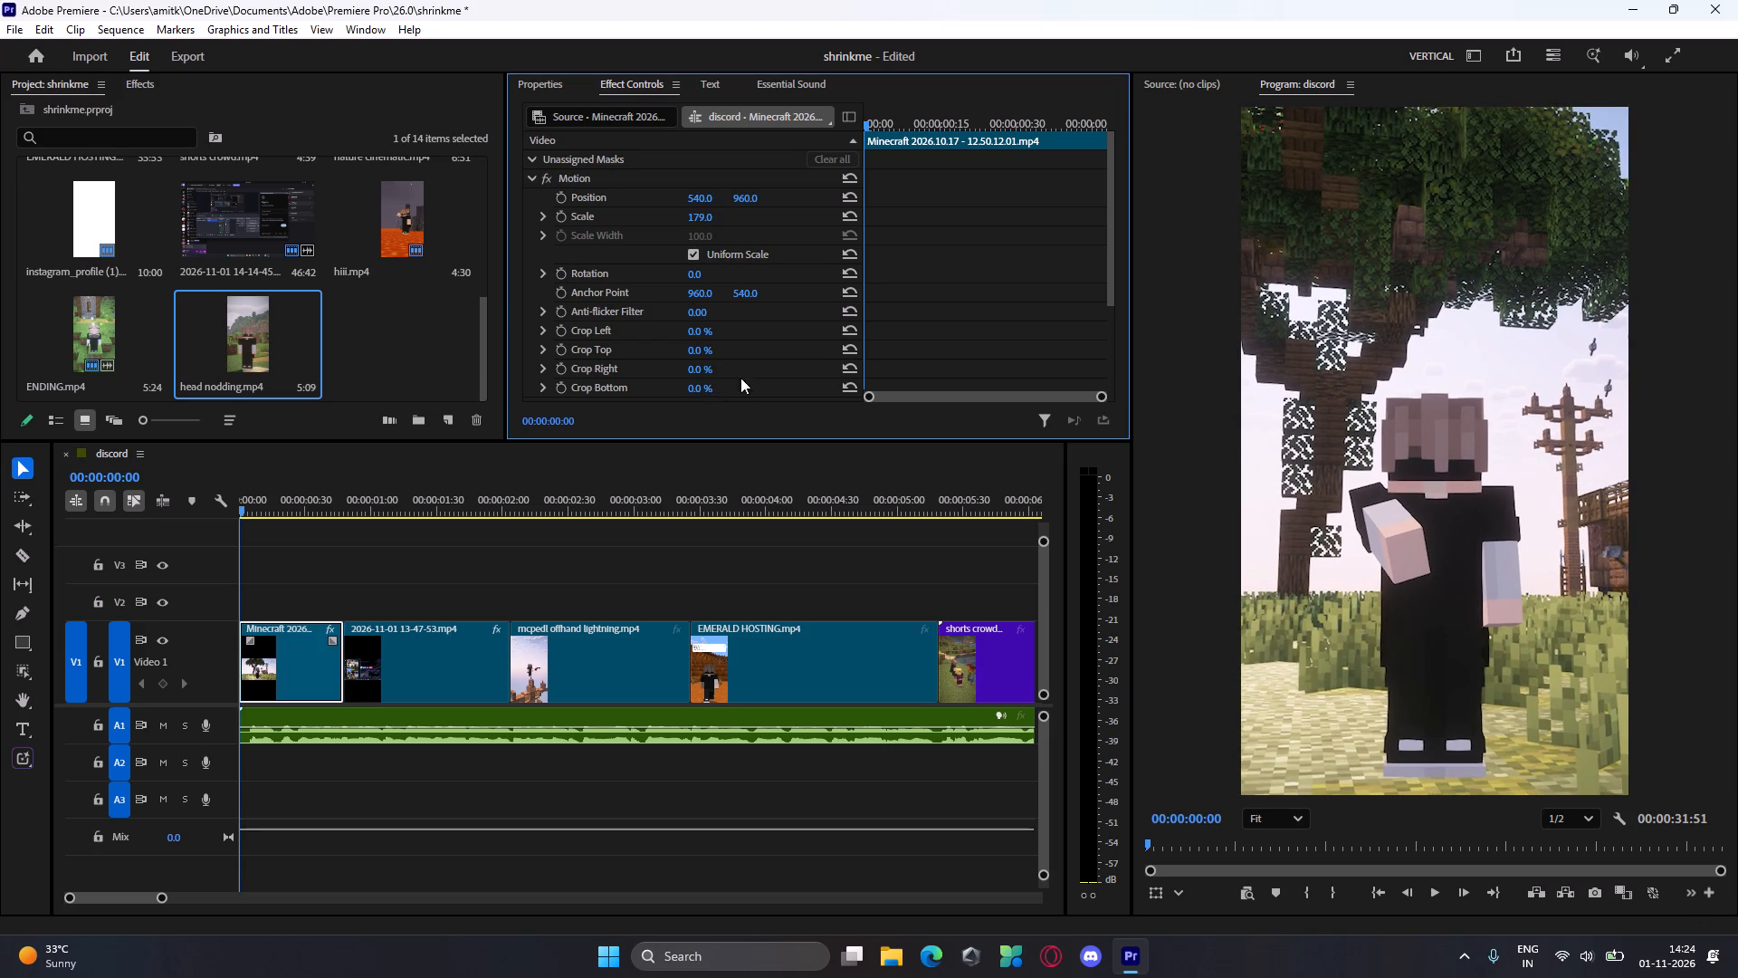
left_click_drag(702, 220, 473, 264)
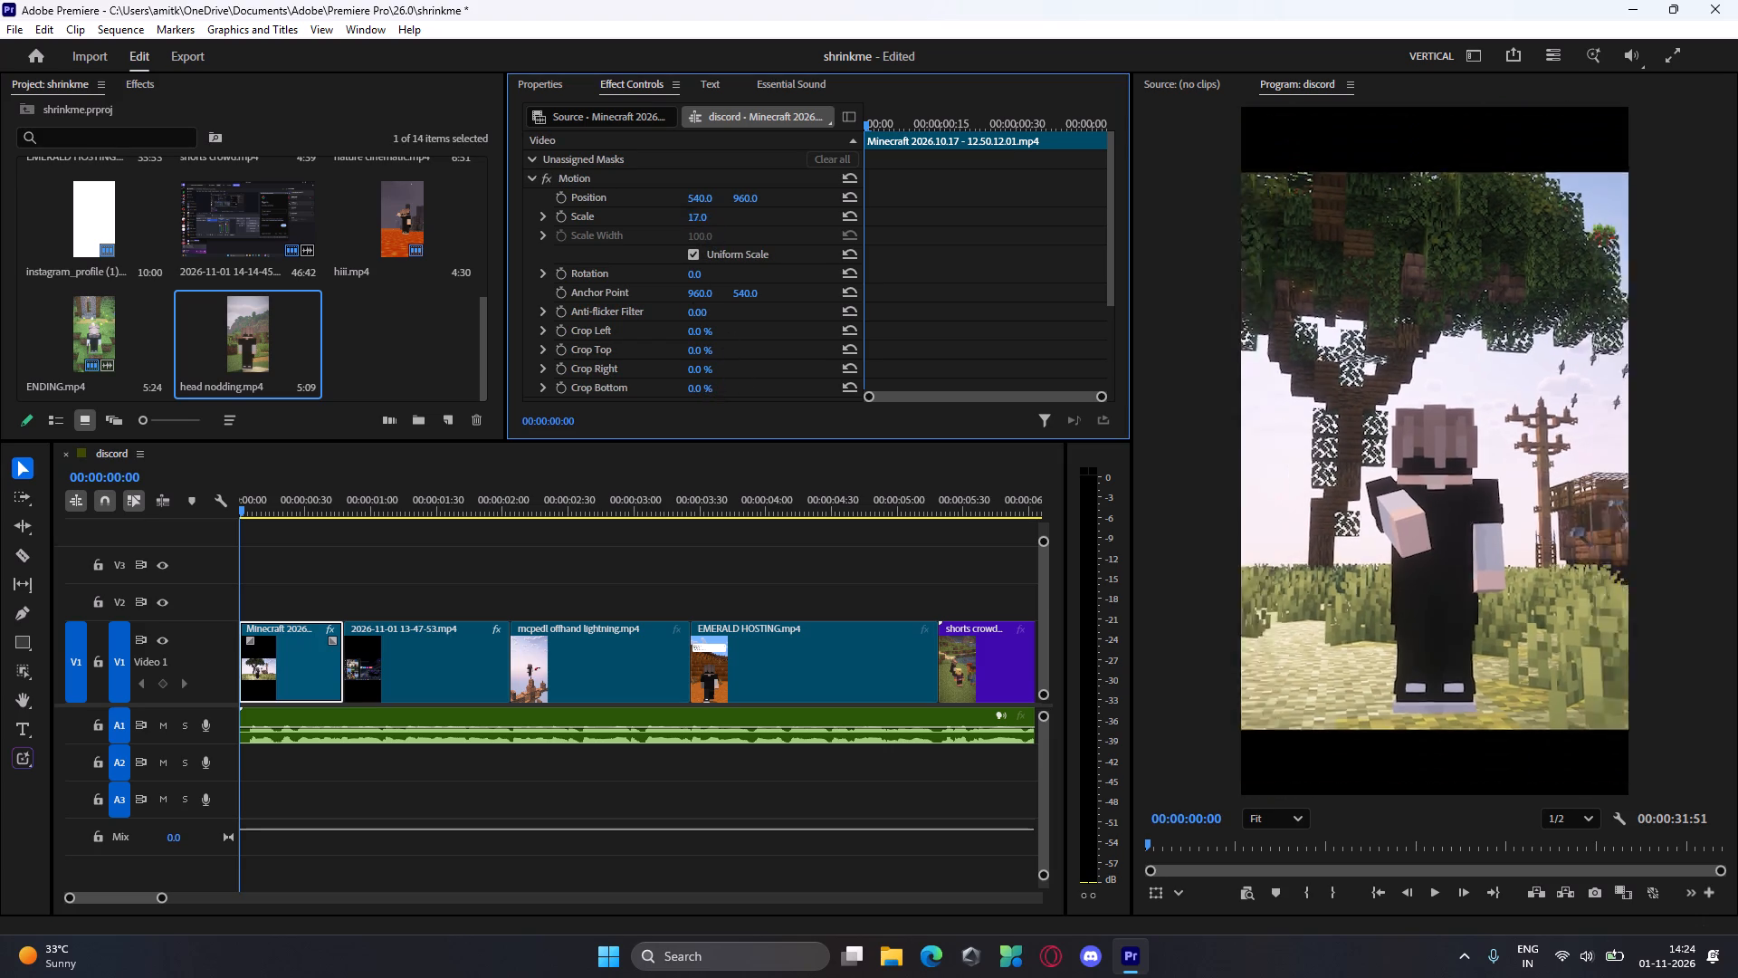
left_click_drag(473, 264, 583, 224)
left_click(563, 217)
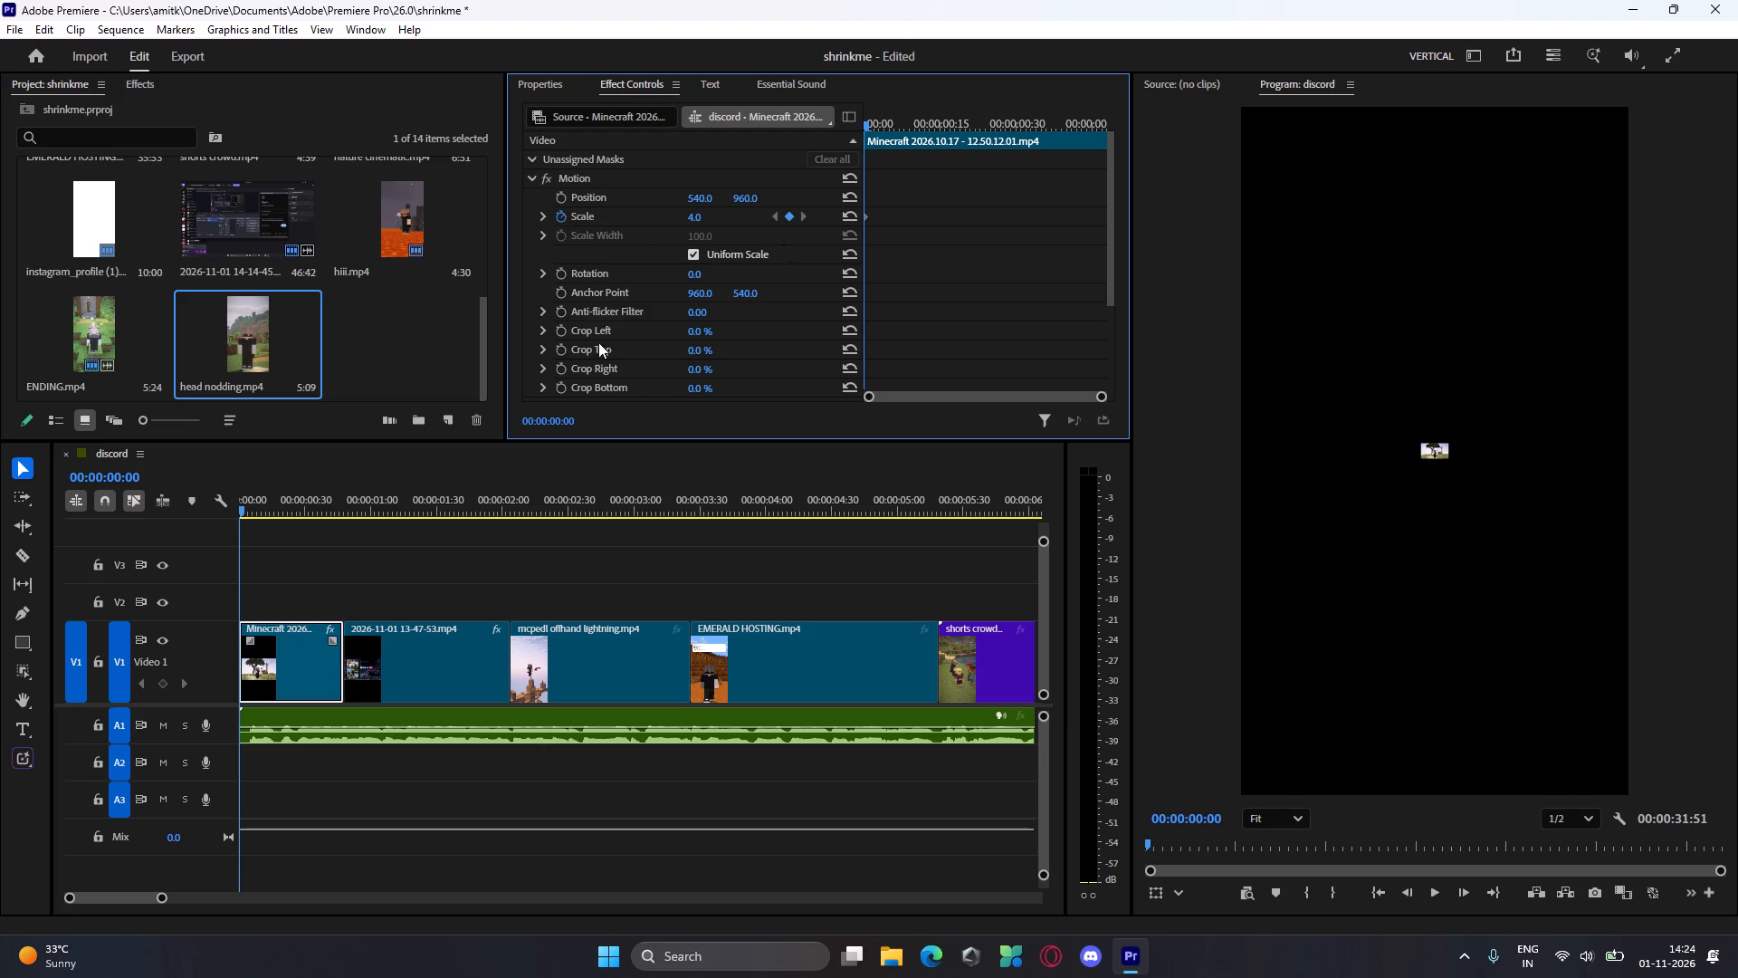
Add a second scale keyframe of 179 to the opening clip at 00:00:00:16.
left_click_drag(243, 507, 266, 514)
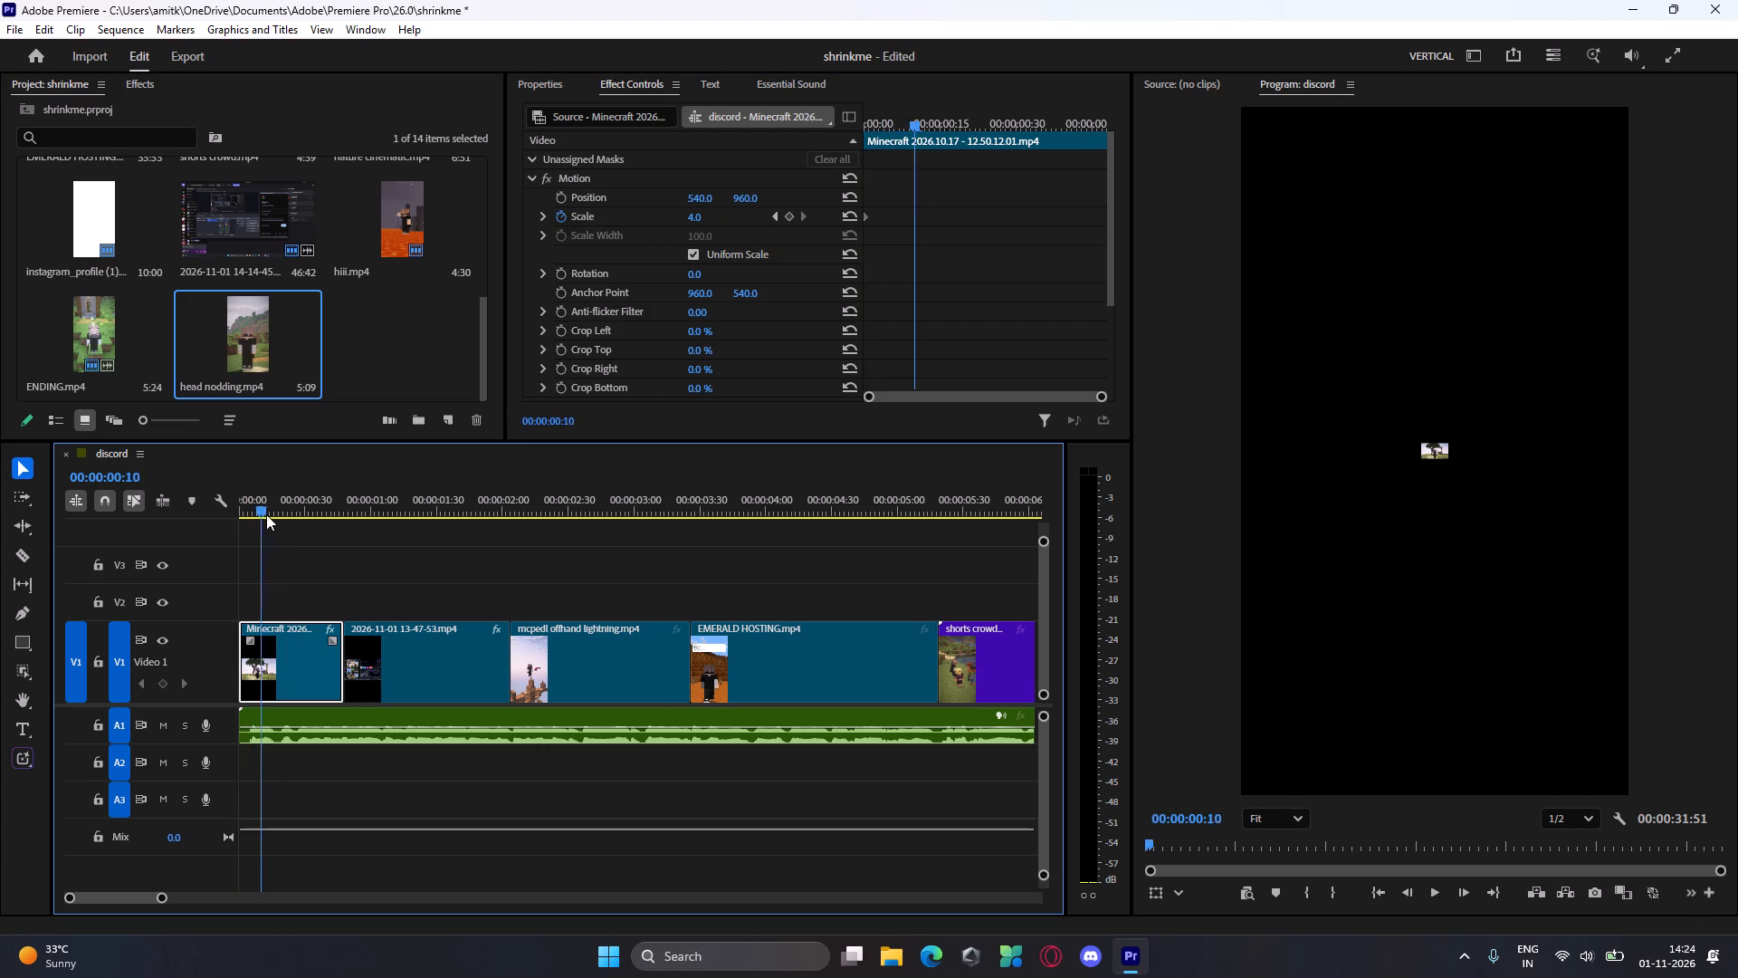
left_click_drag(266, 514, 278, 521)
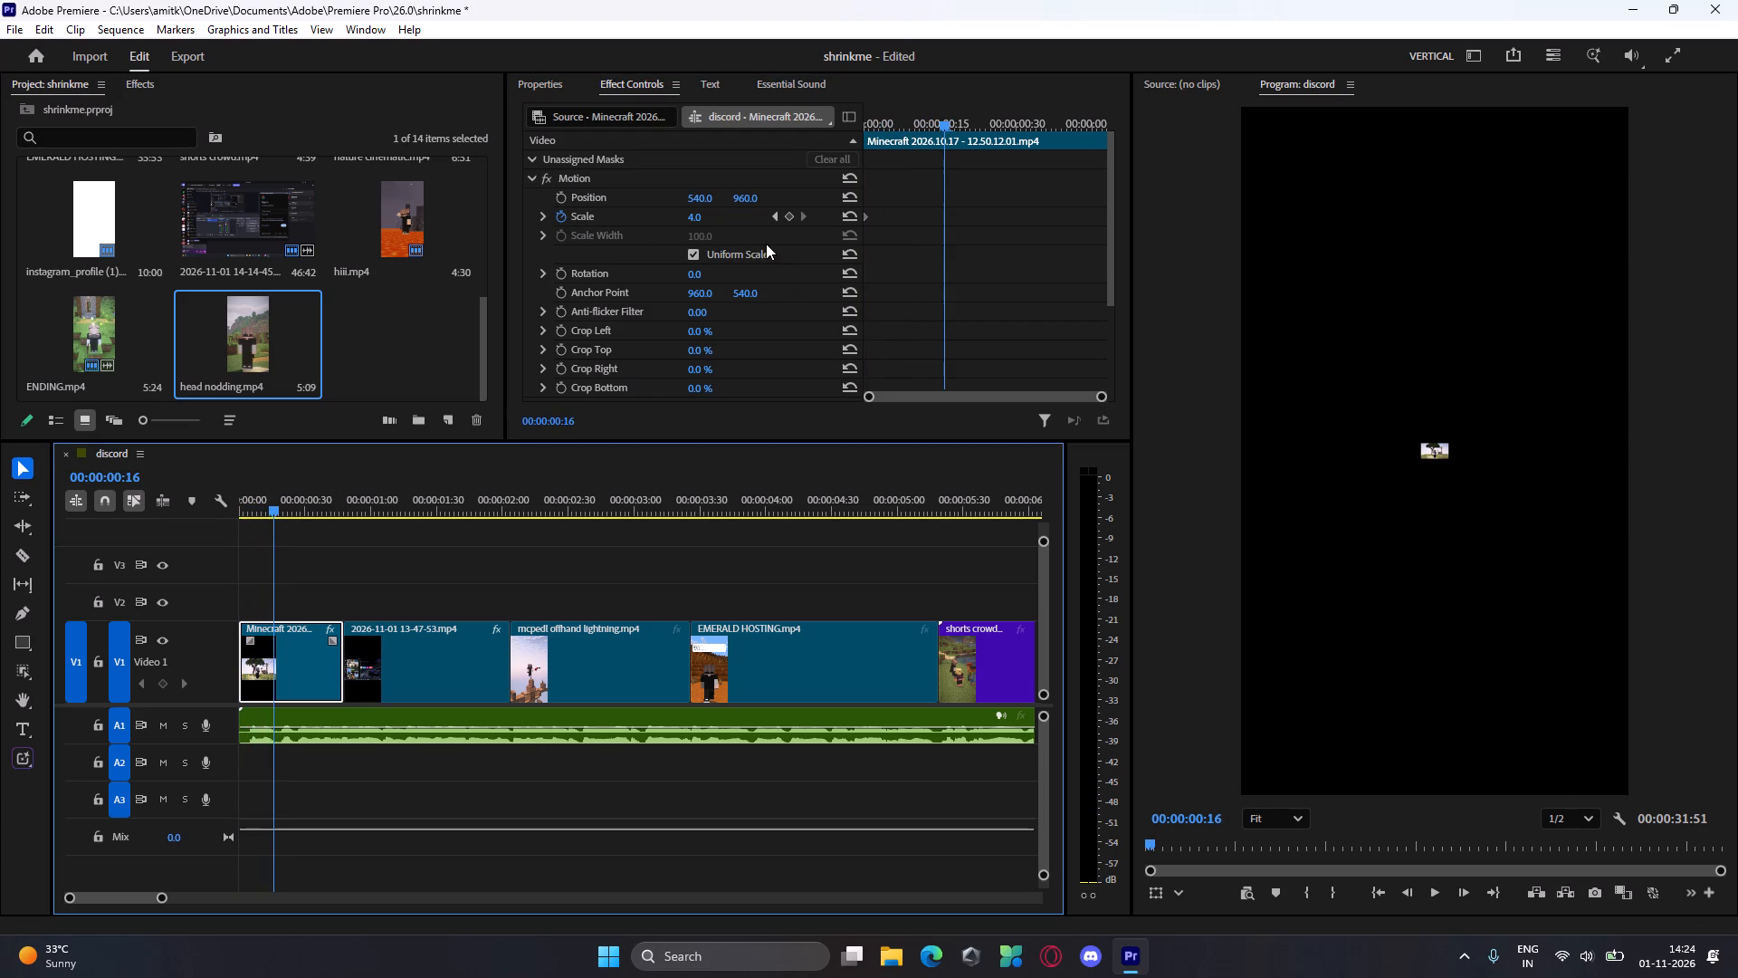
left_click(702, 219)
type("179")
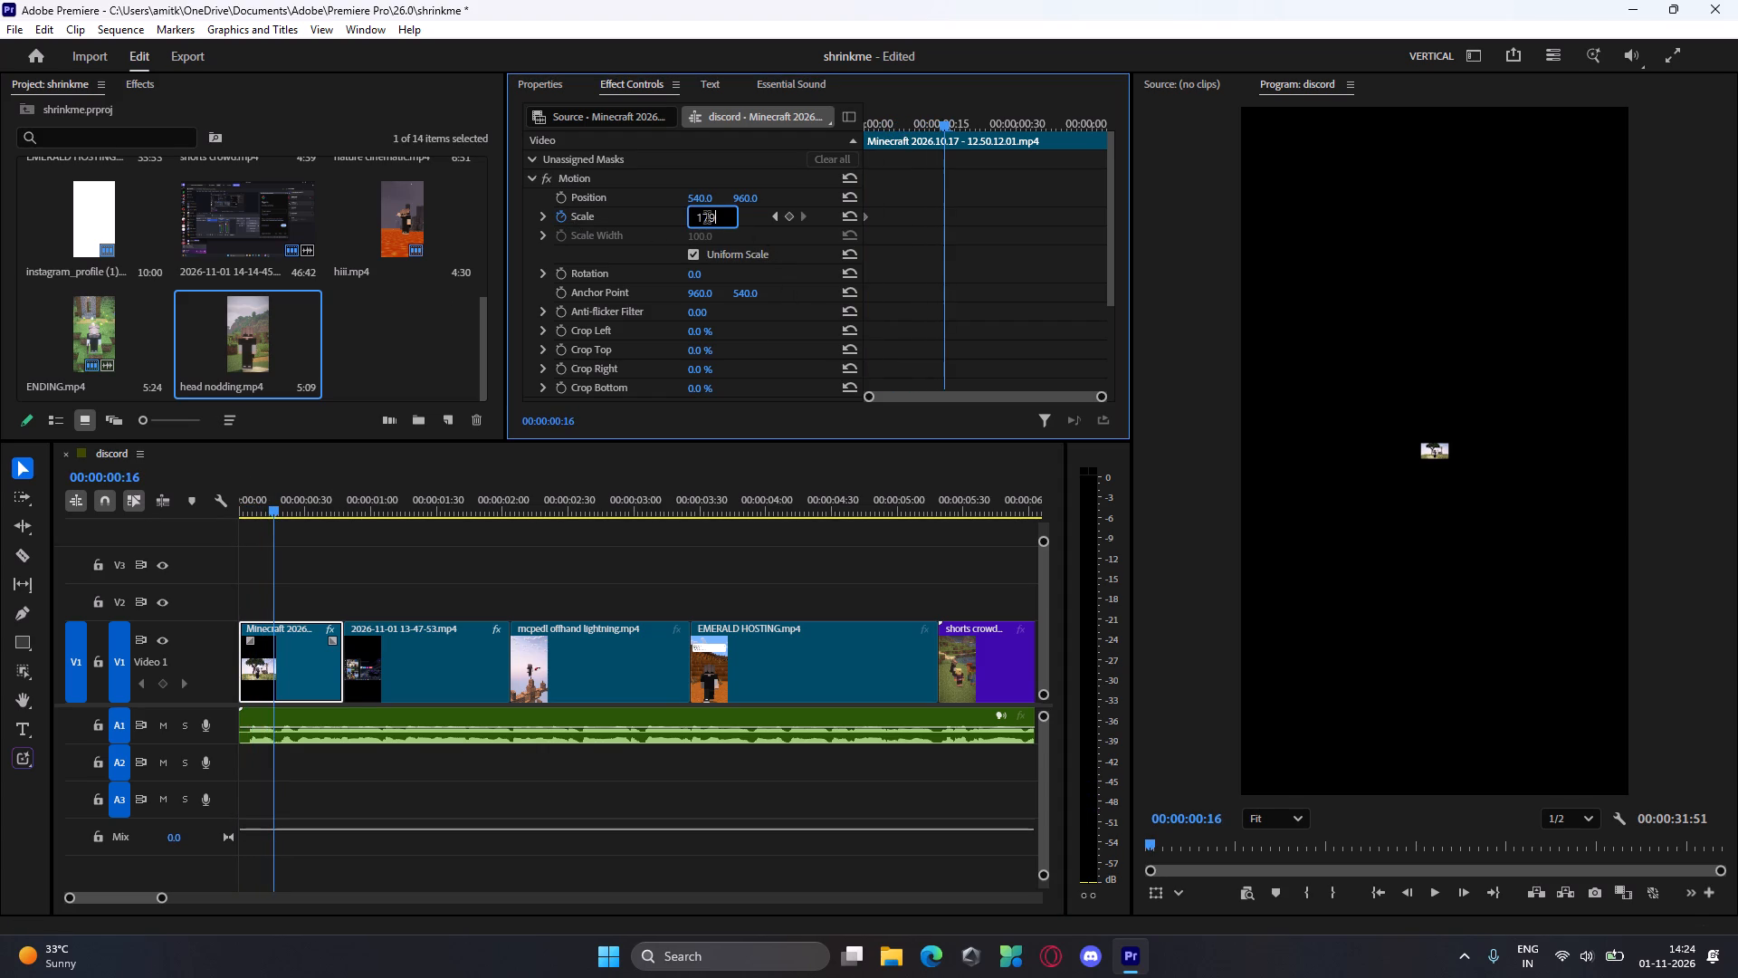
key("Return")
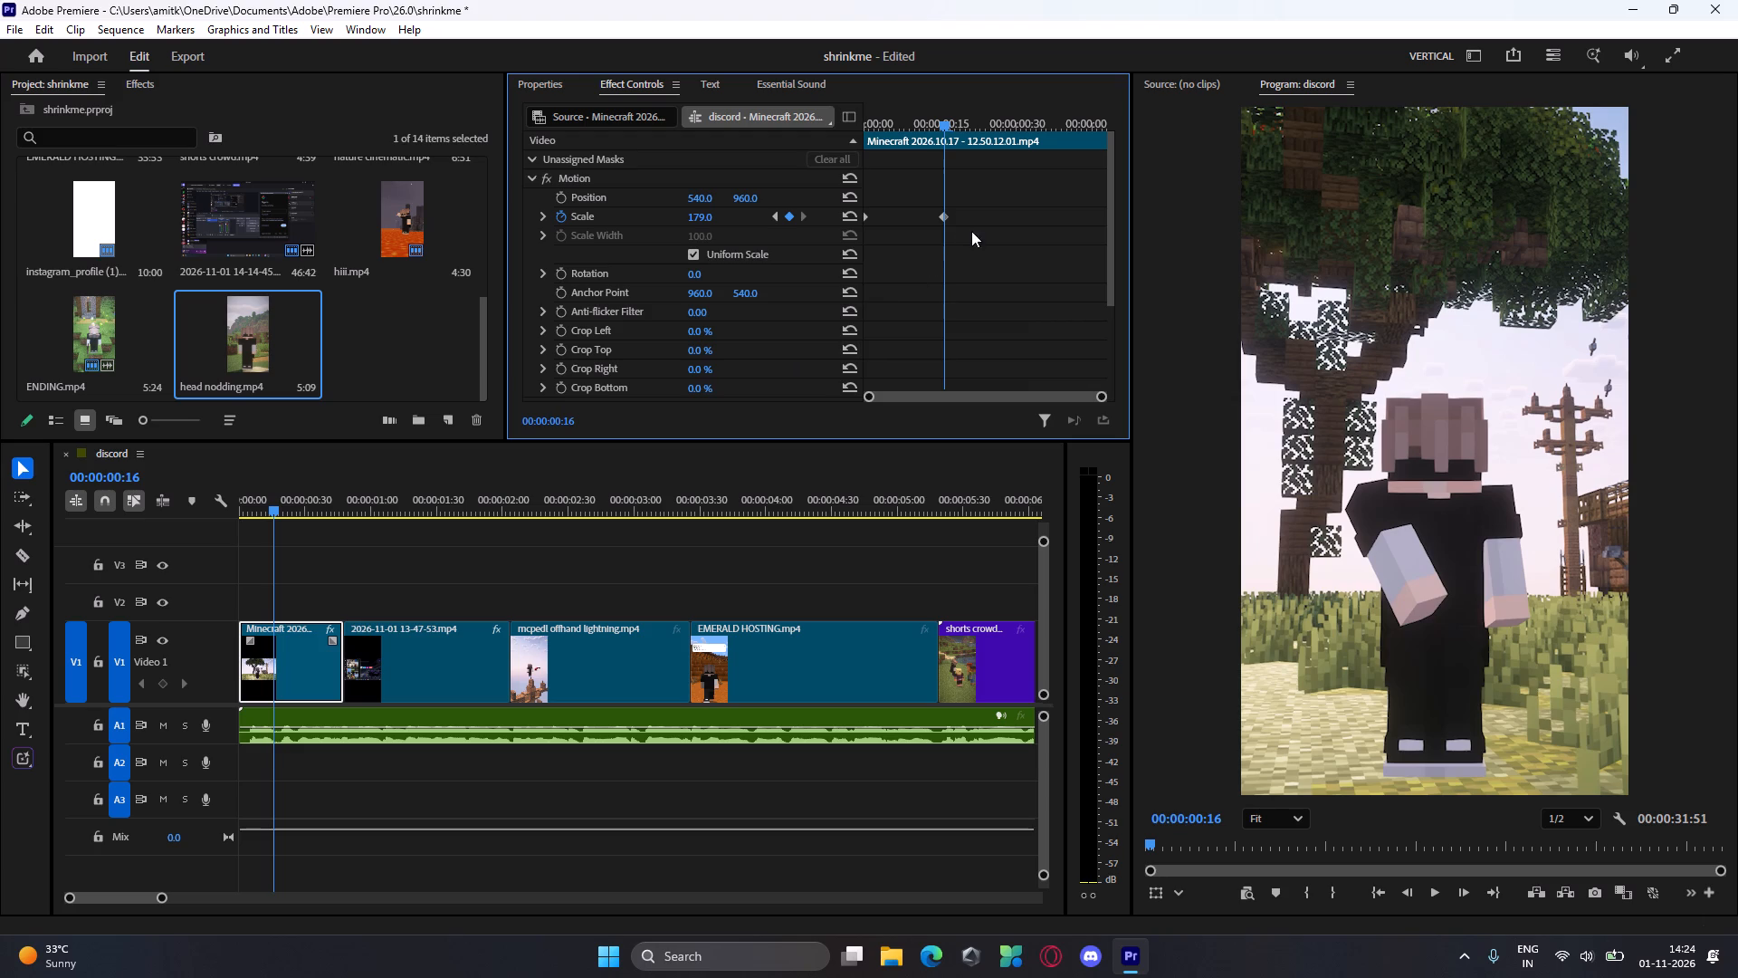
Apply Ease In and Ease Out to both scale keyframes and lengthen the second keyframe's incoming velocity handle for a faster start.
left_click_drag(969, 227, 830, 204)
right_click(940, 216)
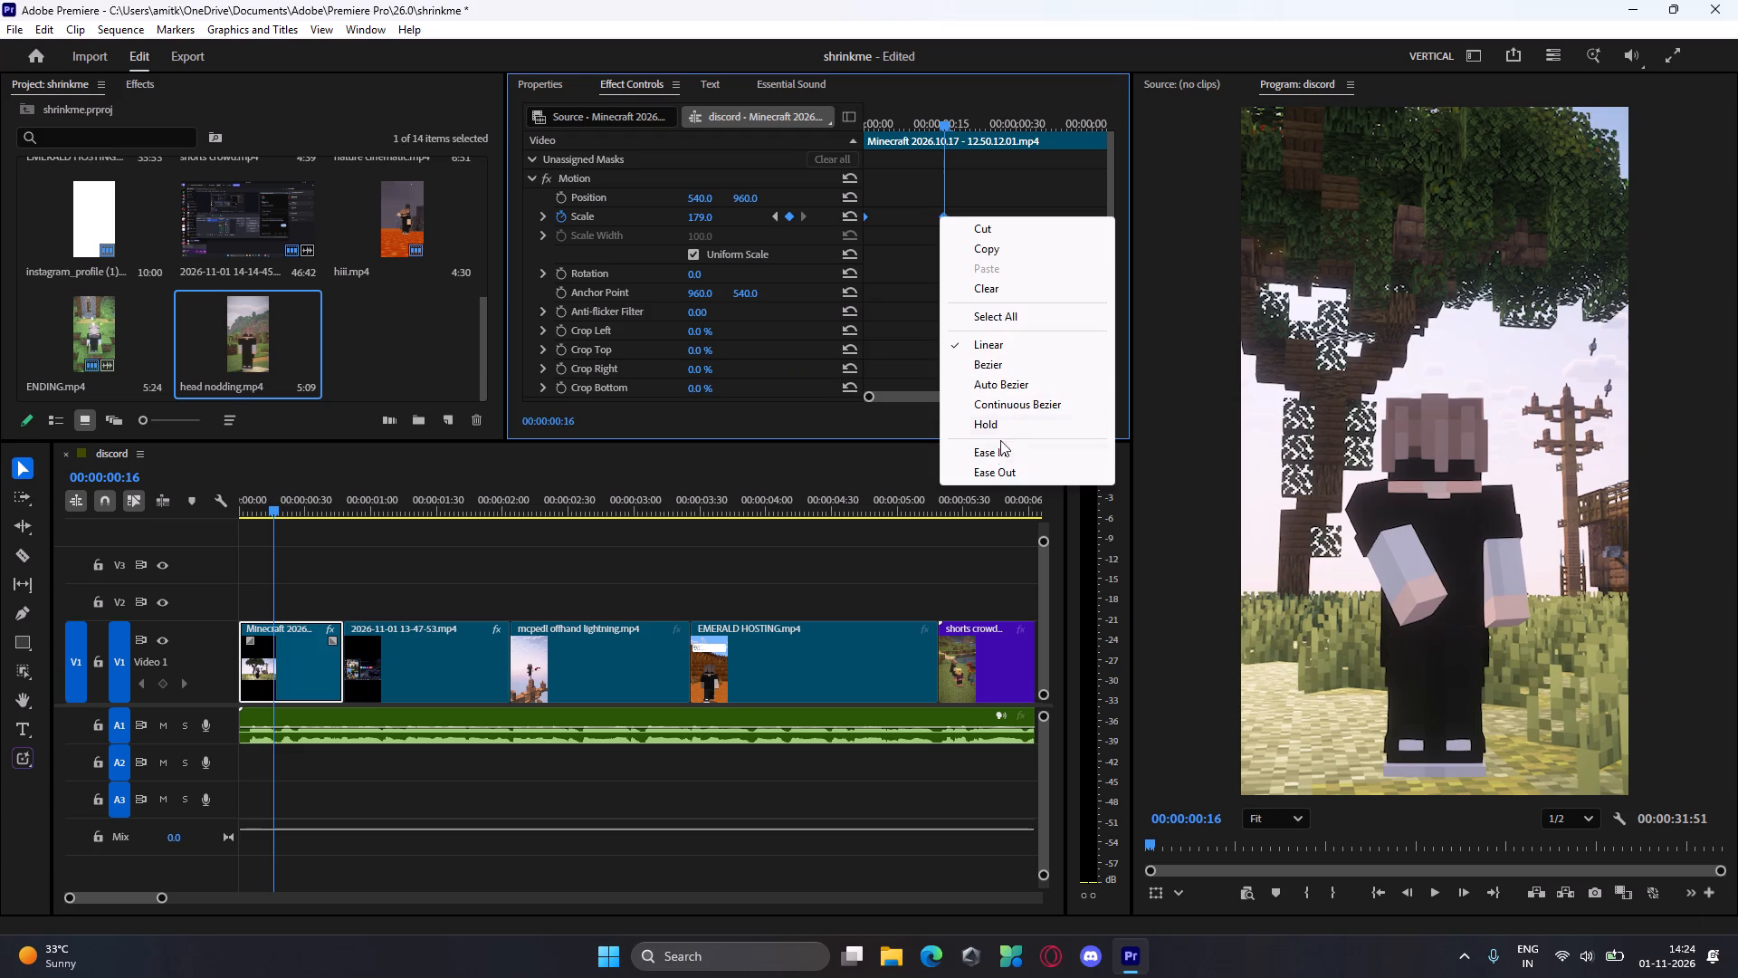
left_click(996, 460)
right_click(943, 209)
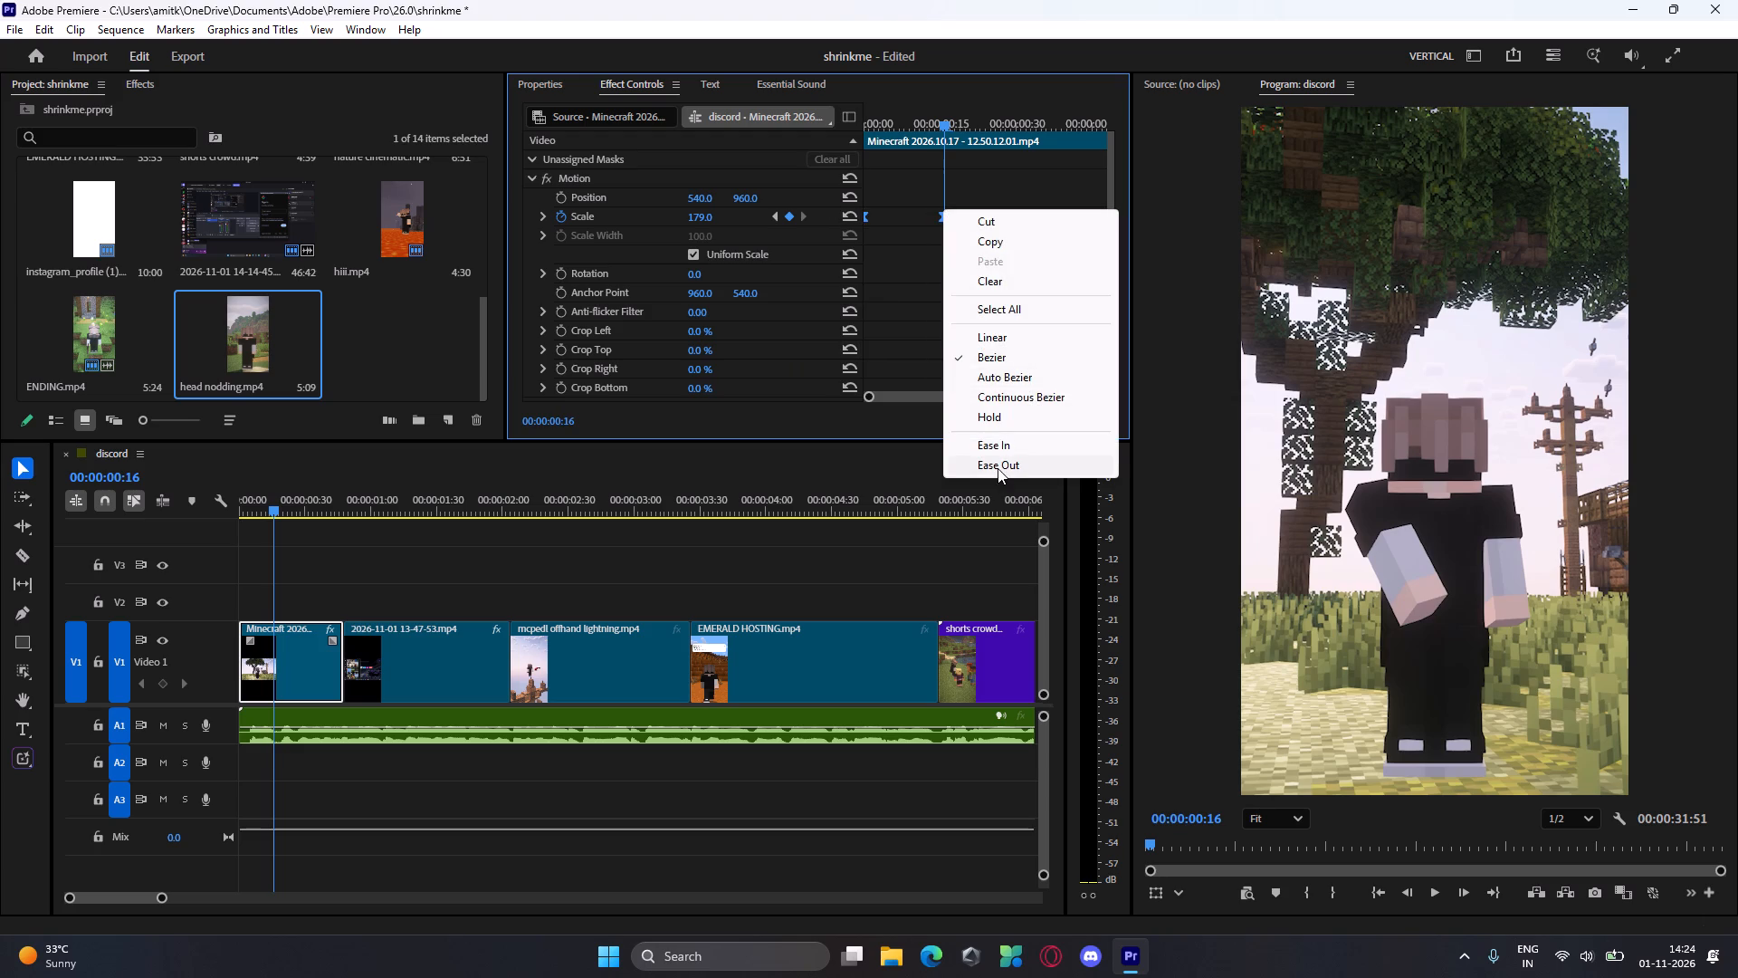
left_click(998, 467)
left_click(550, 218)
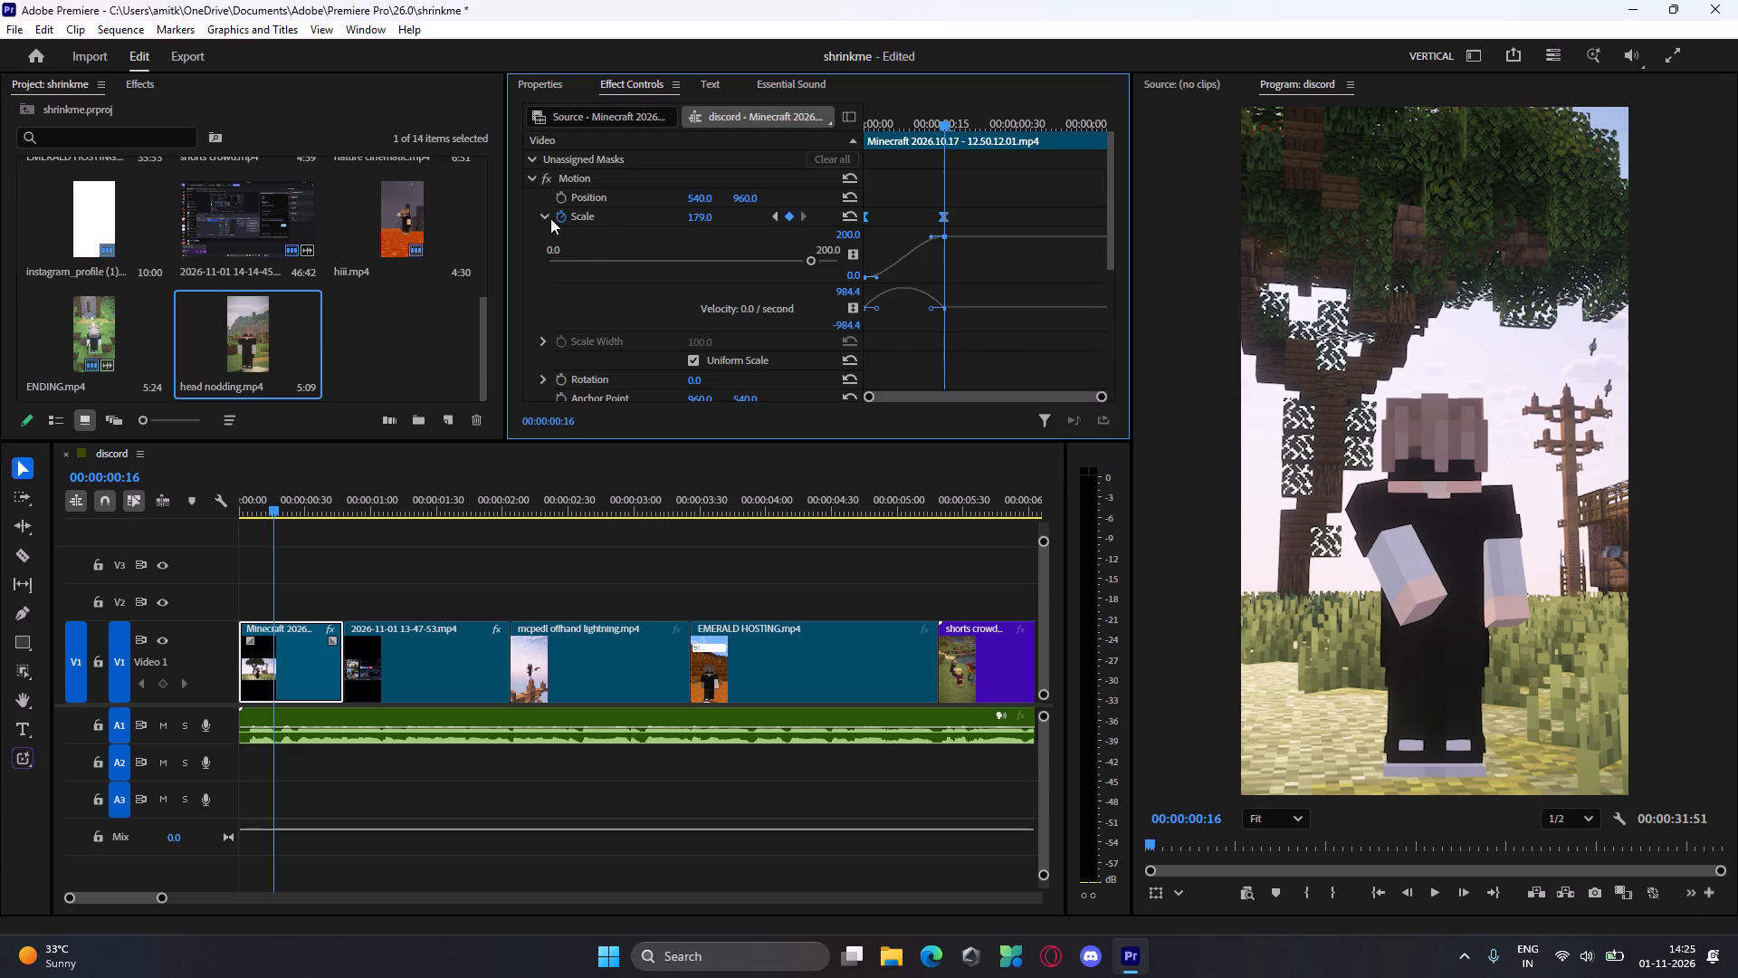
left_click_drag(928, 310, 908, 314)
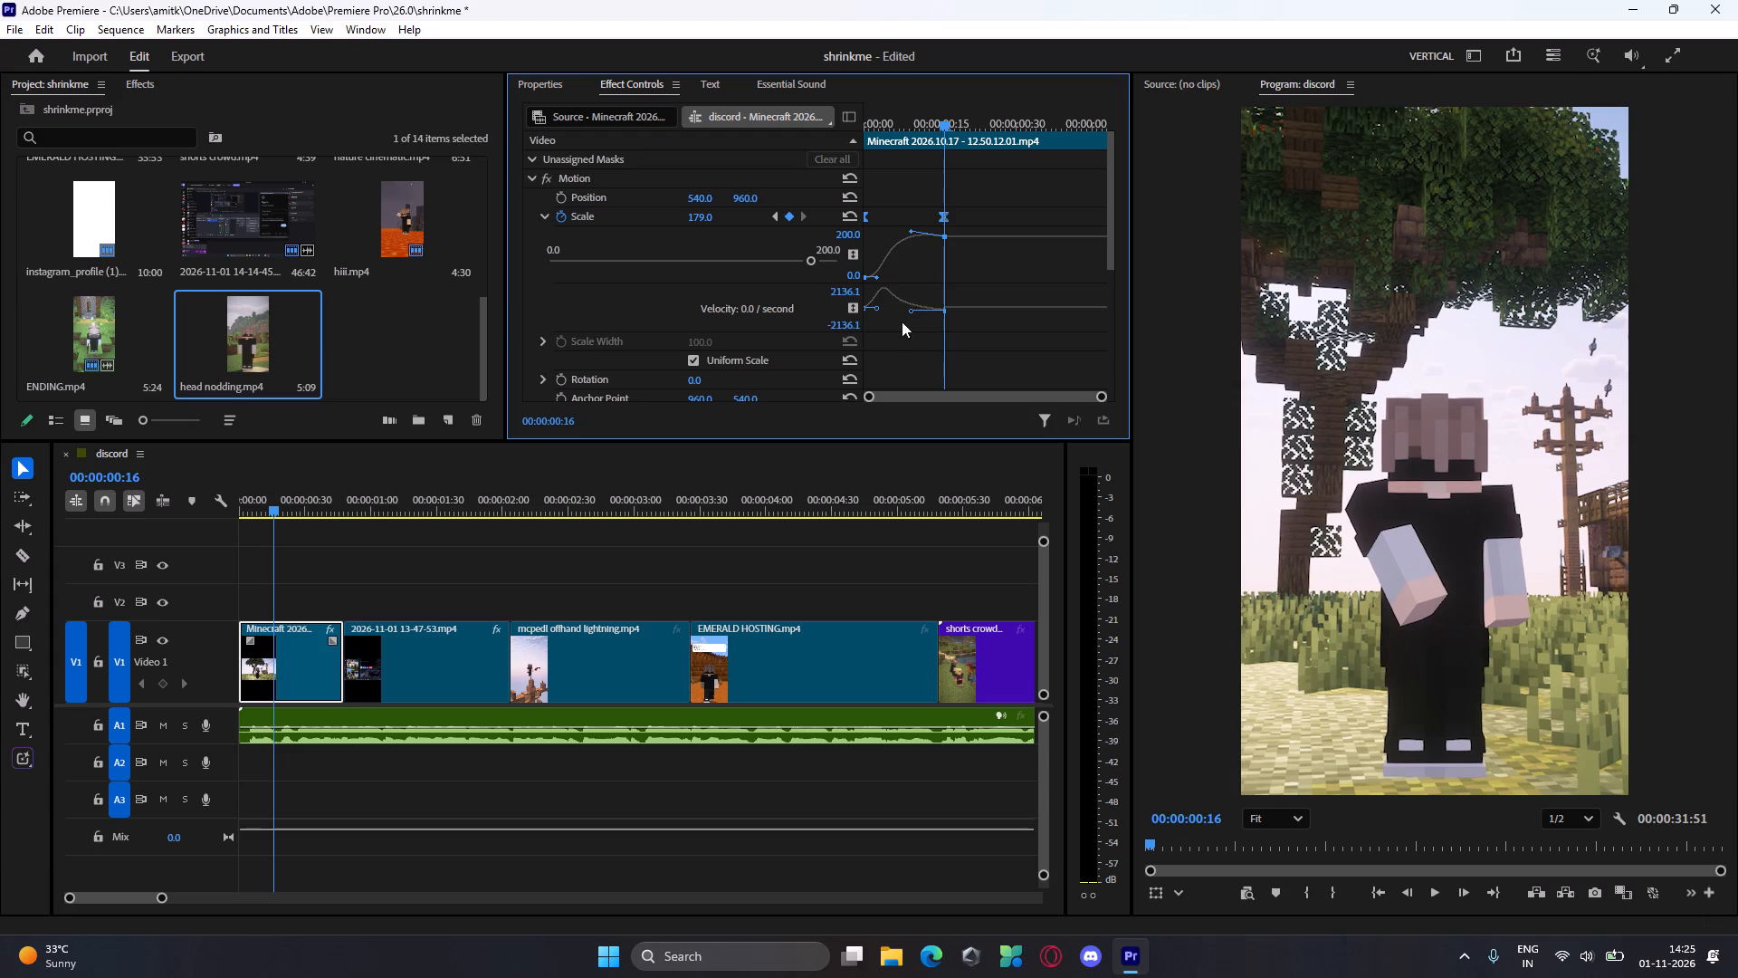
Play the first seconds from the start to review the opening zoom and the clips up to EMERALD HOSTING.mp4.
left_click_drag(267, 513, 158, 522)
key("space")
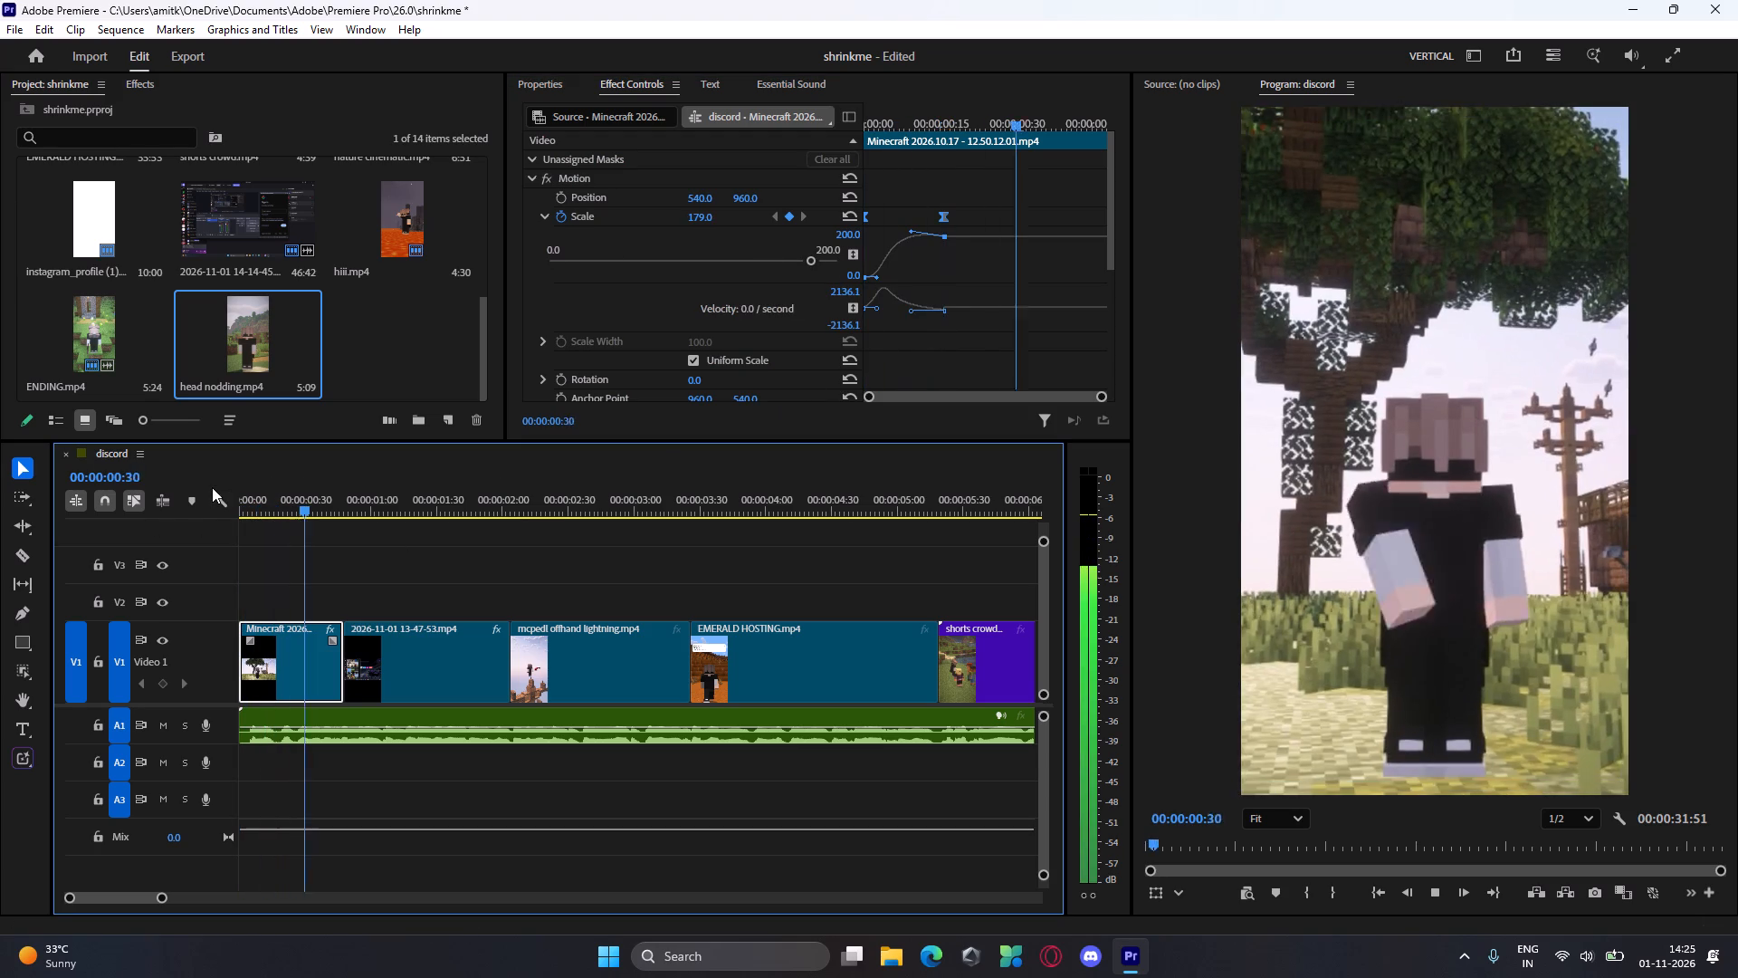
key("space")
left_click_drag(231, 504, 218, 509)
left_click(532, 547)
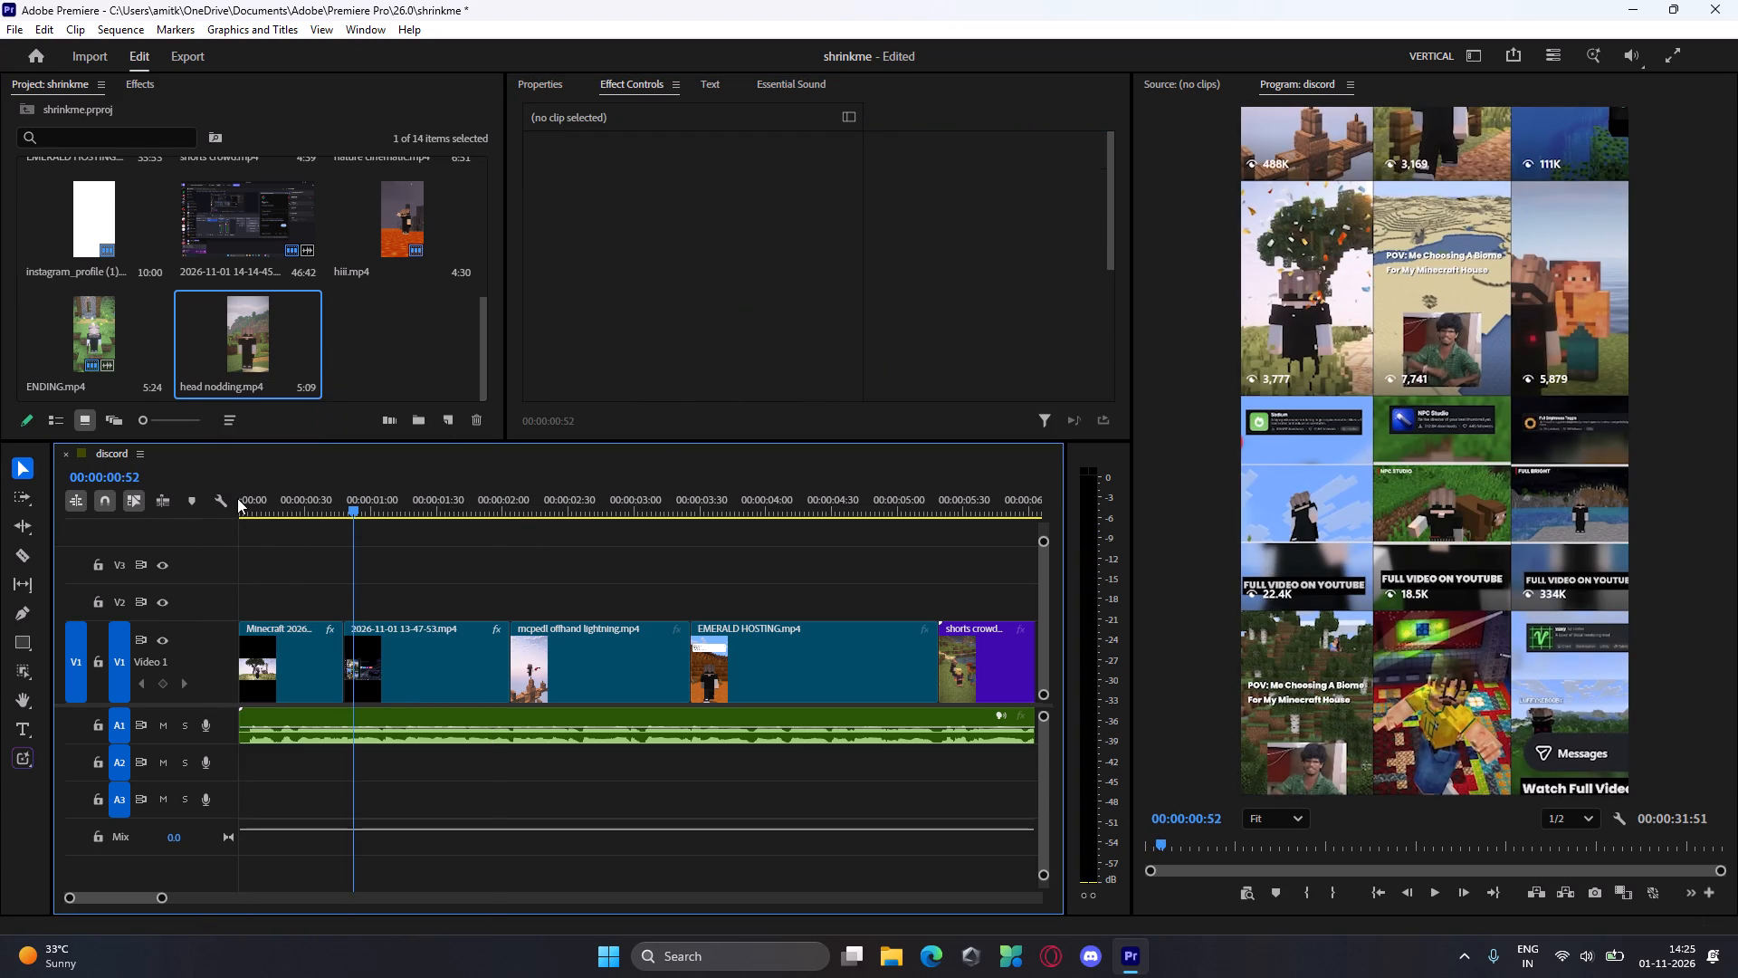
left_click_drag(249, 505, 110, 511)
key("space")
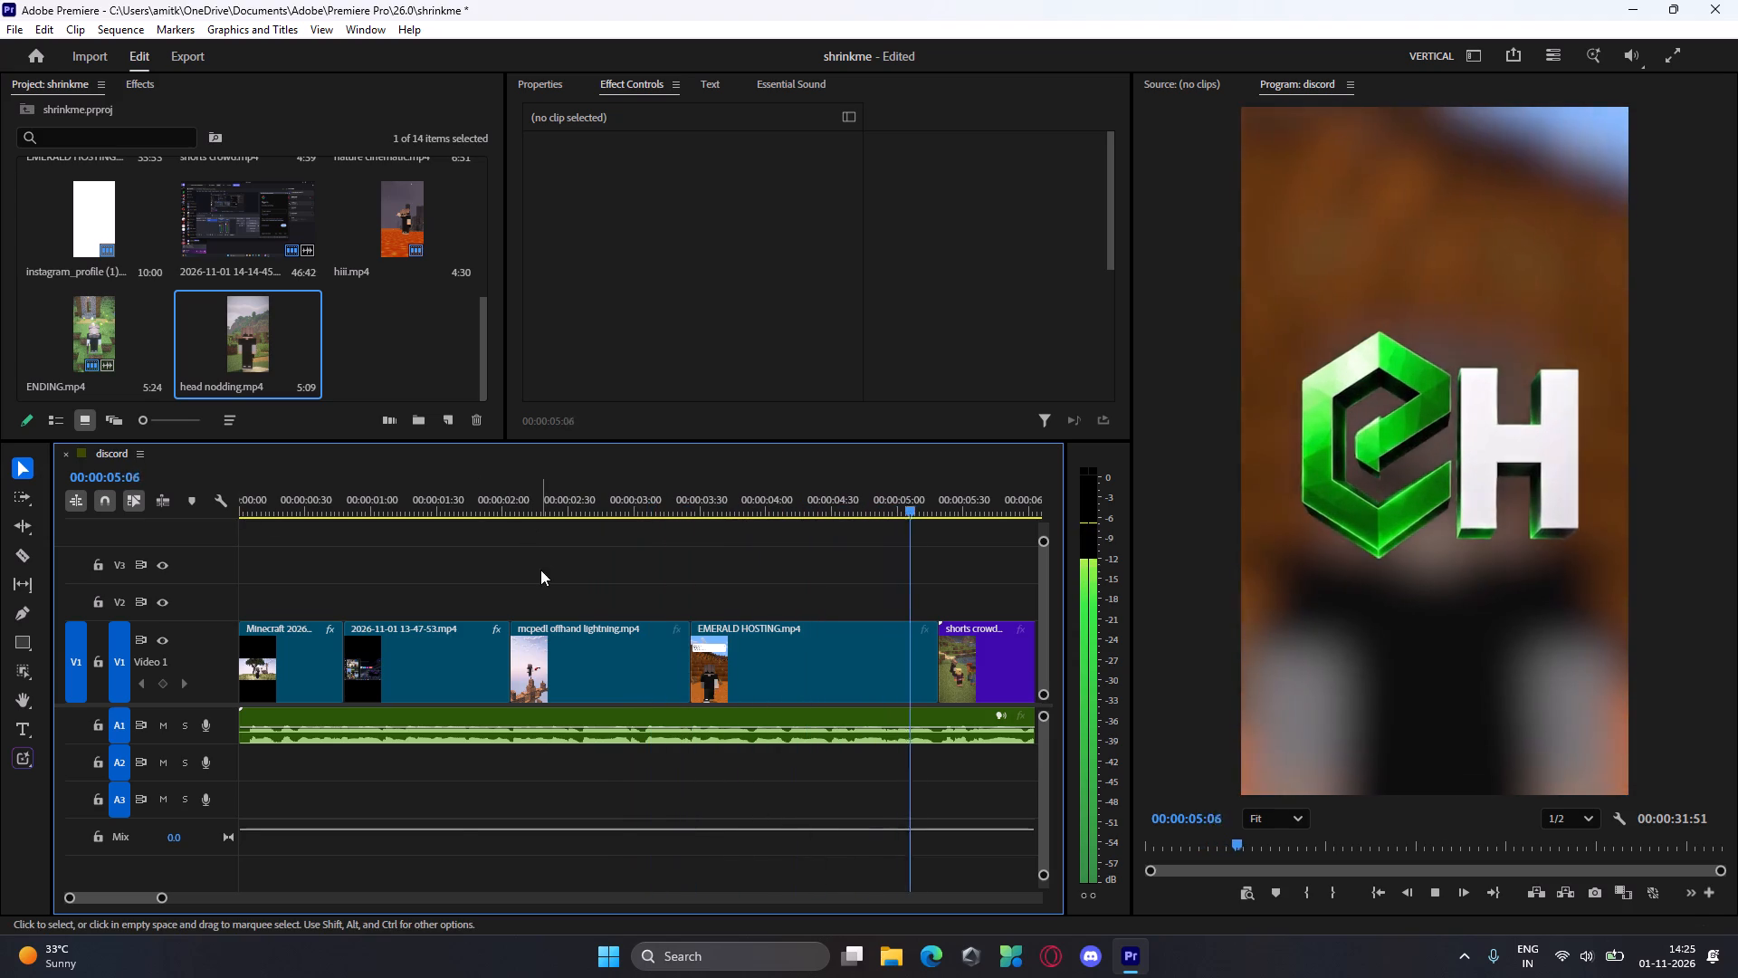
key("space")
left_click_drag(324, 513, 0, 521)
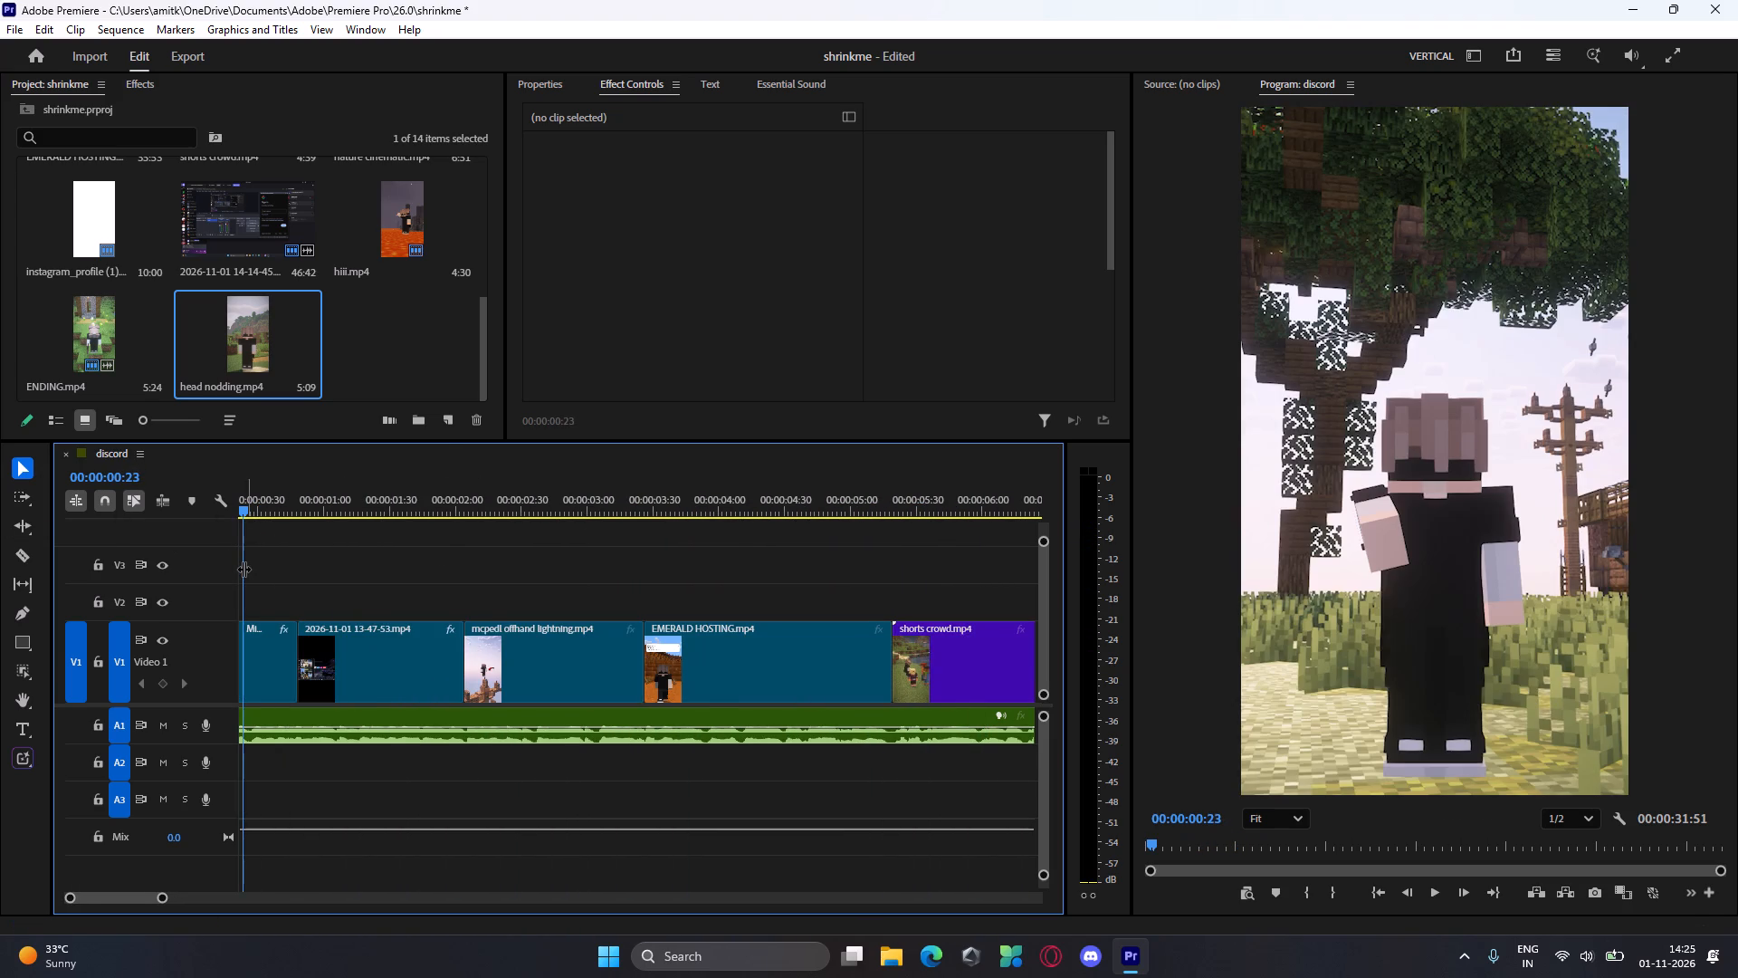
key("space")
key("space")
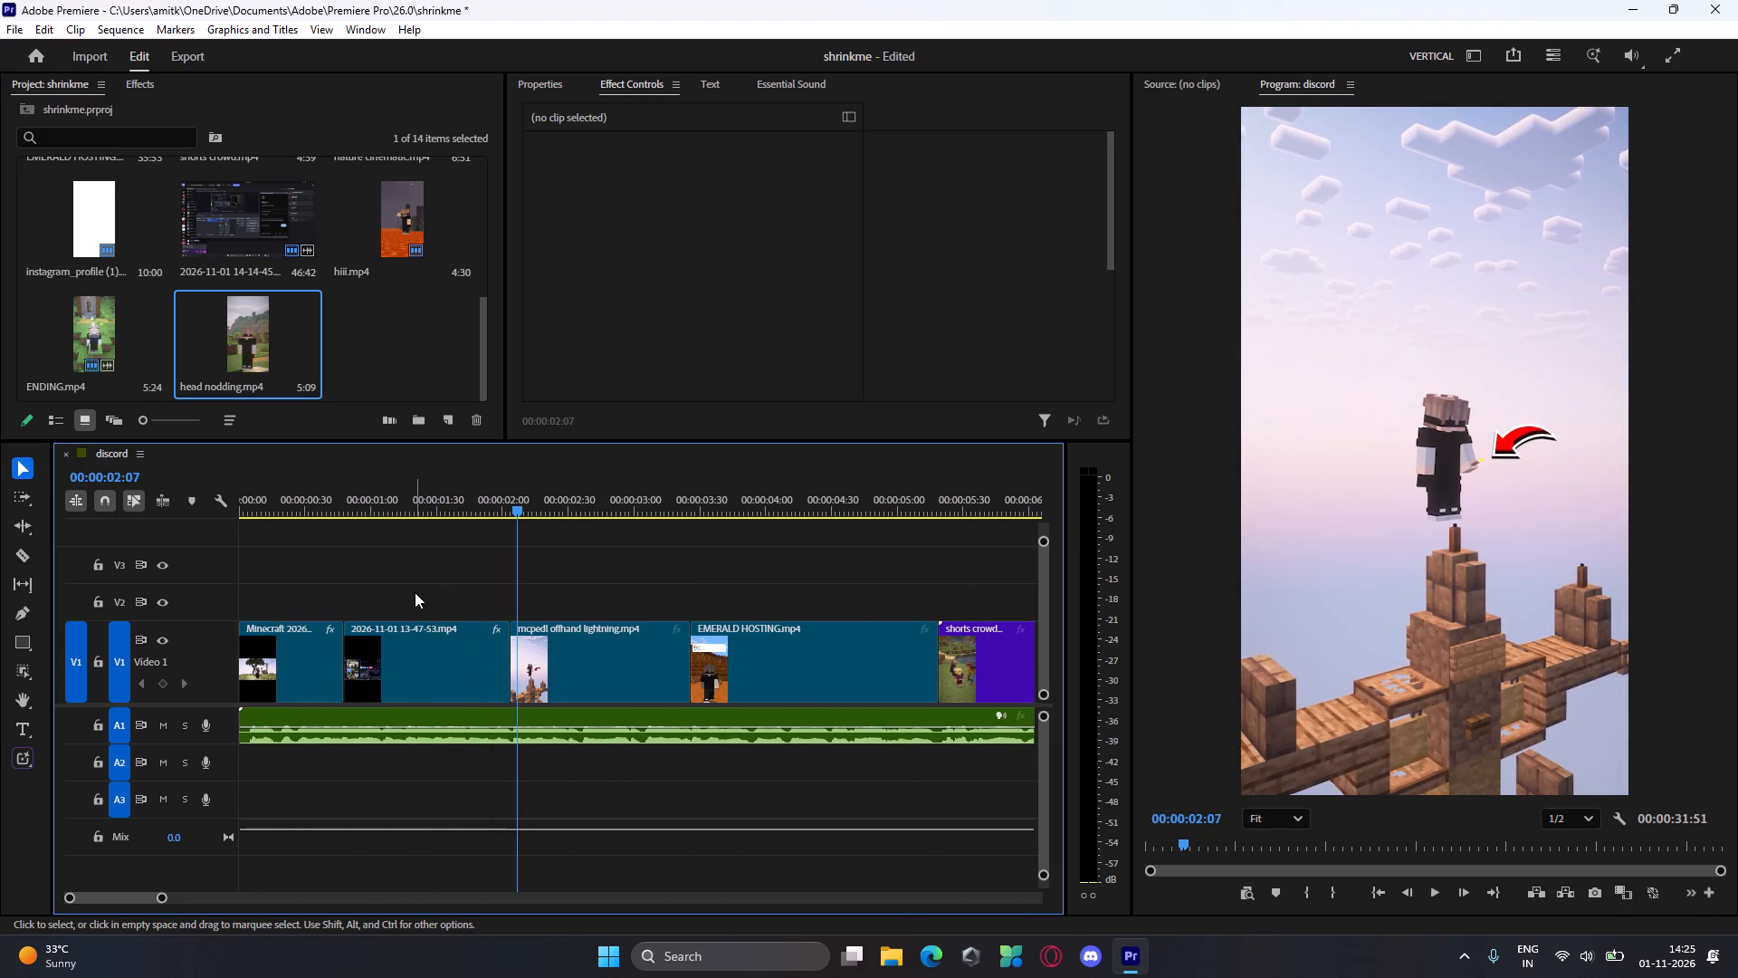
key("space")
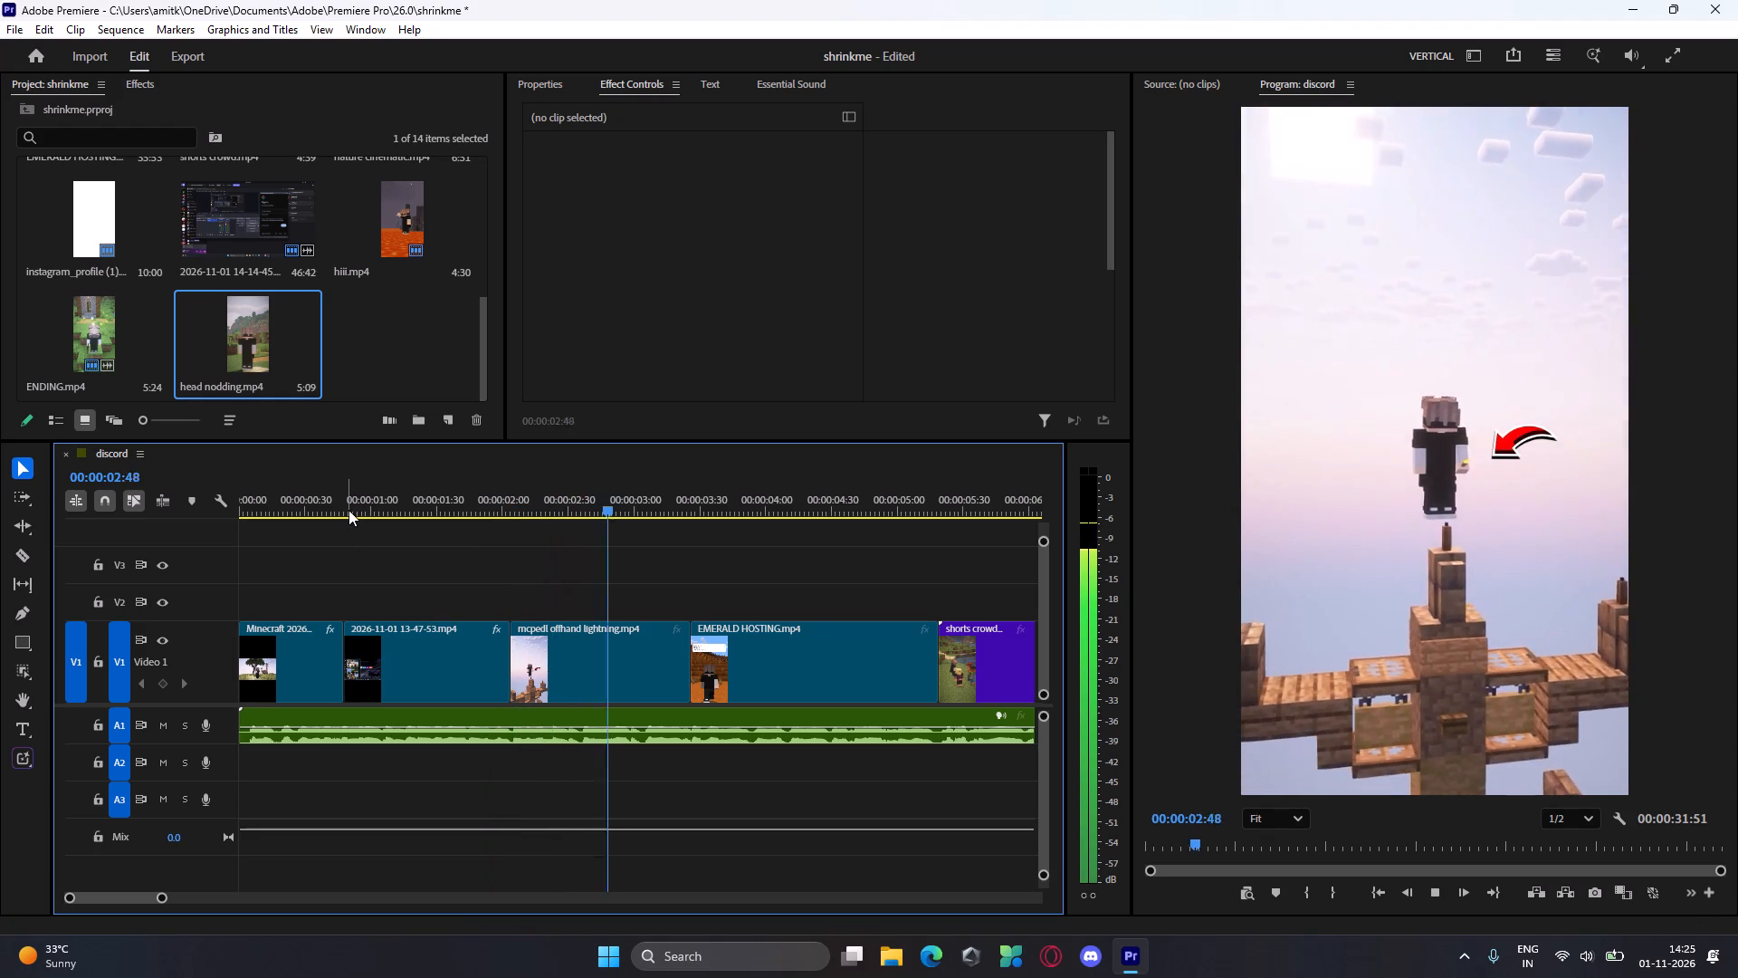
key("space")
left_click(512, 502)
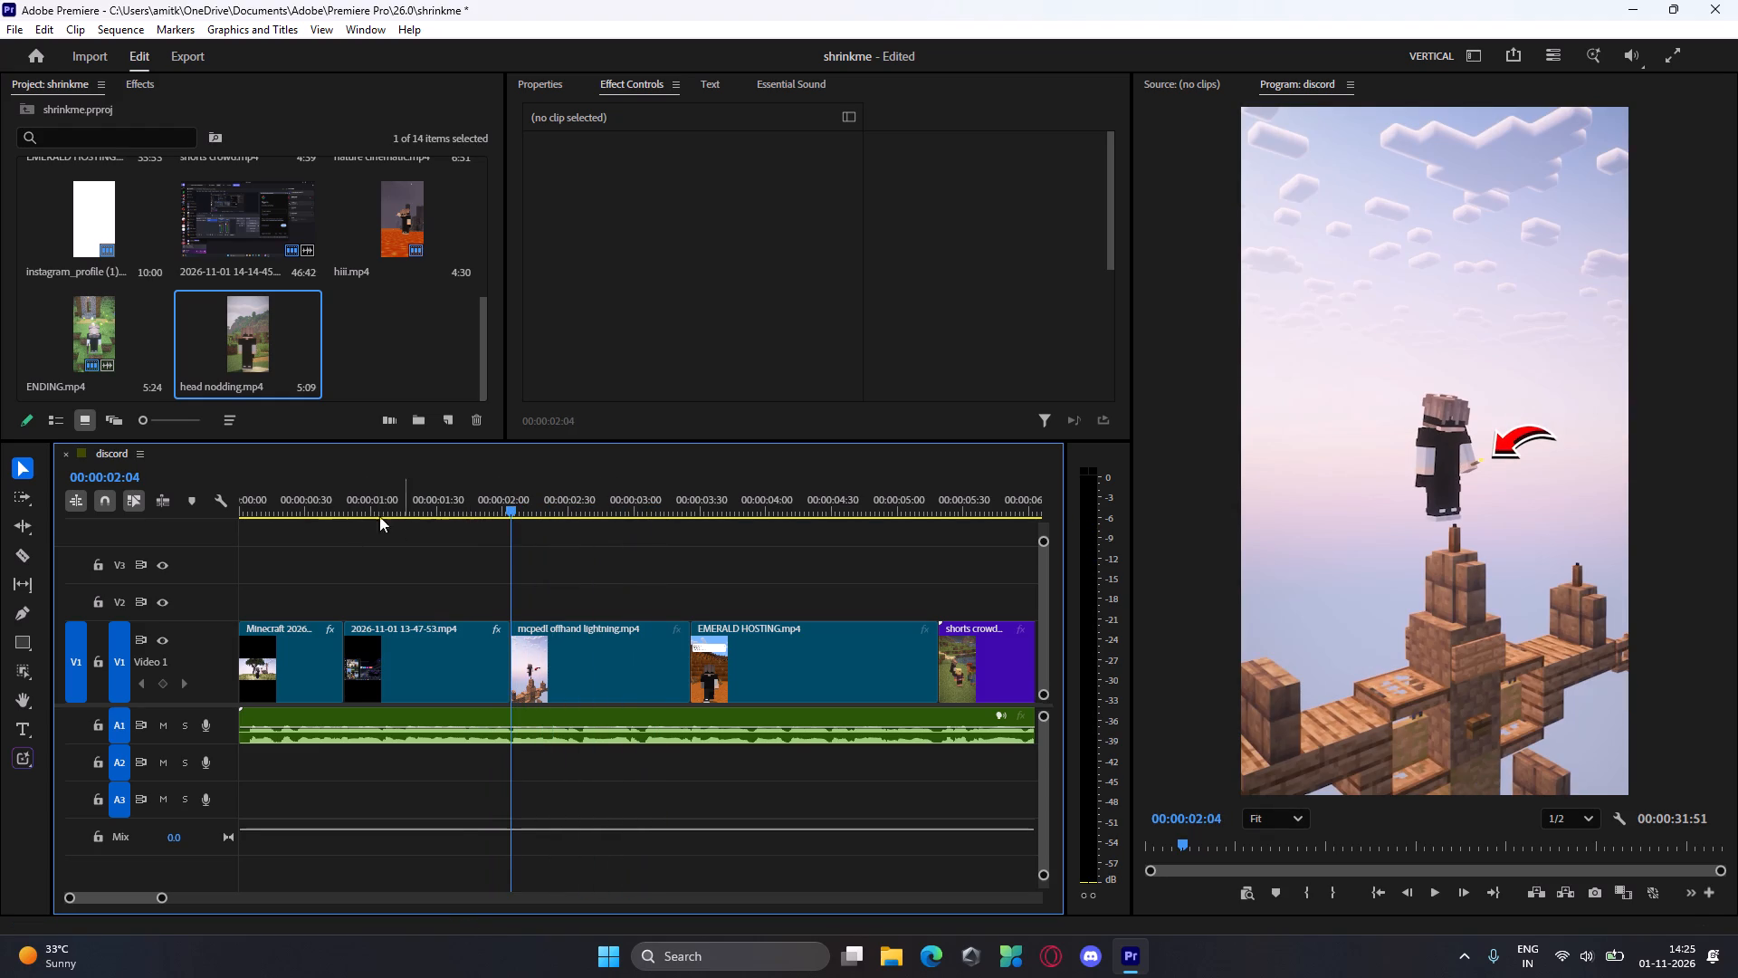
Import Anime Shine Sound from the Amit's SFX folder and place it on A2 at the start of the sequence.
double_click(366, 354)
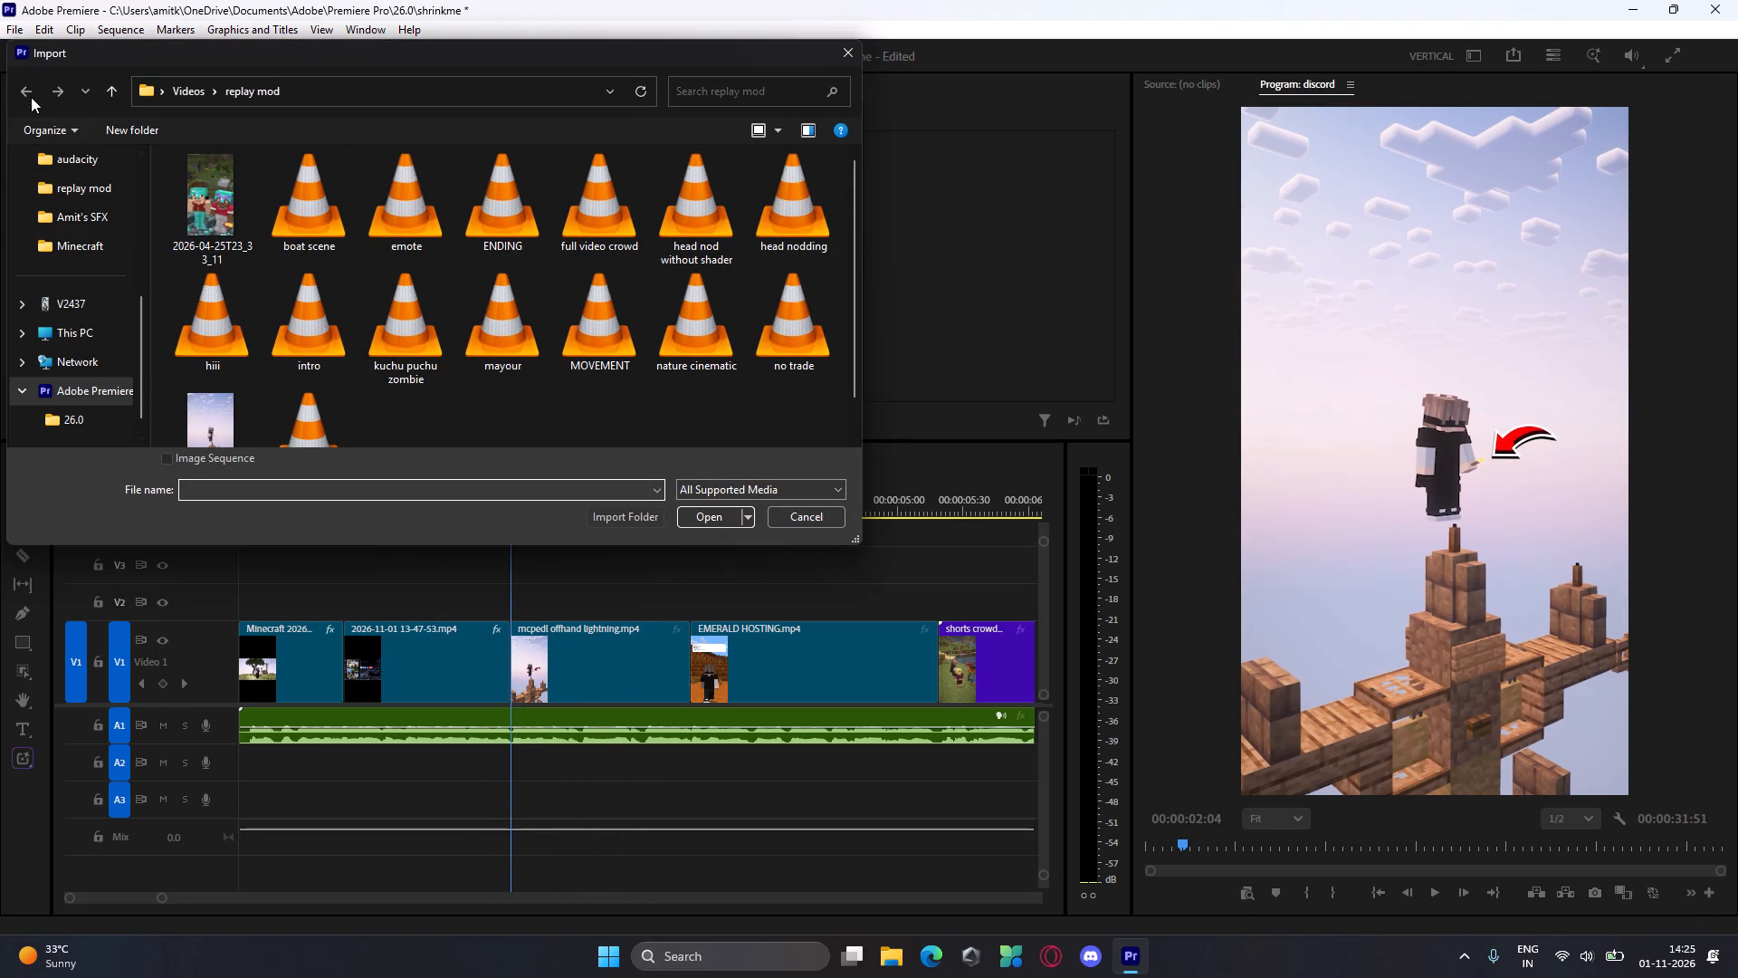
left_click(26, 83)
left_click(23, 94)
left_click(182, 101)
double_click(237, 216)
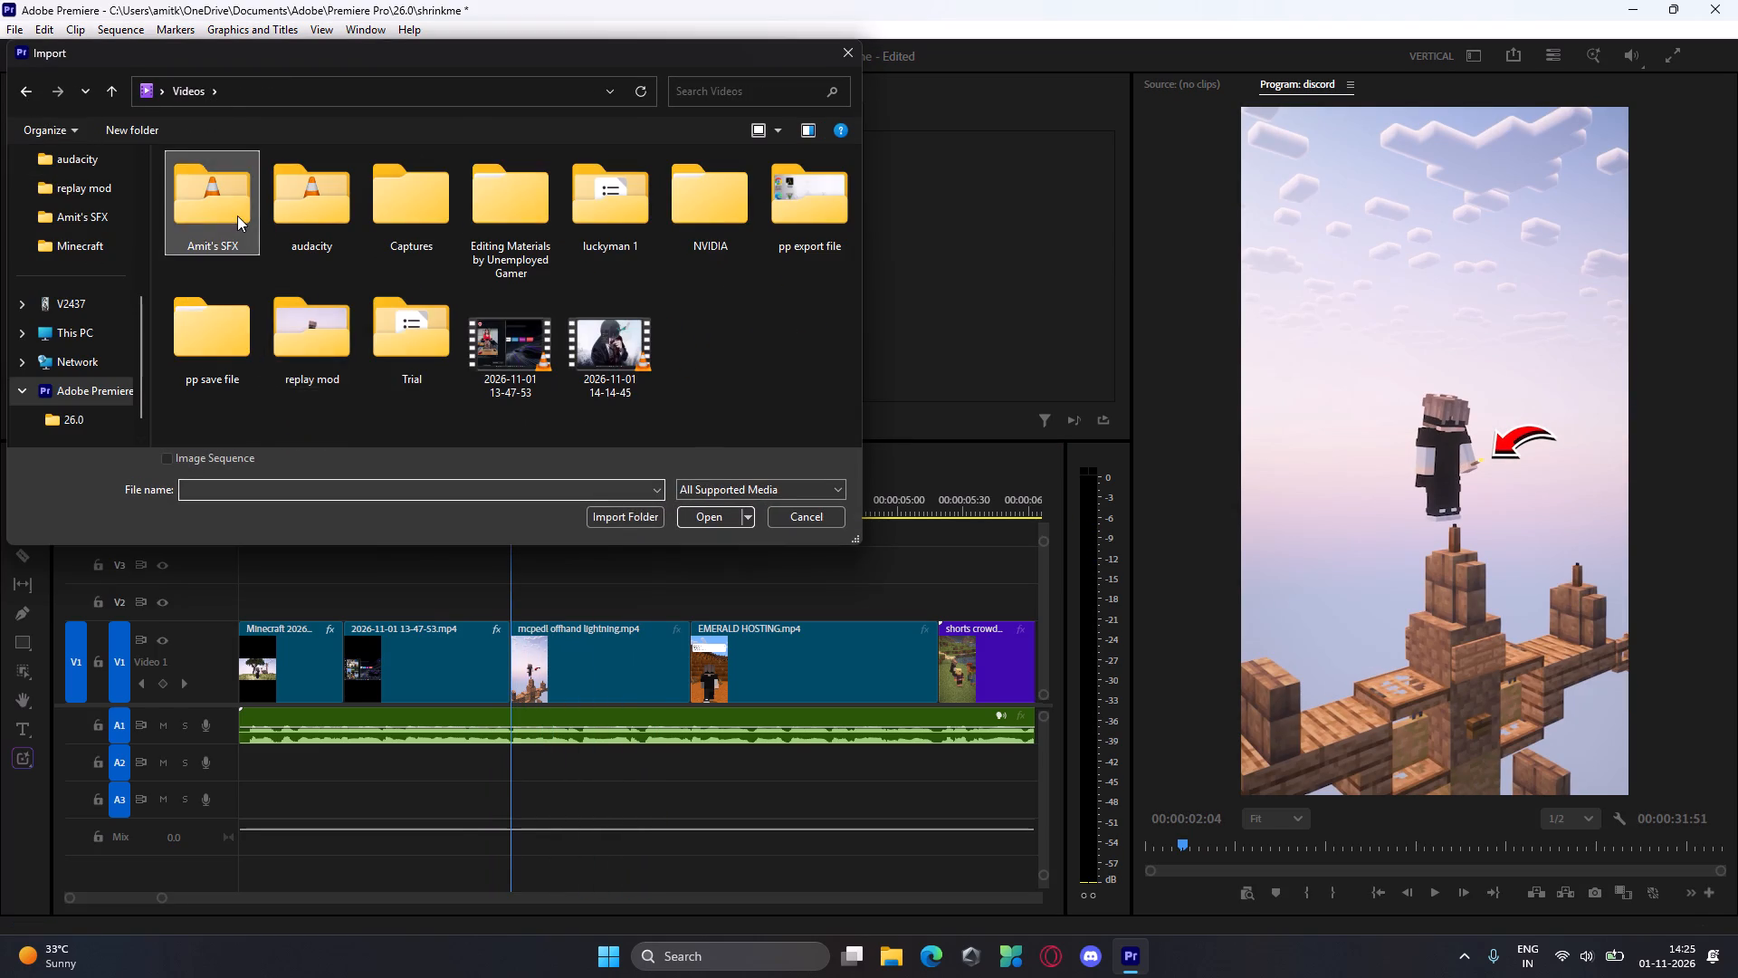
left_click(198, 213)
left_click(701, 528)
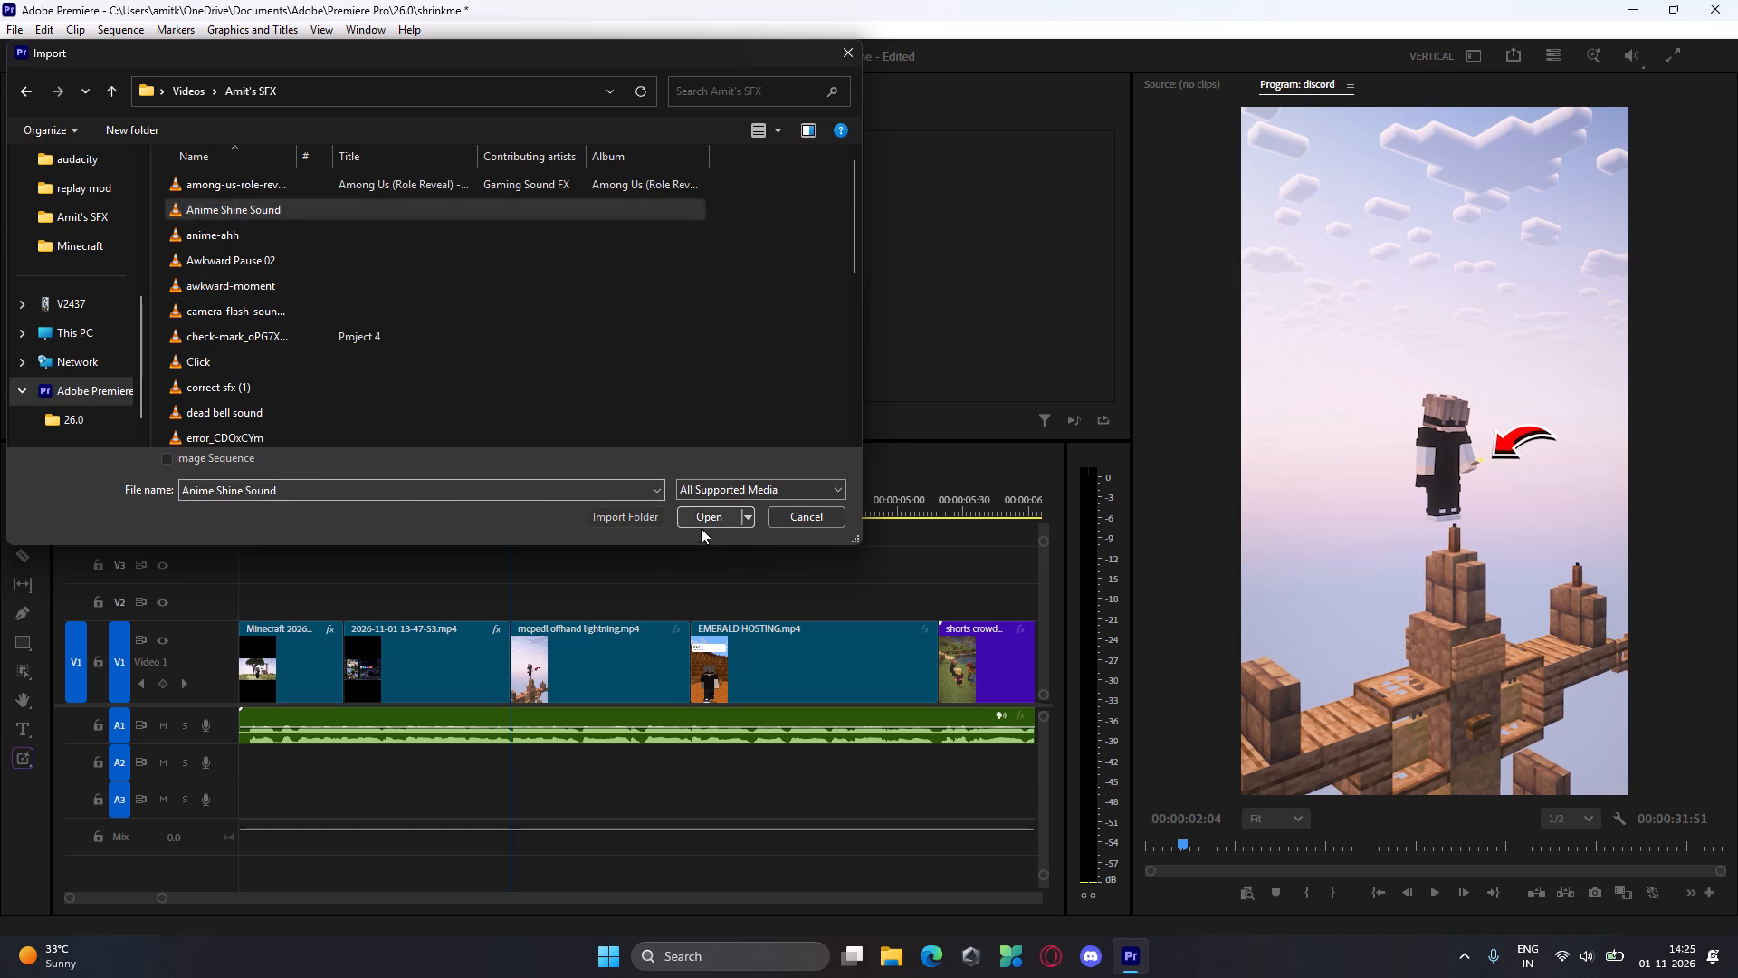
left_click_drag(372, 369, 227, 768)
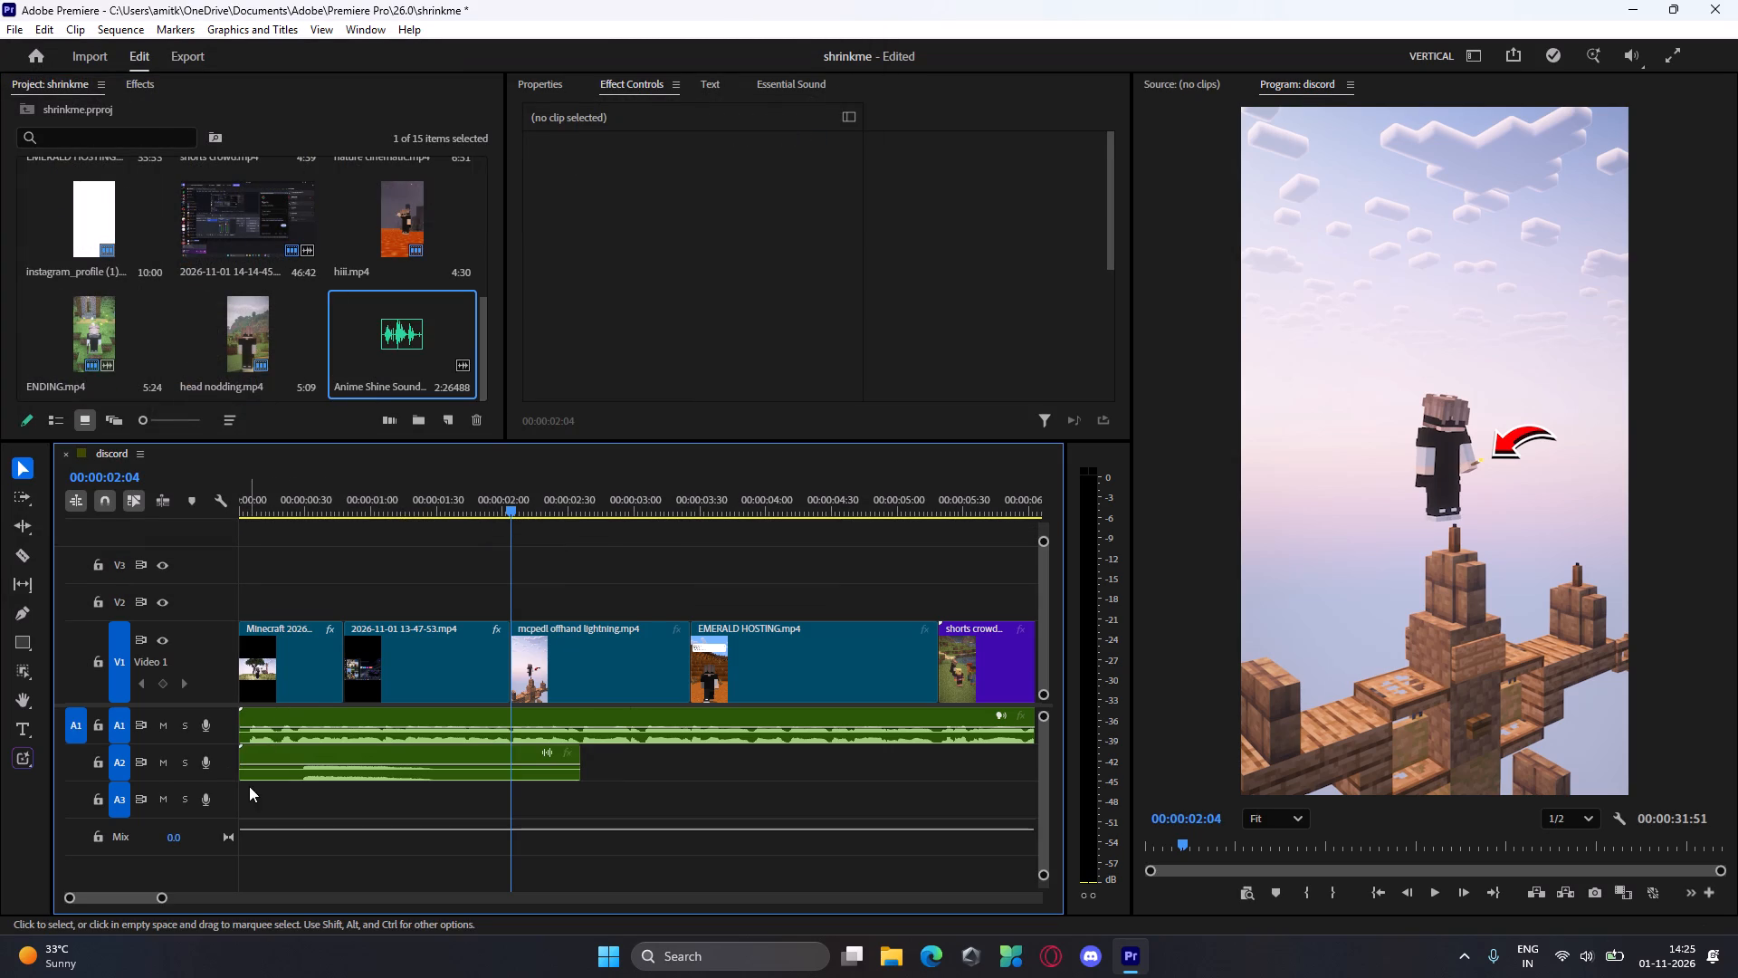
Split Anime Shine Sound on A2 where its waveform begins, near 00:00:00:30, and clear the silent lead-in.
key("c")
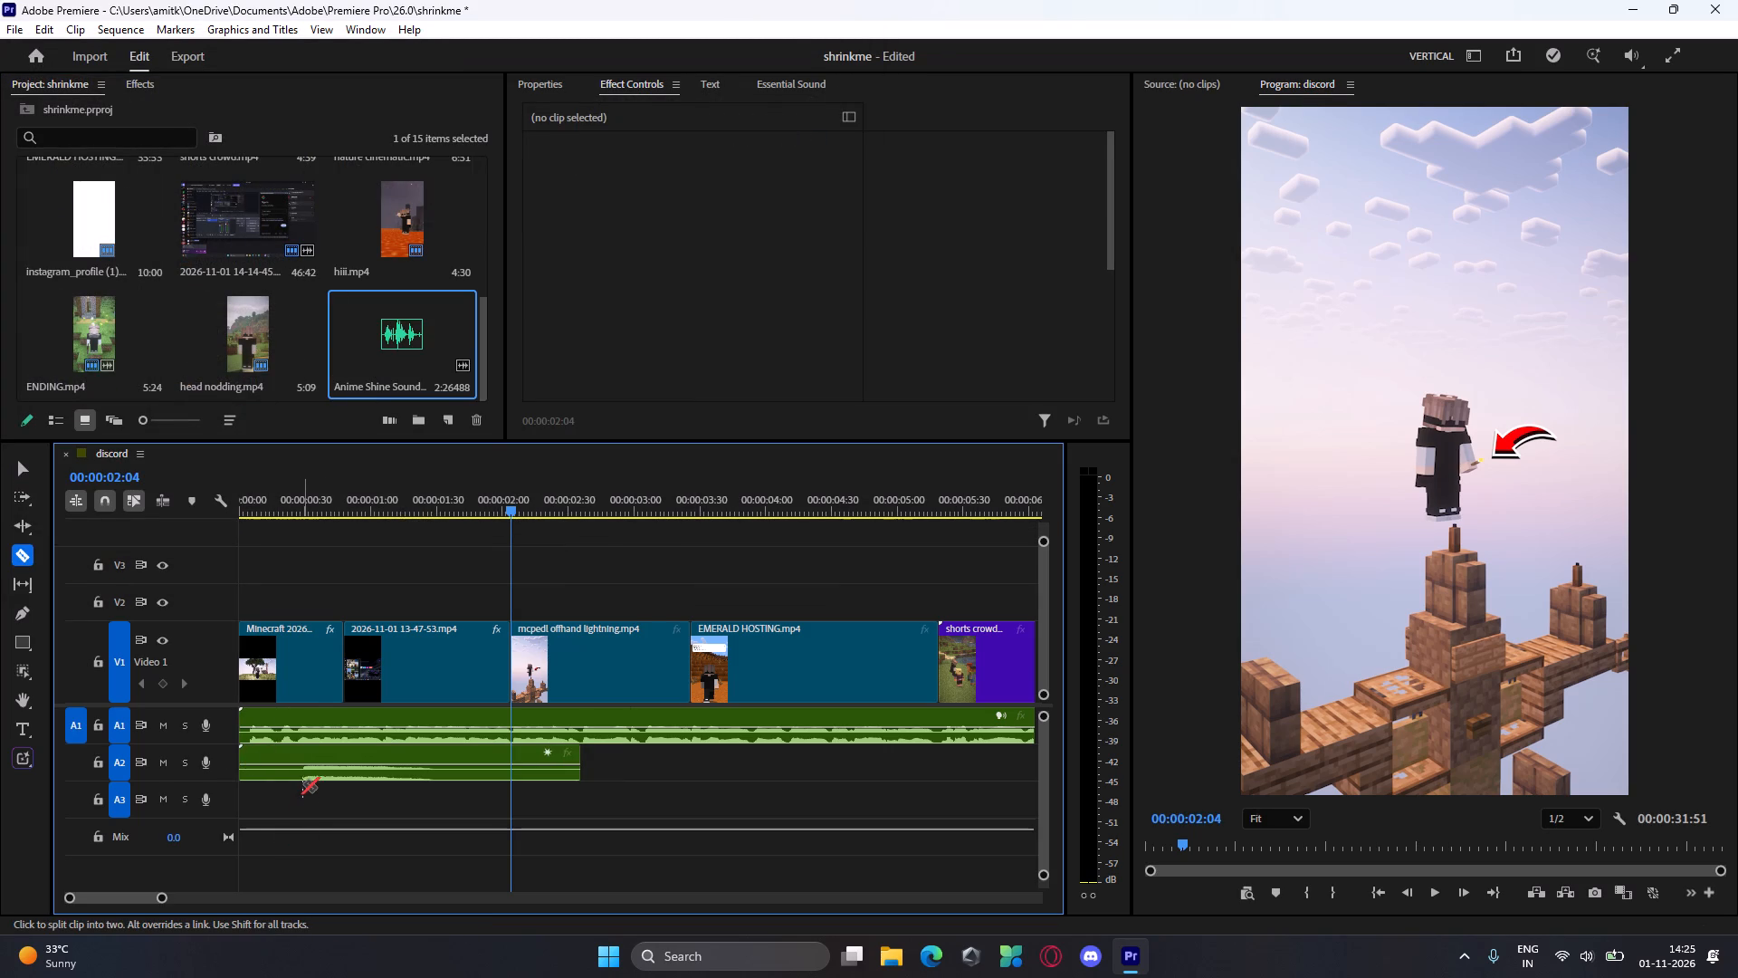
left_click(301, 780)
key("v")
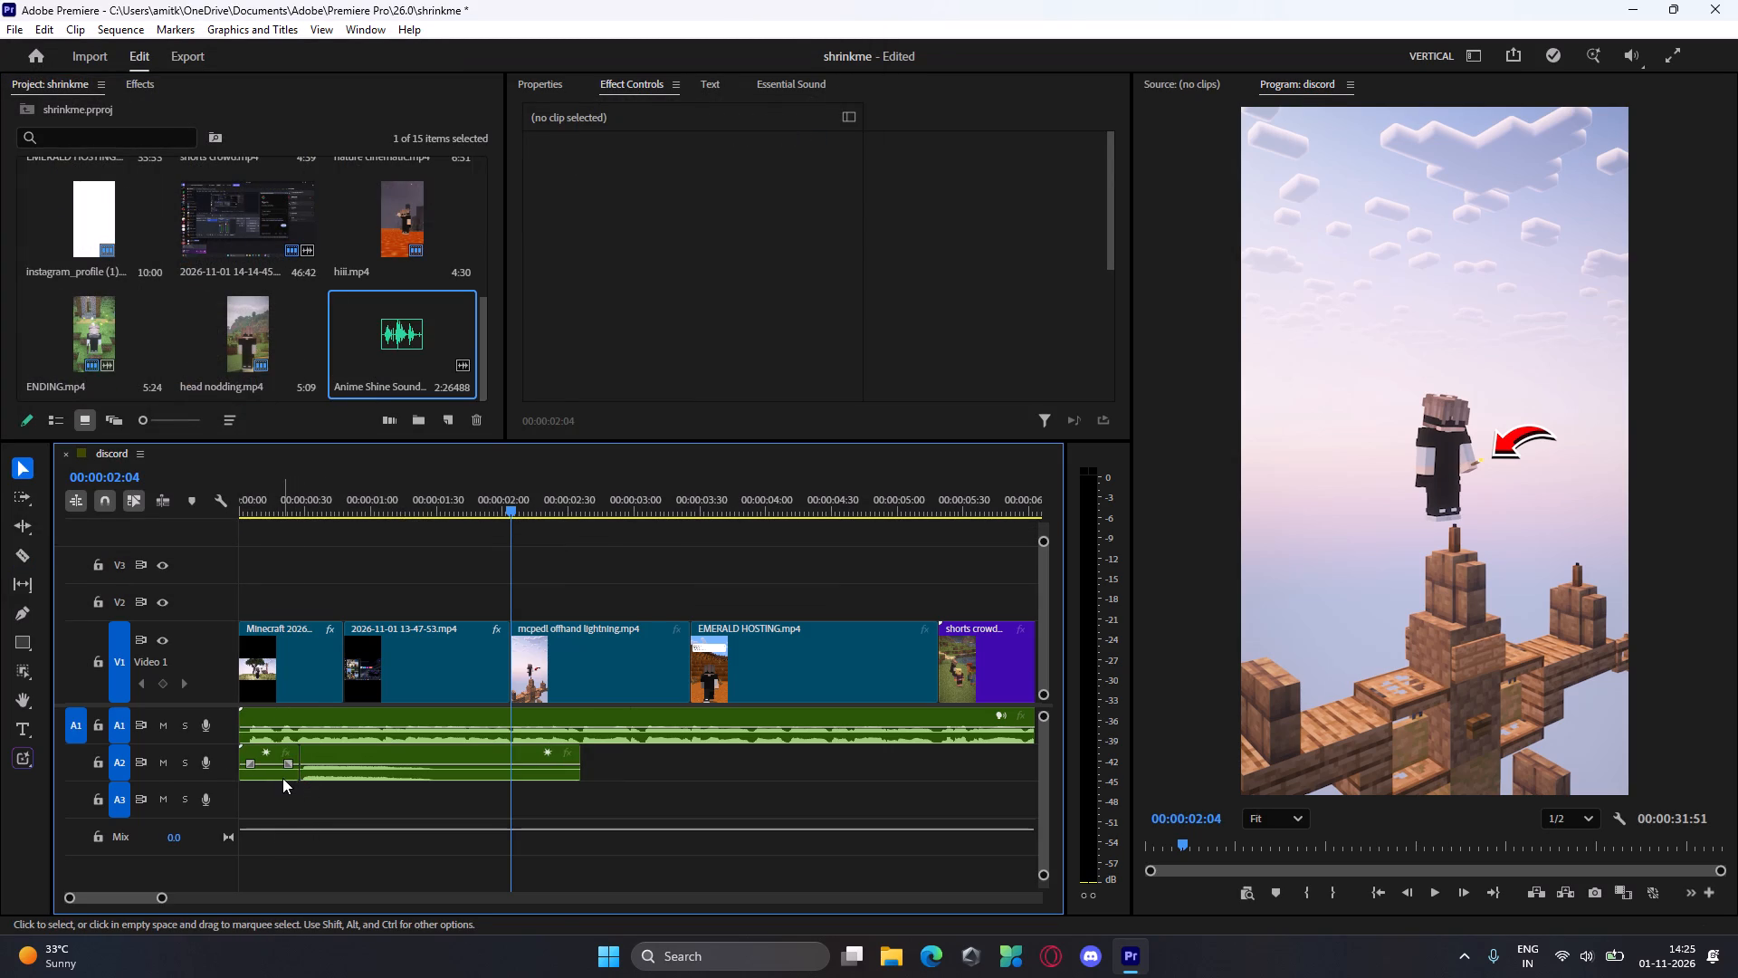
left_click(282, 778)
right_click(282, 778)
left_click(353, 182)
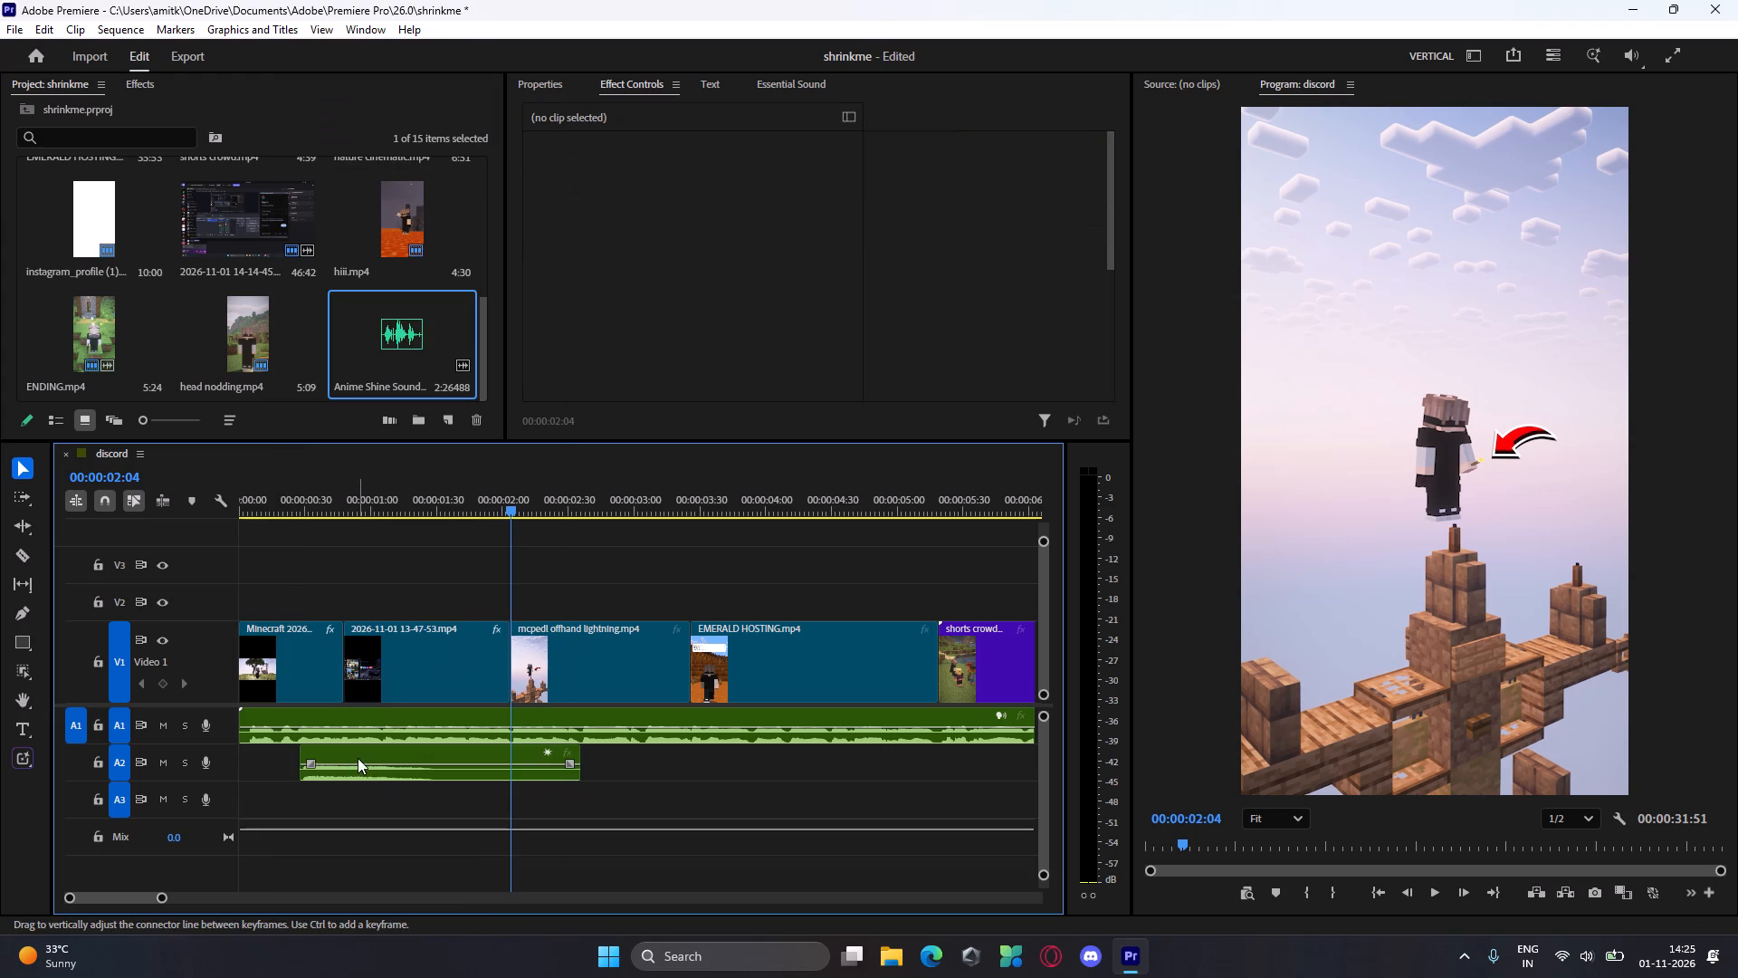
Move the remaining shine sound to the sequence start and trim its end to just past the first clip on V1.
left_click_drag(358, 758, 249, 753)
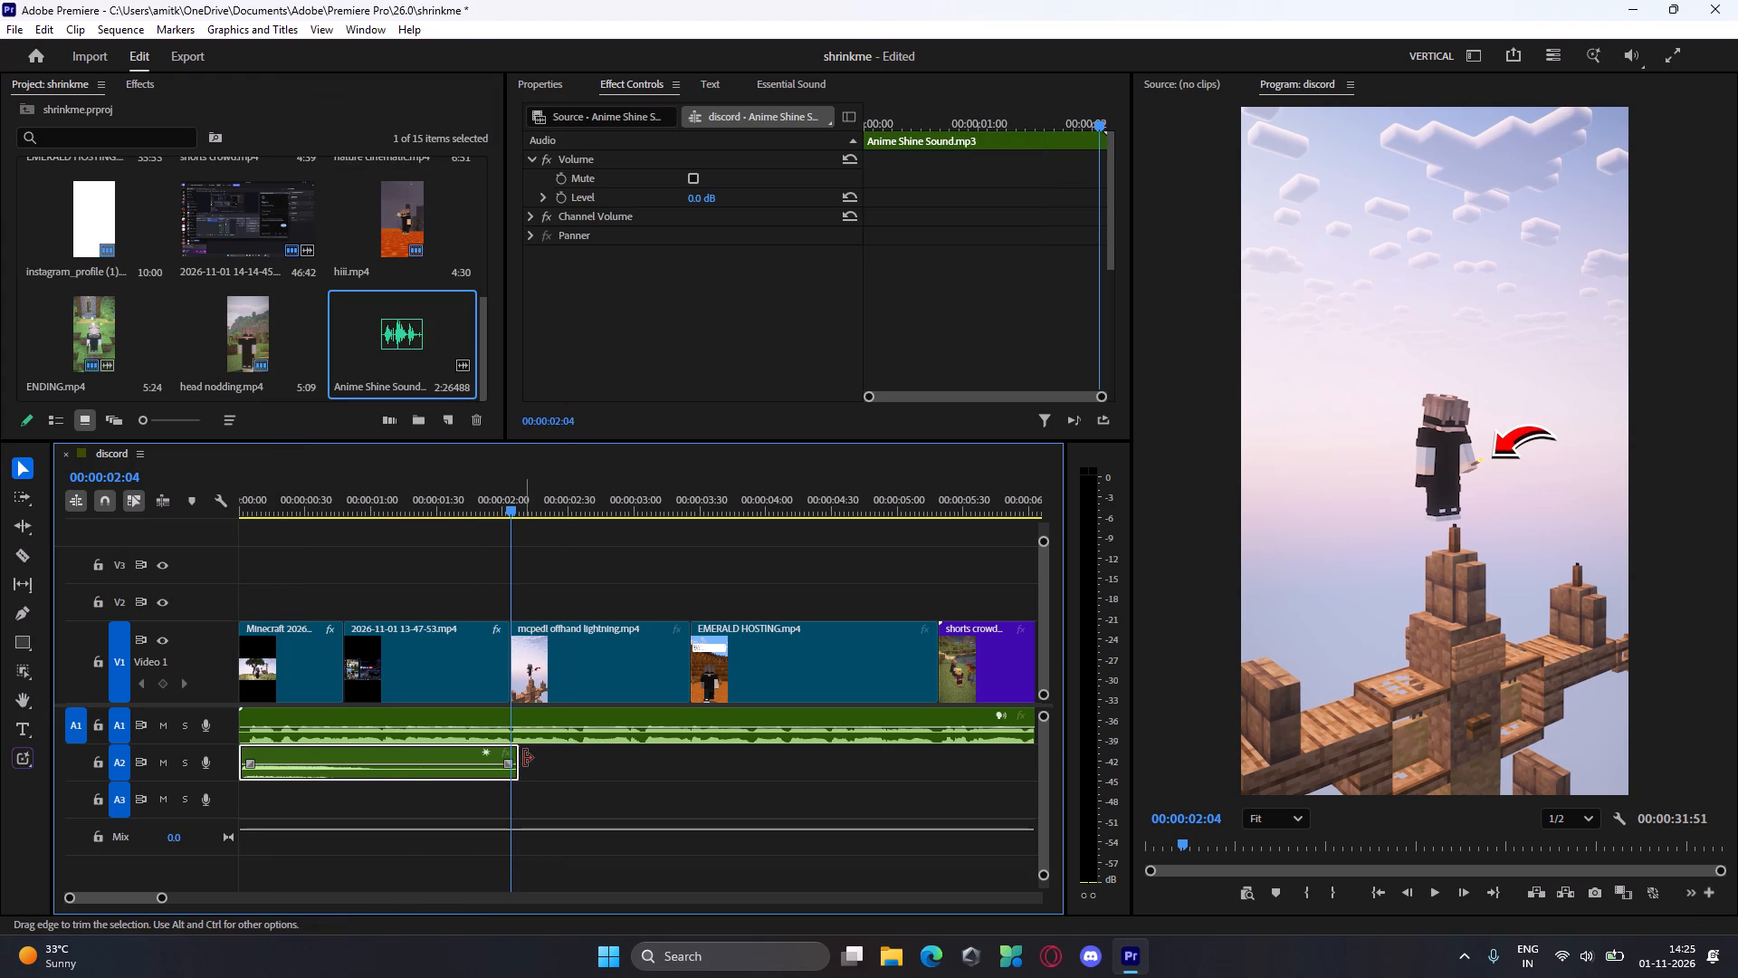
left_click_drag(523, 758, 358, 796)
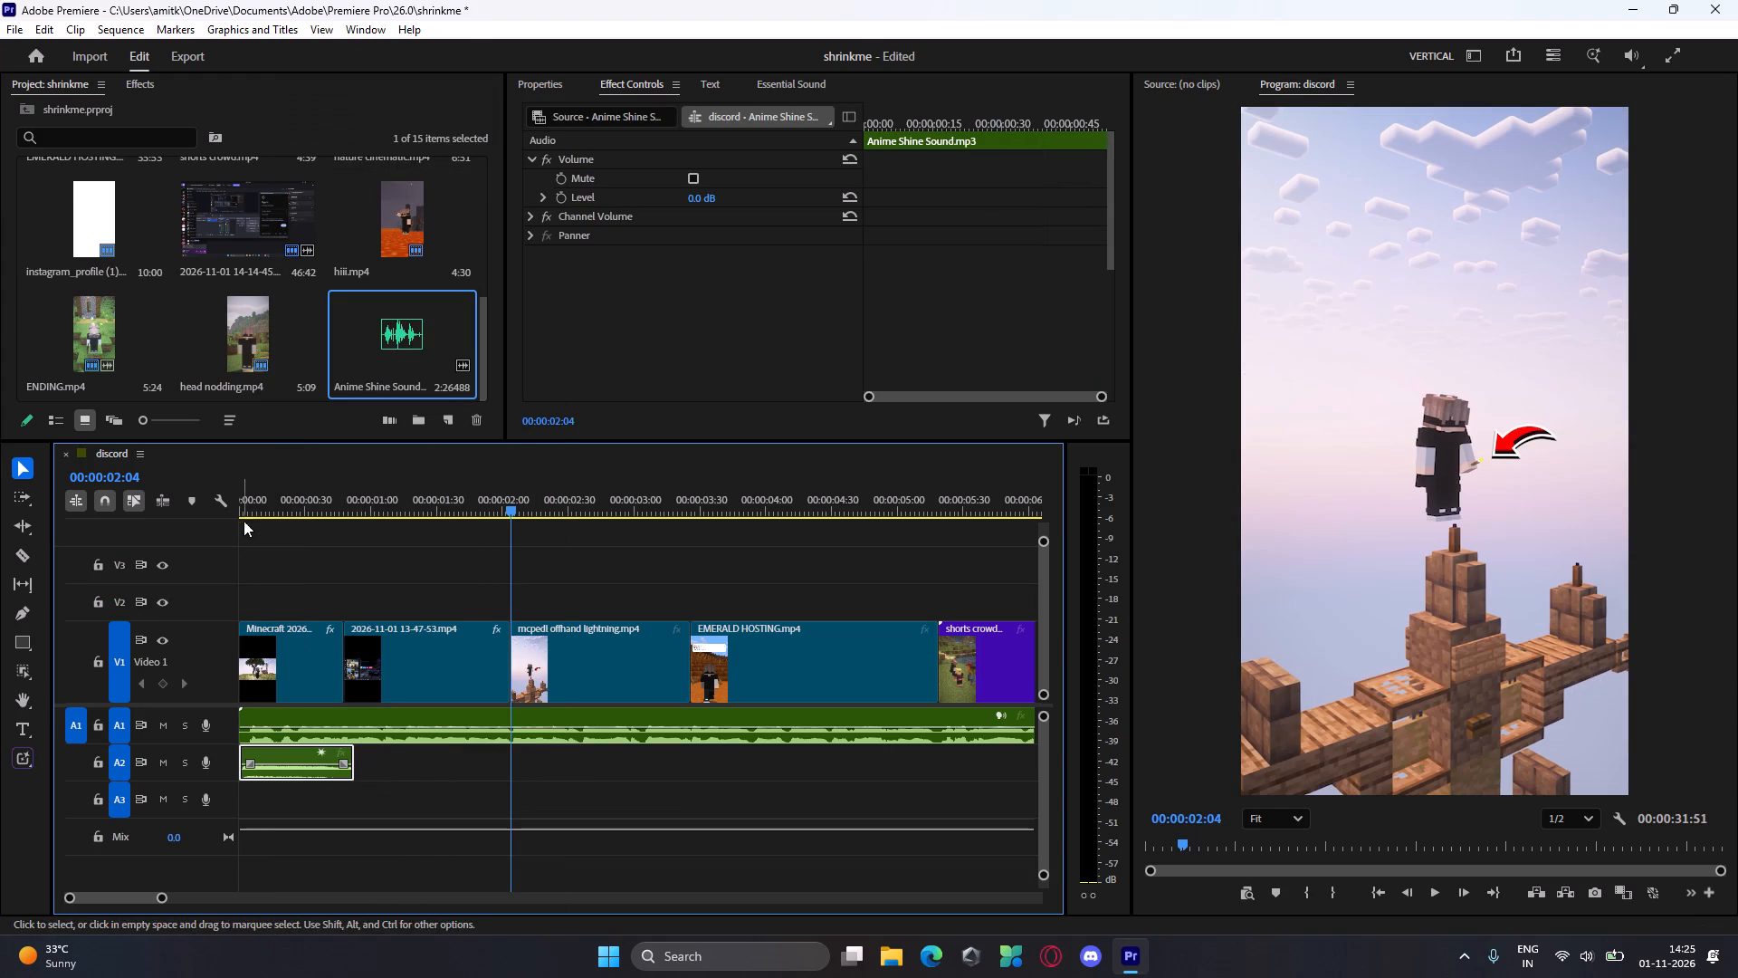
Set the volume level of Anime Shine Sound to -8 dB and play the opening from the start to hear it.
left_click_drag(244, 517, 205, 517)
left_click_drag(261, 499, 83, 515)
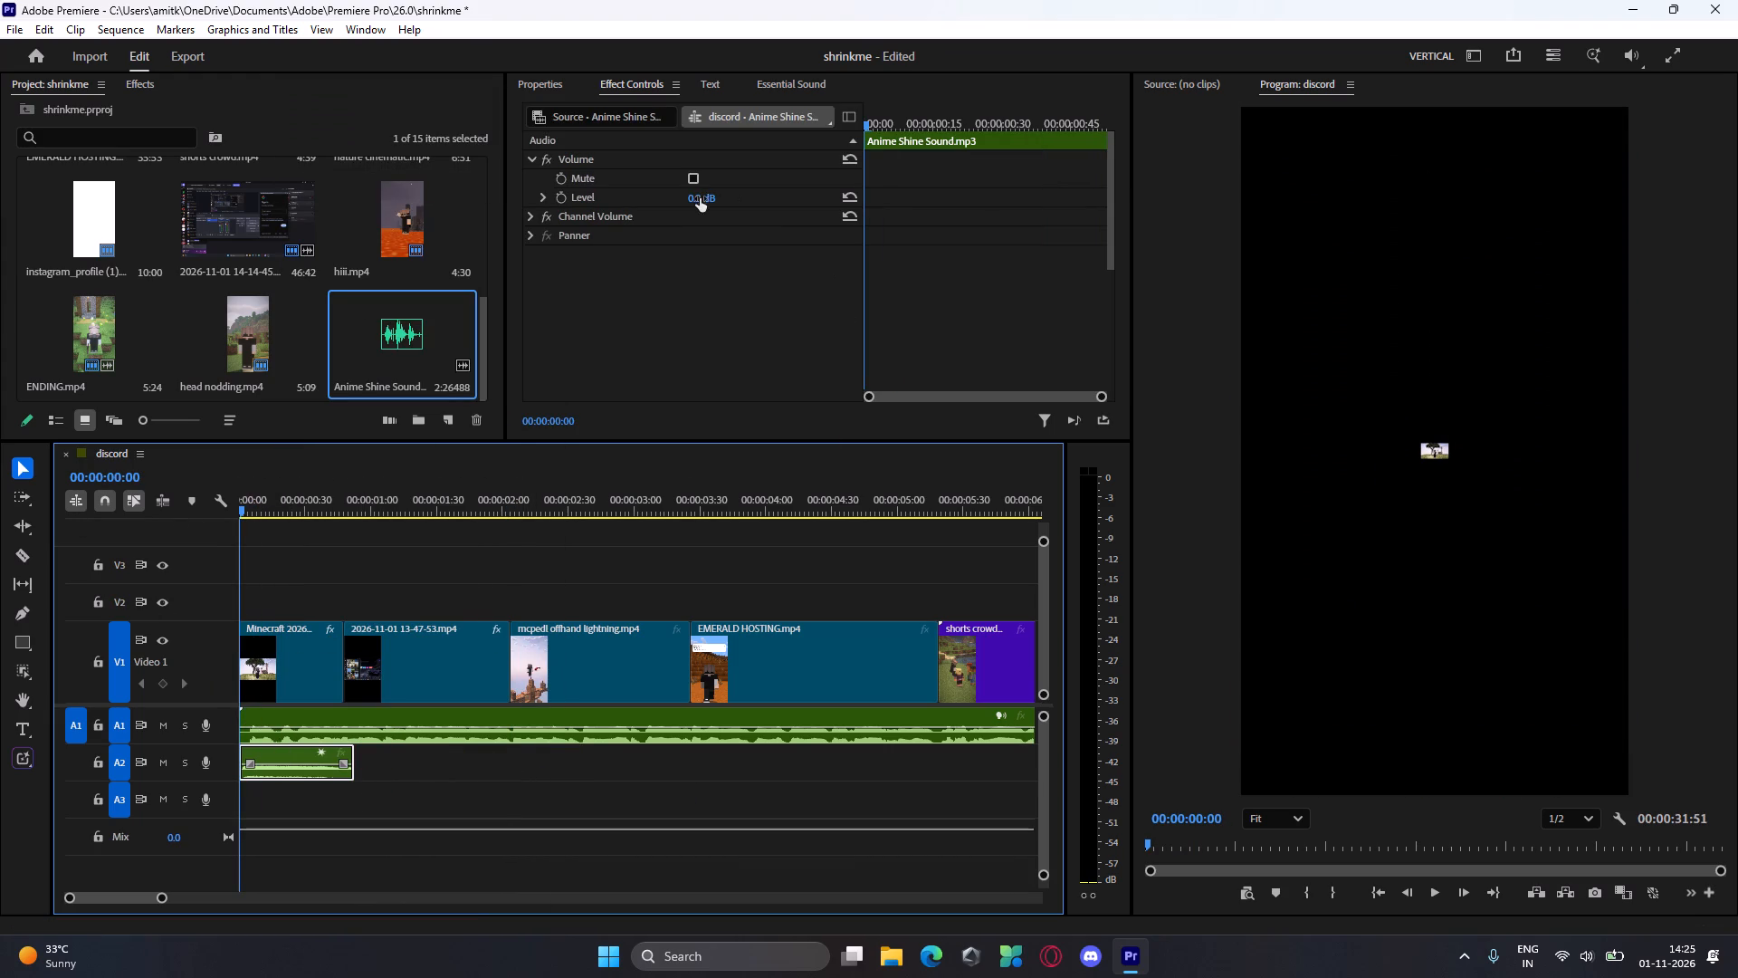
left_click(700, 198)
key("minus")
key("8")
key("Return")
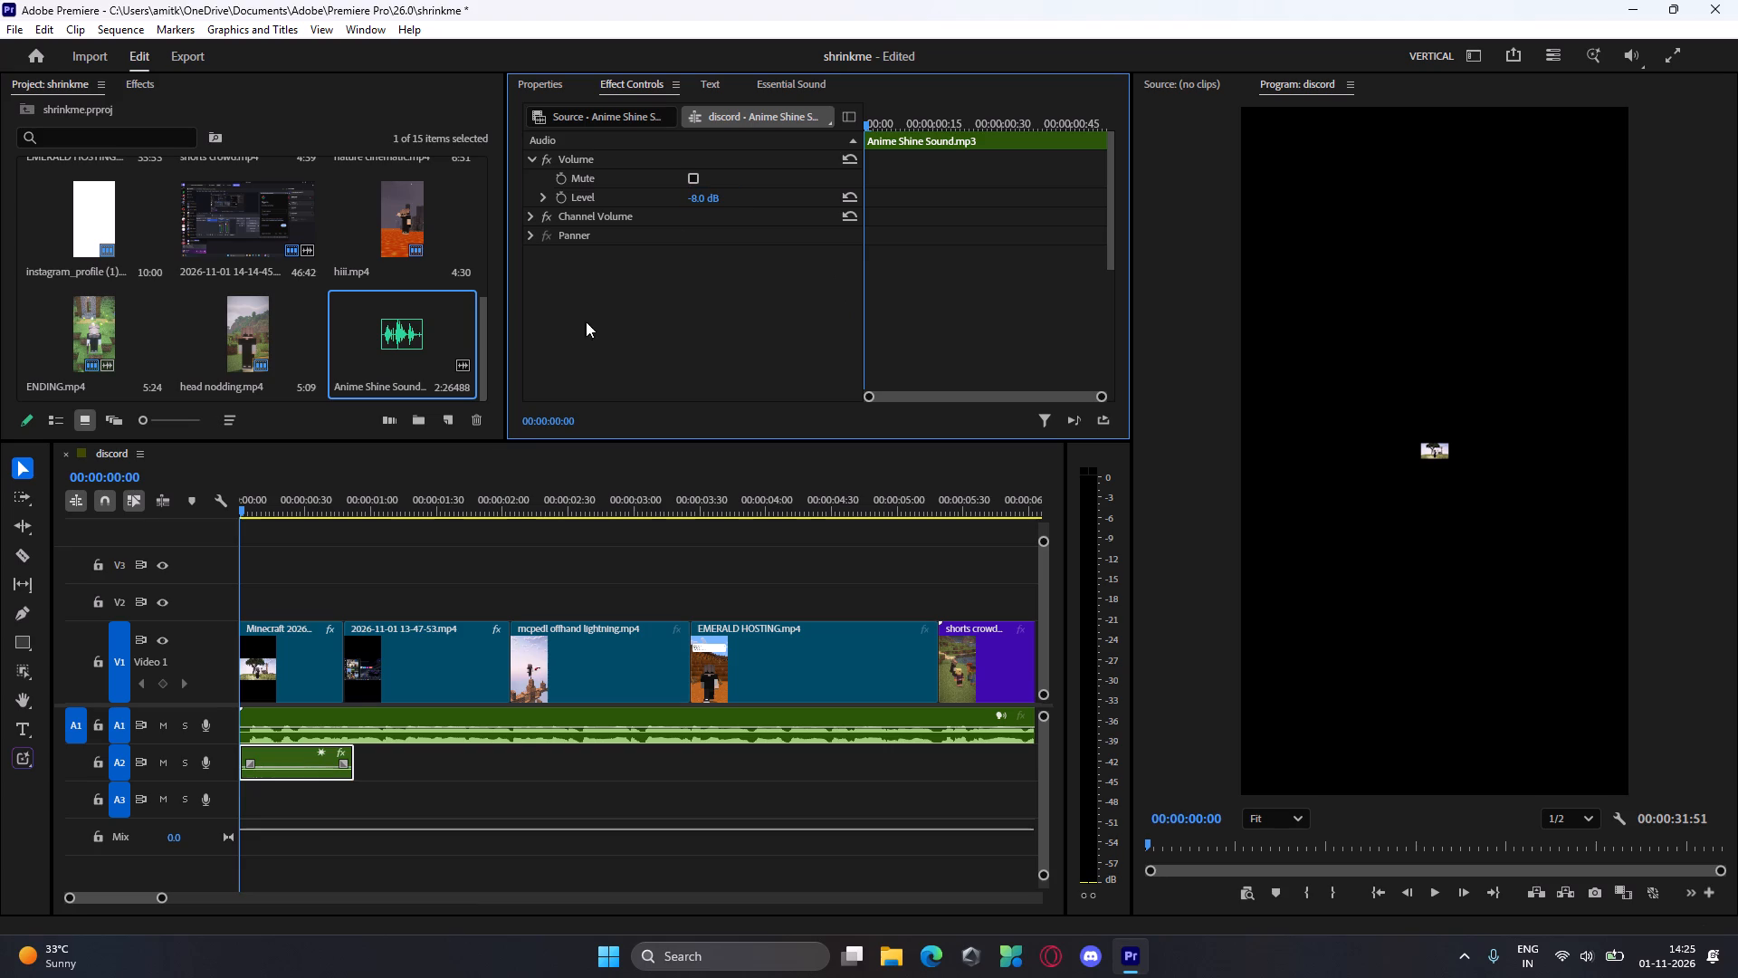
key("space")
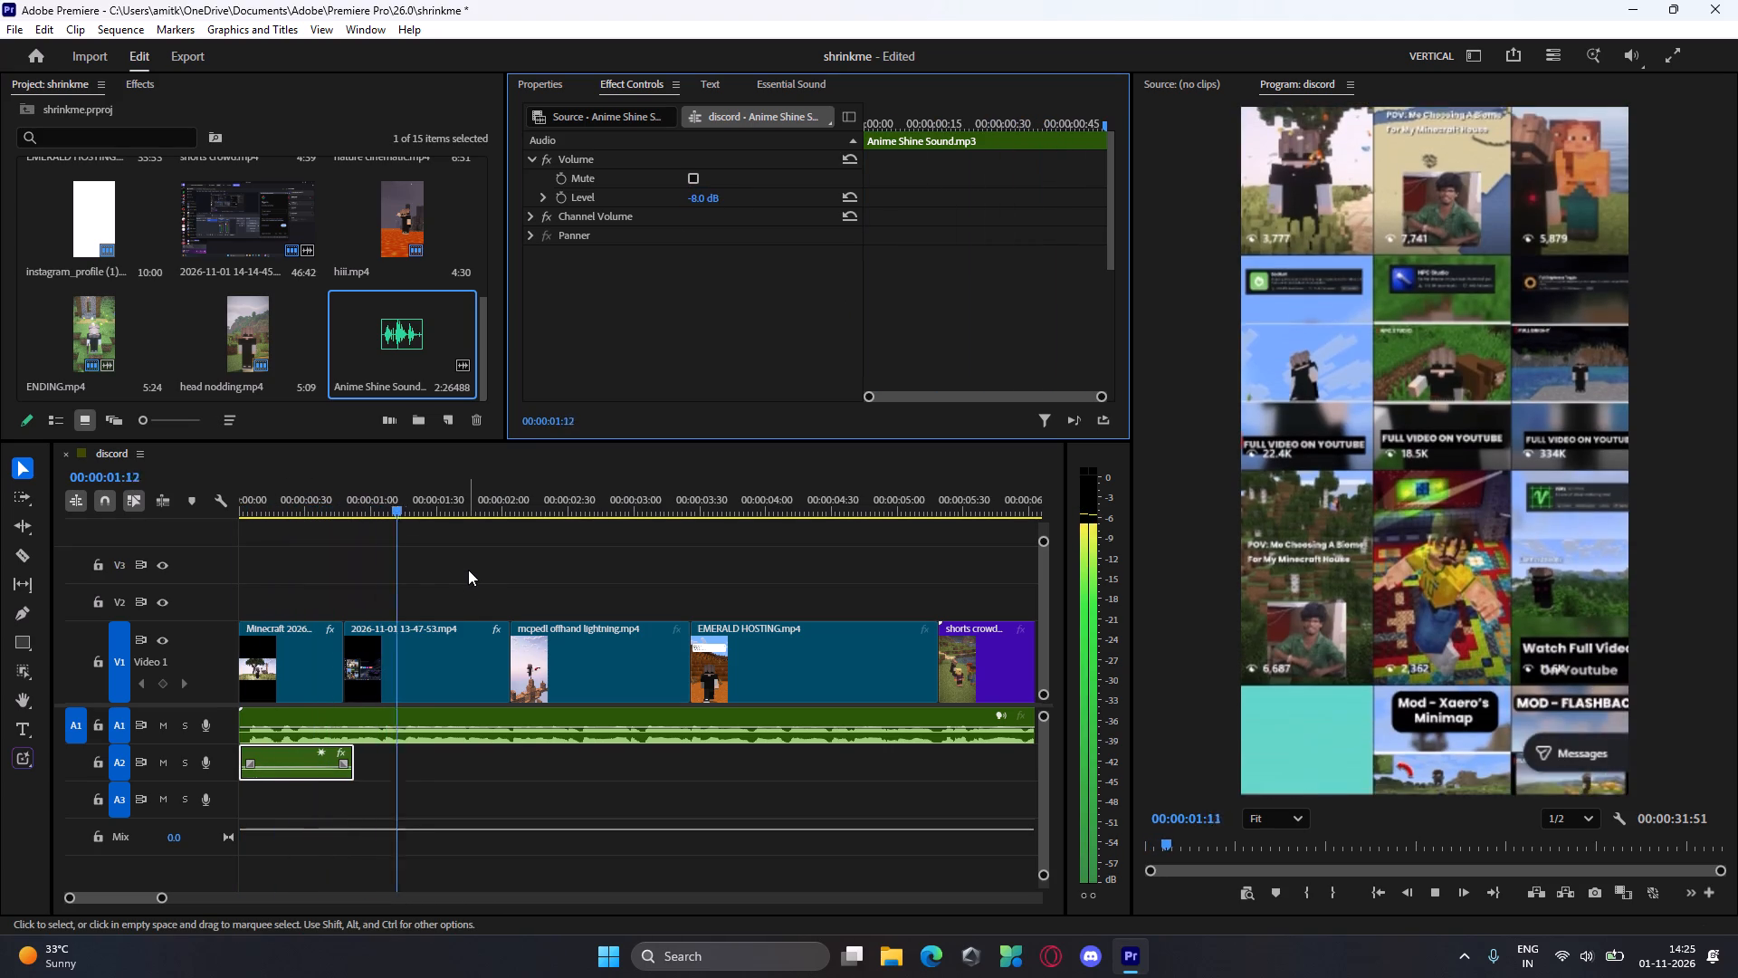
Import anime-ahh from the Amit's SFX folder and place it on A3 at the start of the second V1 clip.
key("space")
left_click(351, 497)
left_click_drag(344, 510, 334, 515)
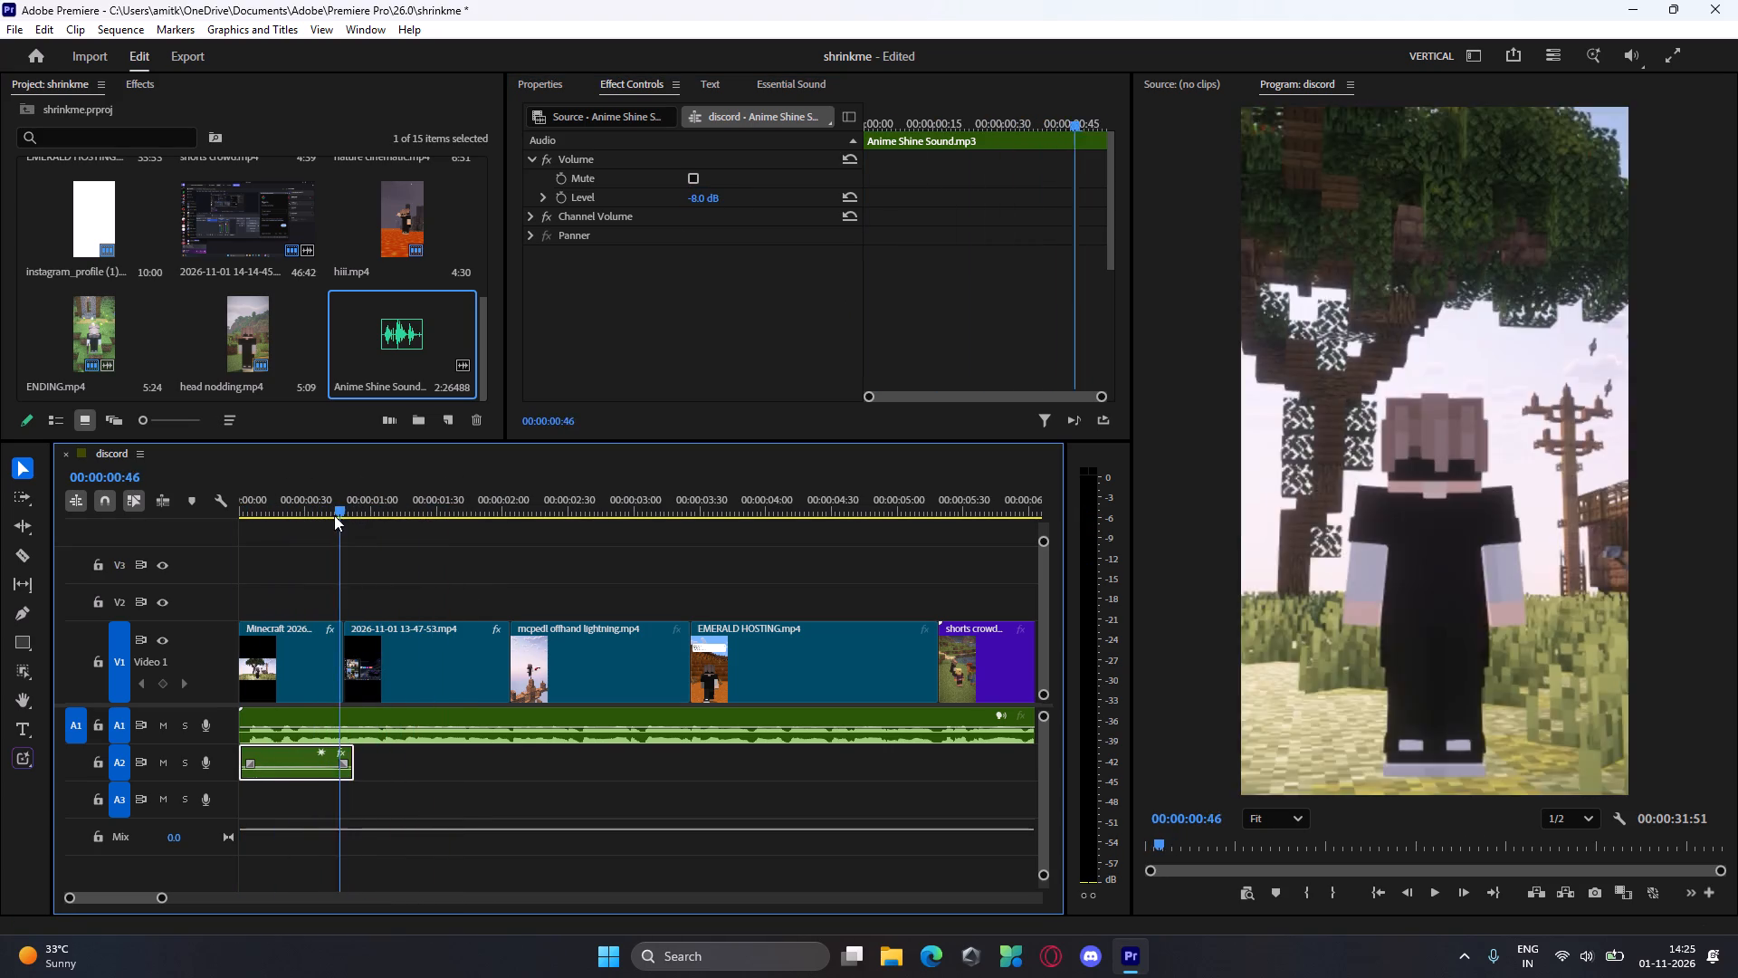
left_click_drag(334, 515, 340, 520)
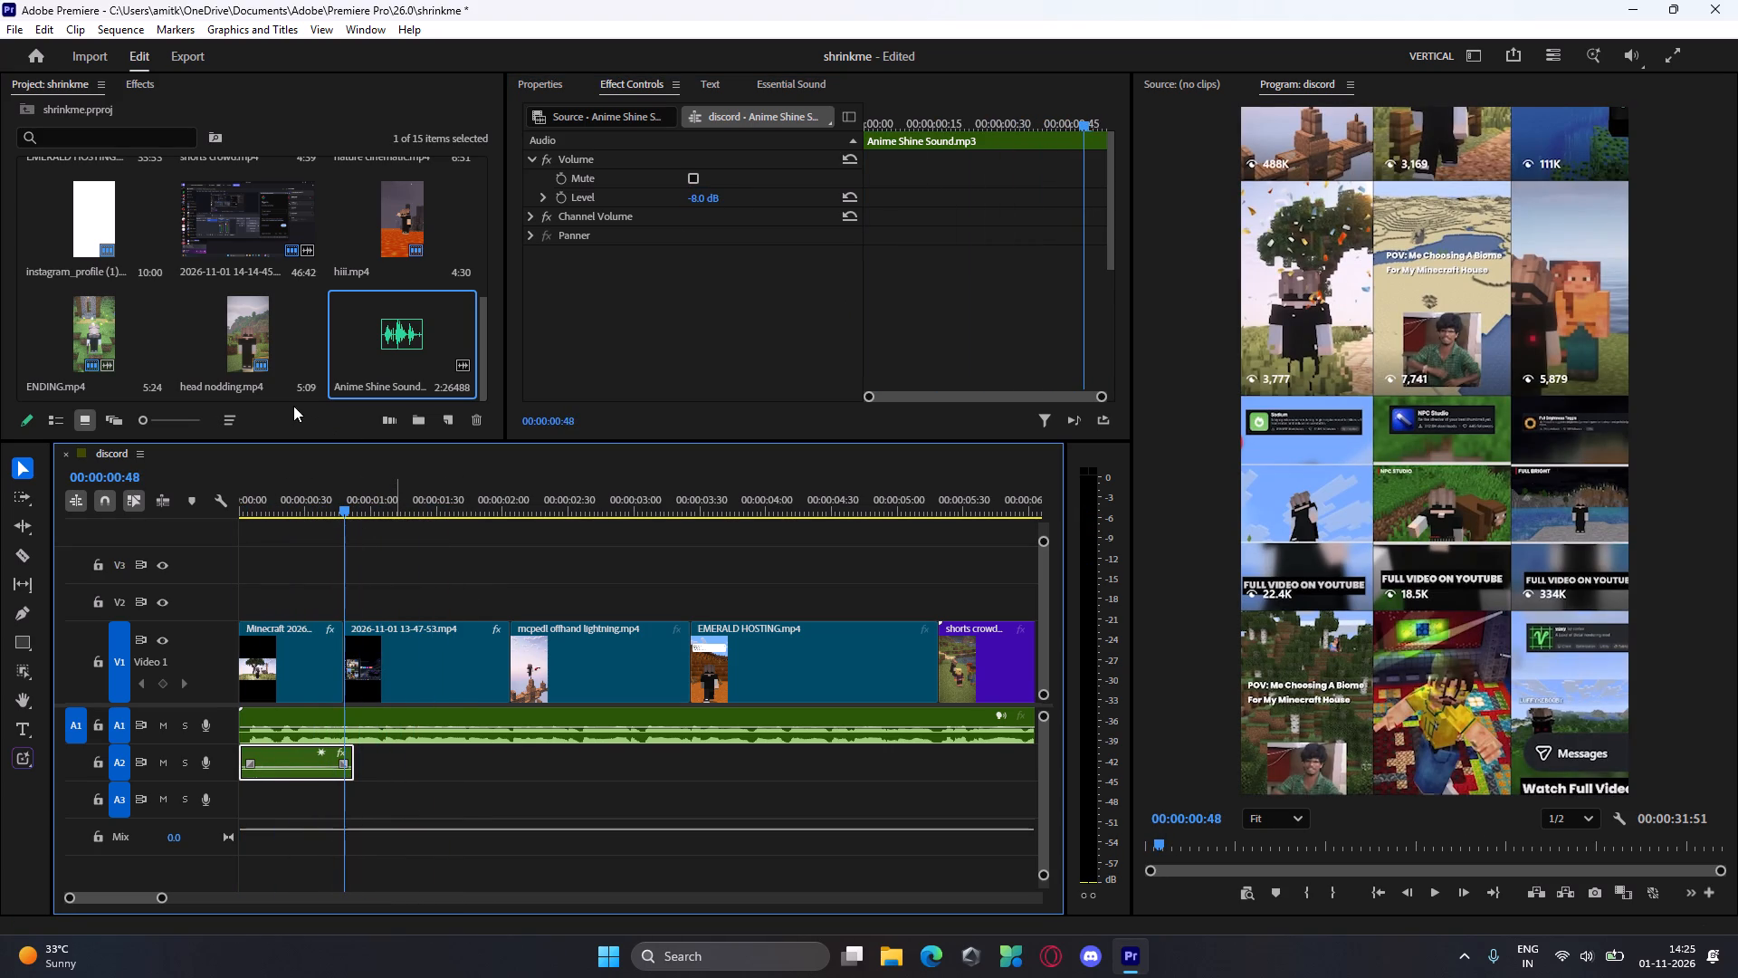
double_click(304, 399)
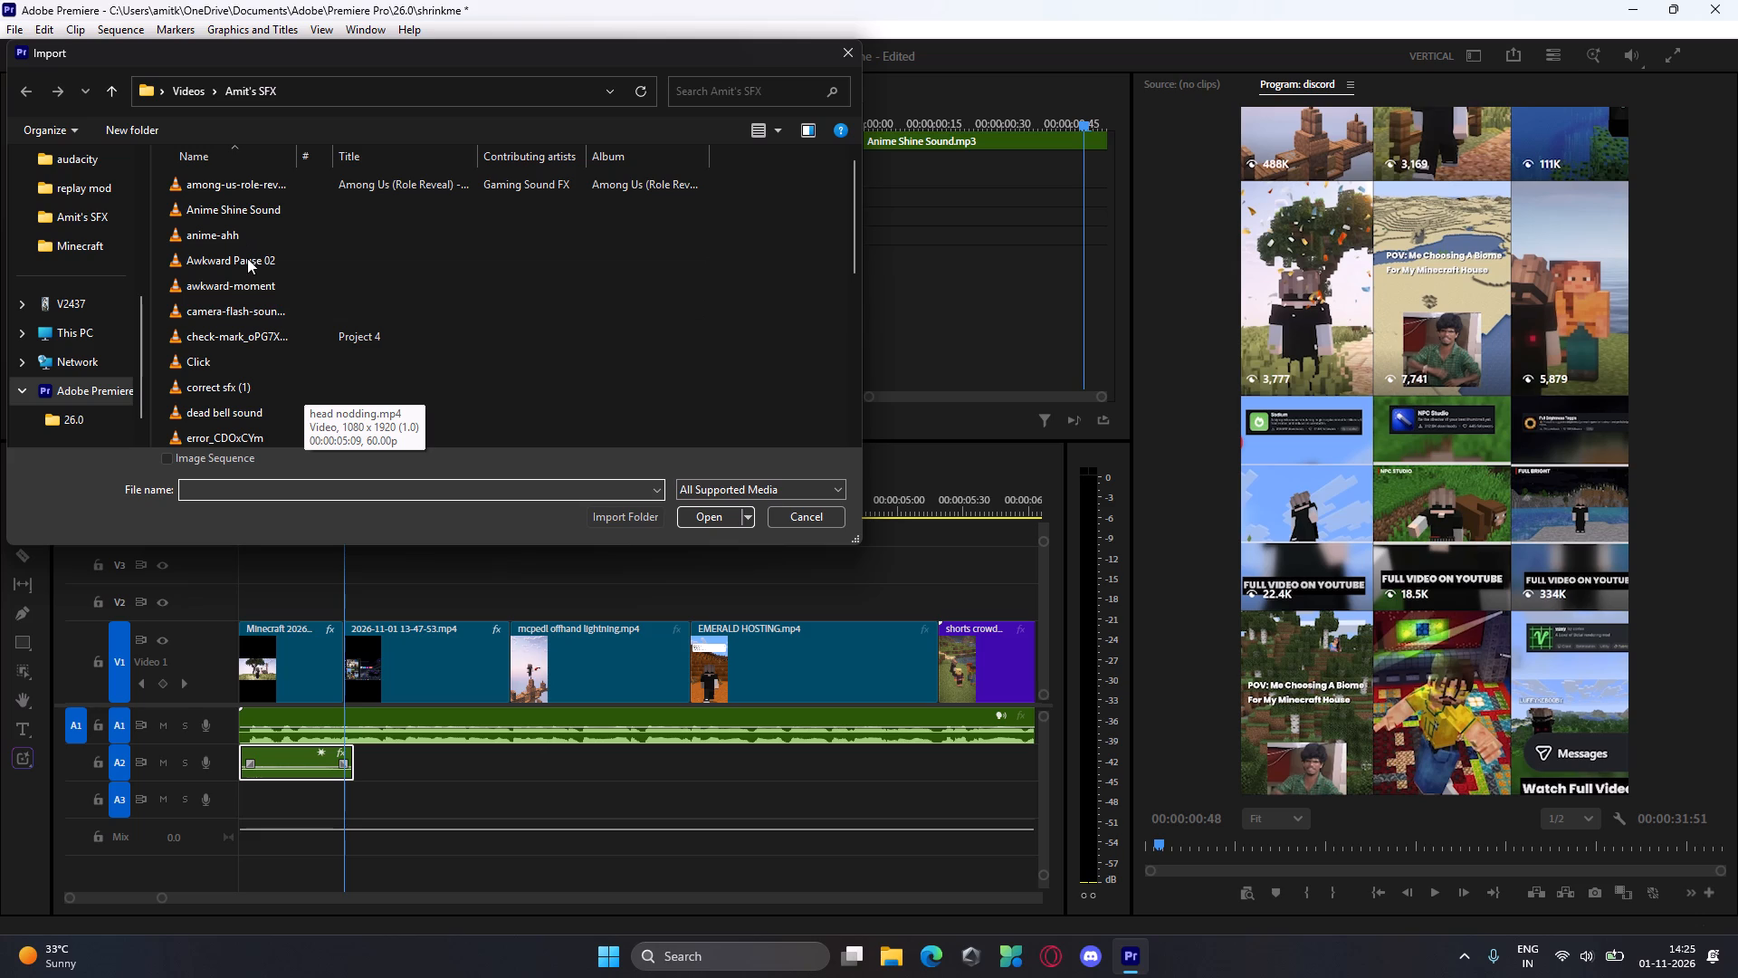
left_click(233, 239)
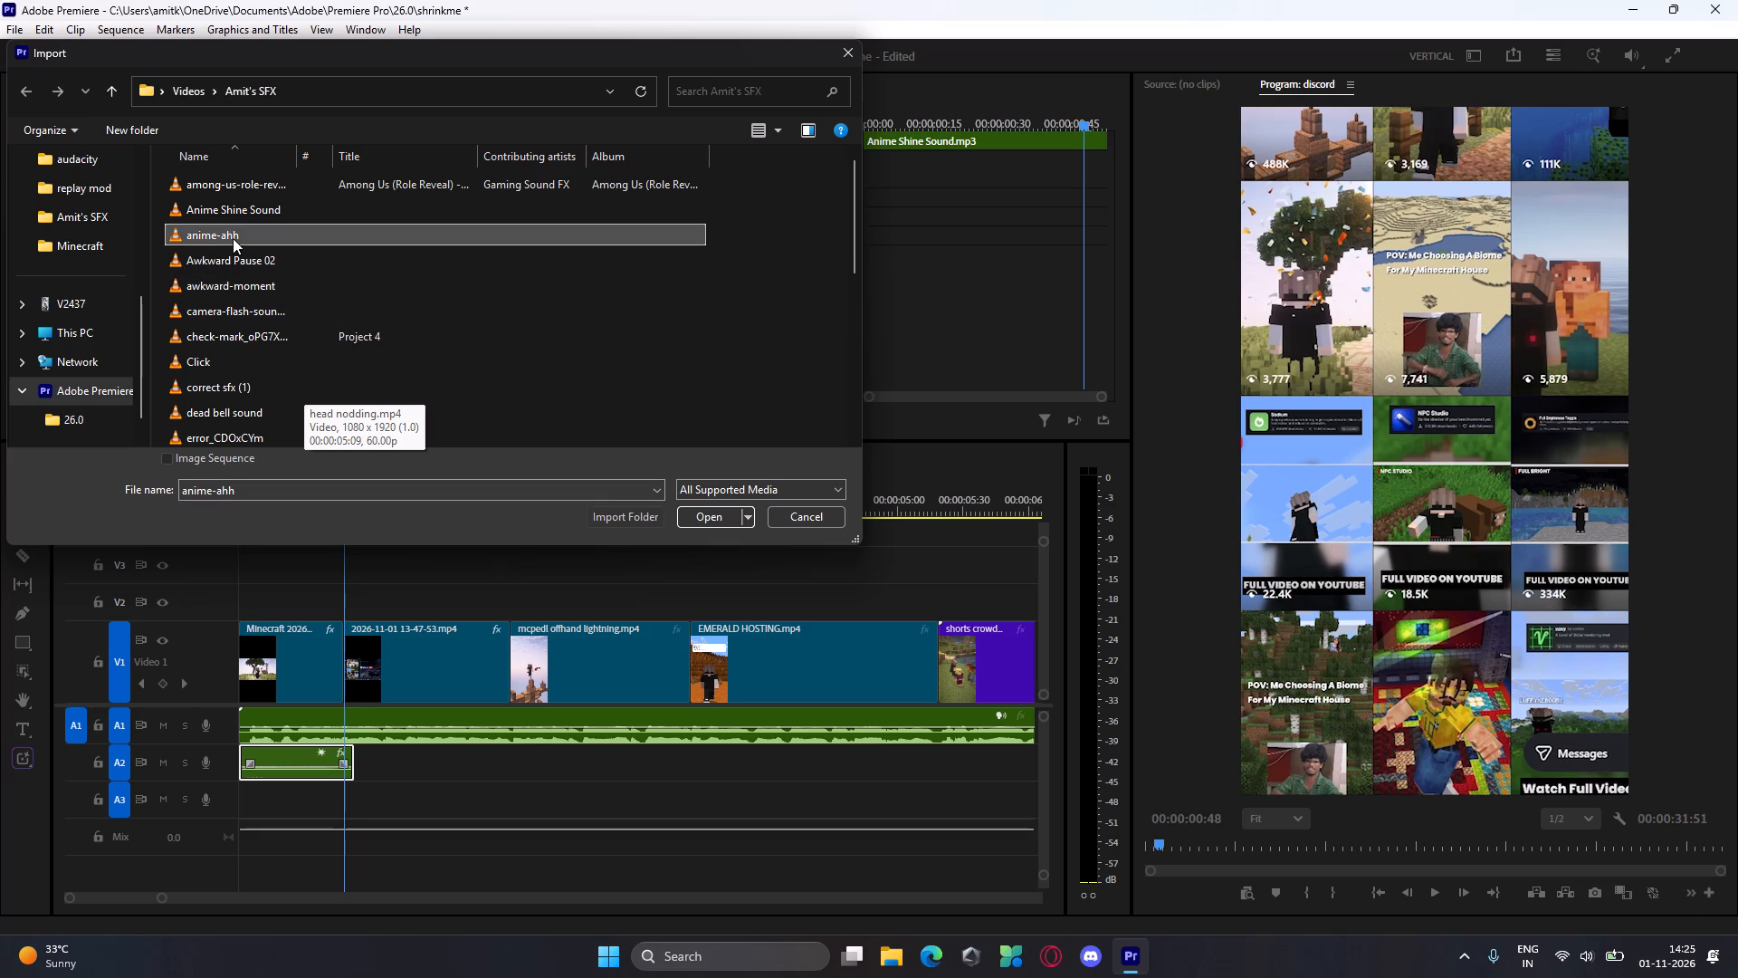
left_click_drag(221, 235, 489, 579)
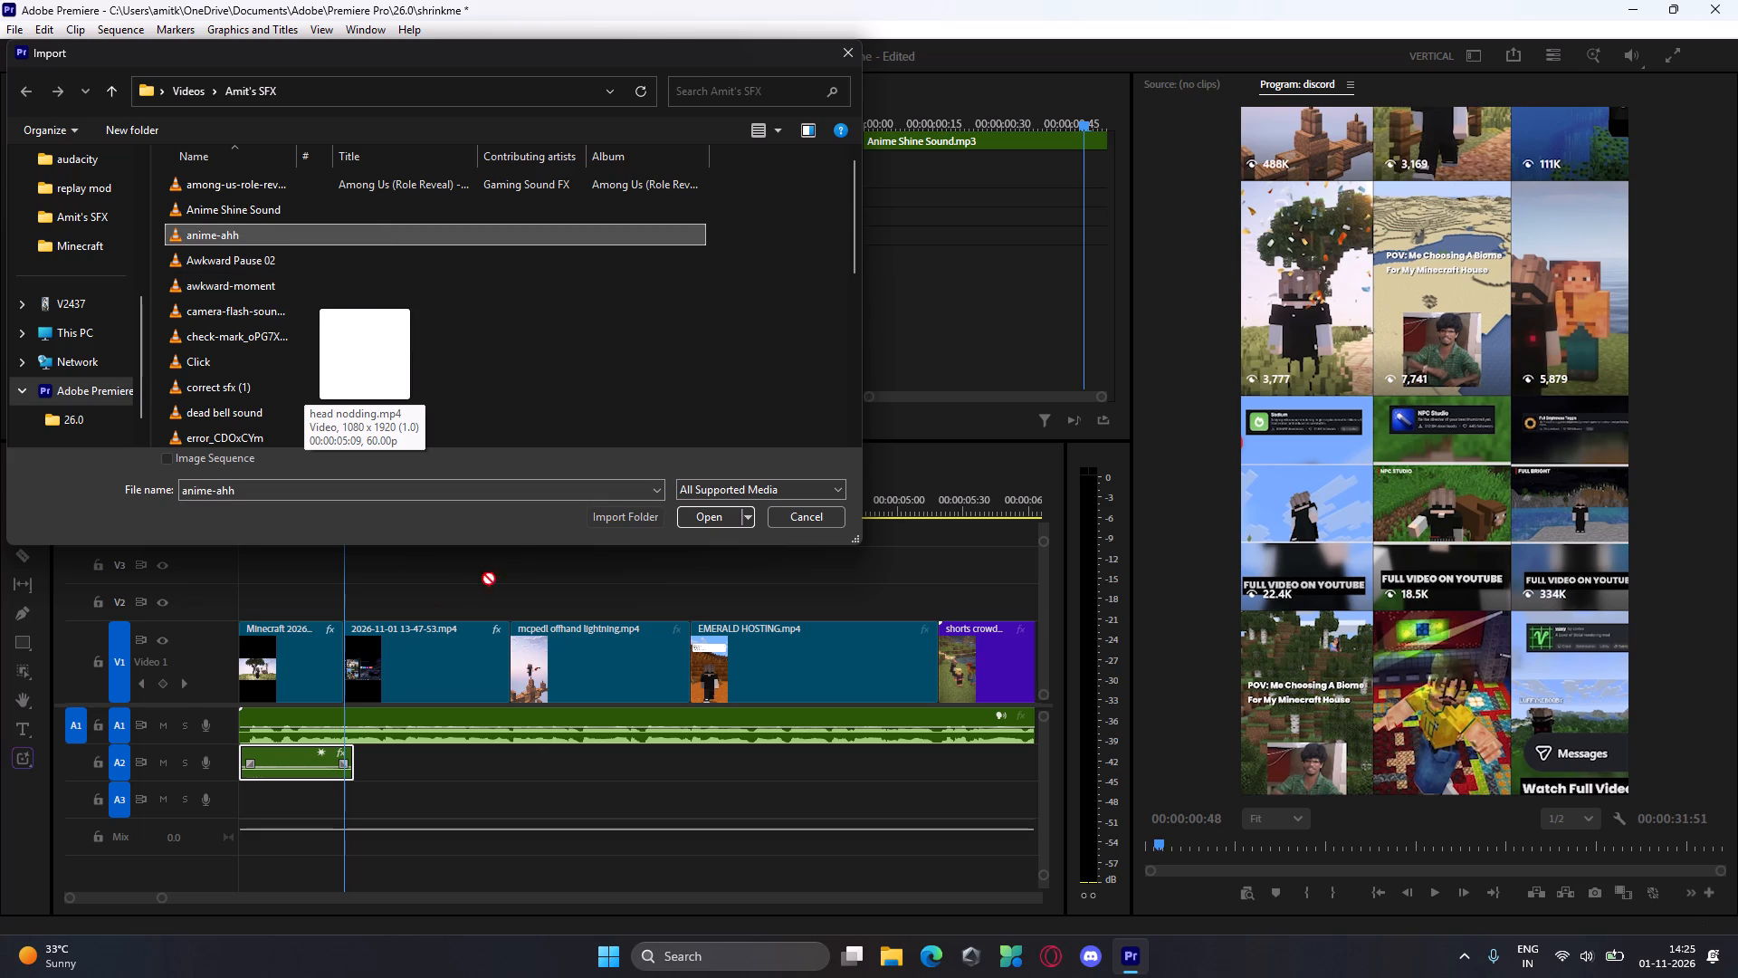
left_click_drag(489, 579, 590, 535)
left_click(710, 521)
left_click_drag(109, 360, 348, 717)
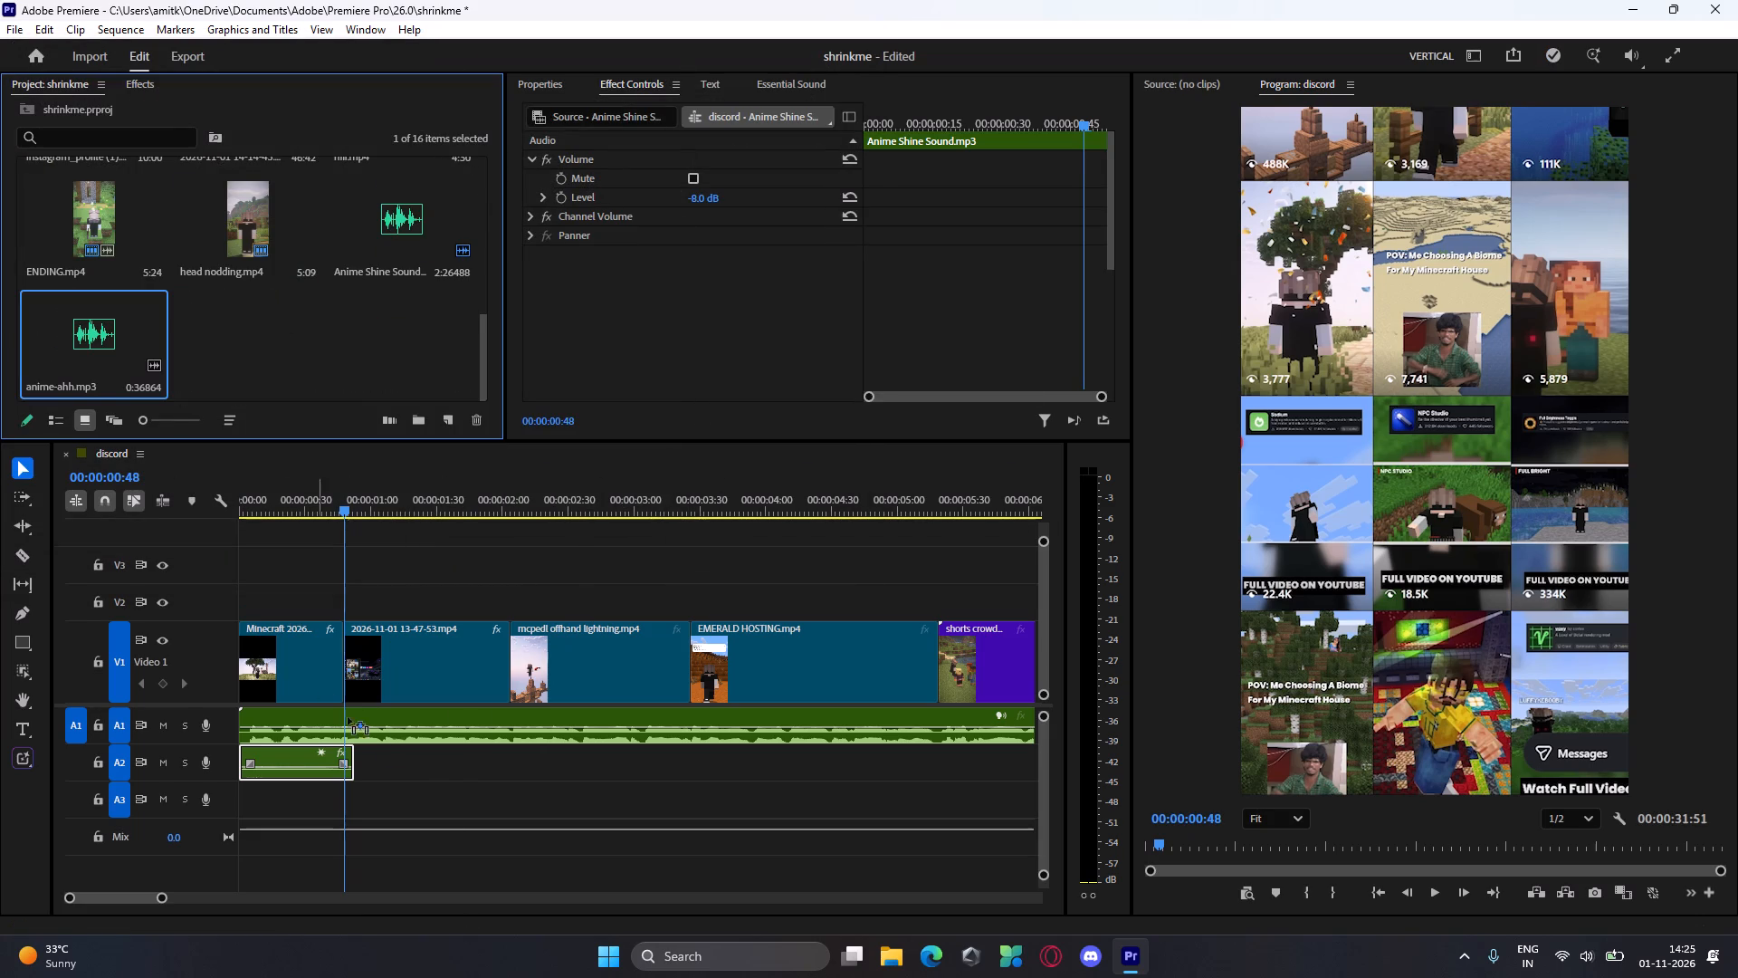
left_click_drag(348, 717, 346, 791)
left_click(364, 799)
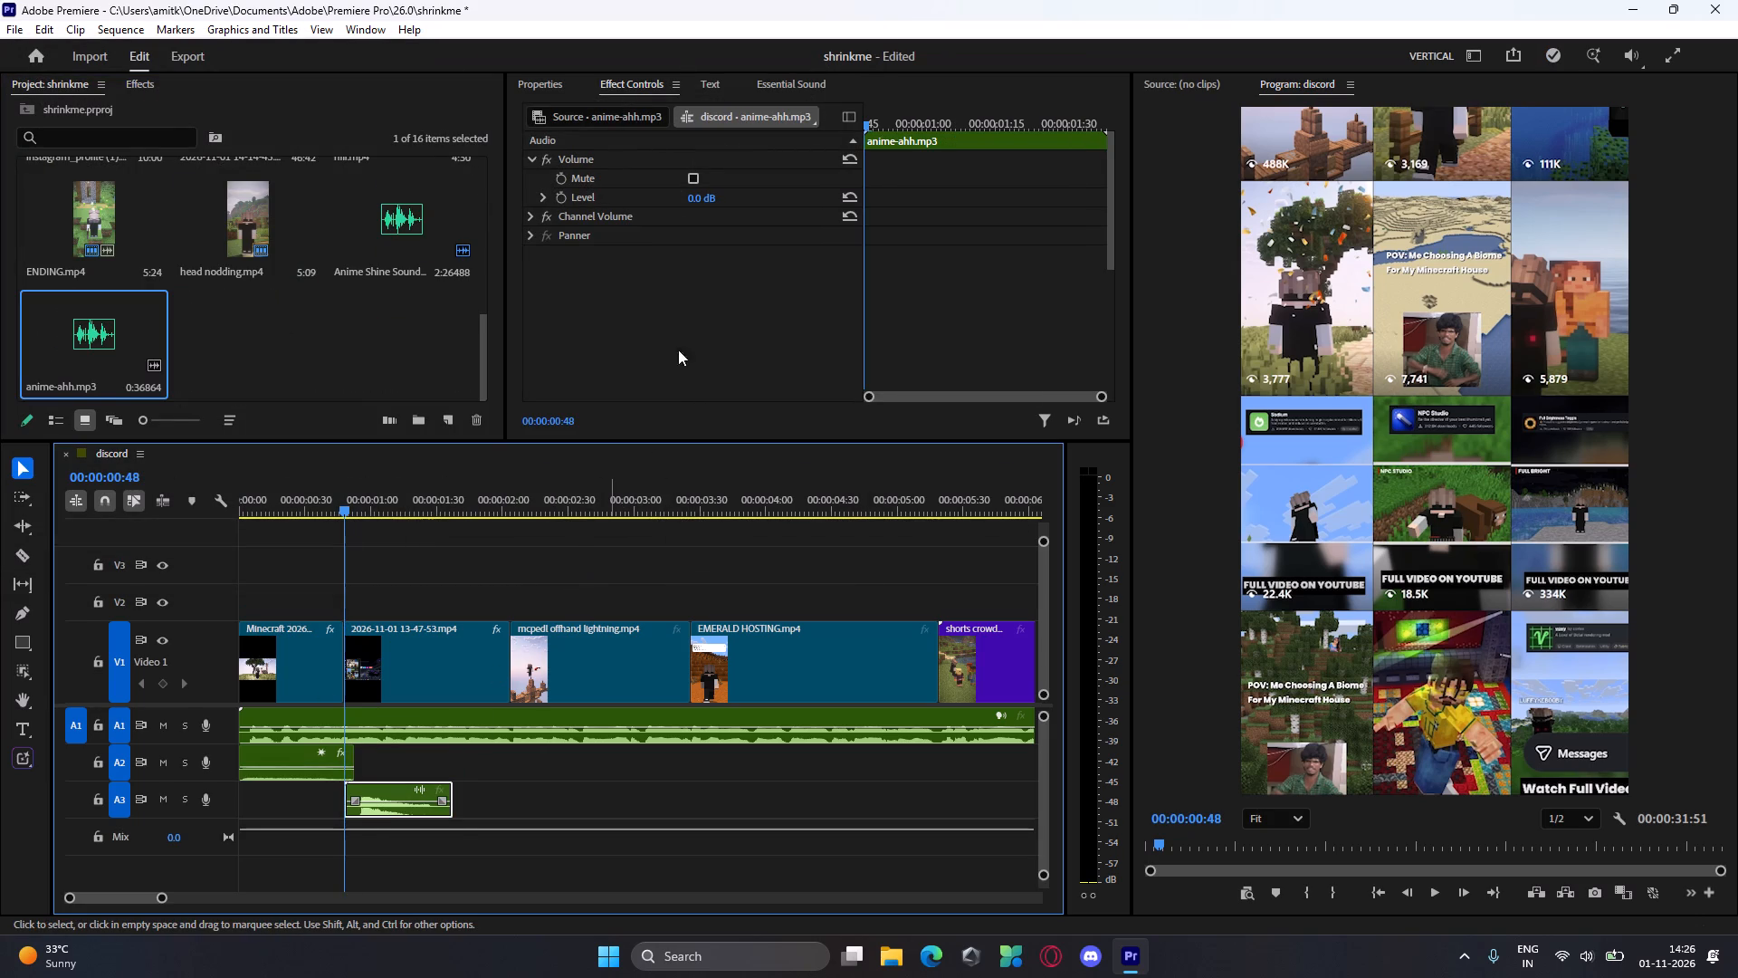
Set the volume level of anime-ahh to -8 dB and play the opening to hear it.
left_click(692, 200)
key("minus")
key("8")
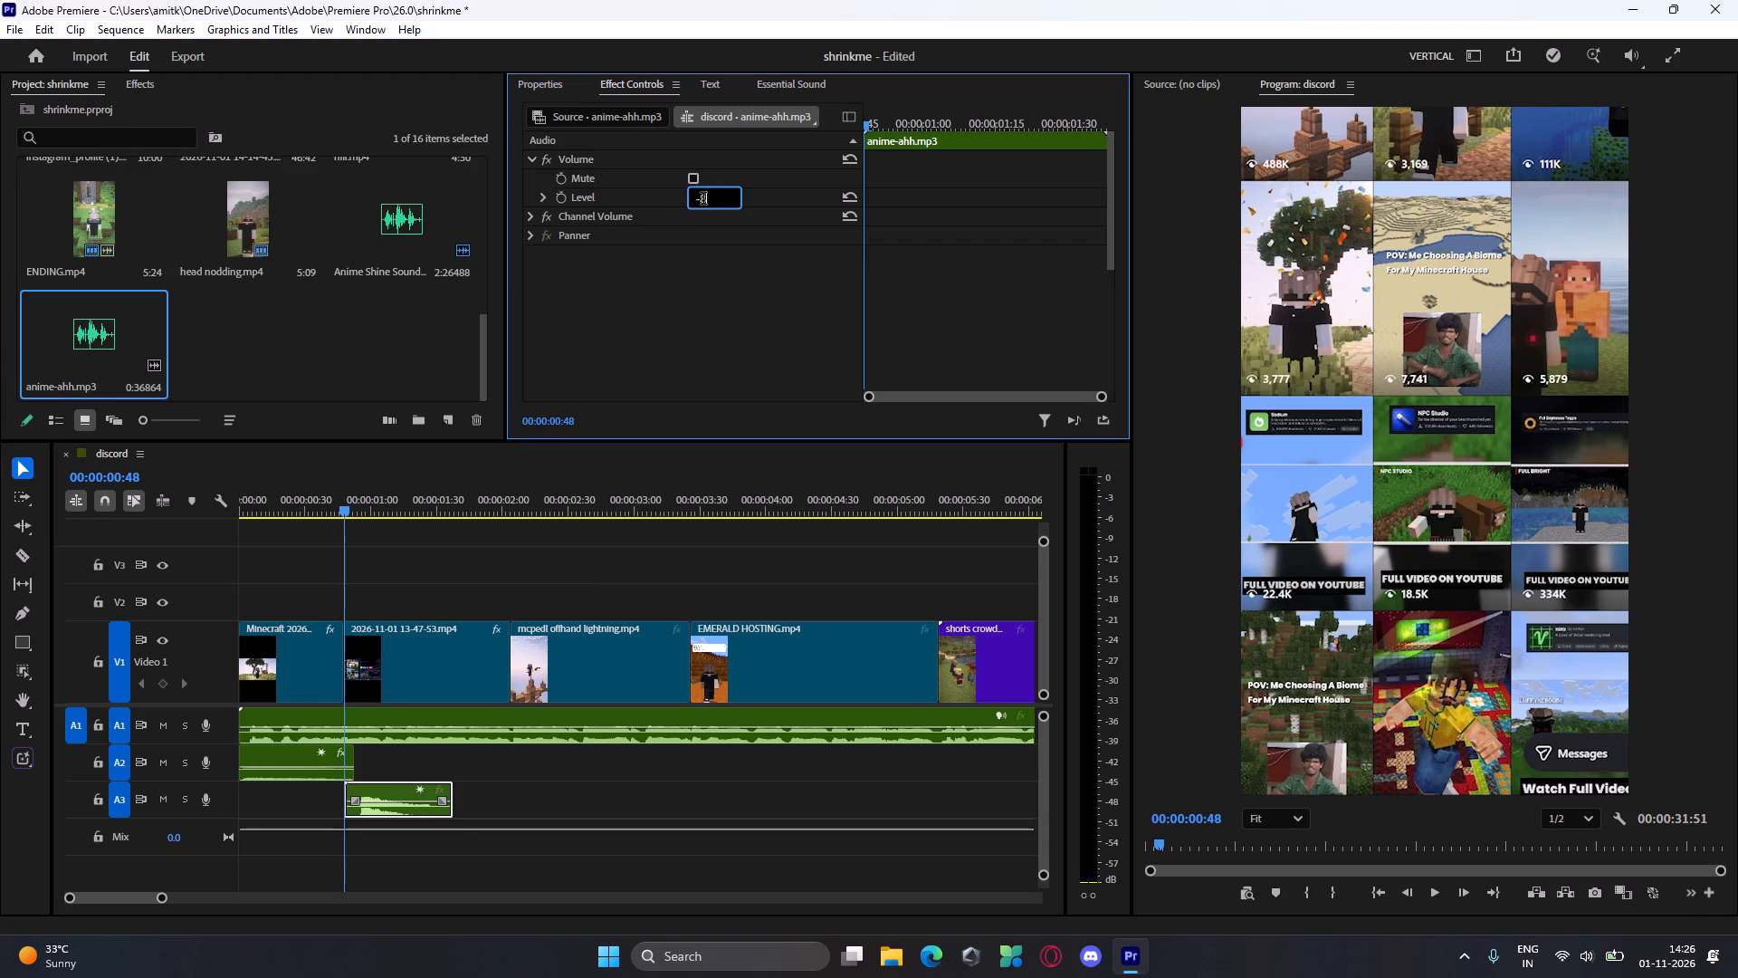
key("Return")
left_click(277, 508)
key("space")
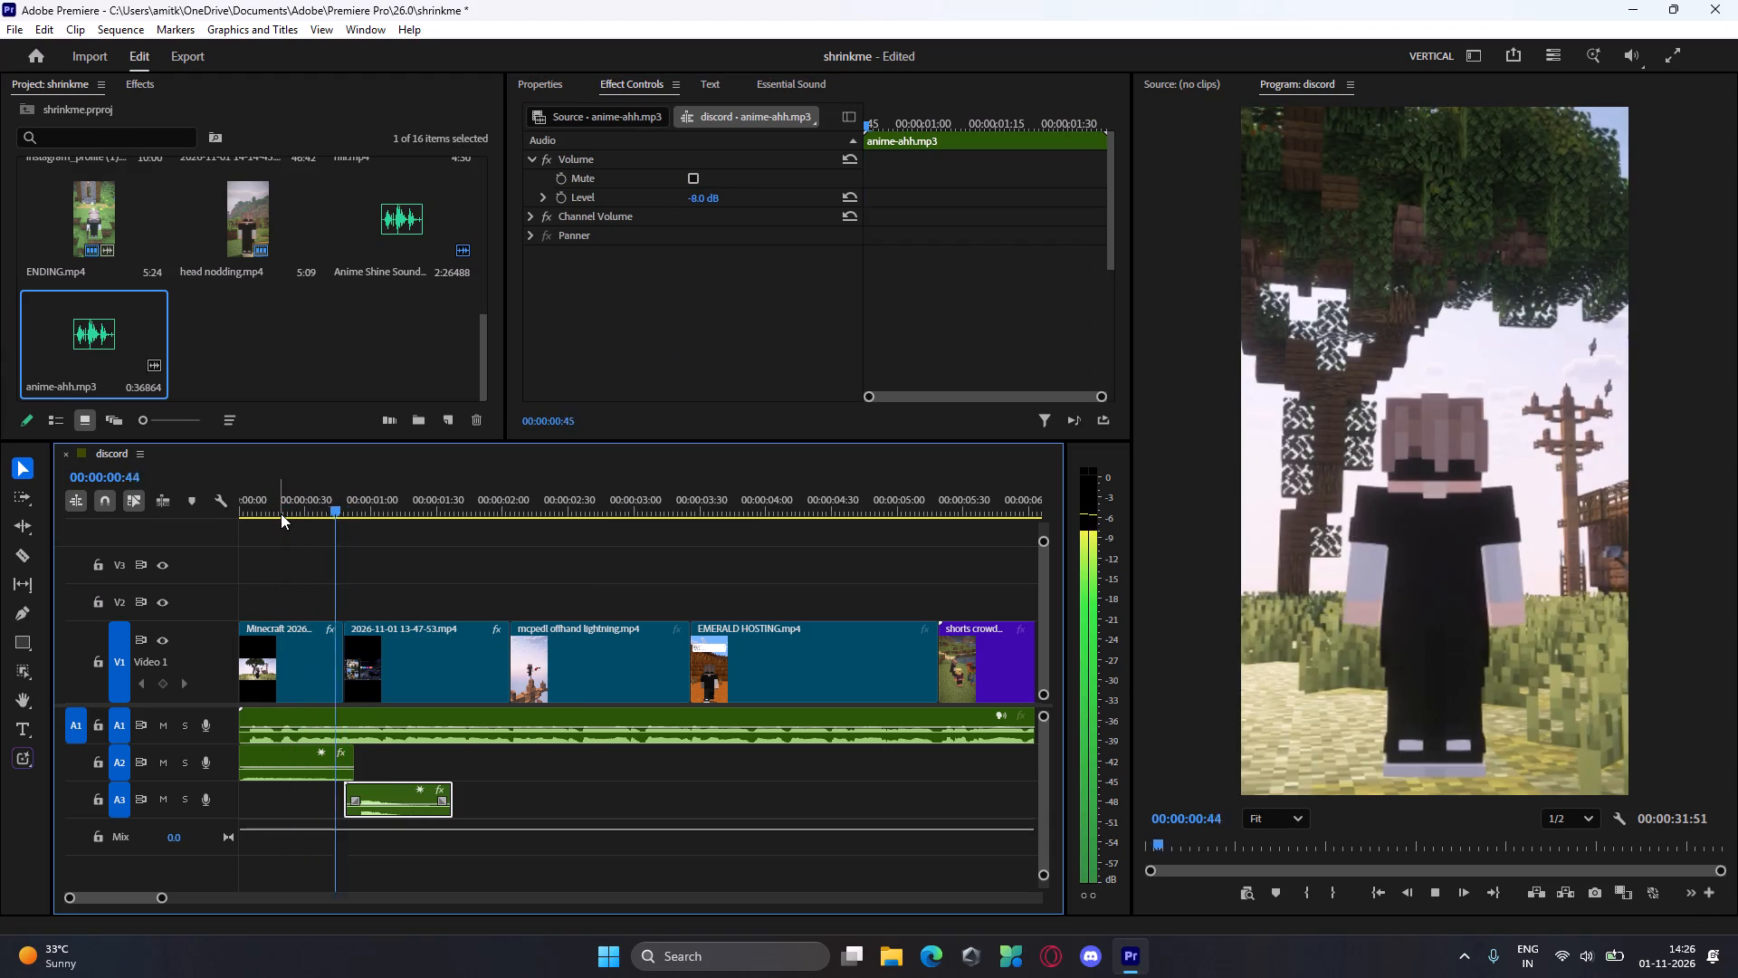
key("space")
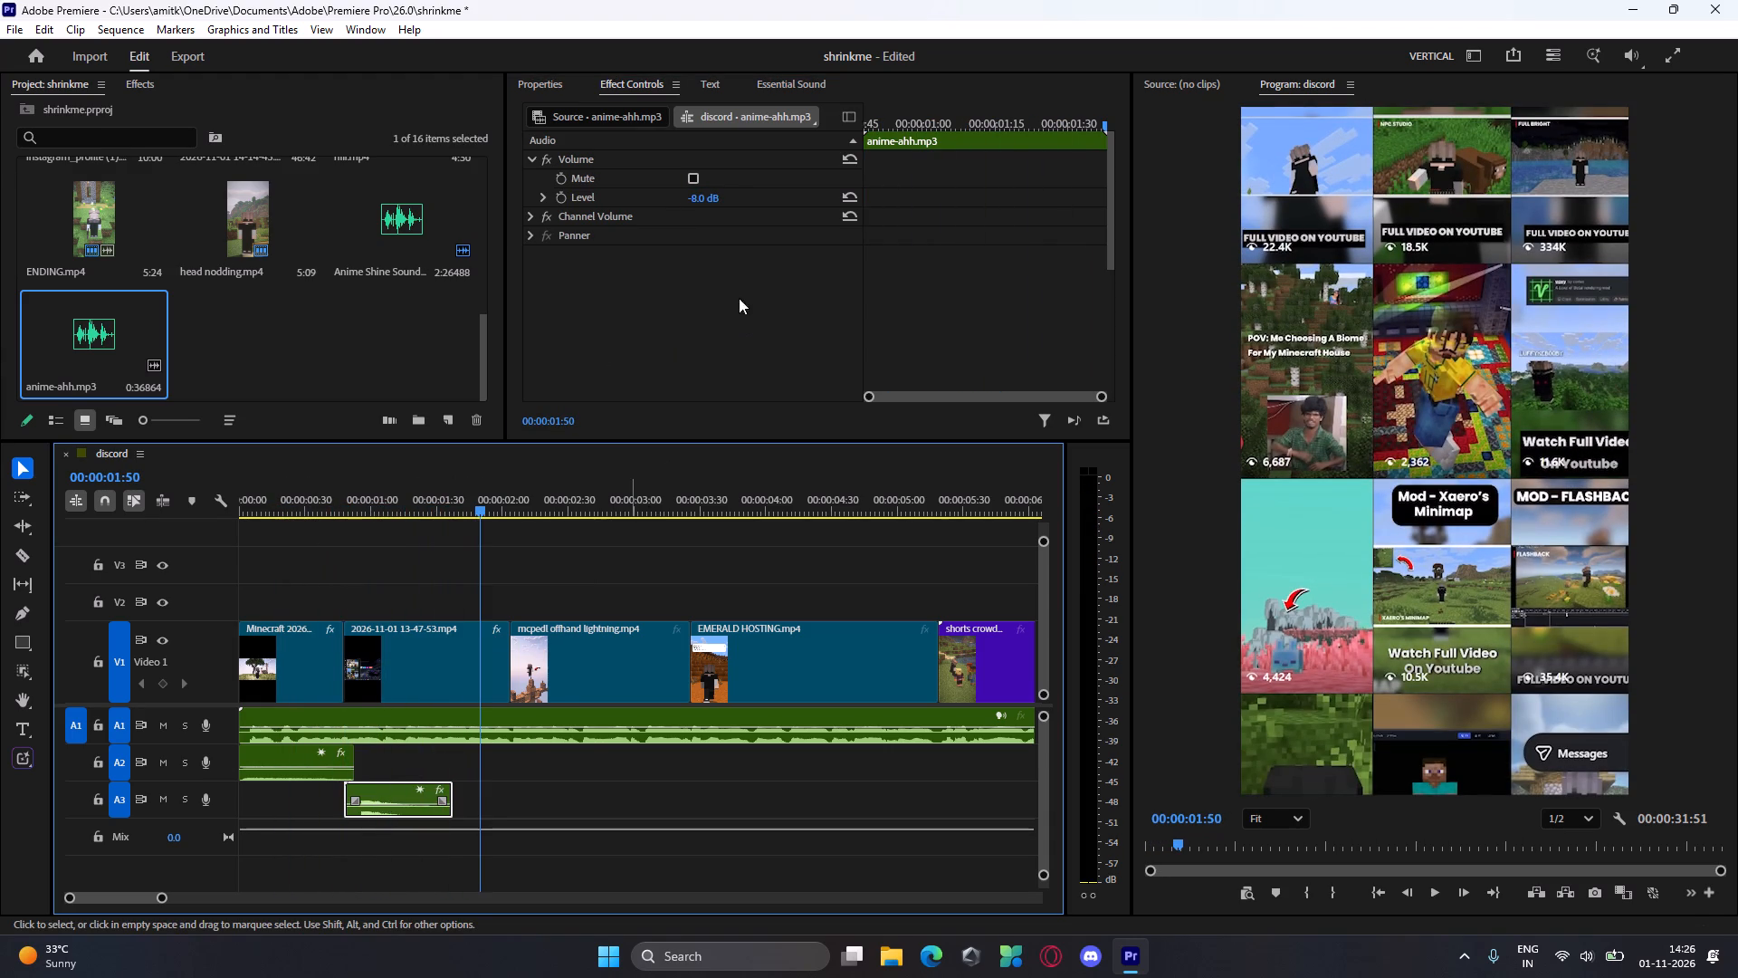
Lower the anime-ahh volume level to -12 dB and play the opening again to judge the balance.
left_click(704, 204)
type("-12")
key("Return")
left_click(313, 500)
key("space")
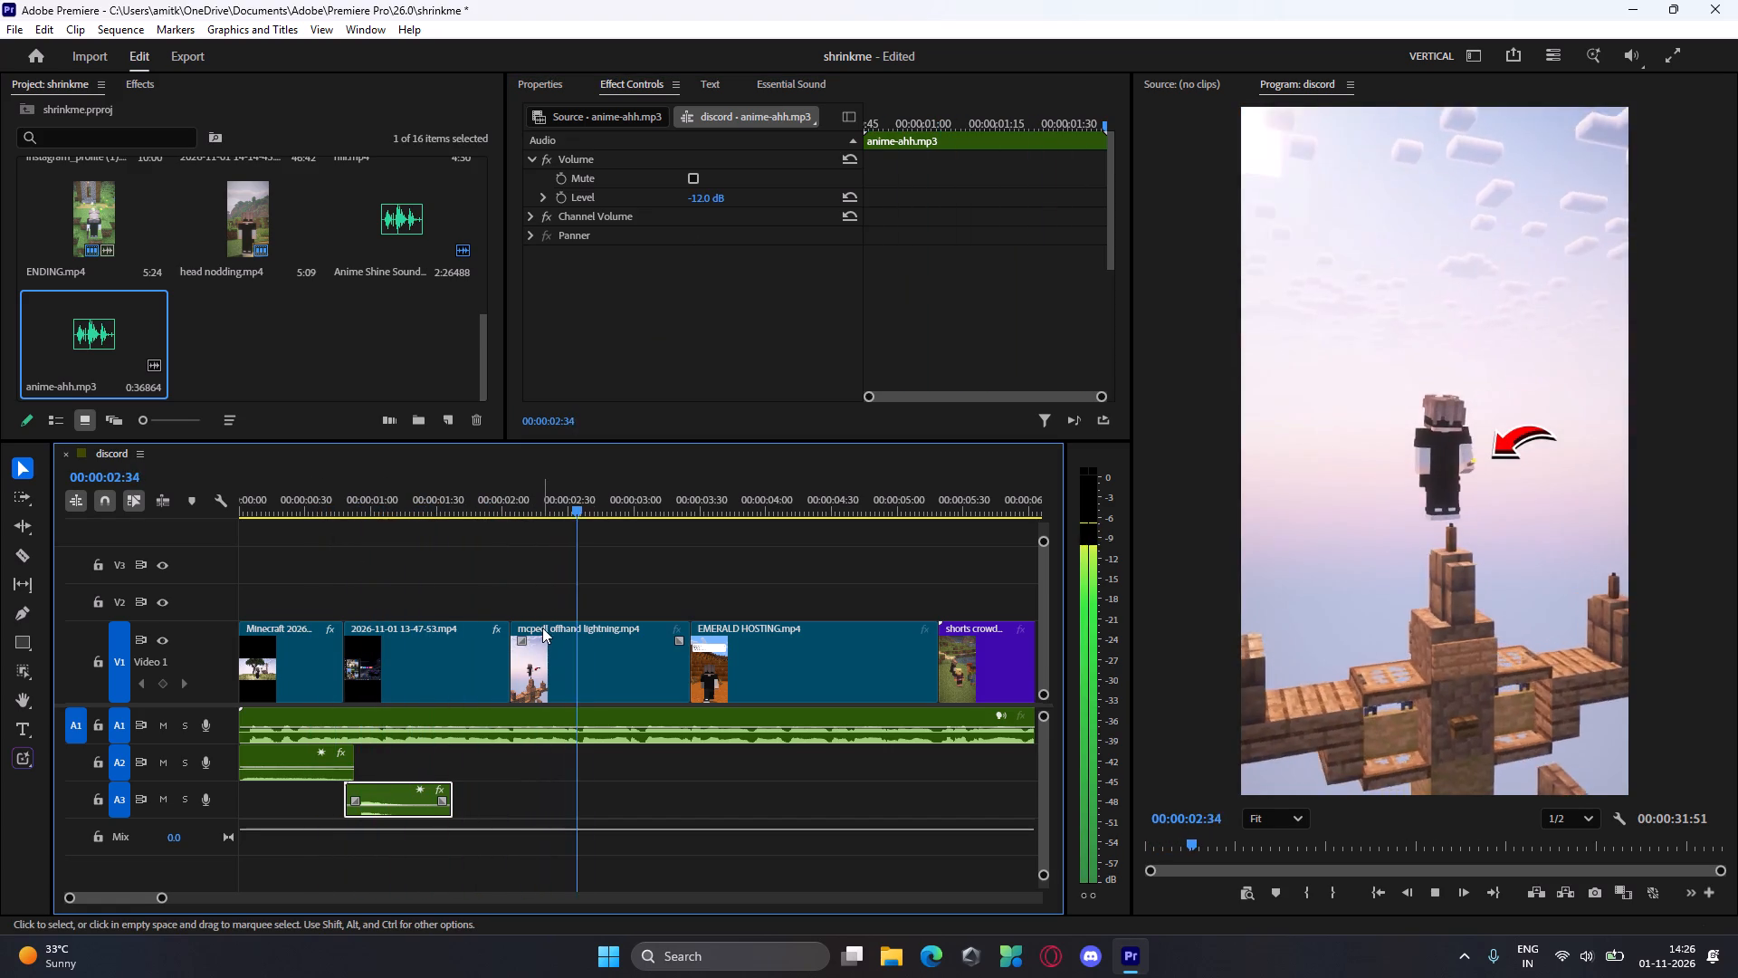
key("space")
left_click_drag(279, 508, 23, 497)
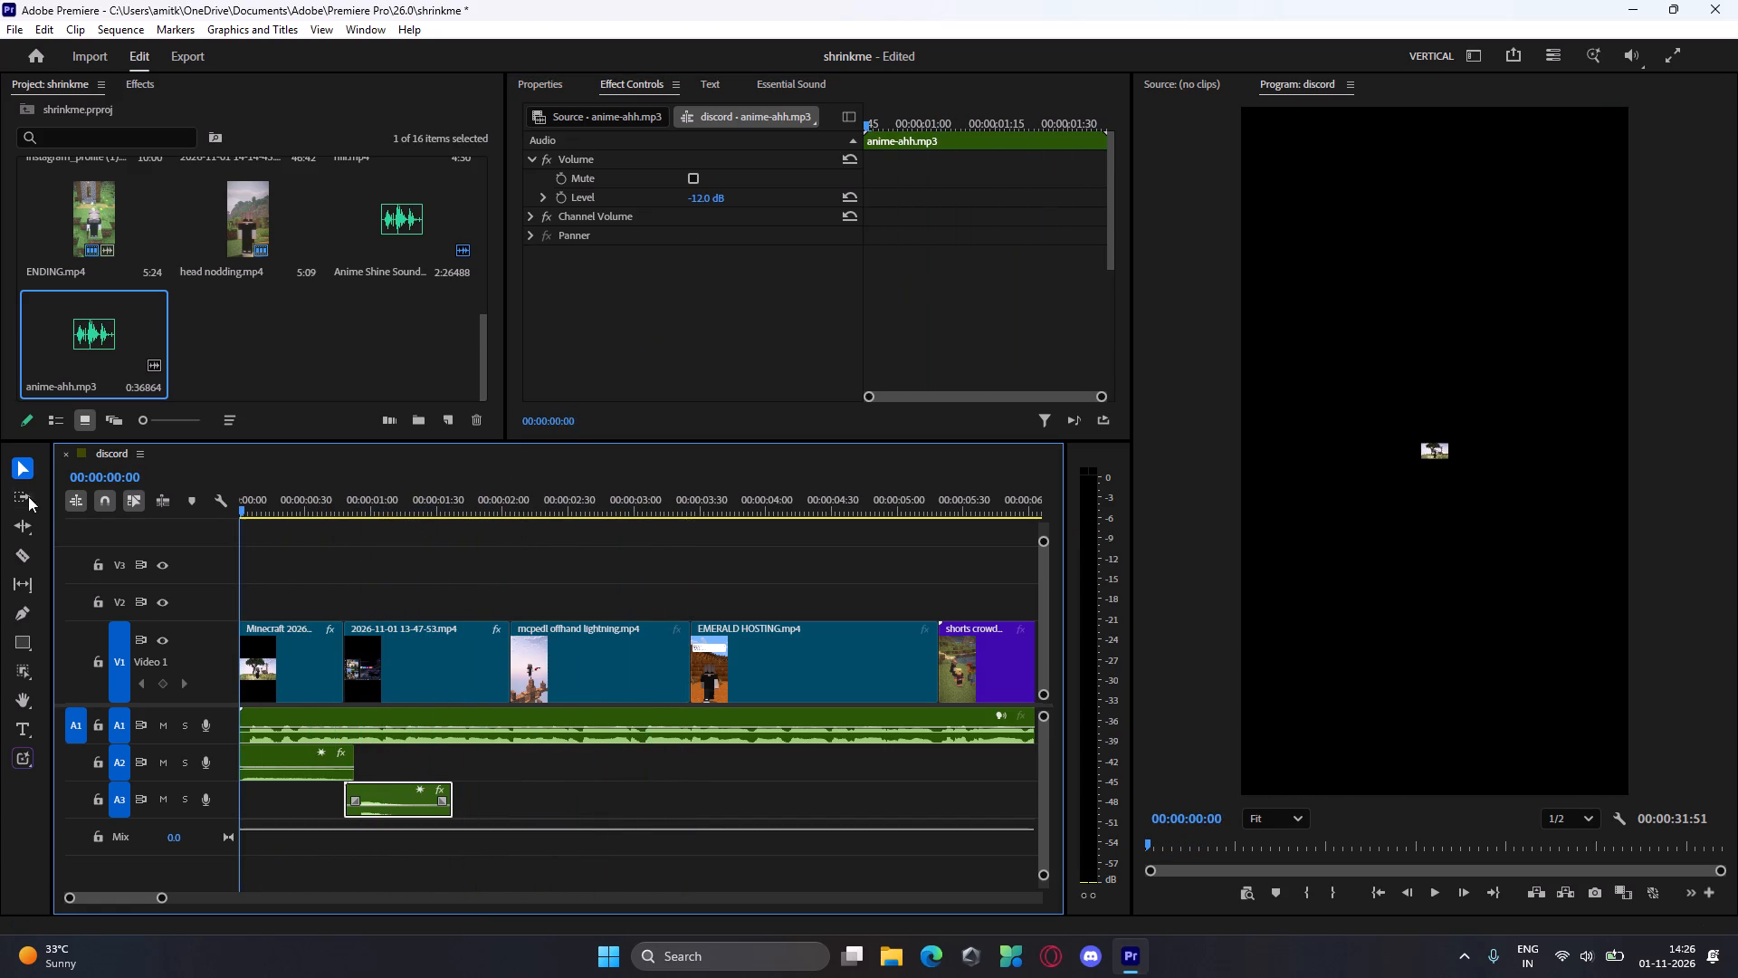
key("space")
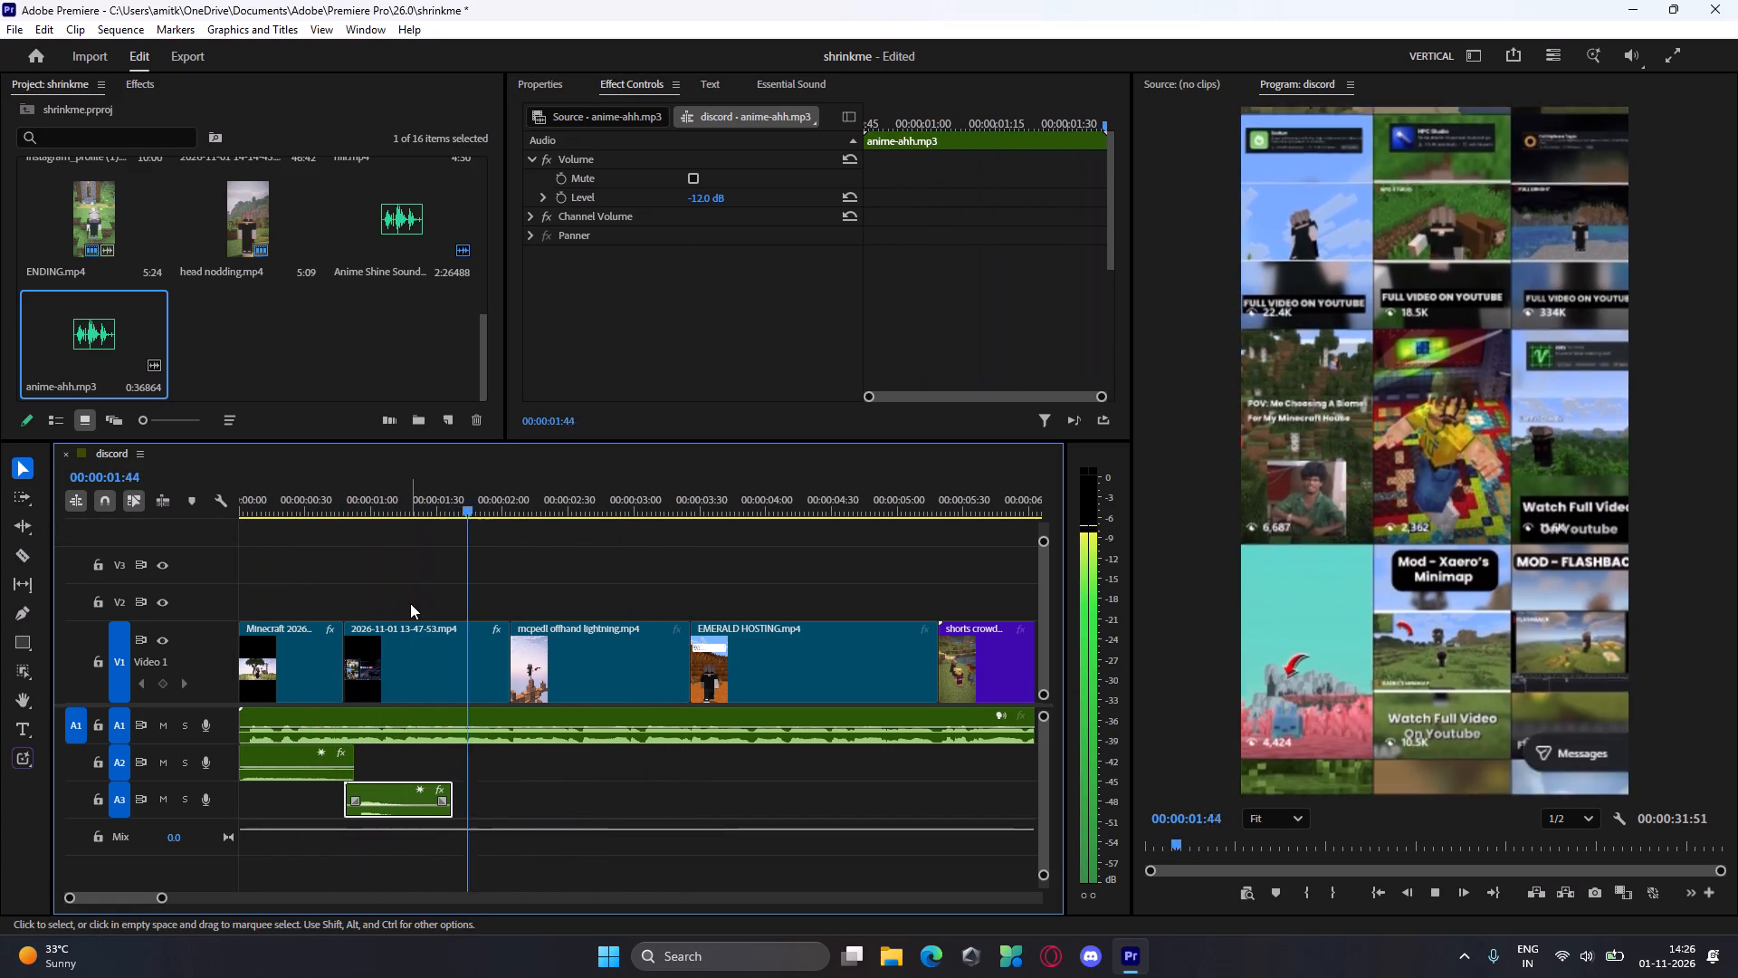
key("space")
Reduce the anime-ahh volume level to -15 dB and play from the sequence start to hear it.
left_click(711, 201)
type("-15")
key("Return")
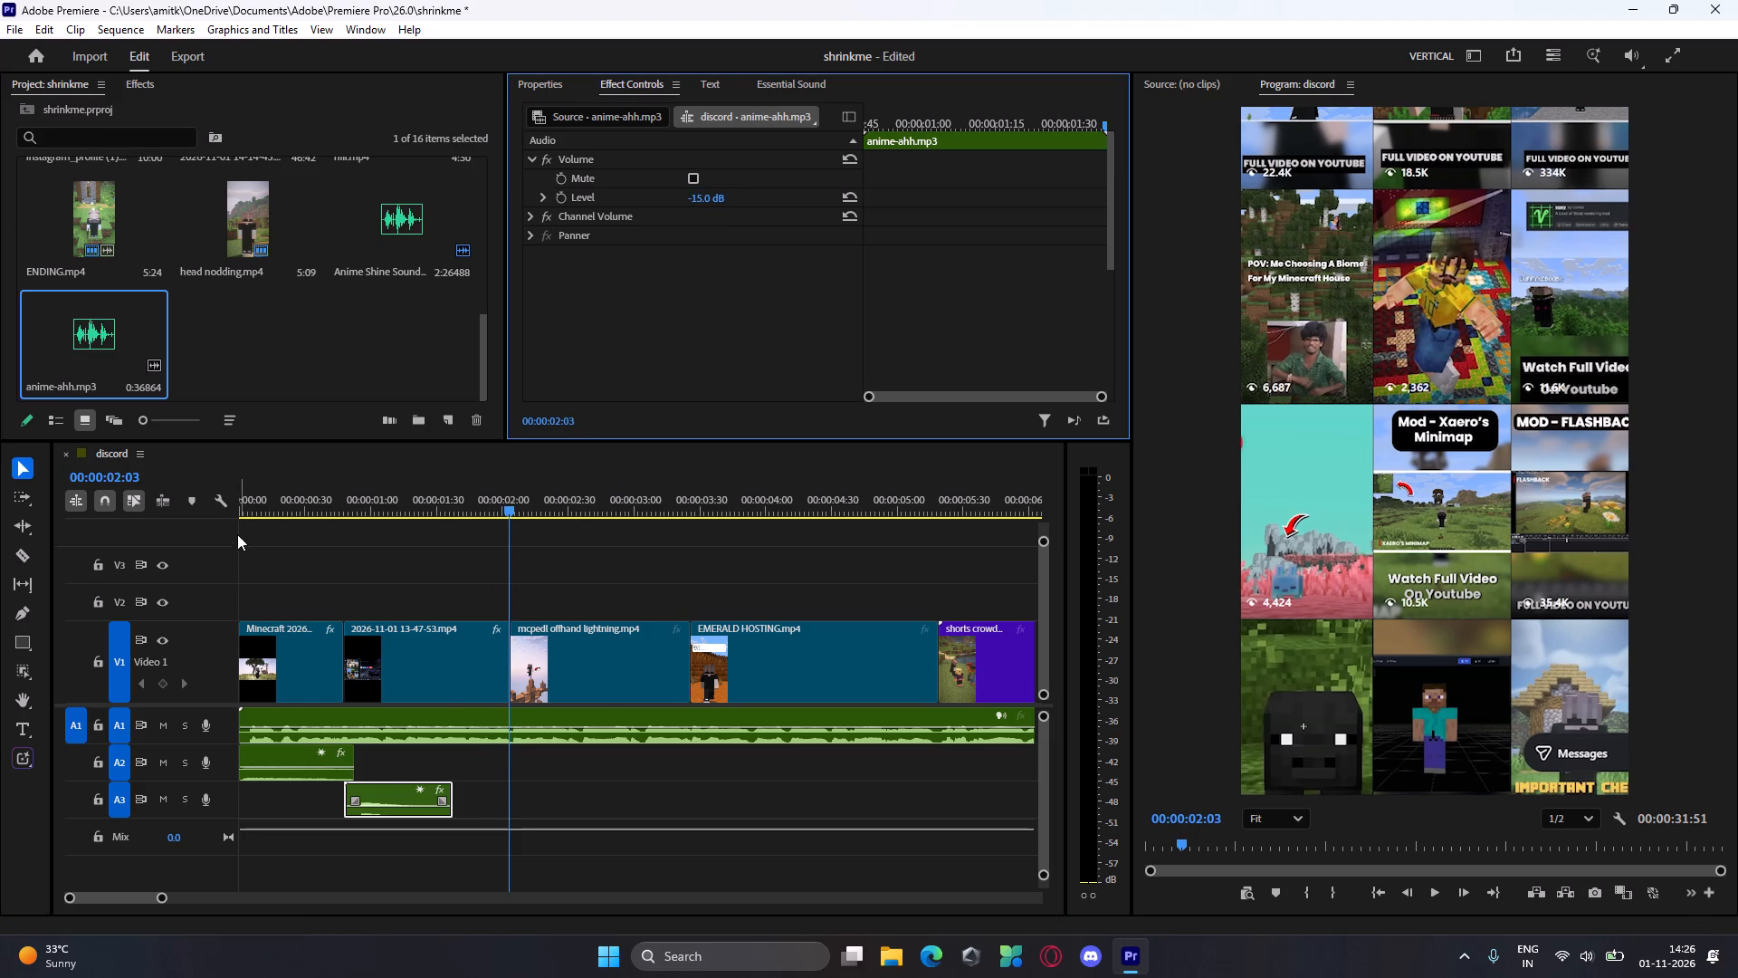
left_click_drag(253, 499, 52, 496)
key("space")
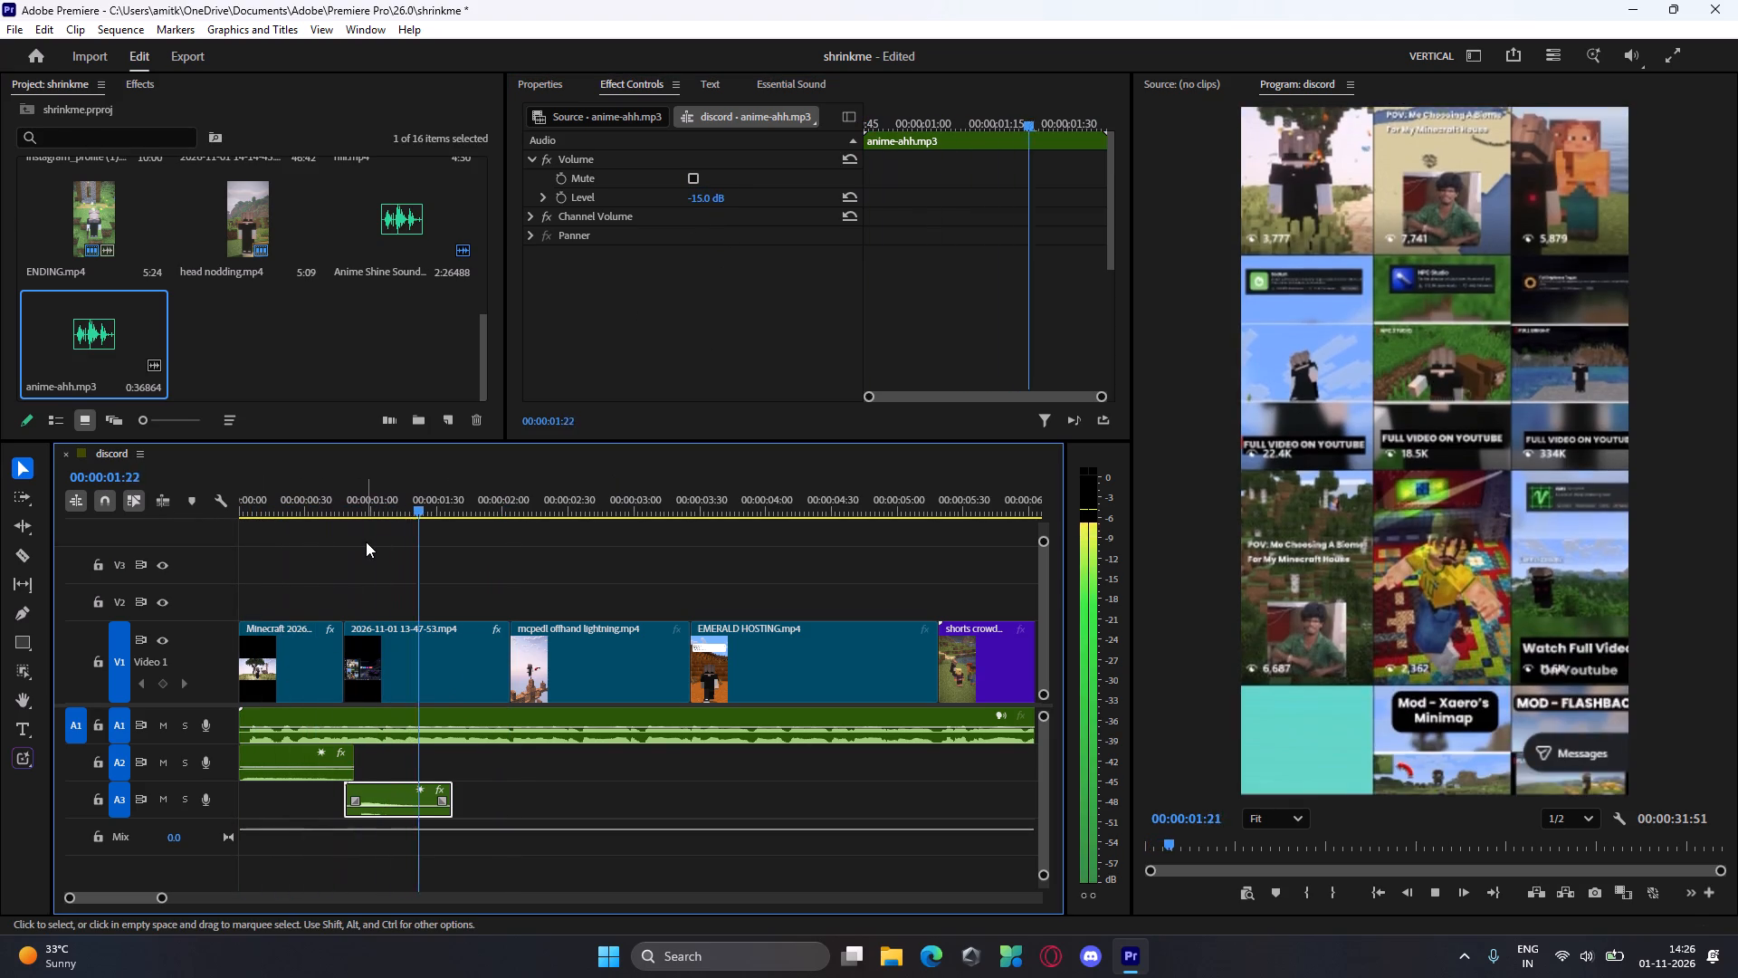
key("space")
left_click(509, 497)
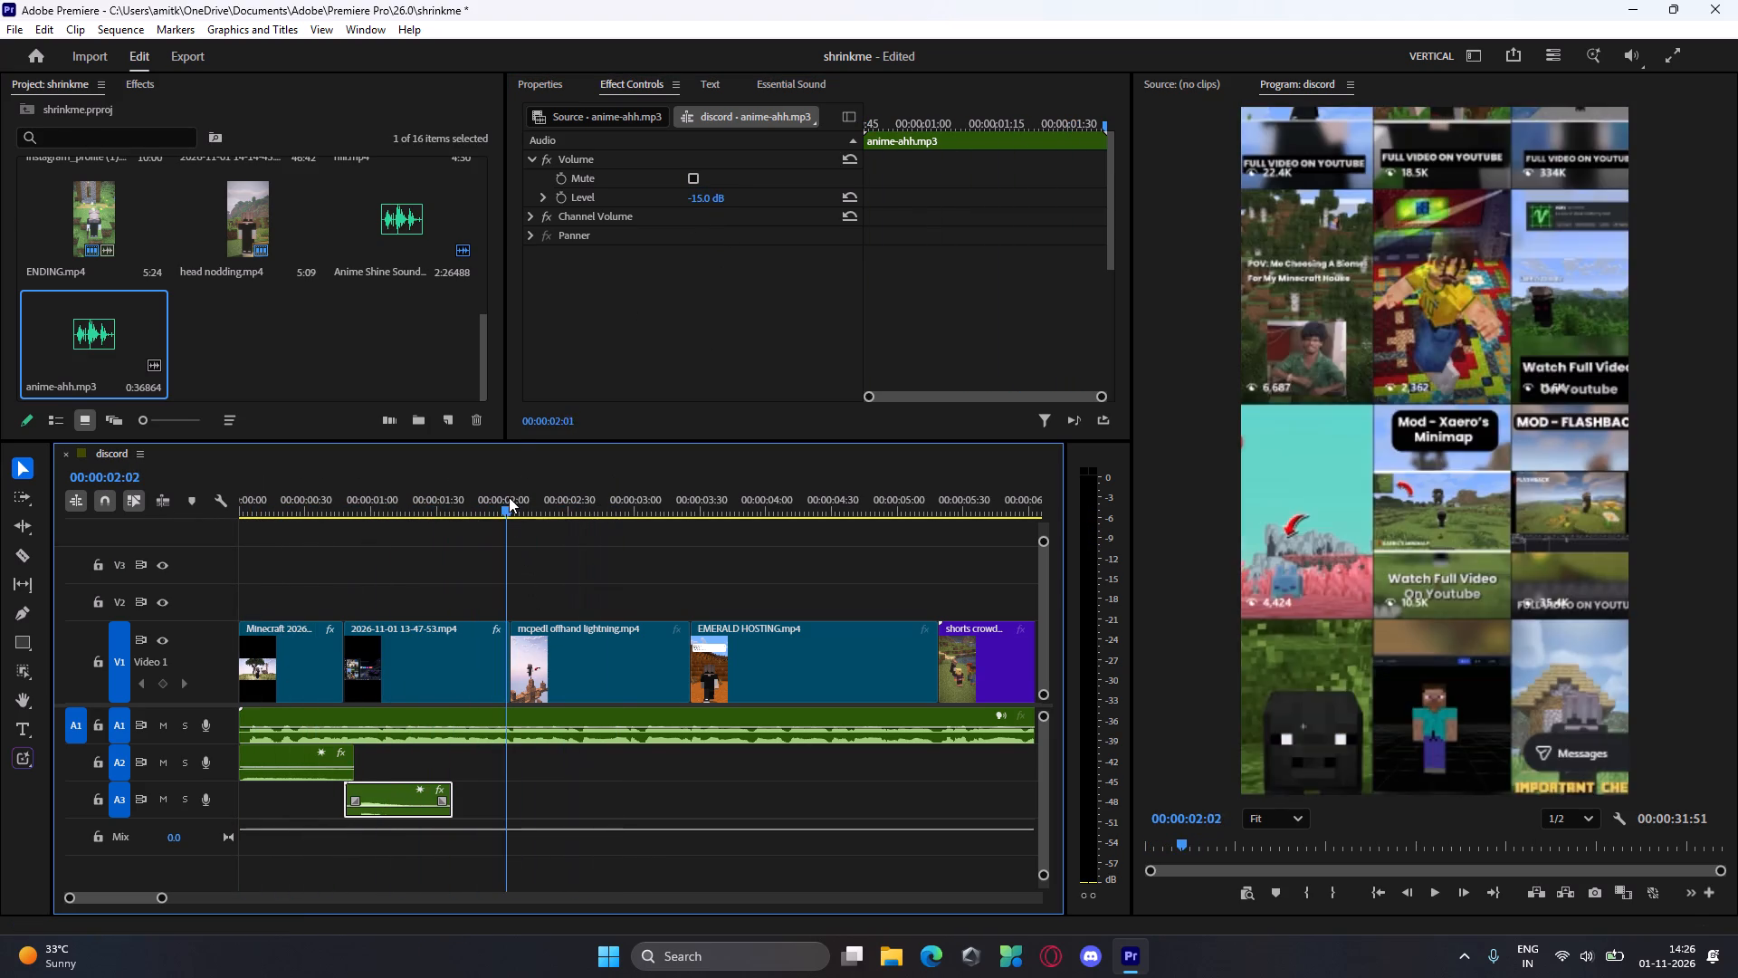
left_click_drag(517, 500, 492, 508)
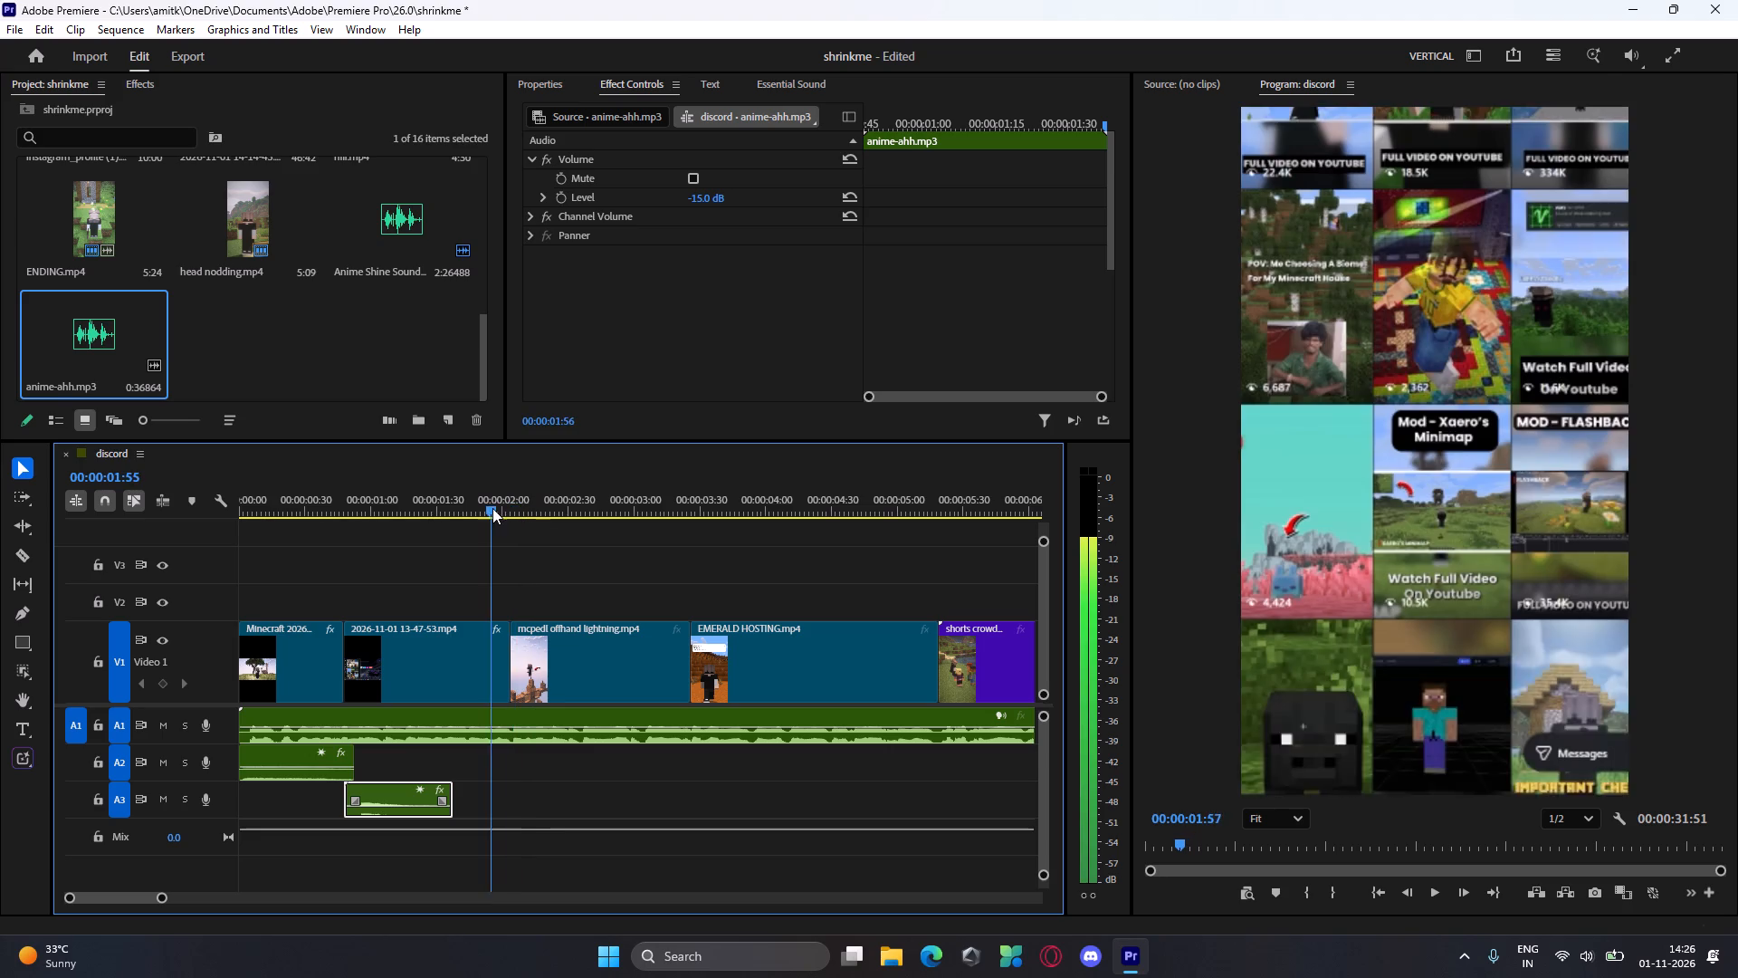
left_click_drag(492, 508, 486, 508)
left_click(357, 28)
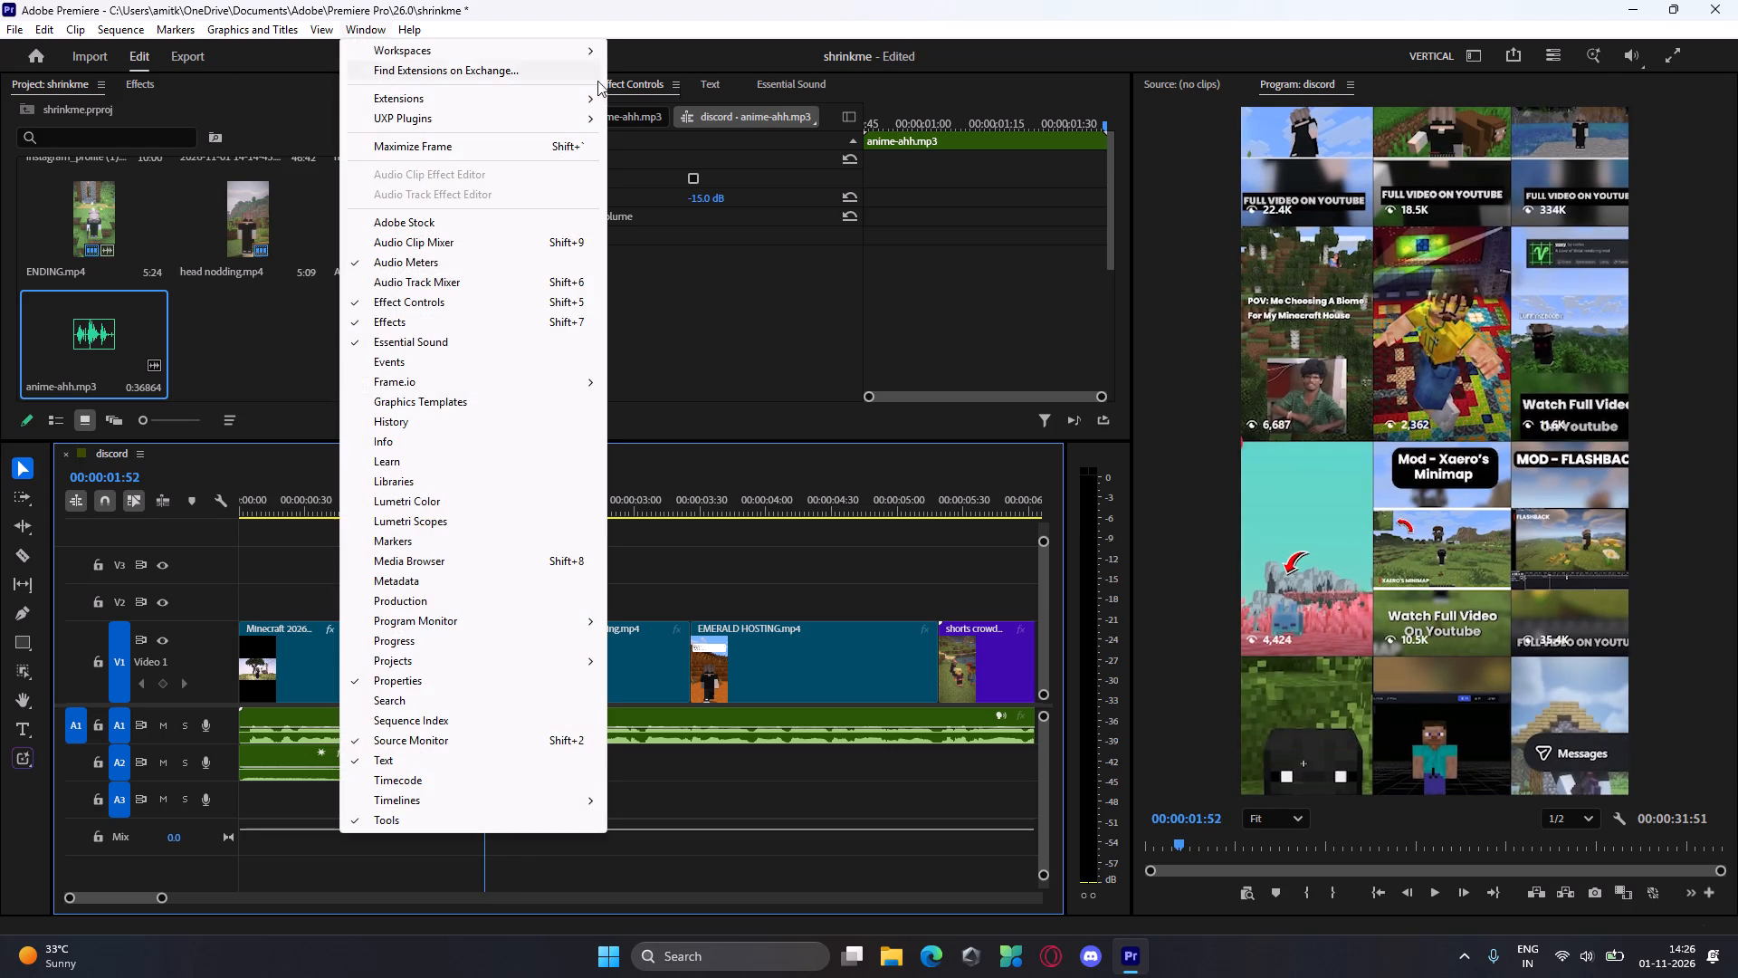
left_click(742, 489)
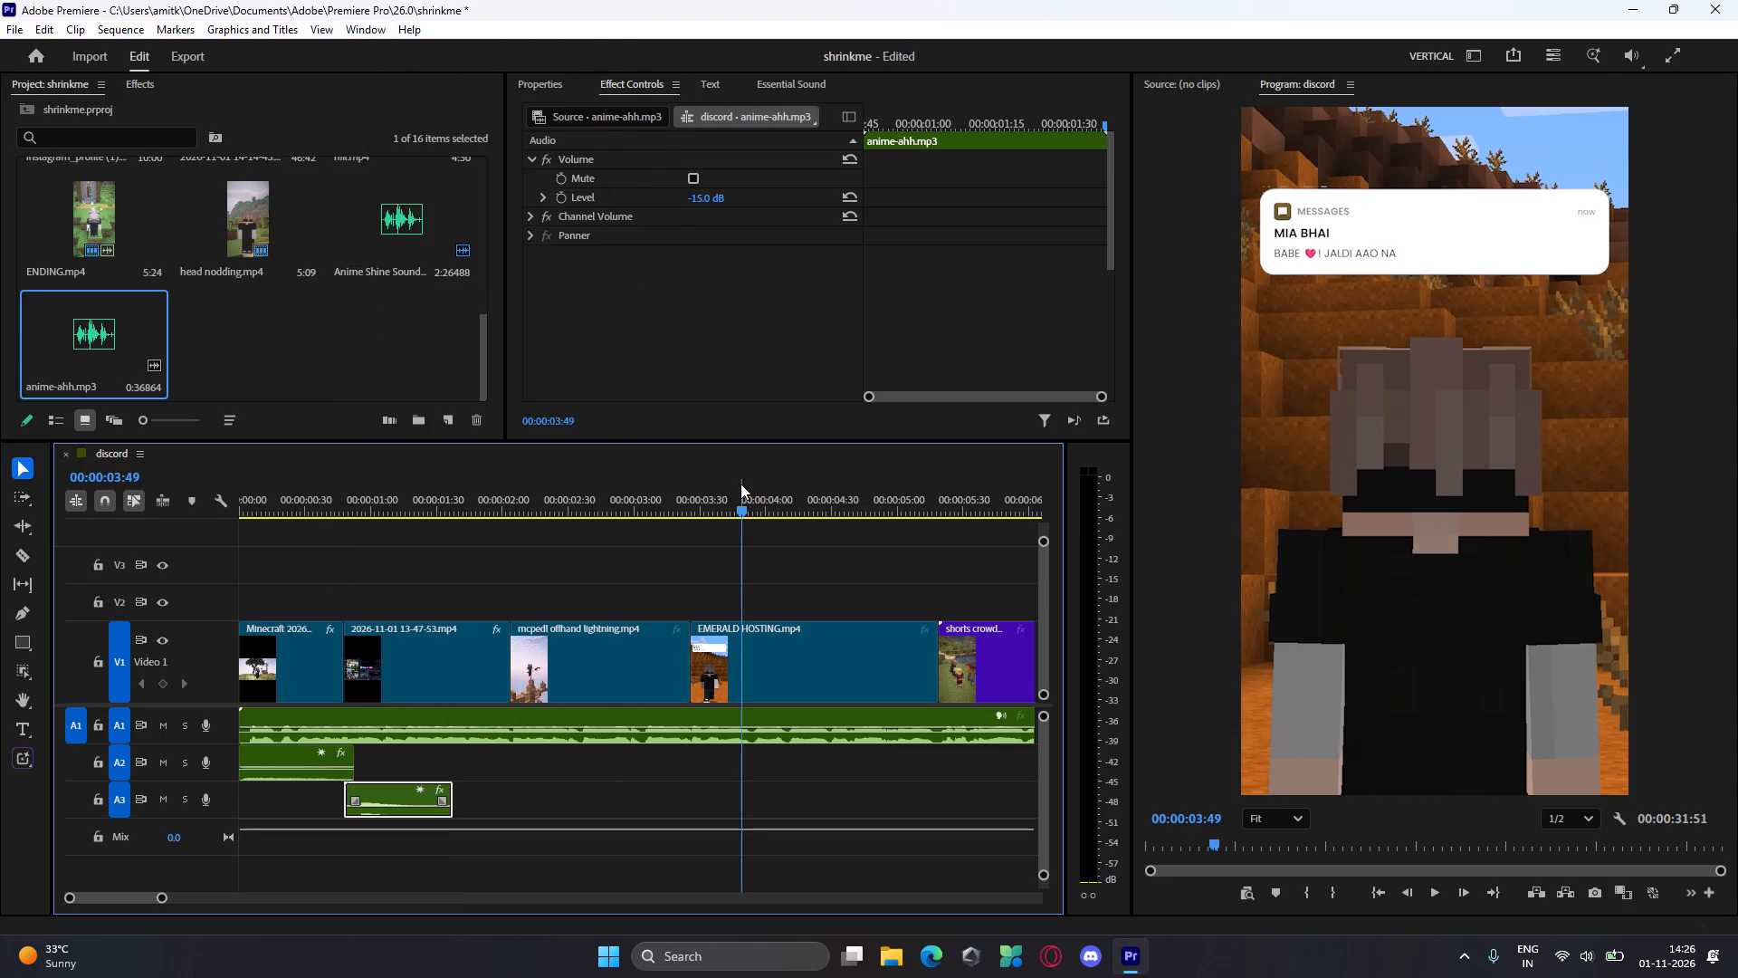
Save the project.
key("ctrl+s")
Open the Film Impact Dashboard extension.
left_click(368, 24)
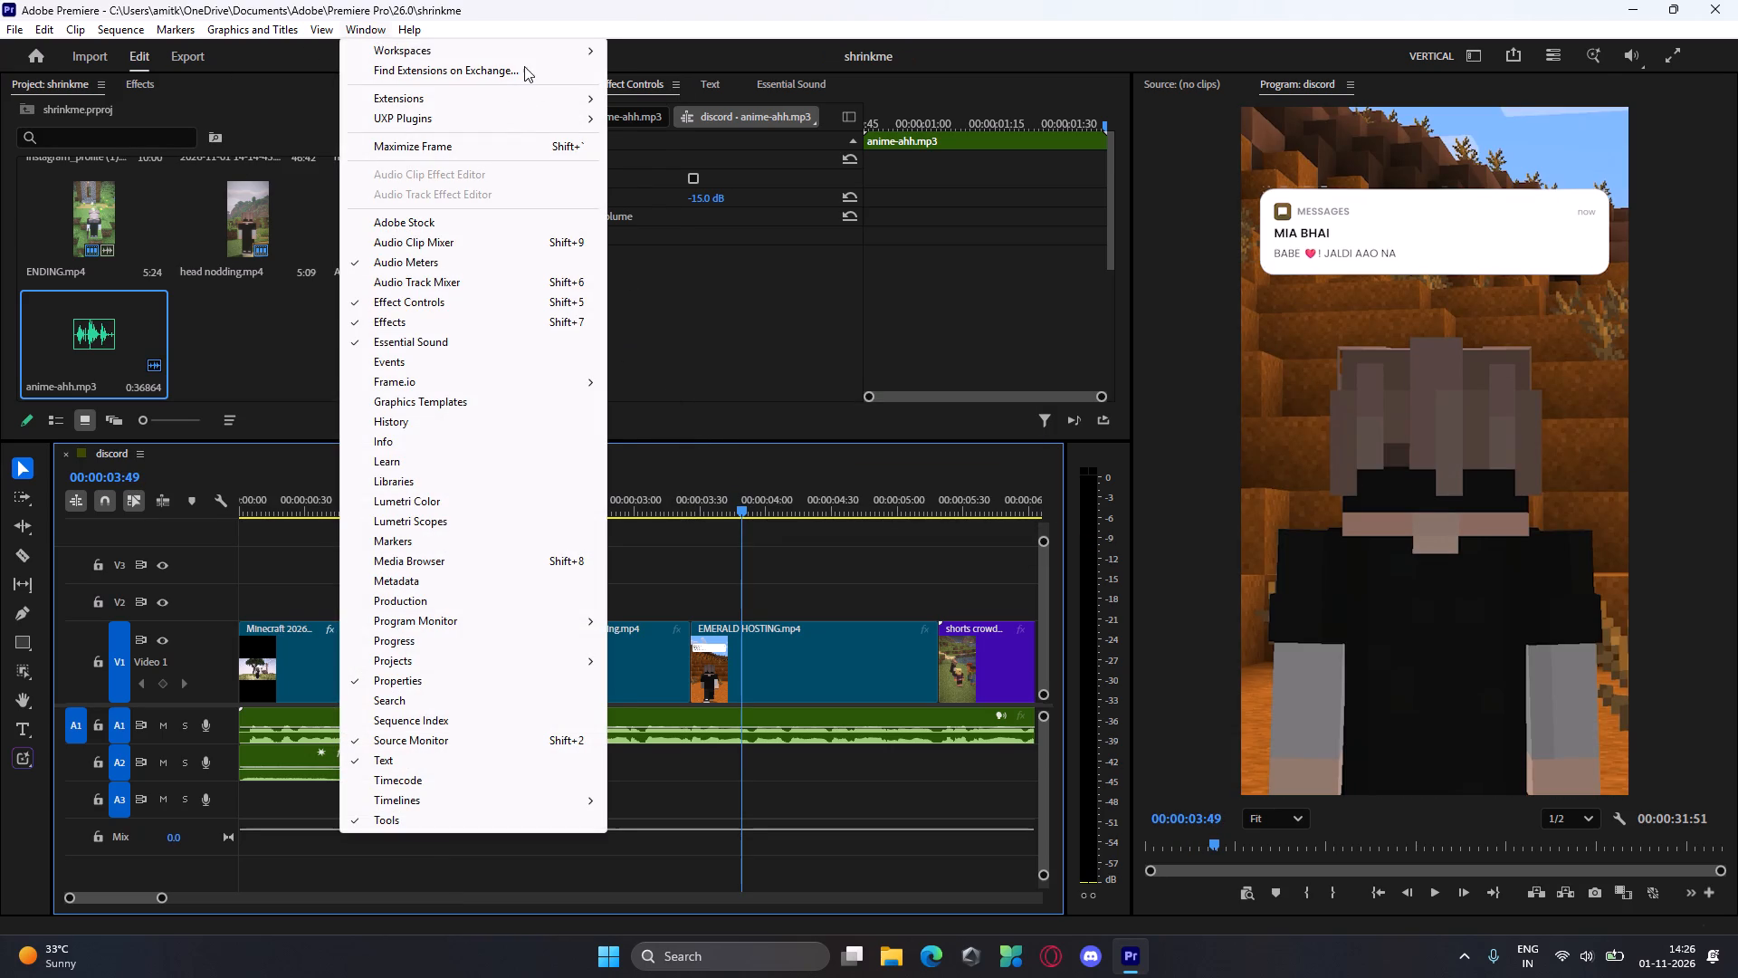
left_click(617, 102)
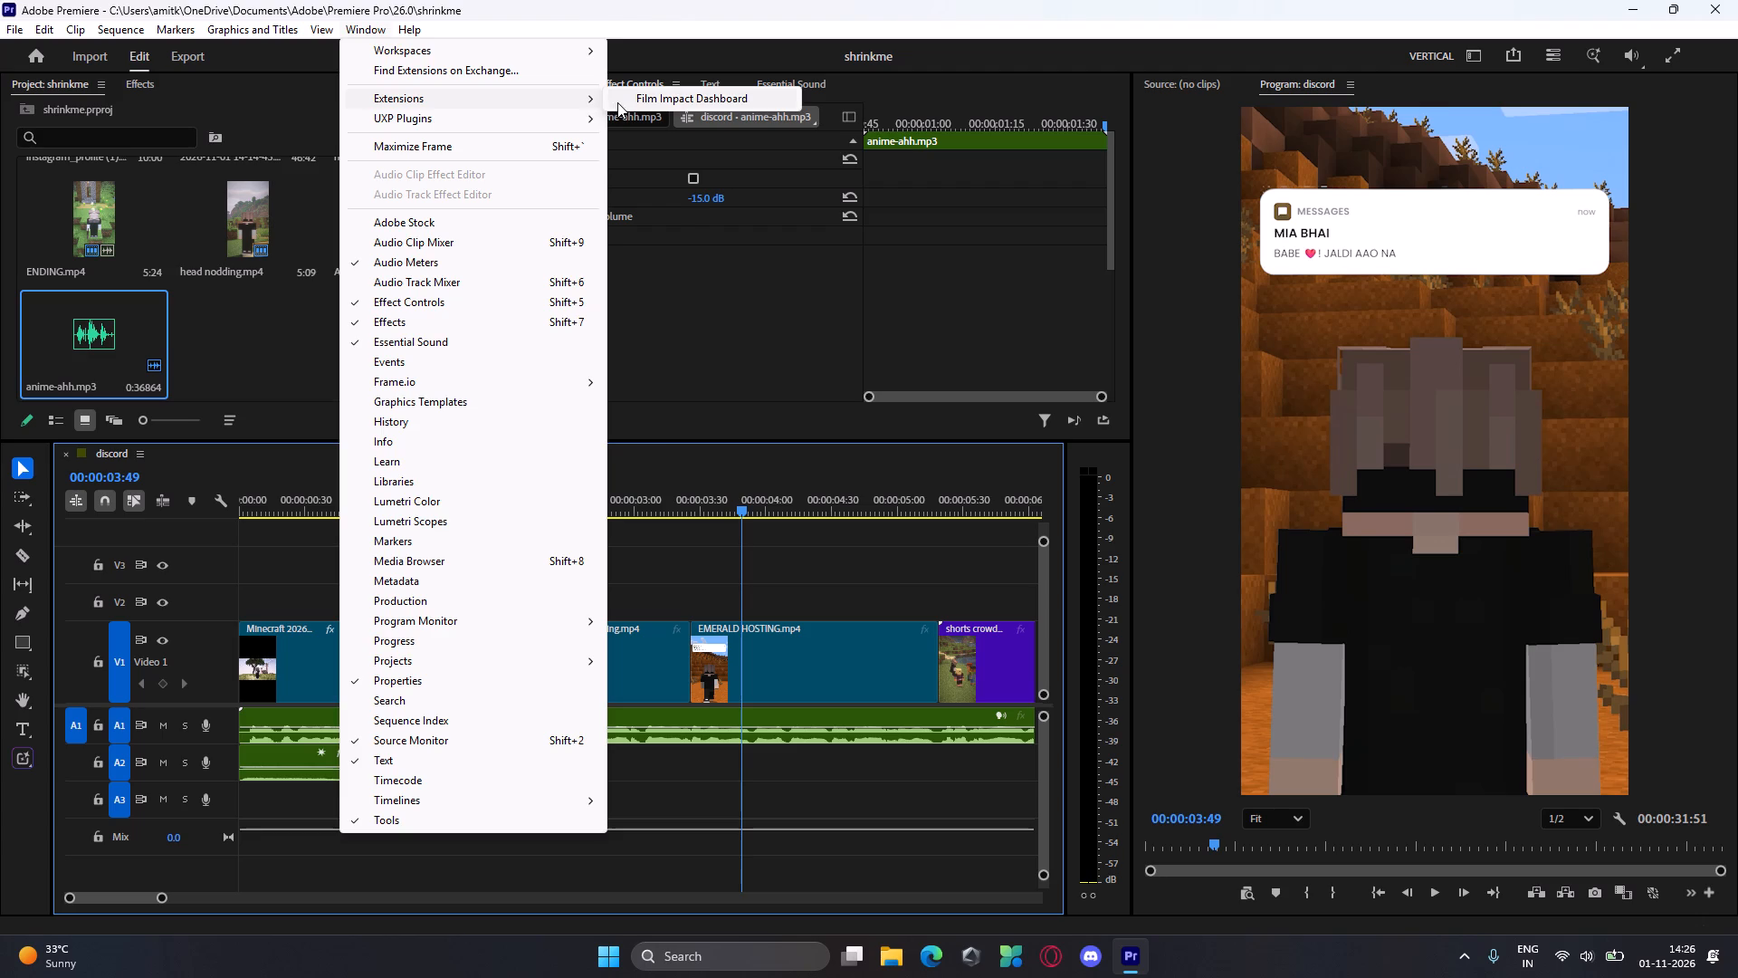
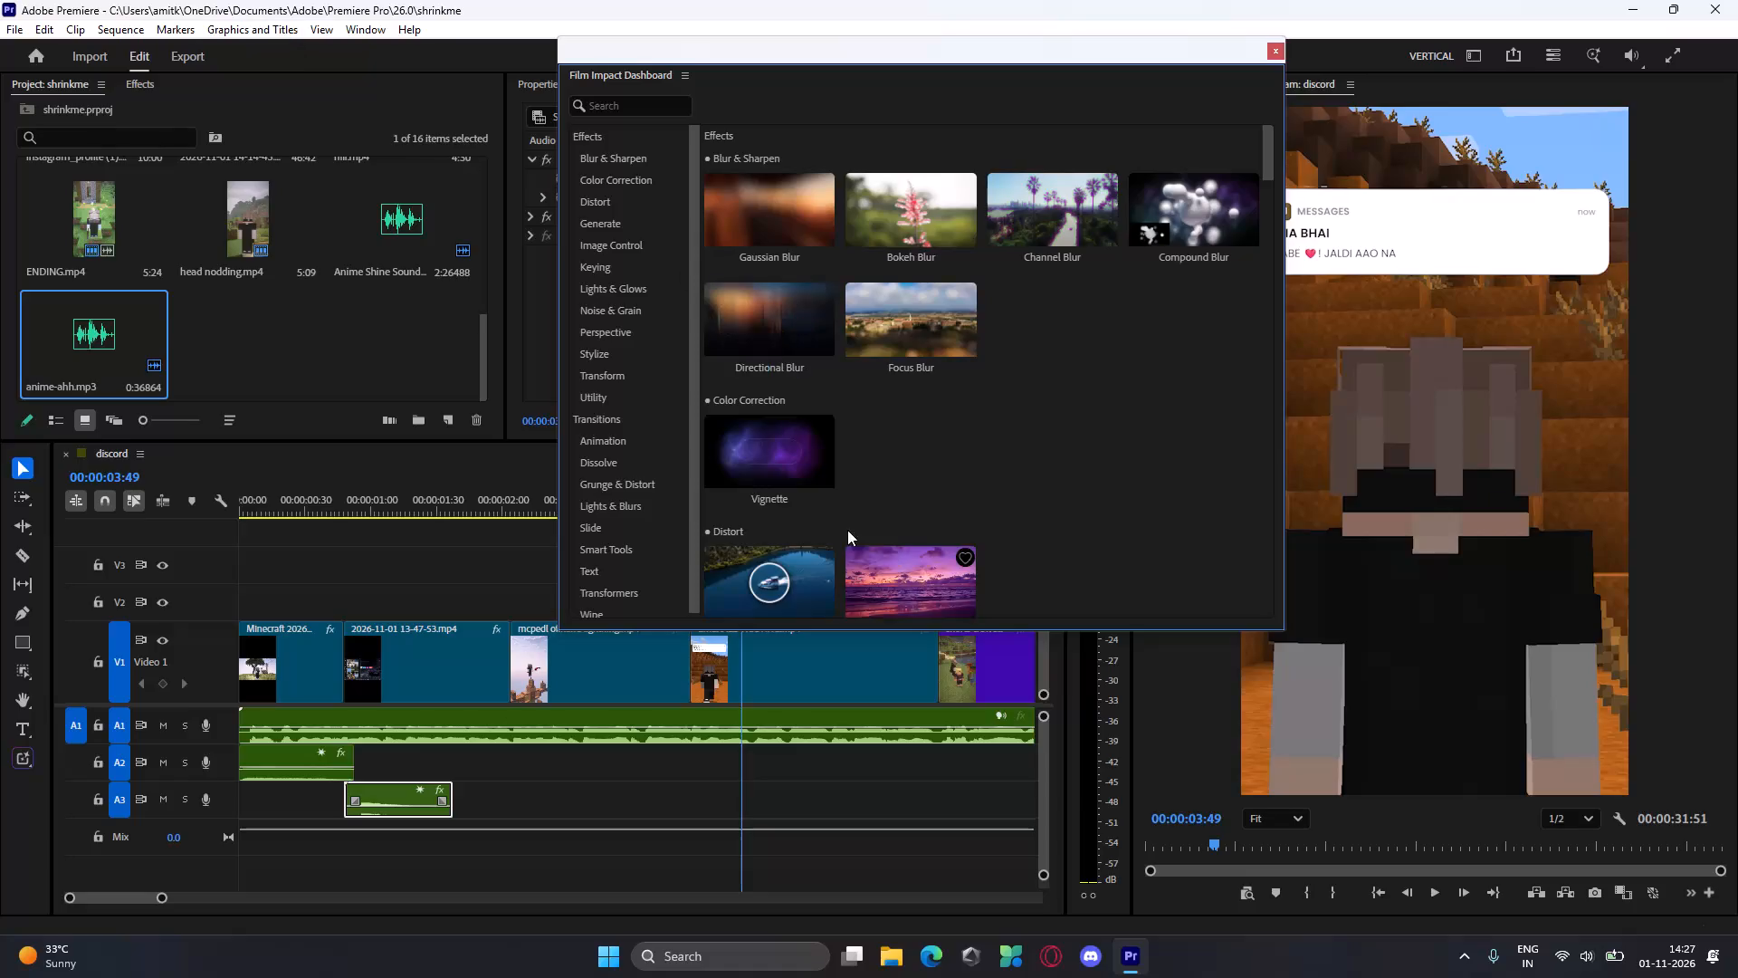
Browse the Film Impact effects and transitions for one that suits the cuts between clips.
scroll(1012, 333, "down", 5)
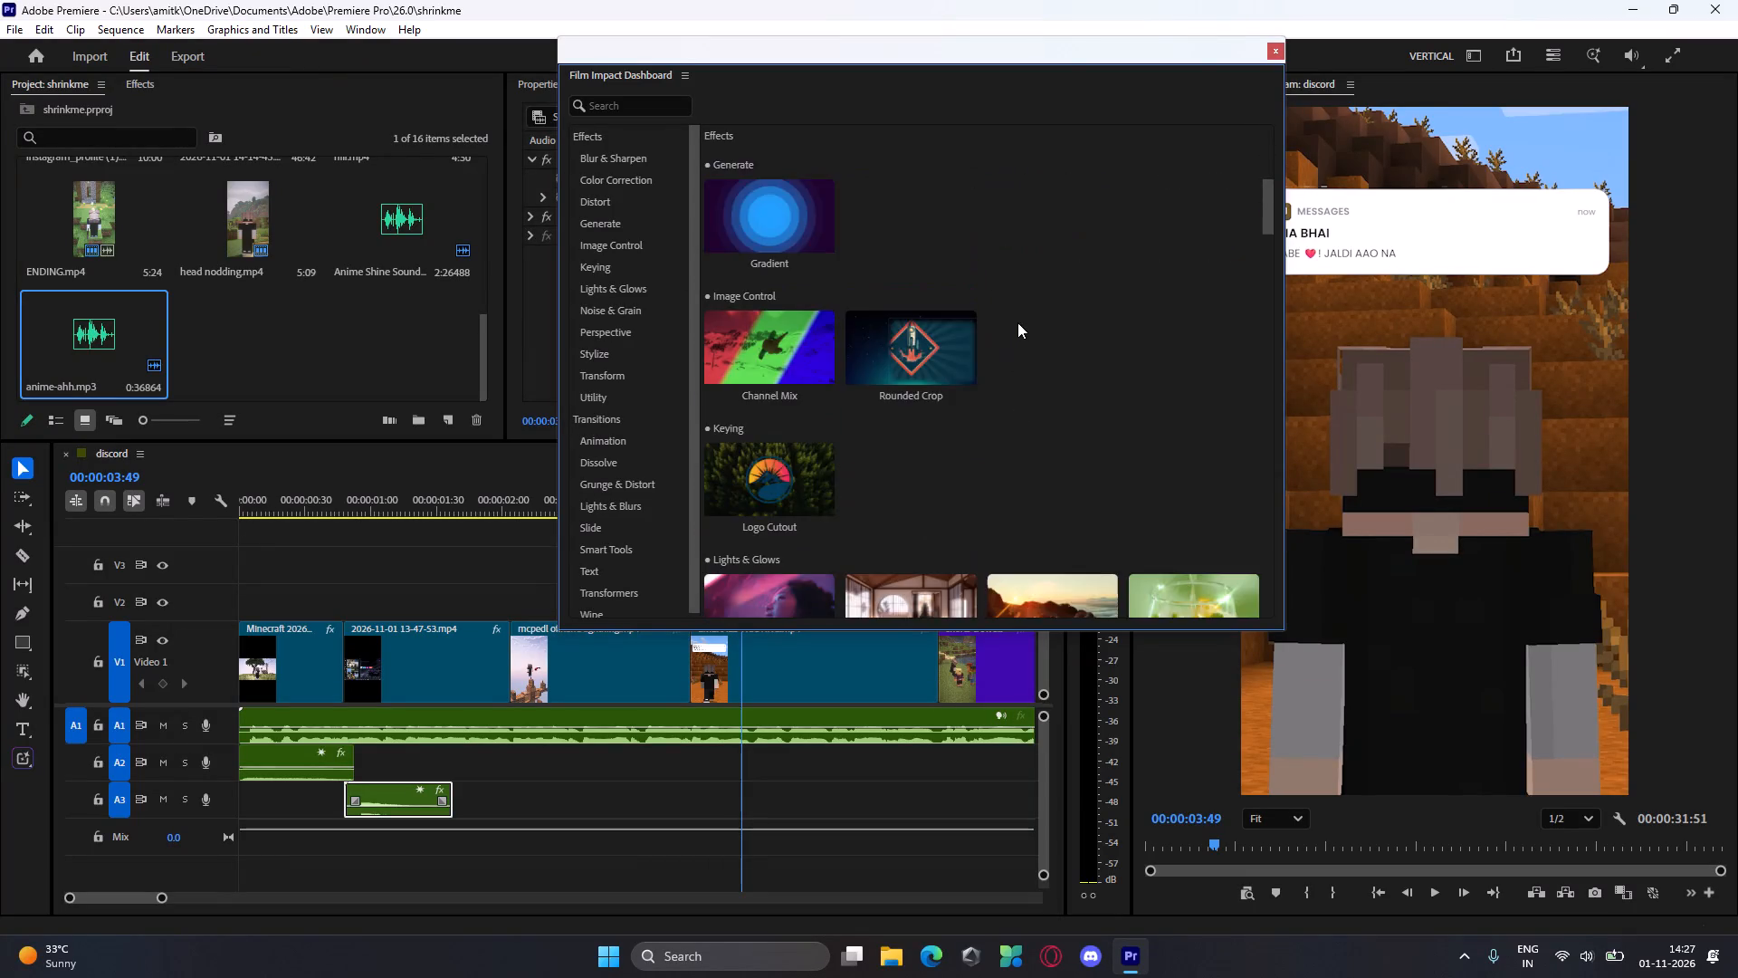
scroll(1017, 322, "down", 13)
scroll(1026, 309, "down", 16)
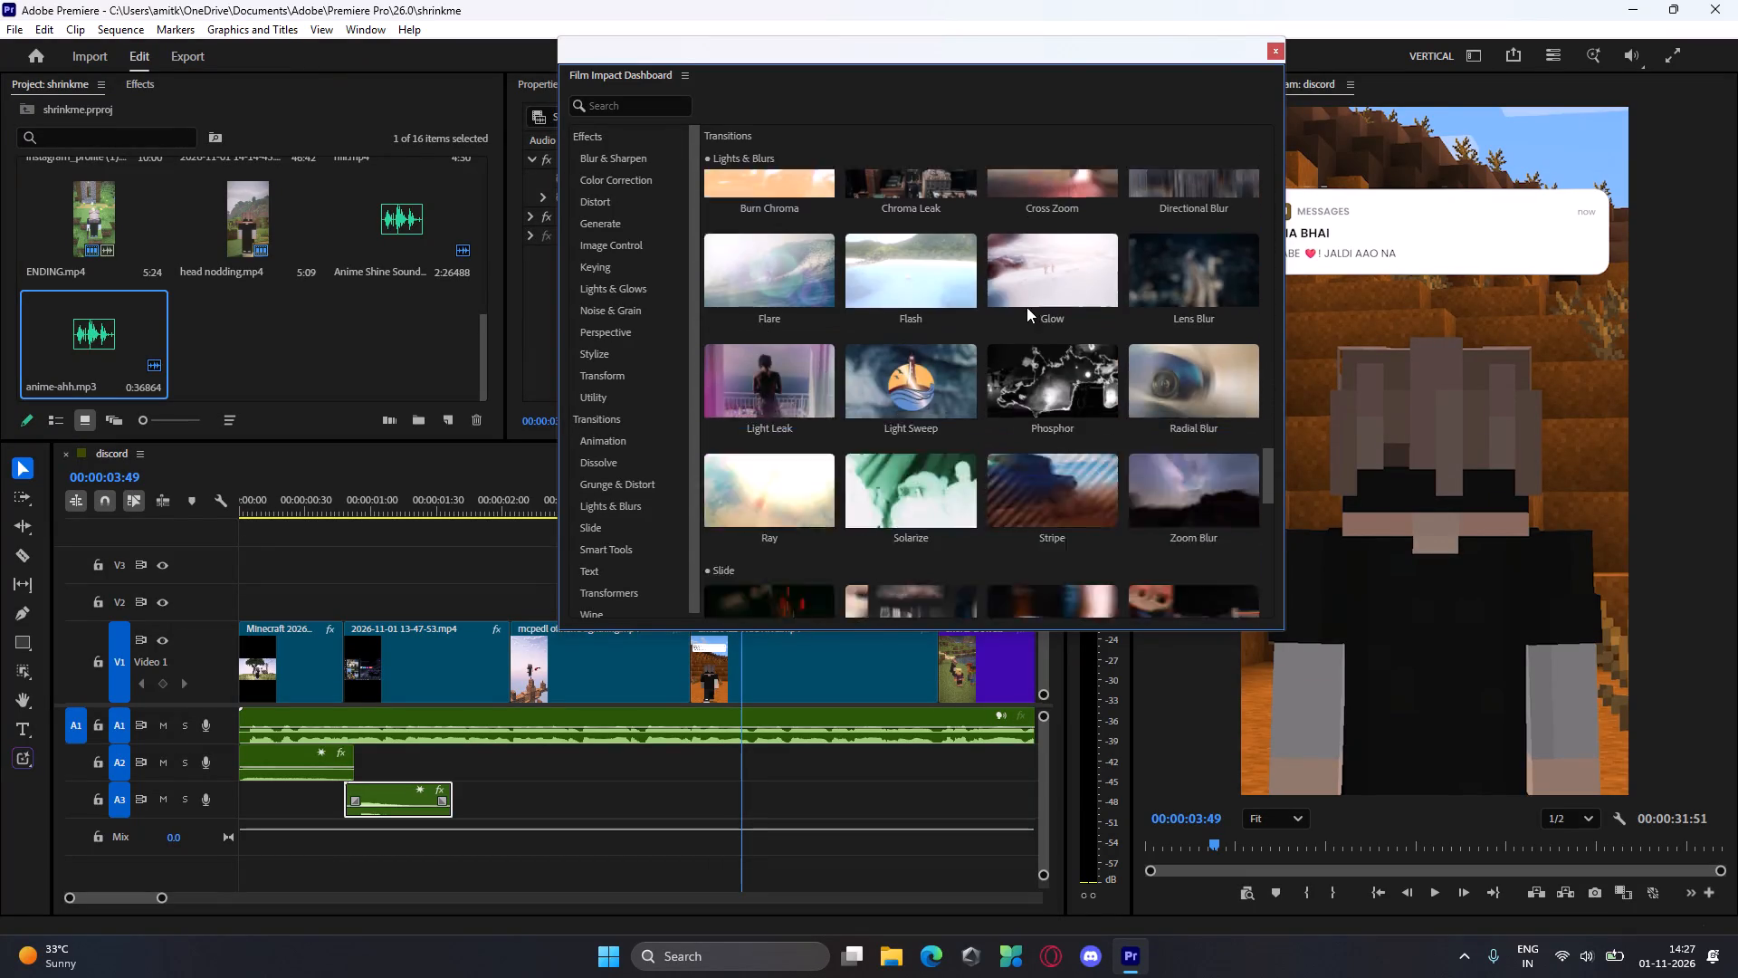
scroll(1027, 307, "down", 14)
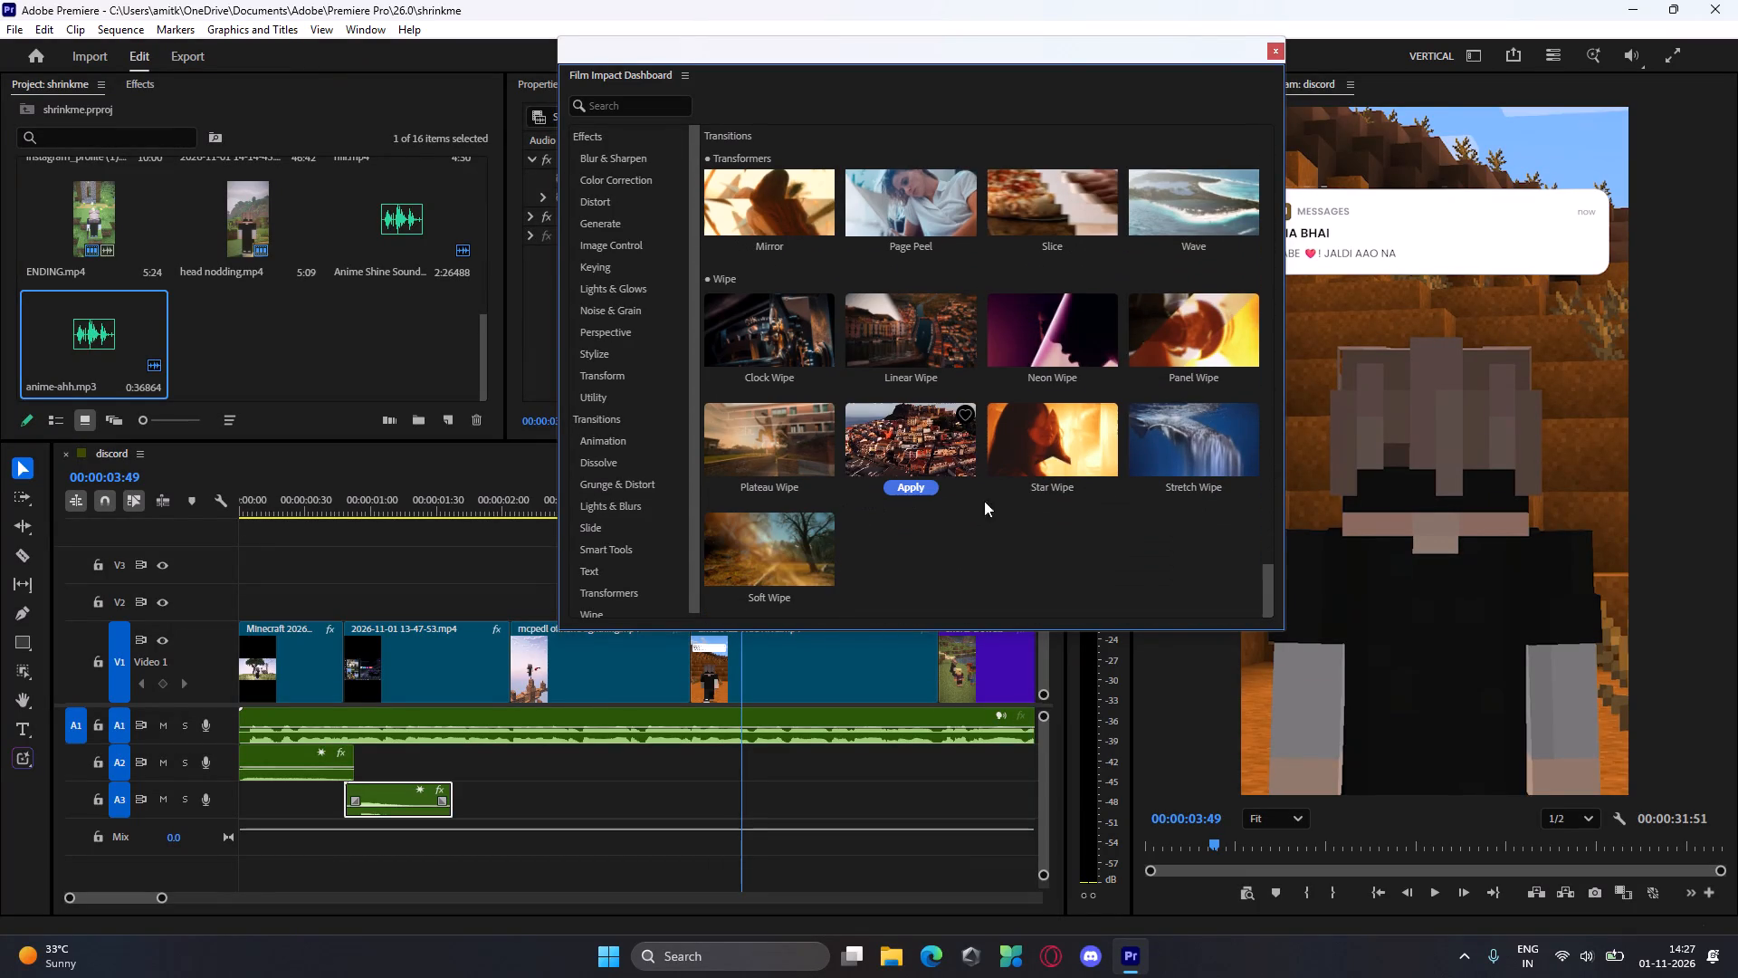
scroll(1035, 523, "up", 3)
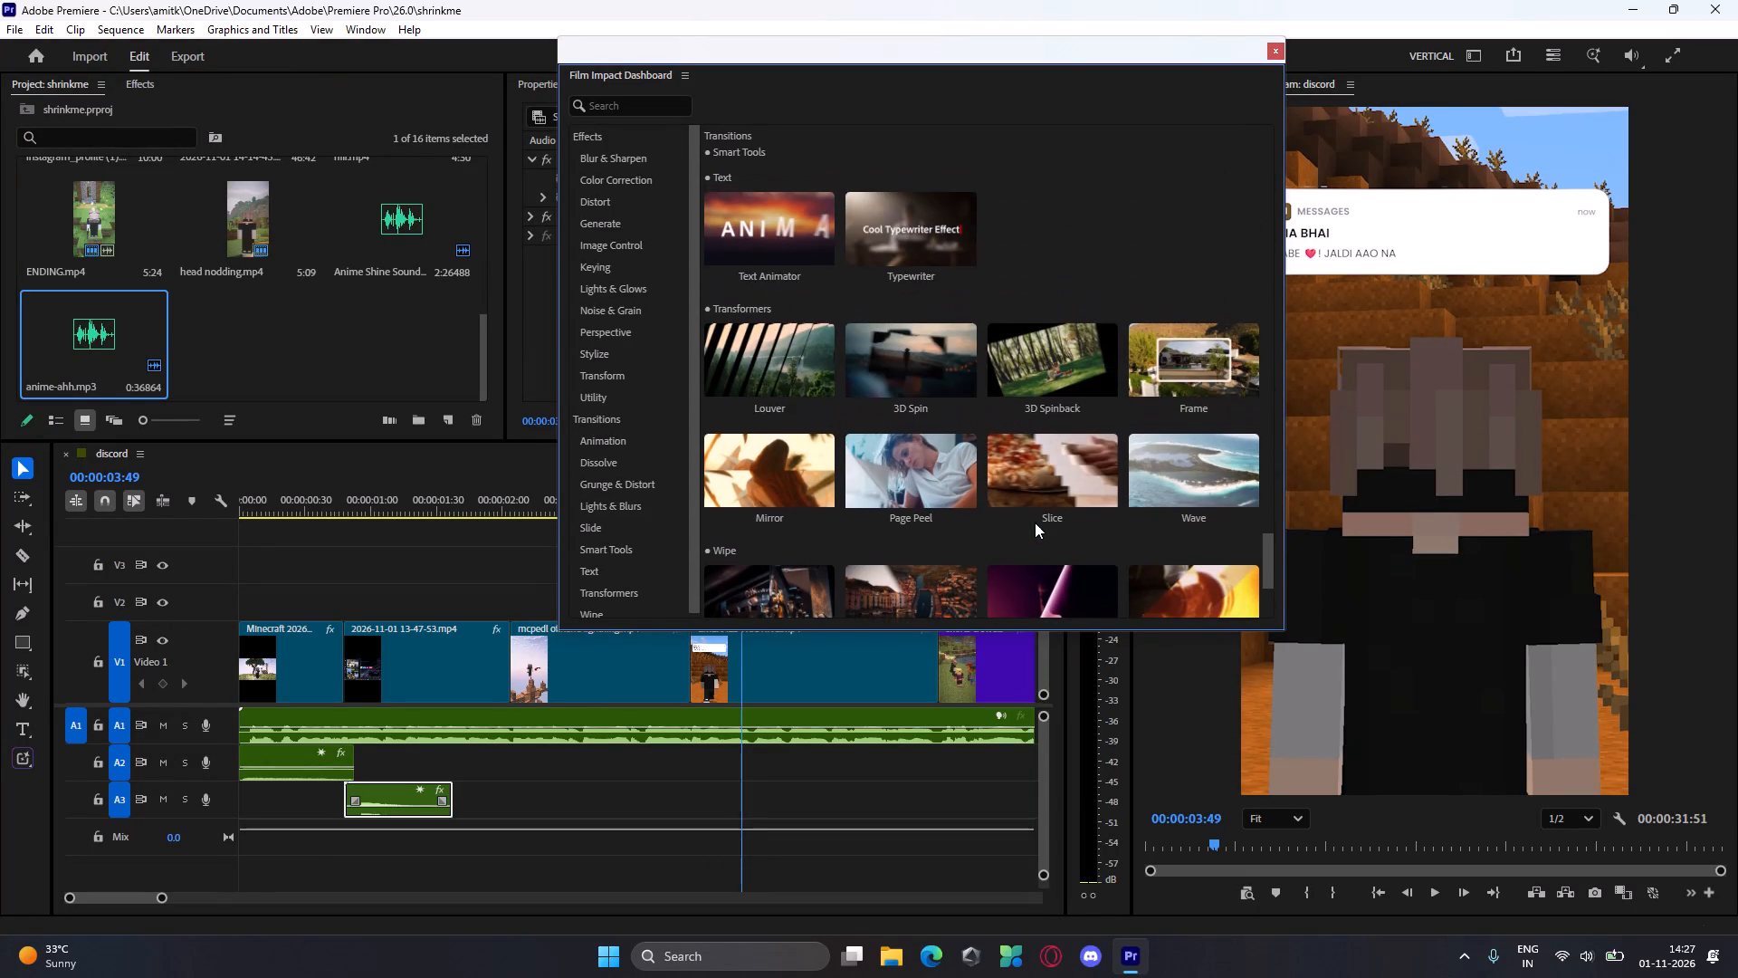
scroll(1040, 502, "down", 5)
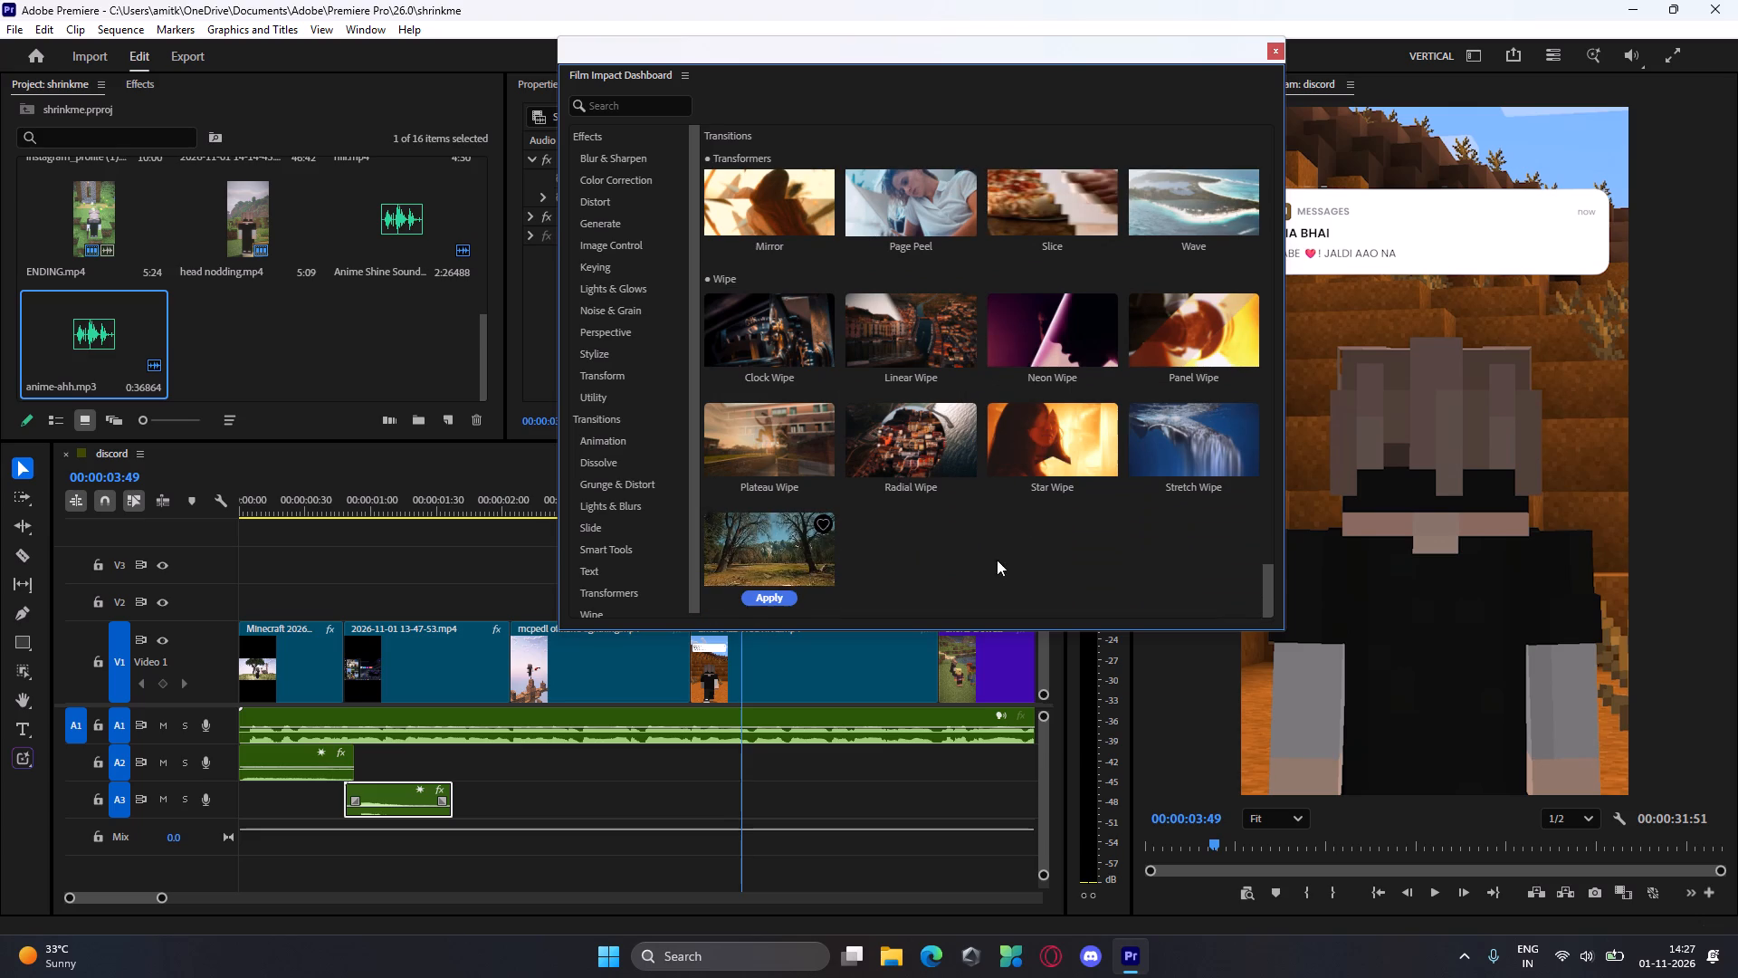
scroll(998, 552, "up", 6)
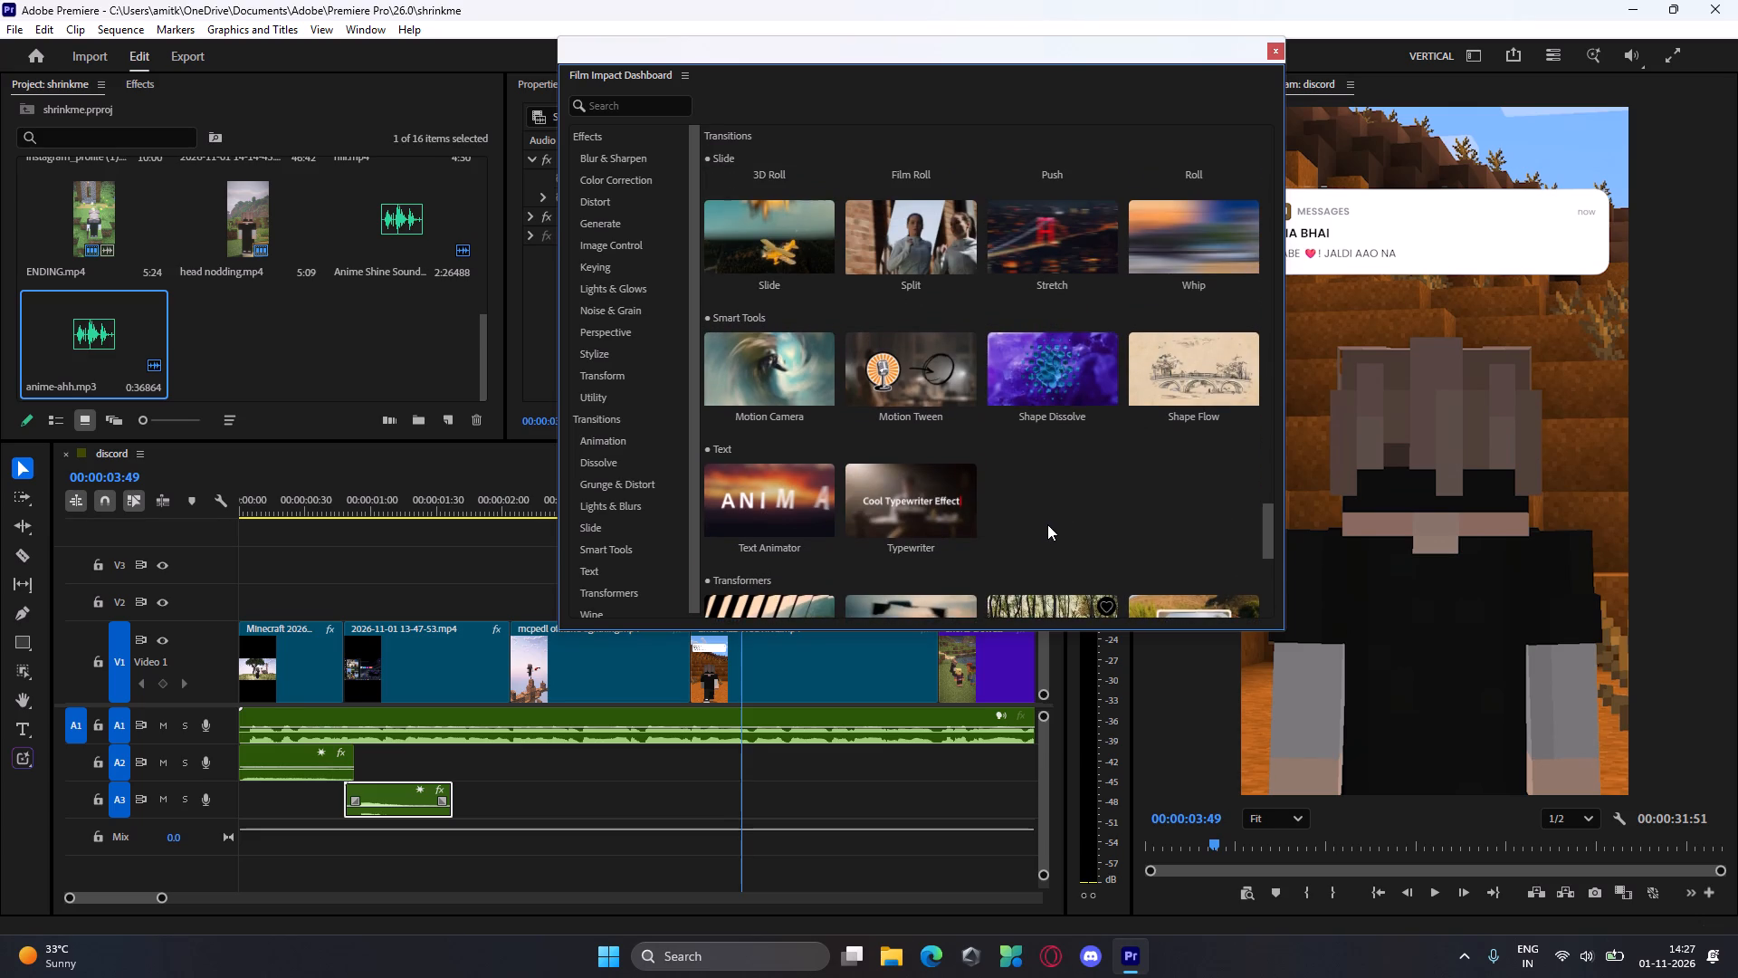
scroll(1048, 510, "up", 5)
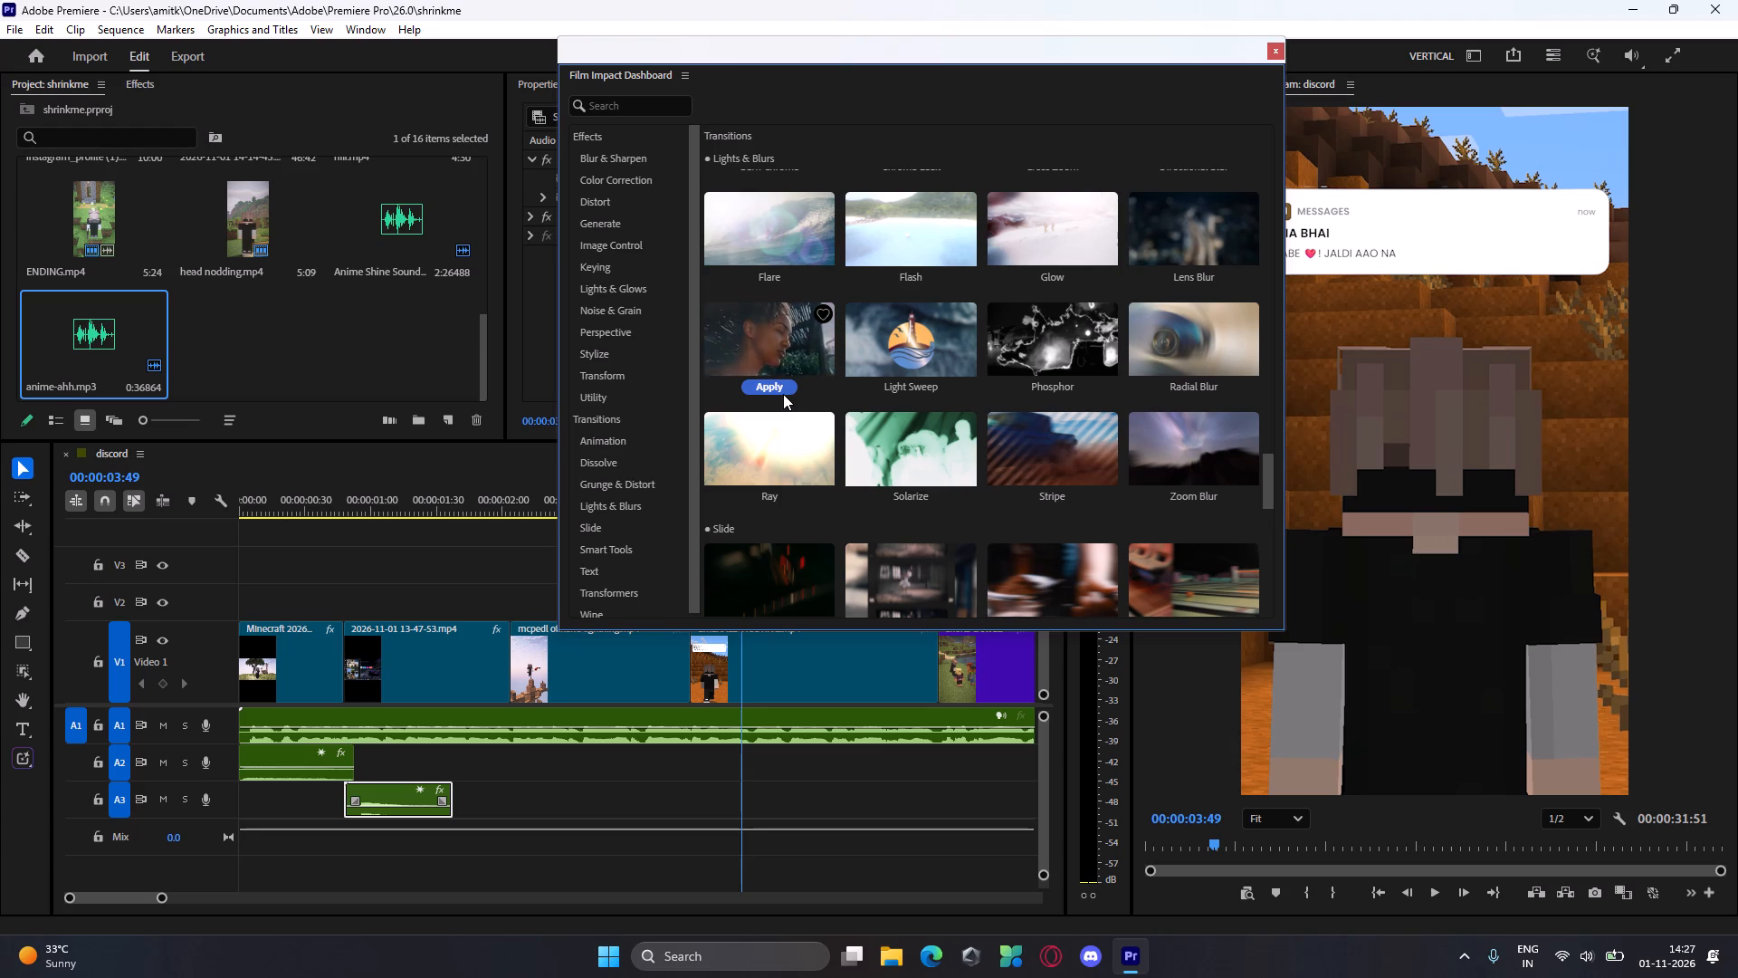
Apply the Light Leak transition at the cut between the mcpedl offhand lightning and EMERALD HOSTING clips.
left_click(781, 391)
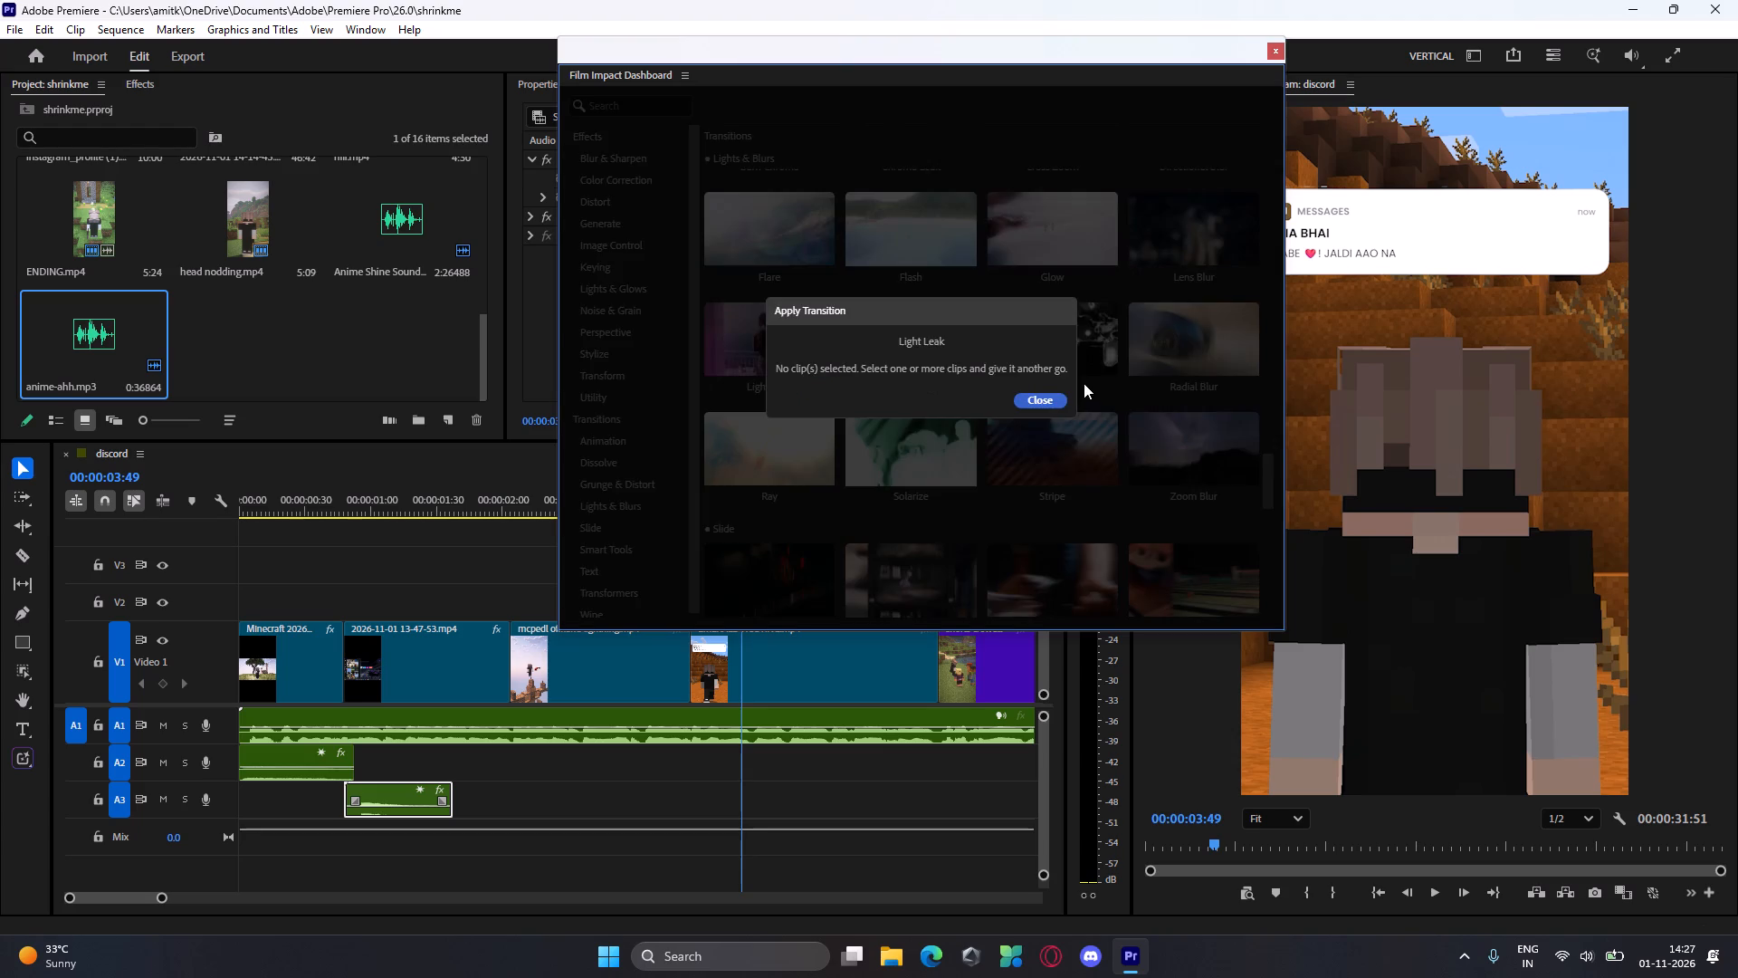
left_click(1045, 405)
left_click_drag(1082, 51, 216, 98)
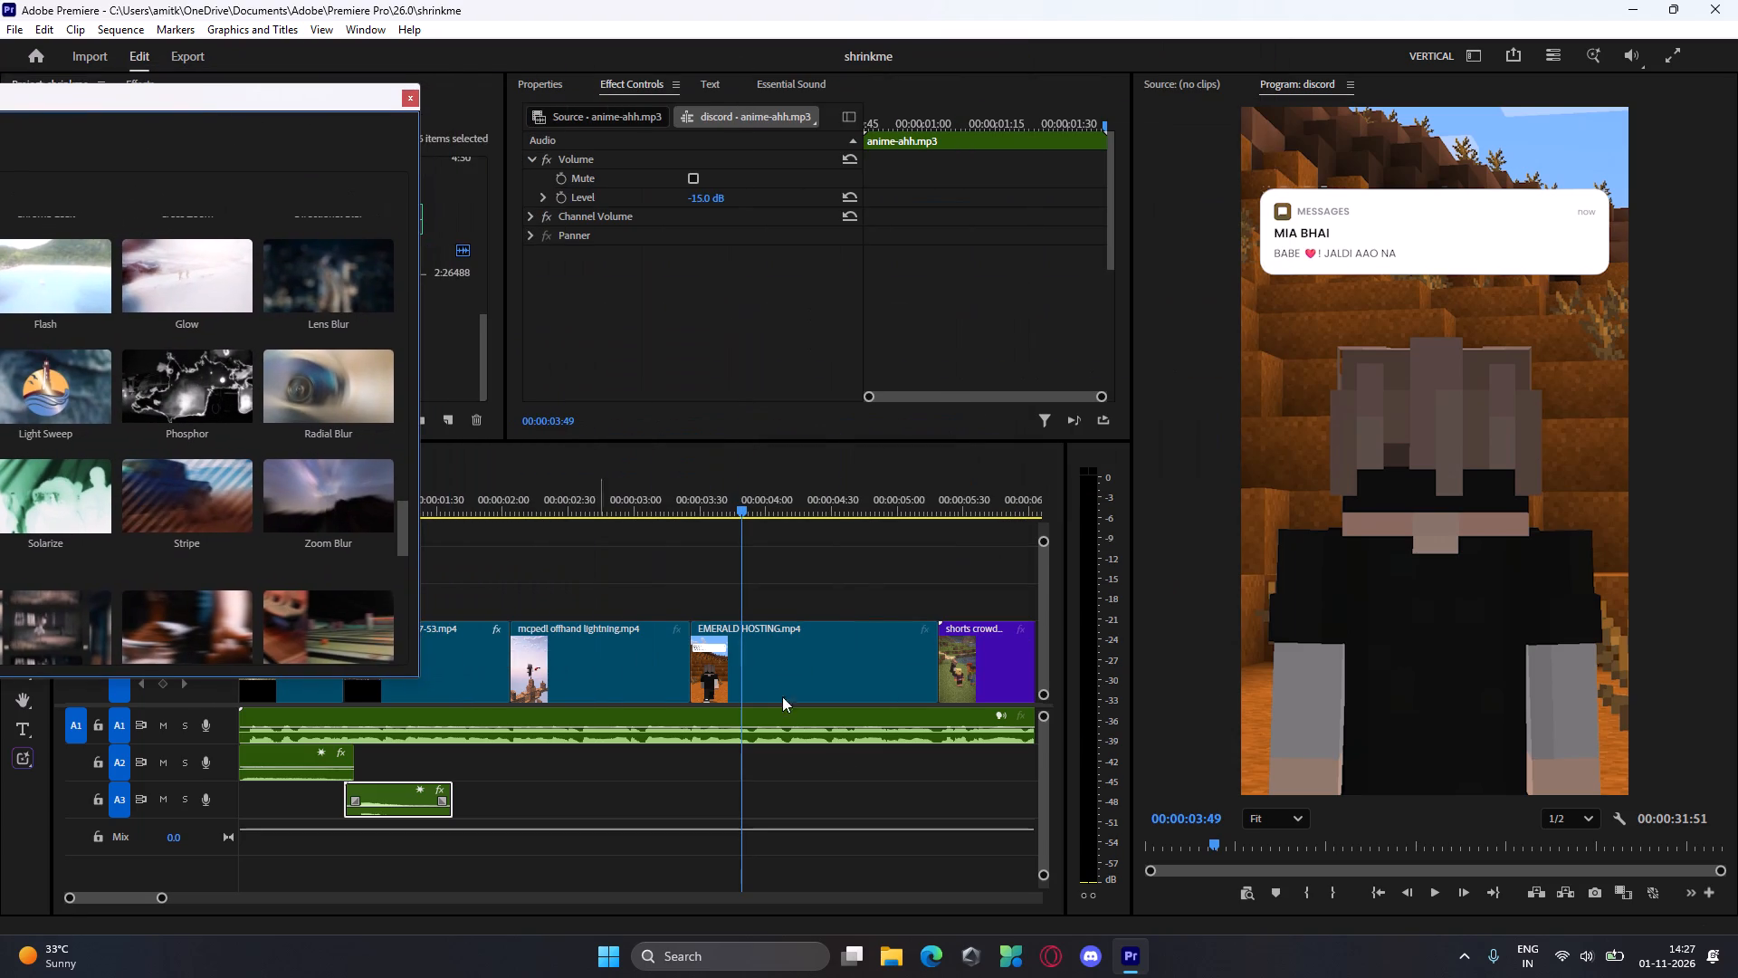
left_click_drag(664, 602, 750, 659)
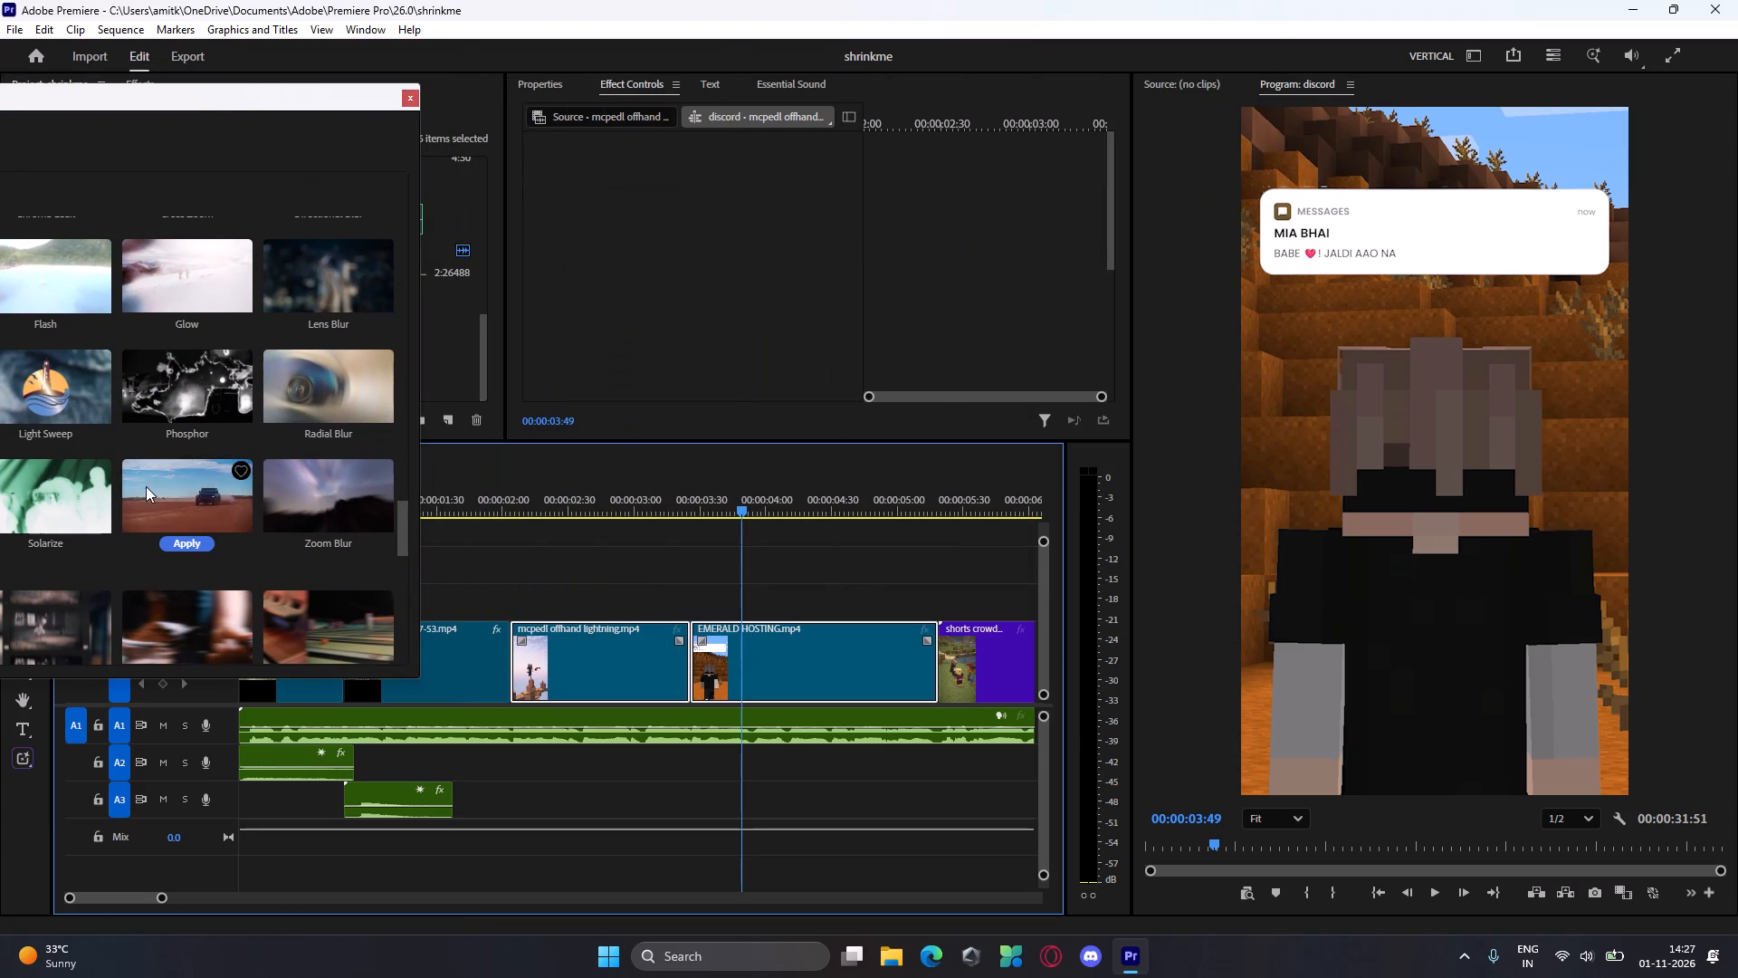
left_click_drag(208, 104, 425, 104)
left_click(131, 438)
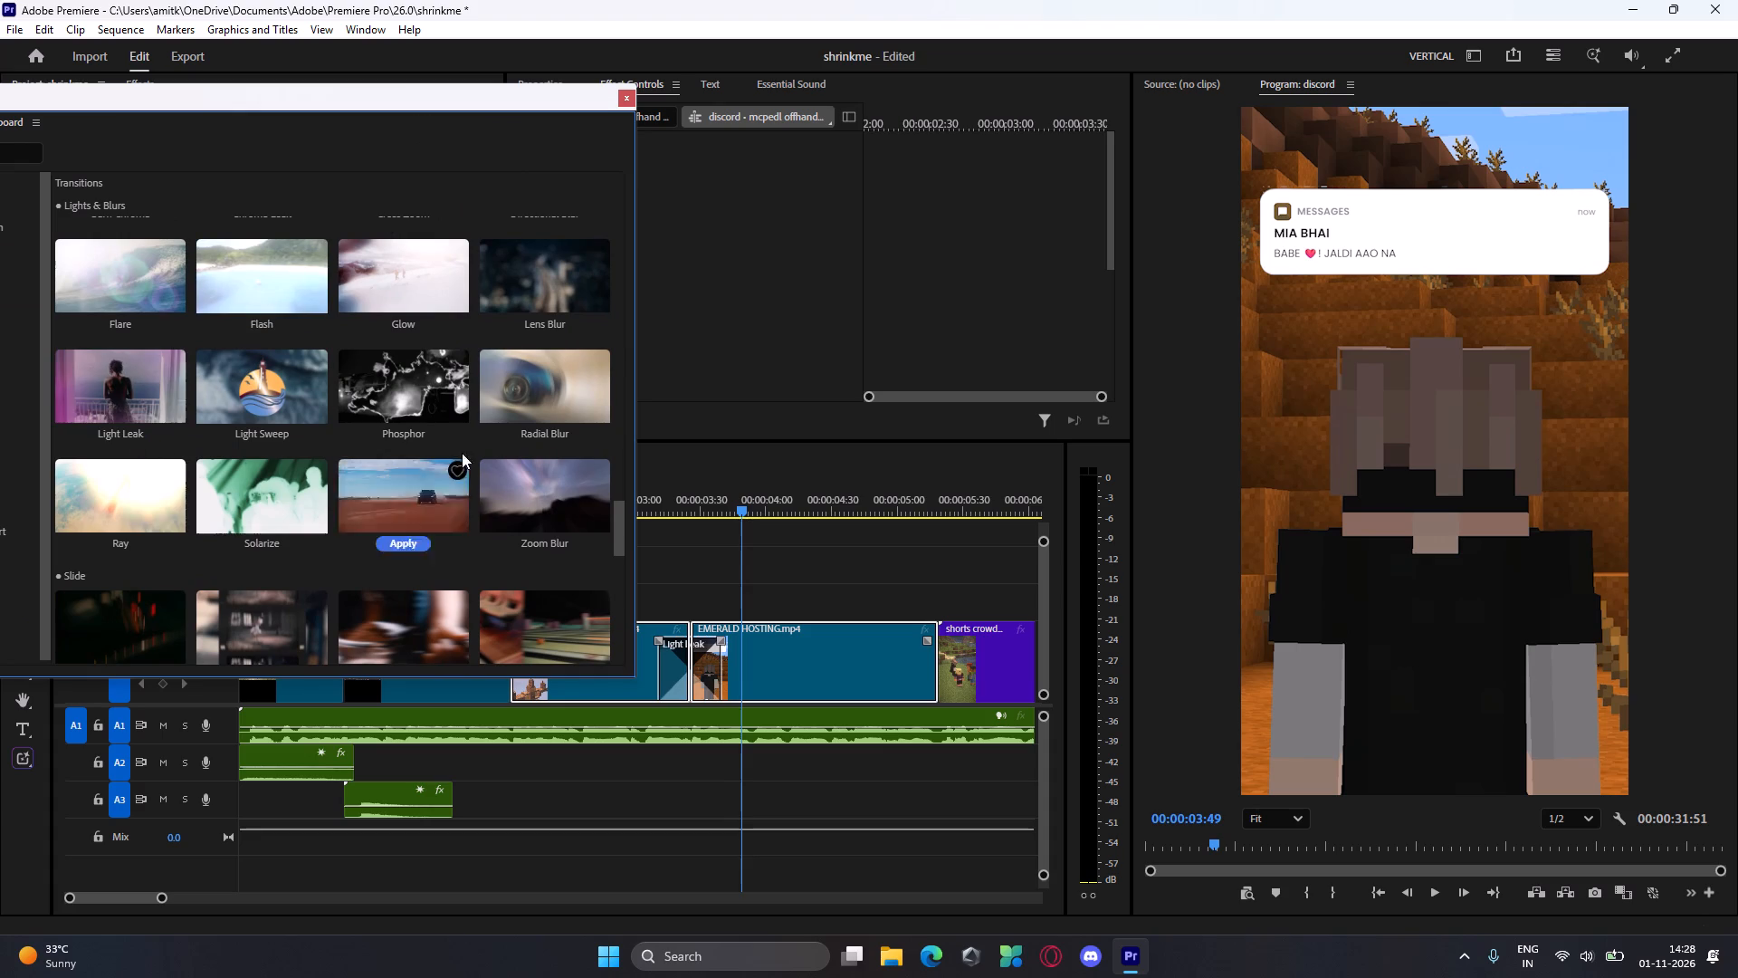
Clear the timeline view and play the sequence briefly to preview the Light Leak edit.
left_click_drag(565, 100, 62, 114)
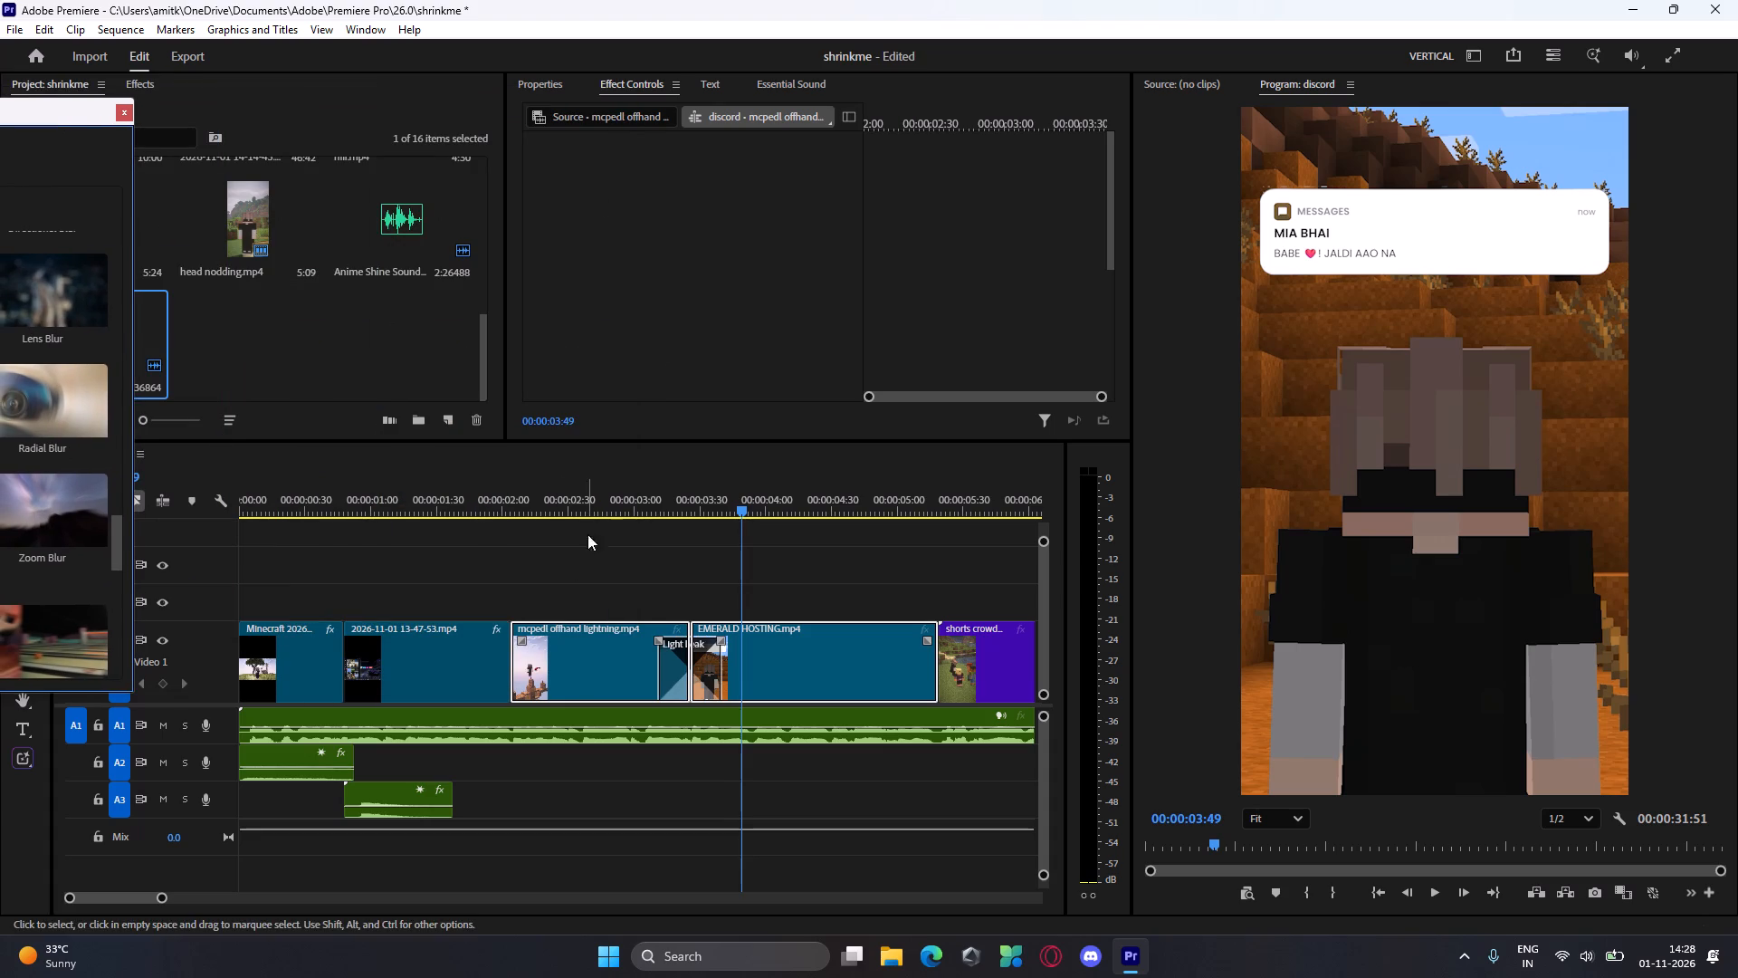
left_click(630, 510)
key("space")
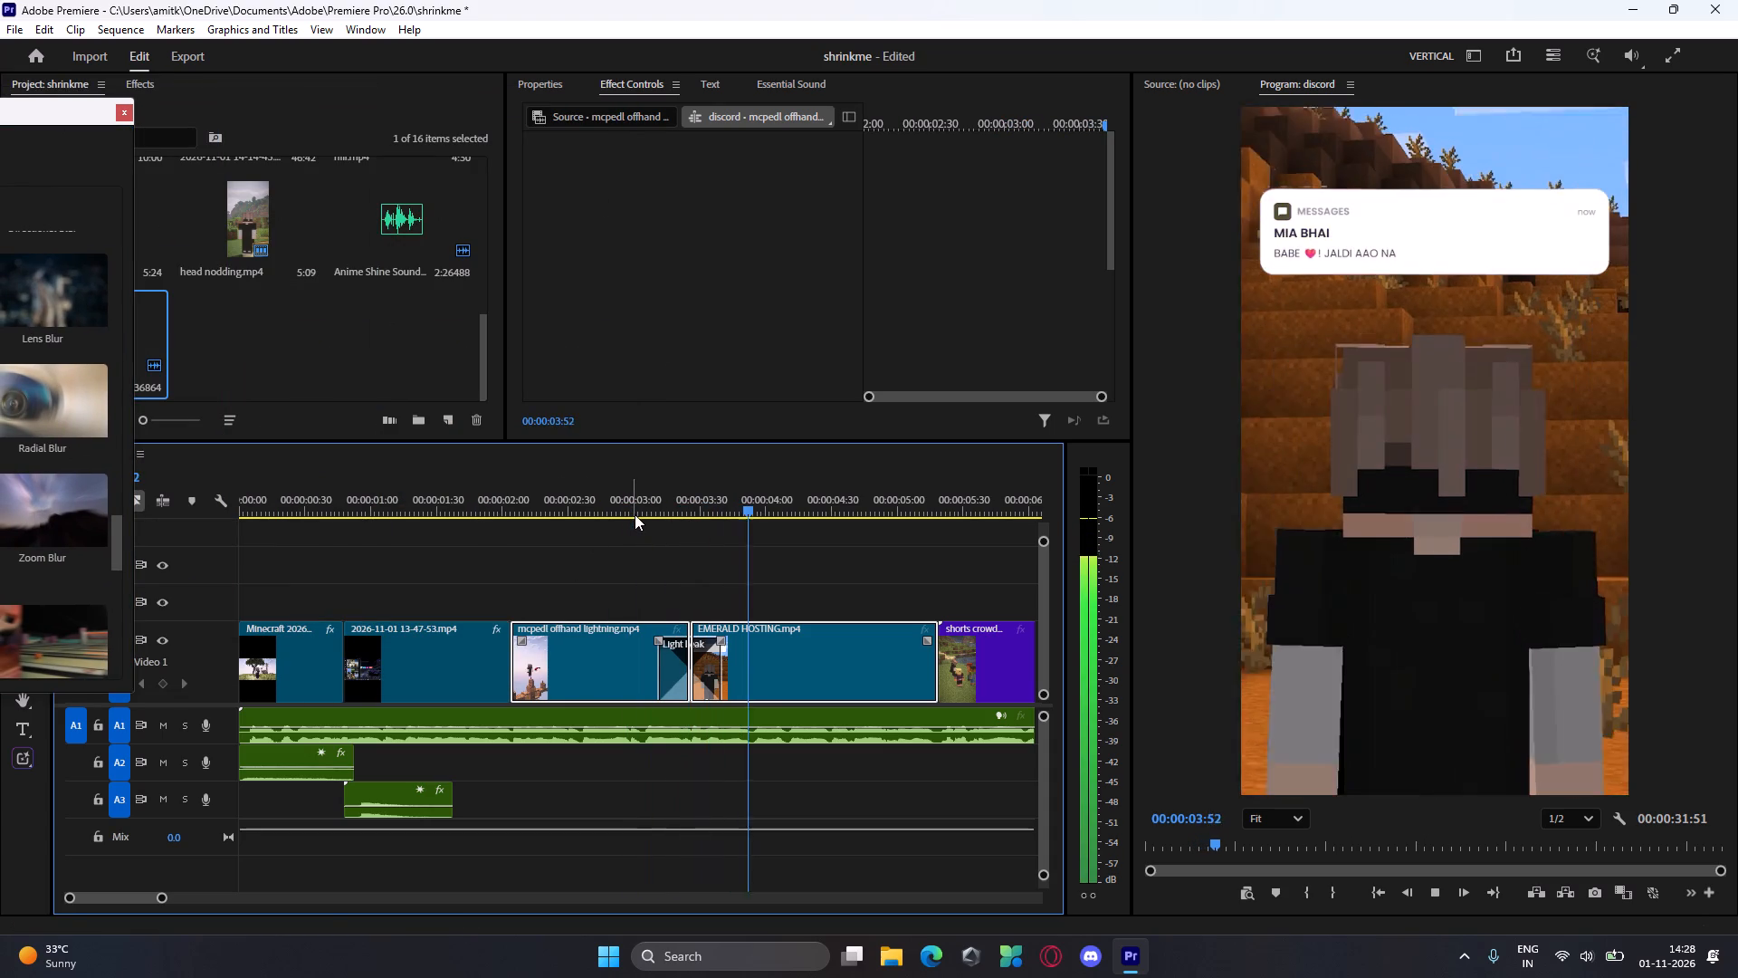
key("space")
left_click(498, 509)
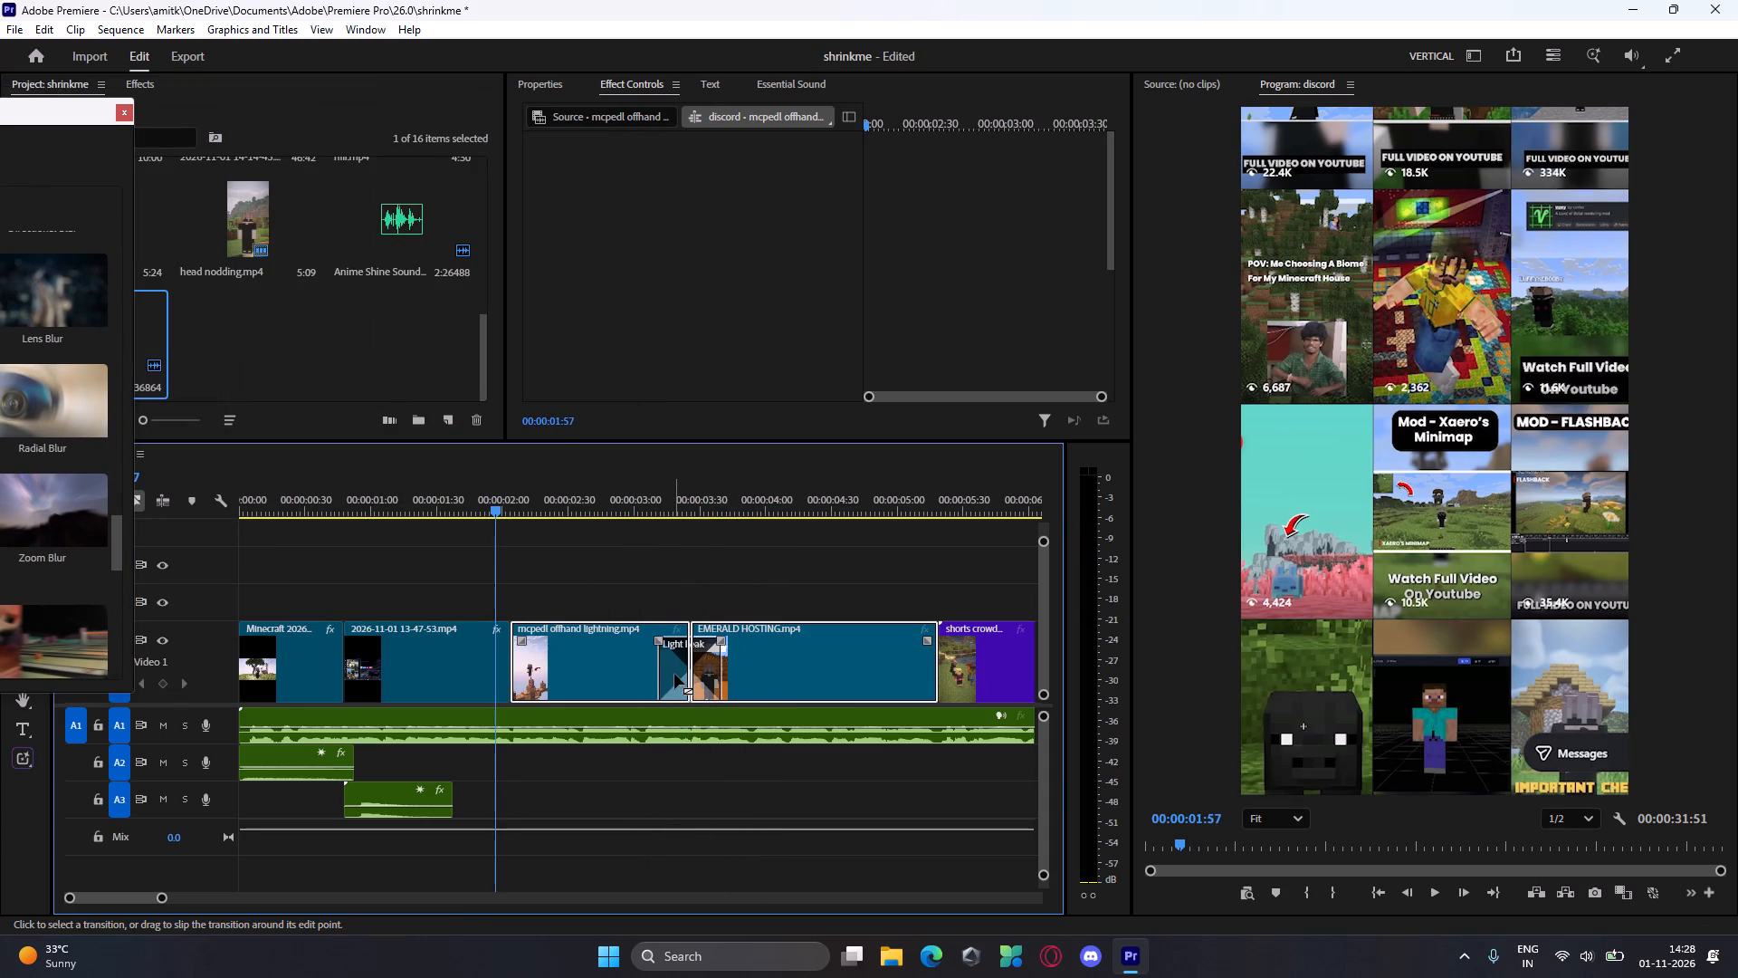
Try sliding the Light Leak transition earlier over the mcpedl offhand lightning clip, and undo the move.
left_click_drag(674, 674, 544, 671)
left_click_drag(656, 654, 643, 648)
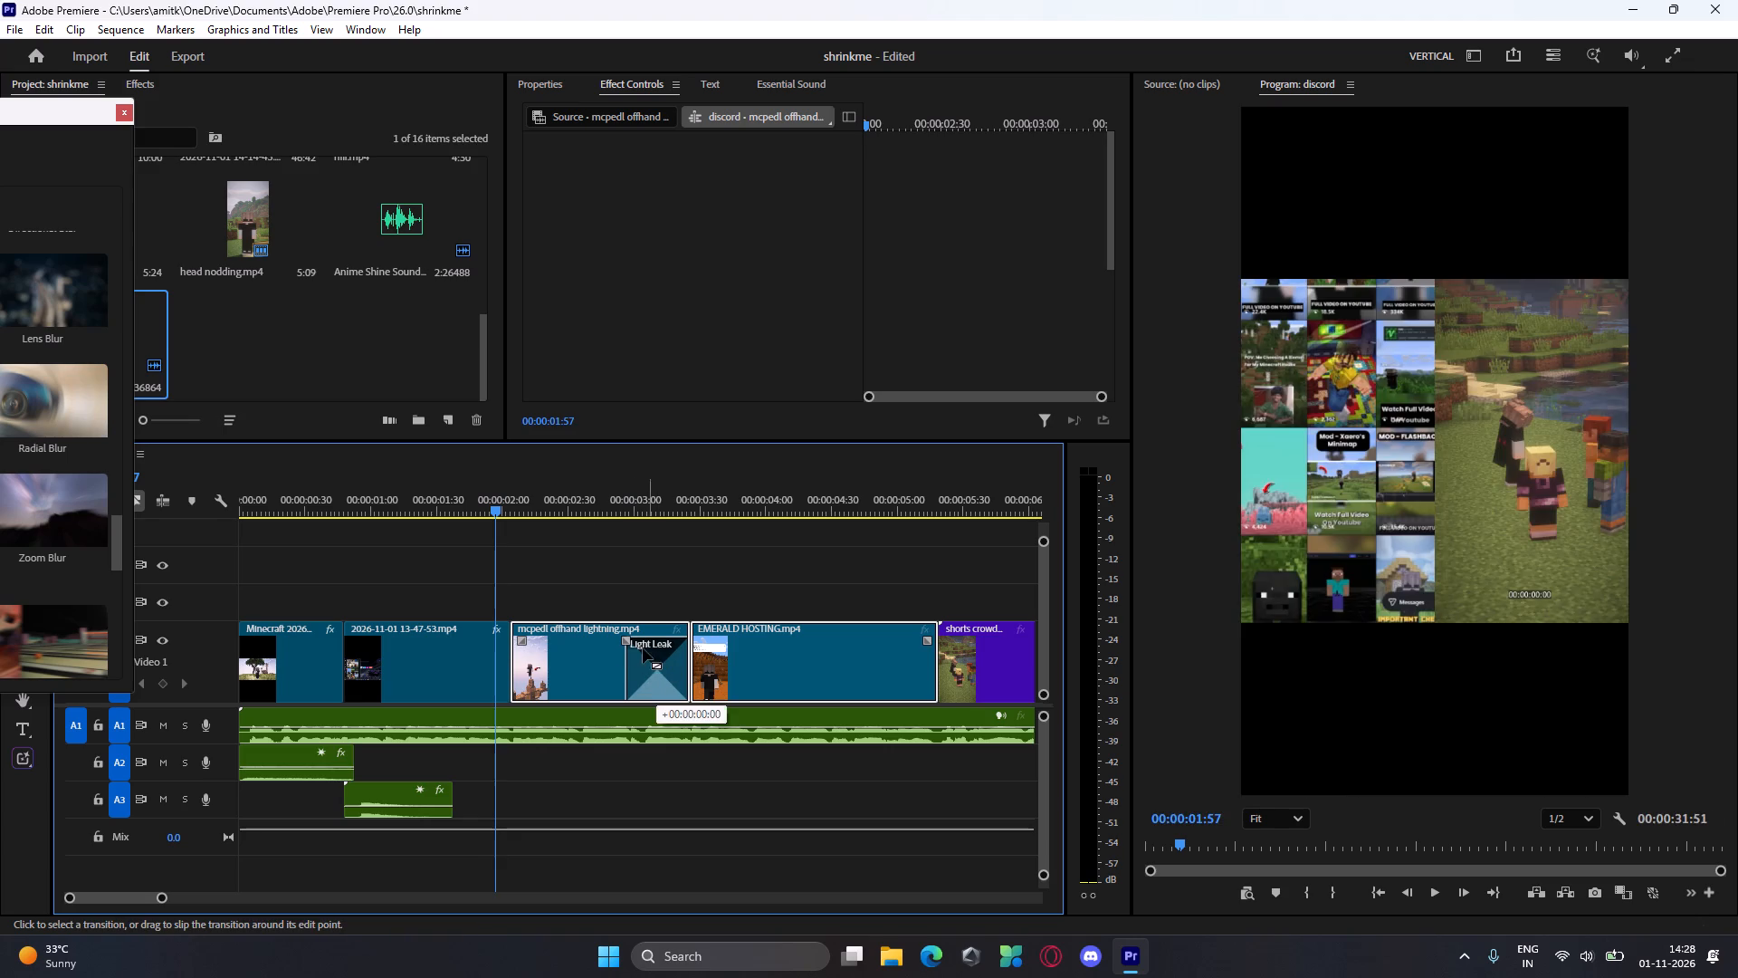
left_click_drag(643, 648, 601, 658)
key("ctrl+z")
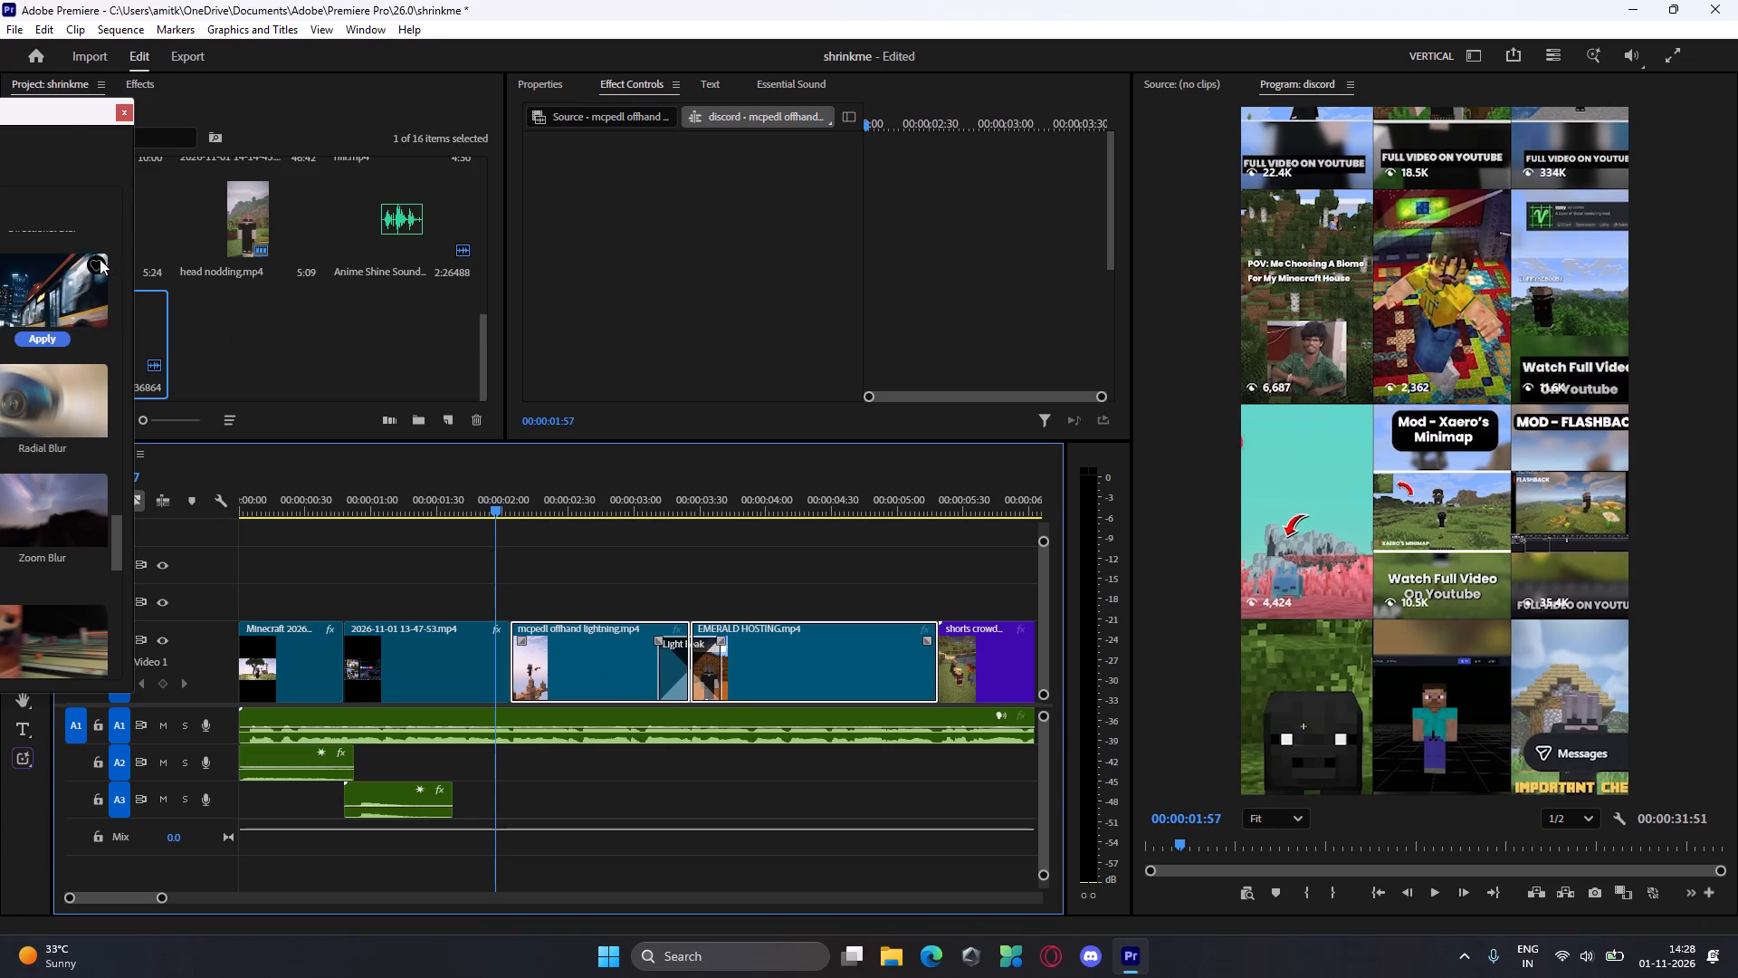
left_click_drag(68, 112, 338, 133)
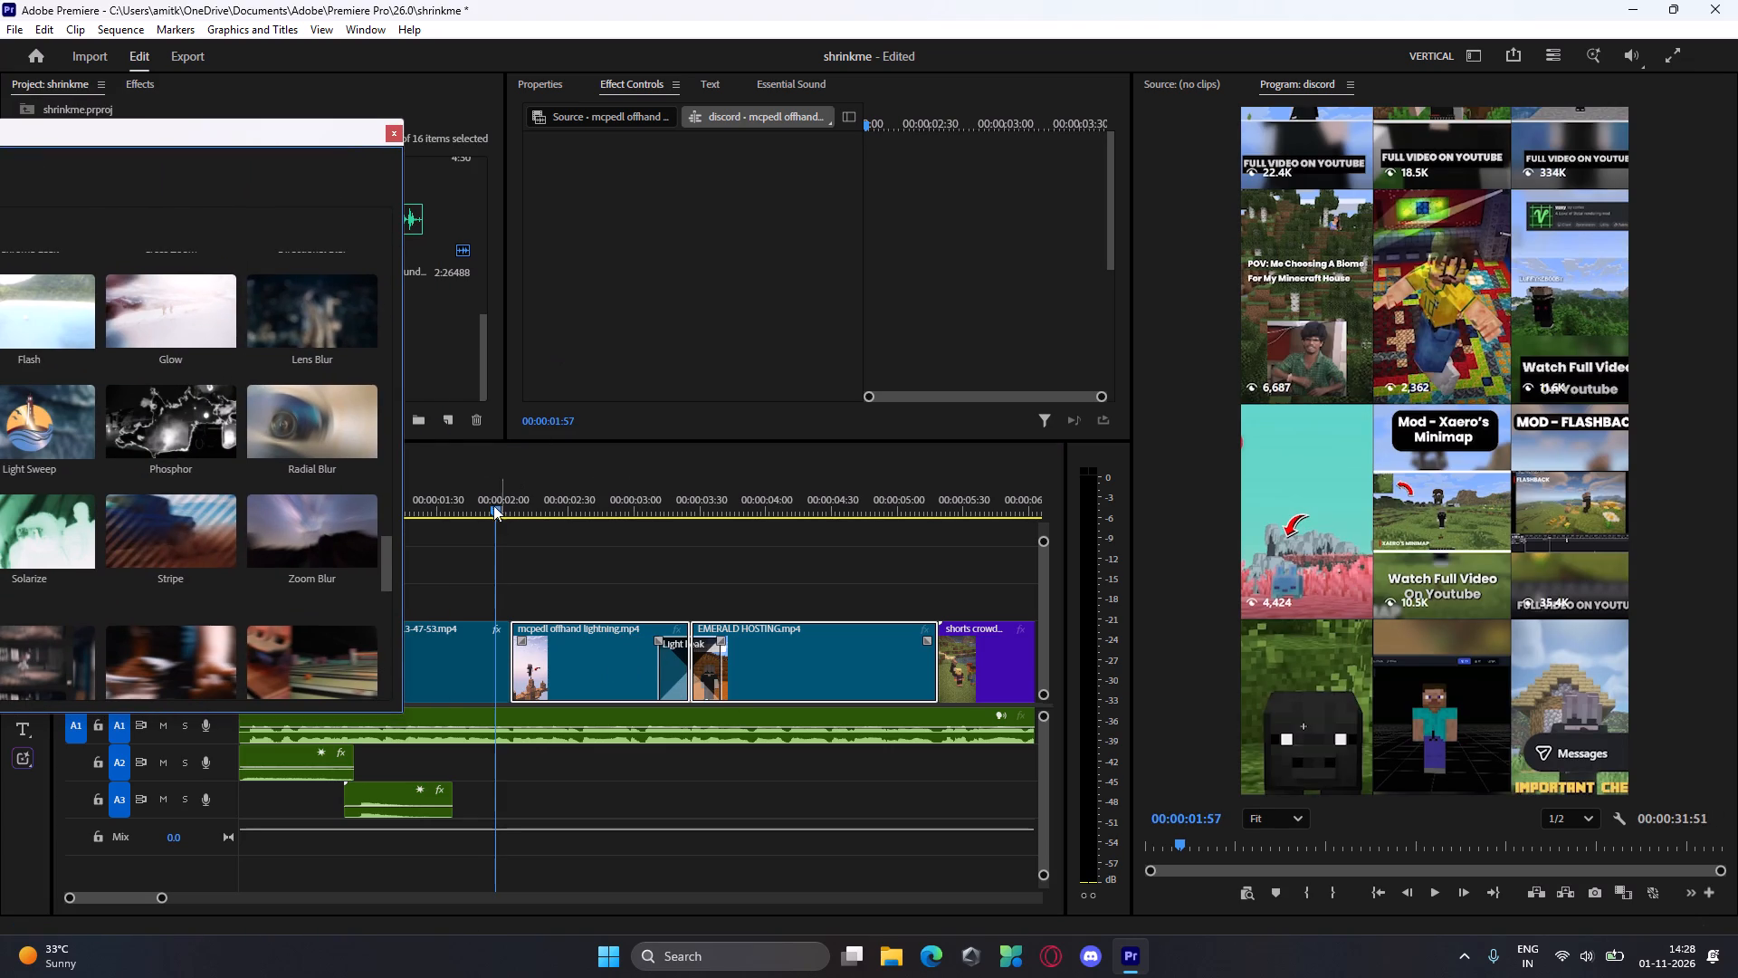
left_click_drag(492, 503, 518, 515)
left_click(637, 617)
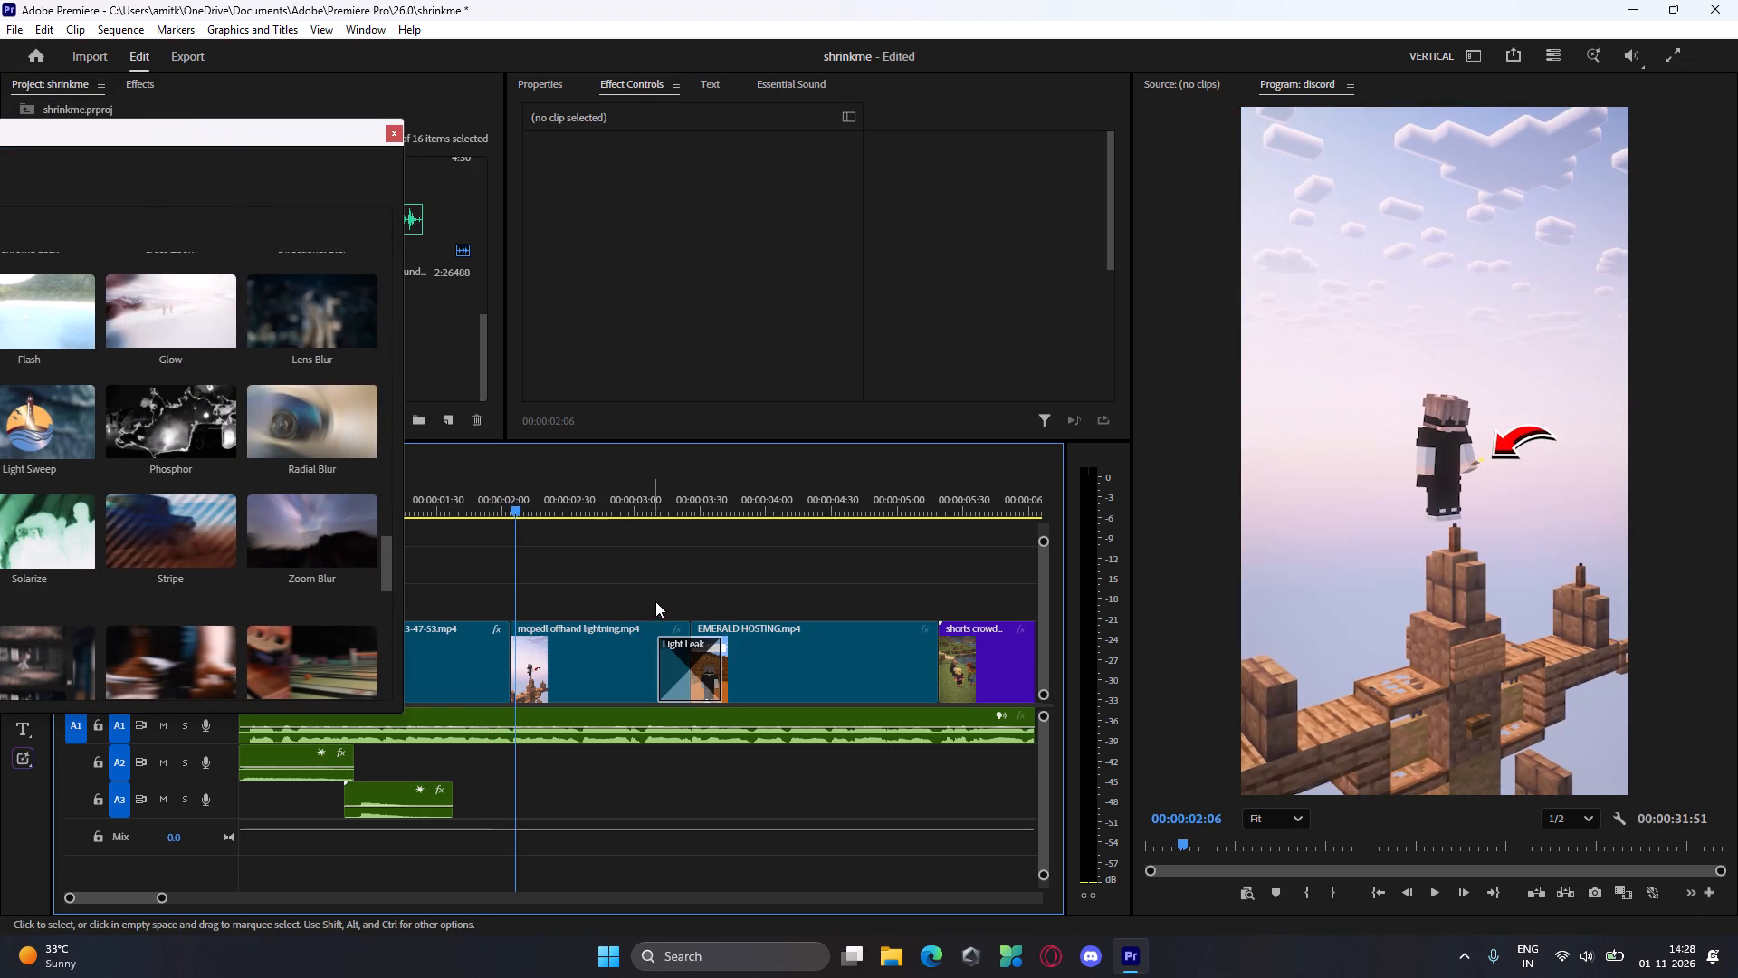
left_click_drag(492, 588, 543, 664)
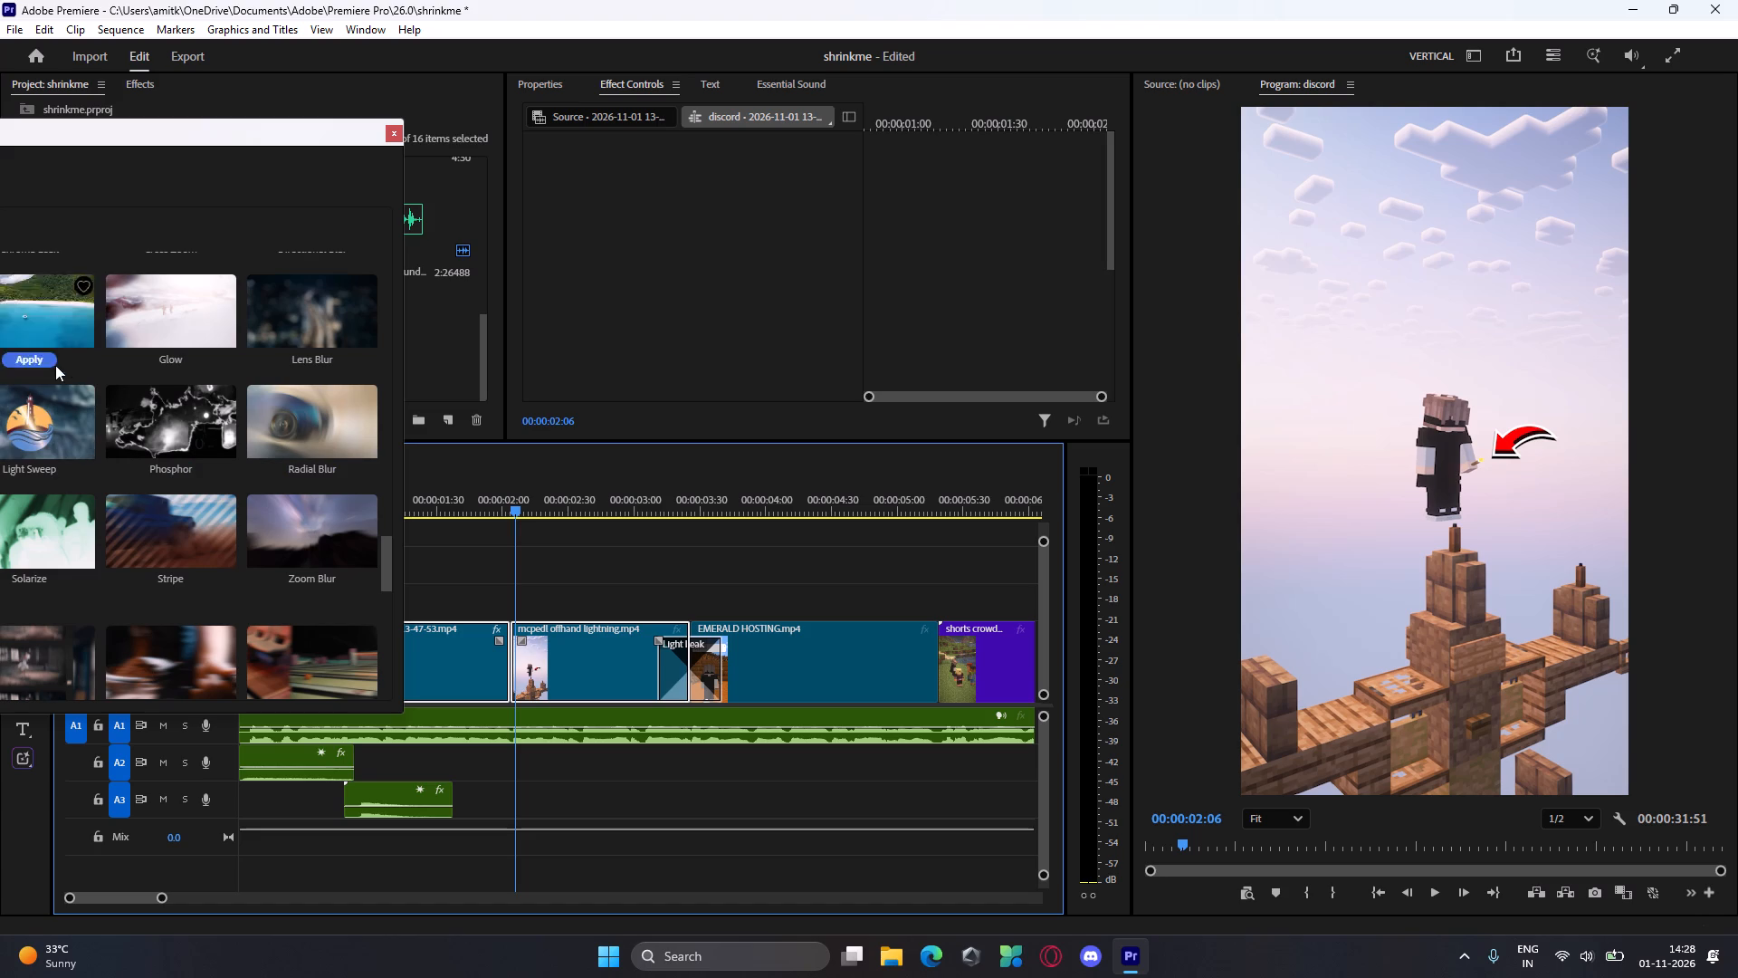
left_click(161, 359)
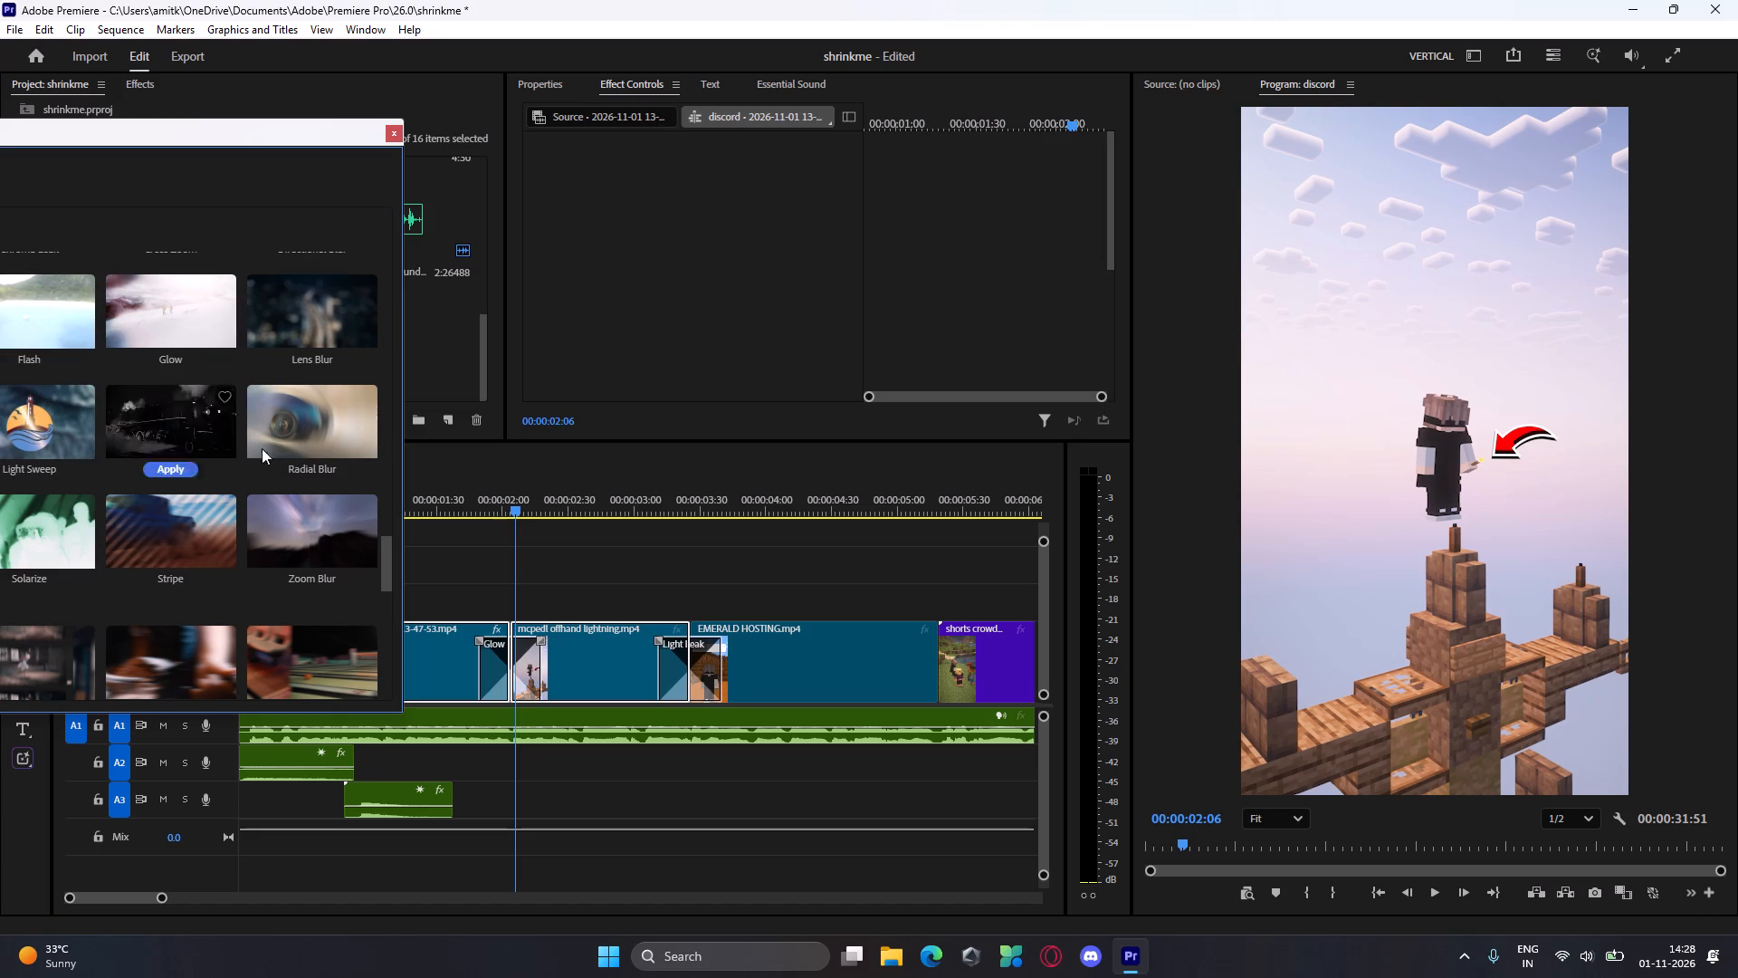
Play from before the Glow transition through to the shorts crowd clip to review both transitions.
left_click_drag(340, 115, 286, 127)
left_click_drag(286, 128, 32, 142)
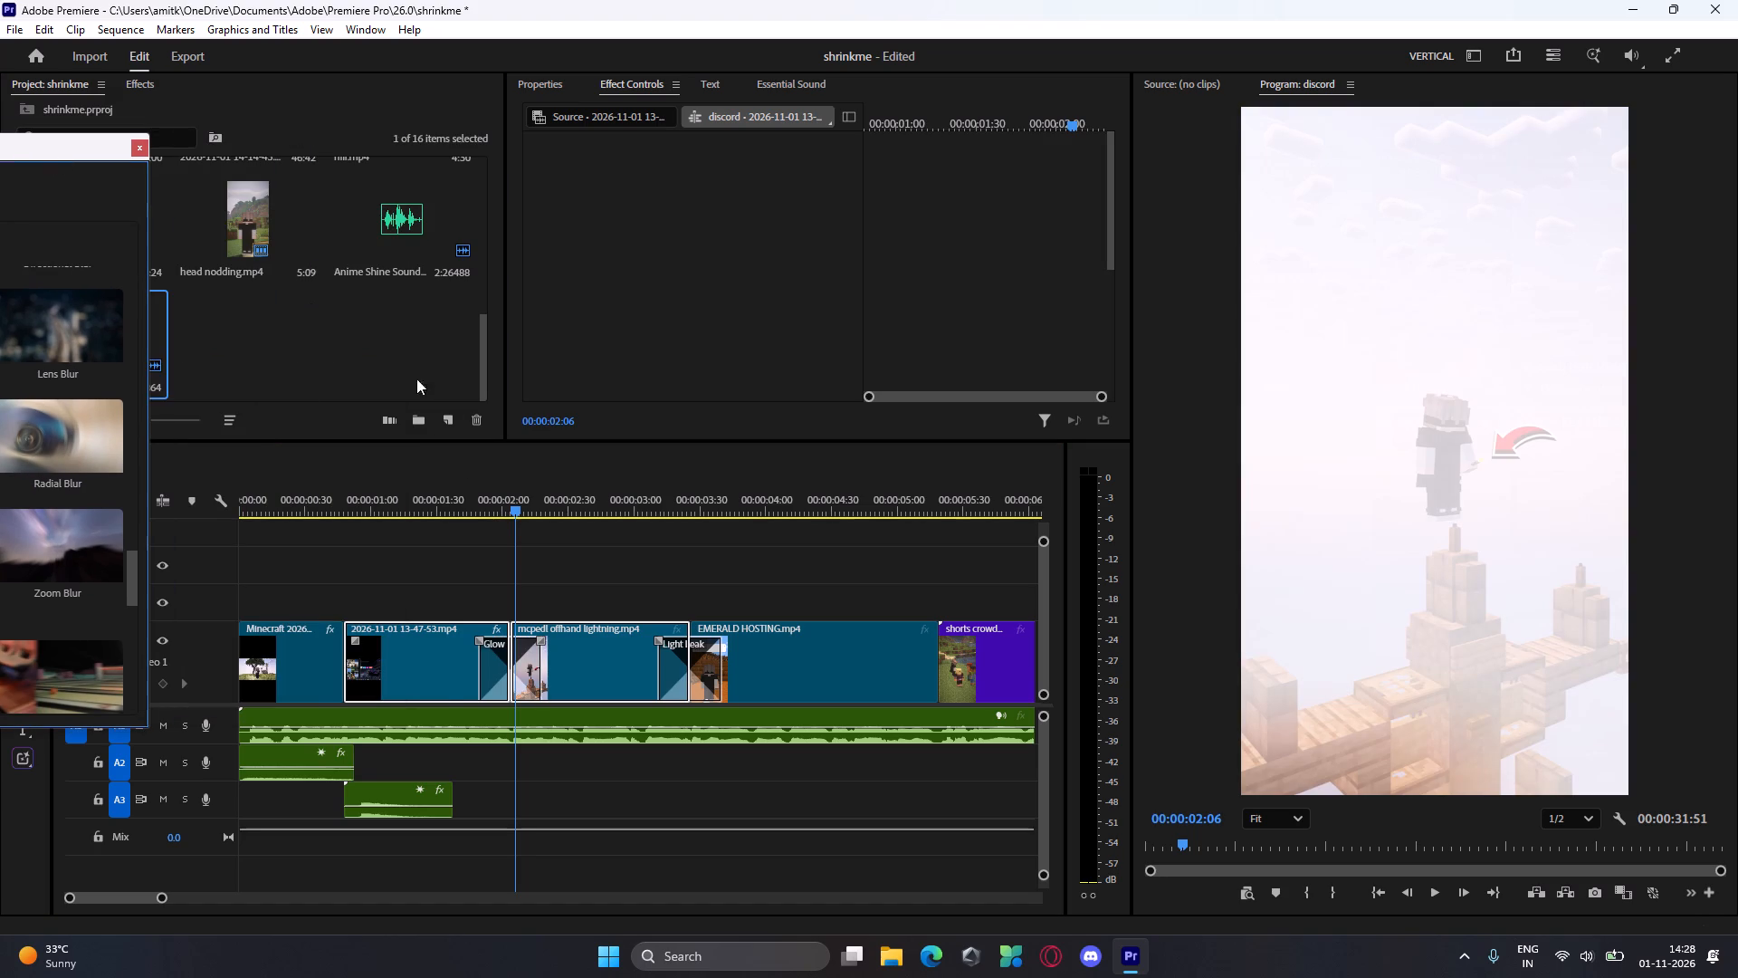
left_click(450, 497)
key("space")
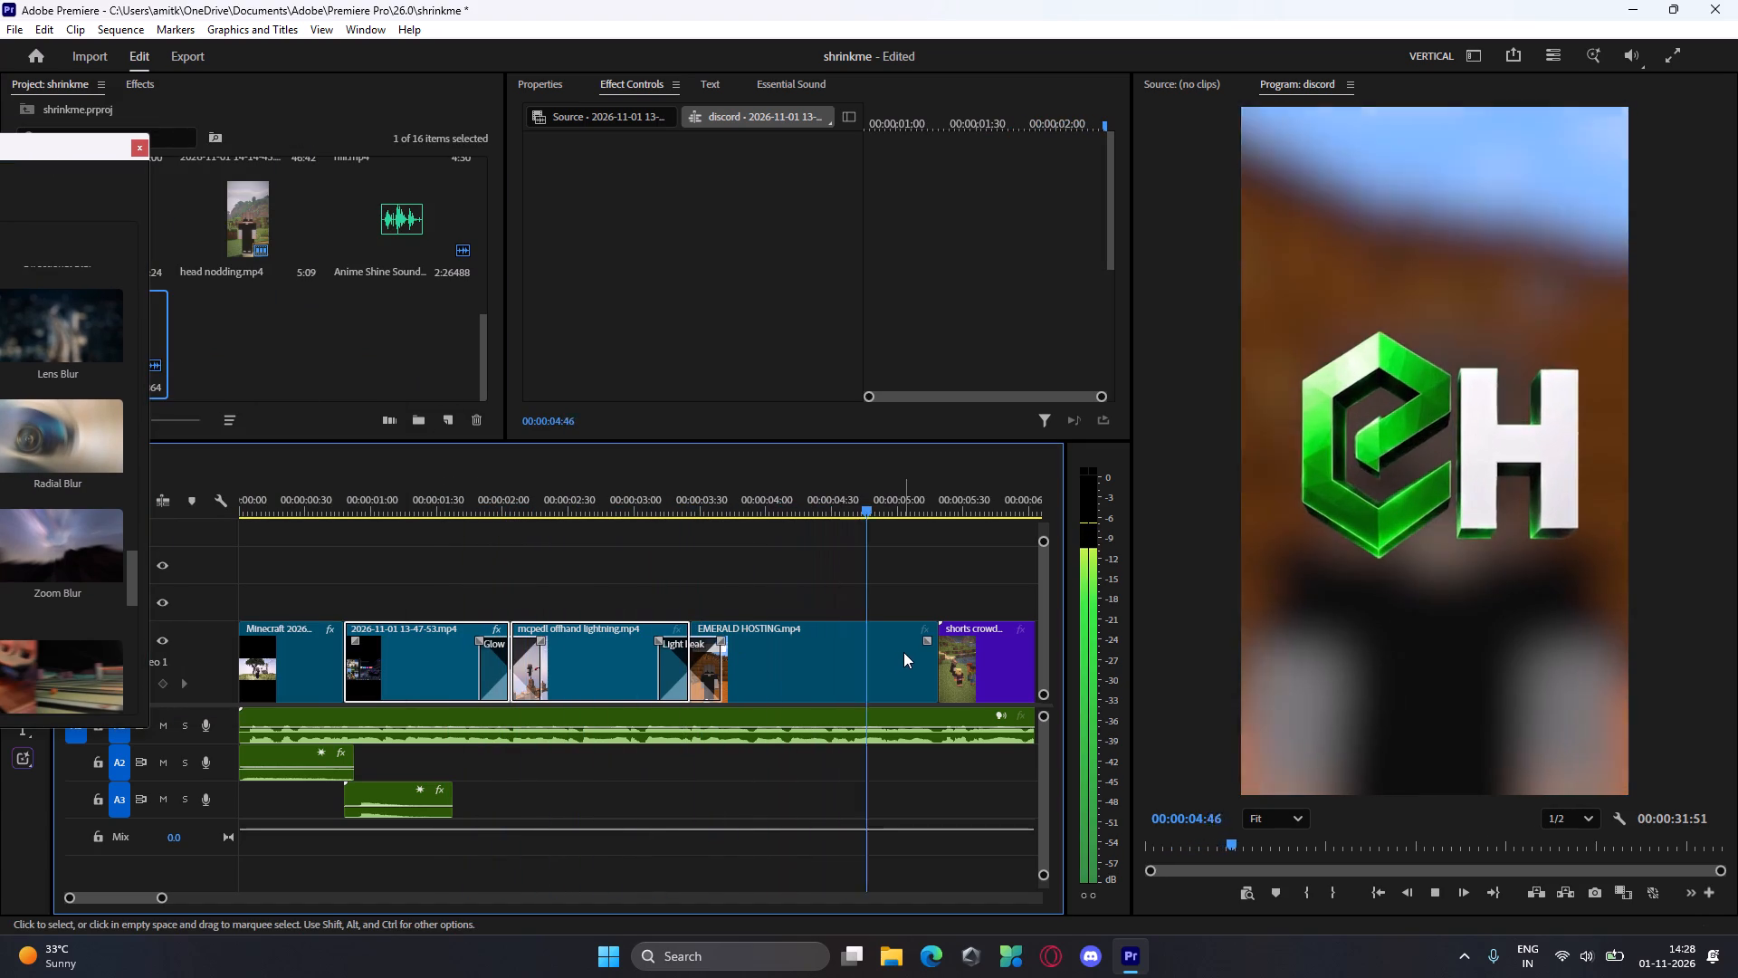
key("space")
Select the EMERALD HOSTING and shorts crowd clips and look for a transition for the cut between them.
left_click_drag(101, 153, 111, 152)
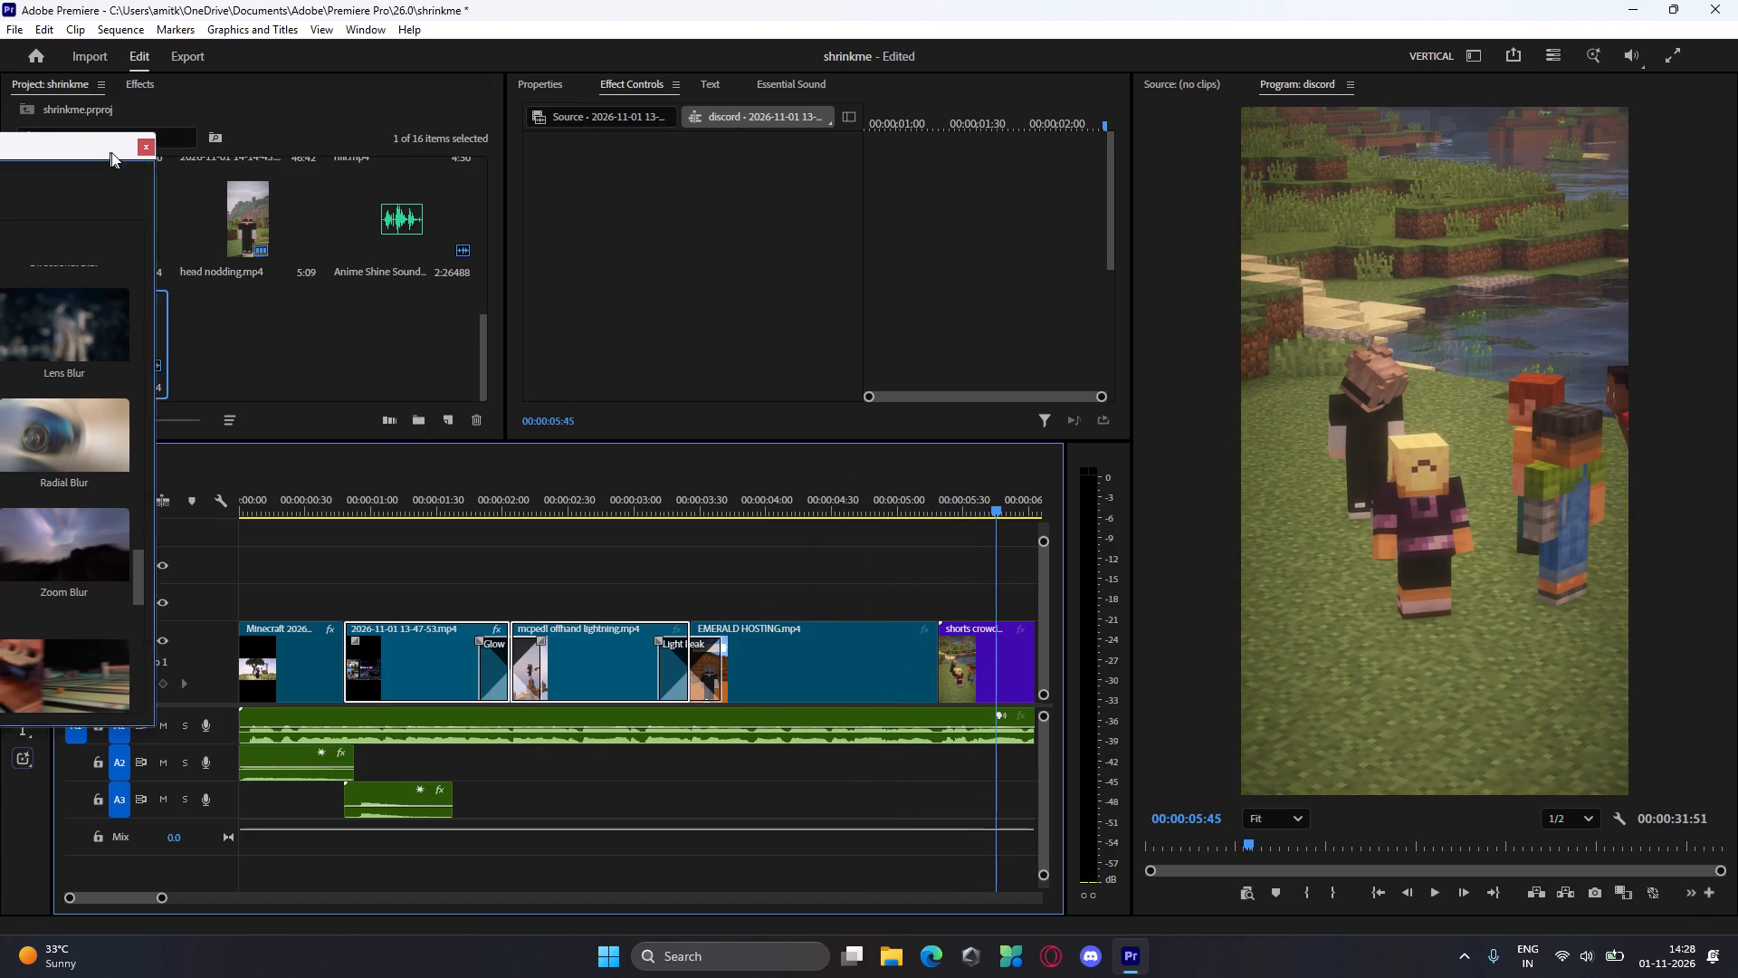
left_click_drag(111, 152, 681, 195)
left_click_drag(912, 600, 916, 661)
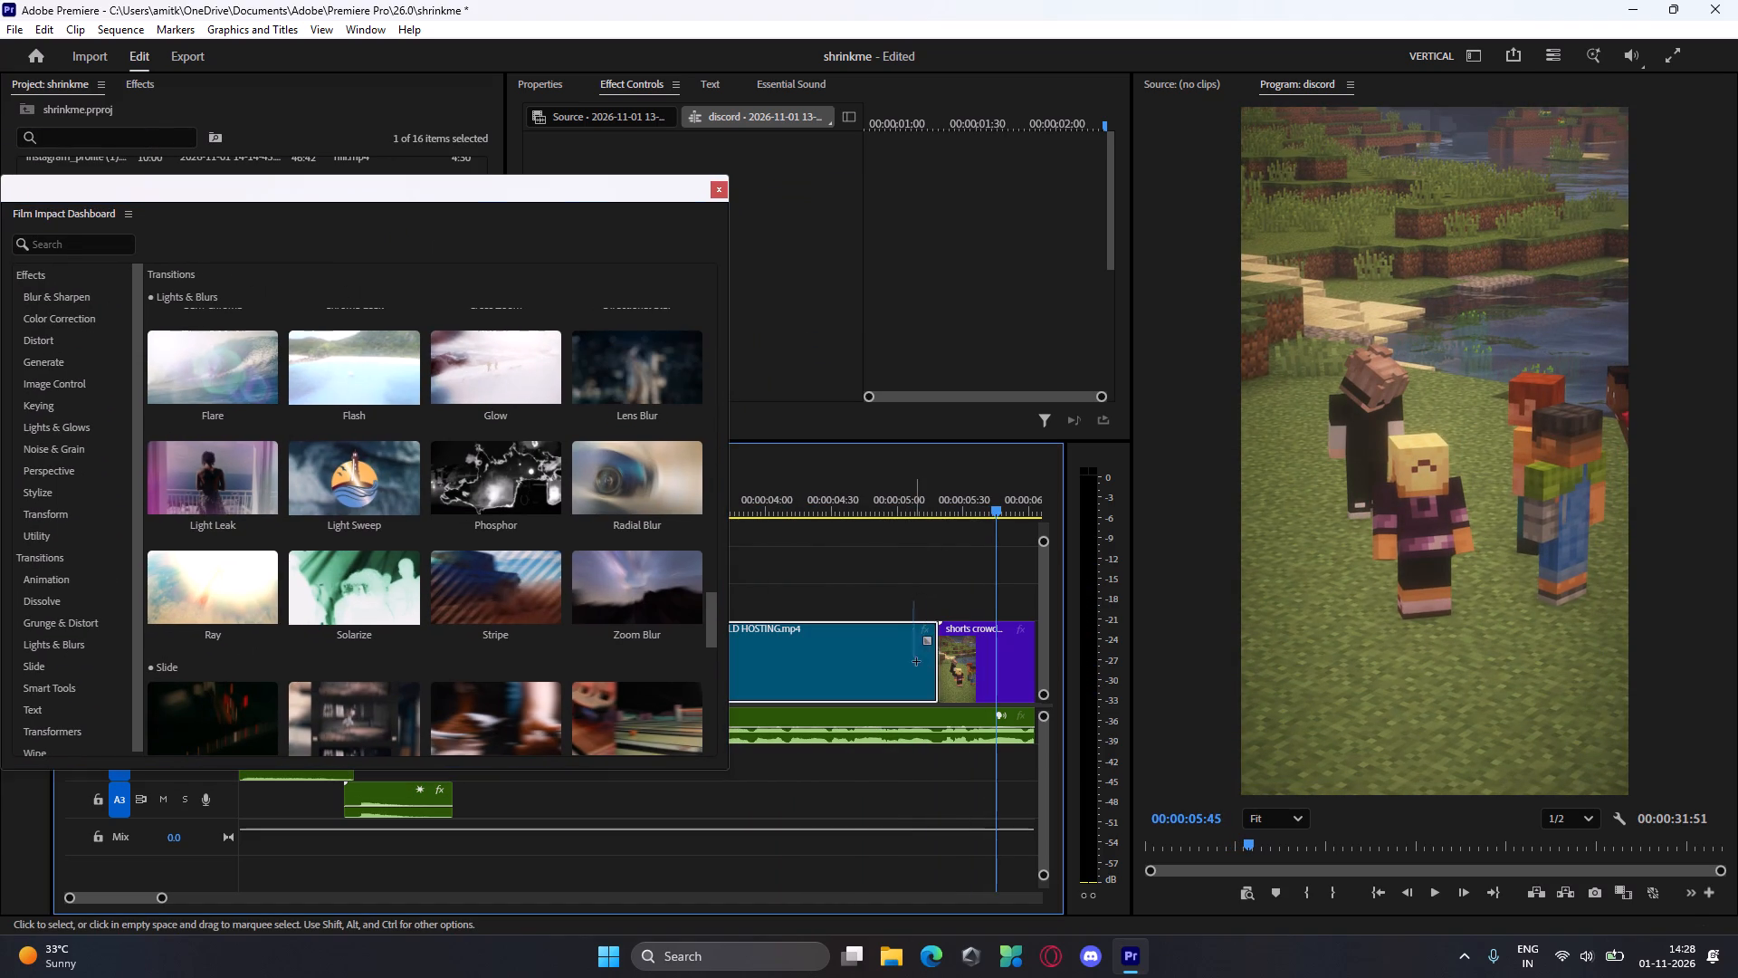
left_click_drag(916, 661, 979, 679)
scroll(470, 420, "up", 4)
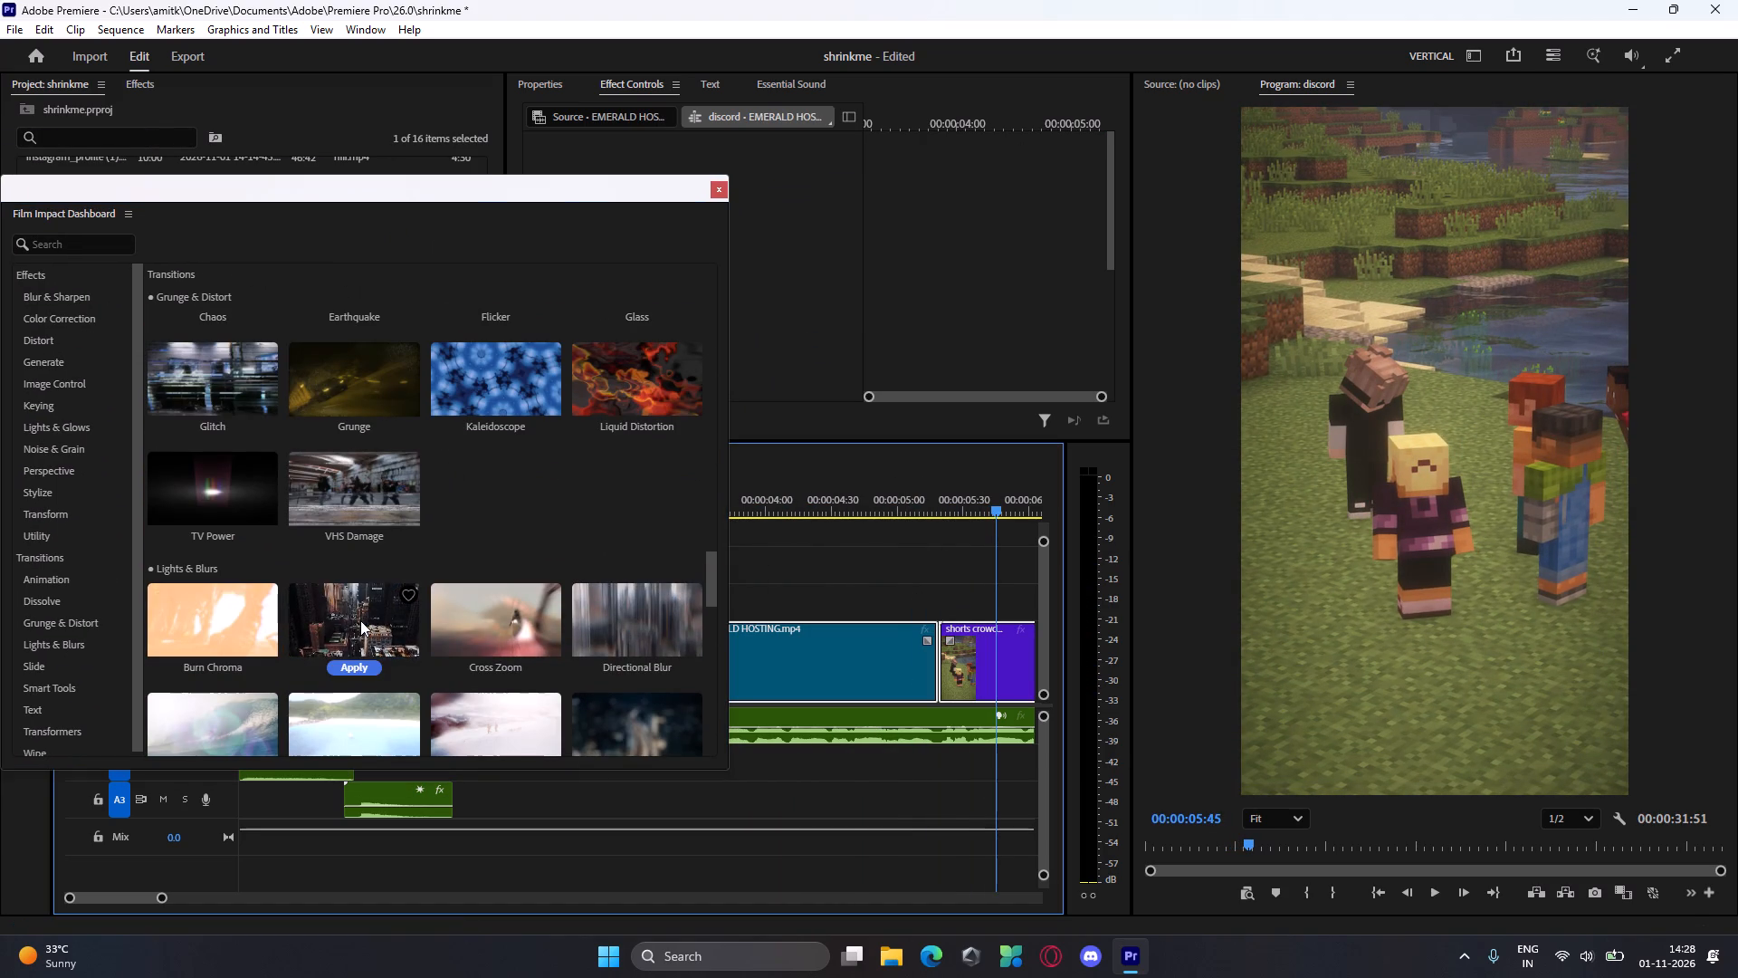
scroll(459, 538, "up", 2)
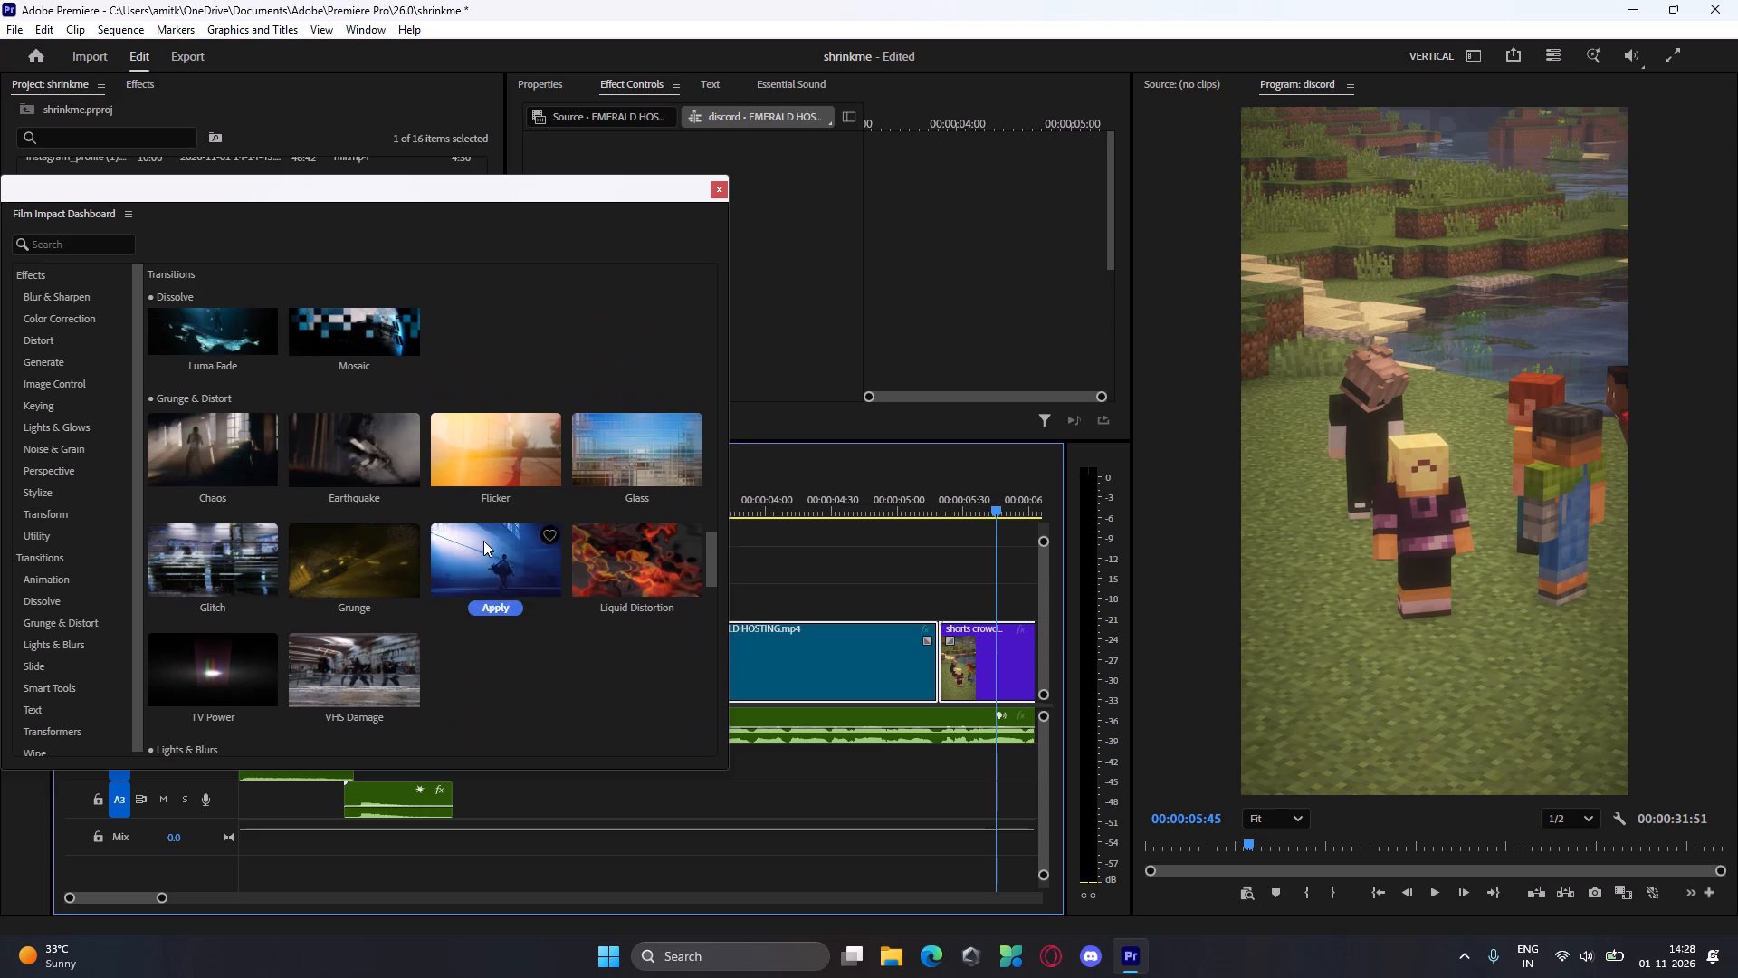
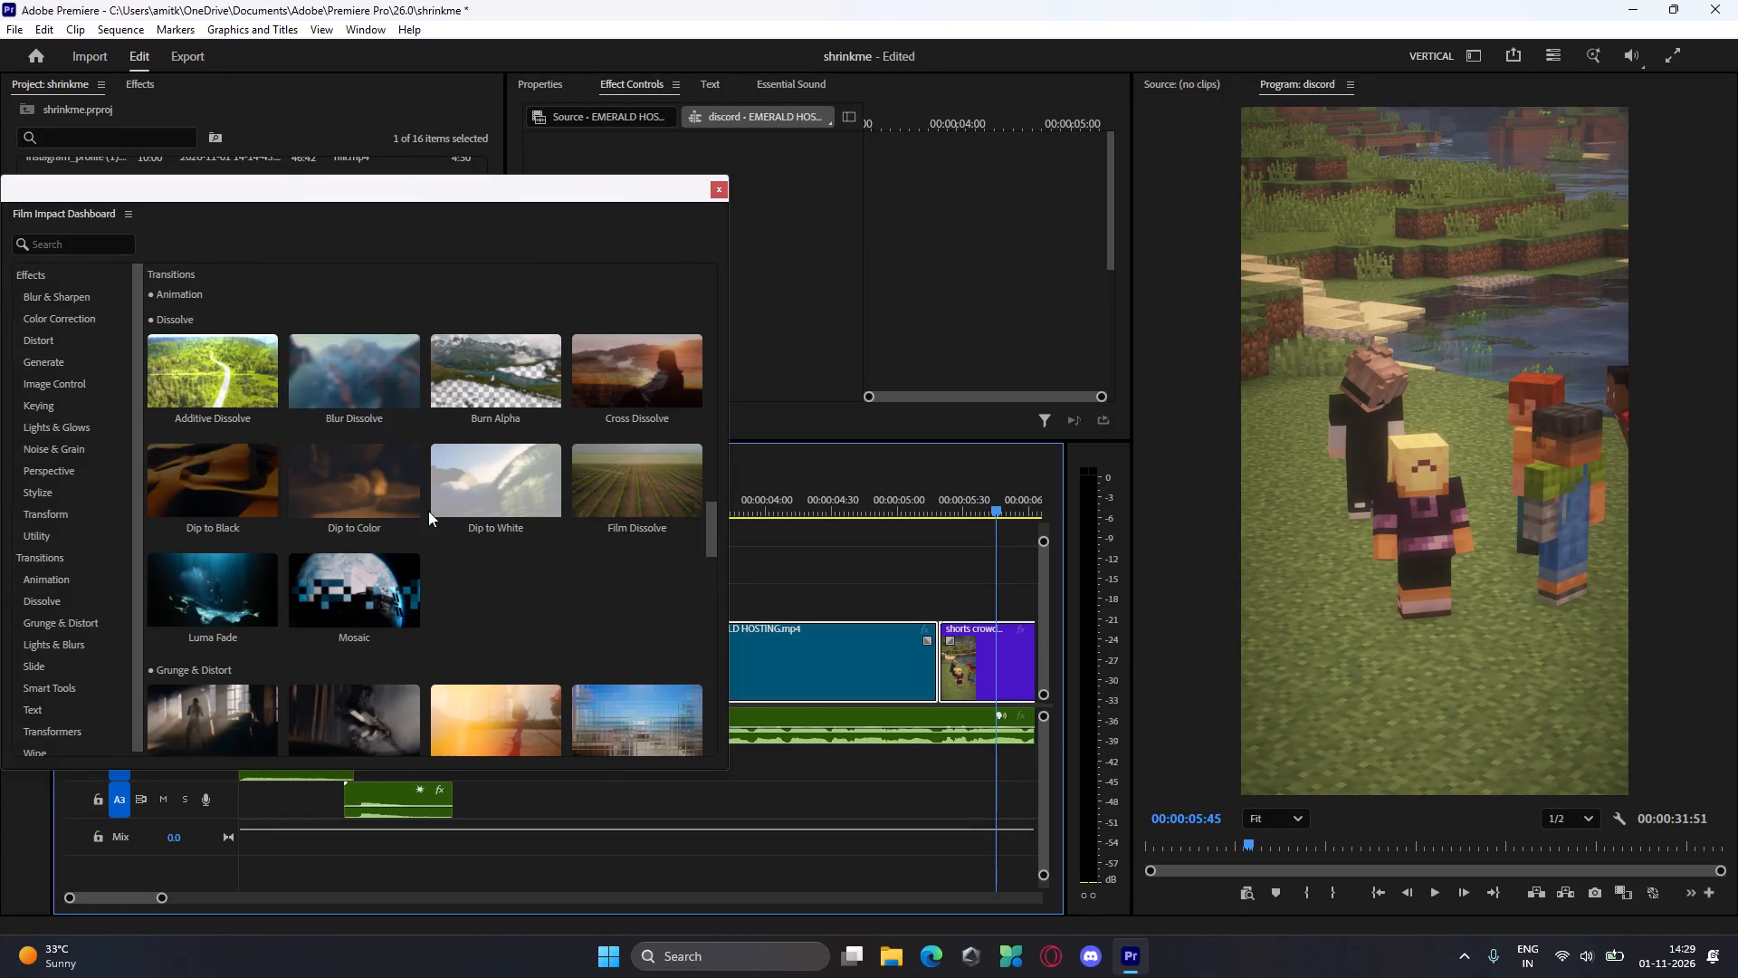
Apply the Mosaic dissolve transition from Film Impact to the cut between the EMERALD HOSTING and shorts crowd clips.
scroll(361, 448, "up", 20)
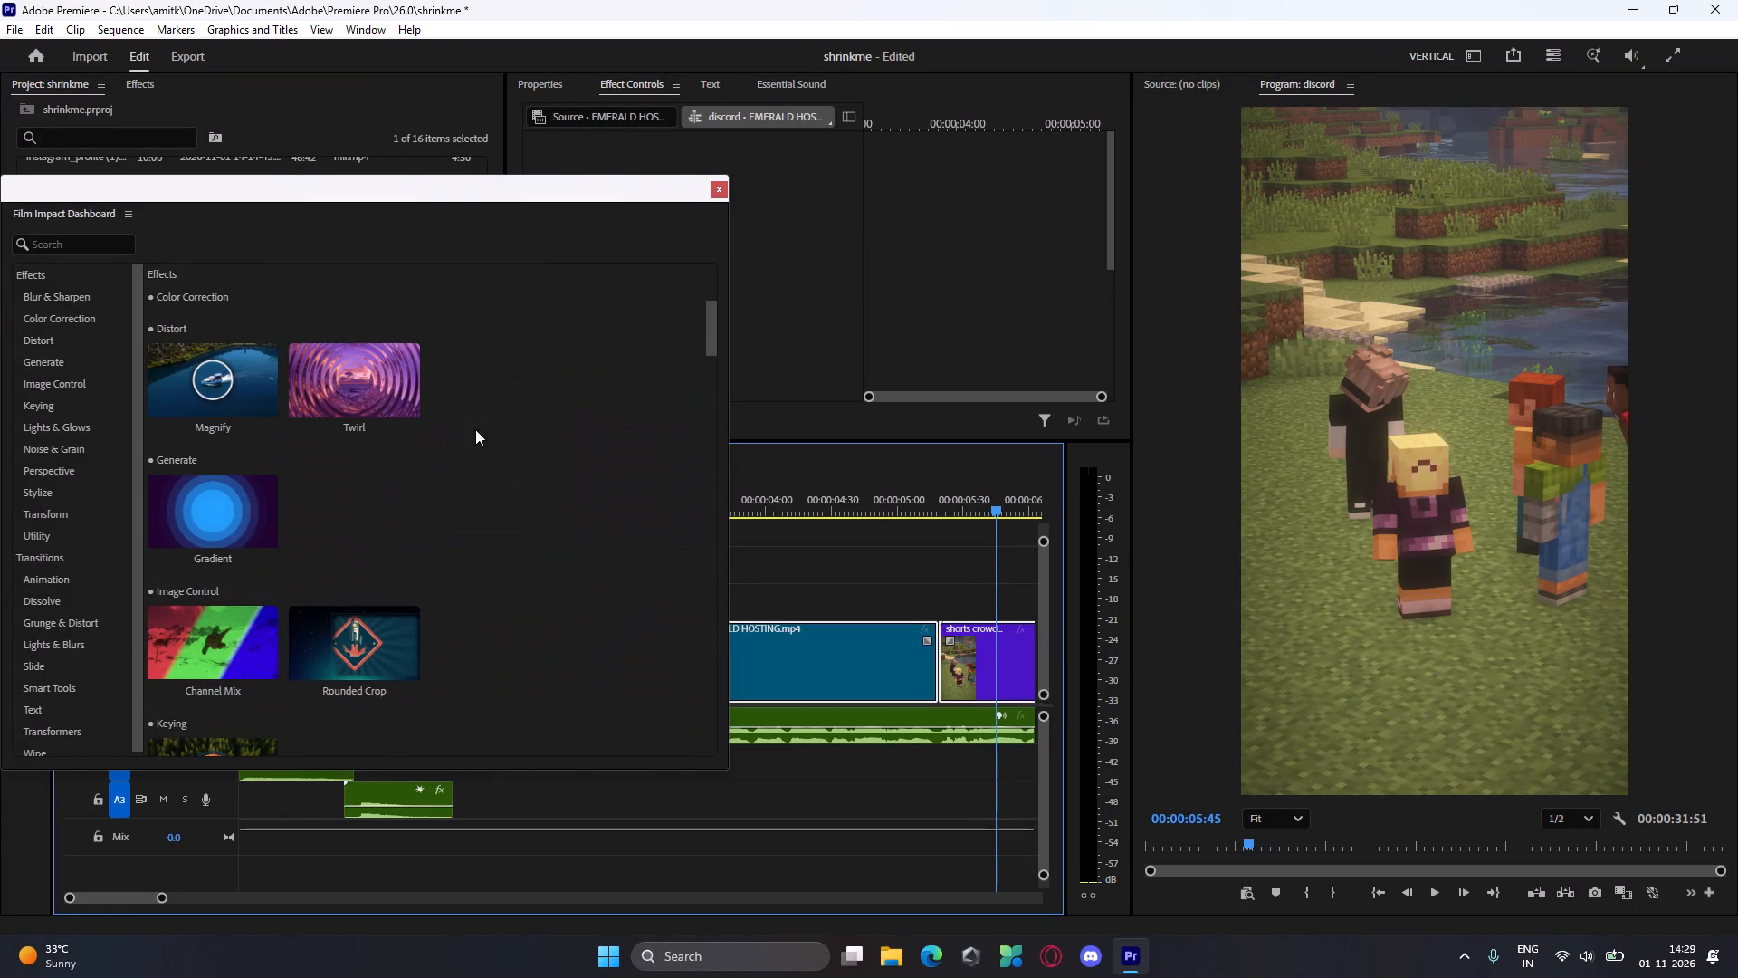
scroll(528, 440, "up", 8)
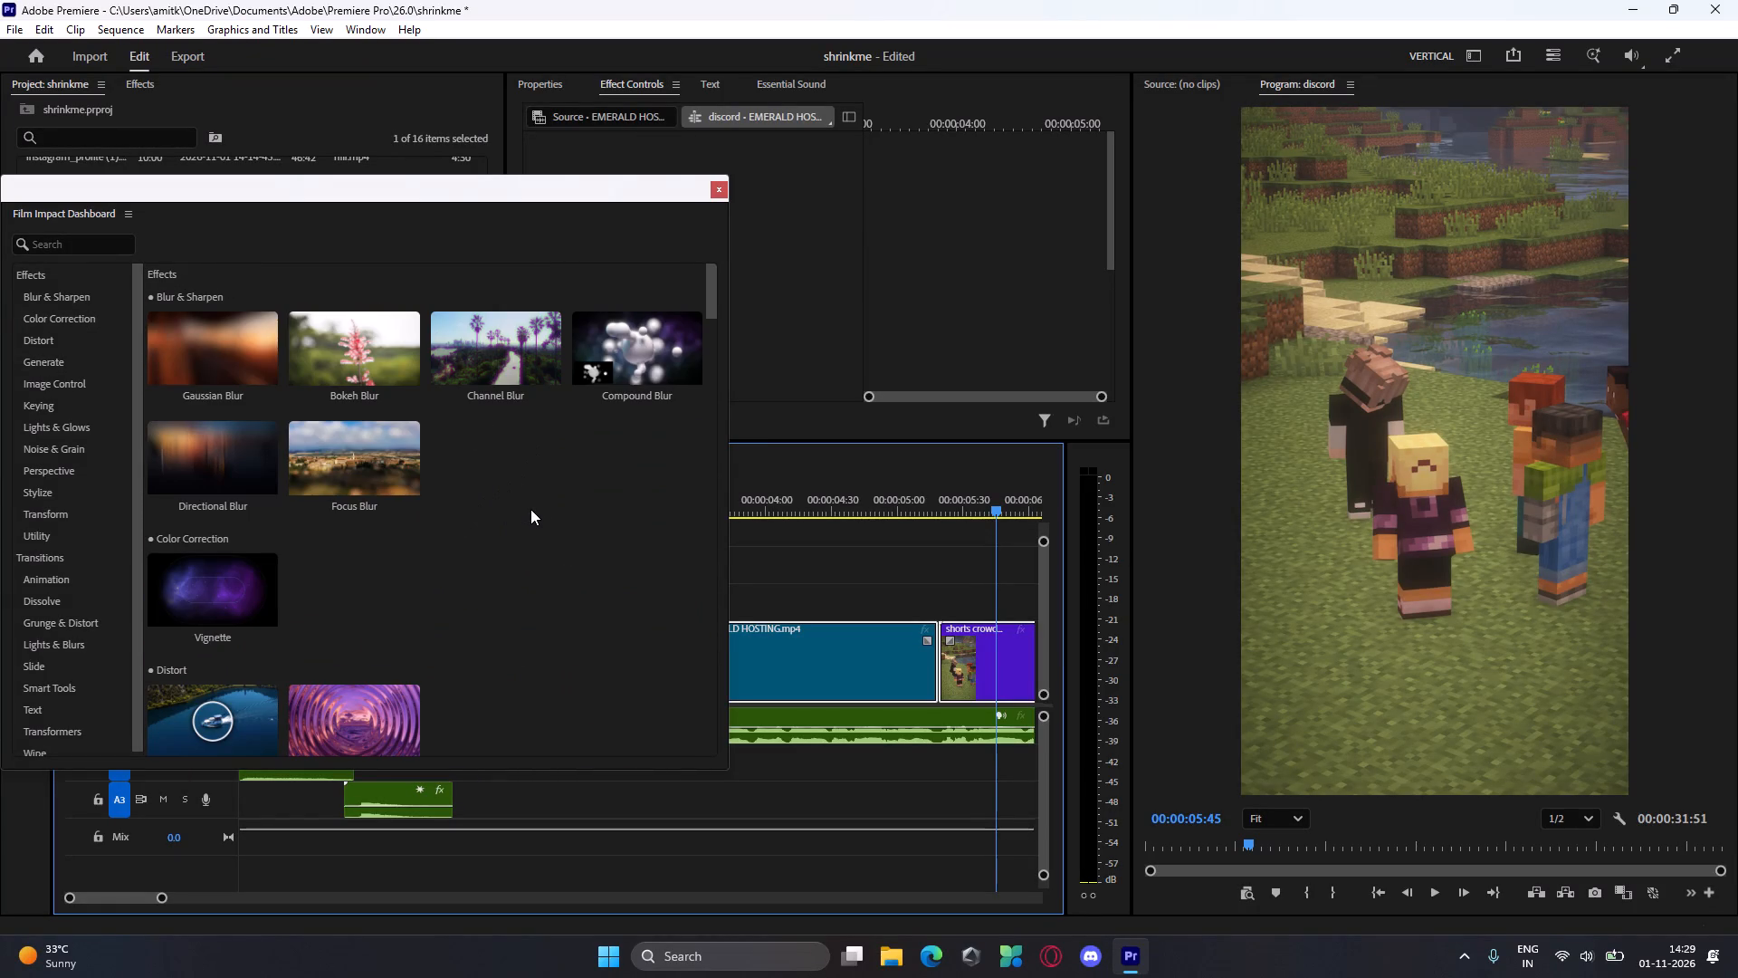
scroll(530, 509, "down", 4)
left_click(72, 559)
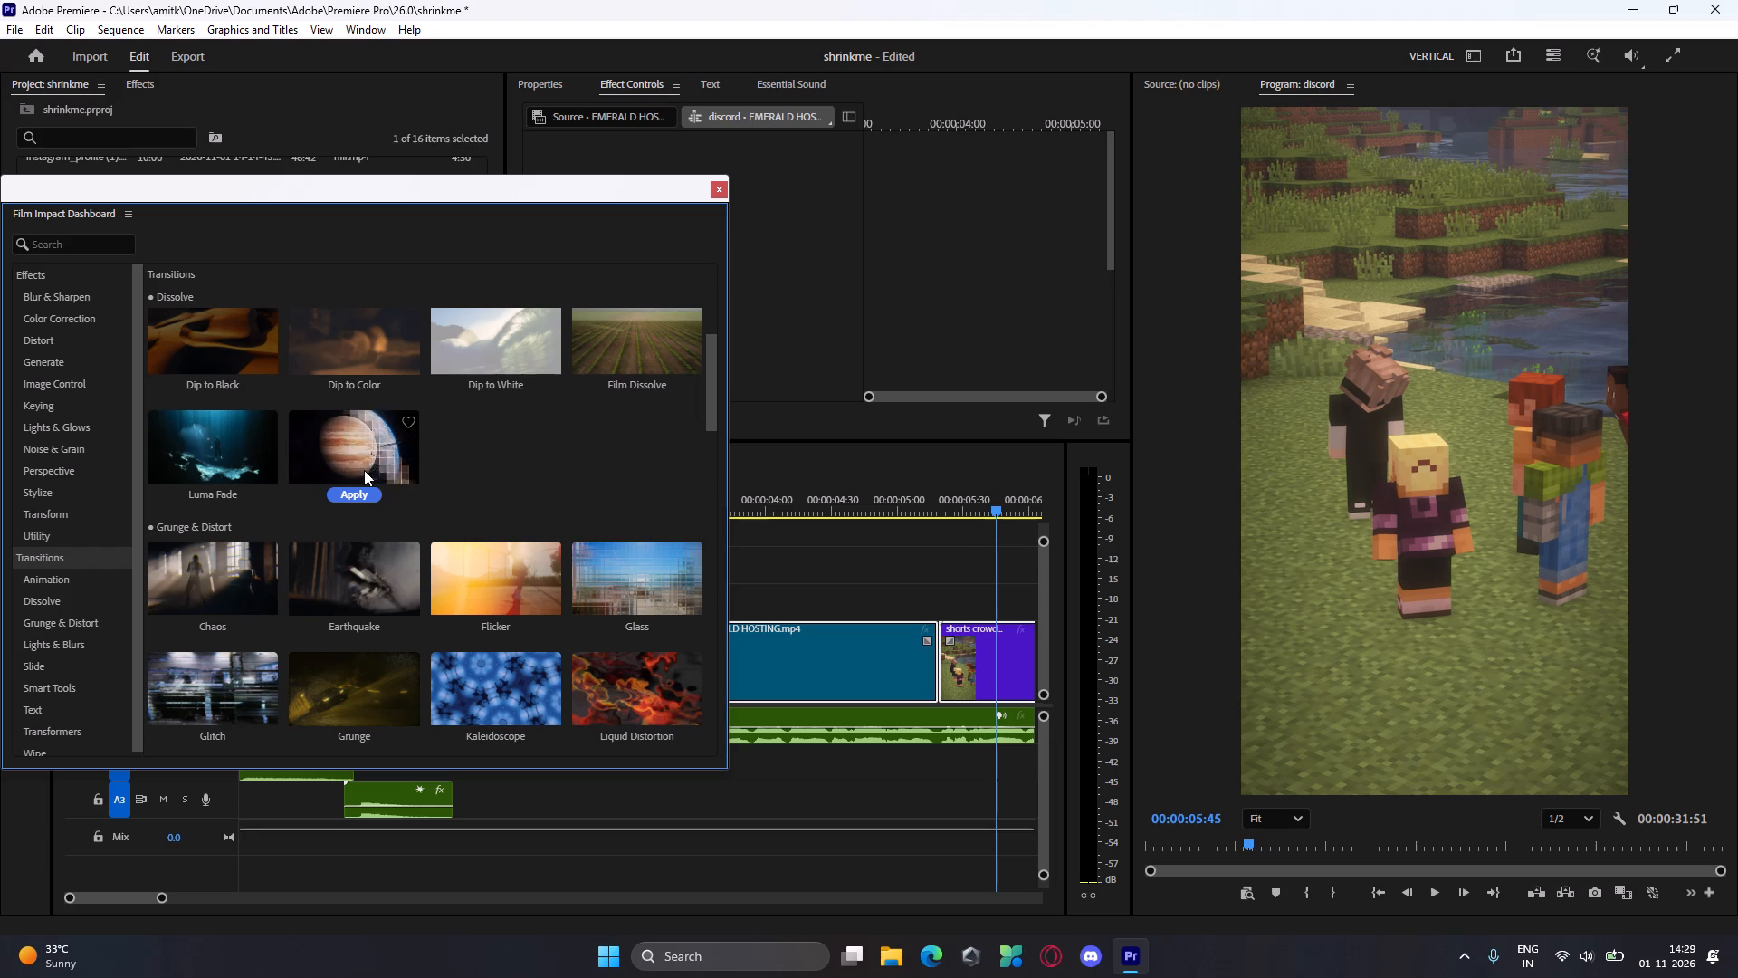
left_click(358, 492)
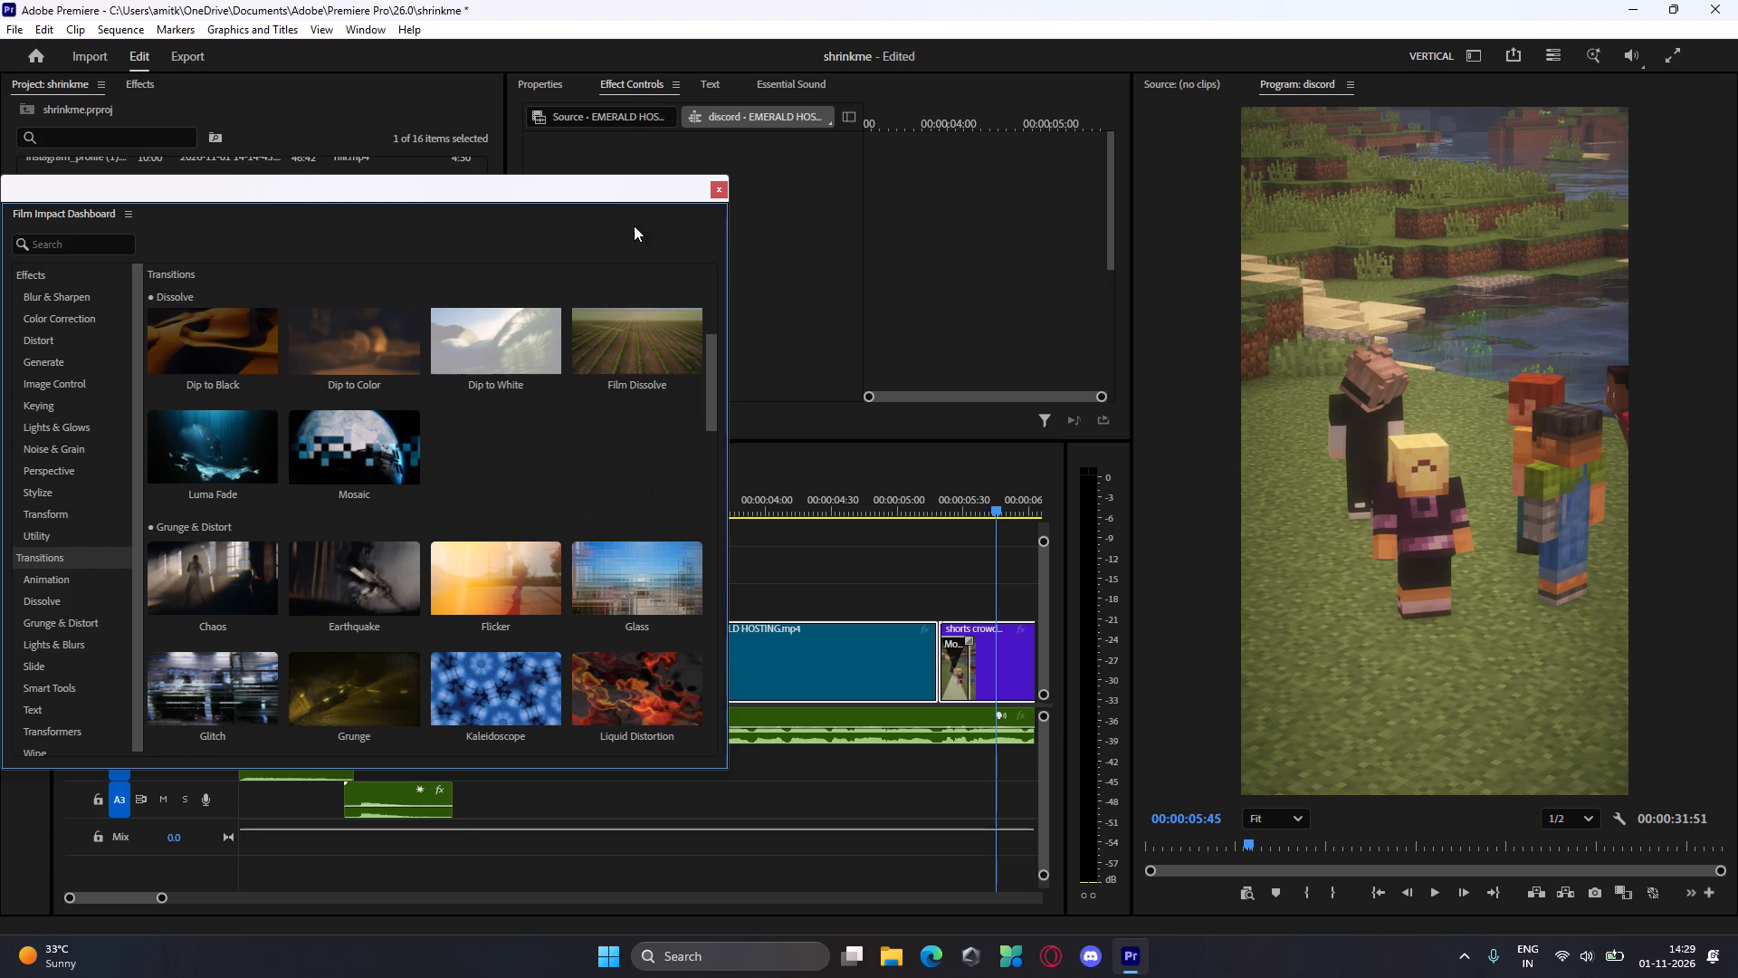
Play the sequence across the EMERALD HOSTING and shorts crowd cut to preview the Mosaic transition.
left_click_drag(648, 177, 377, 177)
left_click(937, 506)
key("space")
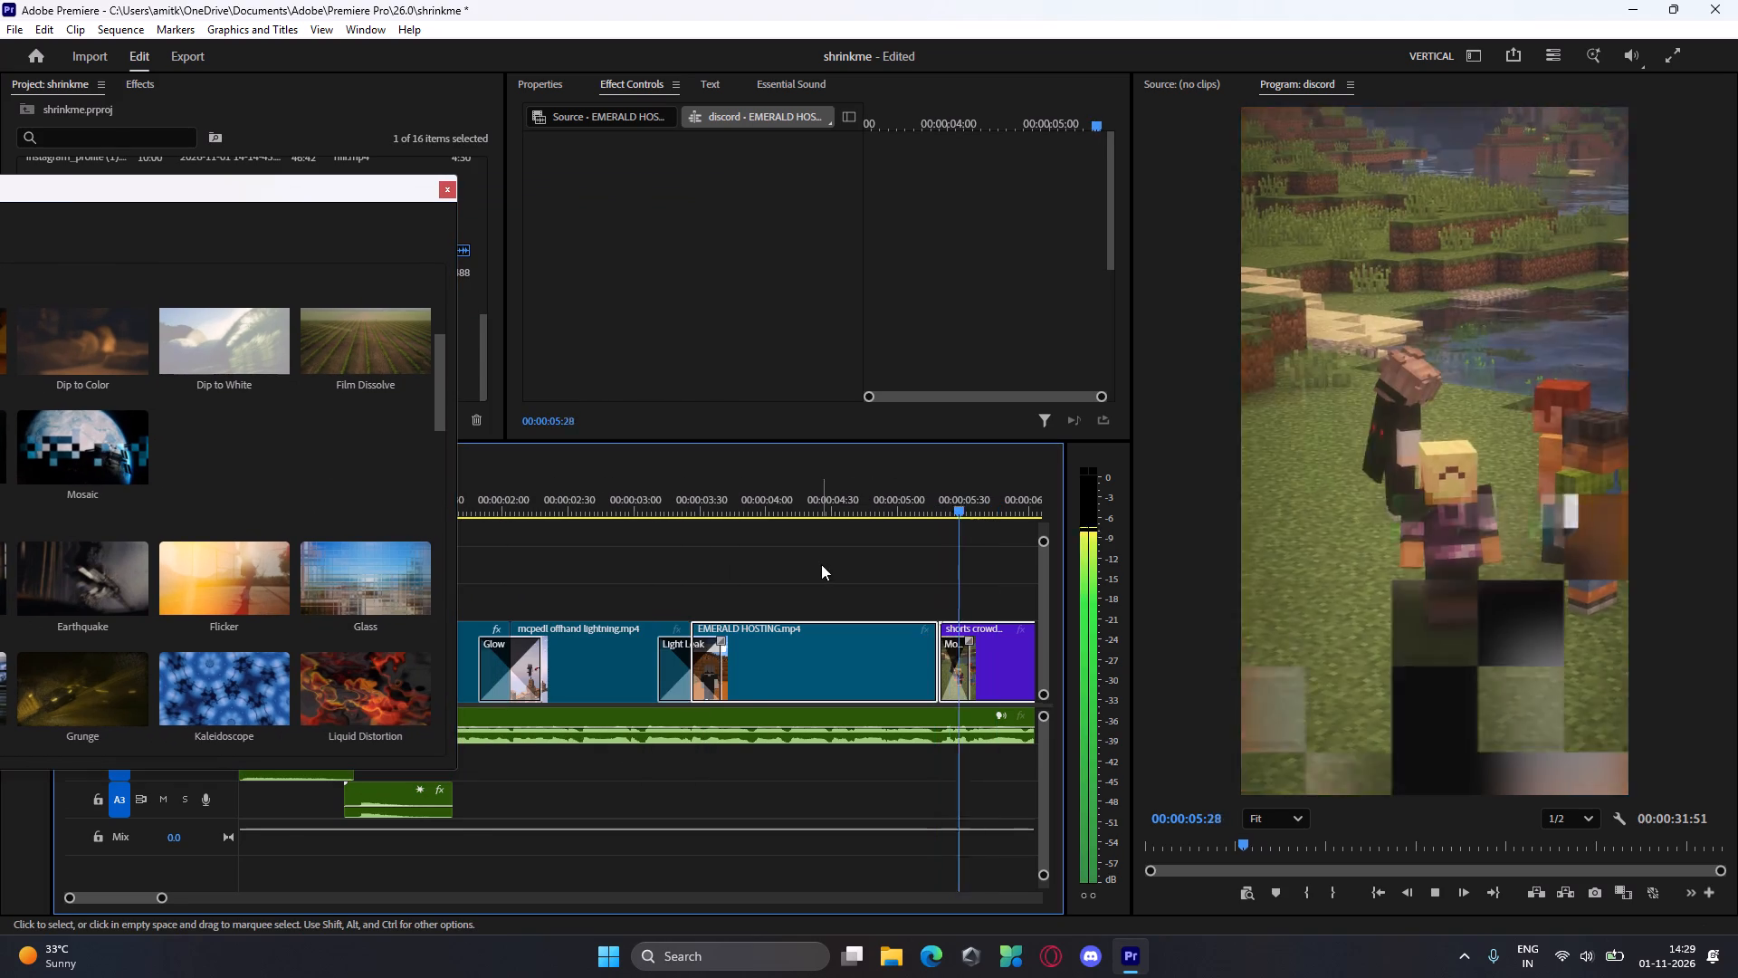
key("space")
scroll(637, 590, "down", 5)
scroll(637, 590, "up", 1, "alt")
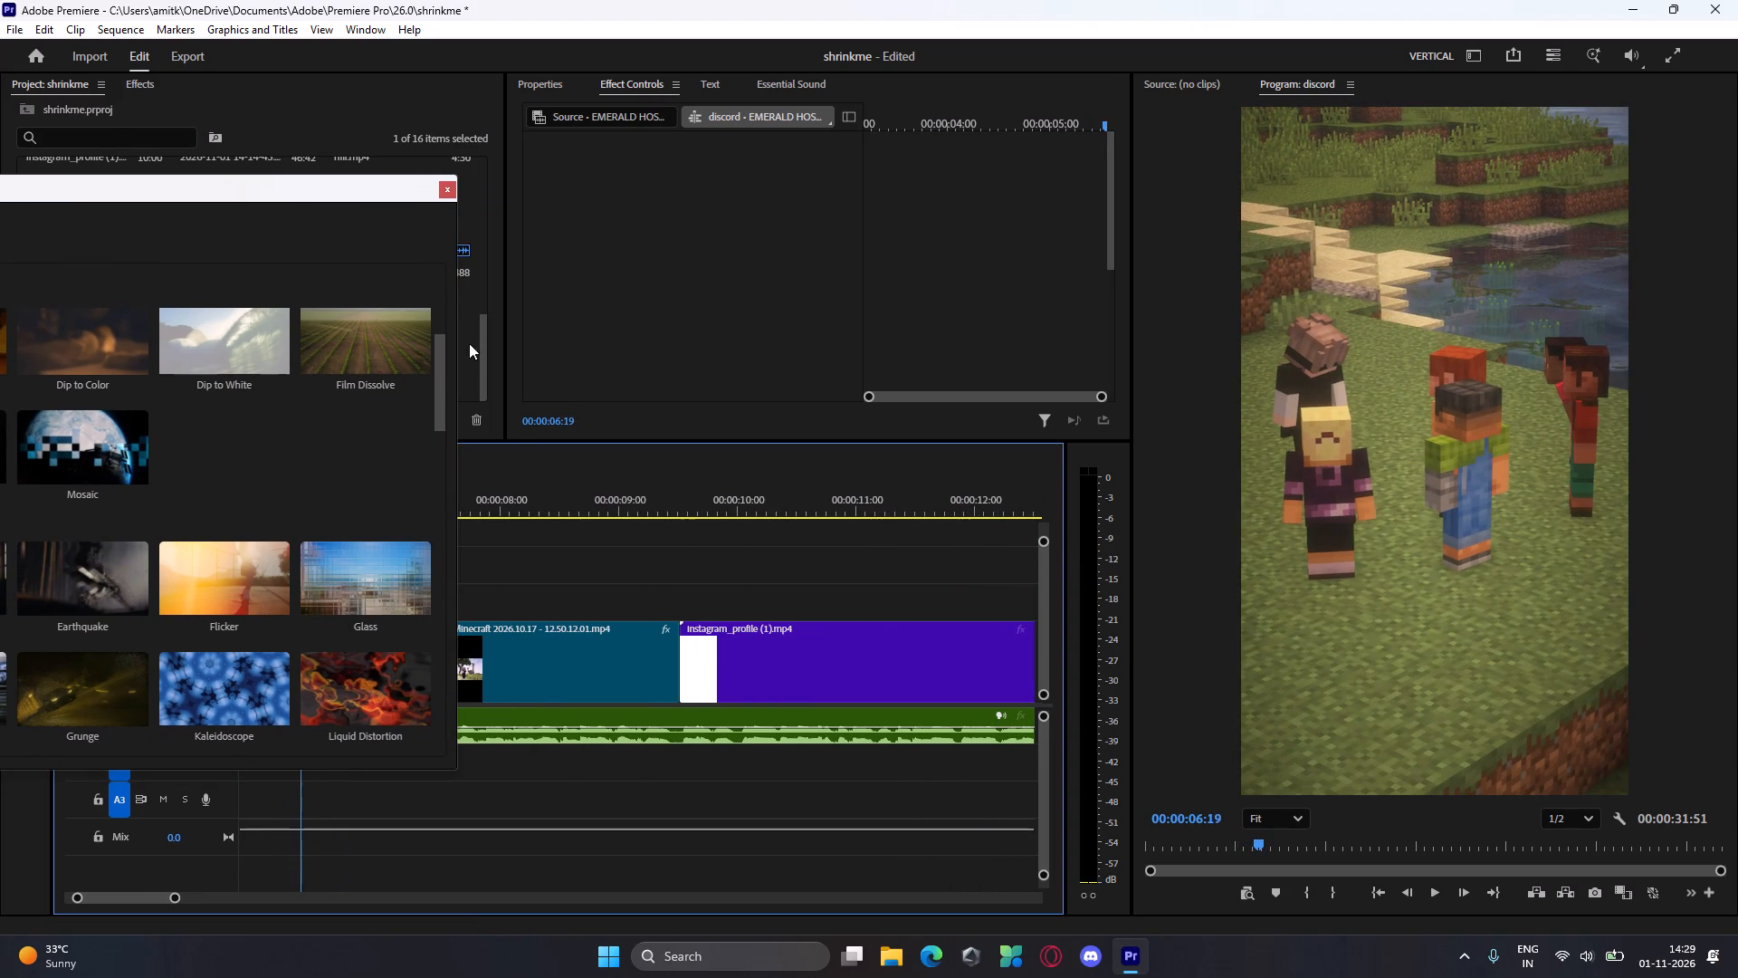
left_click_drag(390, 197, 0, 215)
left_click_drag(352, 510, 272, 509)
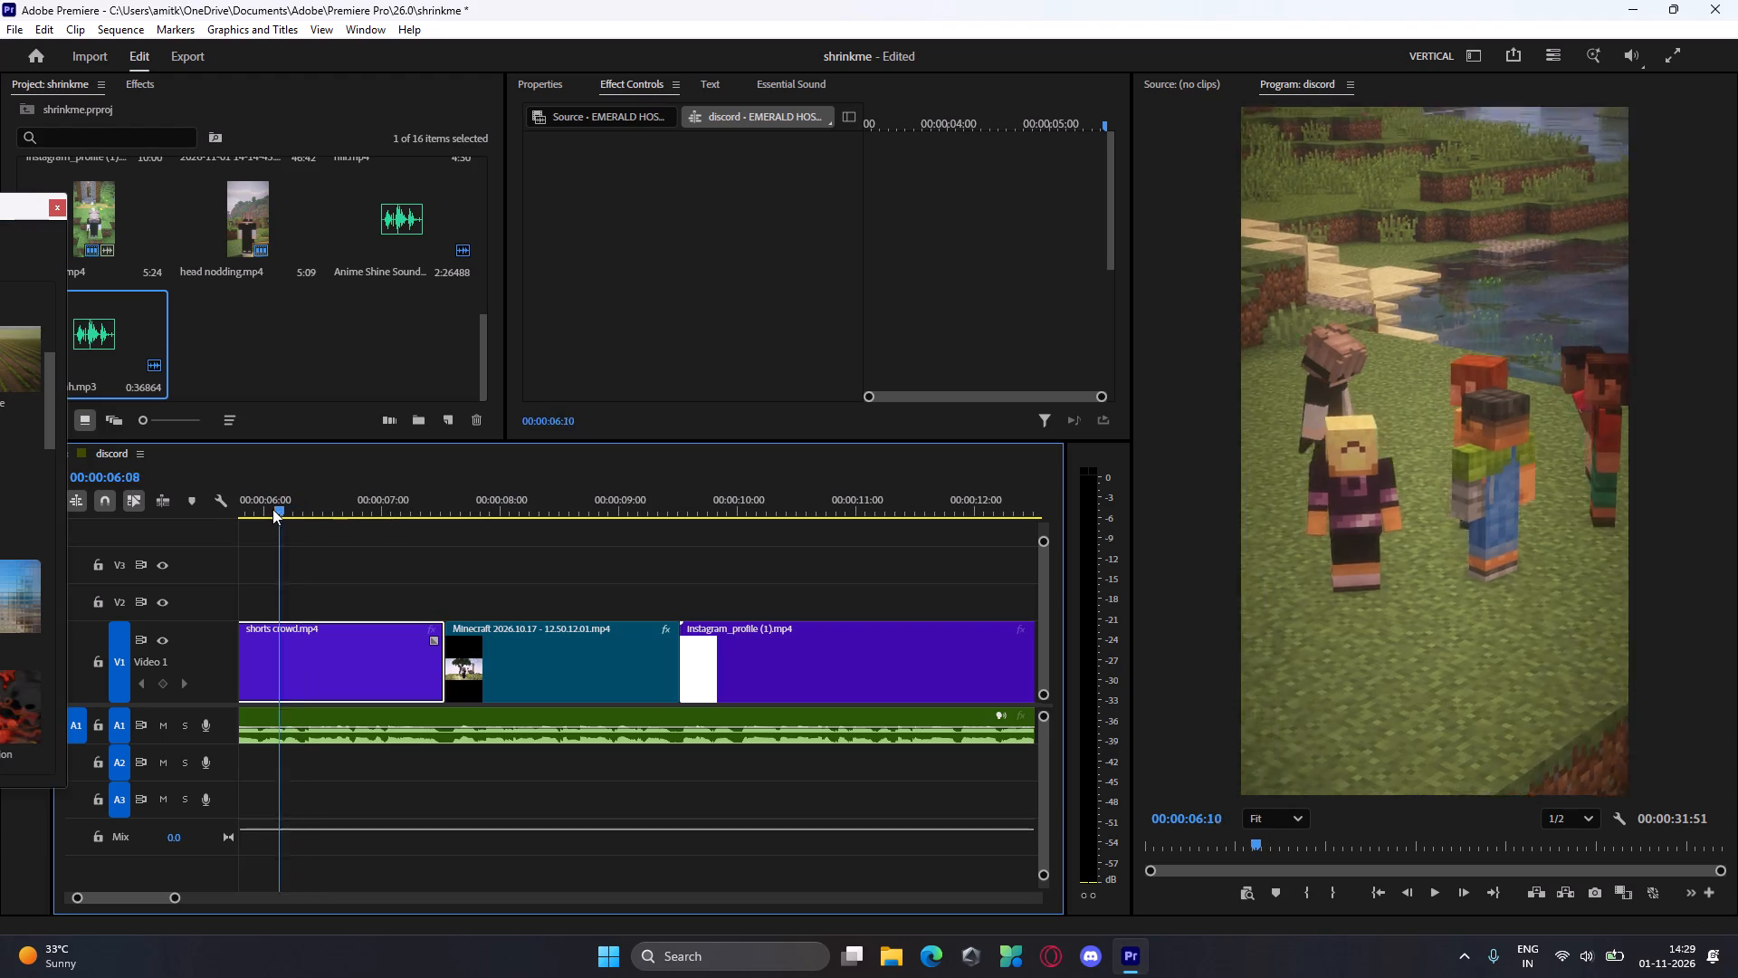
left_click_drag(272, 509, 226, 503)
left_click(717, 572)
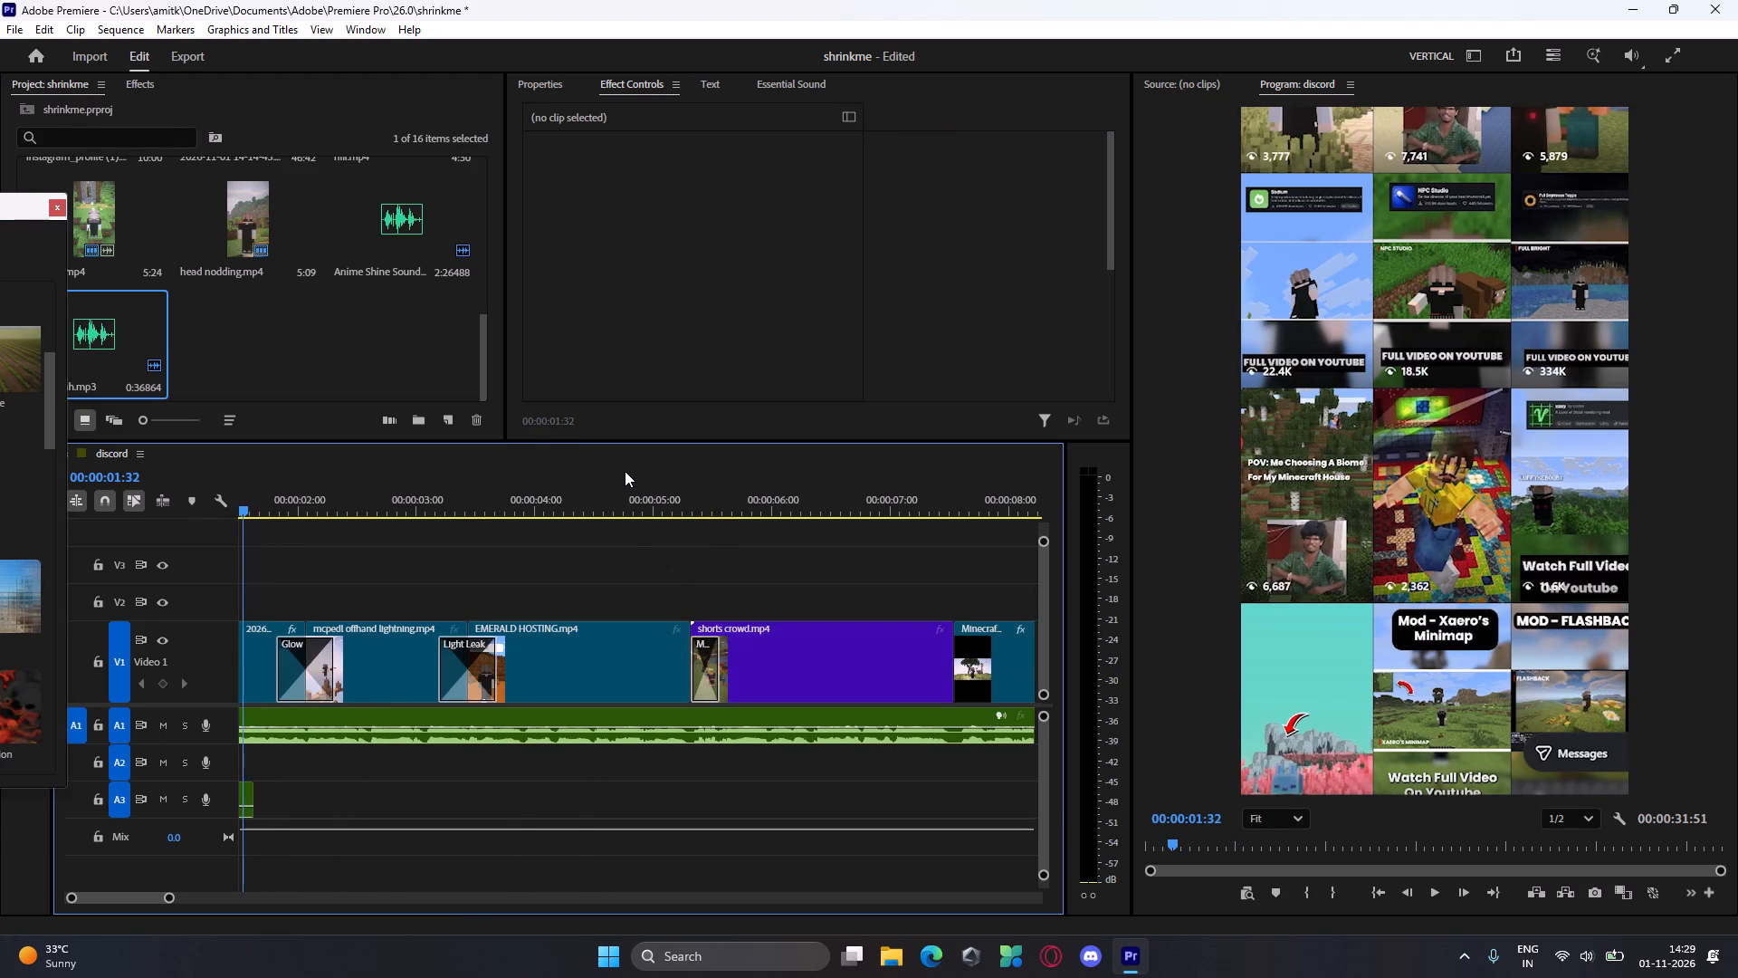
left_click(623, 469)
left_click(618, 495)
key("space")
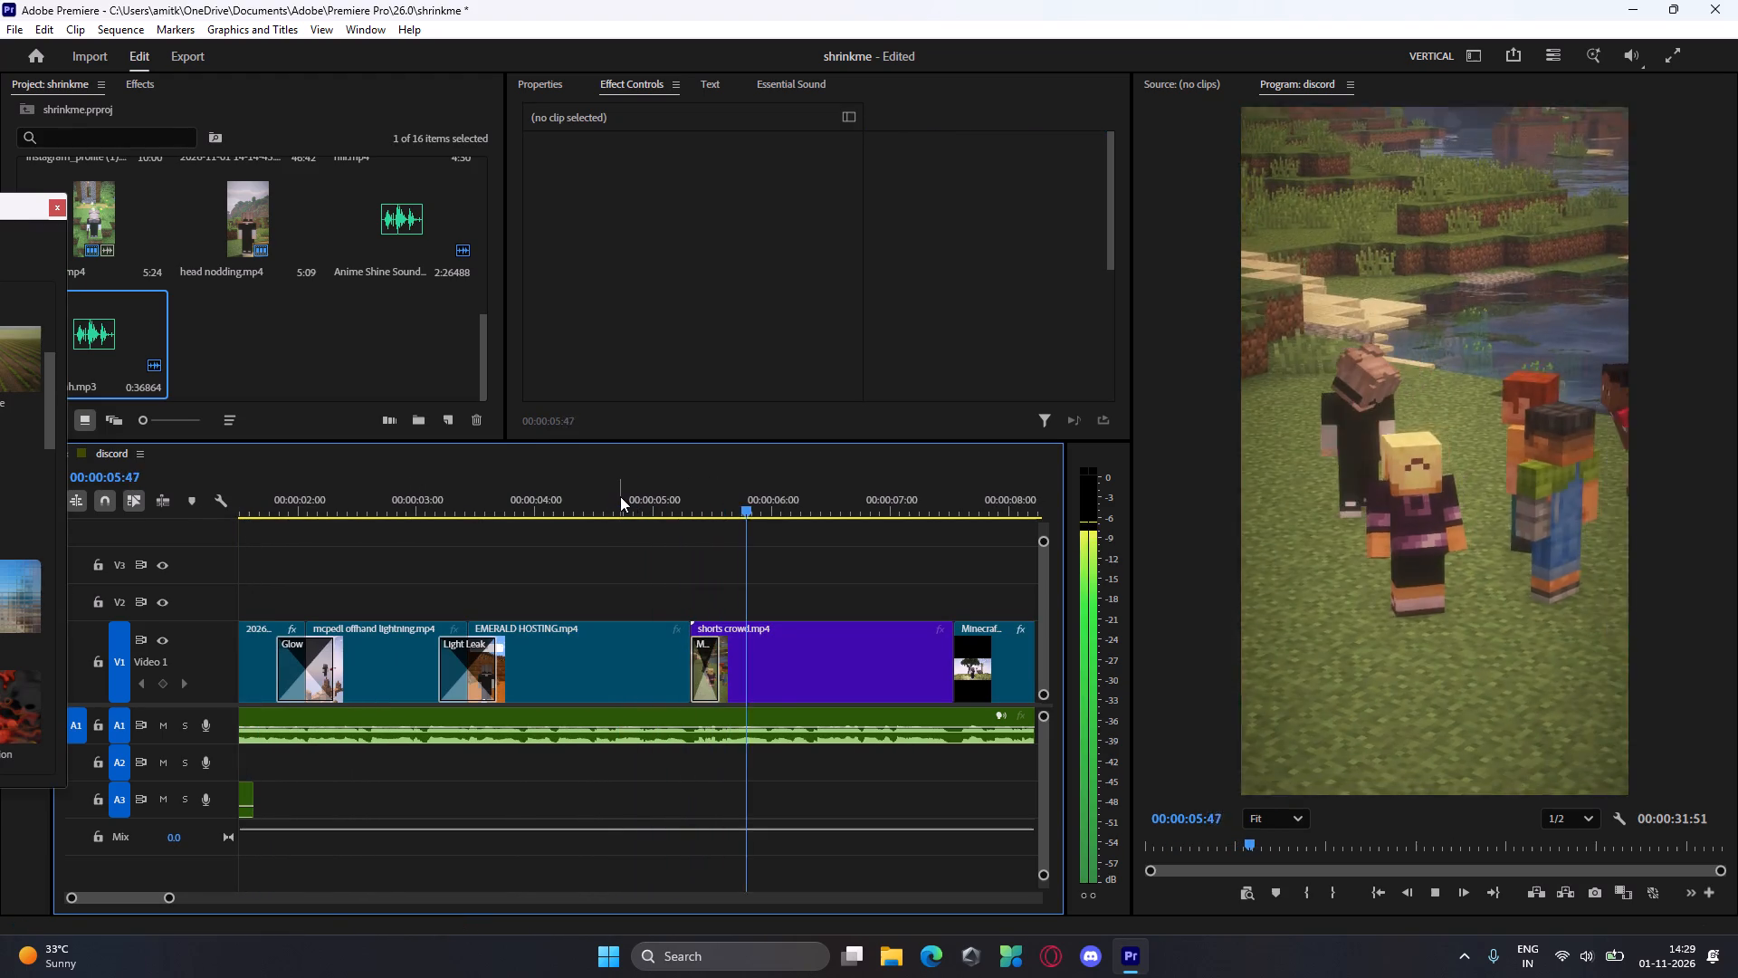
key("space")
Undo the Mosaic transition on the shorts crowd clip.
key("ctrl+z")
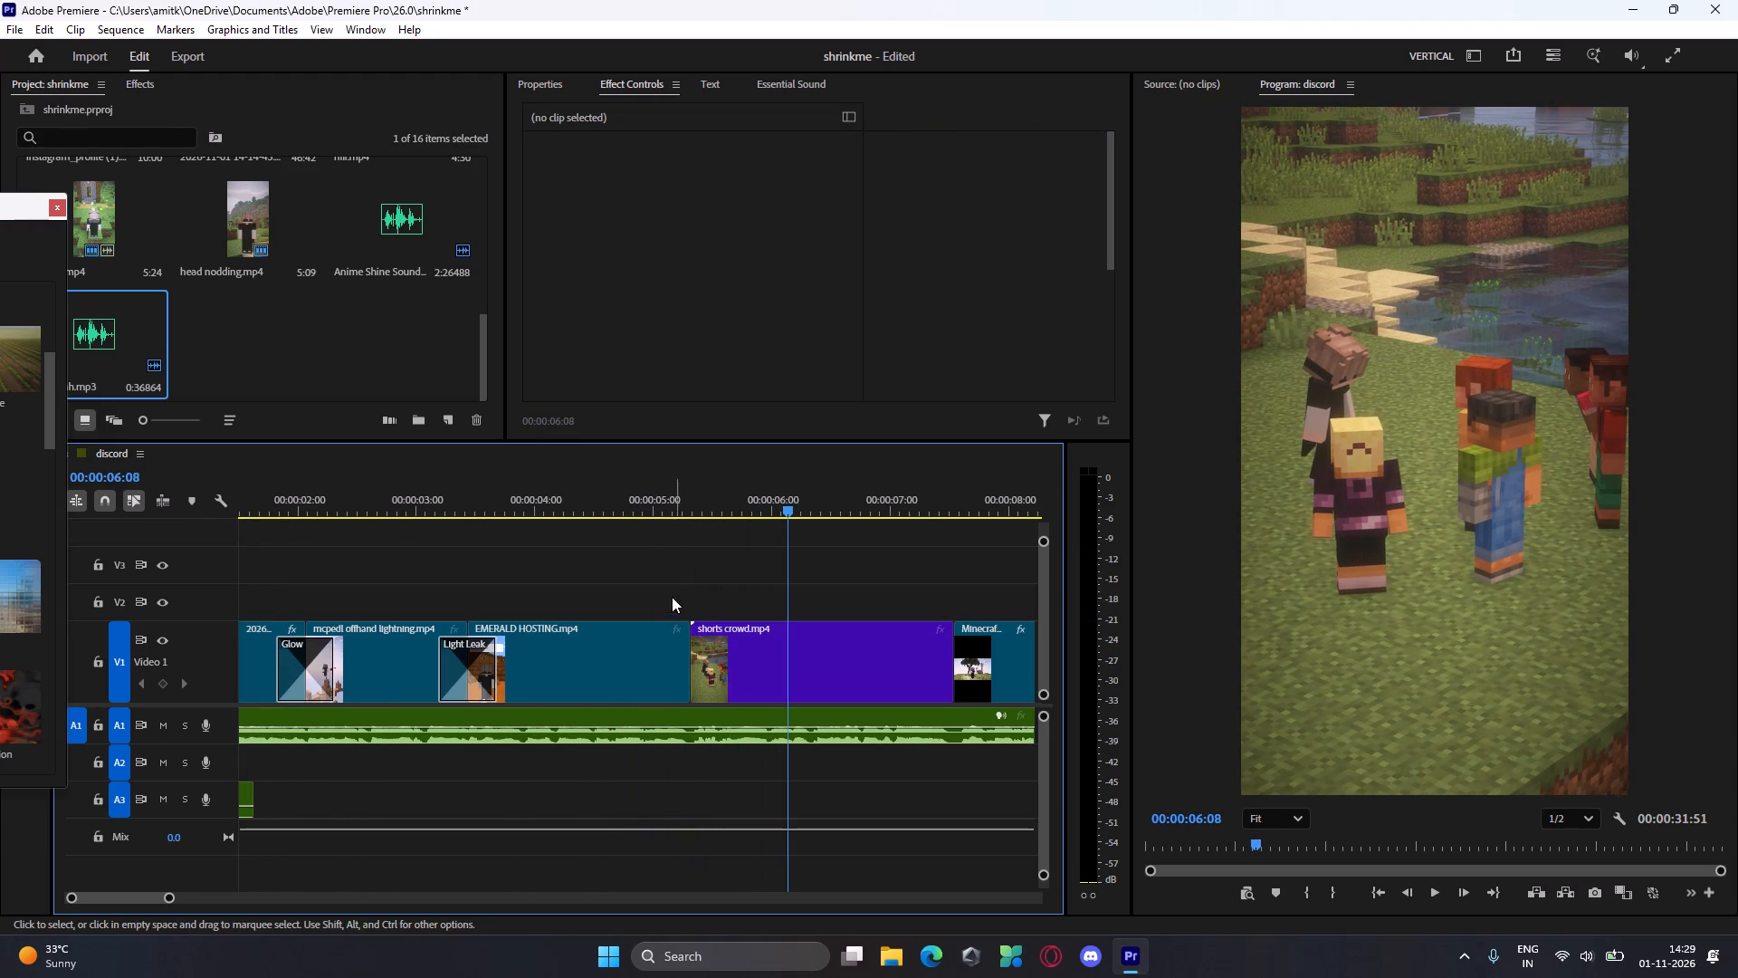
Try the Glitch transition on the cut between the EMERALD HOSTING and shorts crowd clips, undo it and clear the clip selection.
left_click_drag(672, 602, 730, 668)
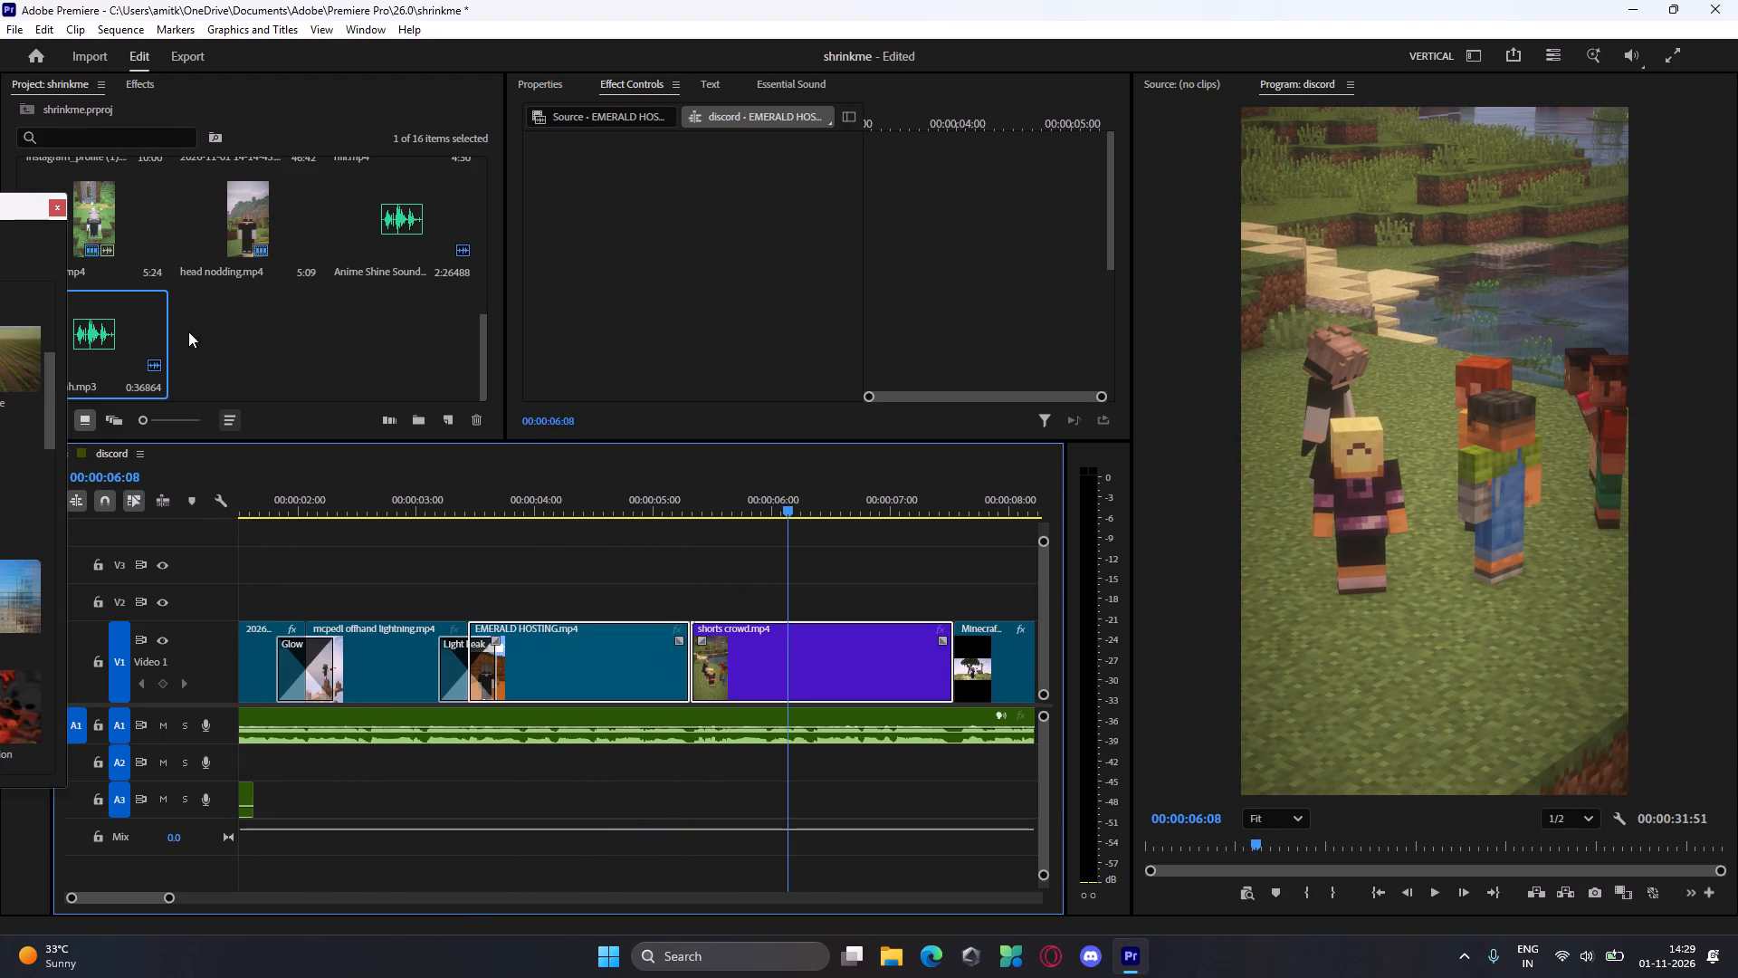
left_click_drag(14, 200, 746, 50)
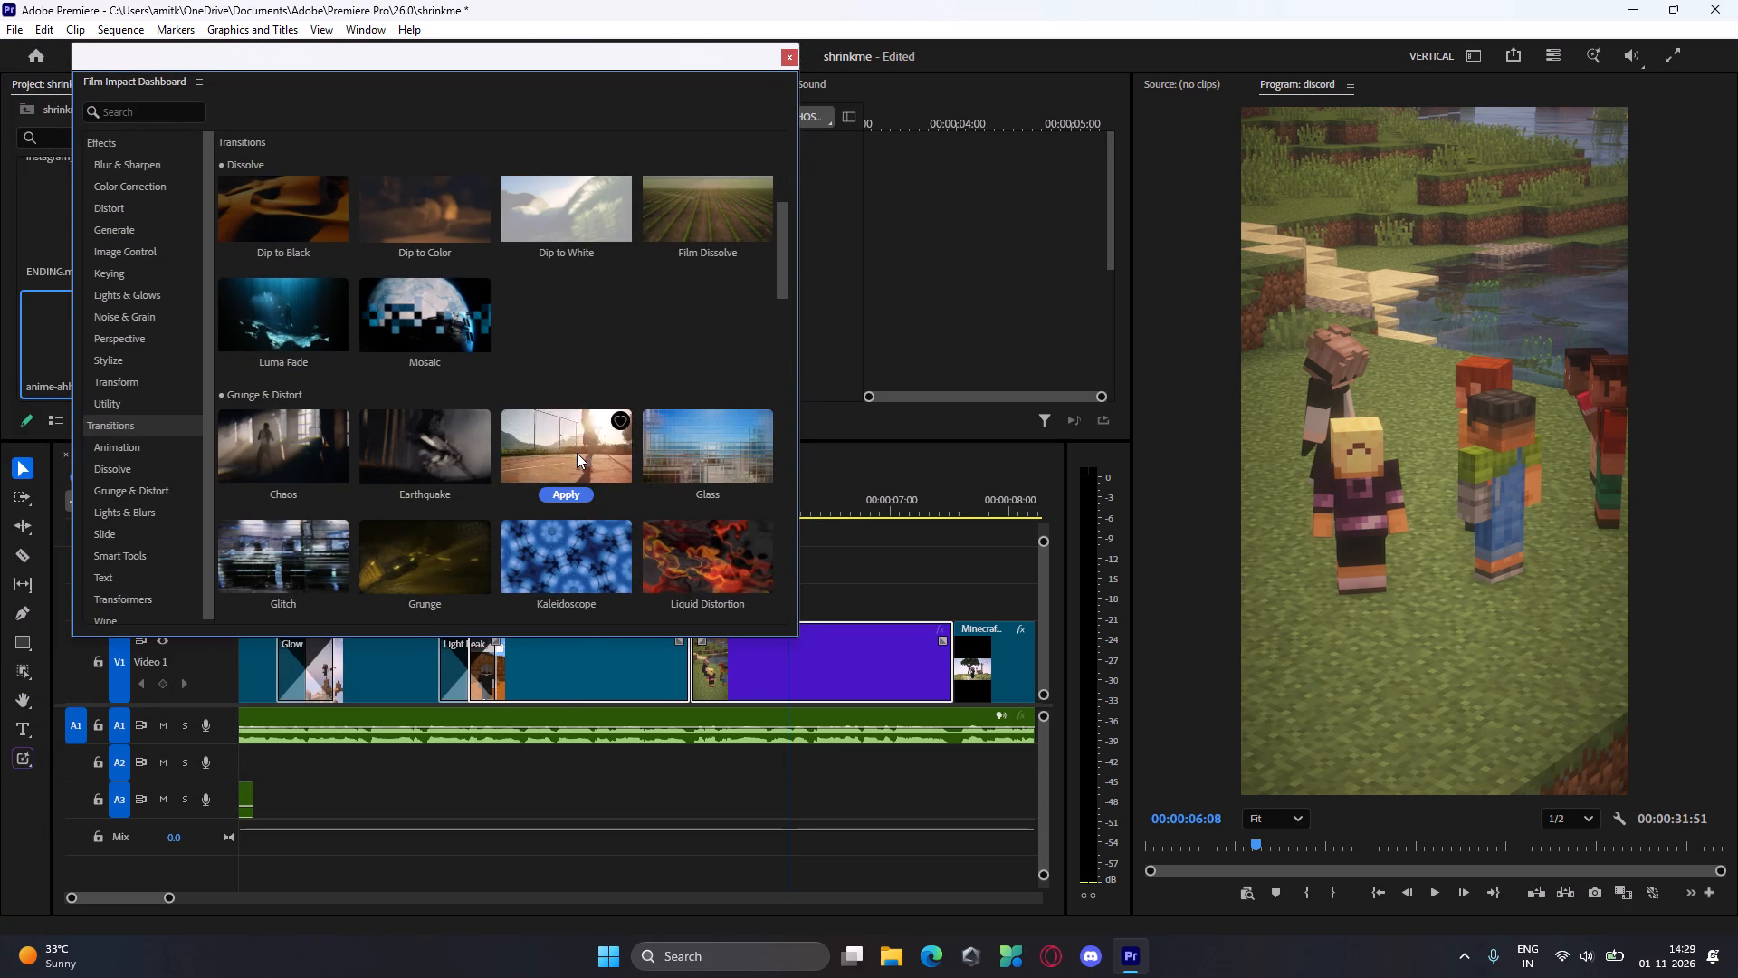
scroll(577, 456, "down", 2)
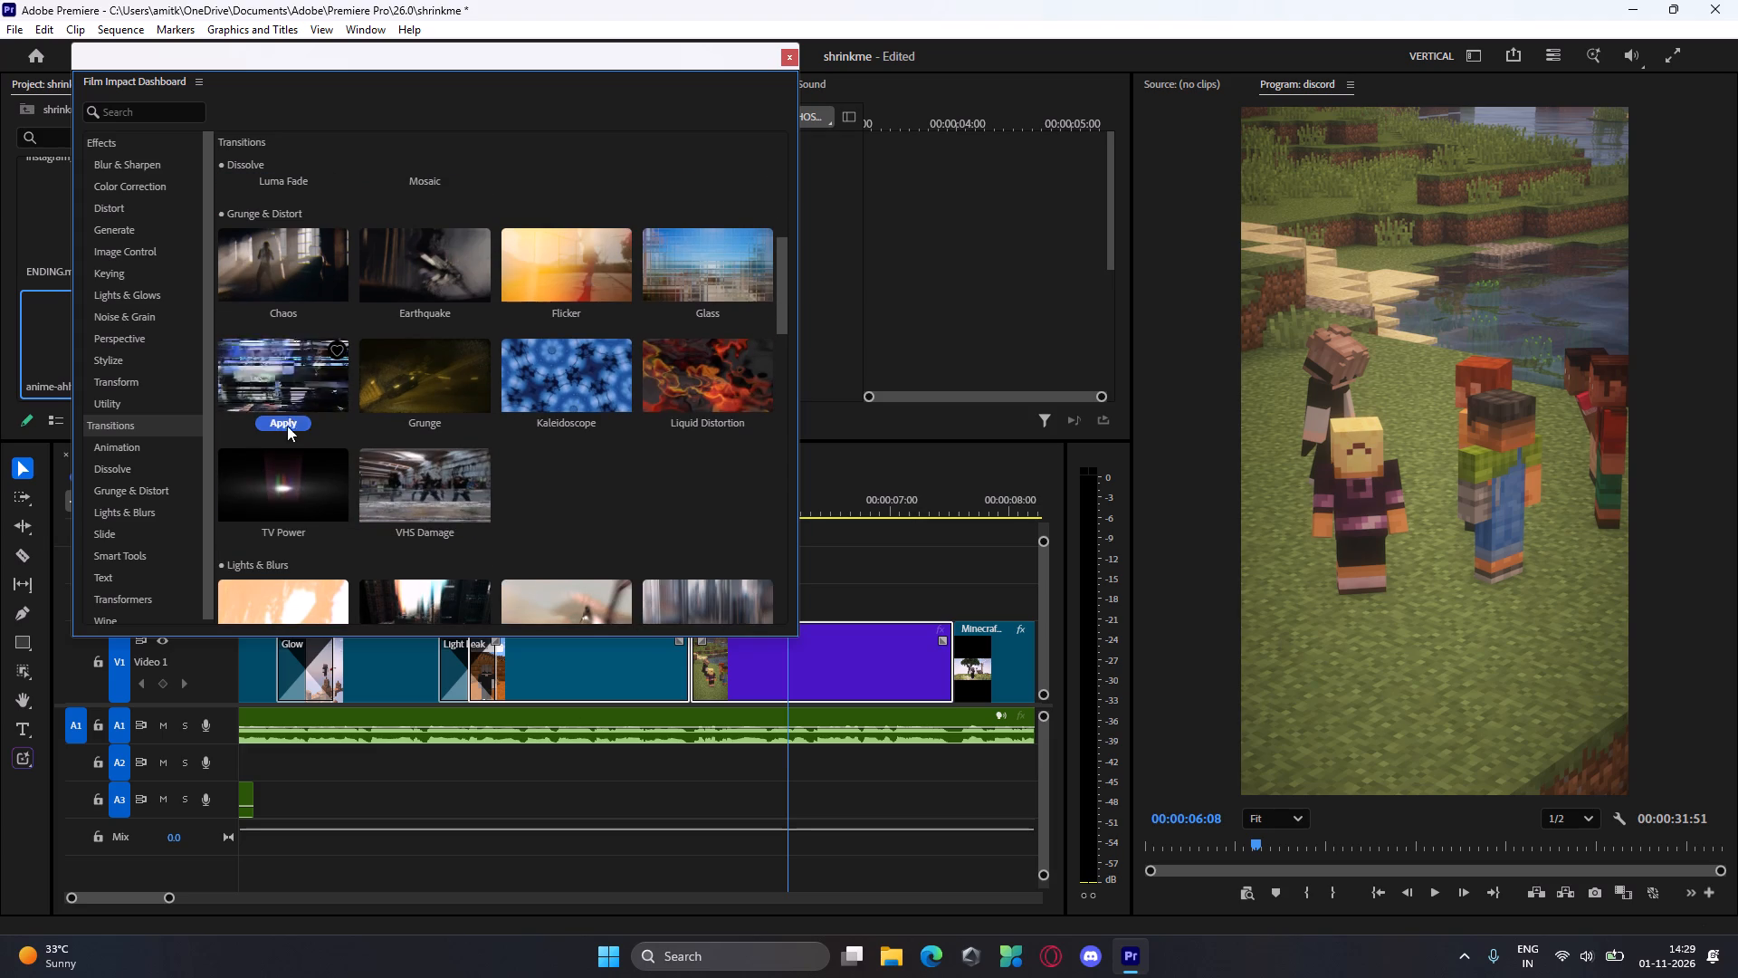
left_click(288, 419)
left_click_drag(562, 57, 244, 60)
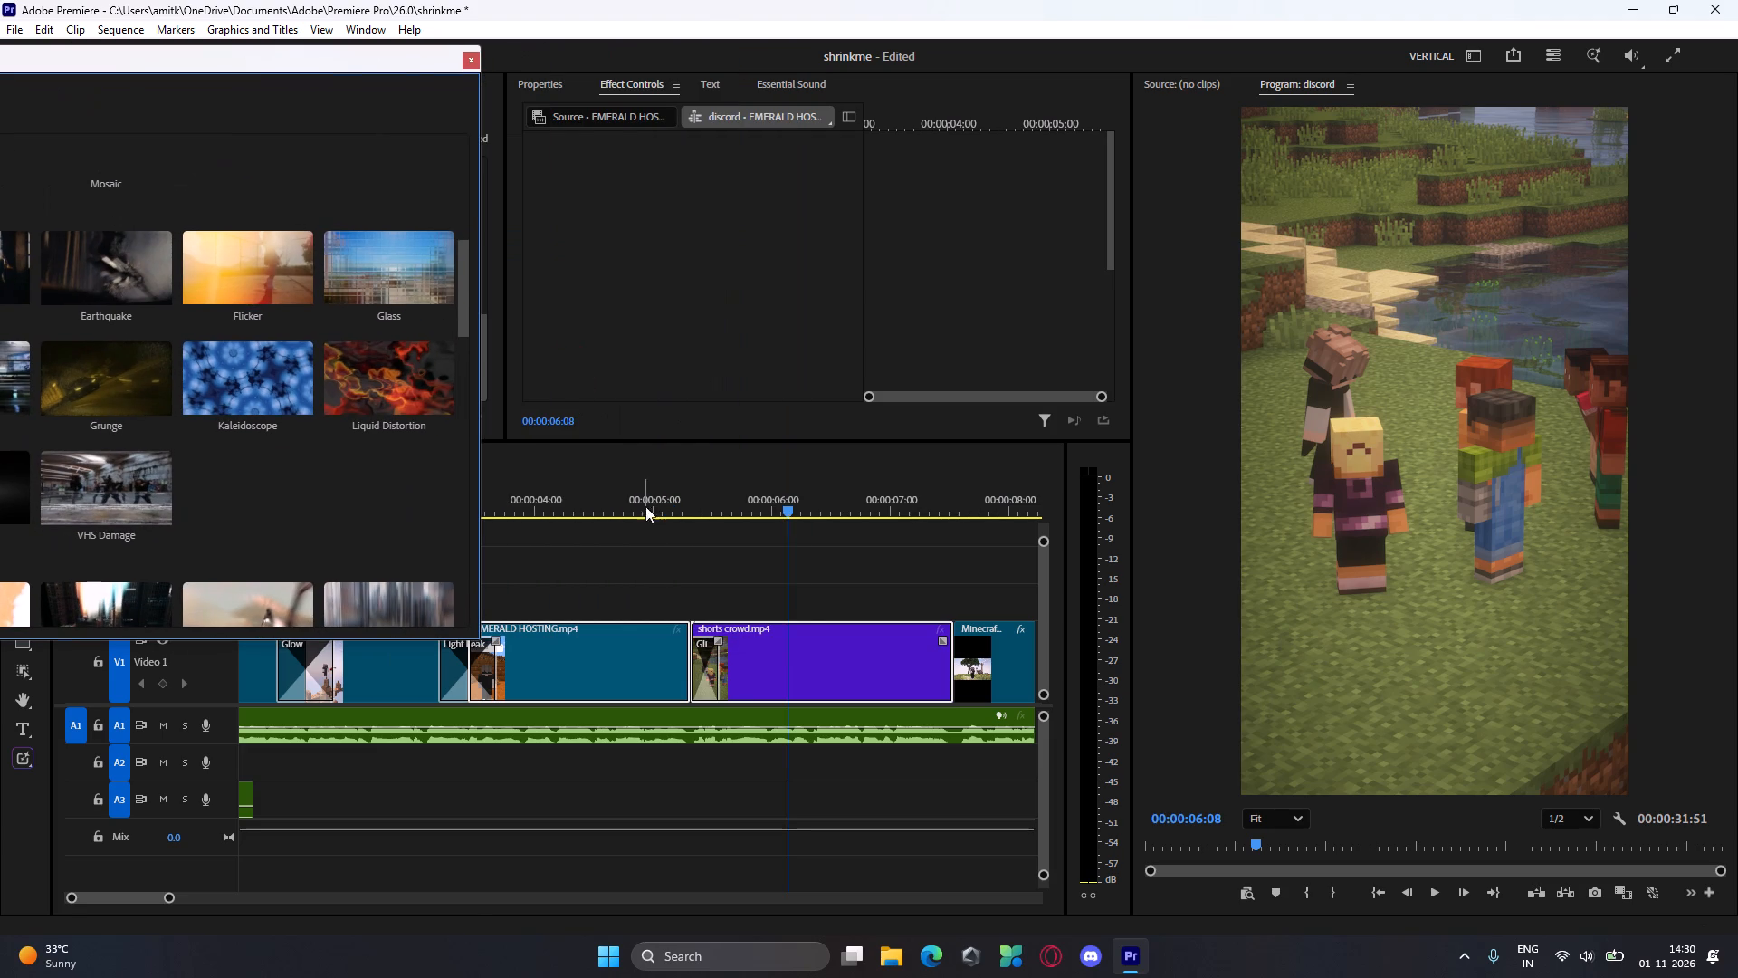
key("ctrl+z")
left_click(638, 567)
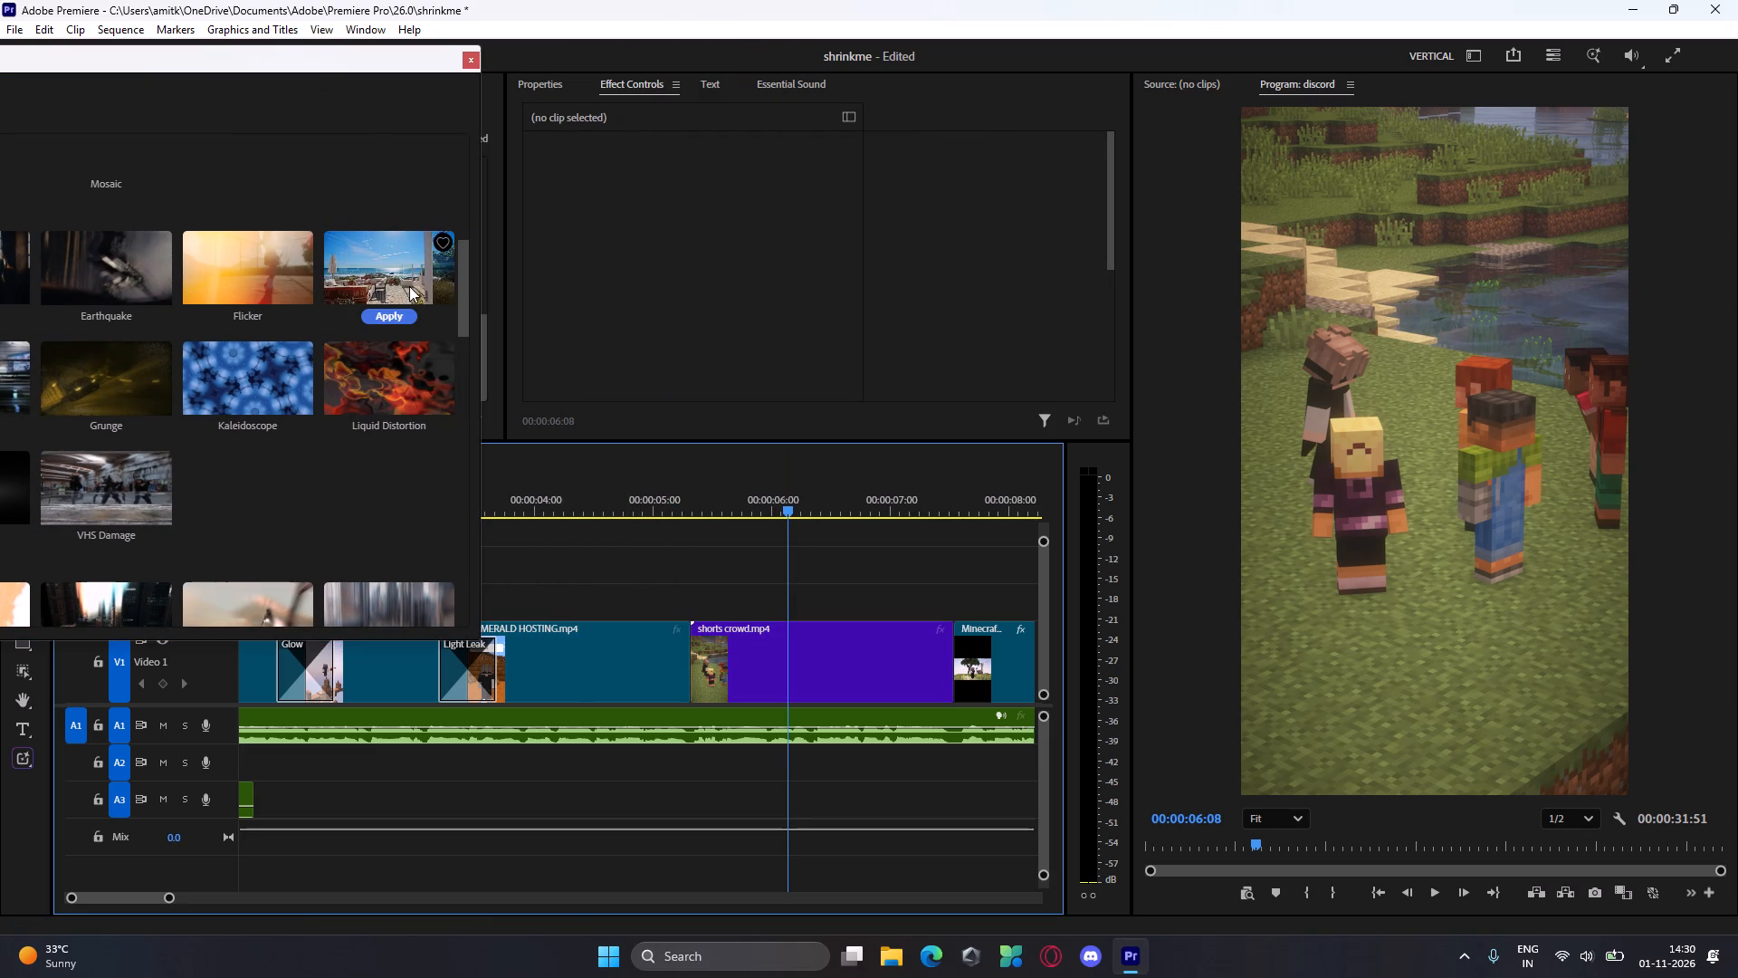
Play from about 00:00:05:00 through the shorts crowd clip into the following Minecraft clip to review the cuts.
left_click_drag(326, 64, 199, 66)
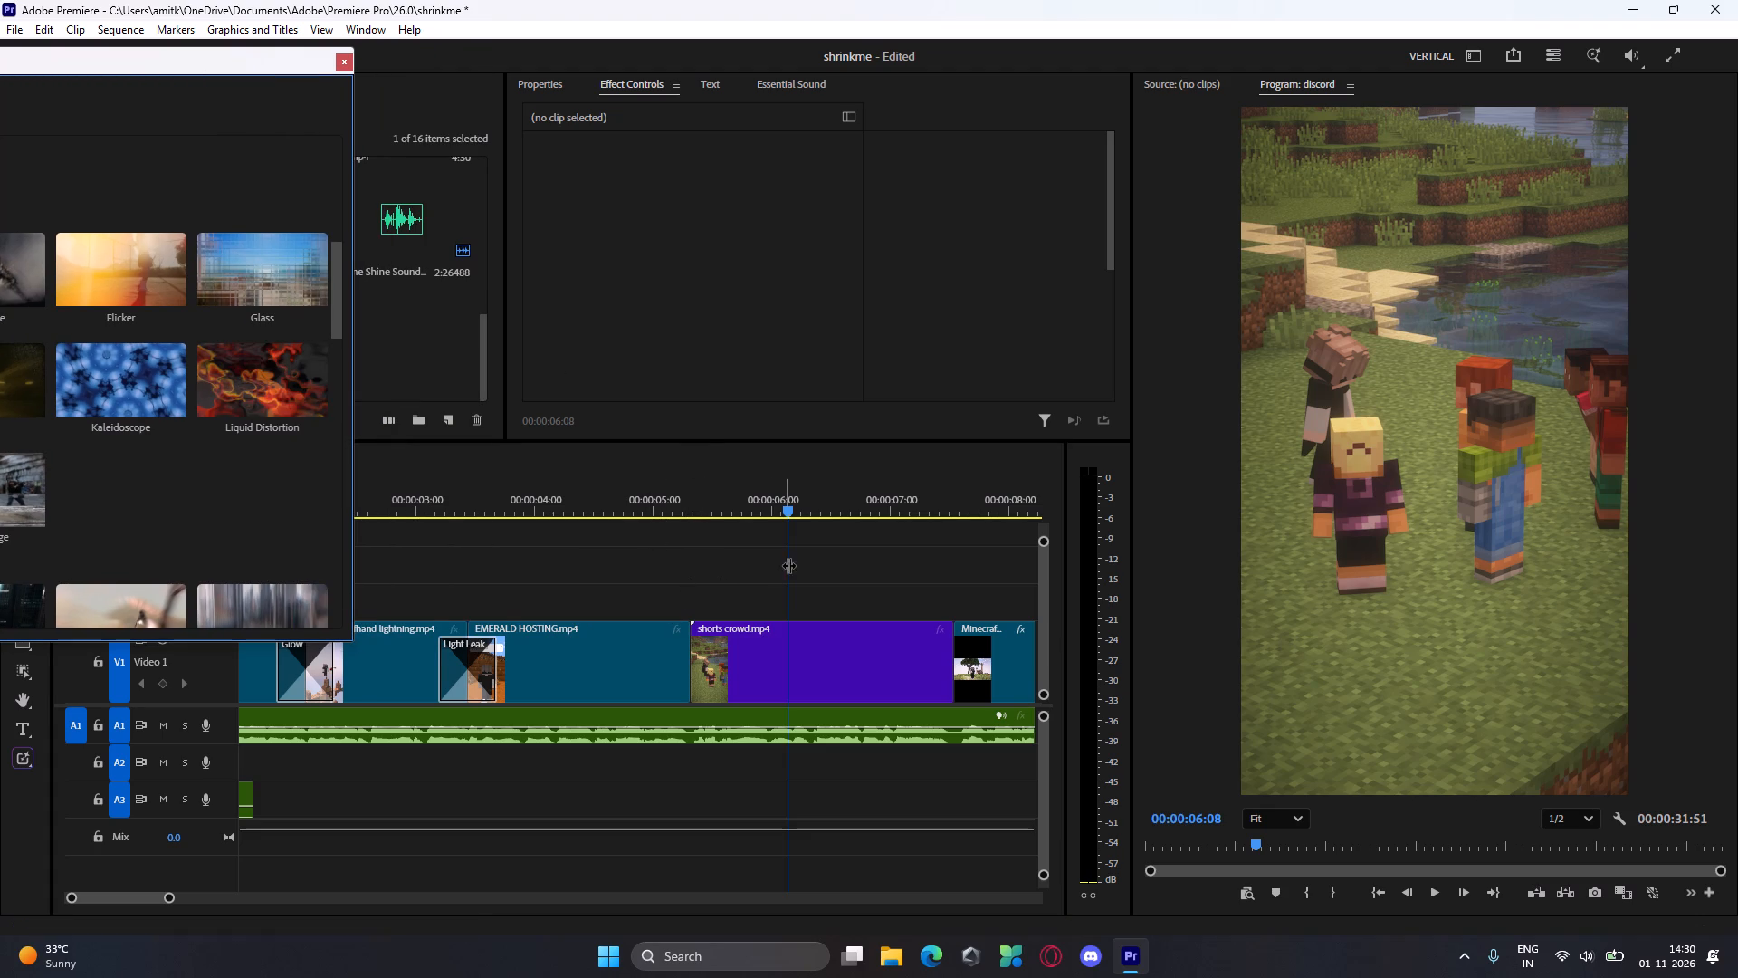
left_click(654, 508)
key("space")
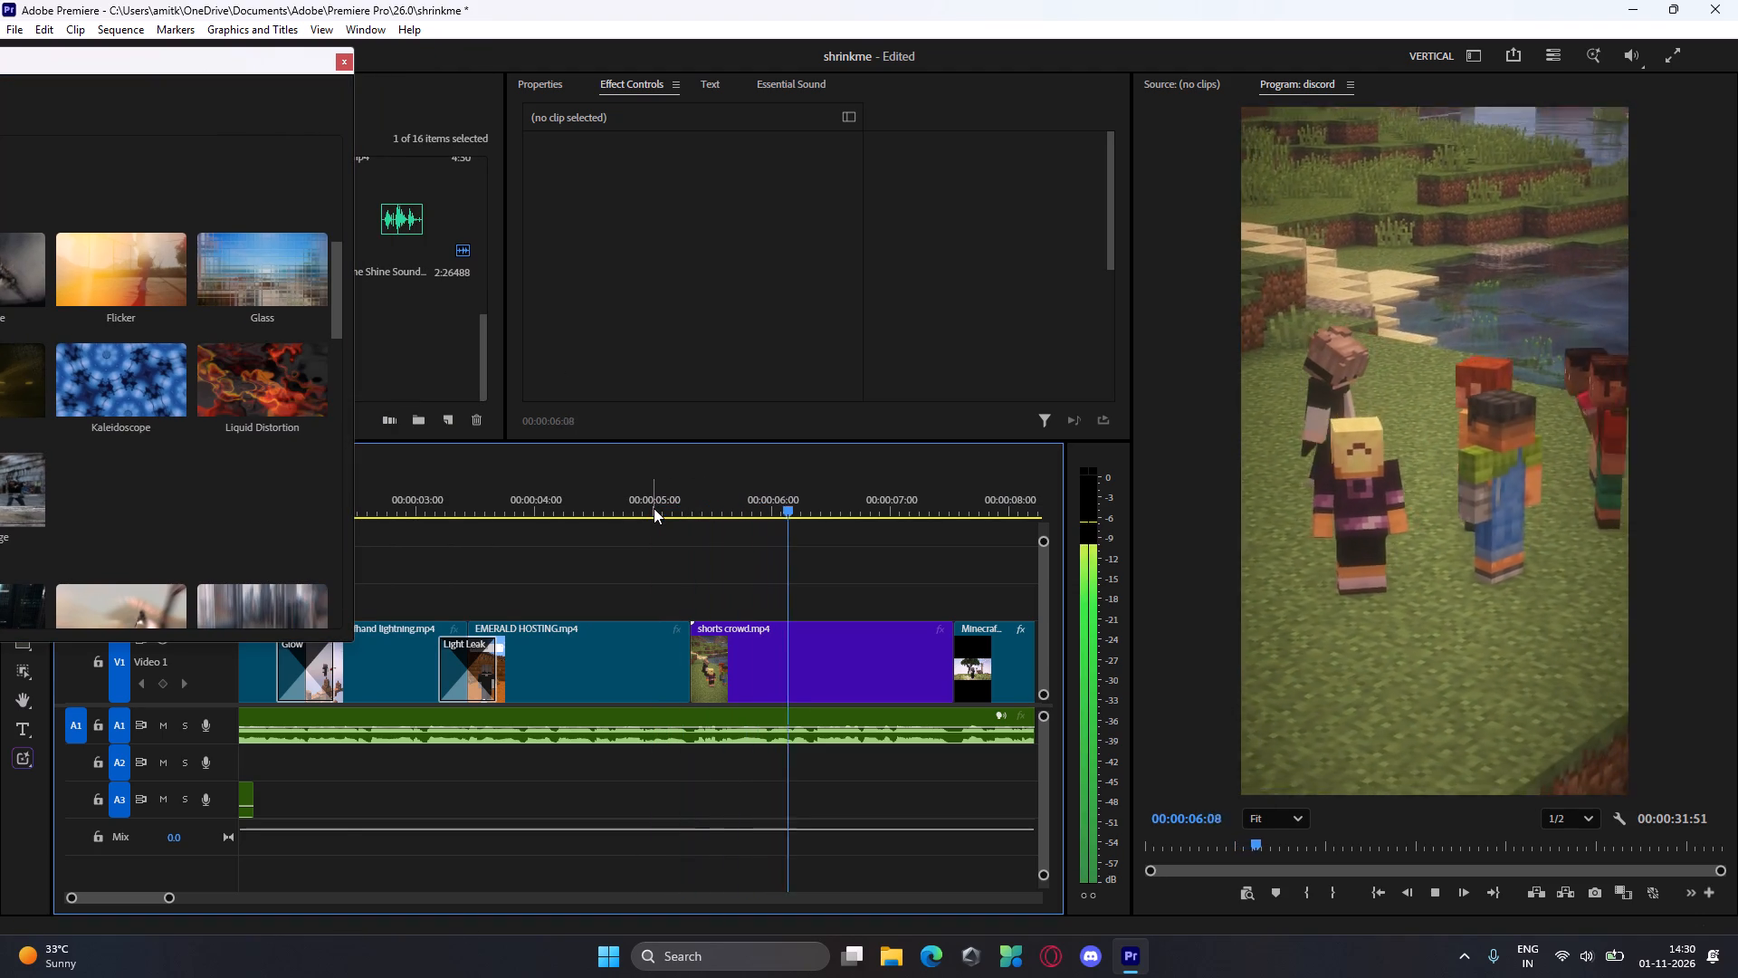
key("space")
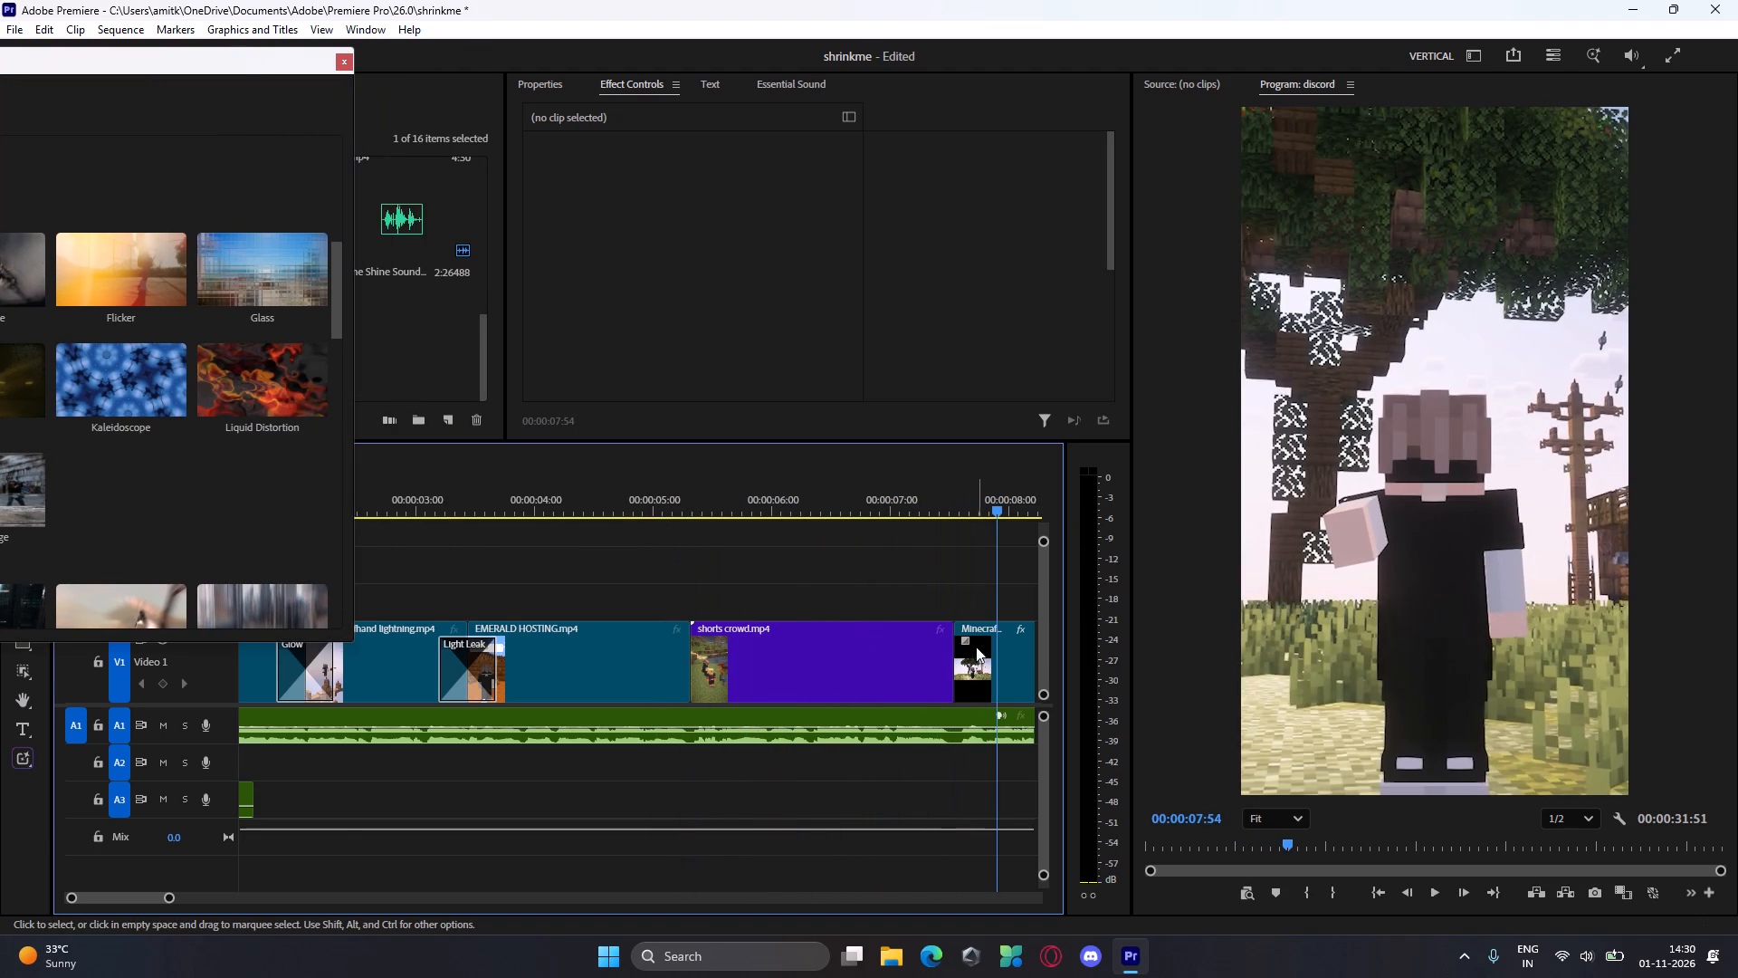
Apply the Glitch transition at the cut between the shorts crowd clip and the Minecraft clip after it.
left_click_drag(923, 600, 977, 655)
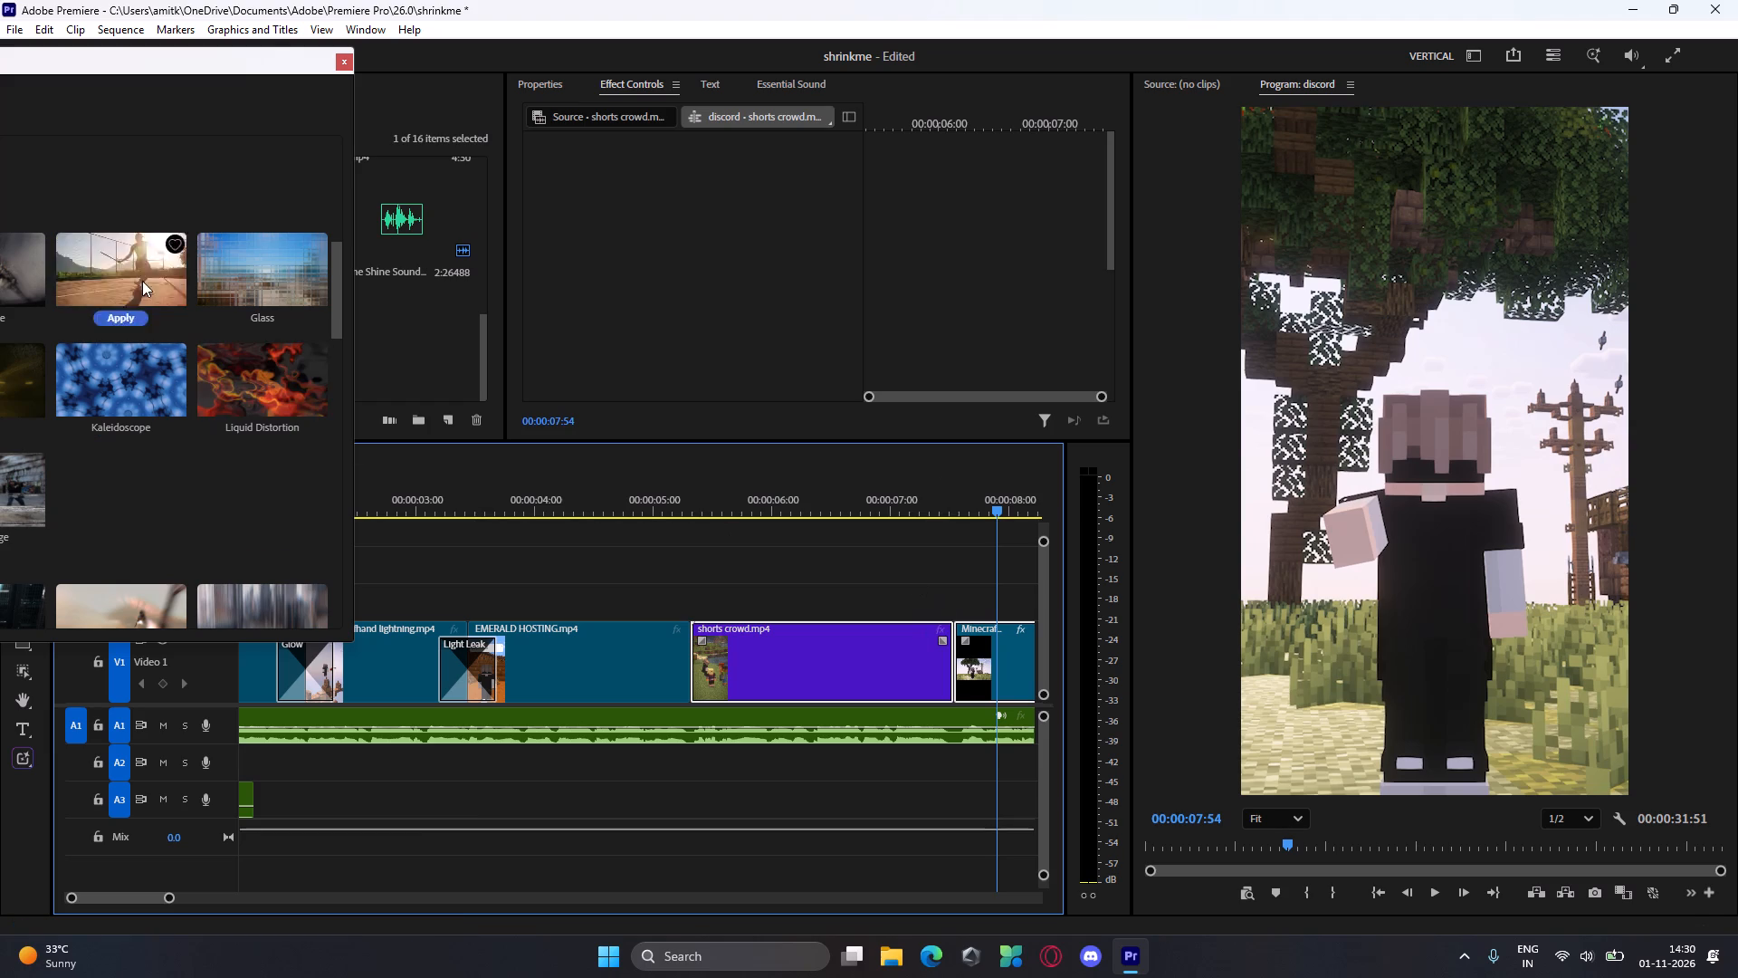
left_click_drag(177, 69, 522, 98)
left_click(198, 460)
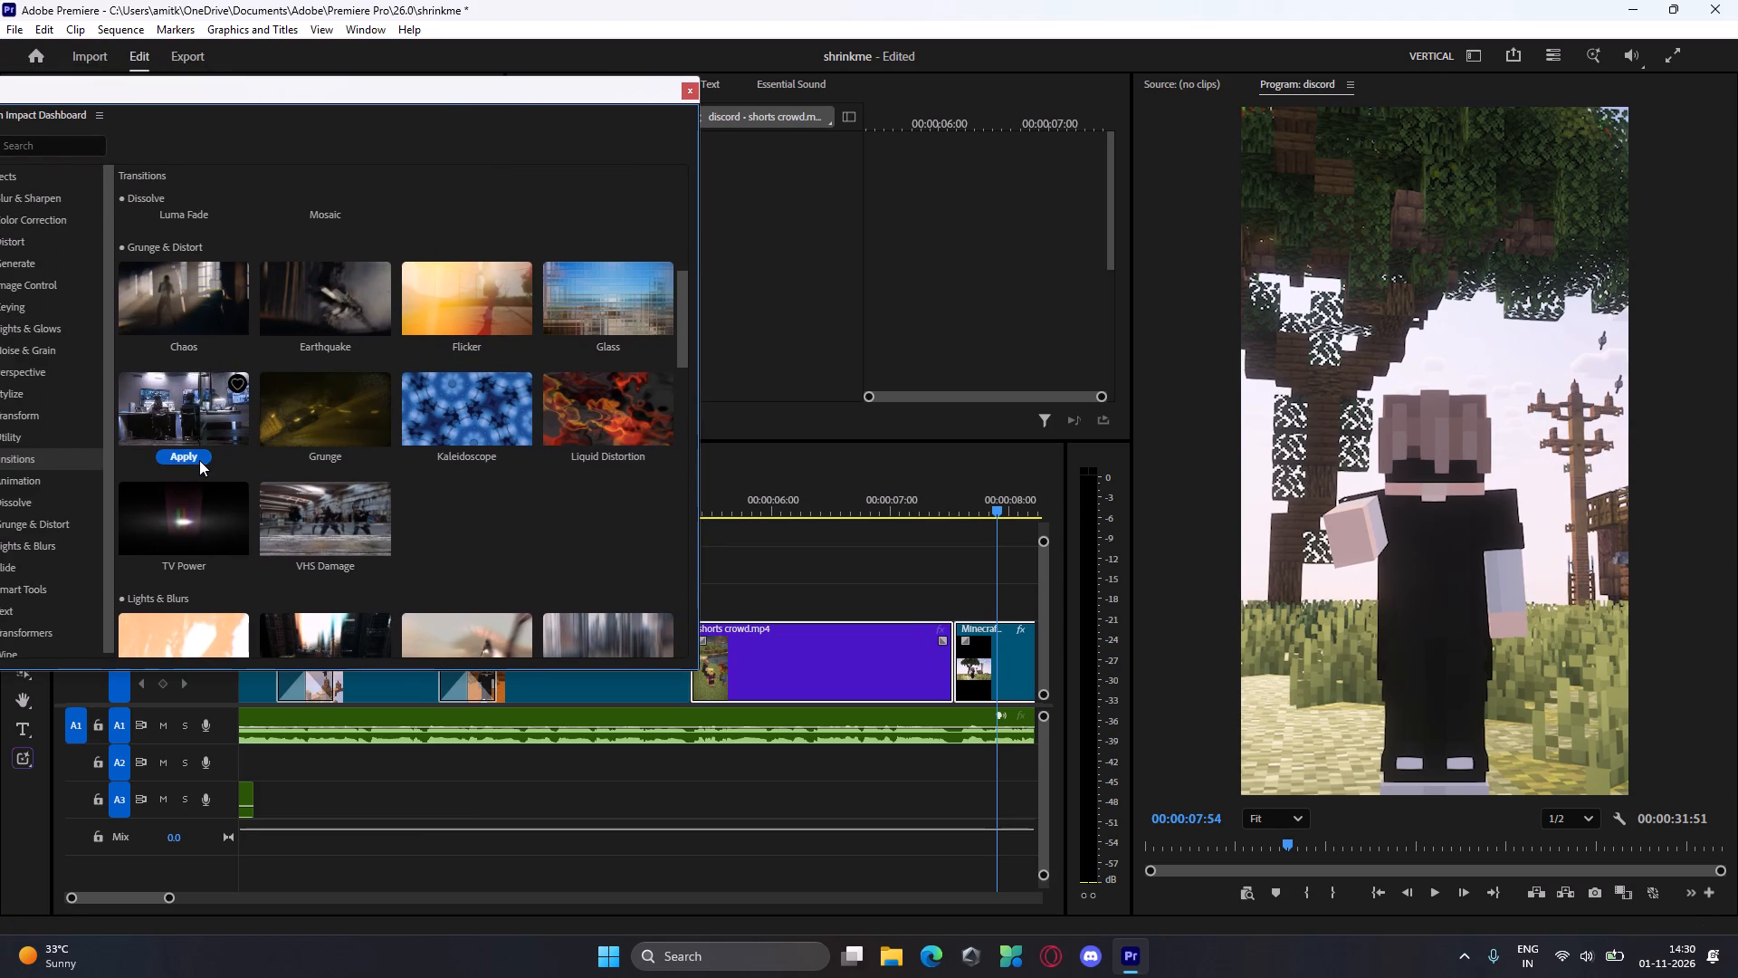
Play from about 00:00:07:00 through the Glitch transition and the instagram_profile (1) clip into the lava clip to review the cuts.
left_click(892, 526)
left_click(874, 506)
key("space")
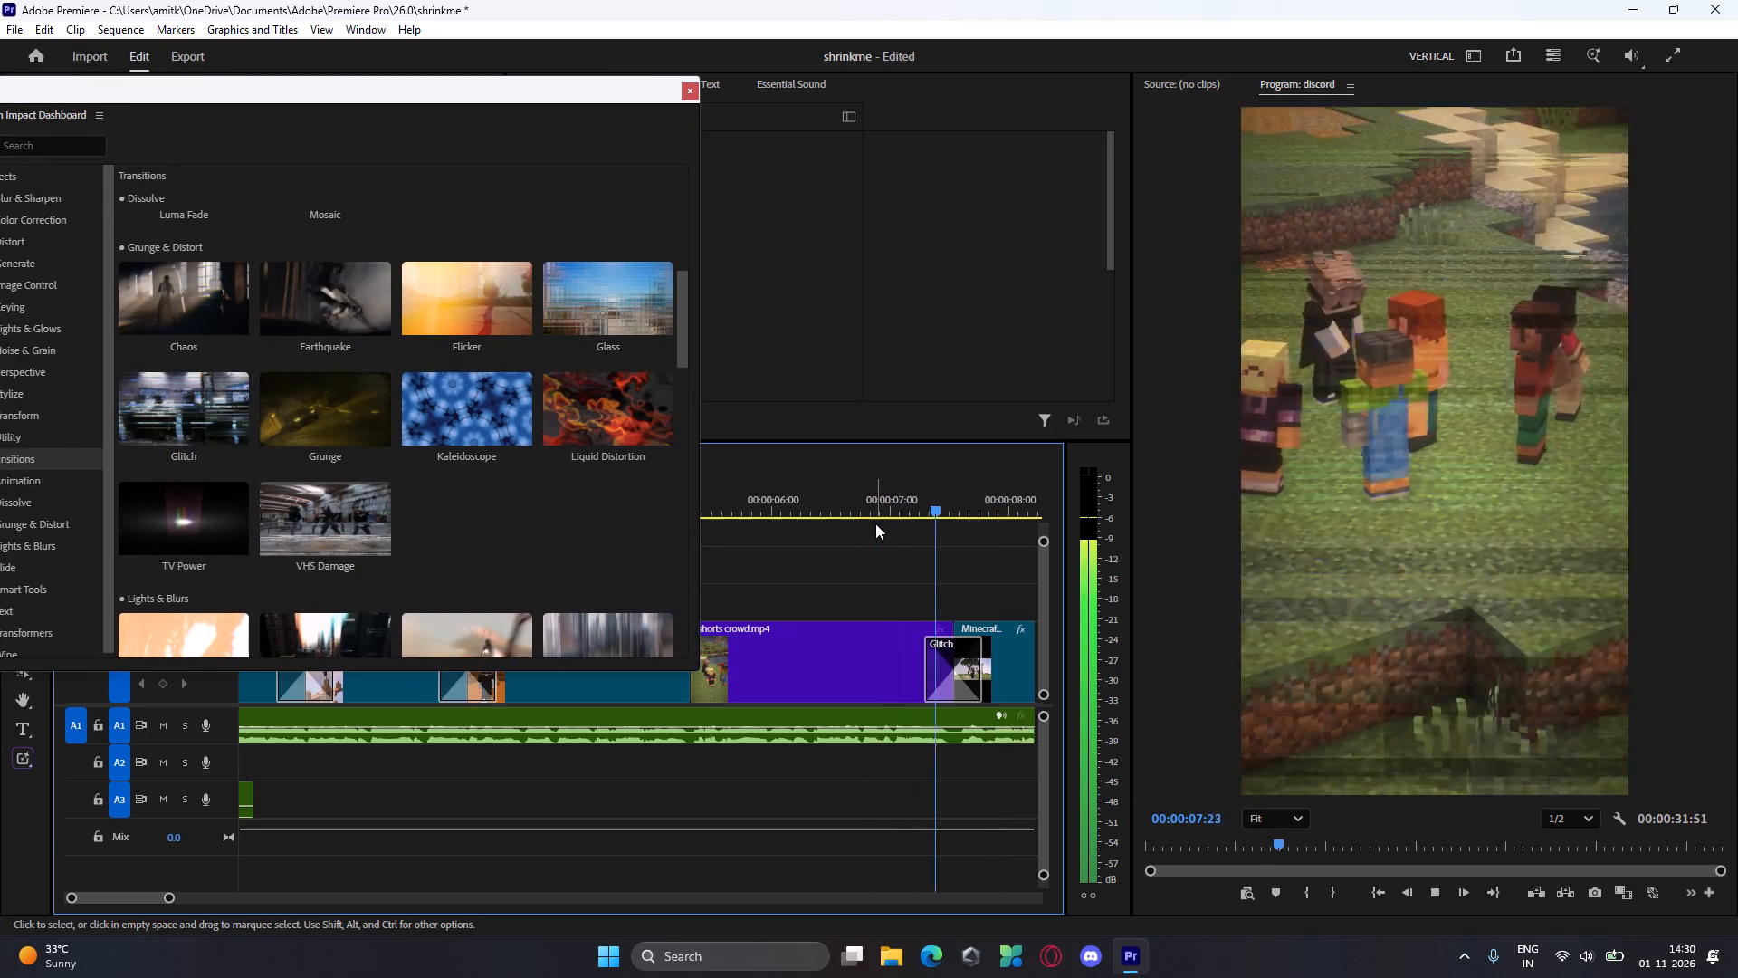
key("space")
left_click_drag(483, 89, 88, 118)
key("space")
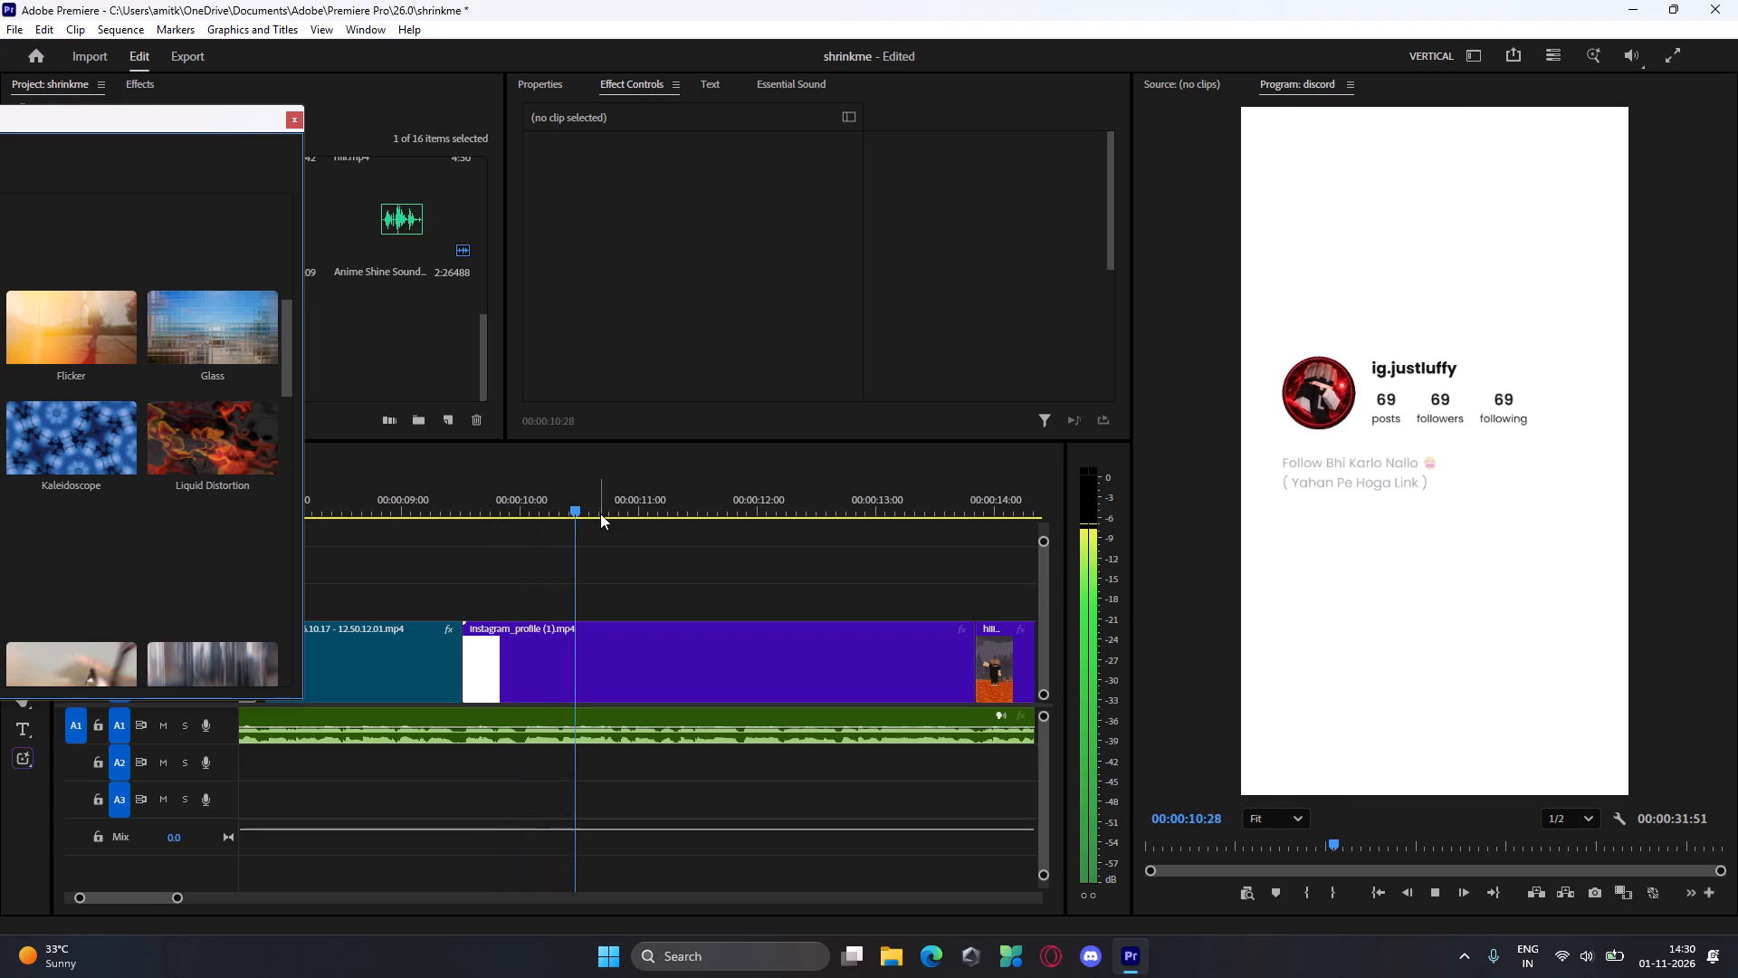
scroll(666, 564, "down", 4, "alt")
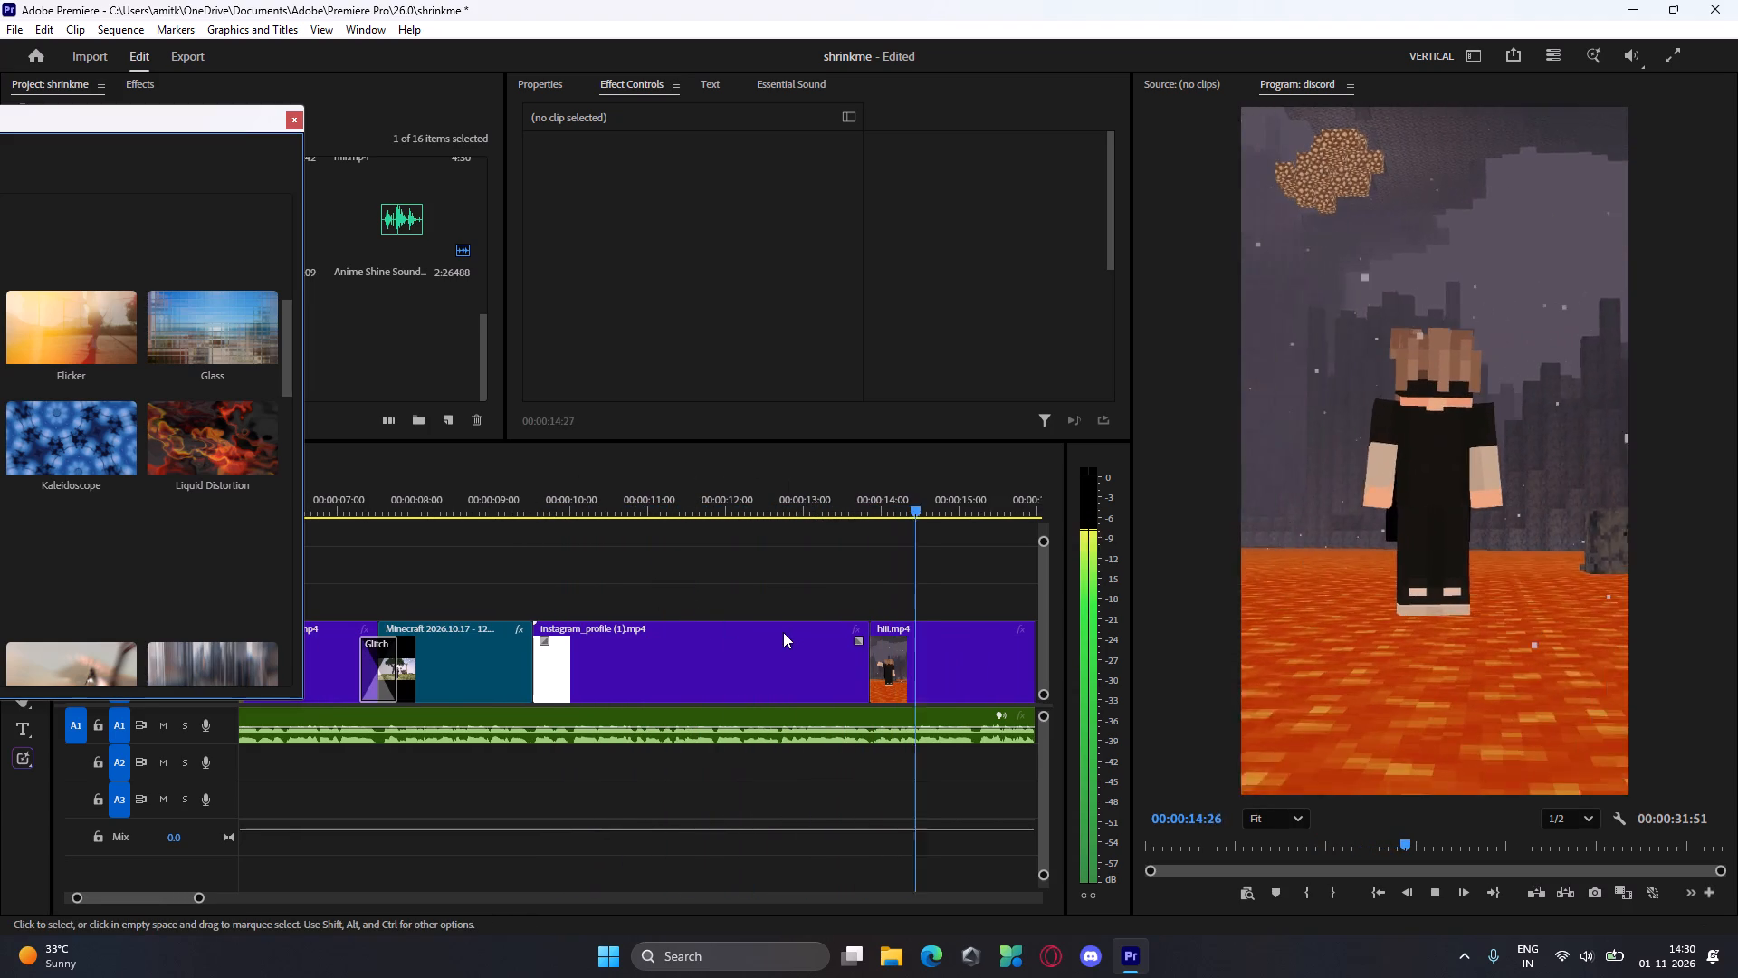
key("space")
Dock the floating Film Impact Dashboard in the same panel group as Project and Effects.
left_click_drag(178, 133, 251, 92)
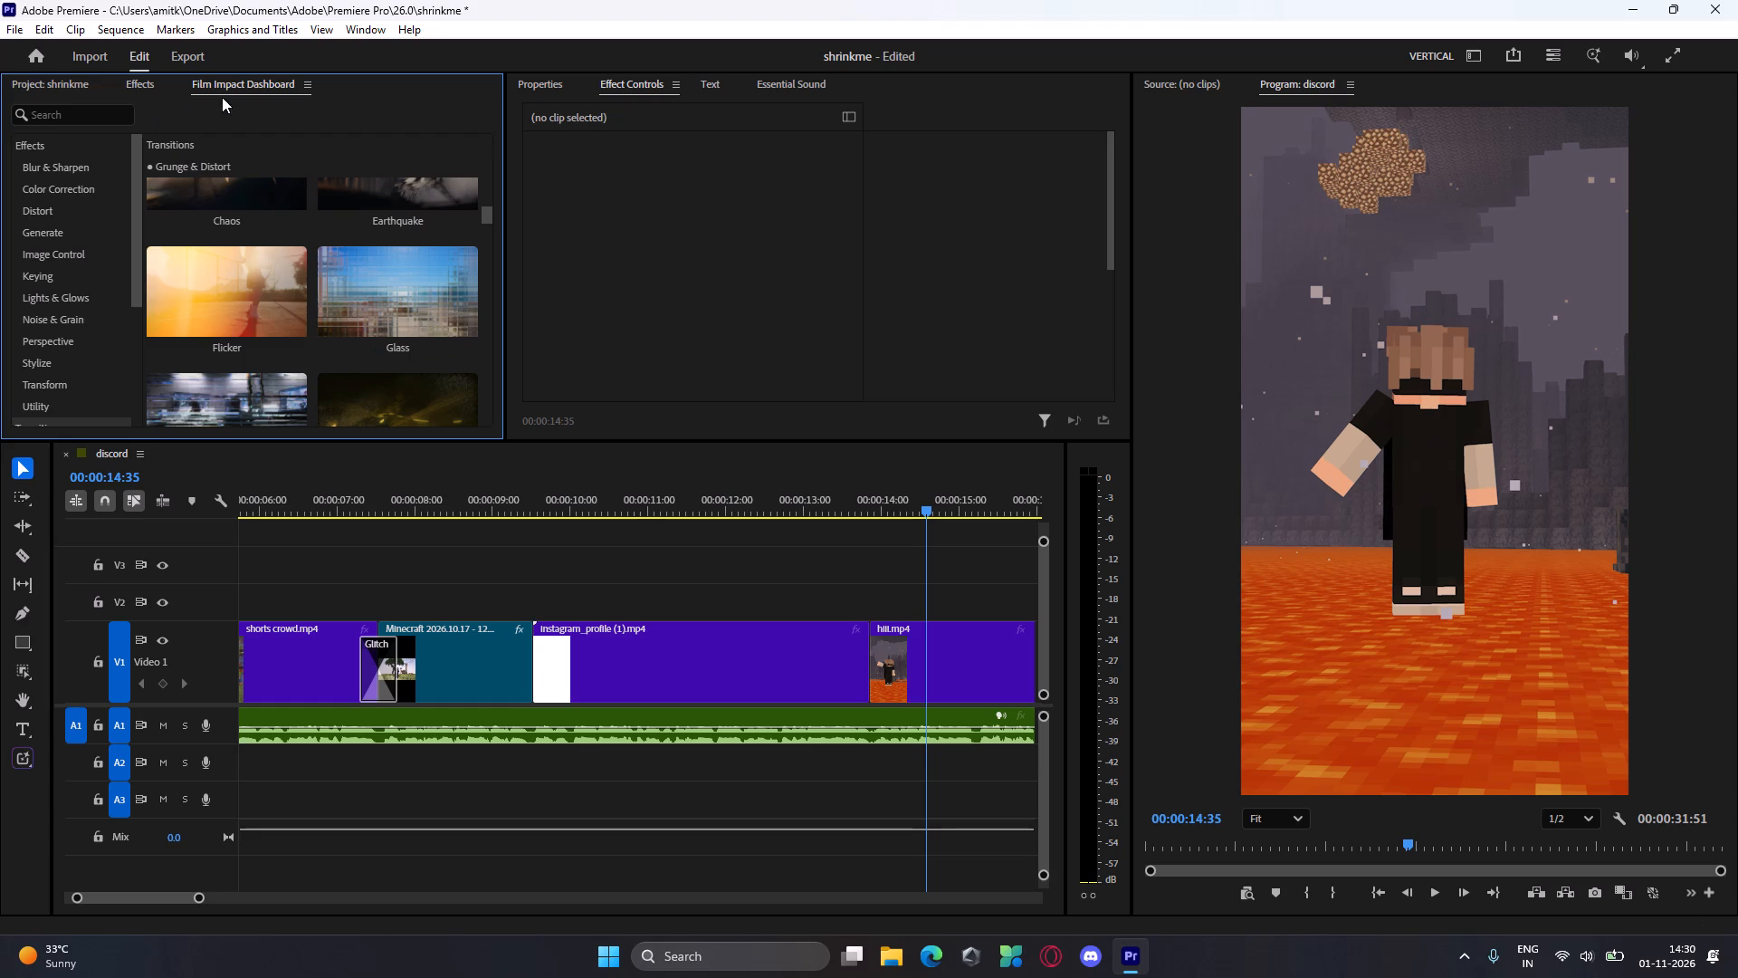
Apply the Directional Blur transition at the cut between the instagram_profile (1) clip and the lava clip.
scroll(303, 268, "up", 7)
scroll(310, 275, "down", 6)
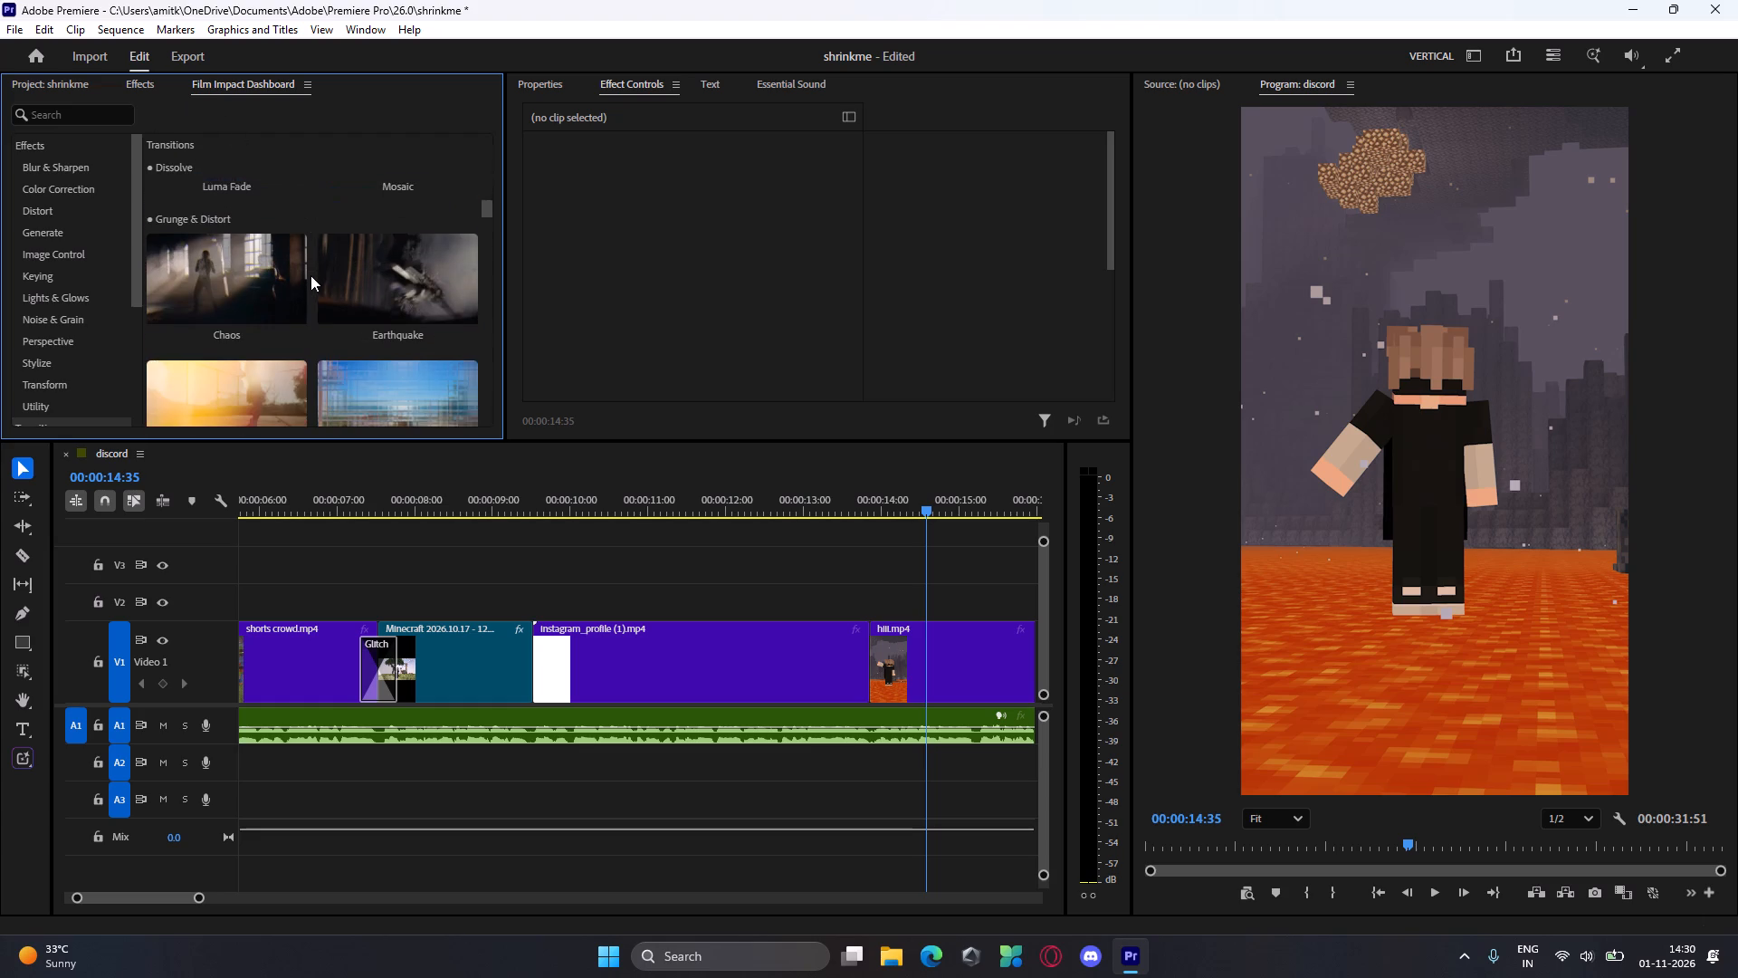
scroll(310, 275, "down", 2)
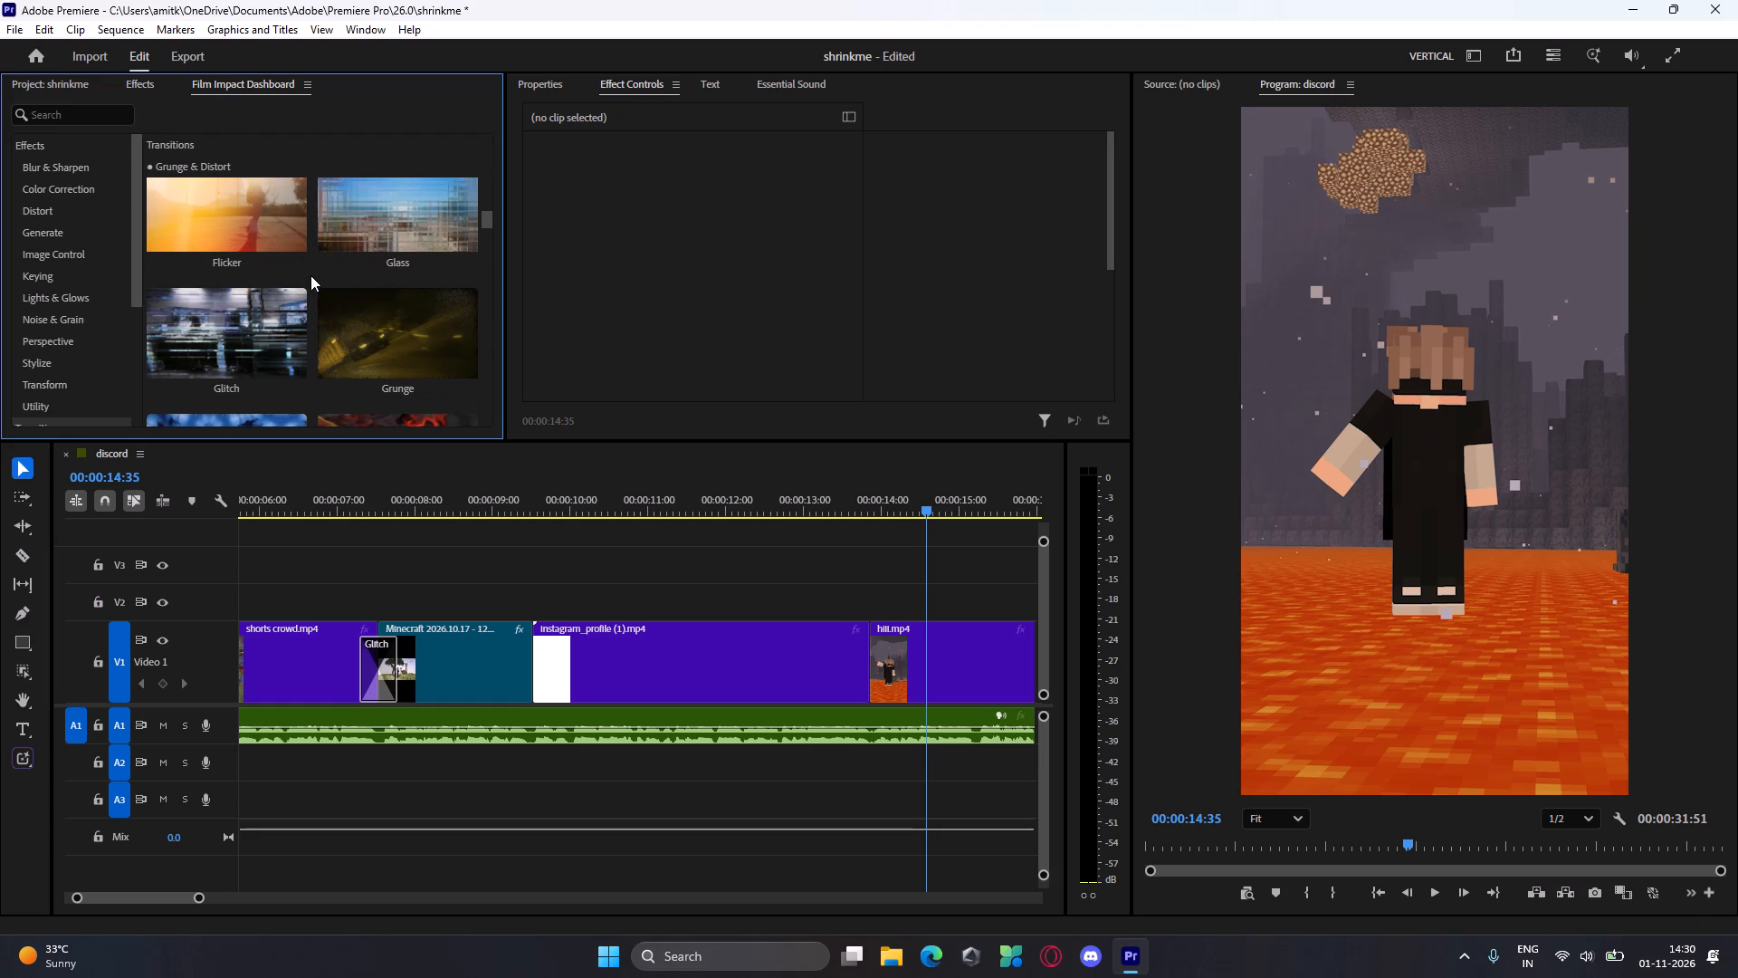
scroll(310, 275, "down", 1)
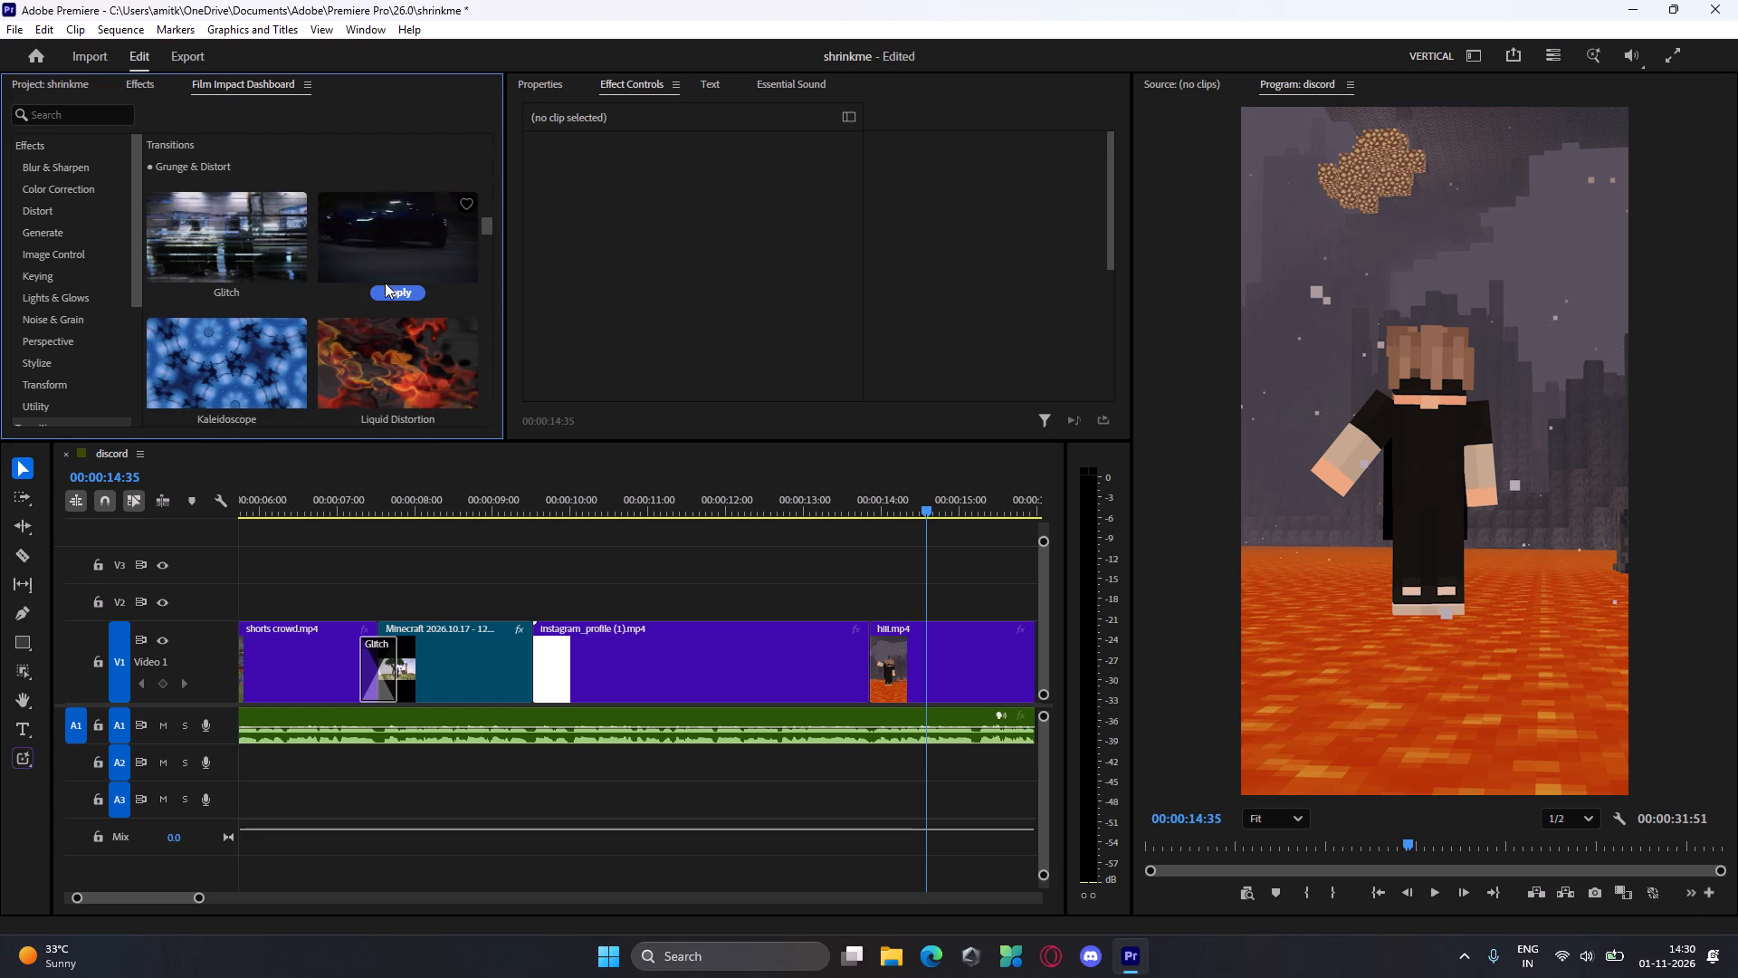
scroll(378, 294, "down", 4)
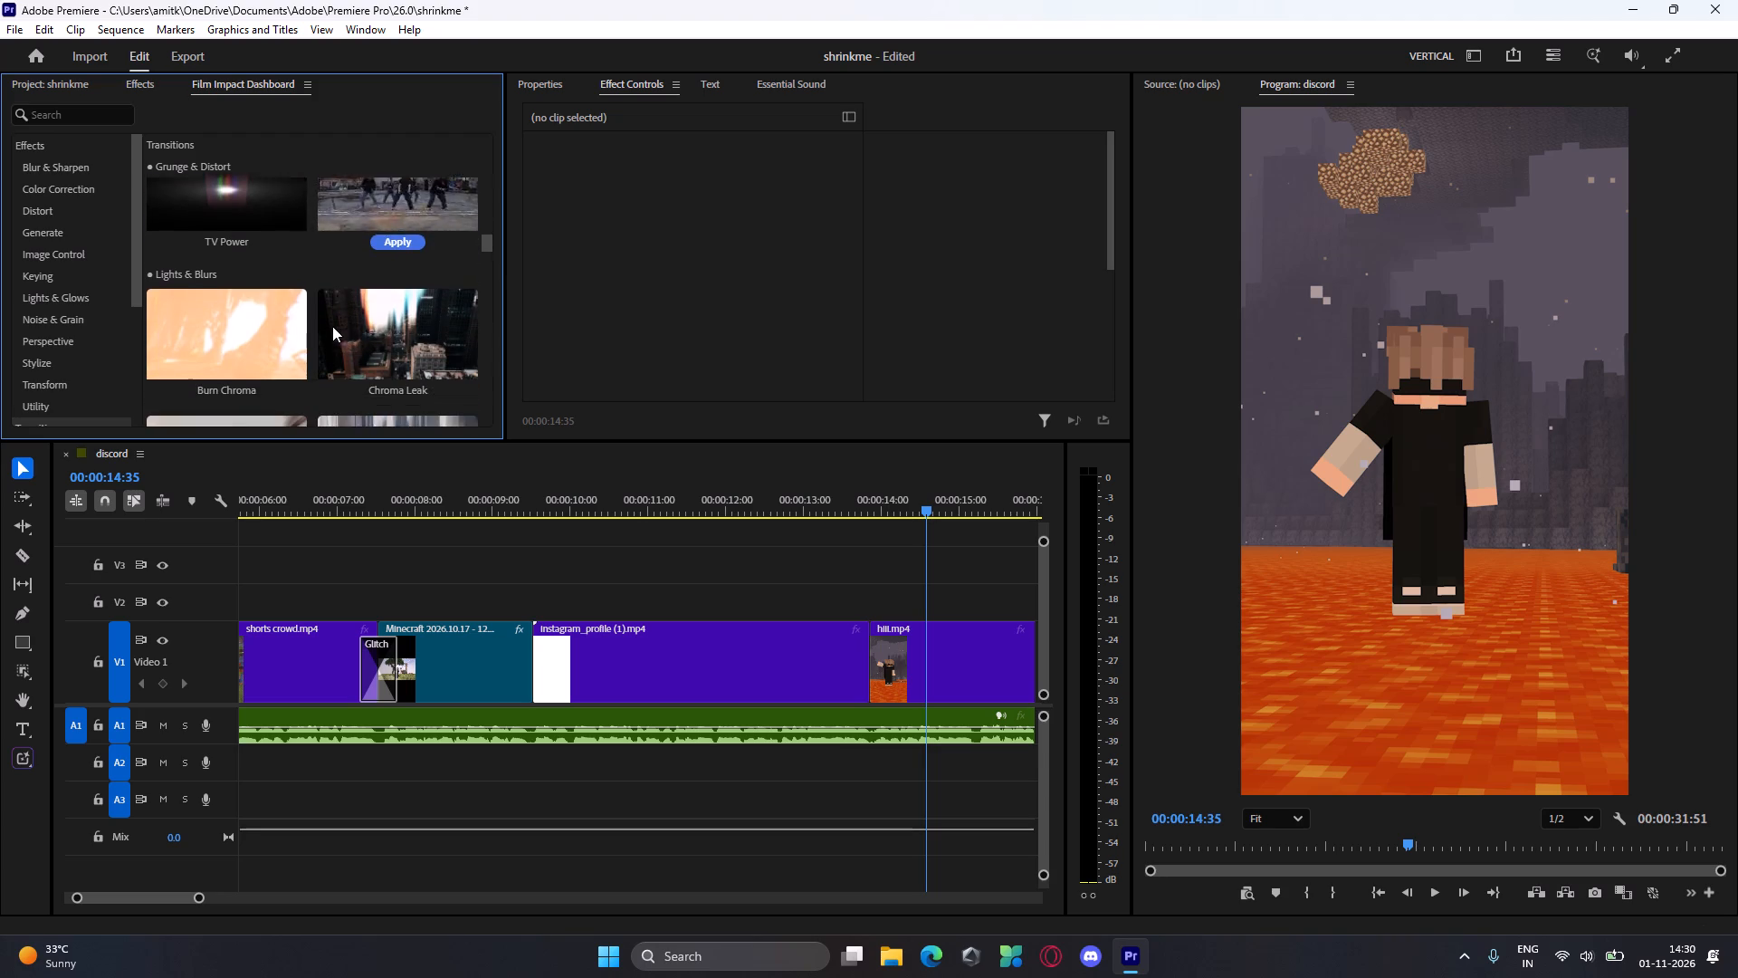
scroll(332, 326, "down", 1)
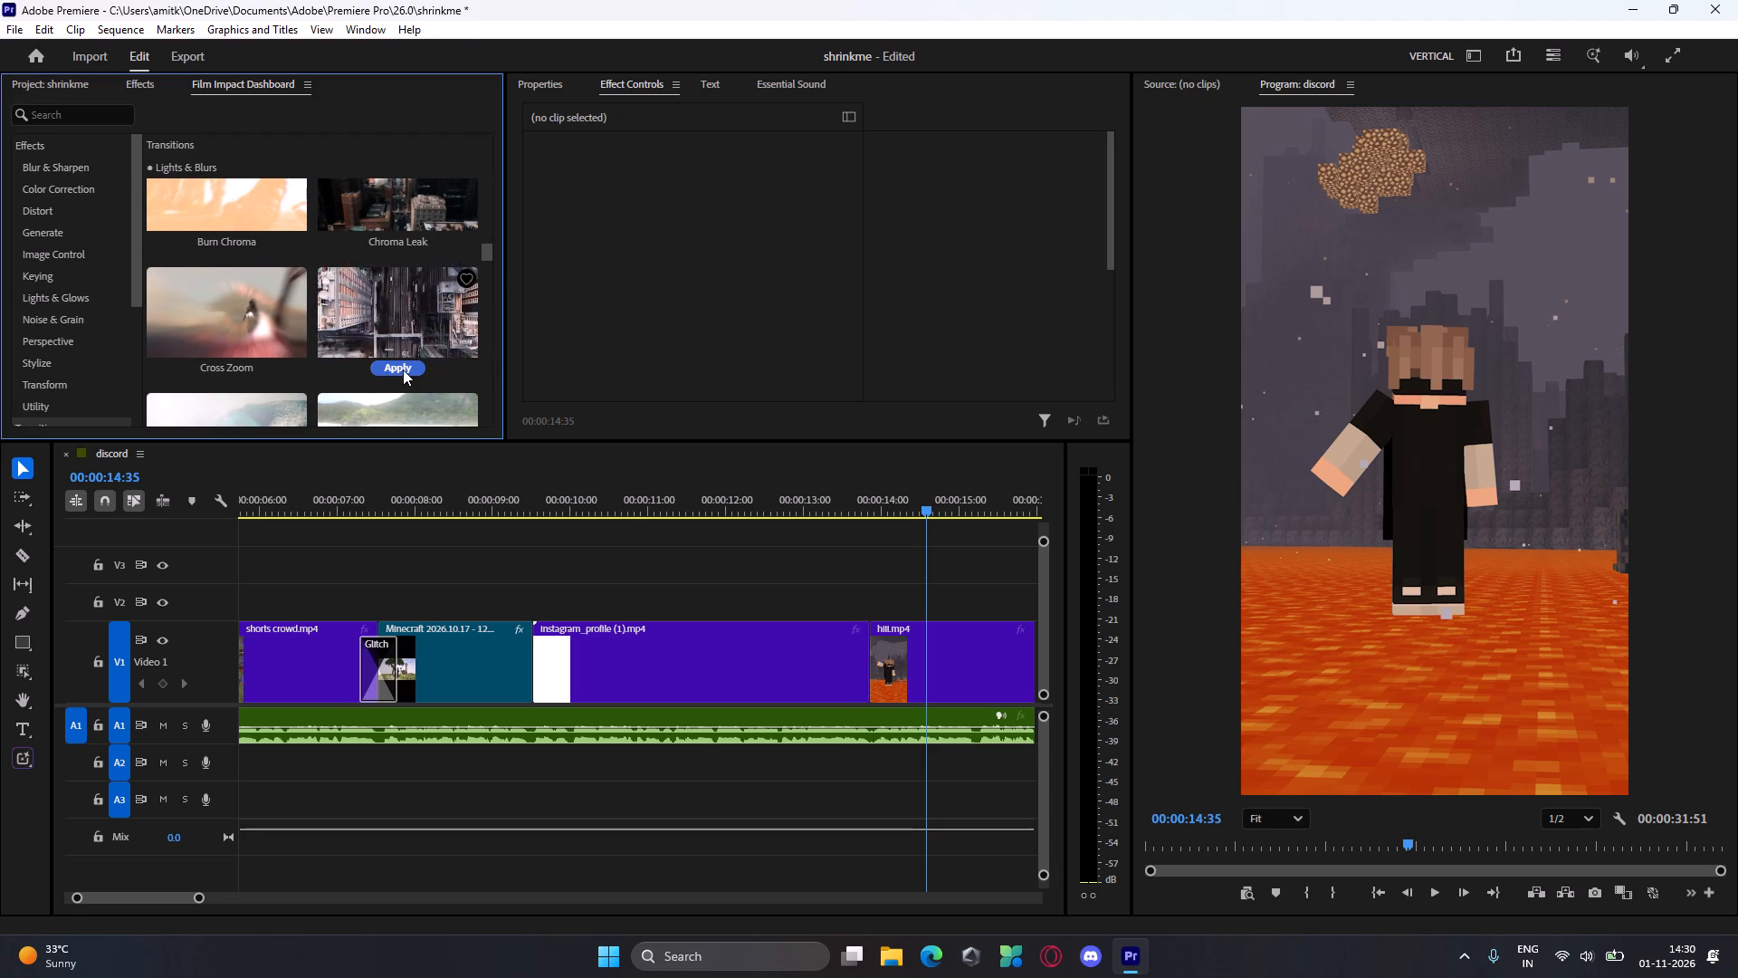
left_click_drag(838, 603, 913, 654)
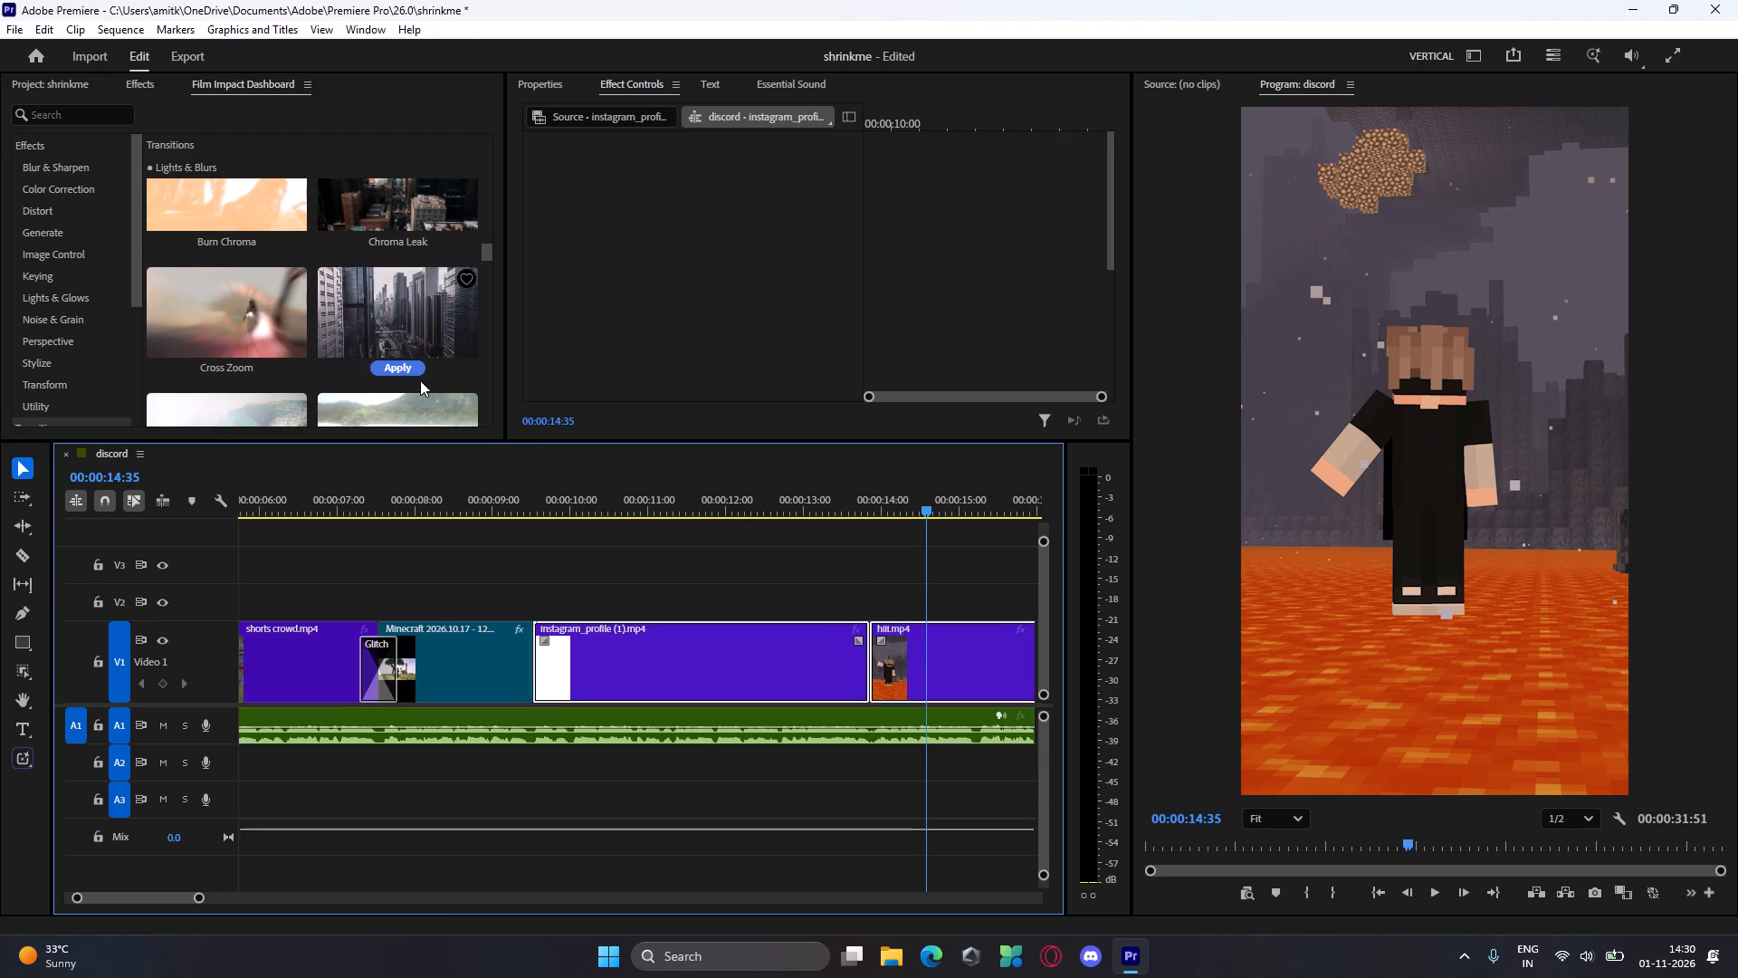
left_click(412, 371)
Play through the Directional Blur transition, from about 00:00:12:36 and again from about 00:00:09:00, to judge it.
left_click(869, 561)
left_click(774, 511)
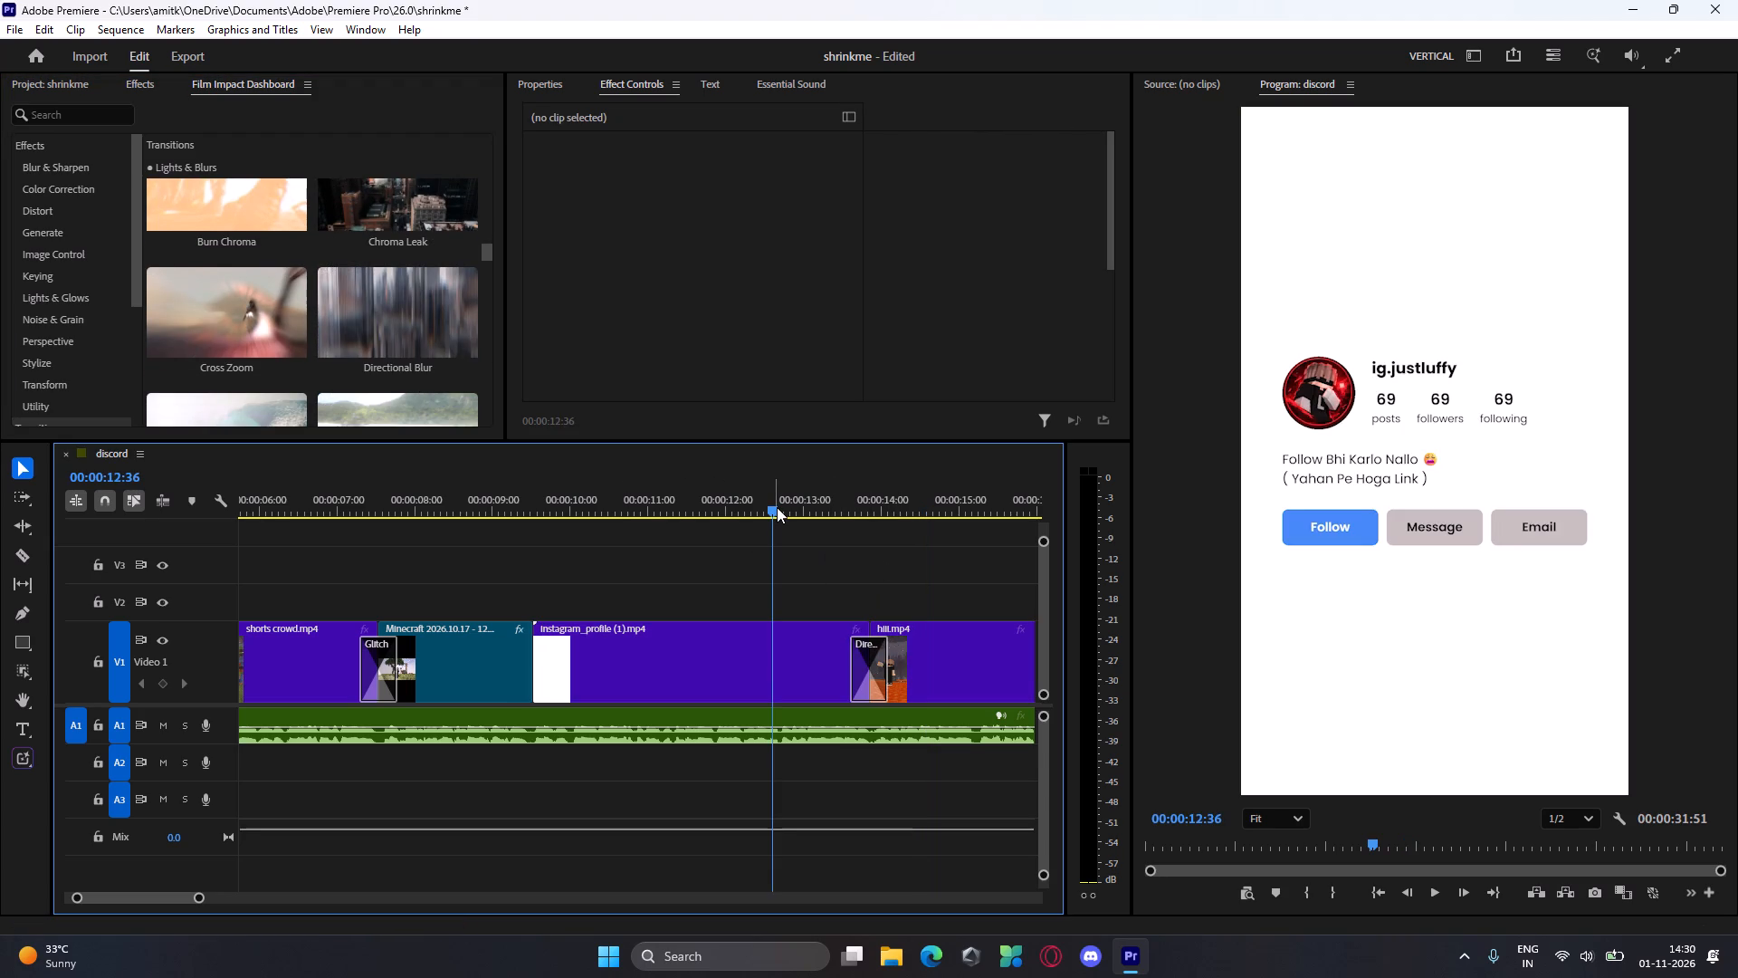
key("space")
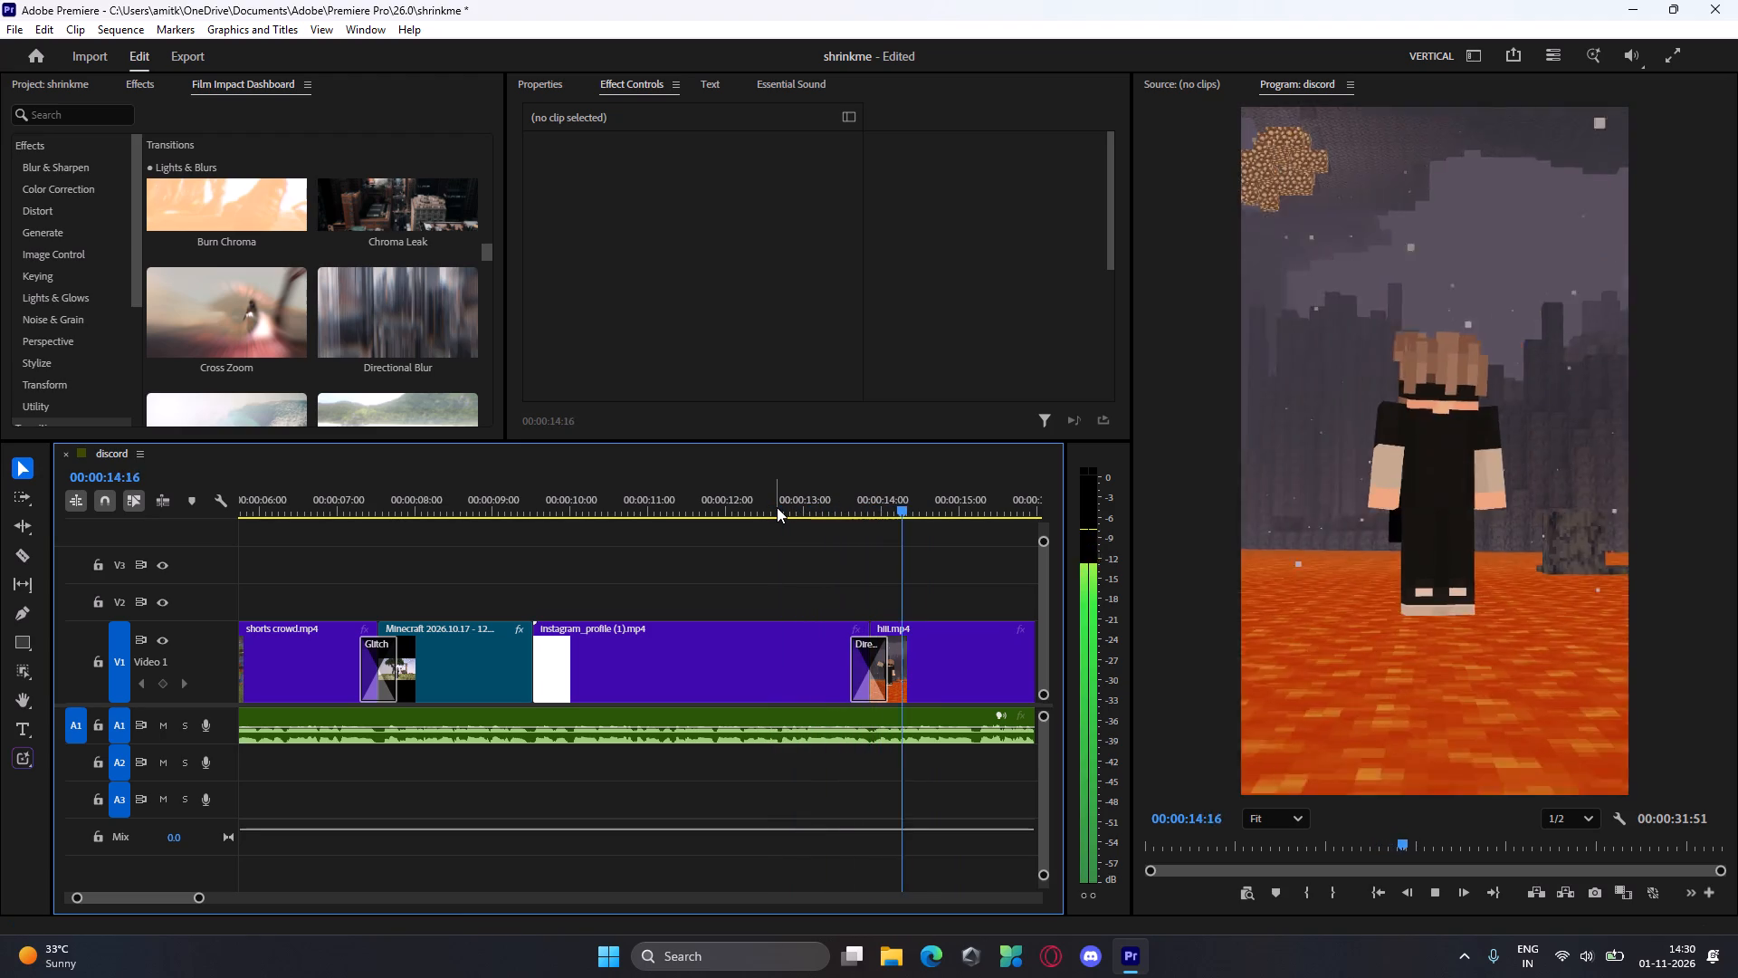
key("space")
left_click(496, 516)
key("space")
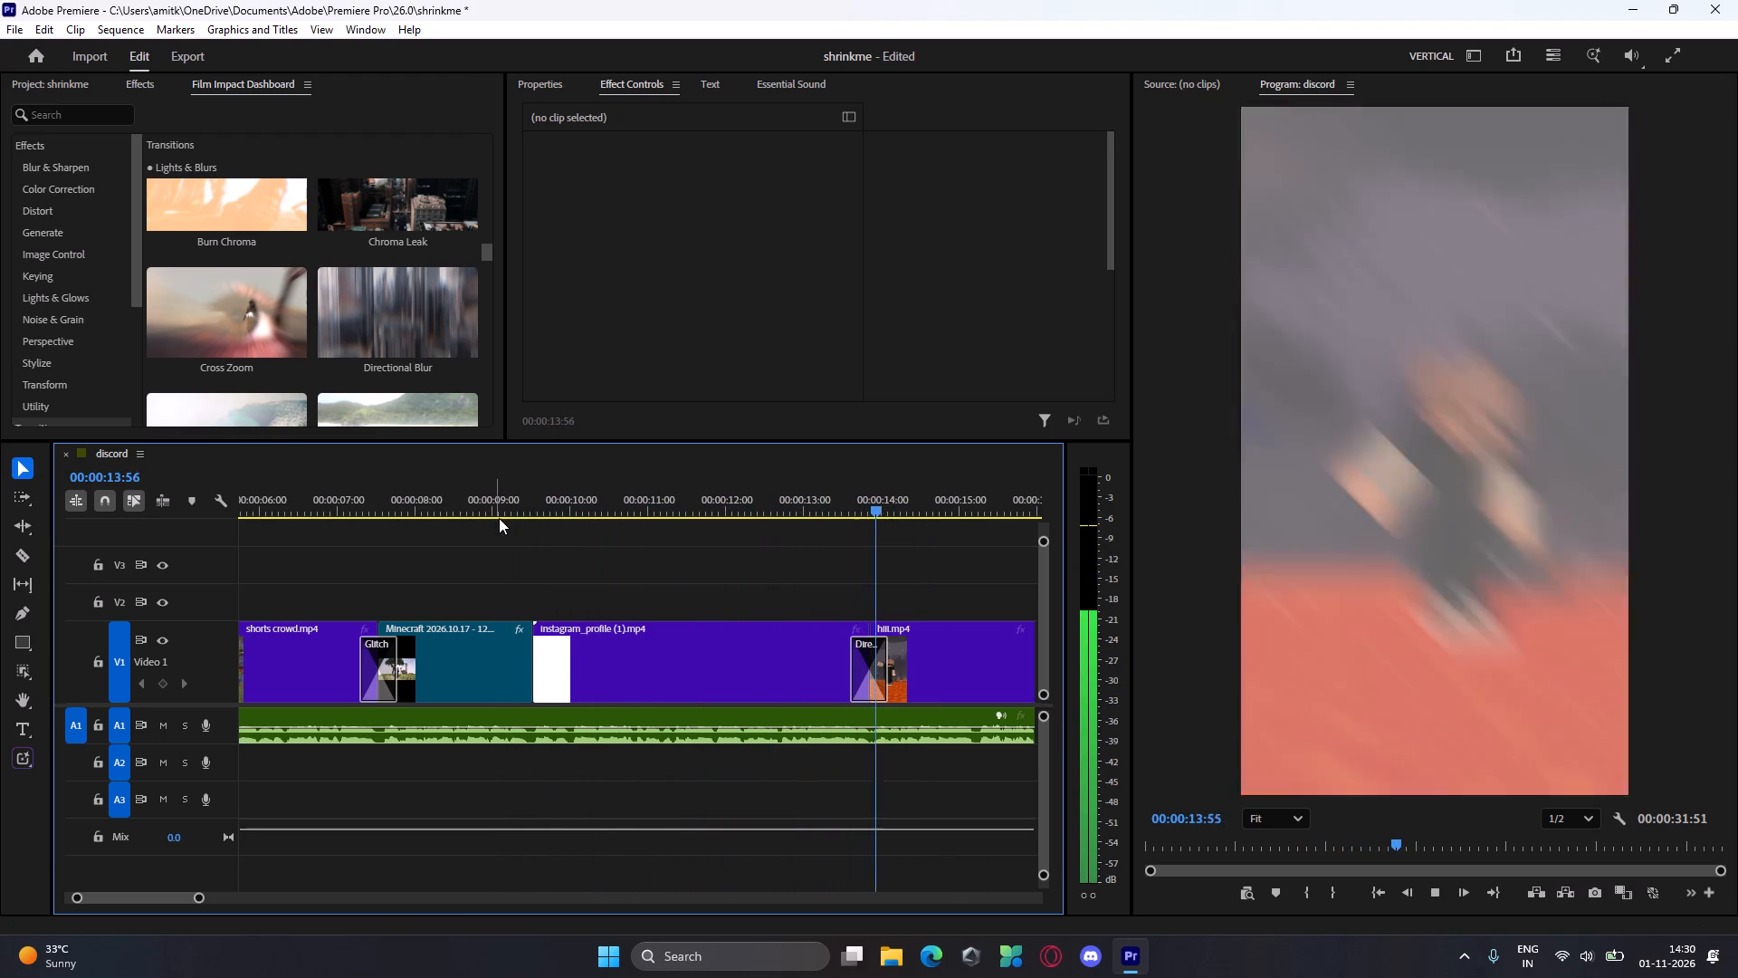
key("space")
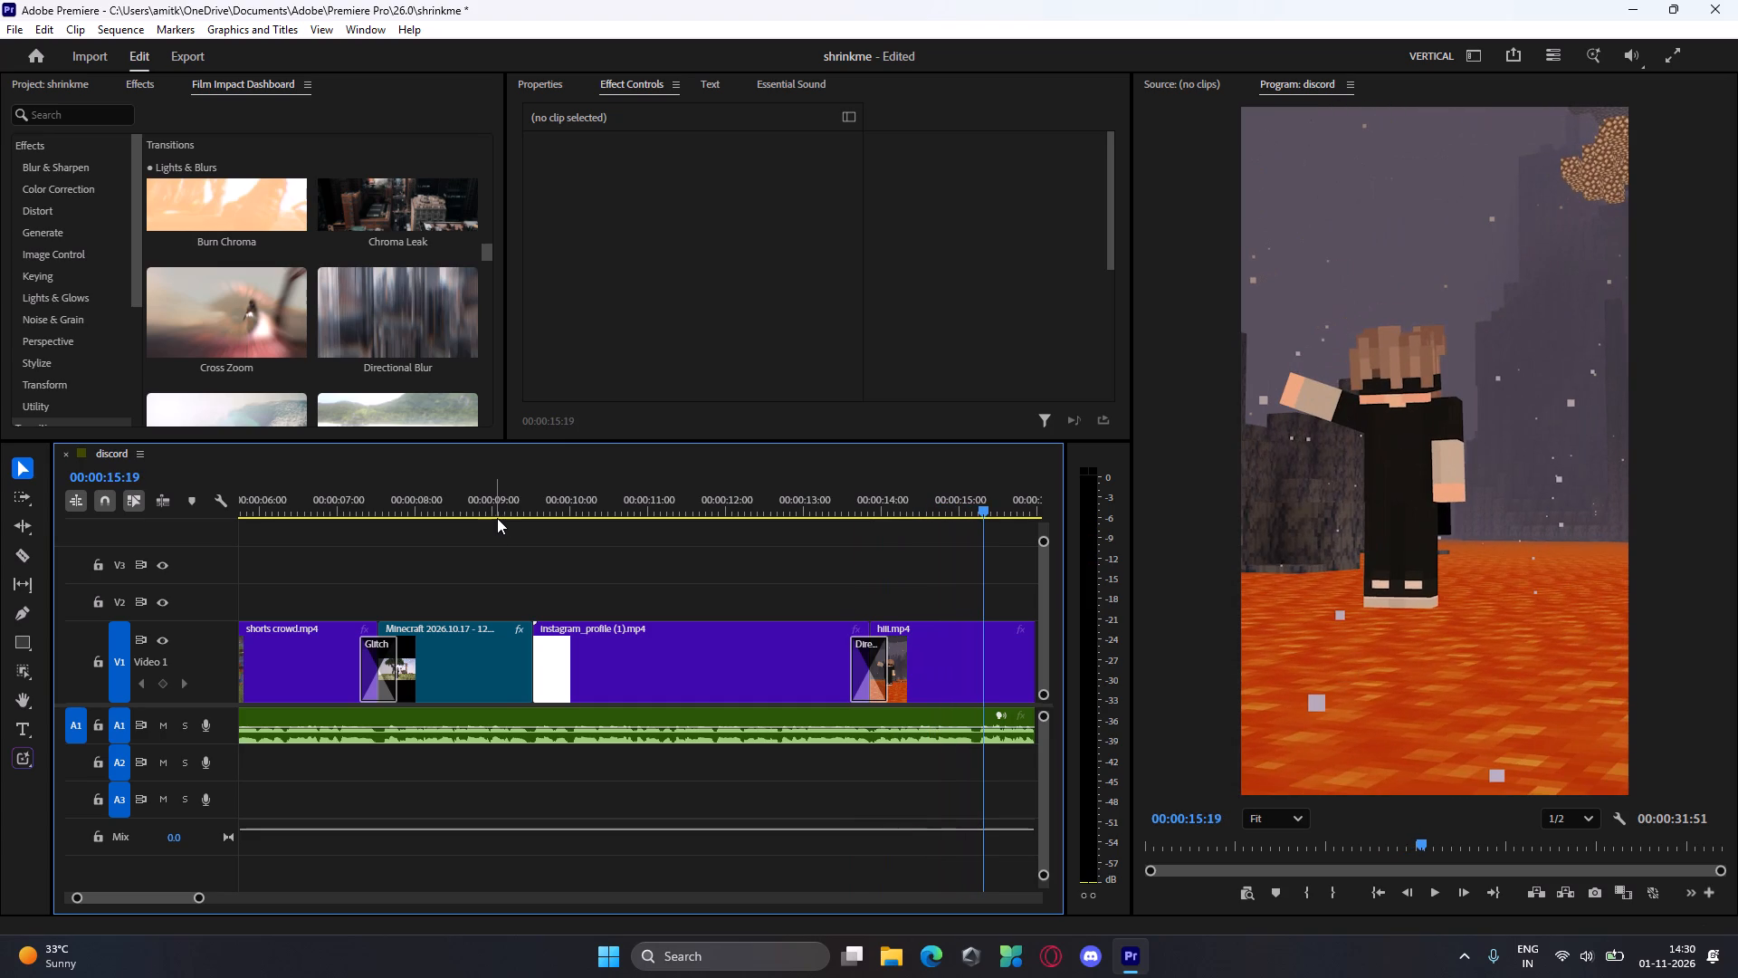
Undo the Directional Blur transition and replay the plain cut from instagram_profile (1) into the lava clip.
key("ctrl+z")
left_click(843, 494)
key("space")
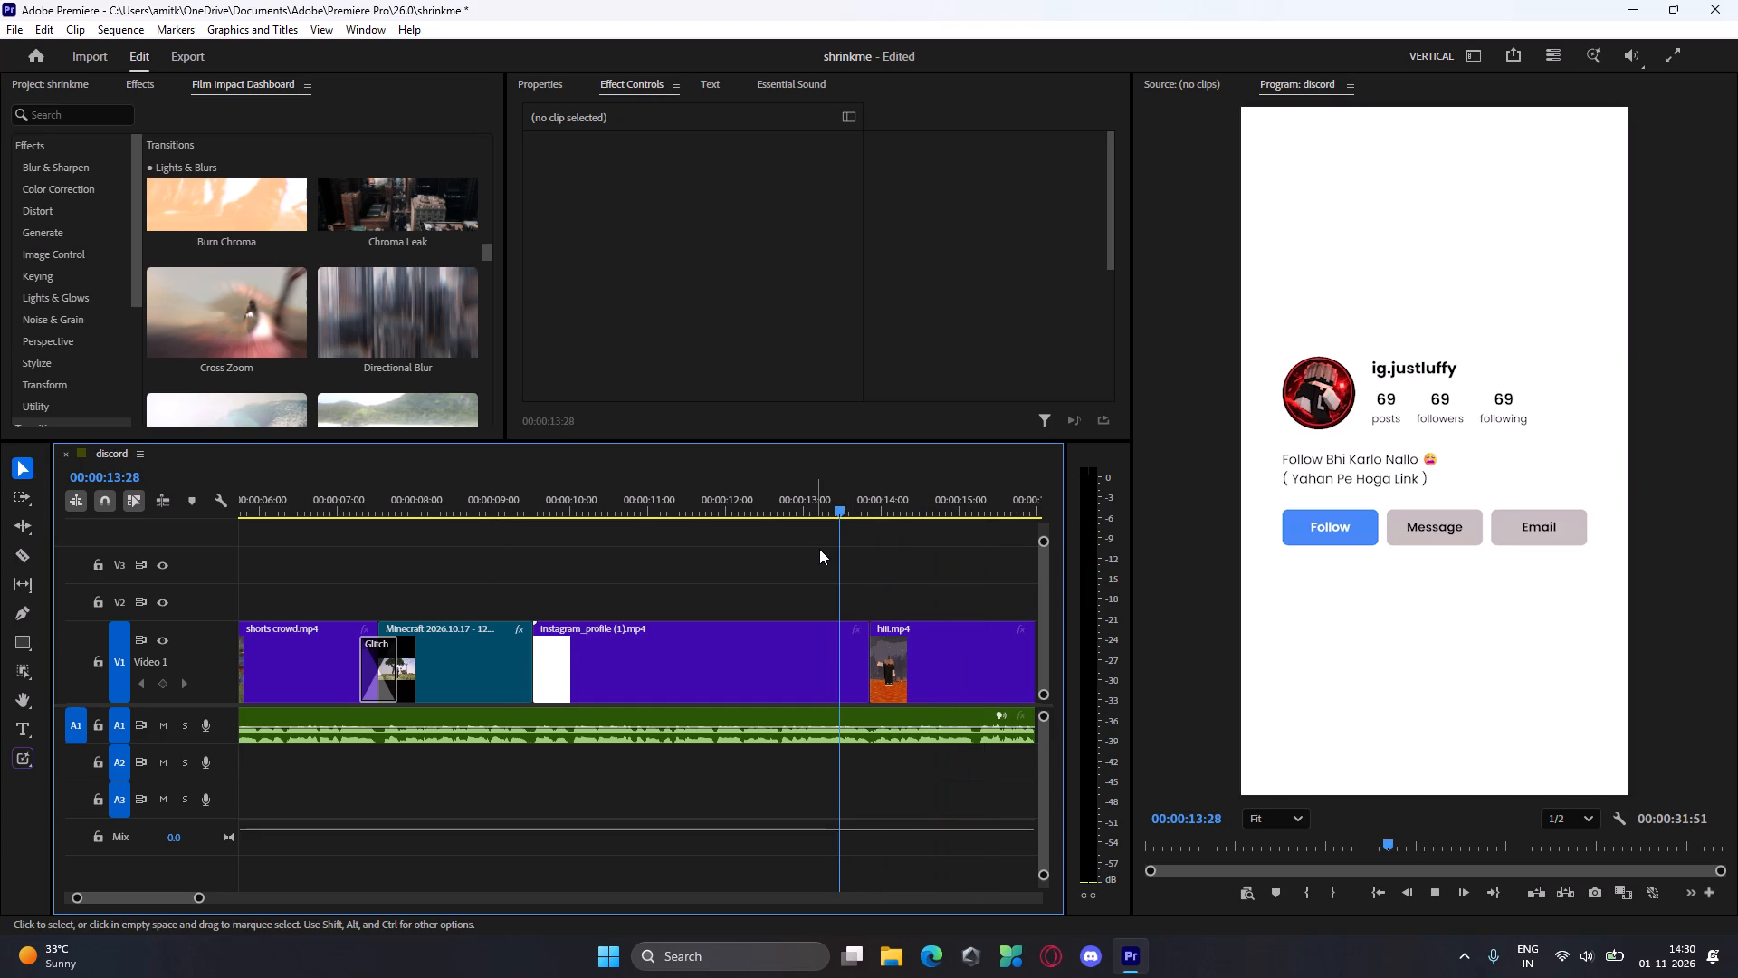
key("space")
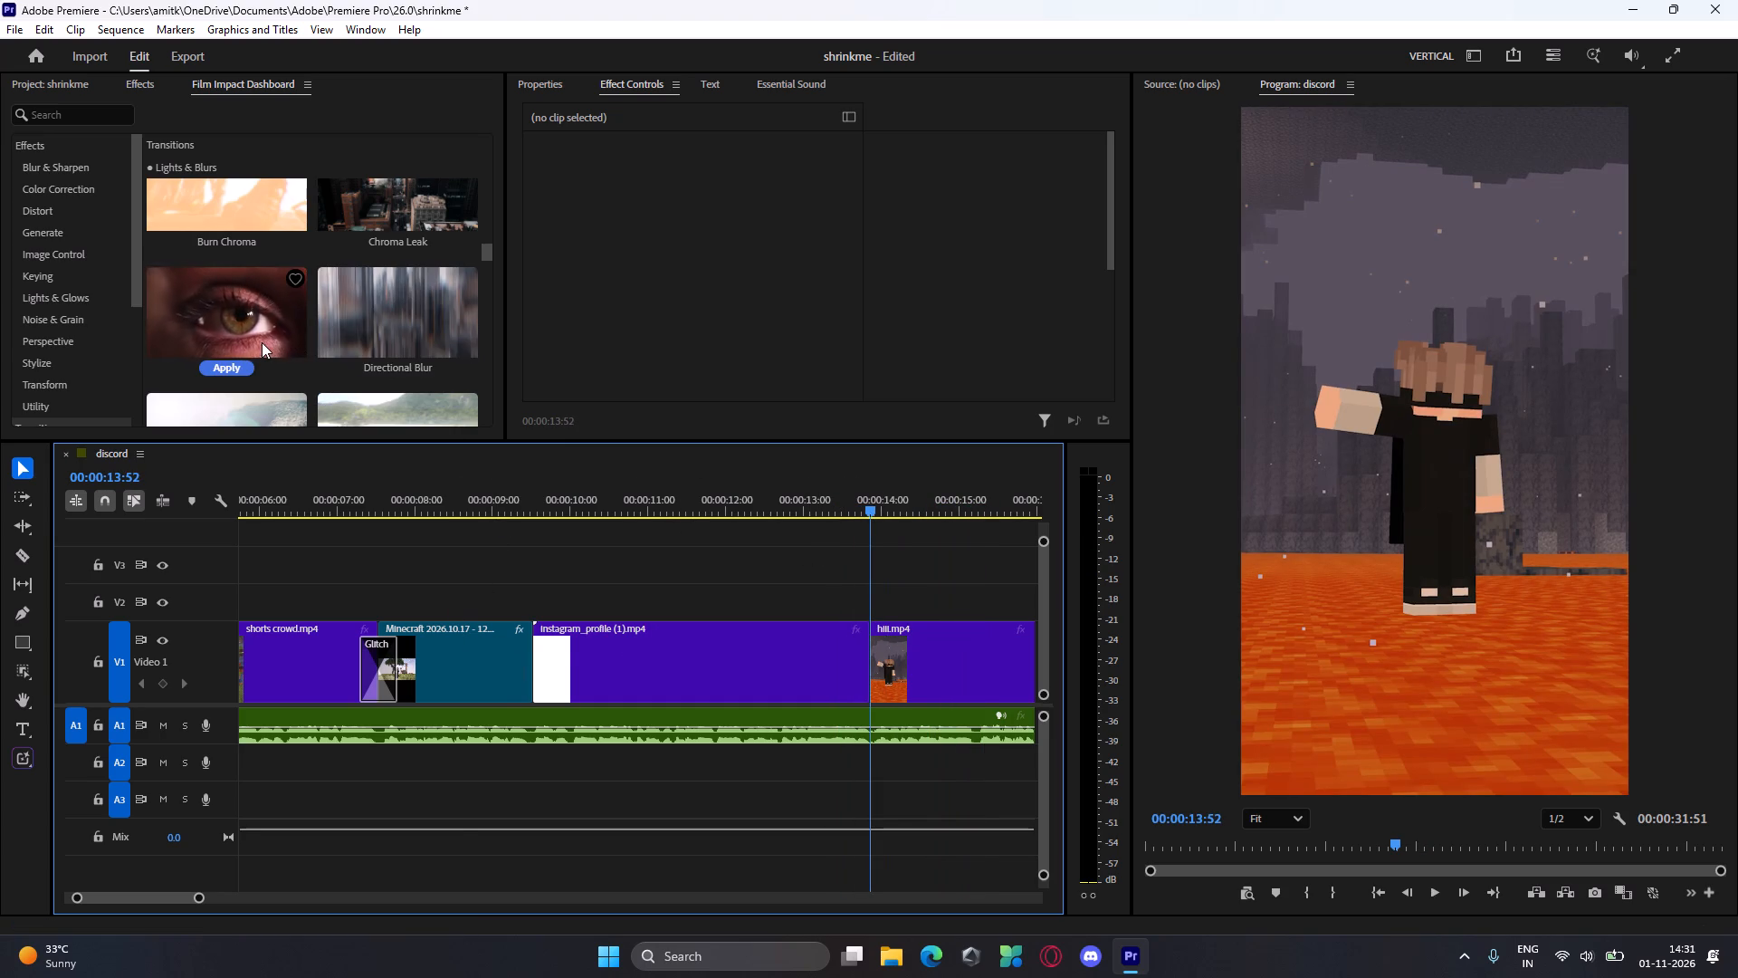
Apply the Light Leak transition at the cut between the instagram_profile (1) clip and the lava clip.
left_click_drag(849, 598, 956, 660)
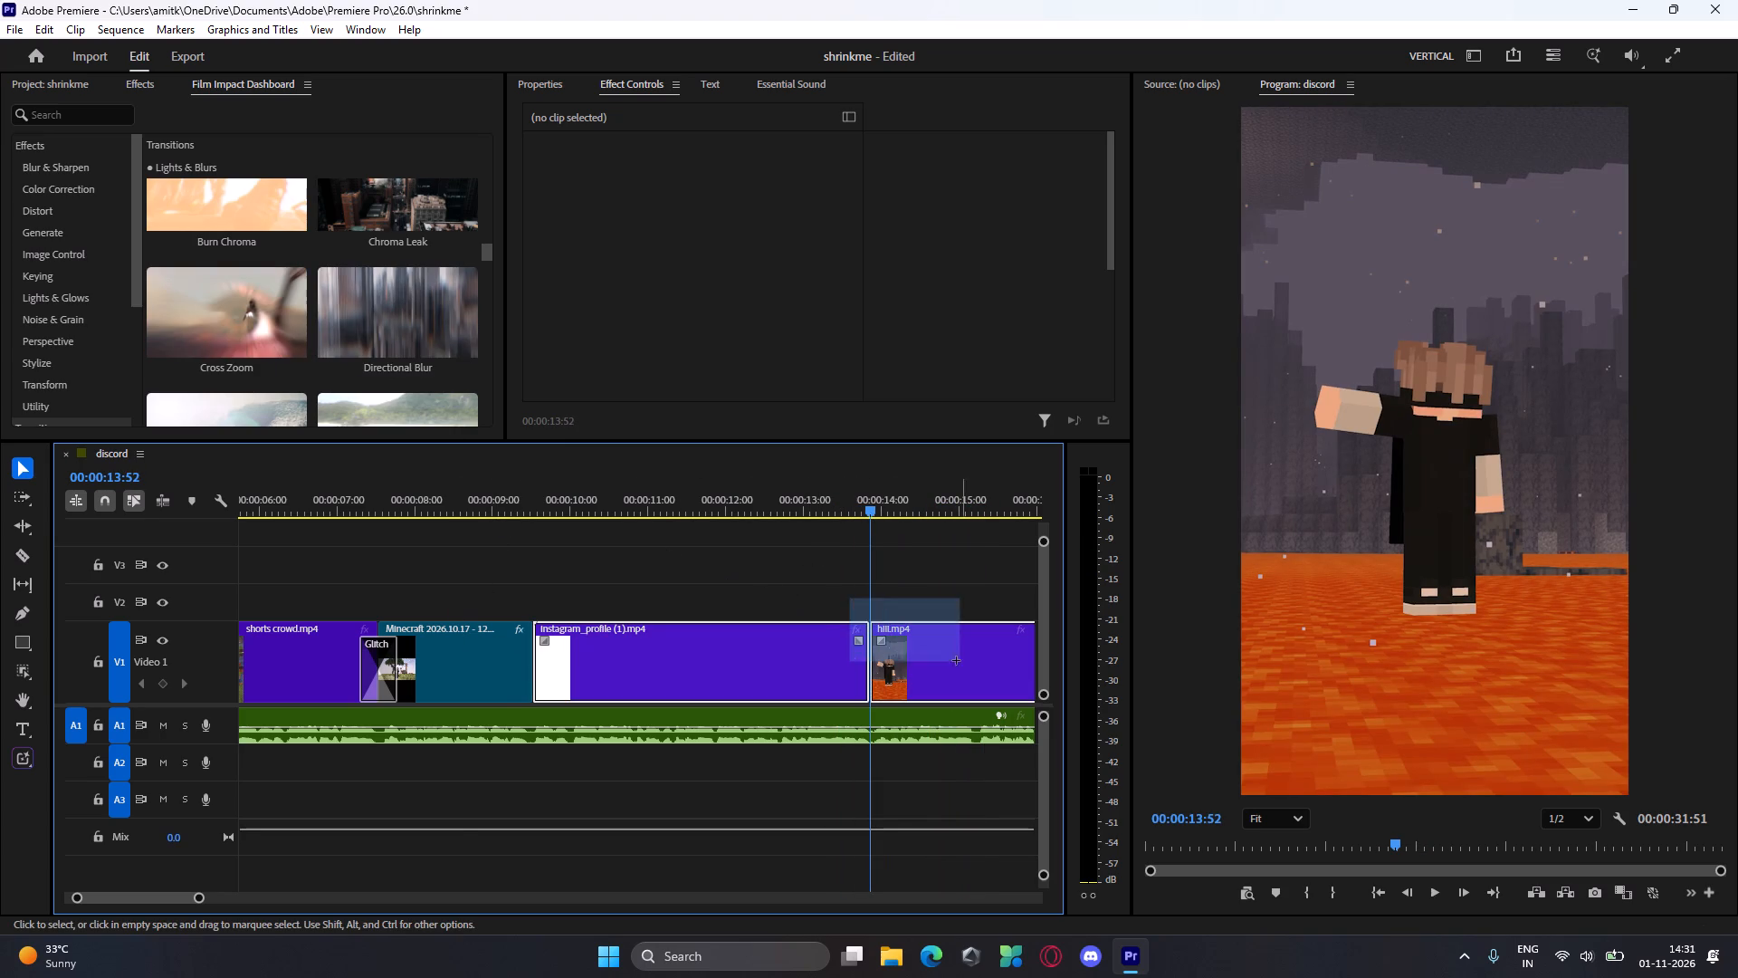
left_click_drag(956, 660, 945, 656)
scroll(325, 342, "down", 4)
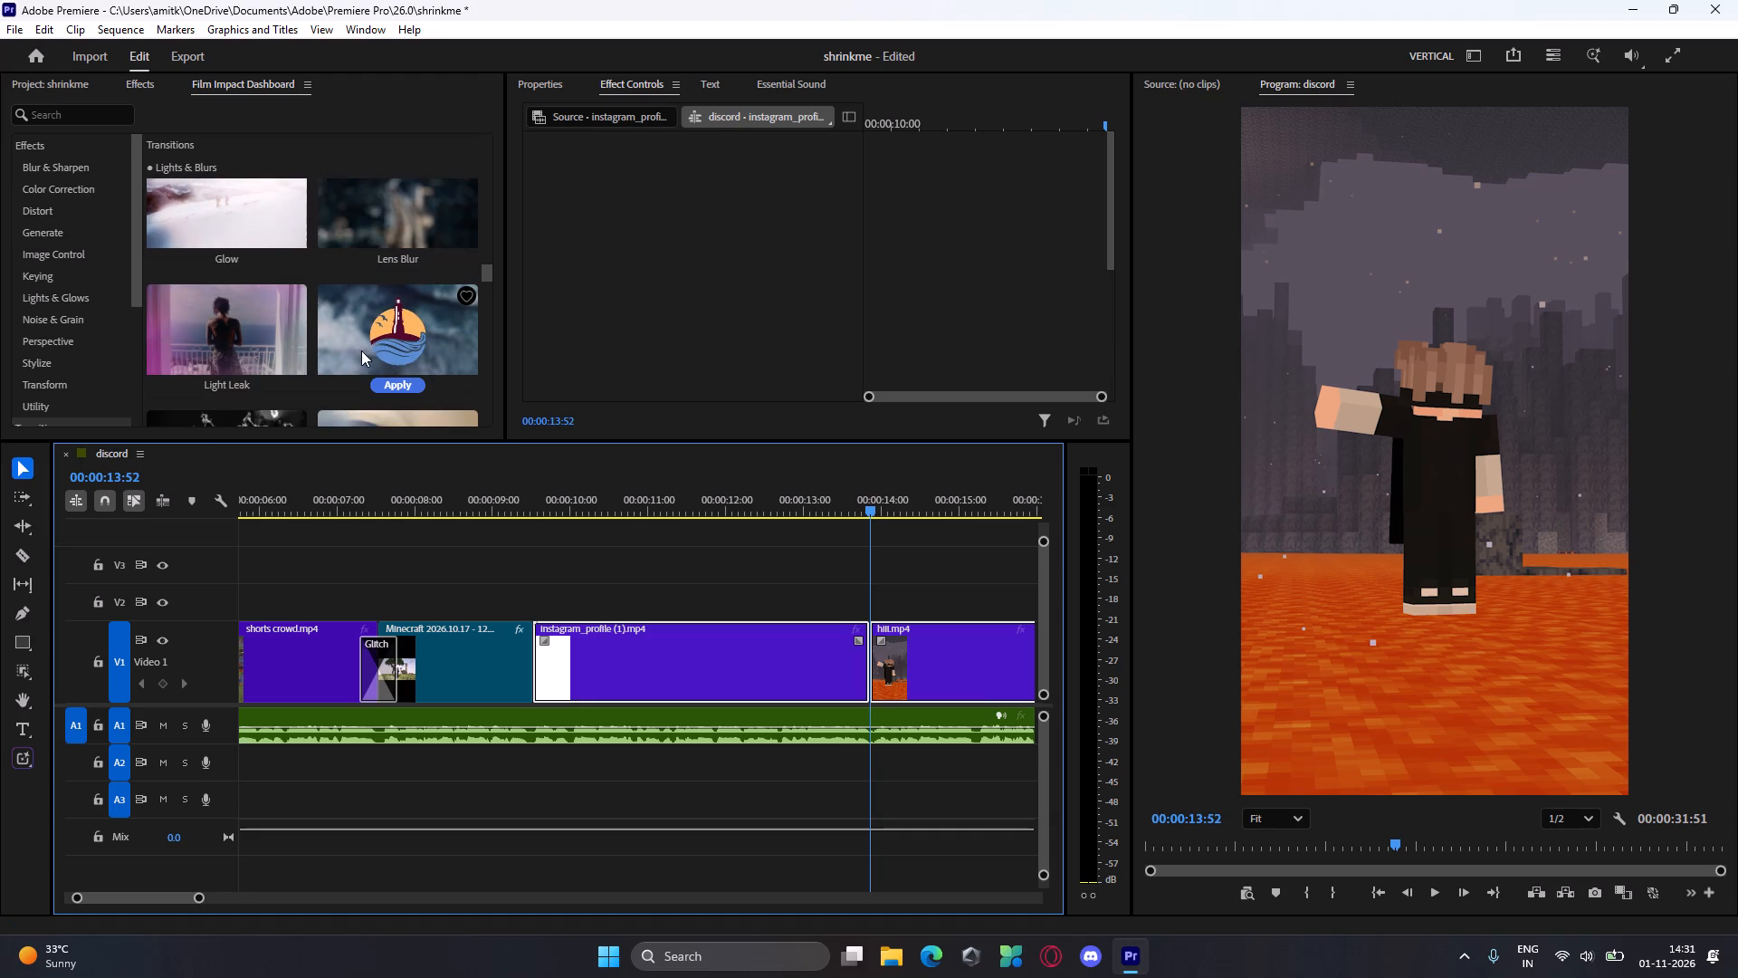
scroll(368, 349, "down", 3)
scroll(353, 345, "up", 2)
left_click(234, 292)
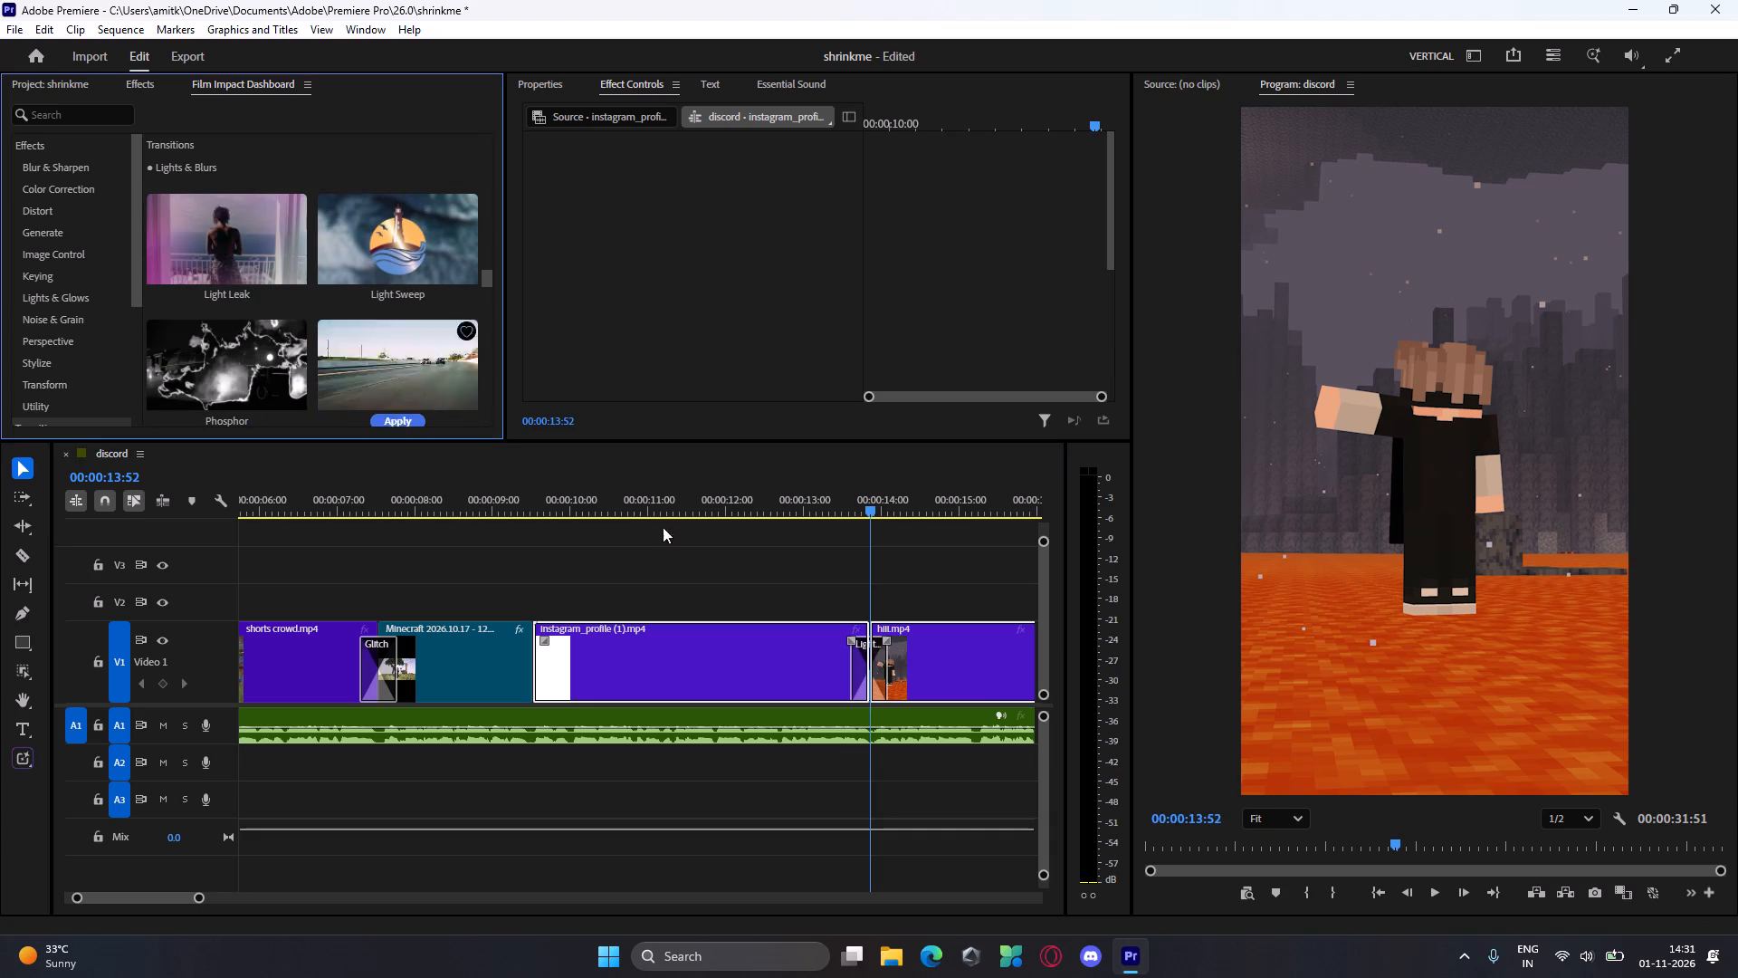
Play from about 00:00:13:00 through the Light Leak transition and on into the Discord screen recording to review the cuts.
left_click(806, 518)
left_click(807, 506)
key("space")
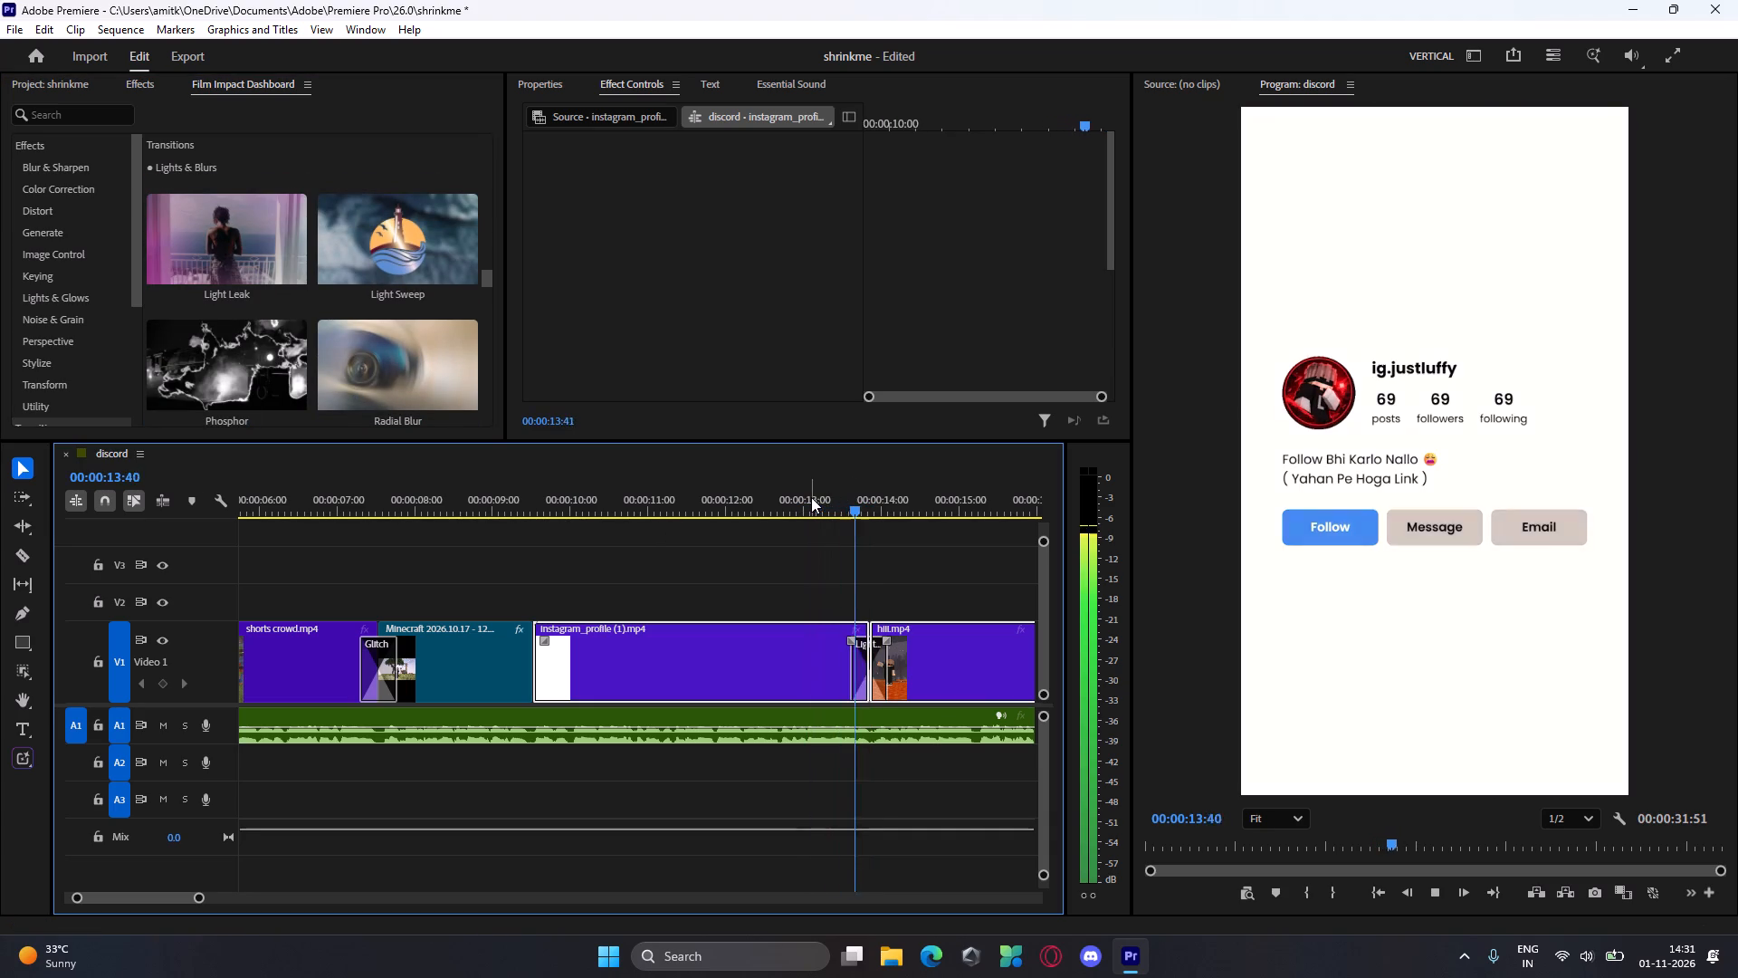
scroll(802, 532, "down", 5, "alt")
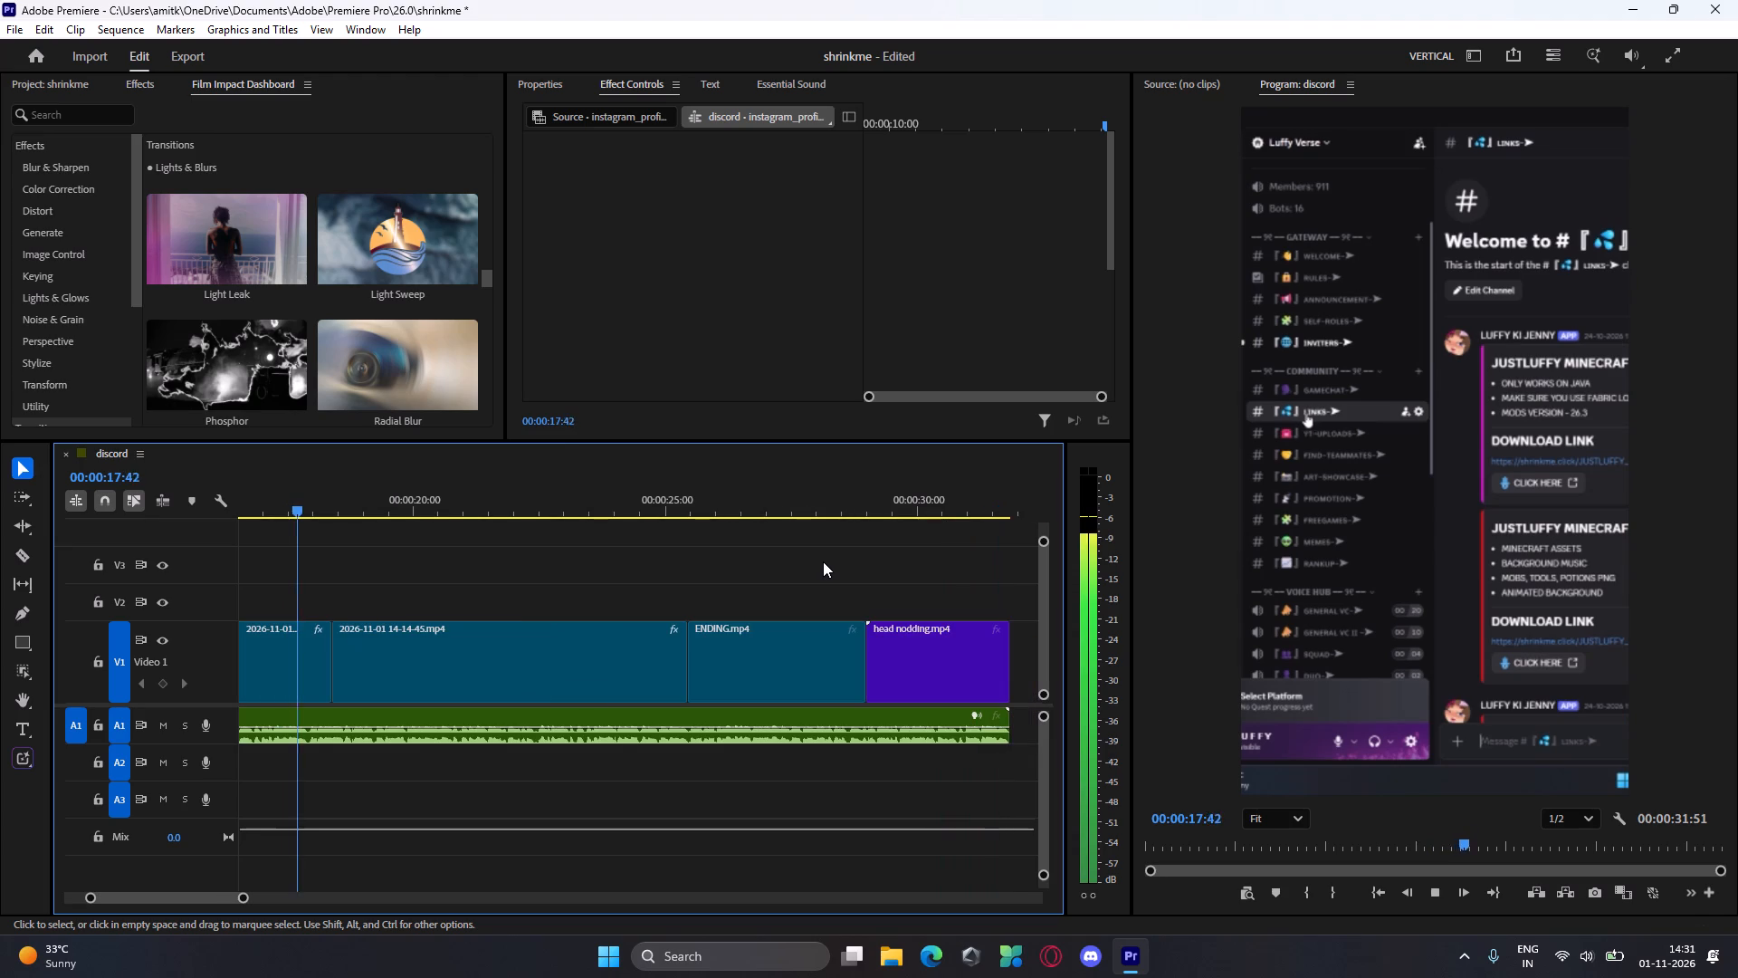
scroll(594, 639, "down", 3, "alt")
key("space")
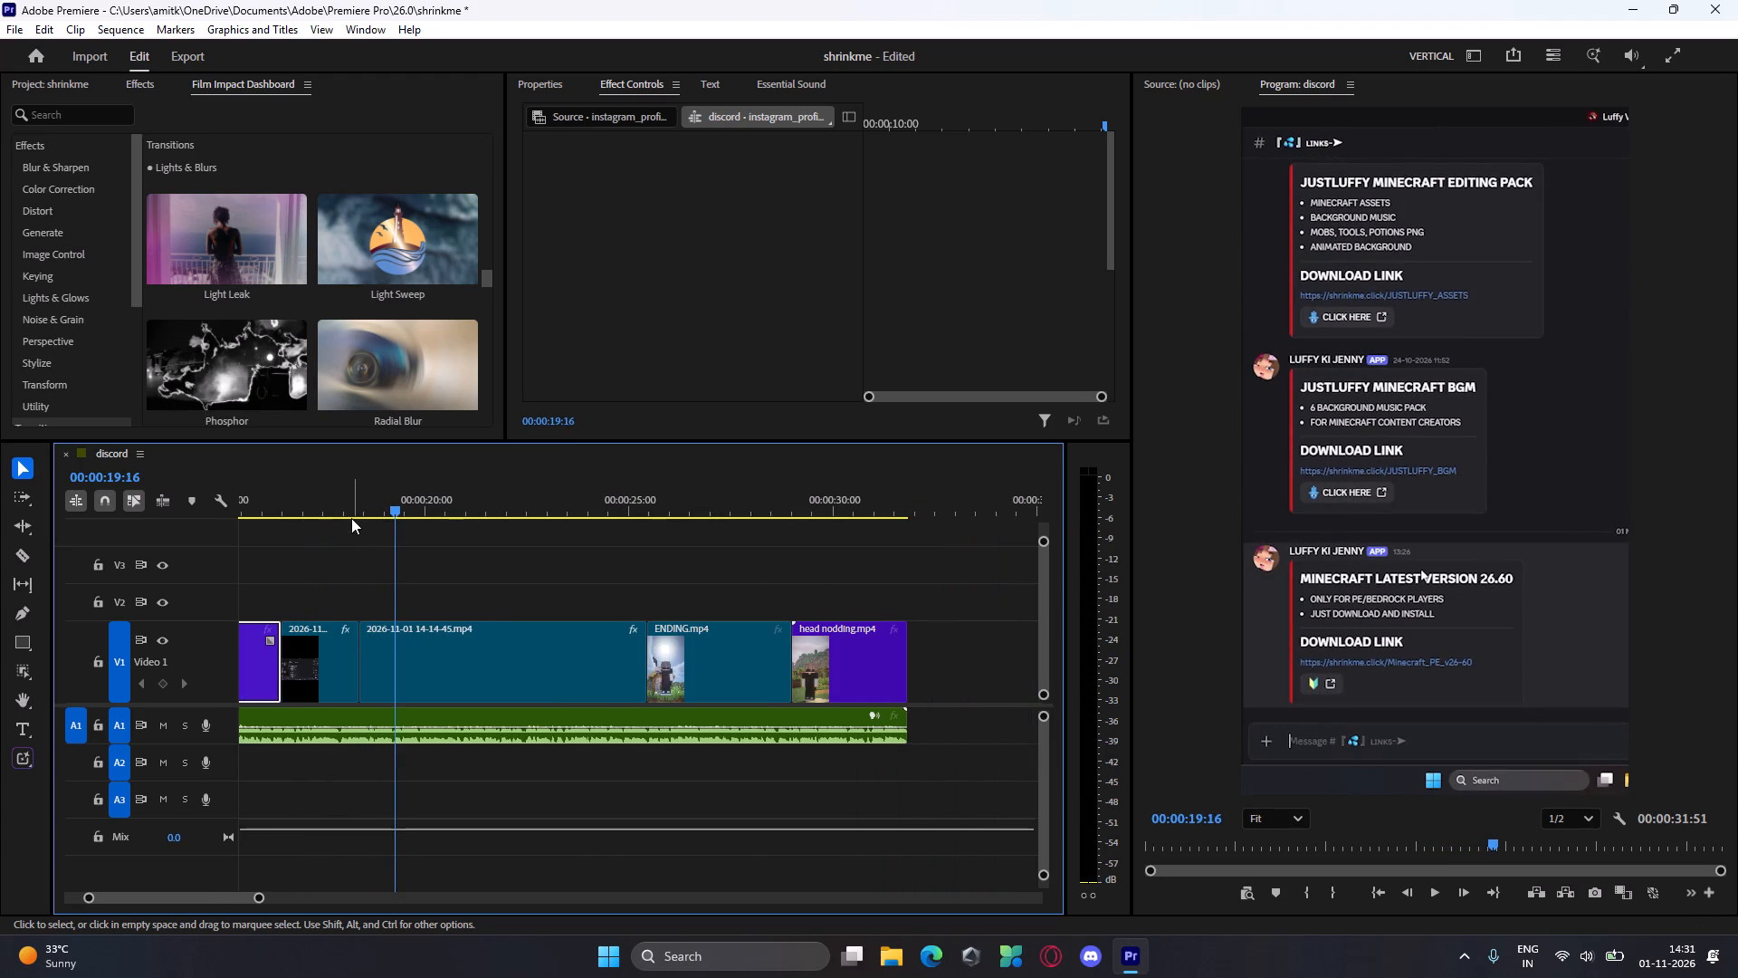
left_click_drag(350, 518, 0, 502)
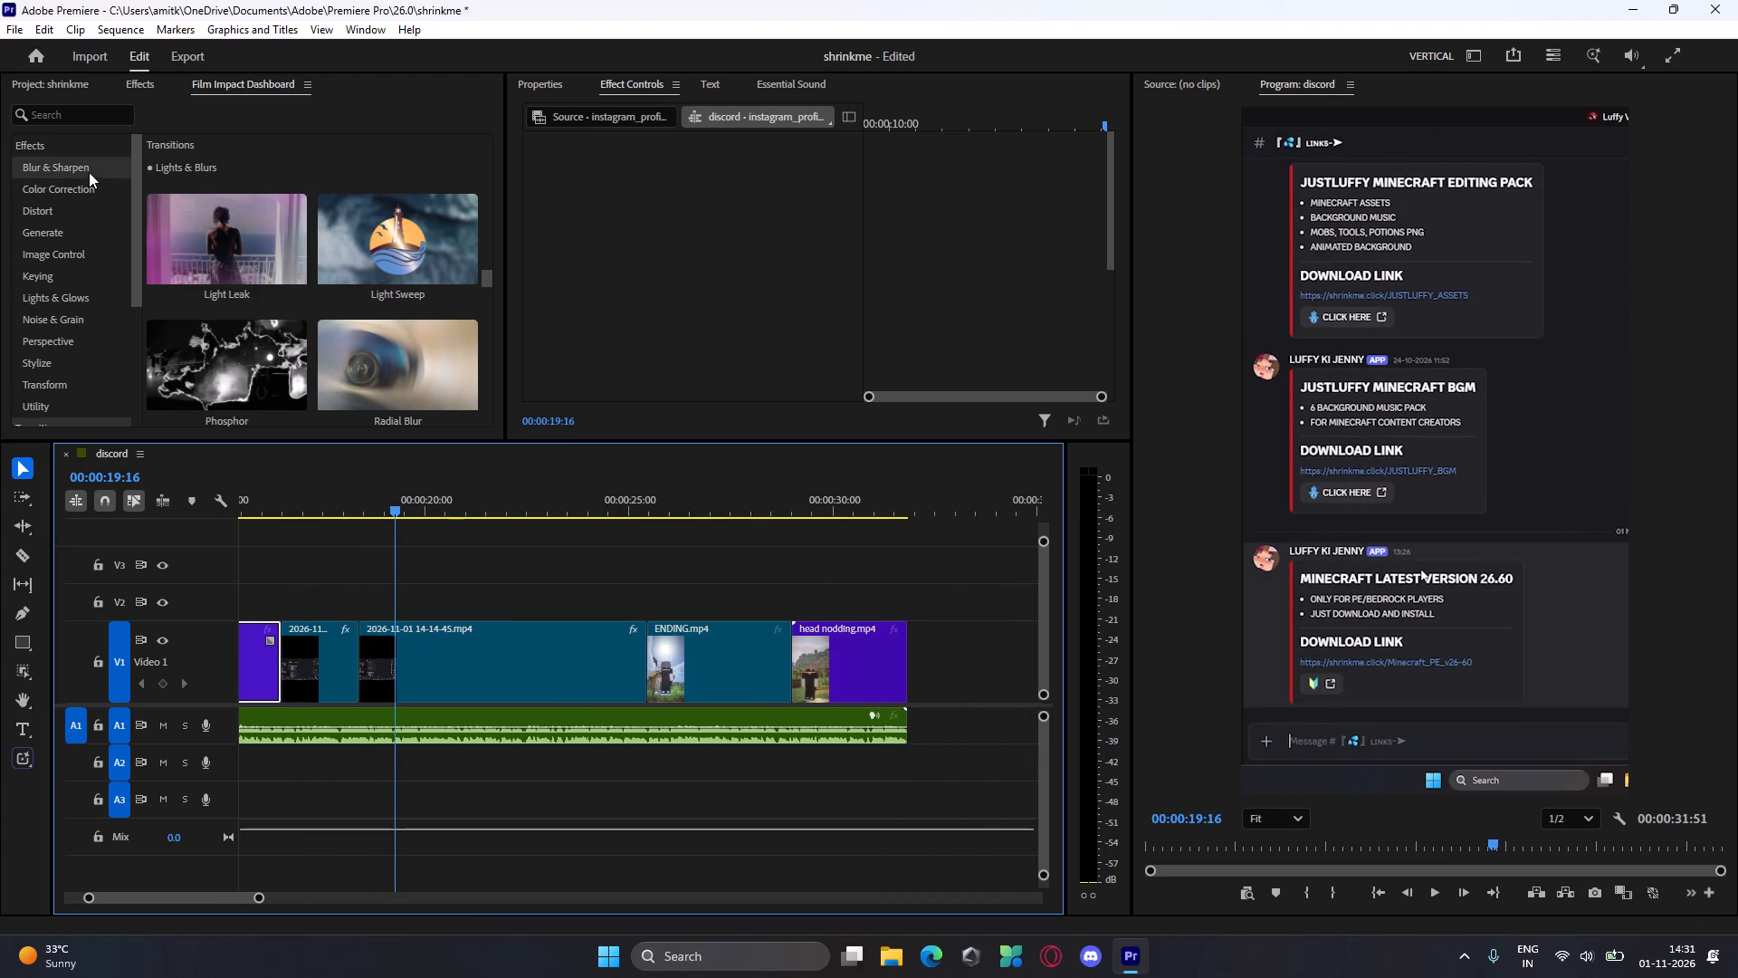
left_click_drag(394, 508, 47, 514)
Import the Shutter Click (1) sound effect from the SFX folder into the project.
left_click(140, 86)
left_click(62, 100)
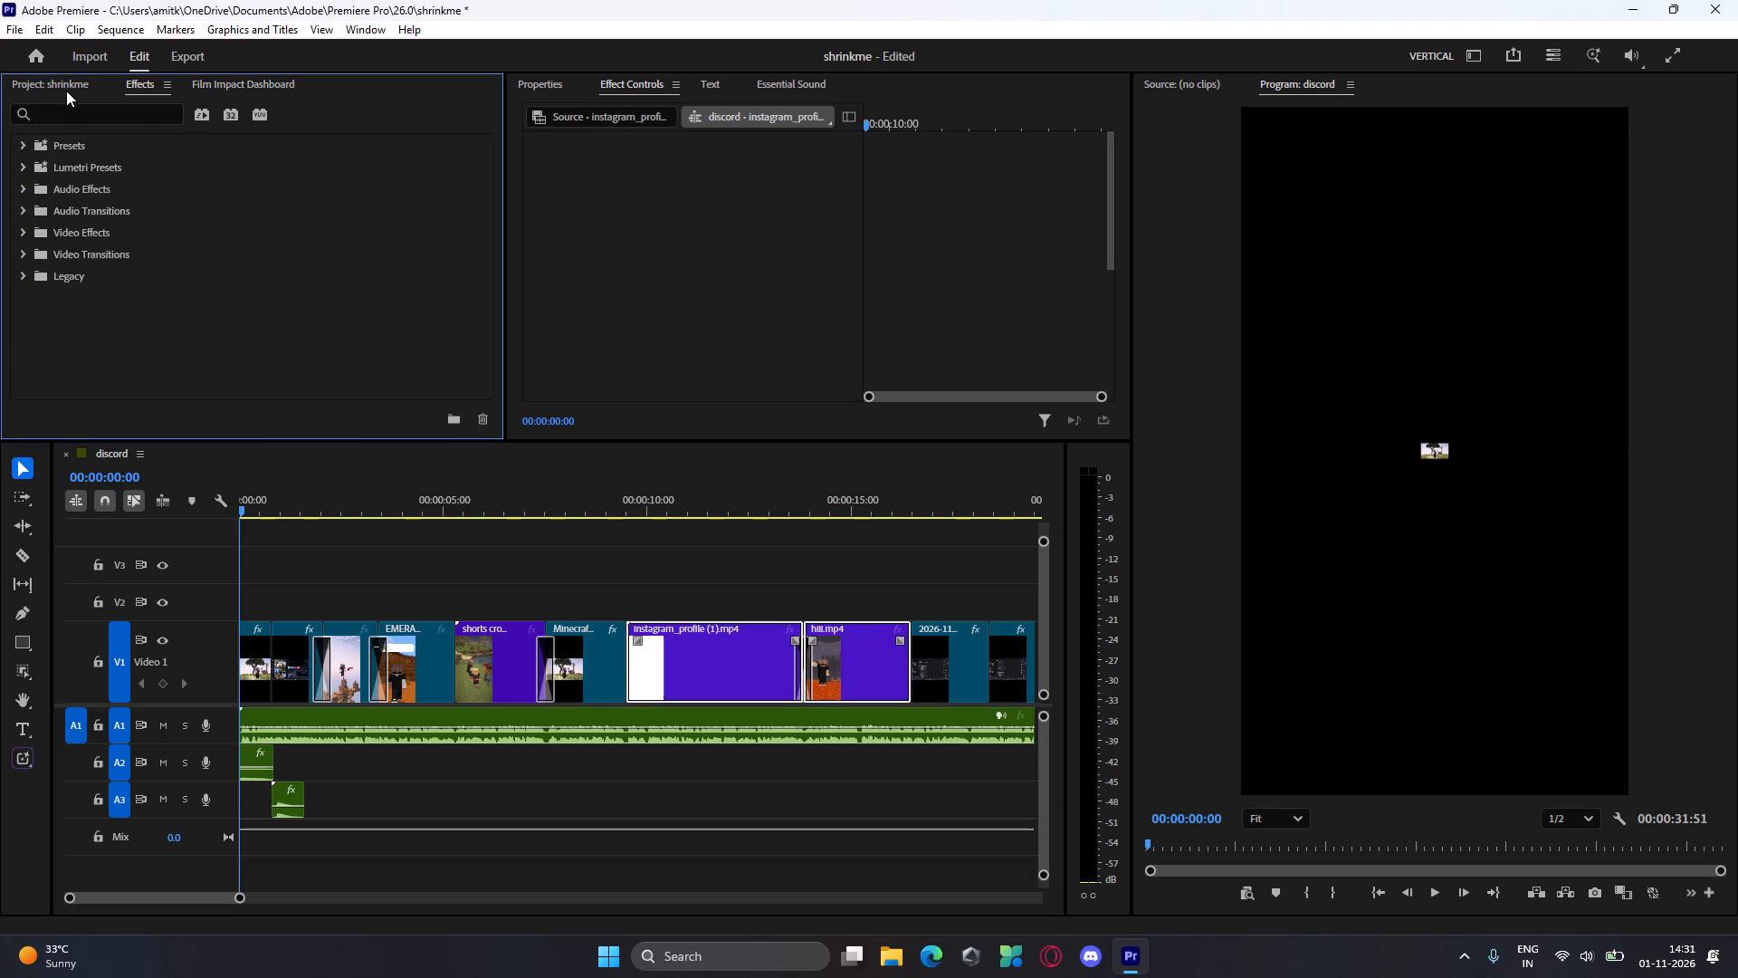
left_click(66, 90)
double_click(305, 360)
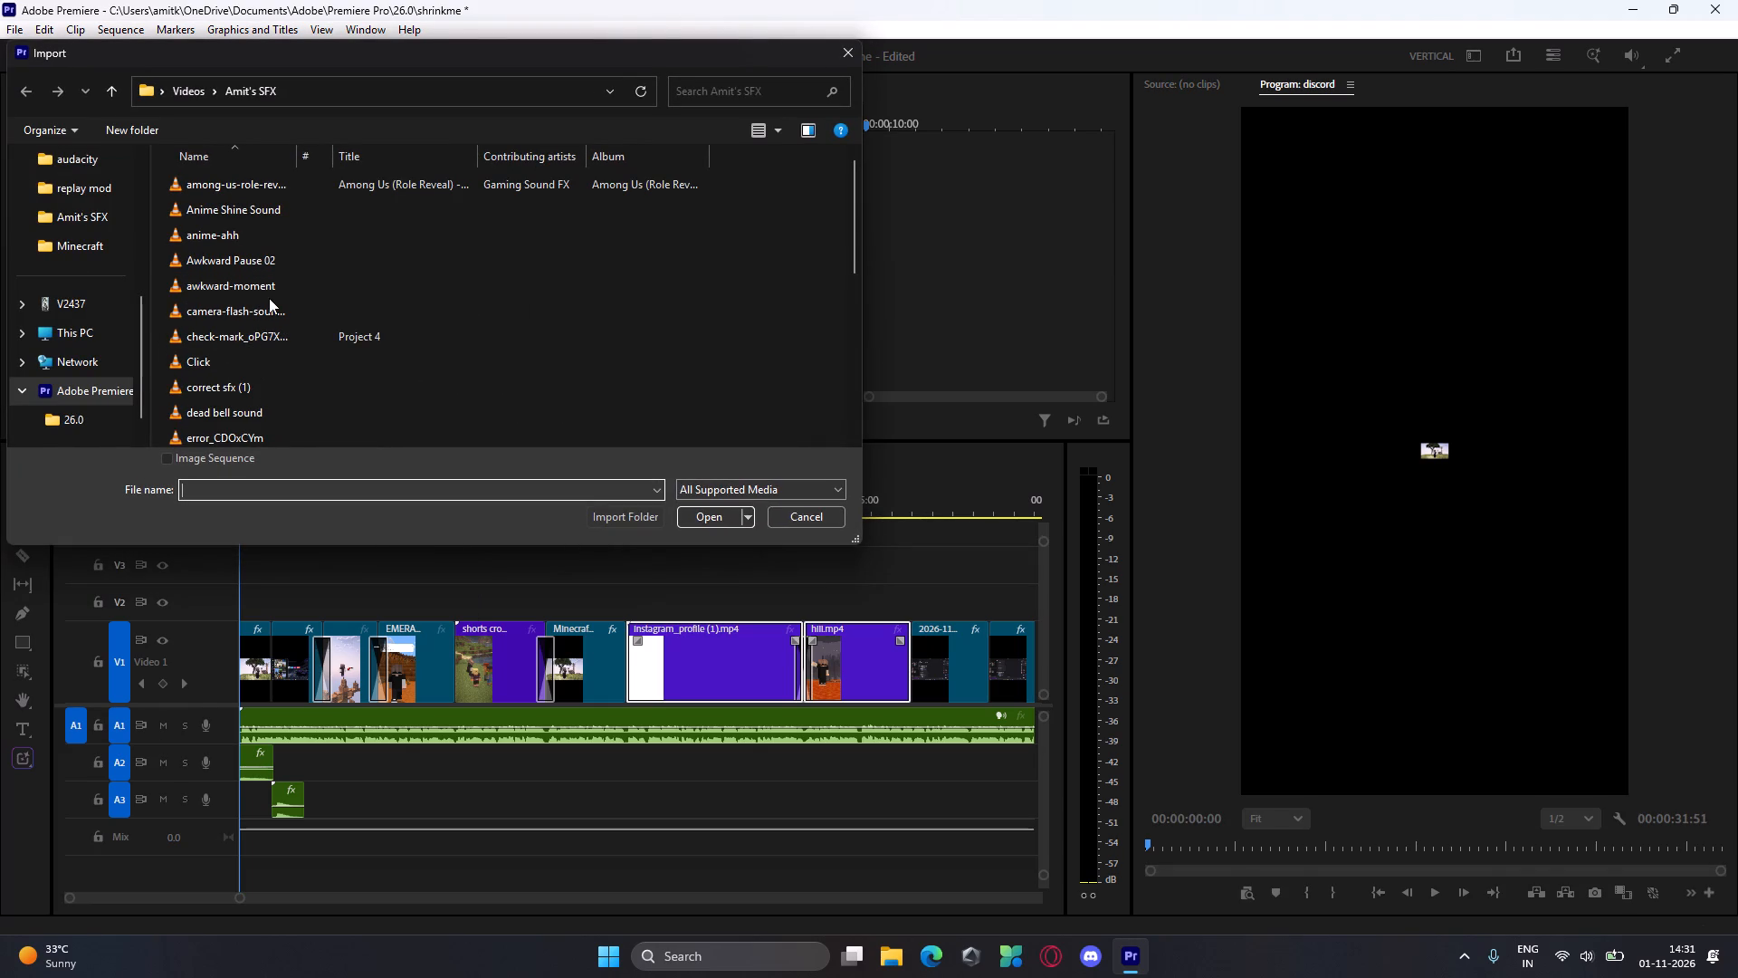
scroll(269, 386, "down", 4)
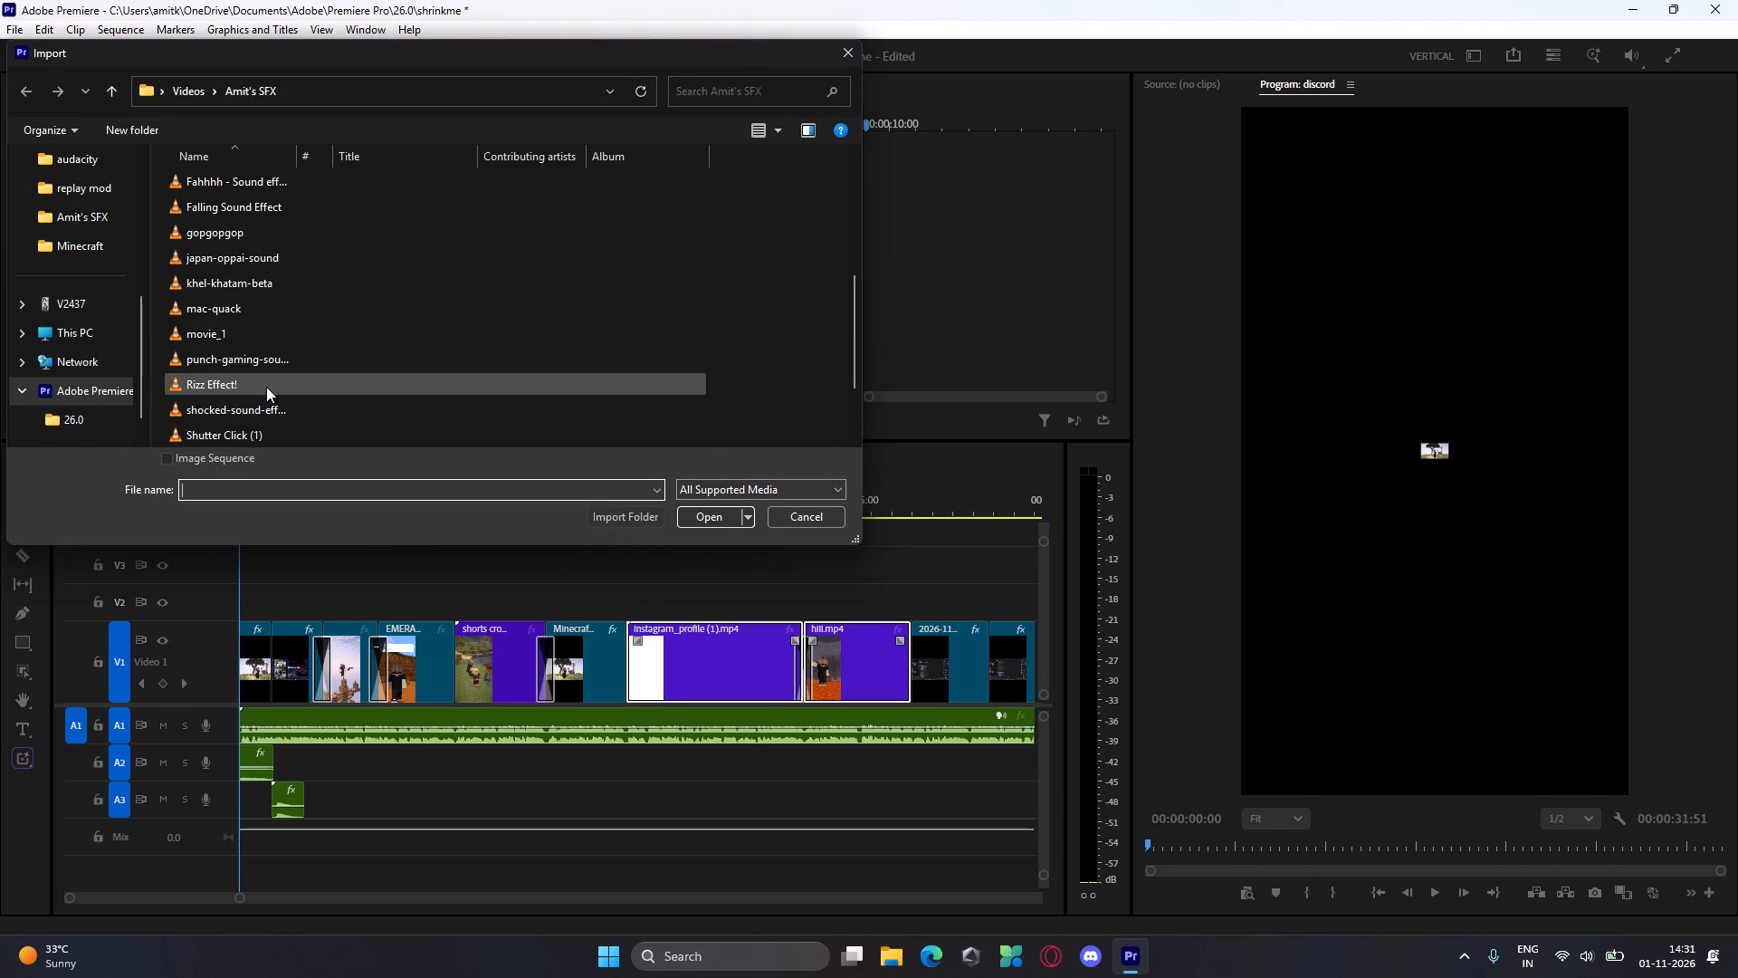
left_click(248, 436)
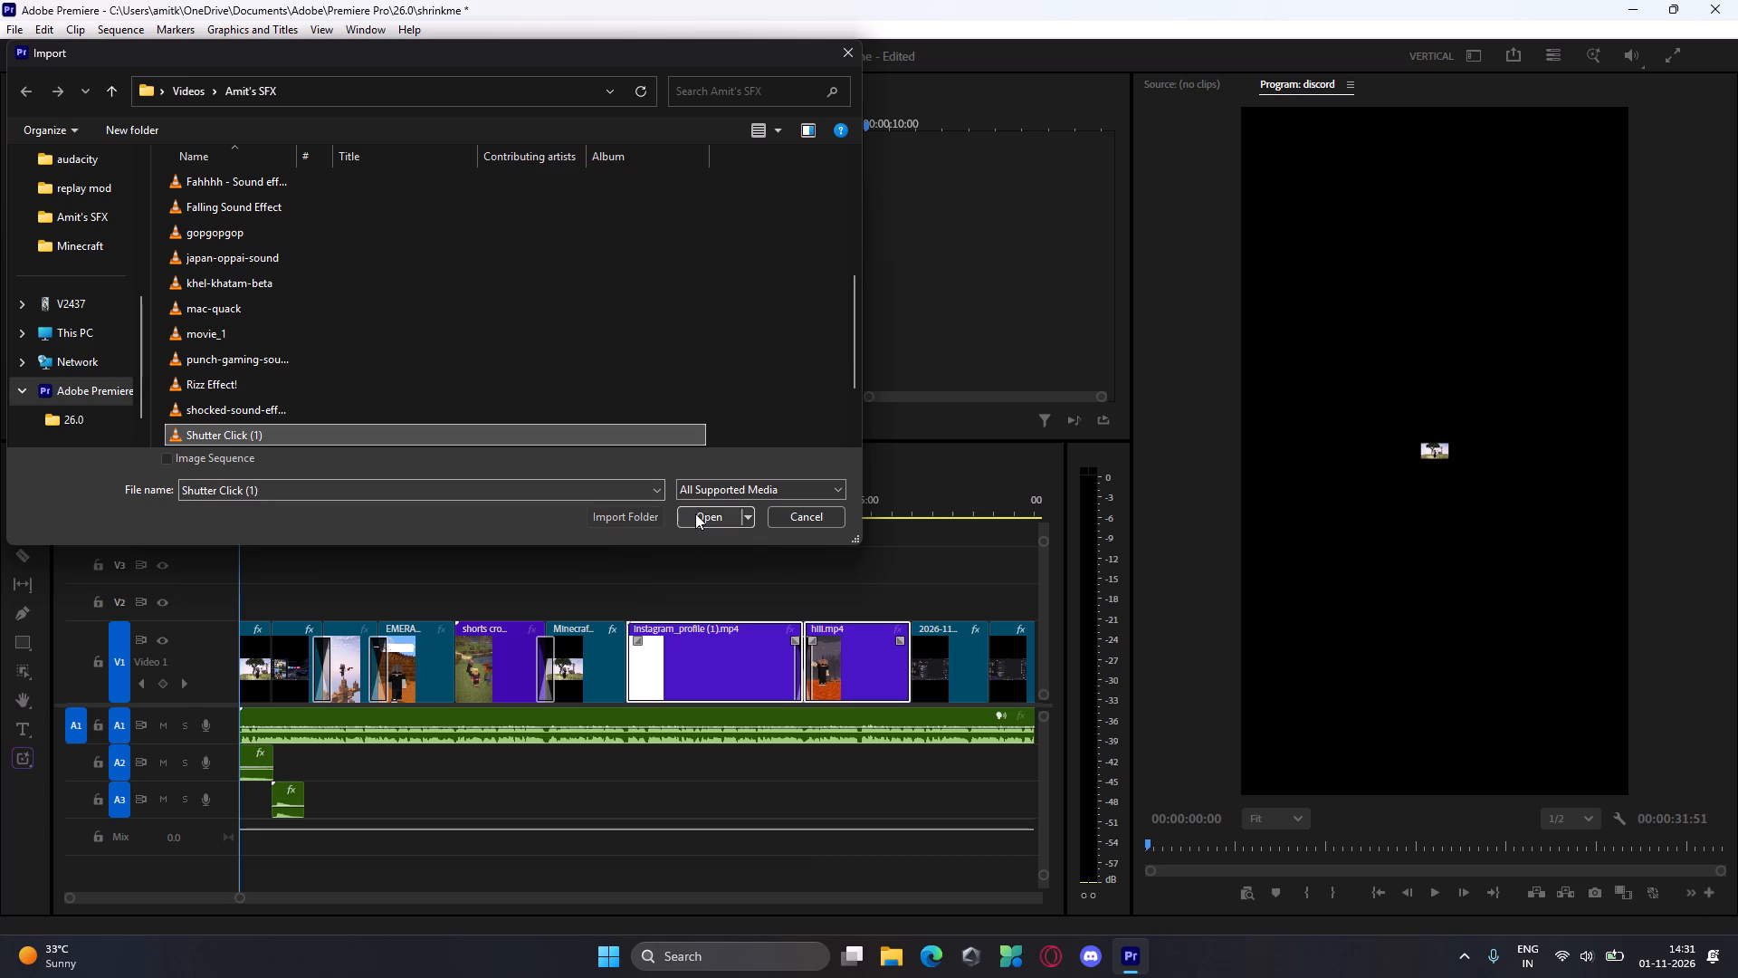
left_click(696, 513)
Place the Shutter Click (1) sound on audio track A2 beneath the EMERALD HOSTING clip.
left_click_drag(263, 370, 395, 763)
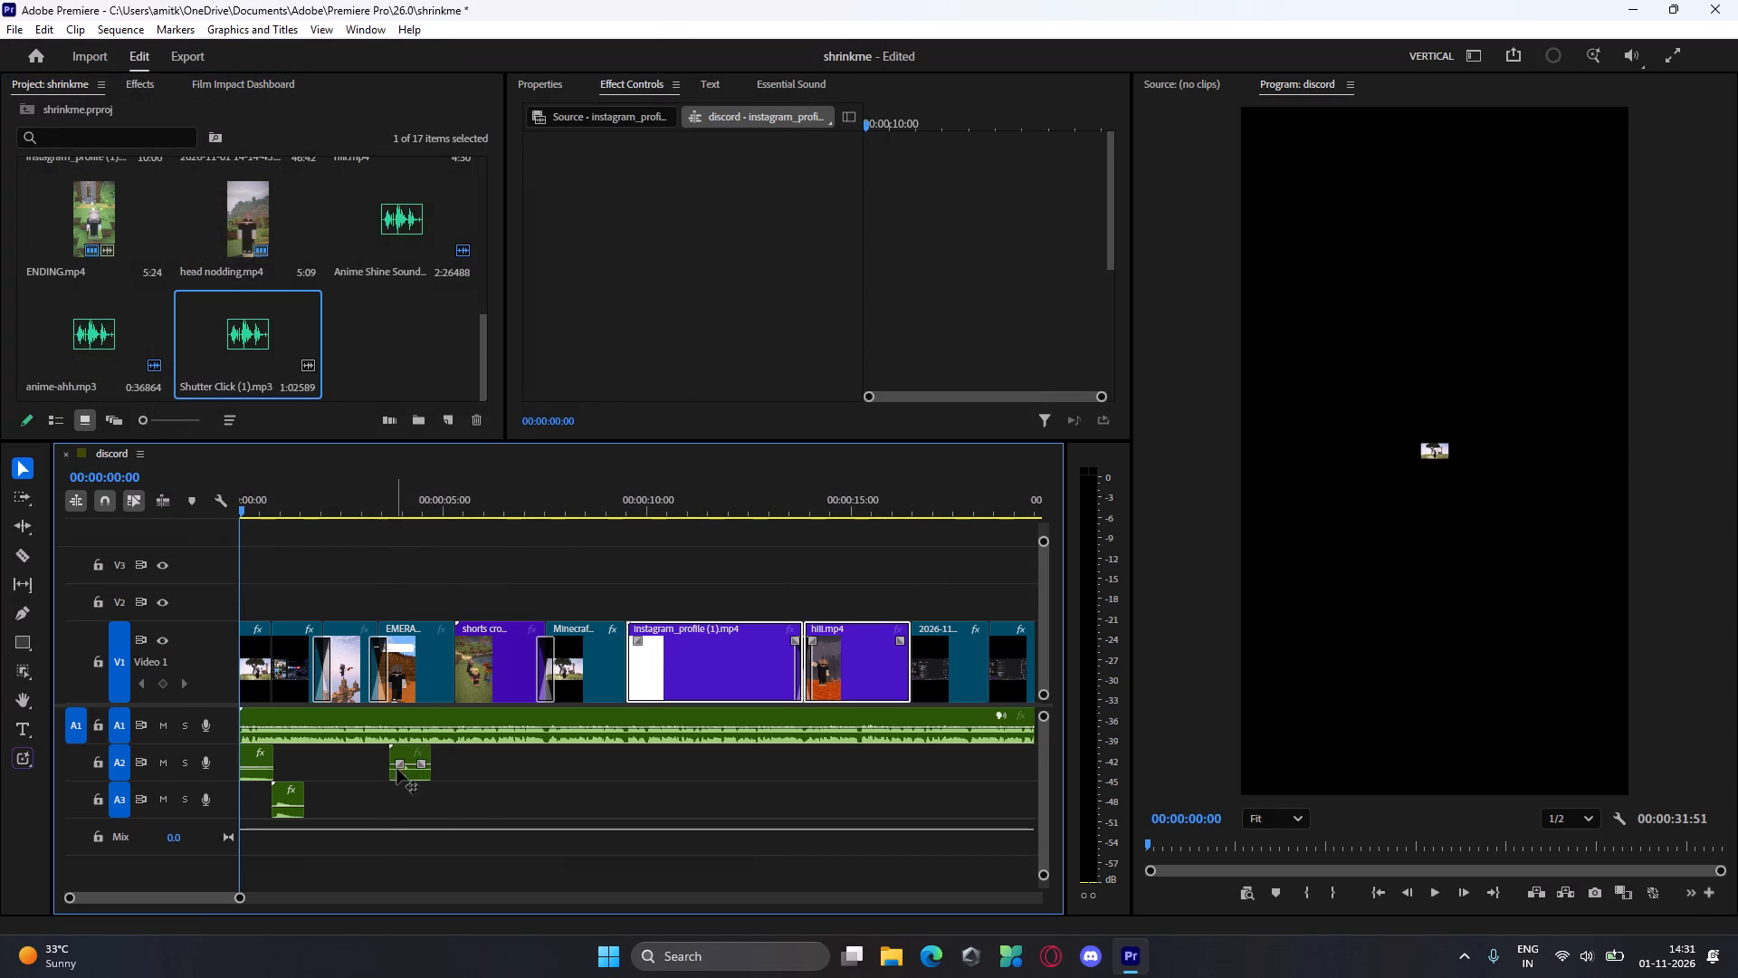
Split the Shutter Click sound on both sides of its audible part and remove the two outer pieces.
scroll(417, 799, "up", 15, "alt")
left_click_drag(332, 509, 206, 503)
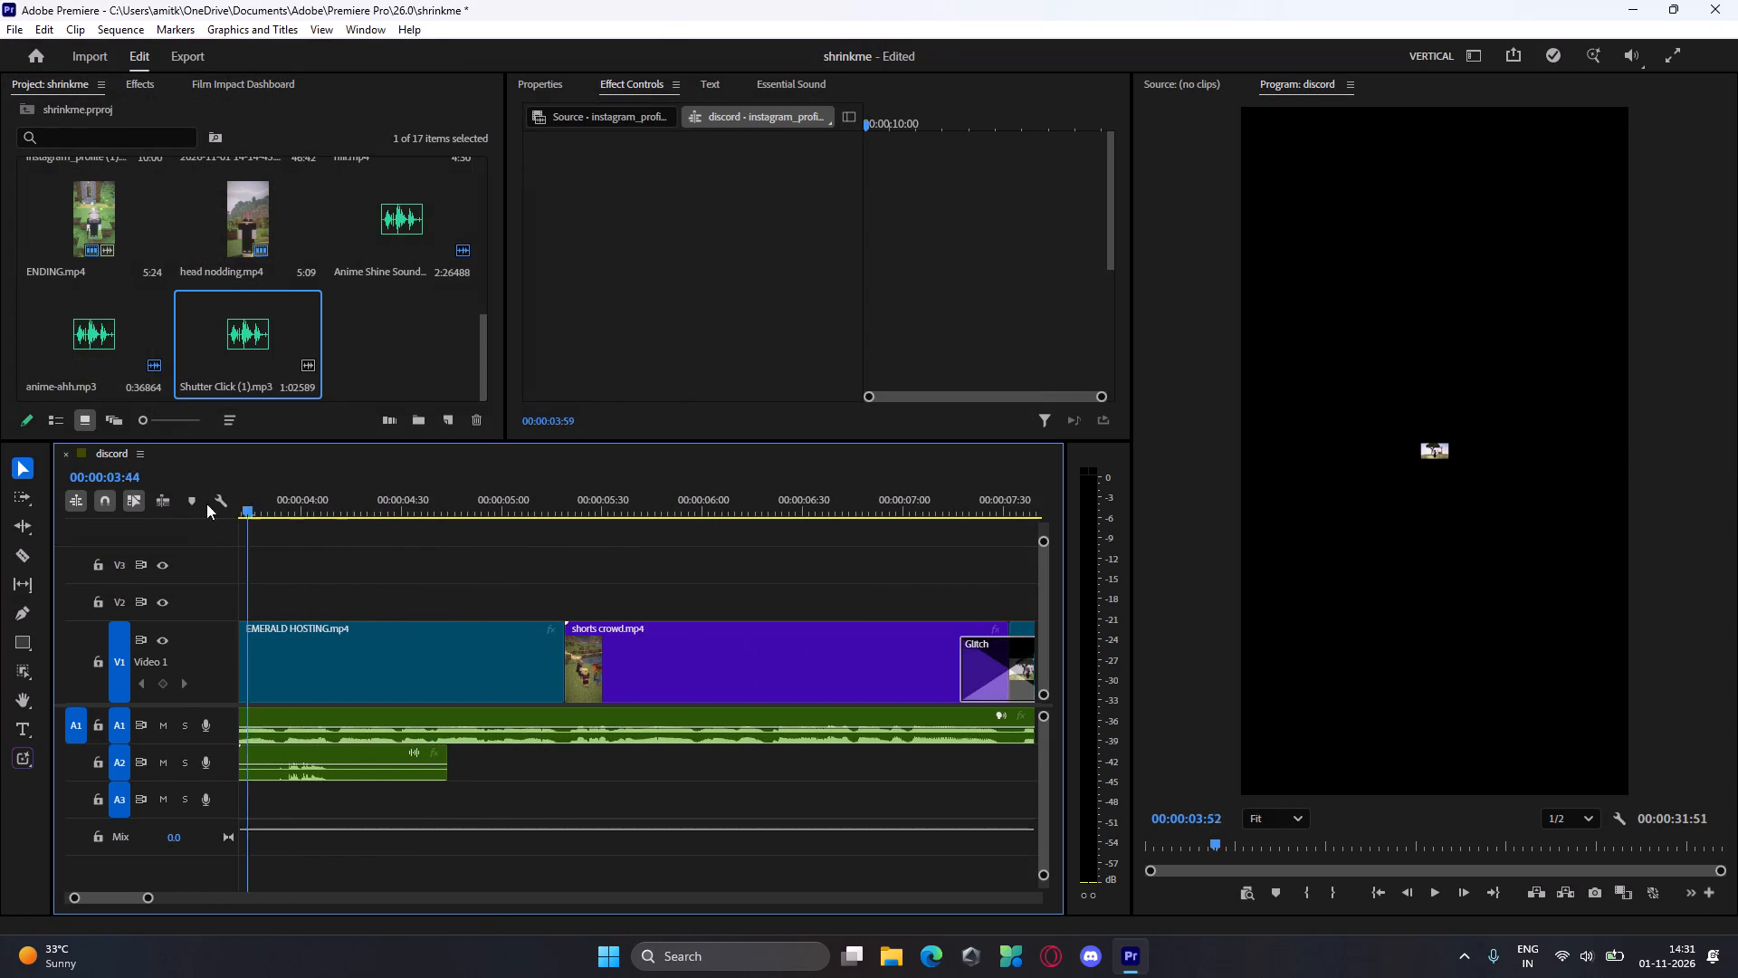
left_click_drag(206, 503, 33, 500)
key("c")
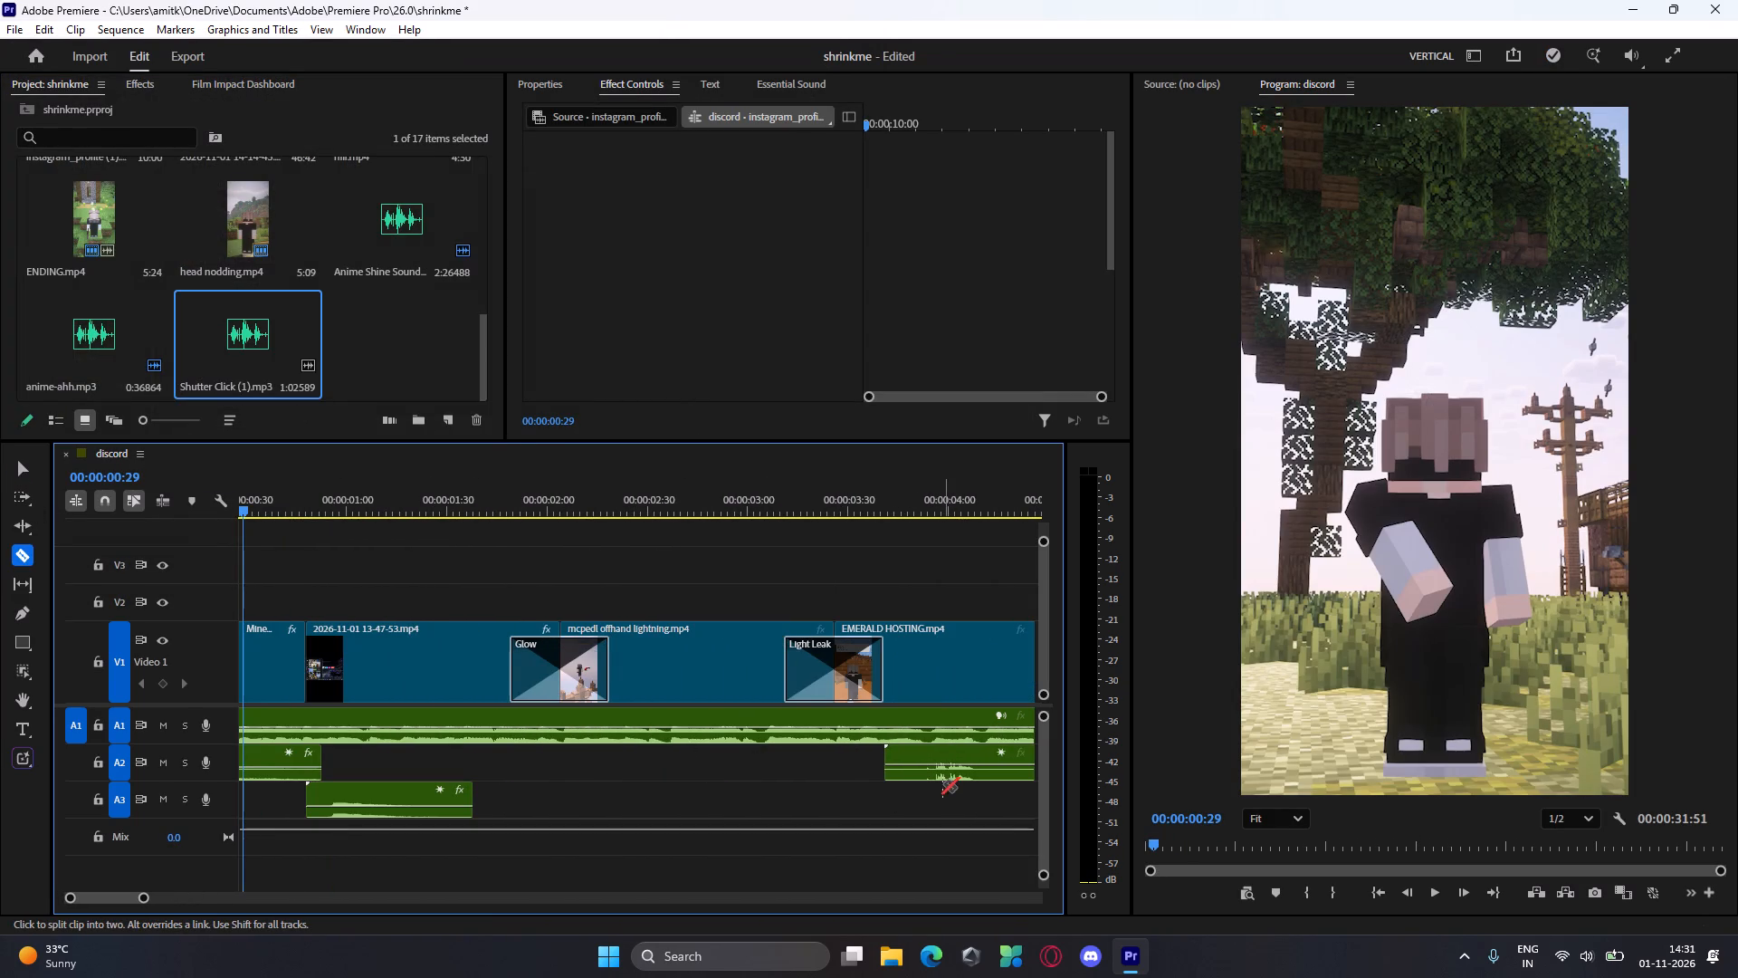
left_click(935, 776)
left_click(975, 776)
key("v")
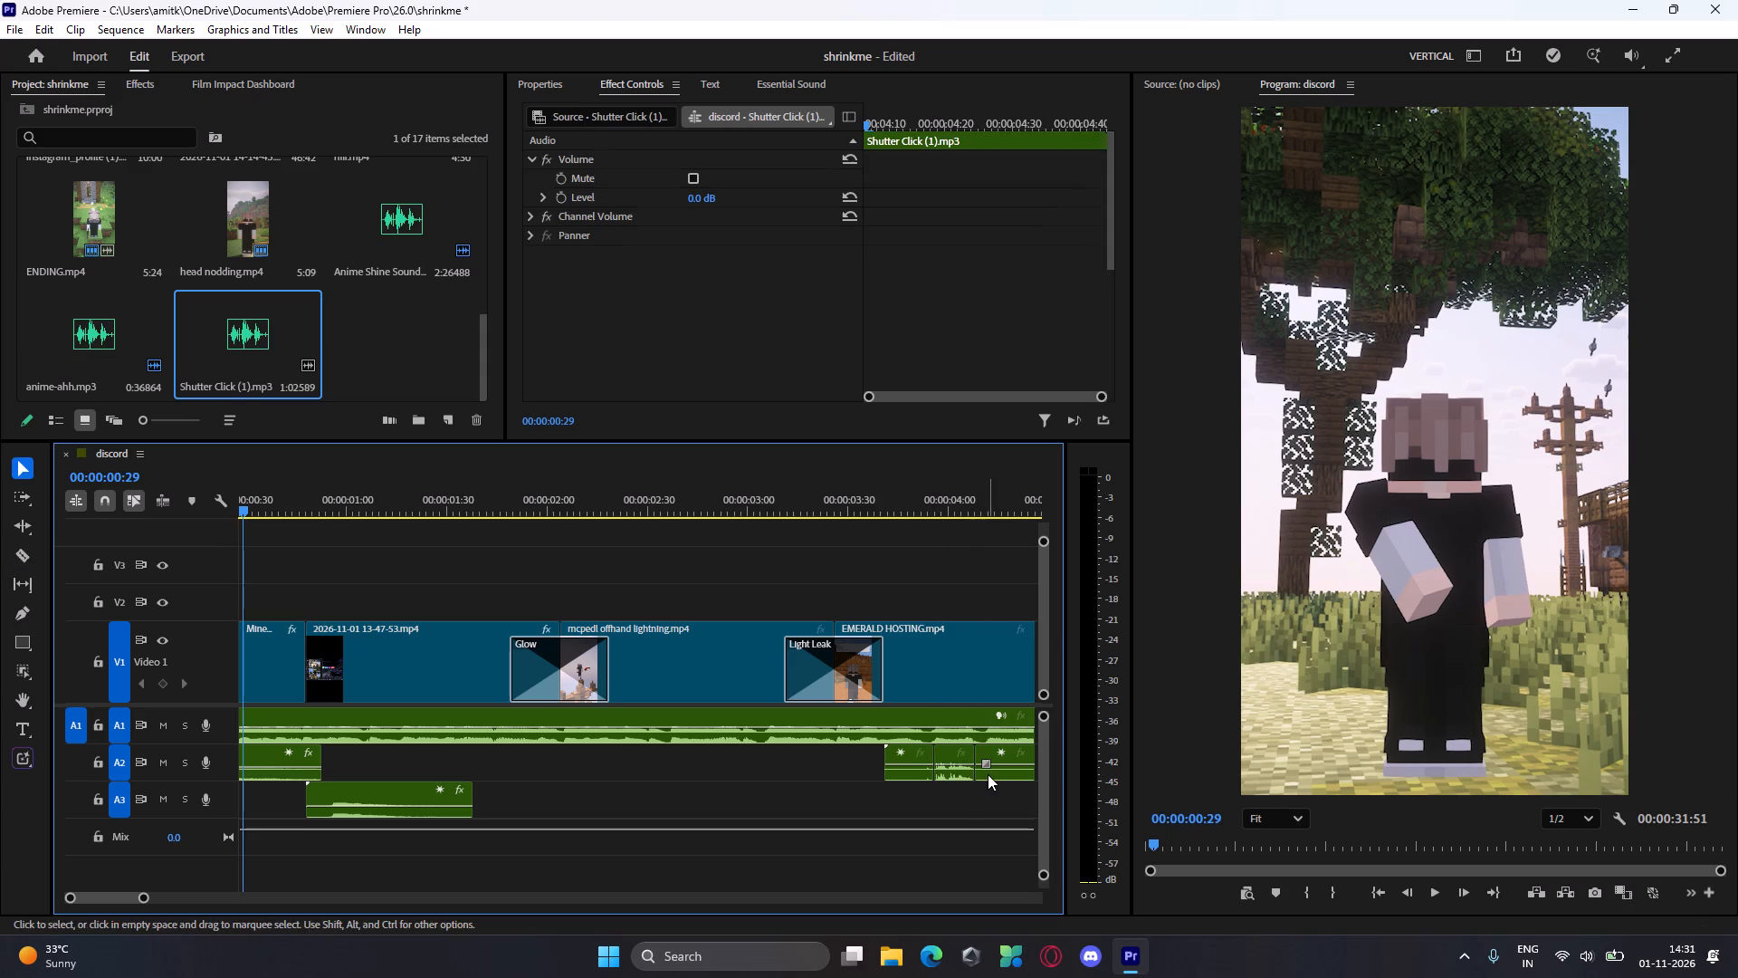
left_click(988, 774)
right_click(988, 774)
left_click(1036, 179)
left_click(916, 767)
right_click(916, 767)
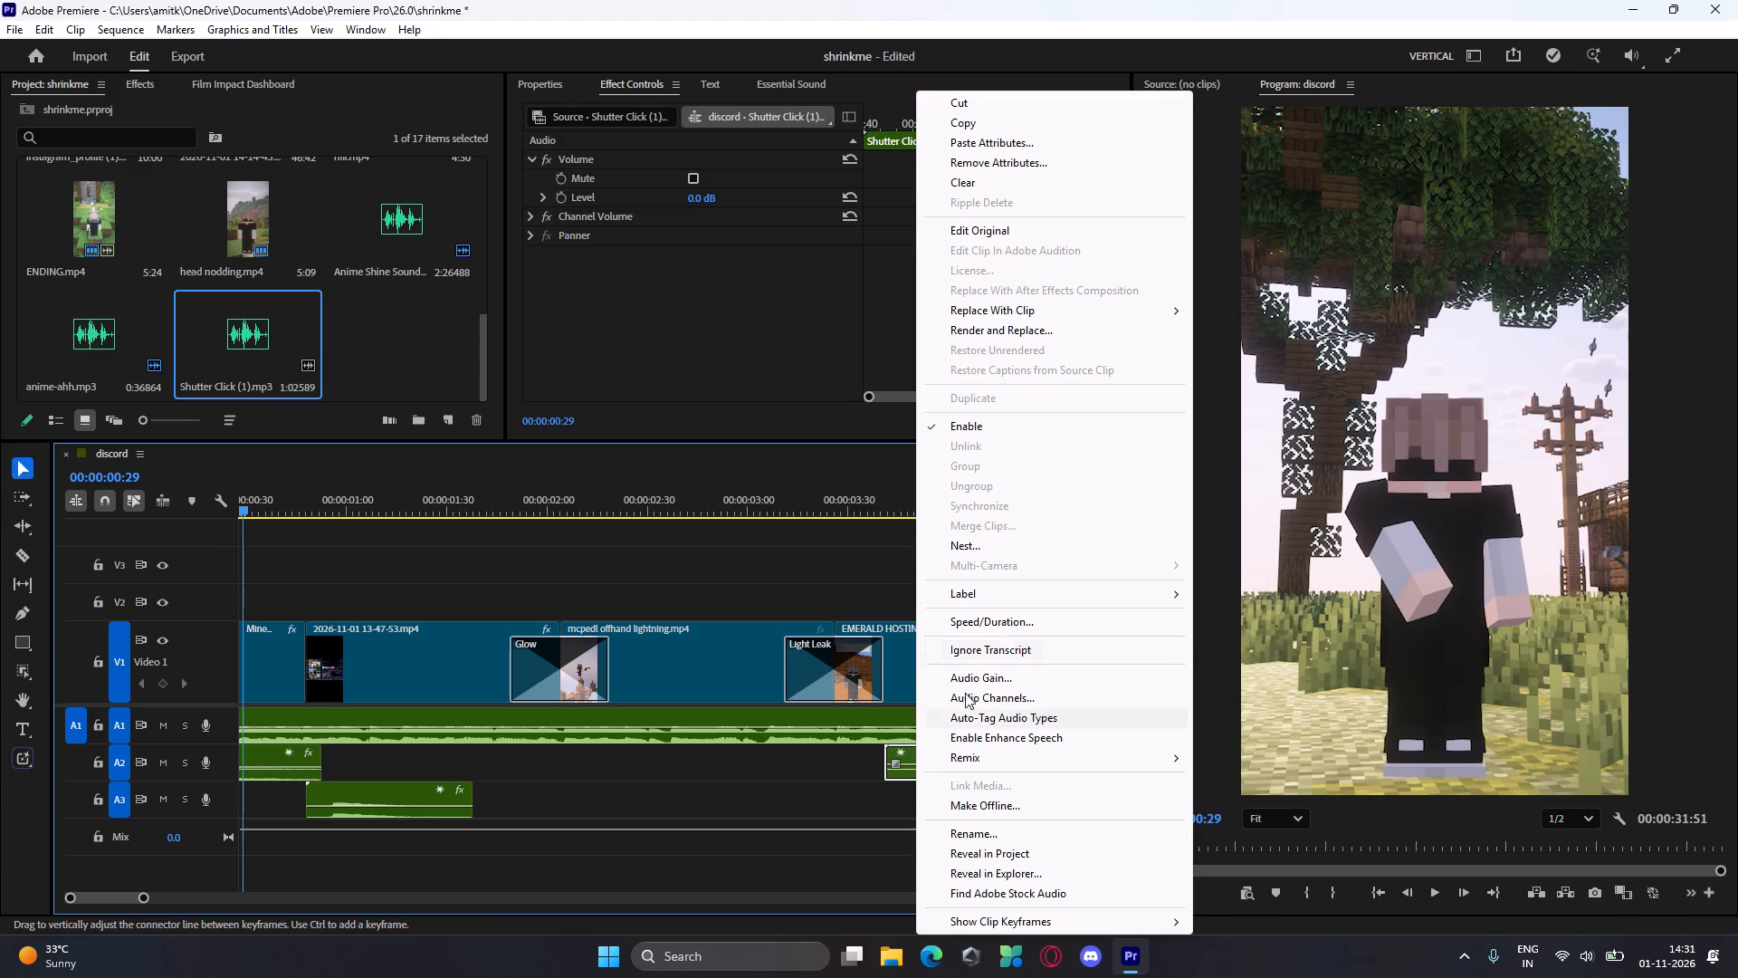
left_click(976, 190)
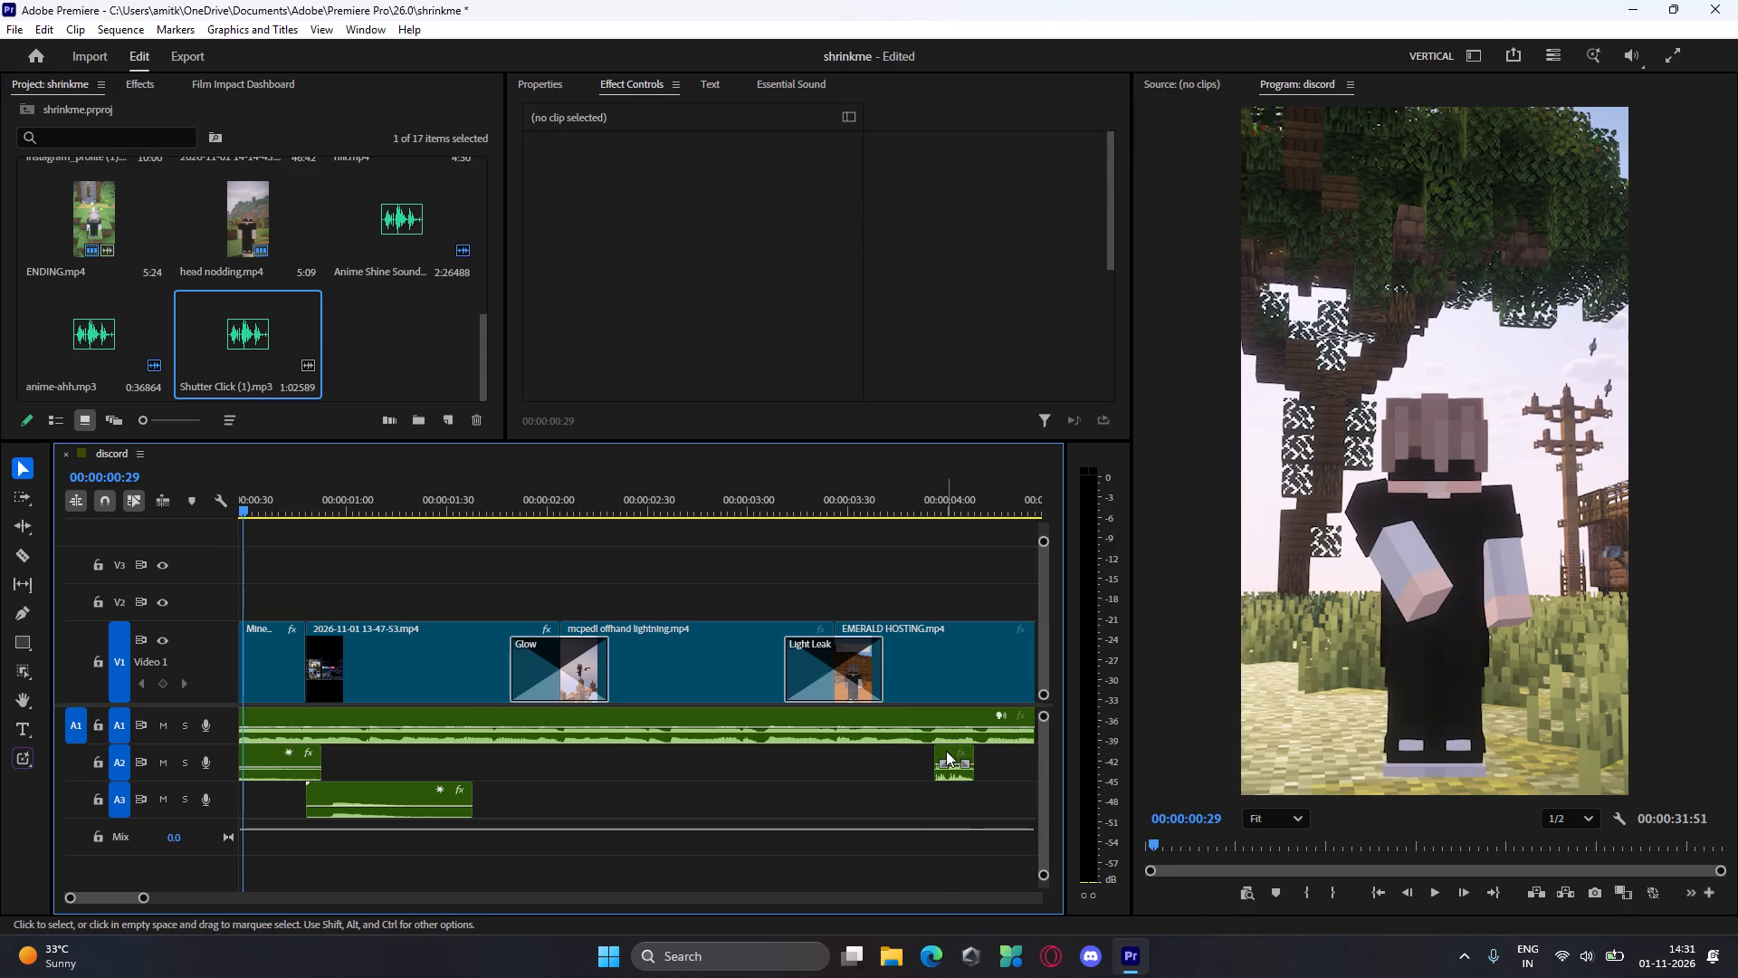
Move the trimmed Shutter Click sound on A2 to beneath the Glow transition, at about 00:00:02:00.
left_click_drag(946, 752, 560, 766)
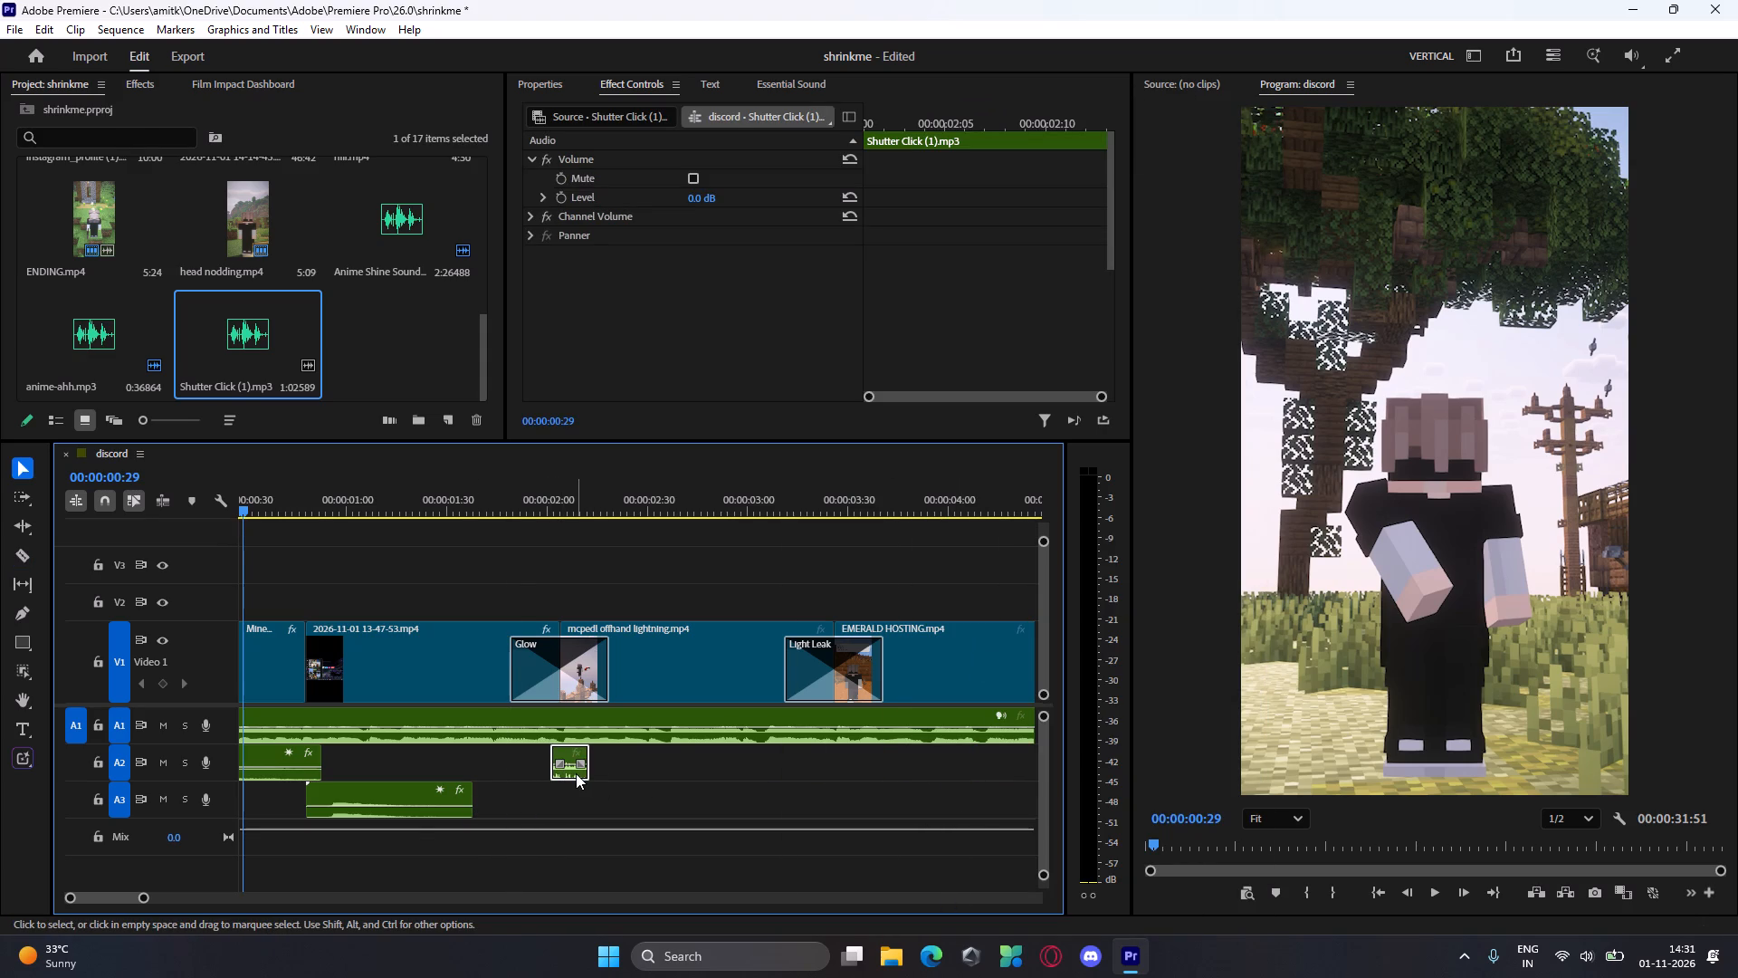
Set the volume level of the trimmed Shutter Click sound to -5 dB.
left_click(705, 192)
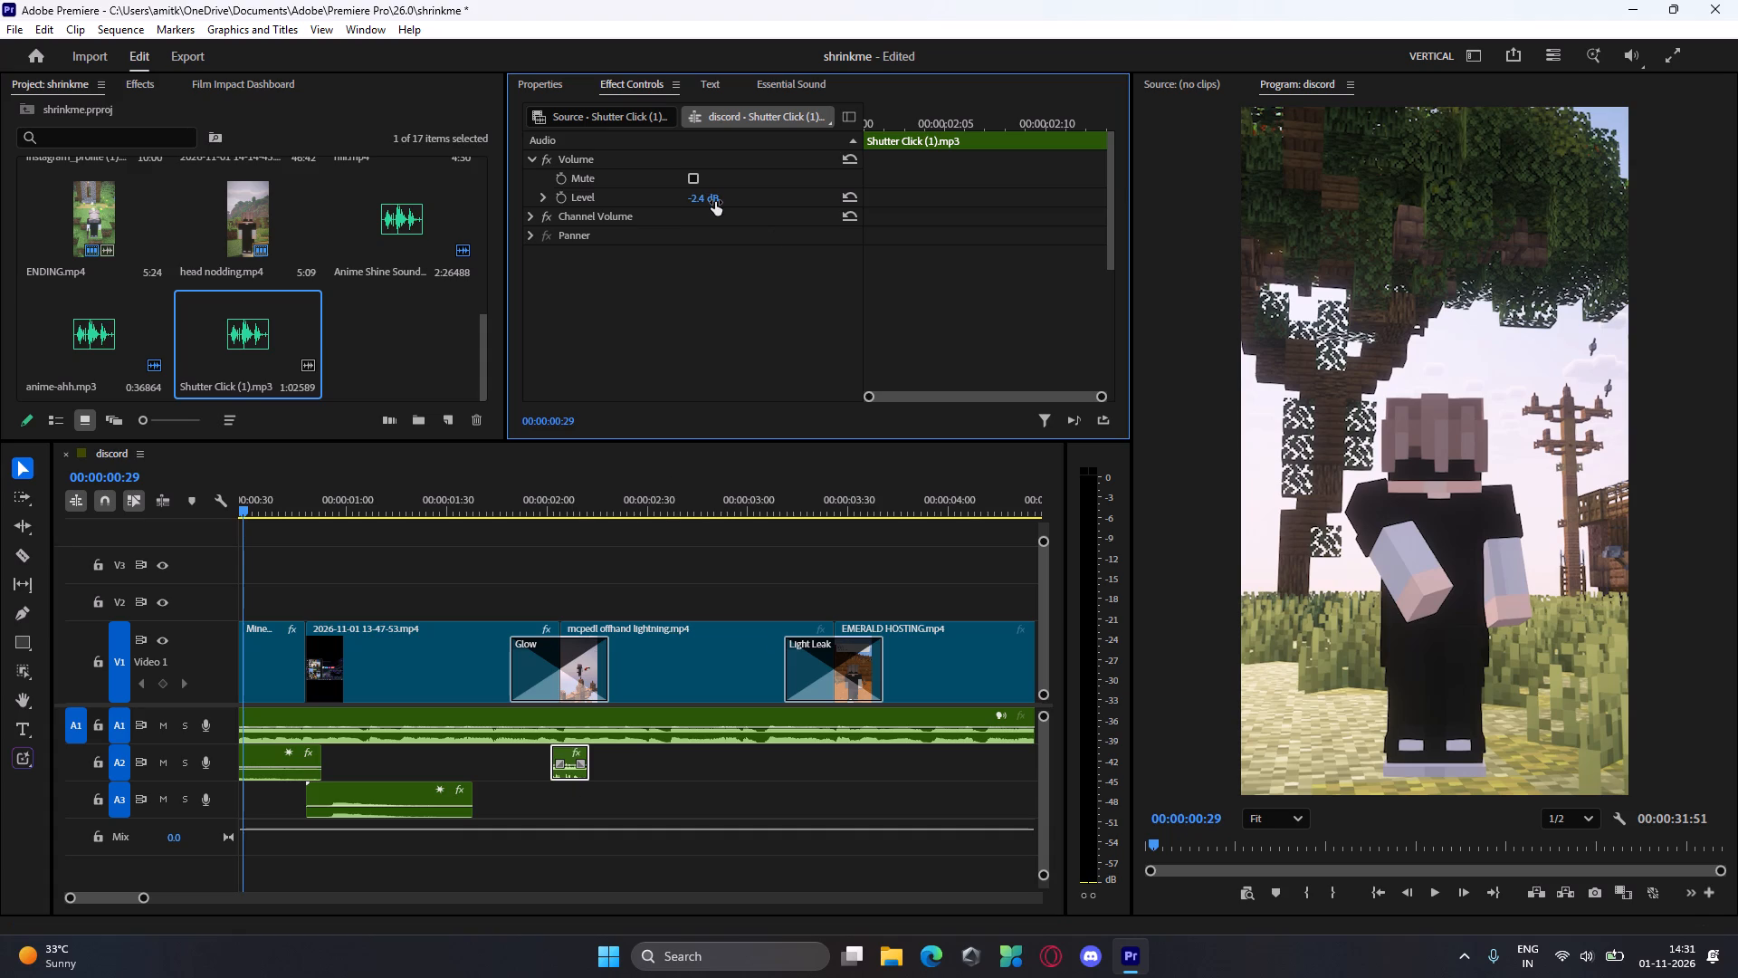
left_click(715, 206)
left_click(706, 202)
type("-5")
key("Return")
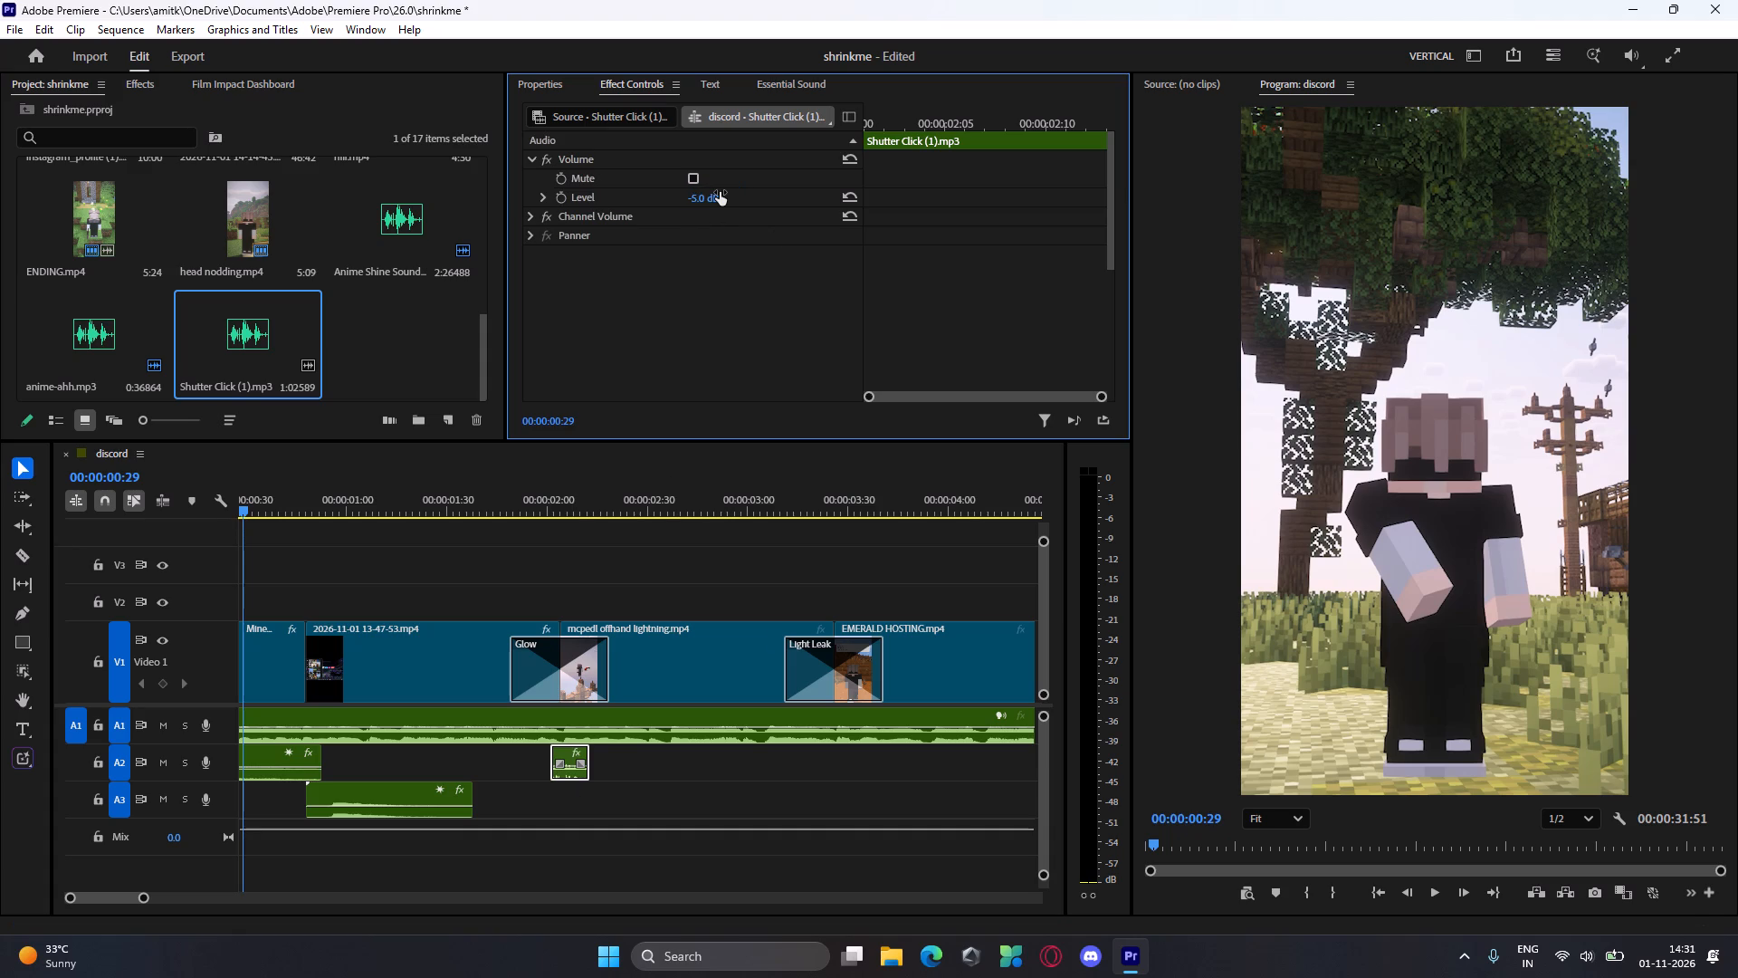
Play from the start of the sequence past the Glow transition to check the Shutter Click timing.
scroll(323, 693, "down", 6, "alt")
left_click_drag(274, 509, 0, 508)
key("space")
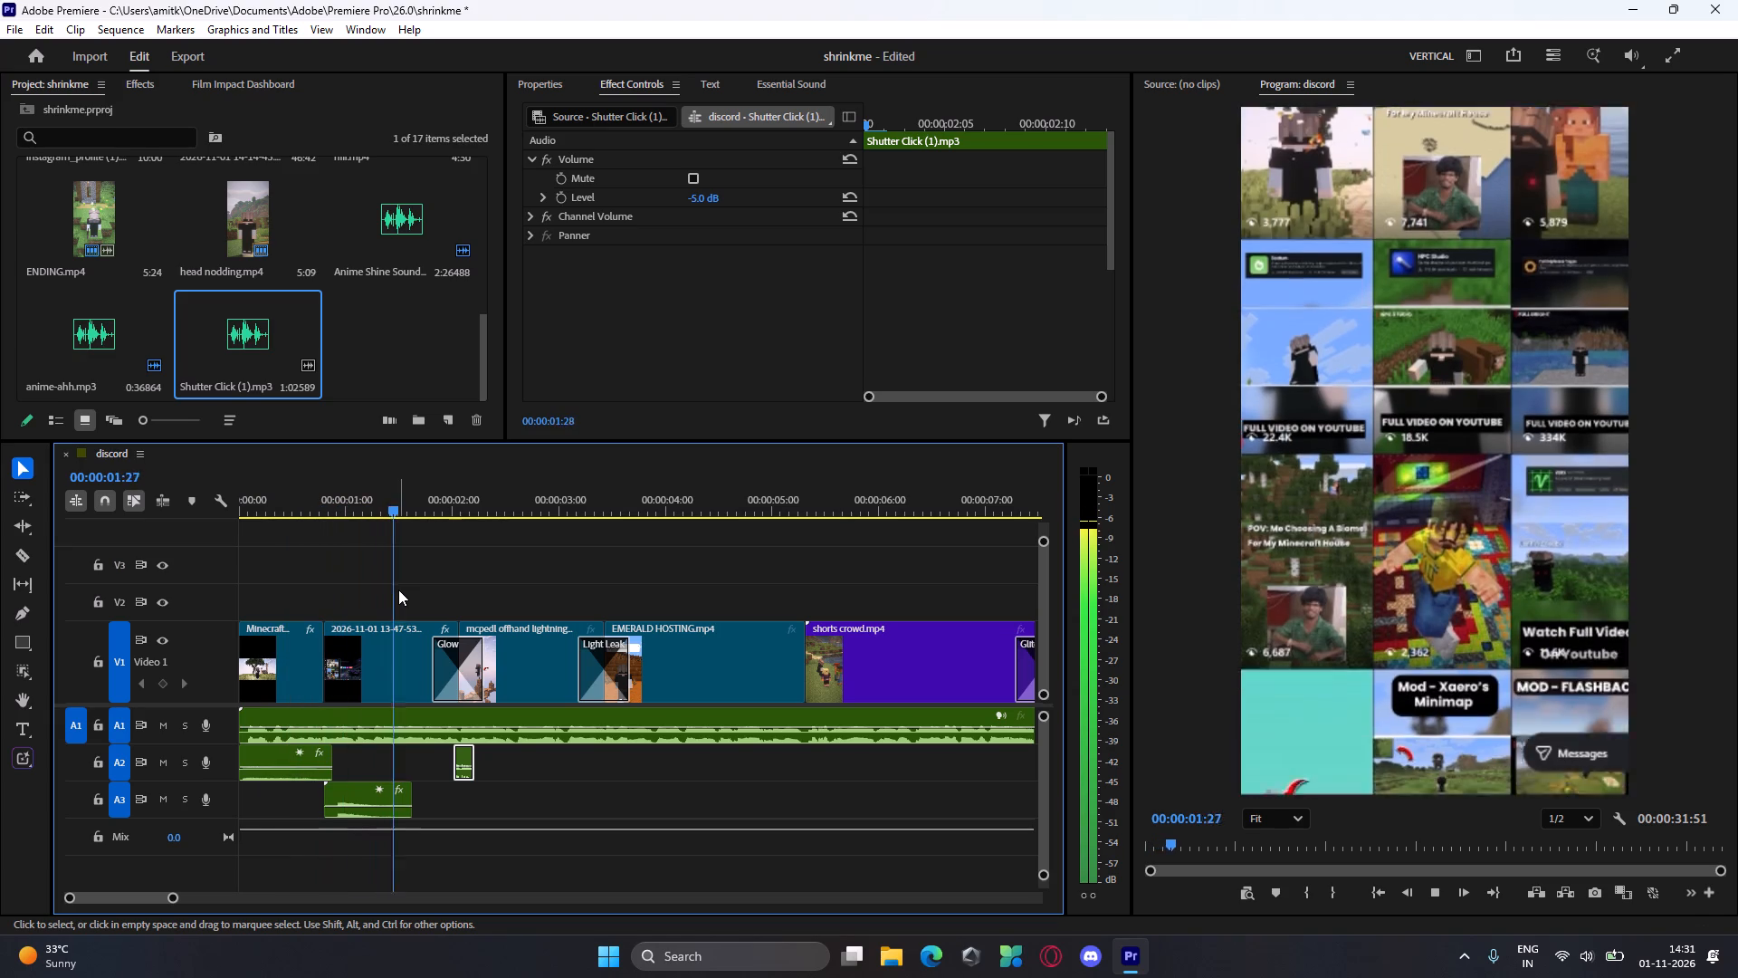
key("space")
Shift the Shutter Click sound on A2 slightly earlier, so it is centred under the Glow transition's cut.
scroll(470, 771, "up", 9, "alt")
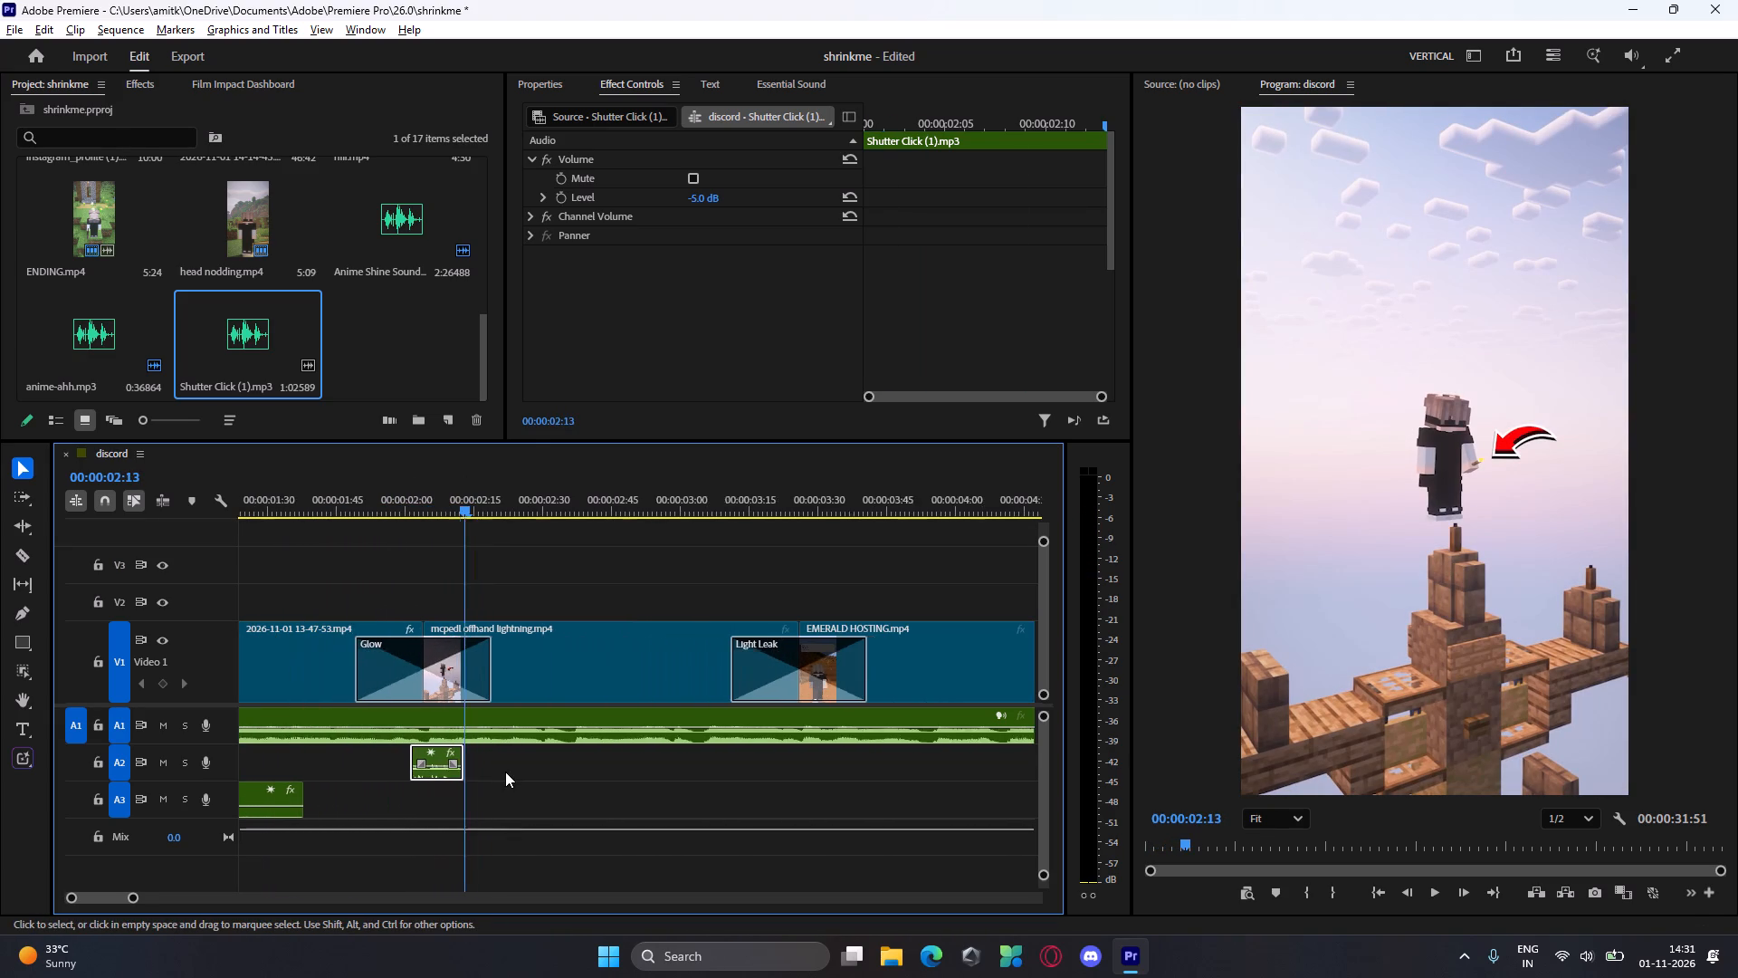
scroll(505, 772, "up", 1, "alt")
left_click(418, 752)
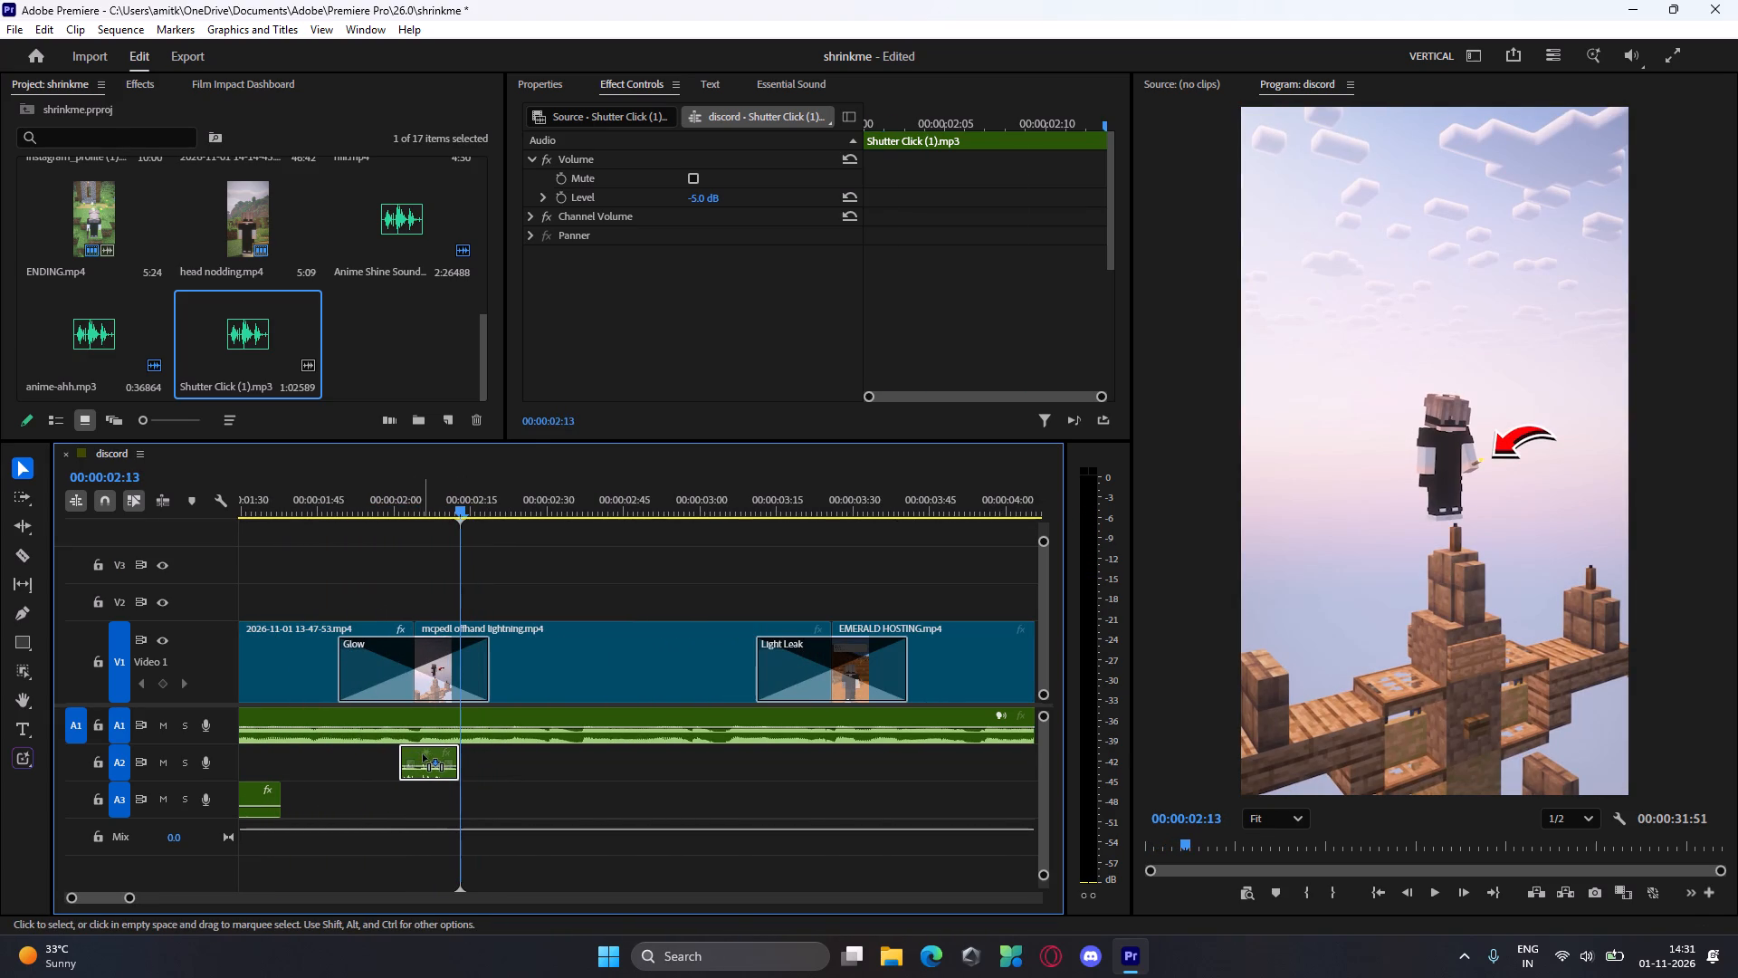
left_click(414, 752)
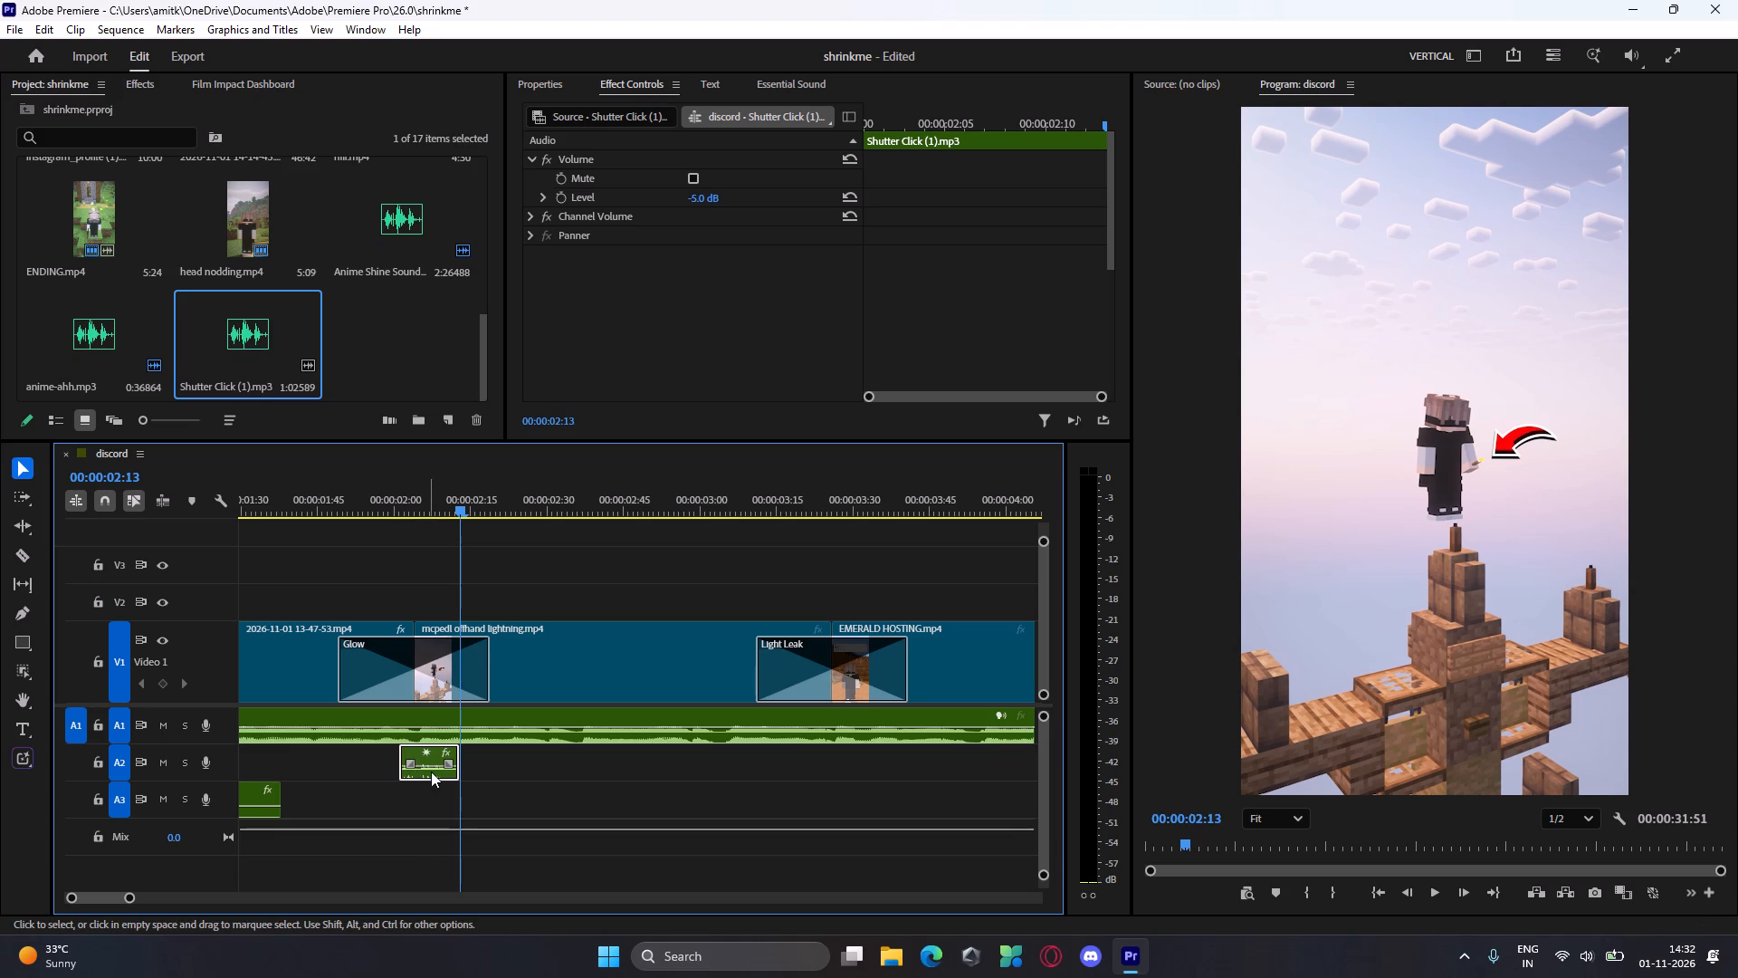
left_click_drag(431, 772, 419, 769)
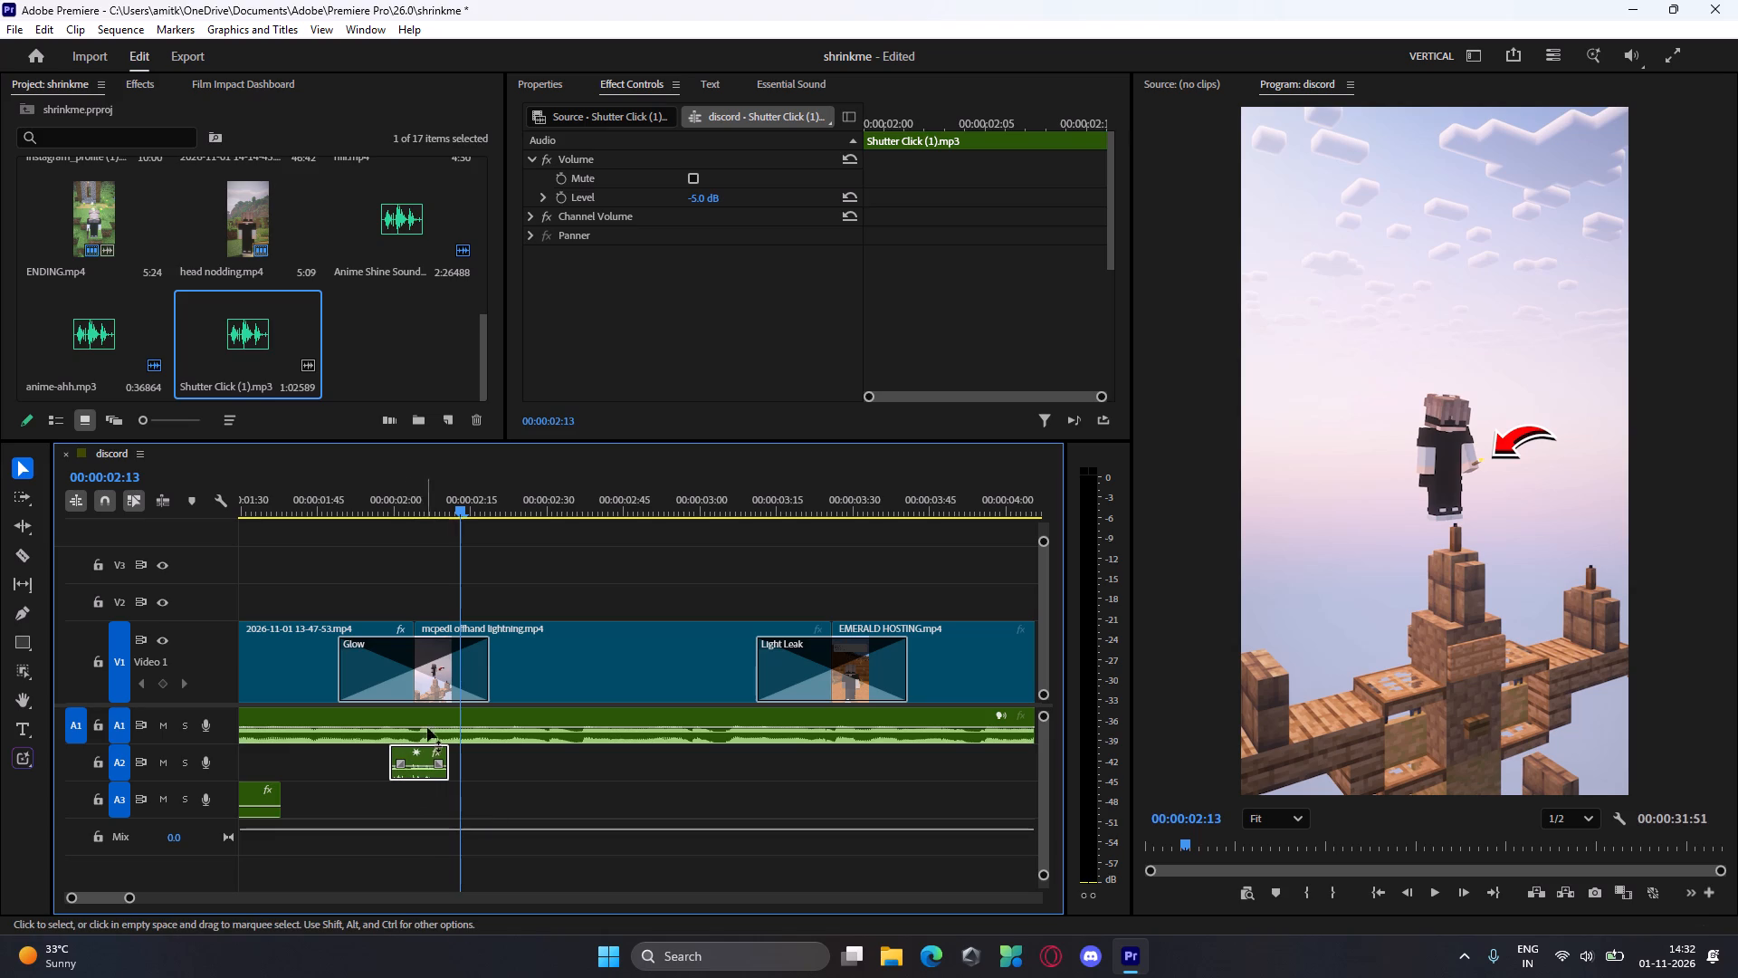
Paste a copy of the Shutter Click sound on A2 at the middle of the Light Leak transition.
key("ctrl+c")
left_click(831, 508)
left_click_drag(834, 507, 833, 515)
key("ctrl+v")
Shift the copied Shutter Click sound a few frames earlier beneath the Light Leak transition.
left_click_drag(859, 771, 848, 771)
key("ctrl+z")
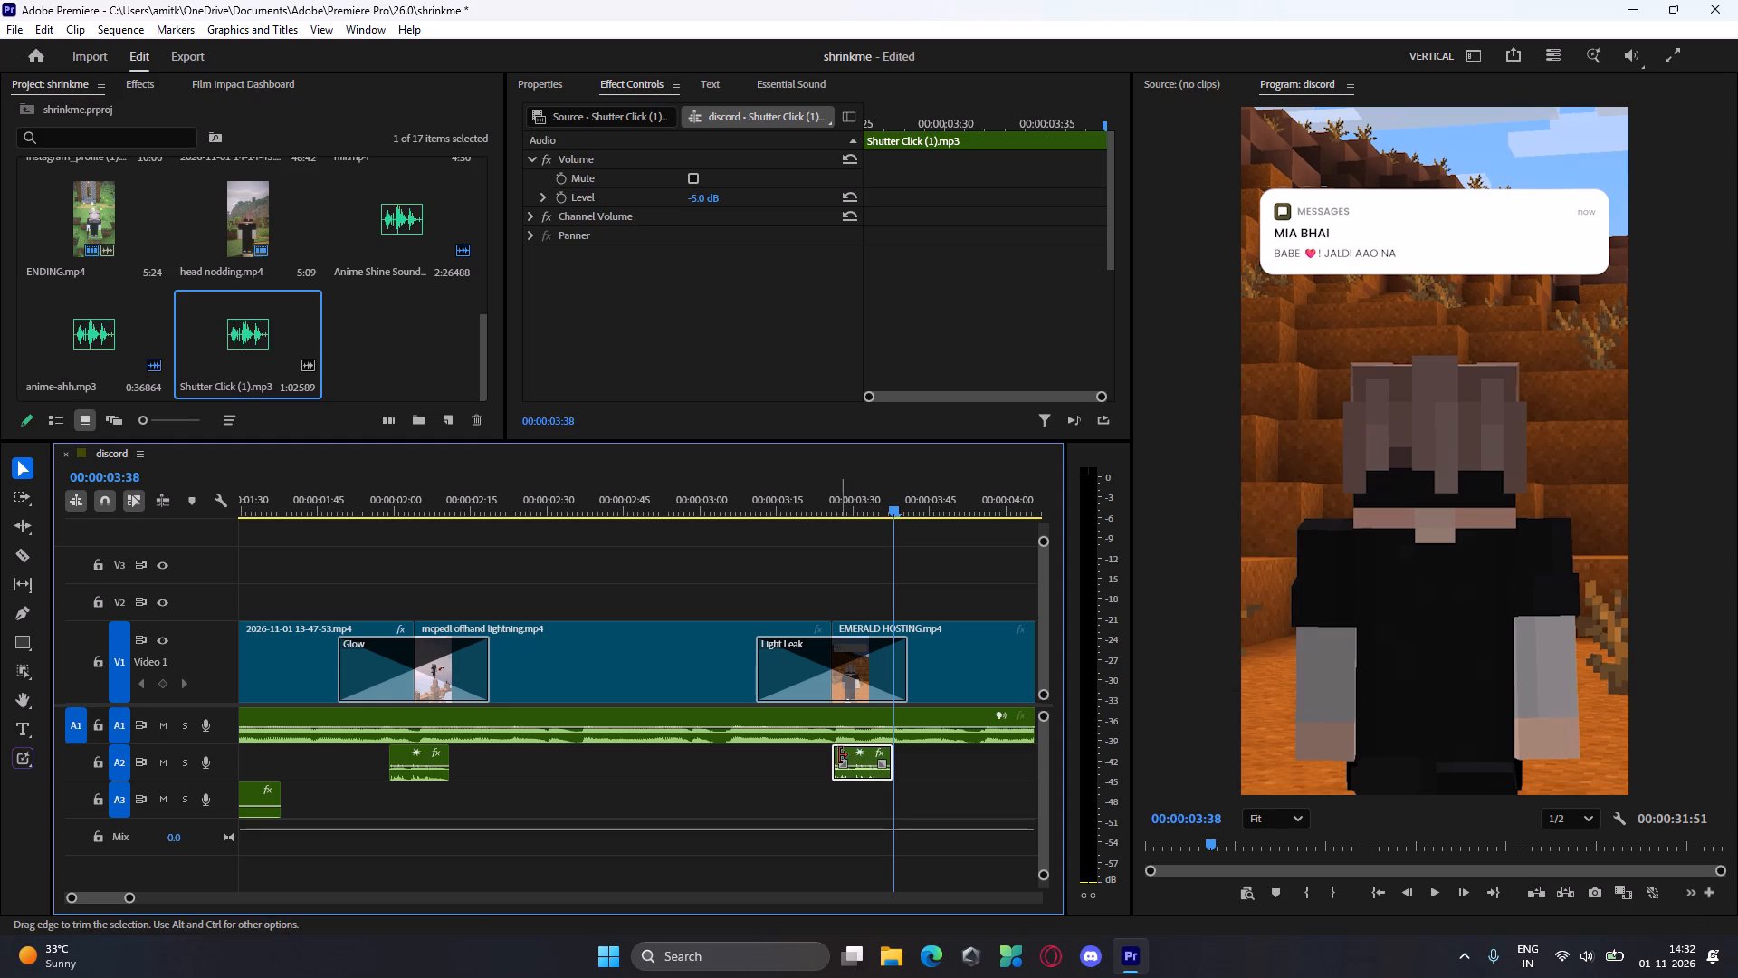
left_click_drag(870, 759, 853, 760)
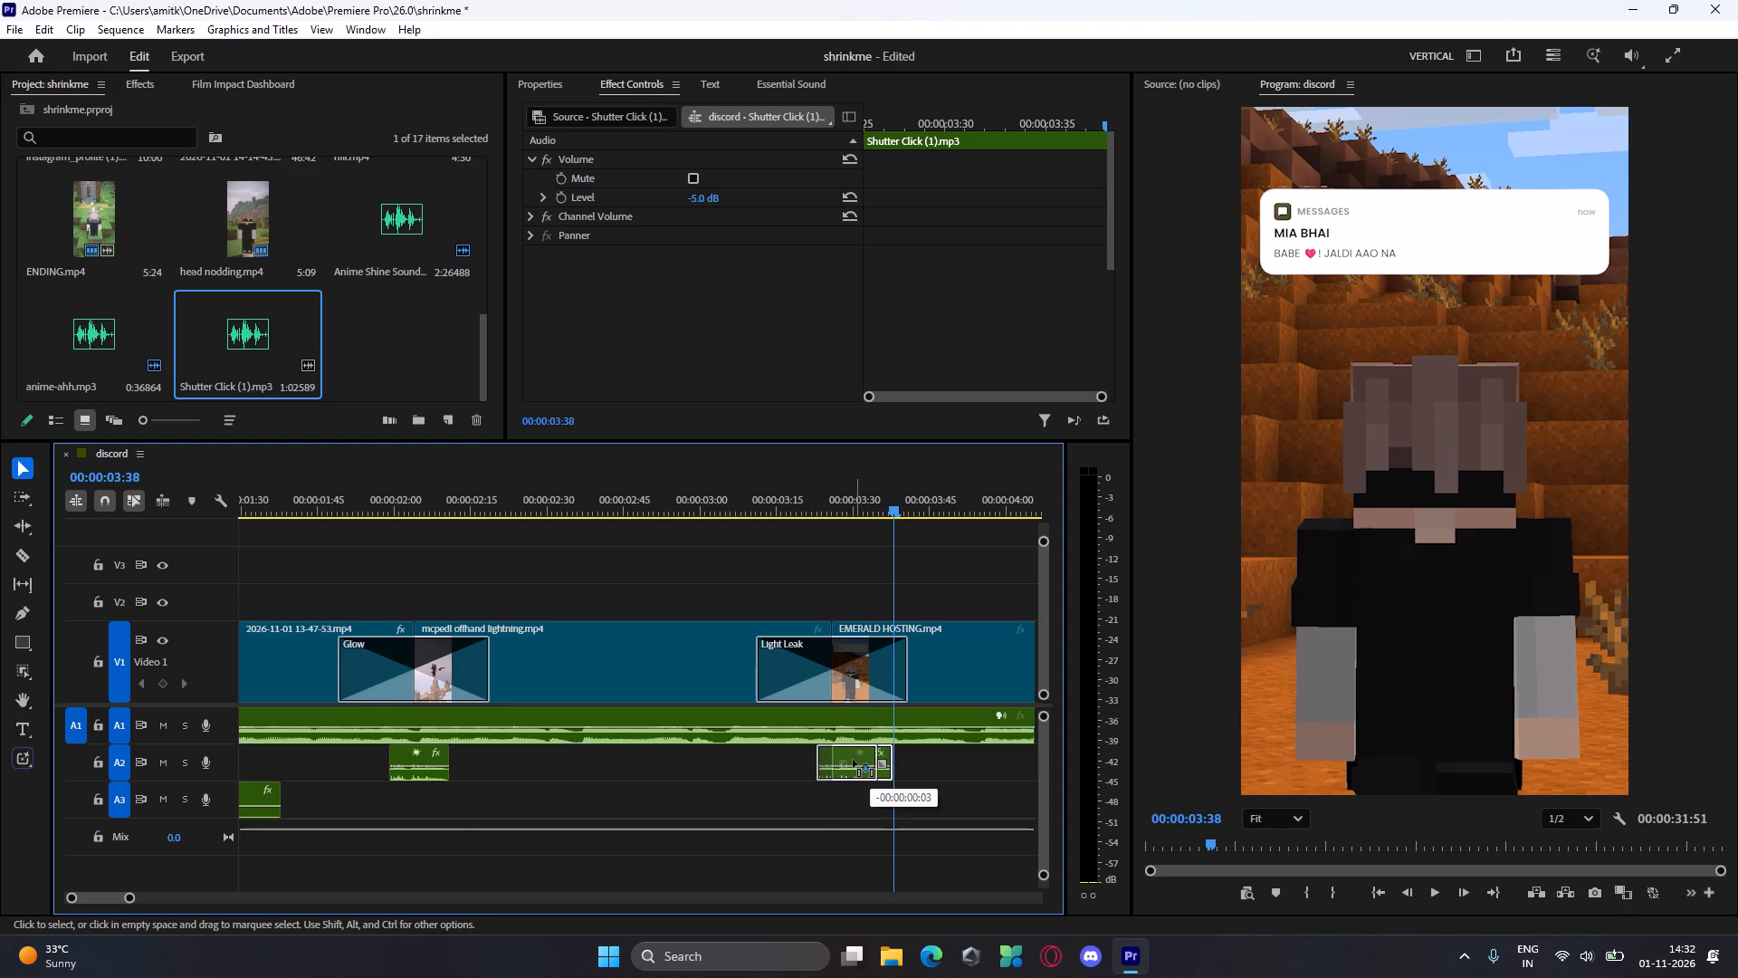
Shift the copied Shutter Click sound on A2 three frames earlier under the Light Leak transition and play that section back.
left_click_drag(853, 760, 847, 760)
left_click(765, 523)
left_click(762, 505)
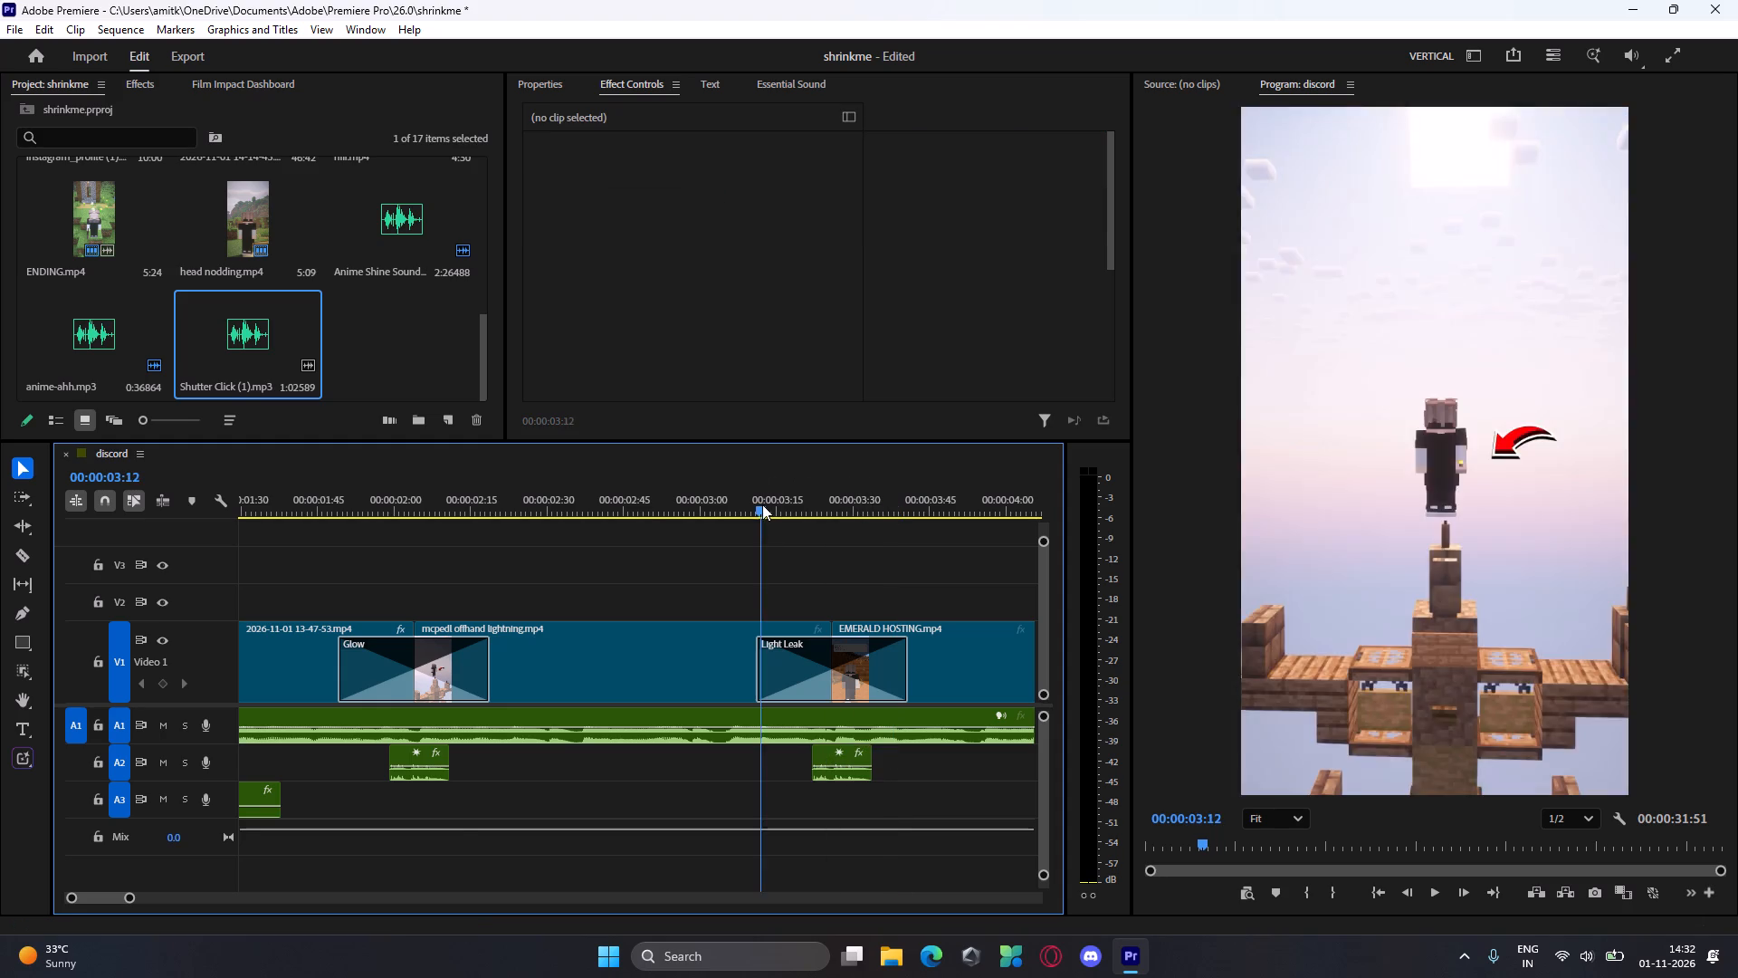
key("space")
scroll(705, 621, "down", 5, "alt")
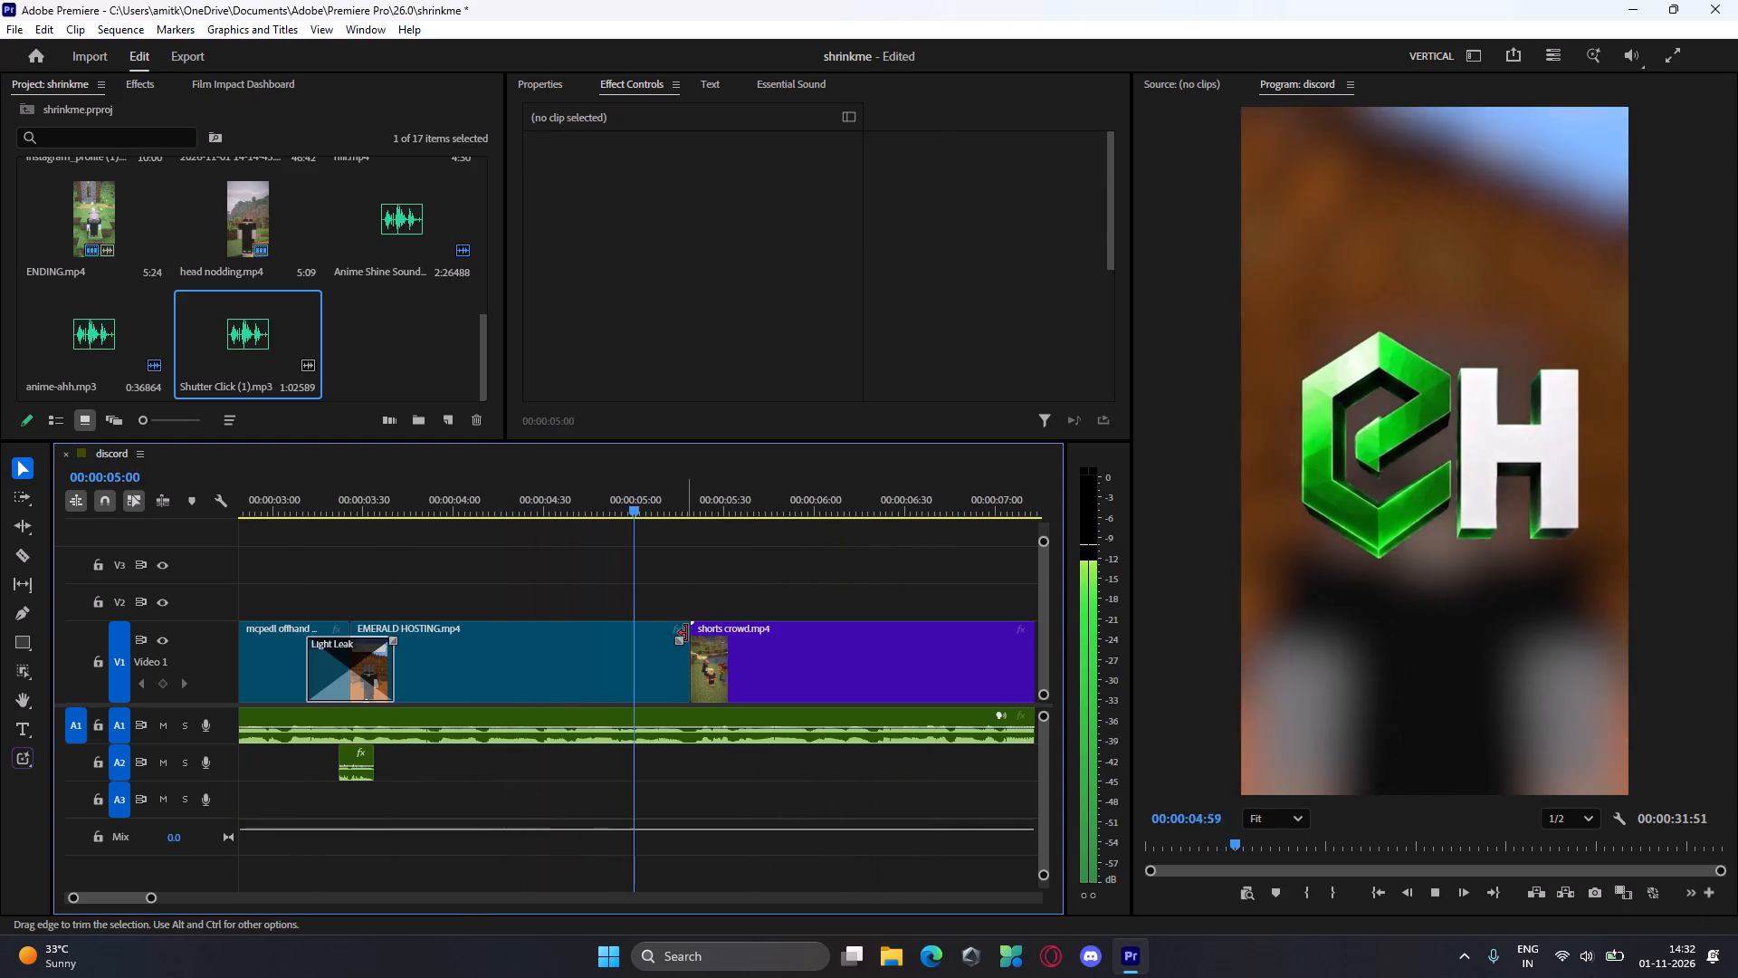
key("space")
Park the playhead at the start of shorts crowd.mp4 and import the Click sound from the SFX folder.
left_click(692, 495)
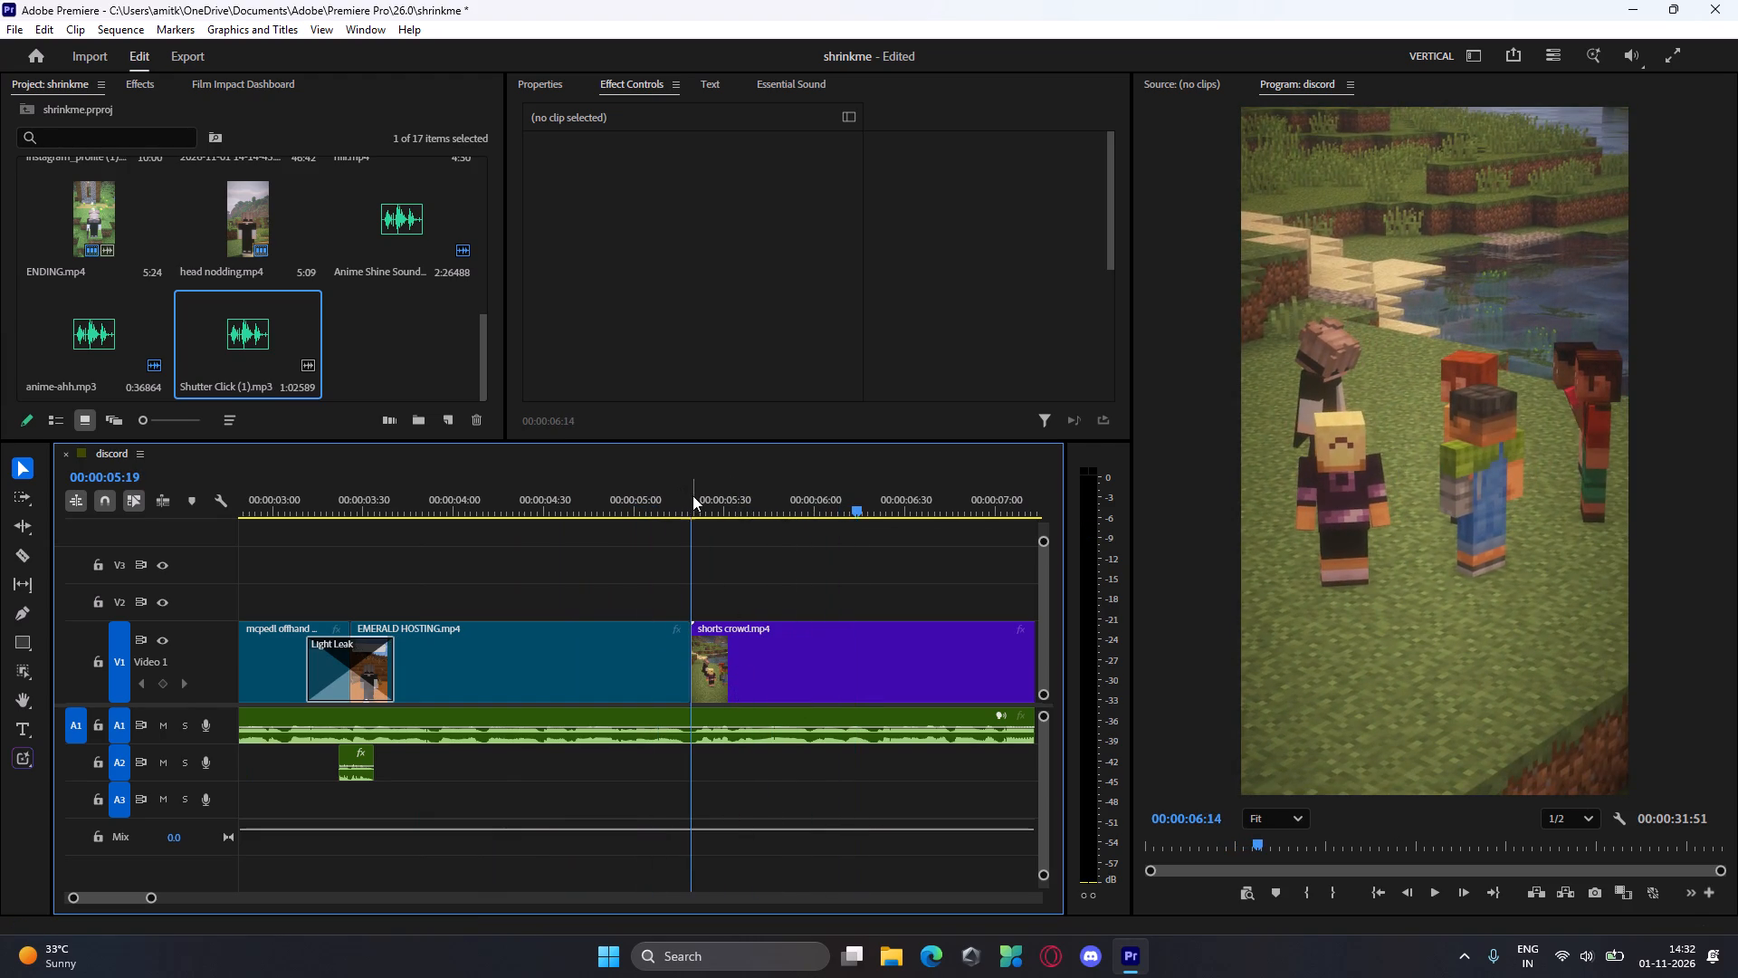
double_click(427, 360)
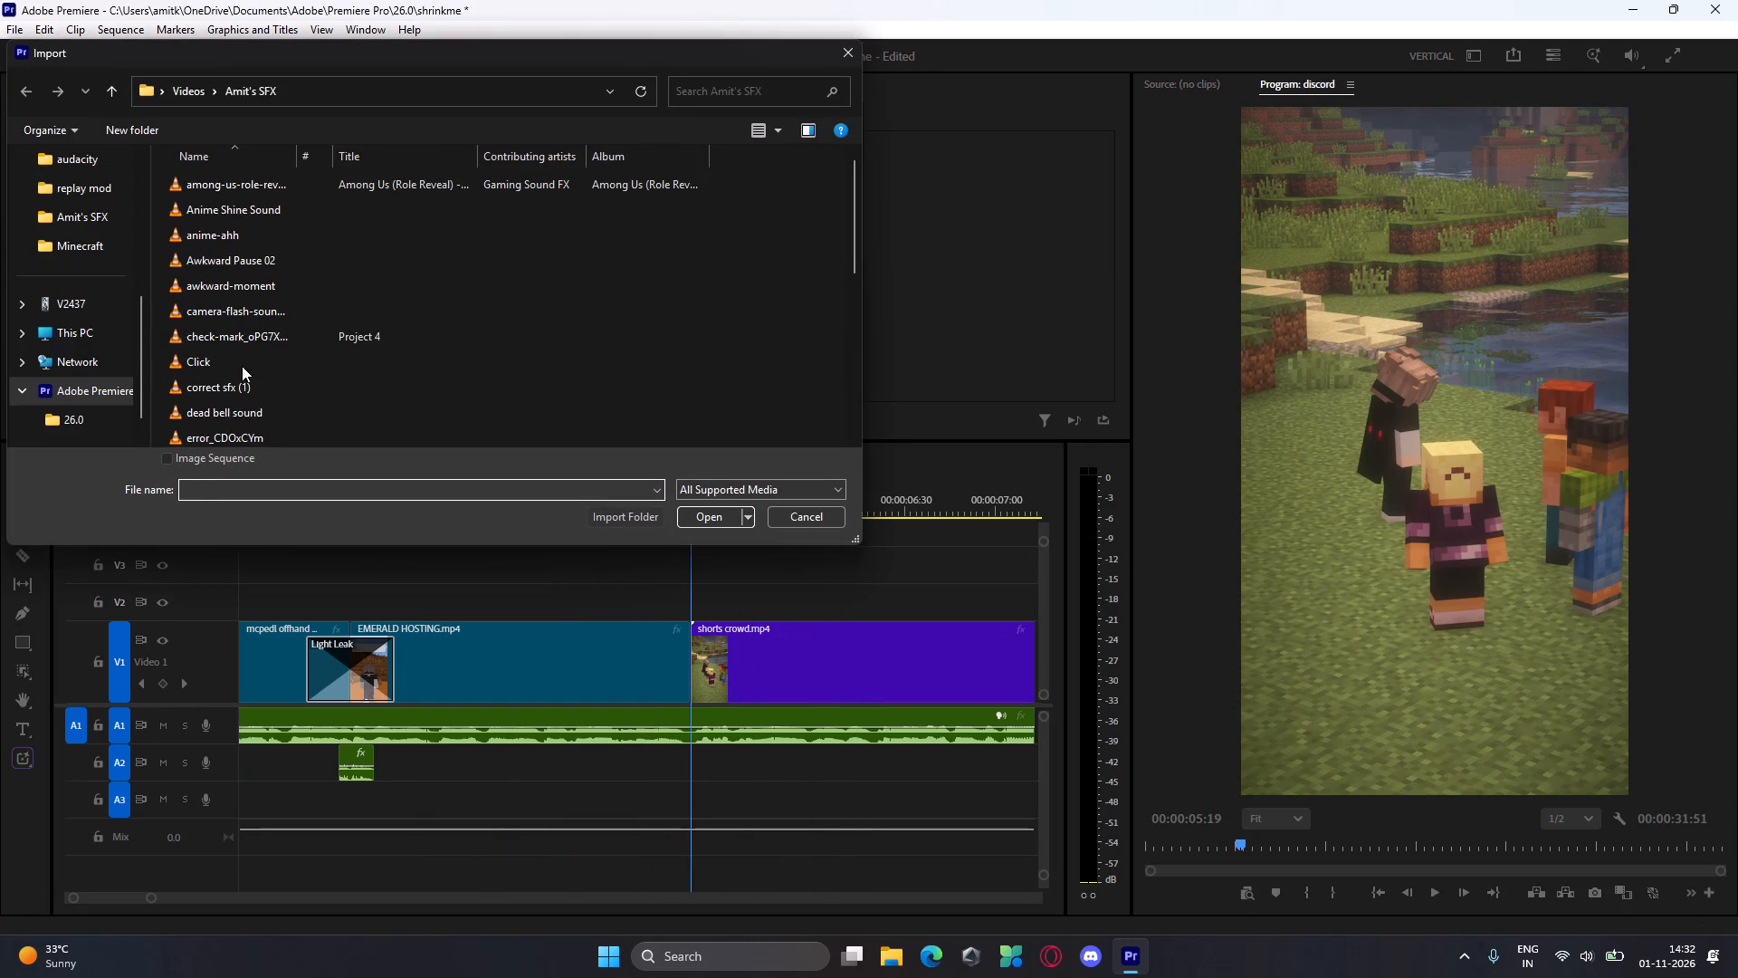
left_click(242, 366)
left_click(709, 519)
Place Click.wav on A2 starting slightly before shorts crowd.mp4, with its first peak at the cut, and play it back past the Glitch transition.
left_click_drag(416, 354, 683, 844)
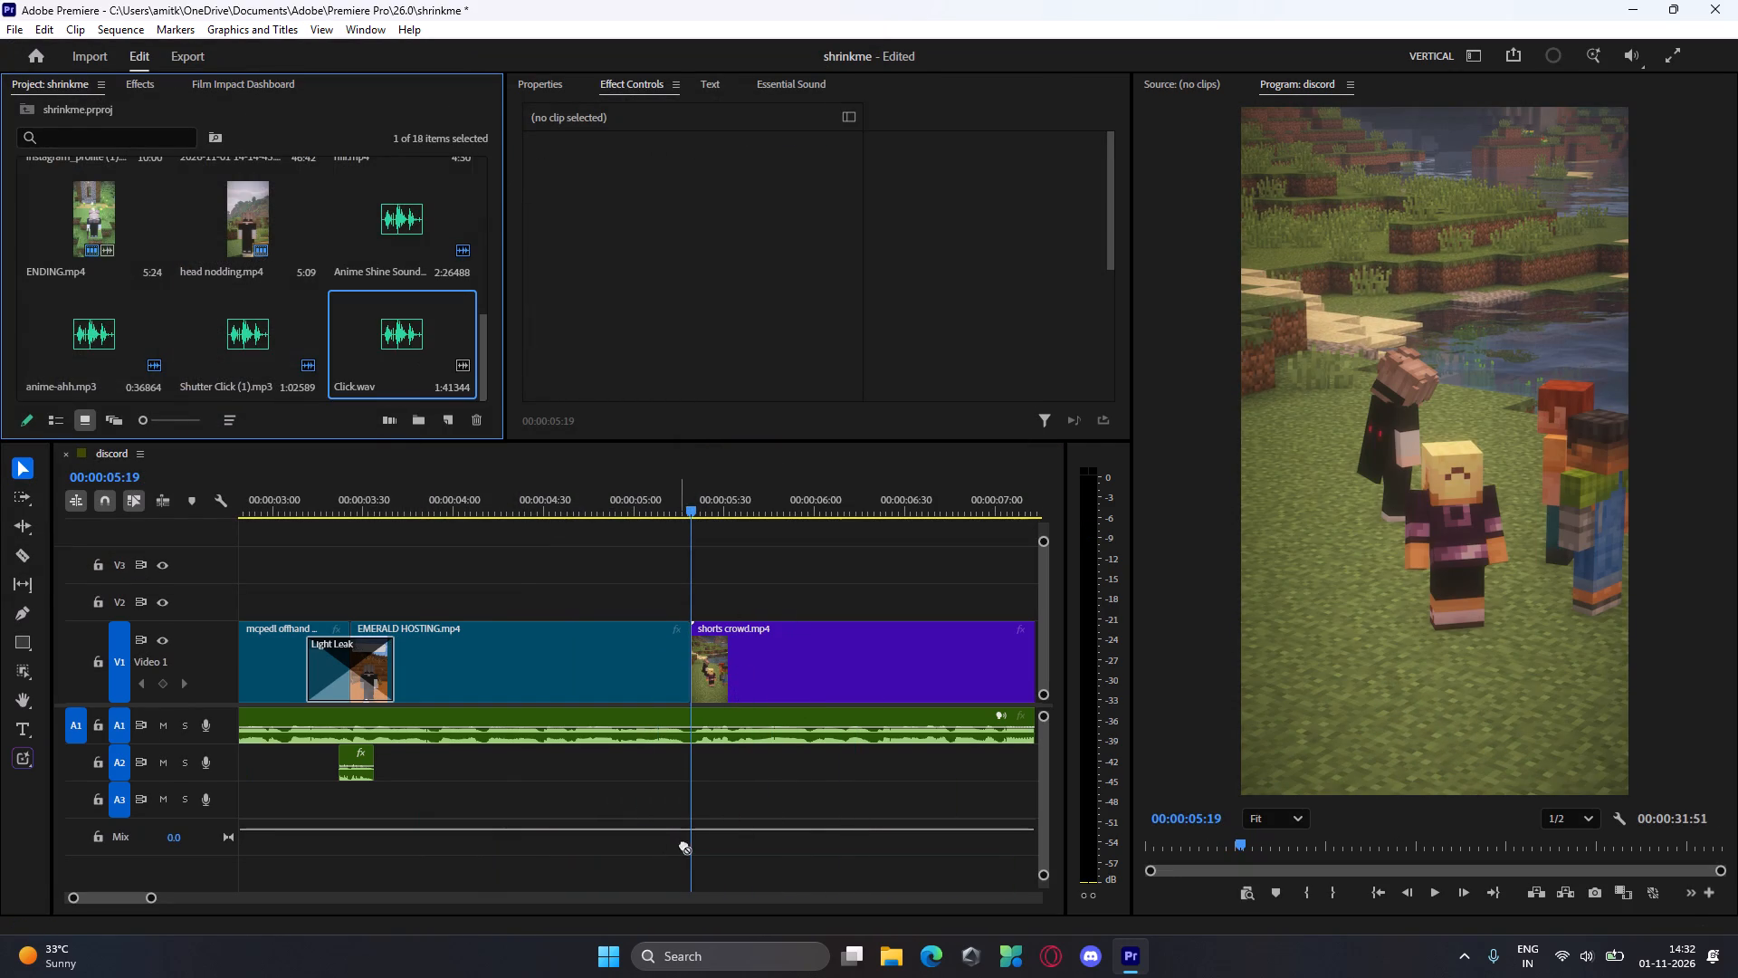
left_click_drag(683, 844, 667, 770)
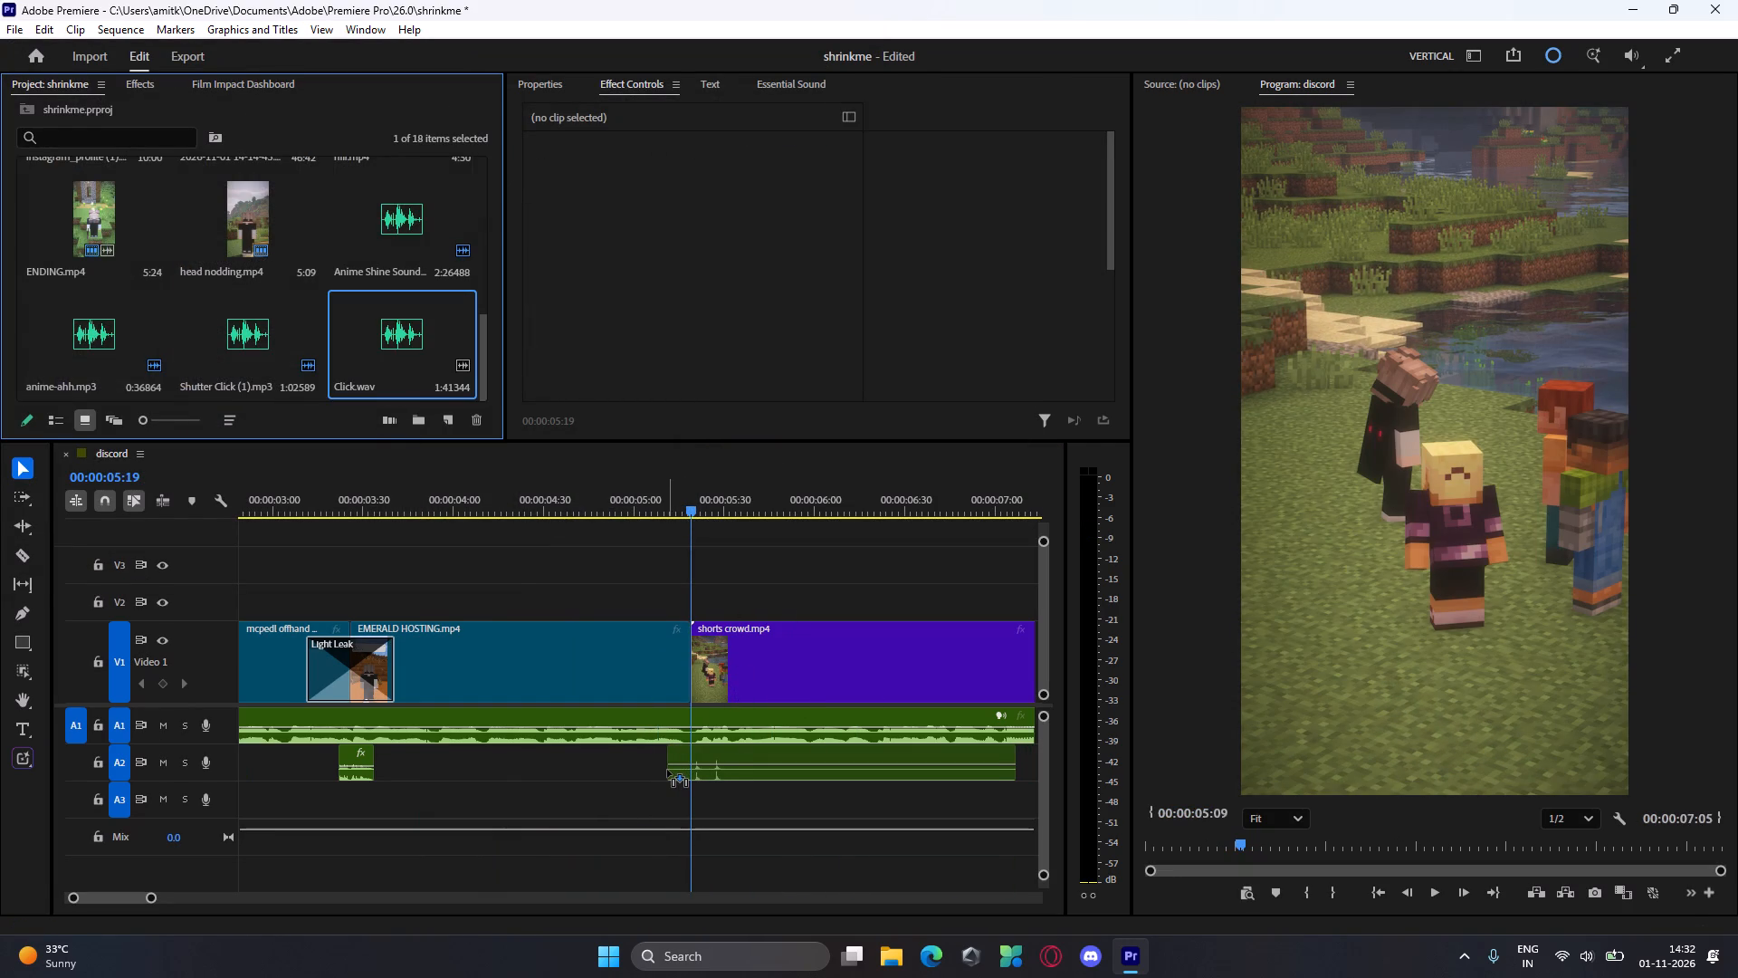
left_click_drag(667, 770, 664, 770)
left_click(651, 519)
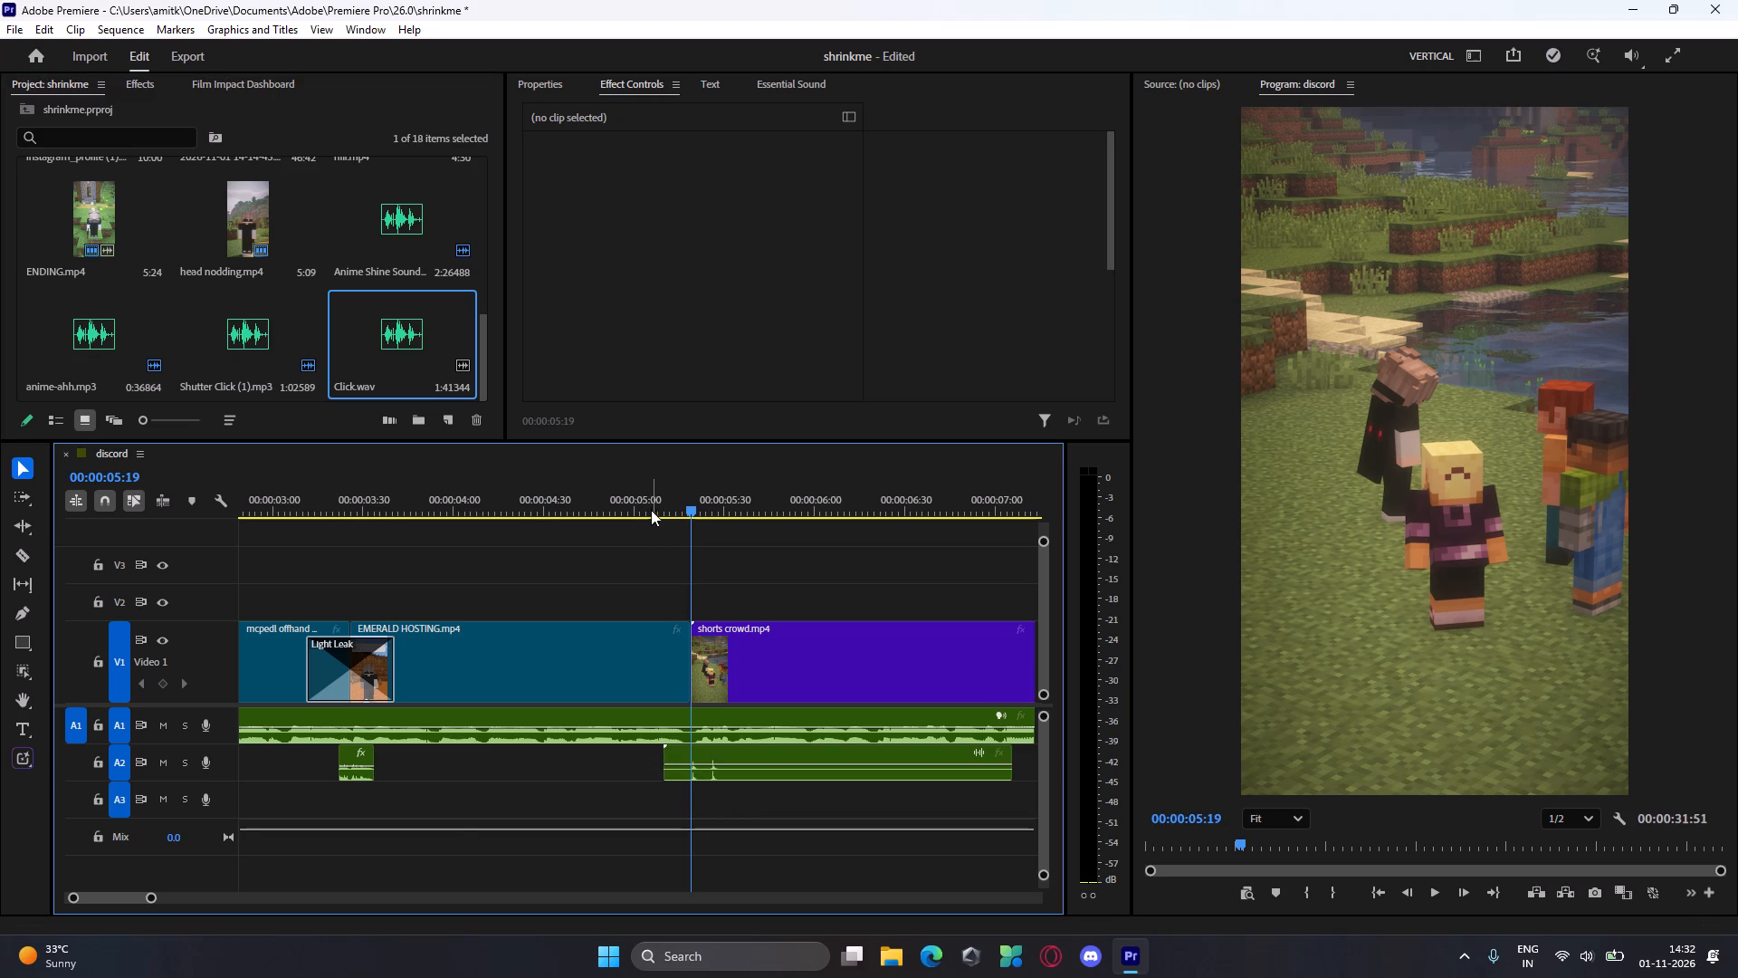
left_click(651, 500)
key("space")
scroll(697, 521, "down", 5)
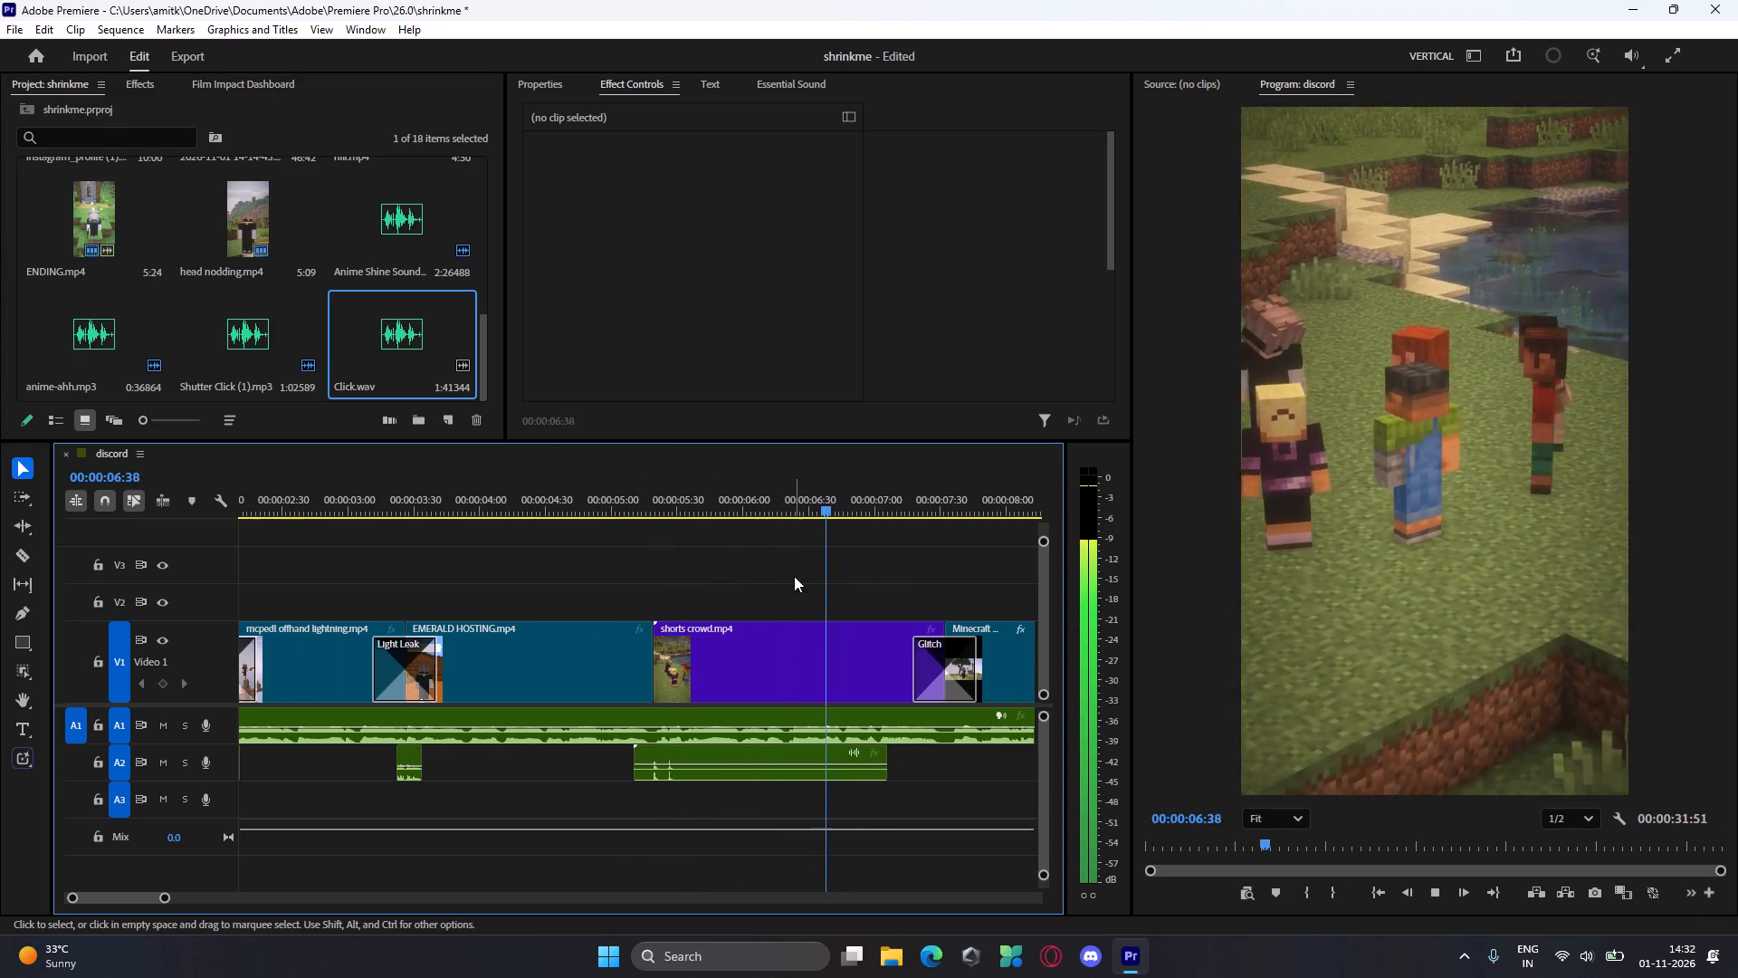
key("space")
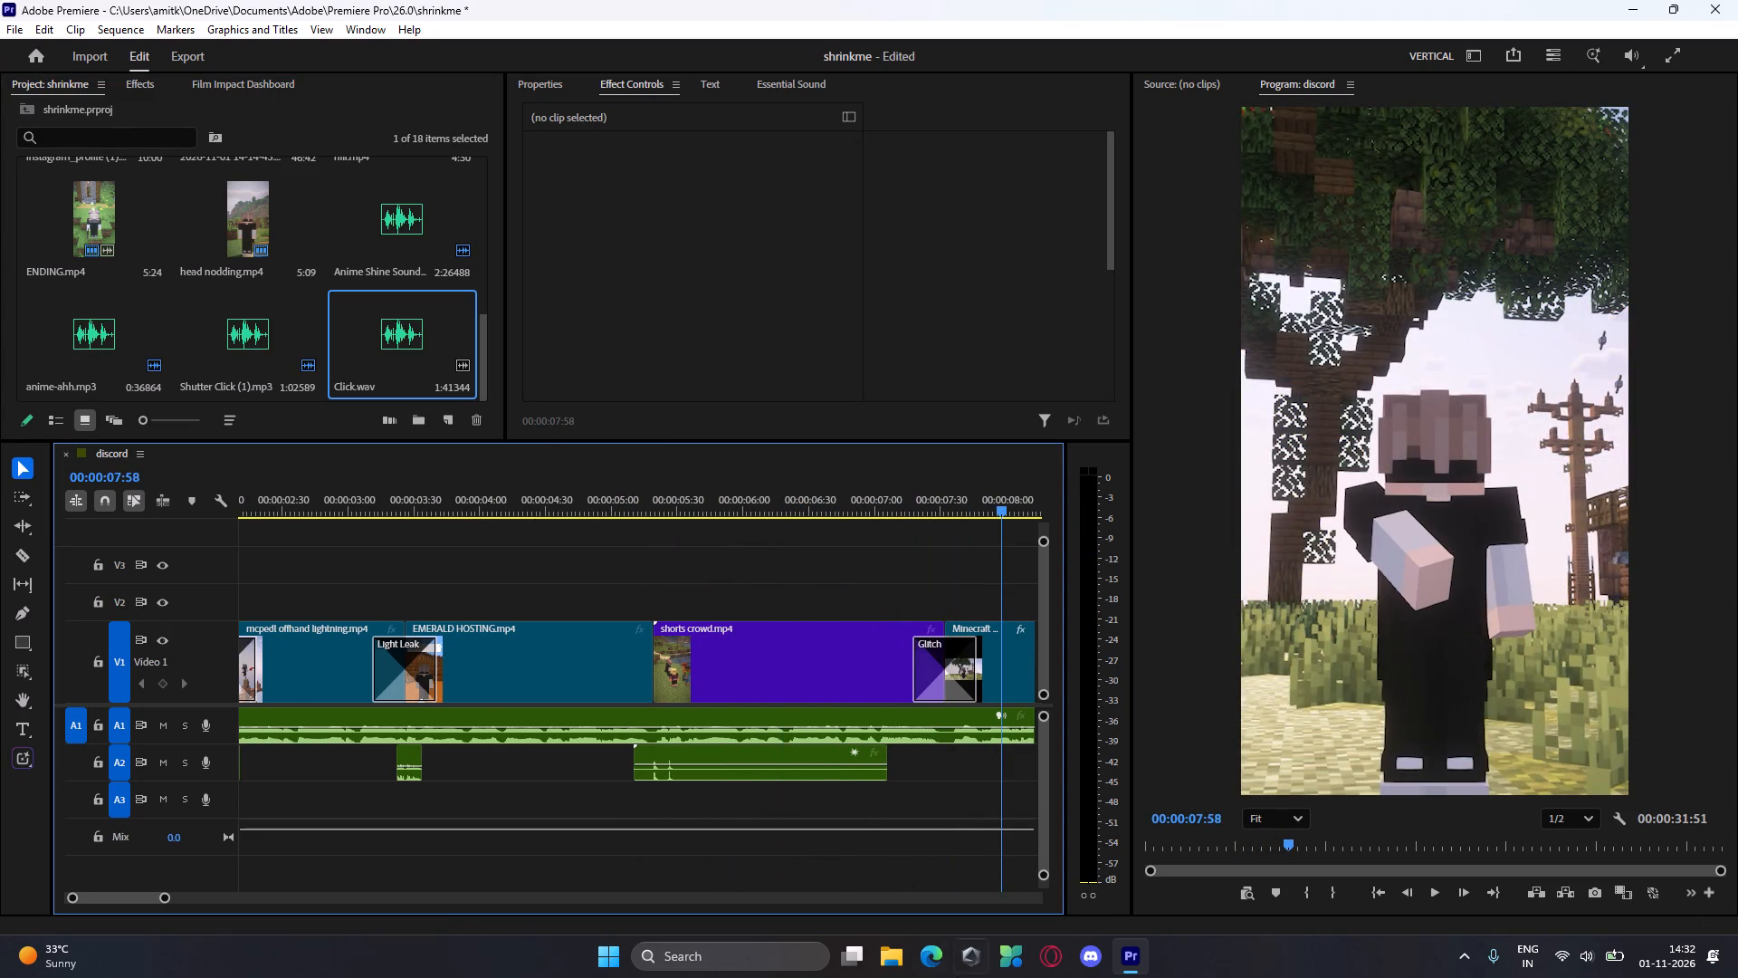
Switch to Microsoft Edge, open the Myinstants website through a search for "my instants", and search the site for "glitch".
left_click(926, 966)
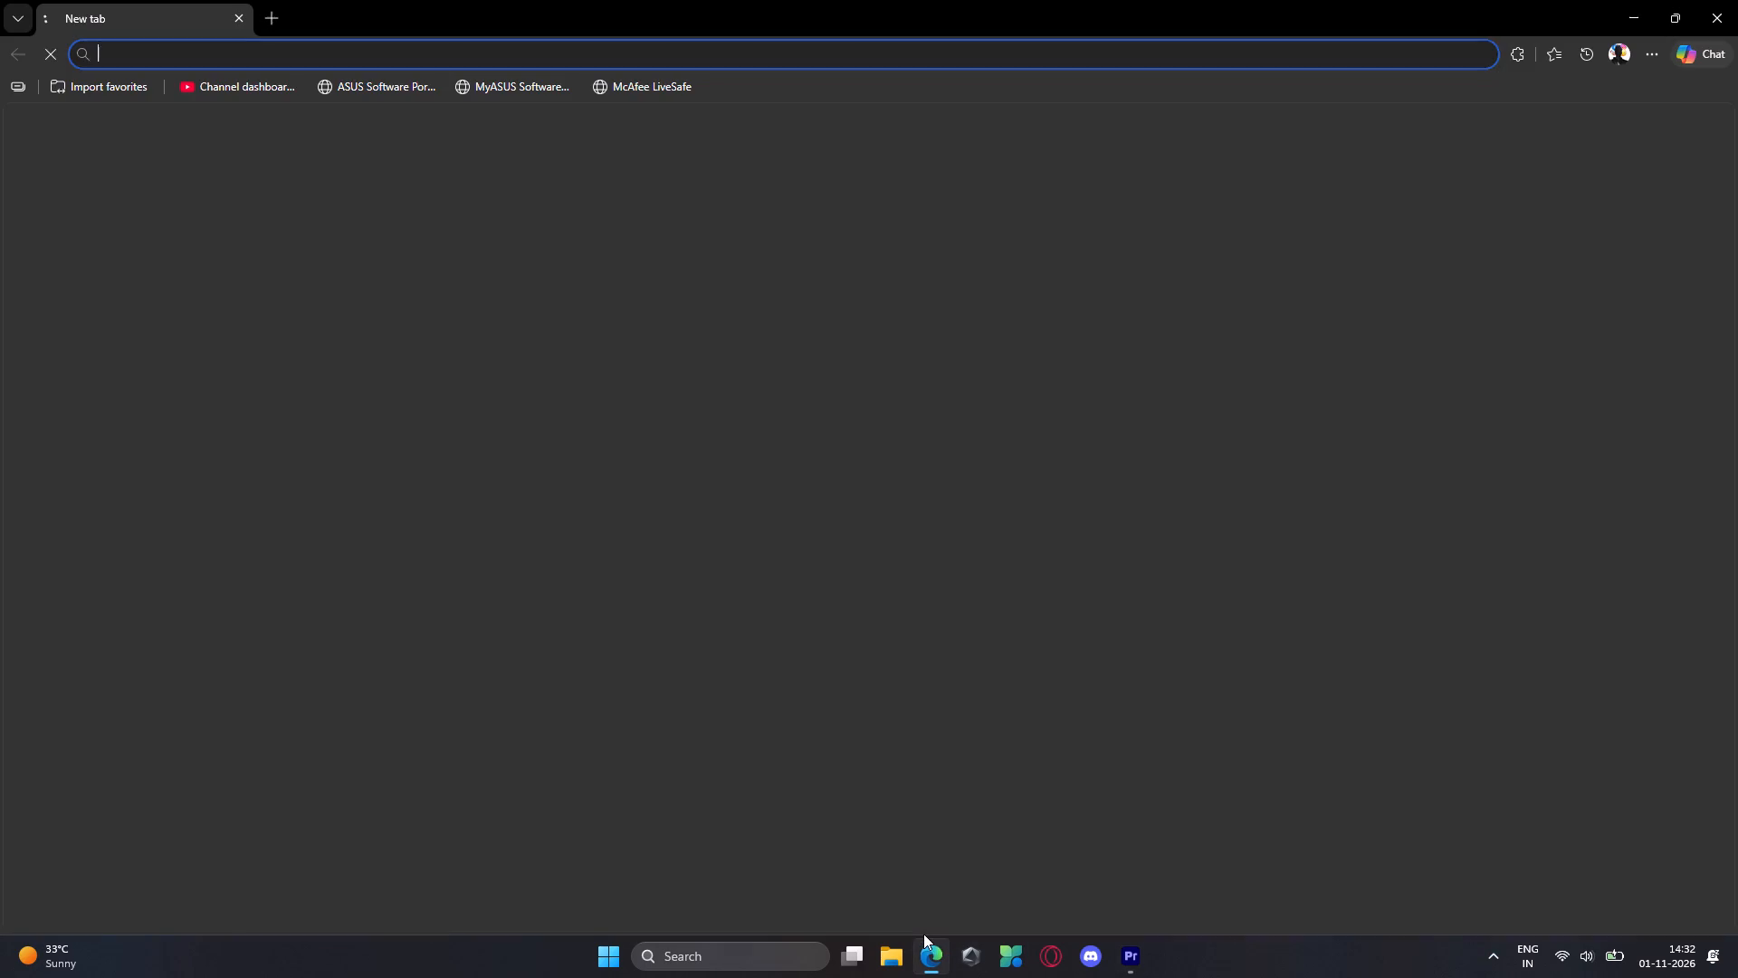
type("my instanr")
key("BackSpace")
type("ts")
key("Return")
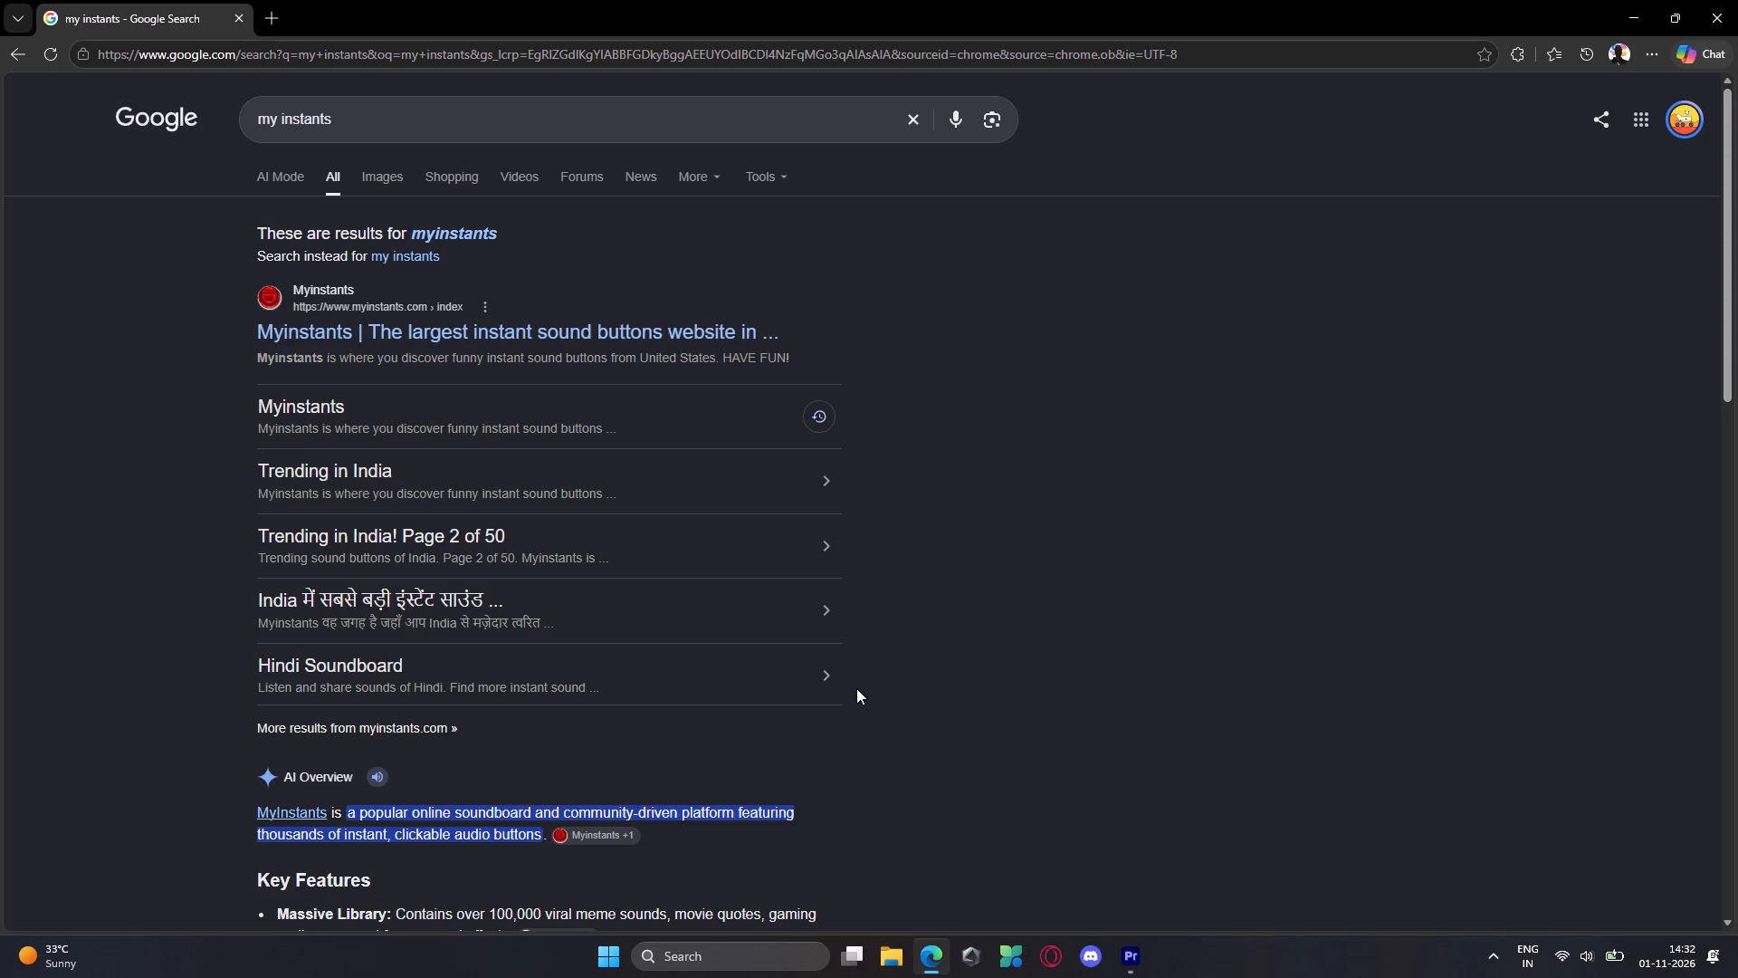
left_click(556, 334)
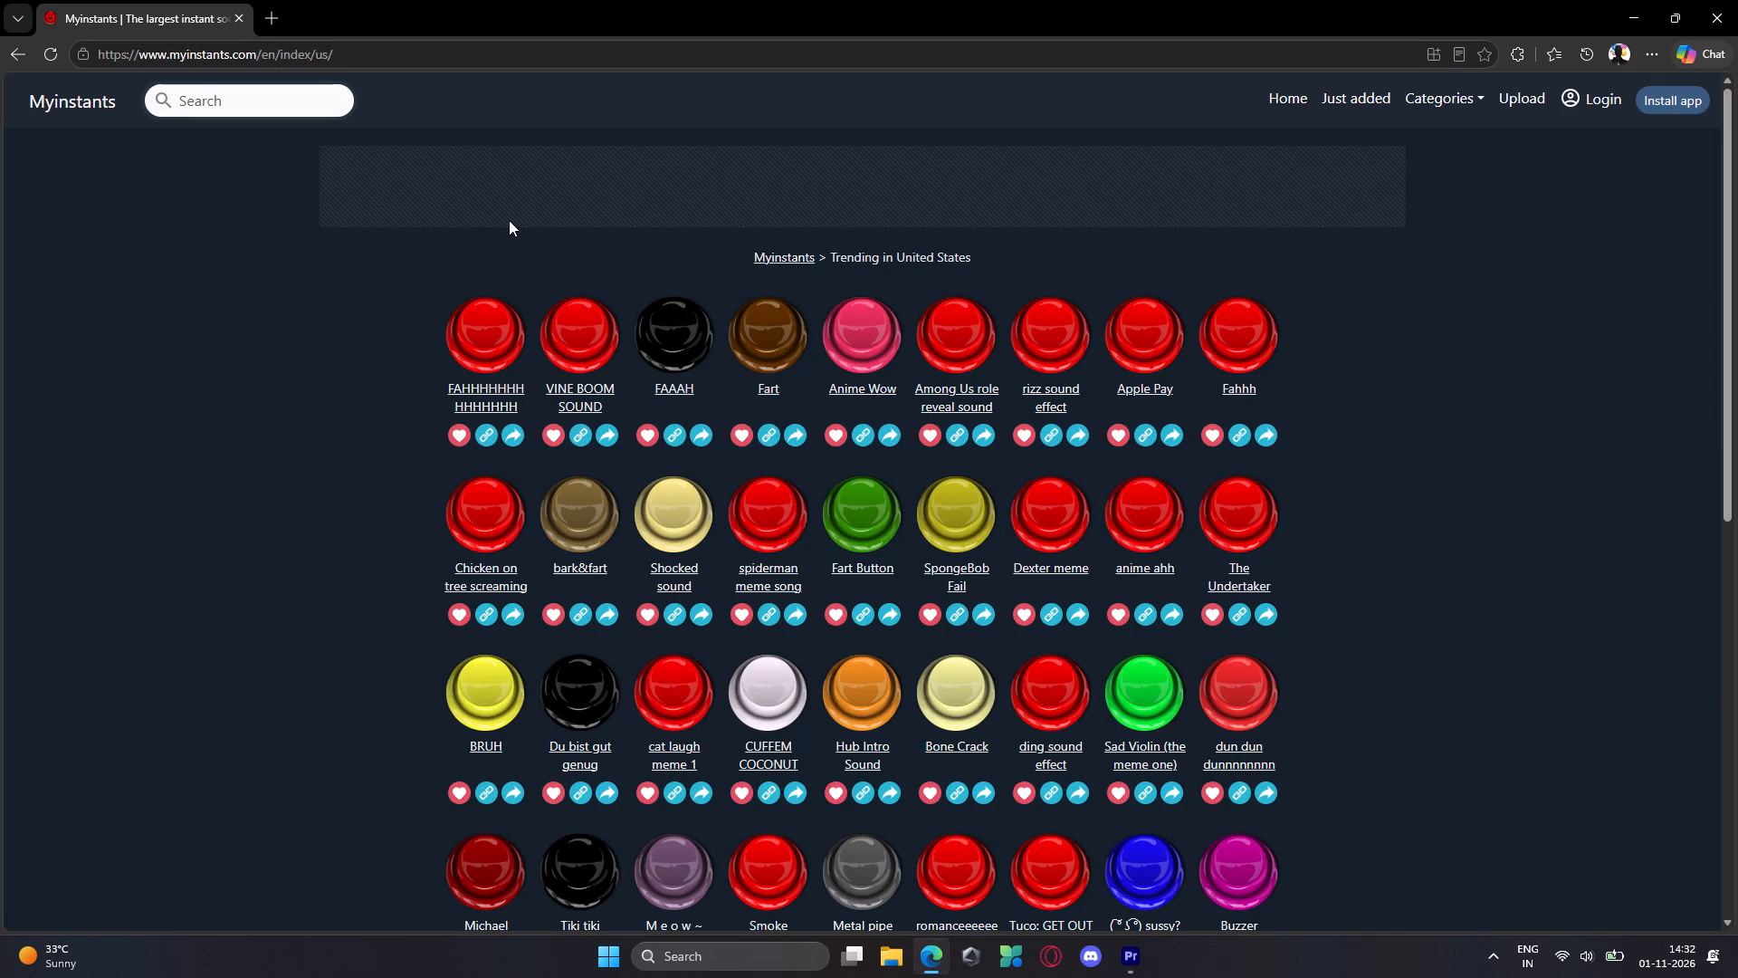
left_click(253, 101)
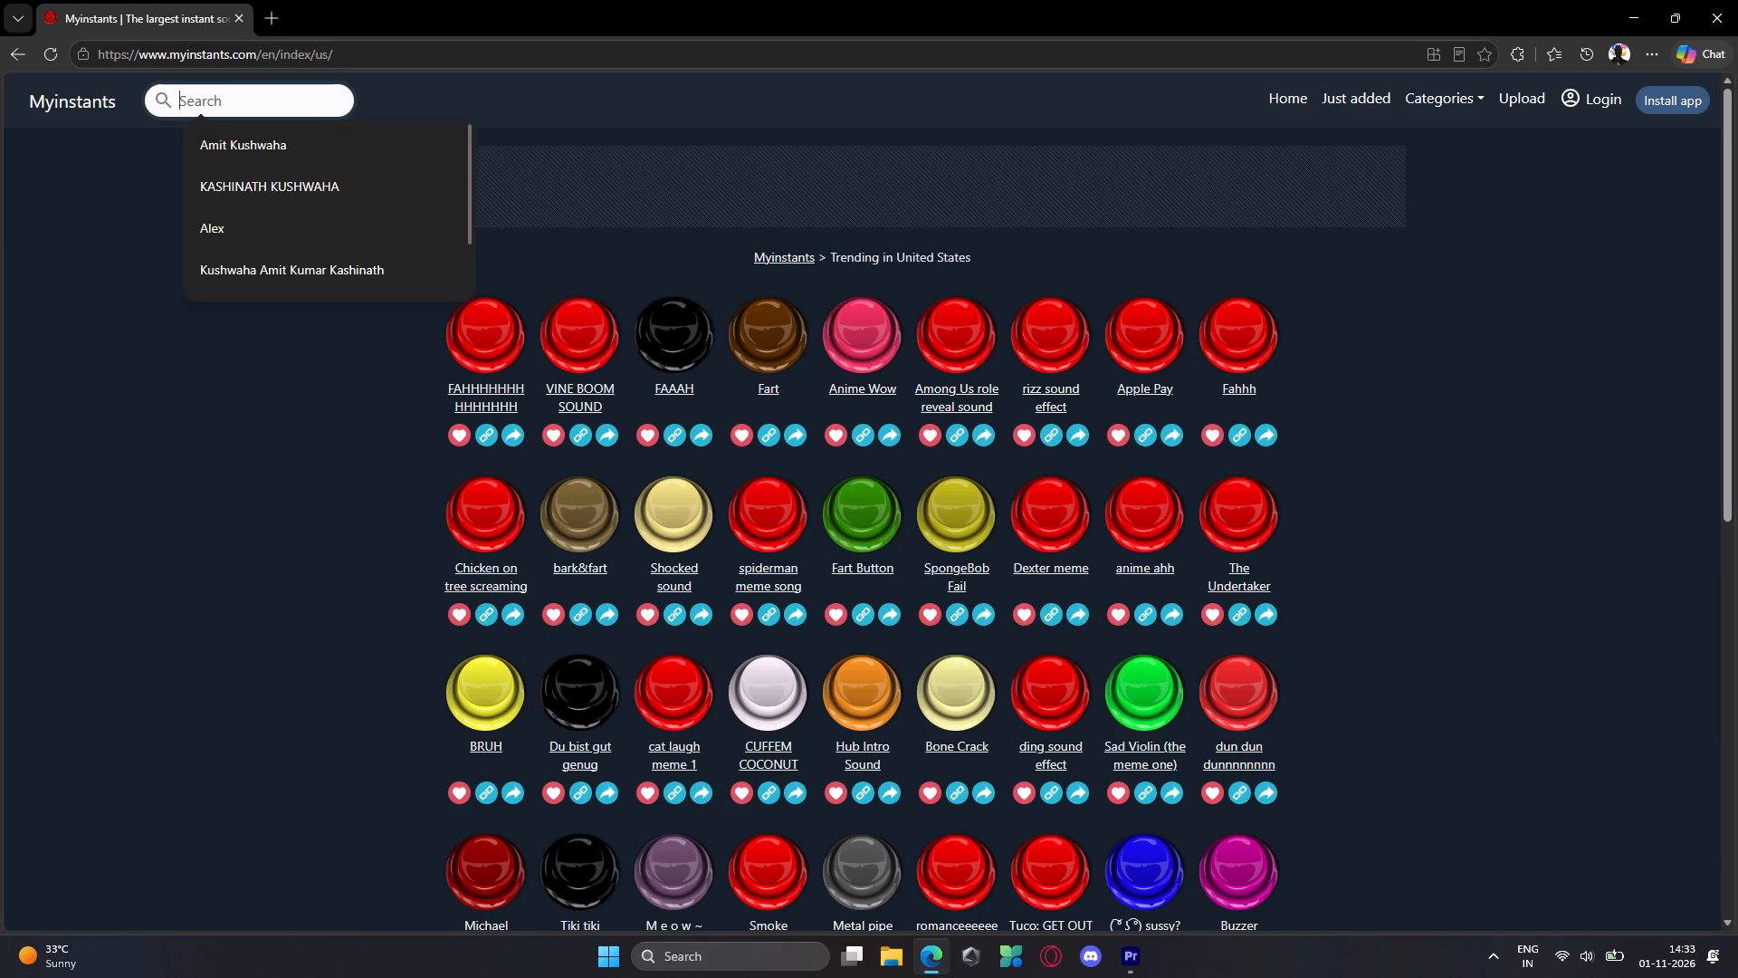
type("glit")
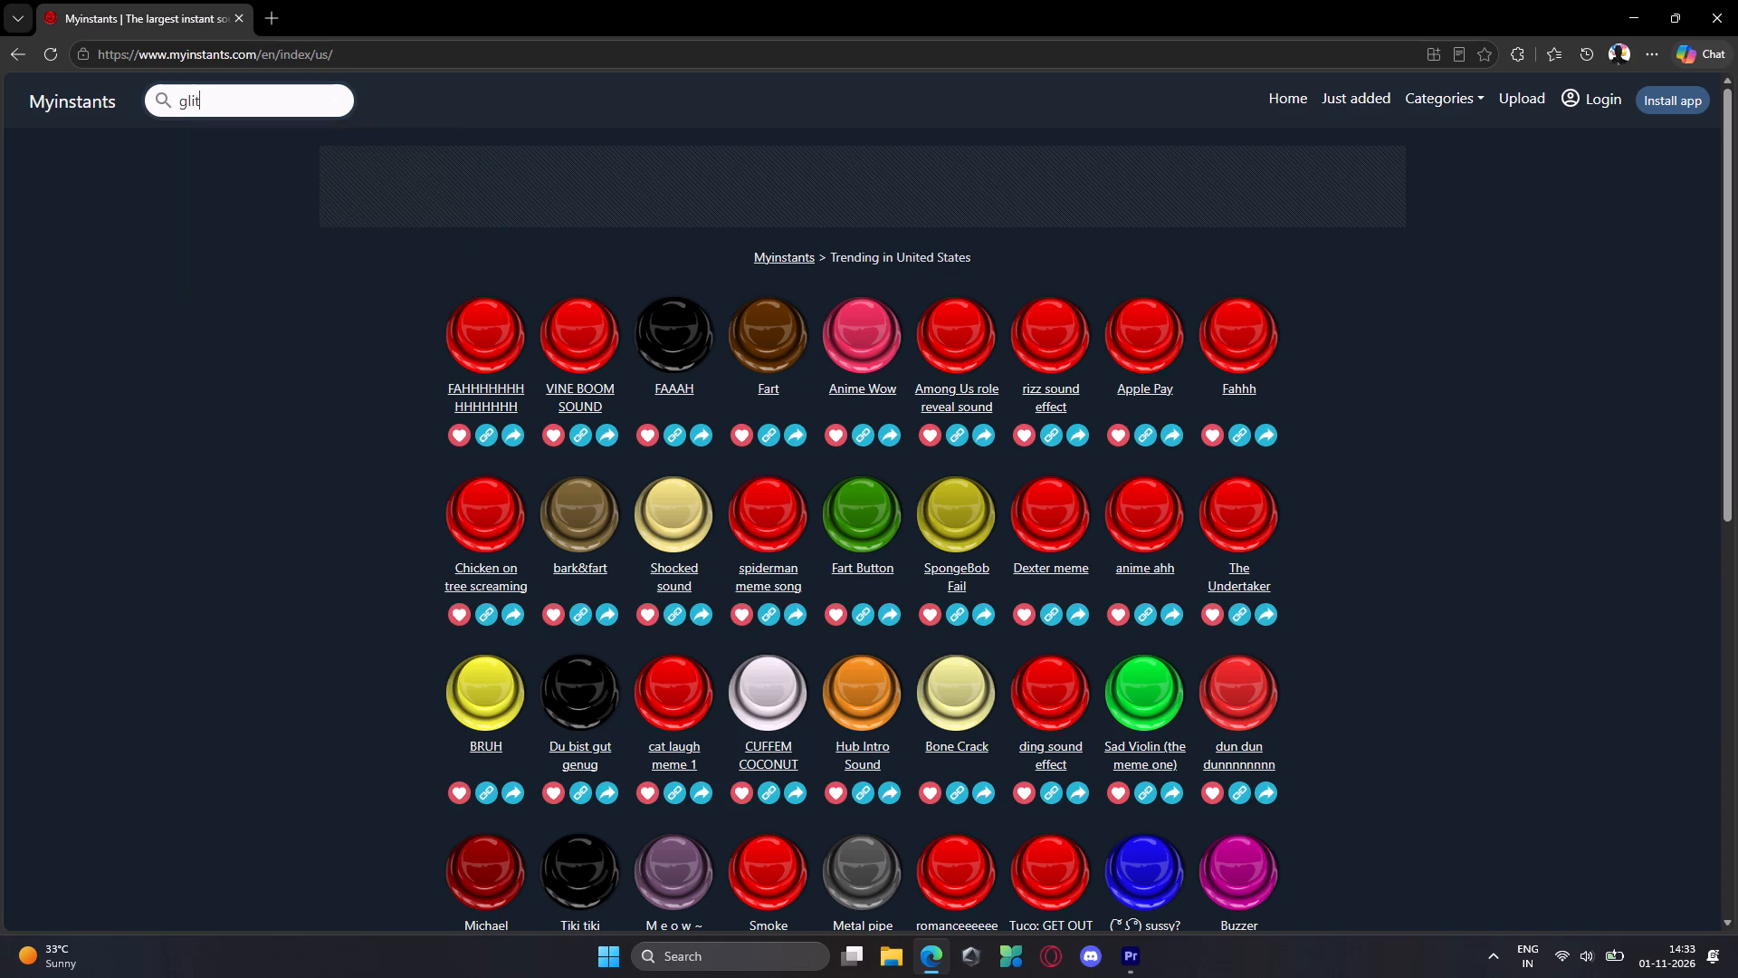
type("ch")
key("Return")
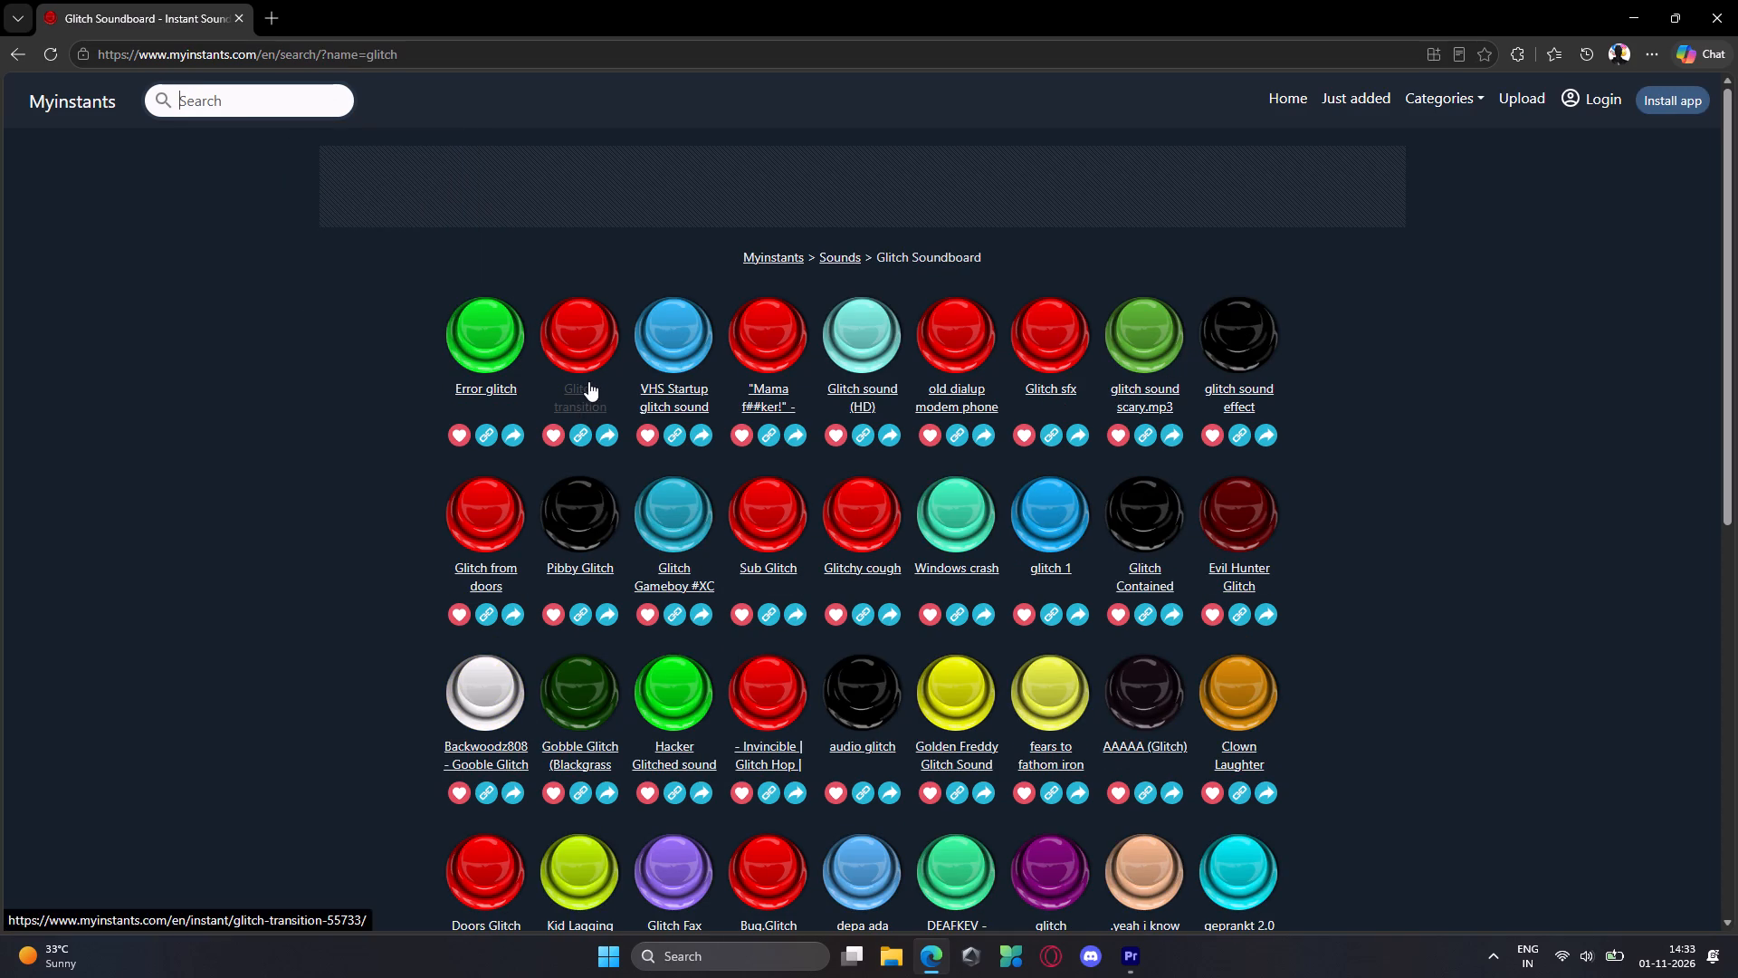
Preview several glitch sounds, including Error glitch, Glitch transition, VHS Startup glitch sound, Glitch sfx and glitch sound effect.
left_click(494, 341)
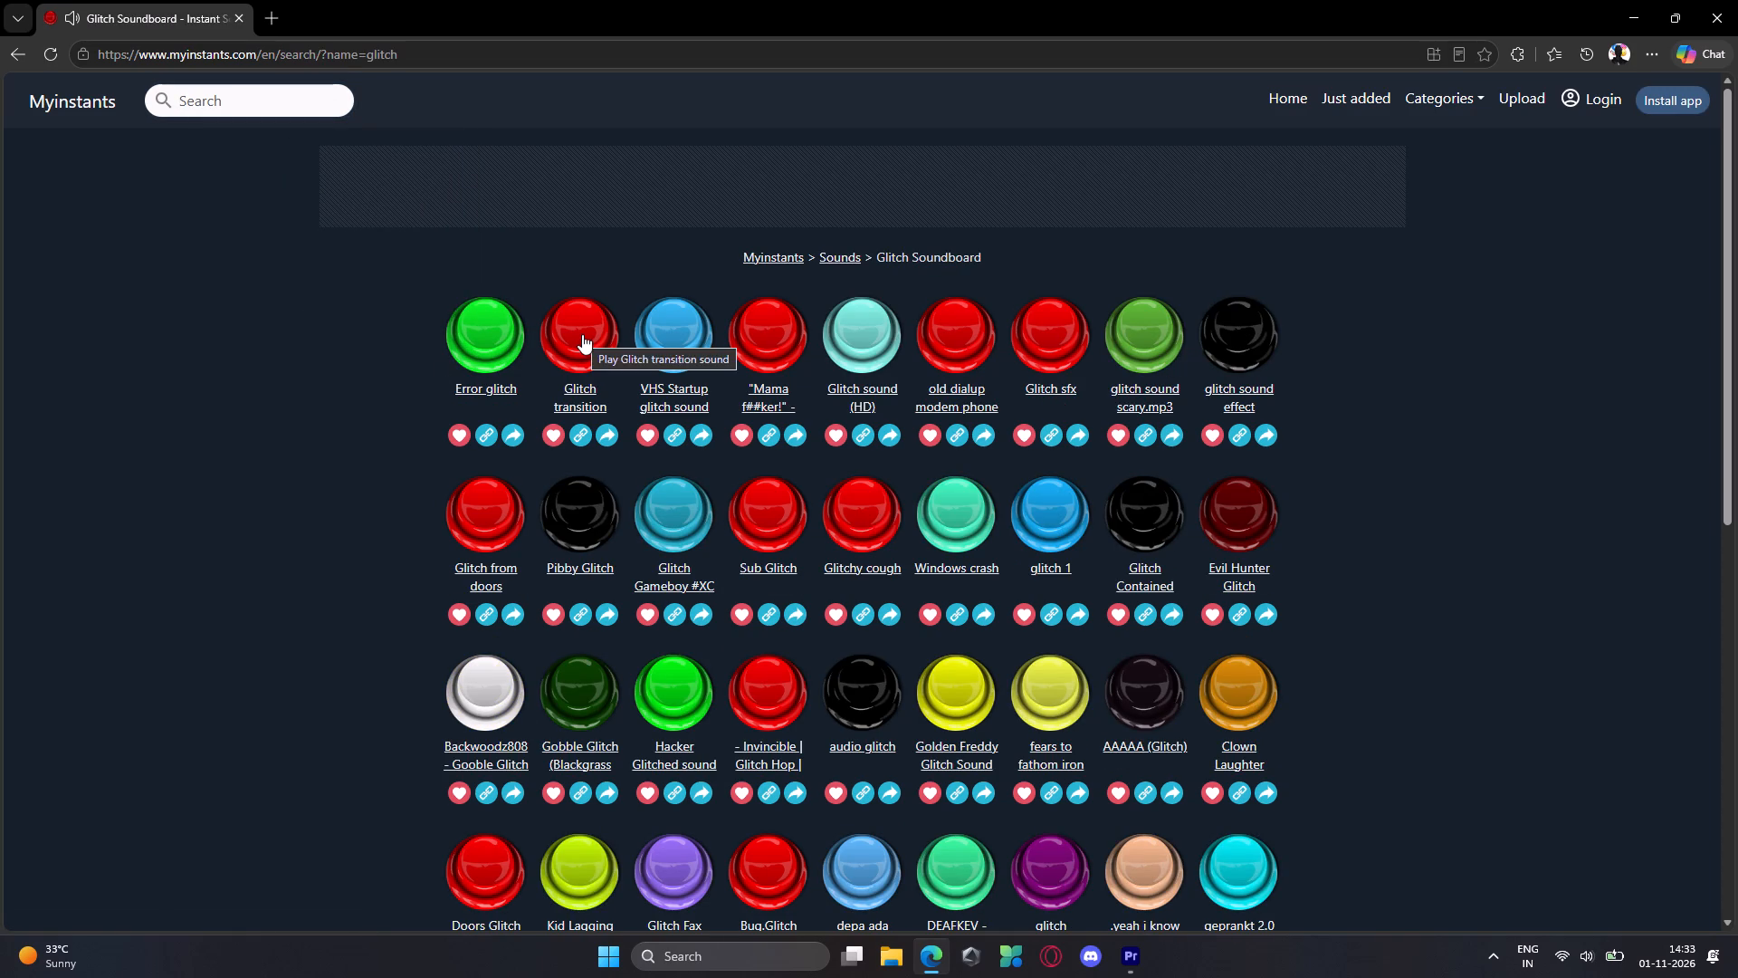
left_click(582, 334)
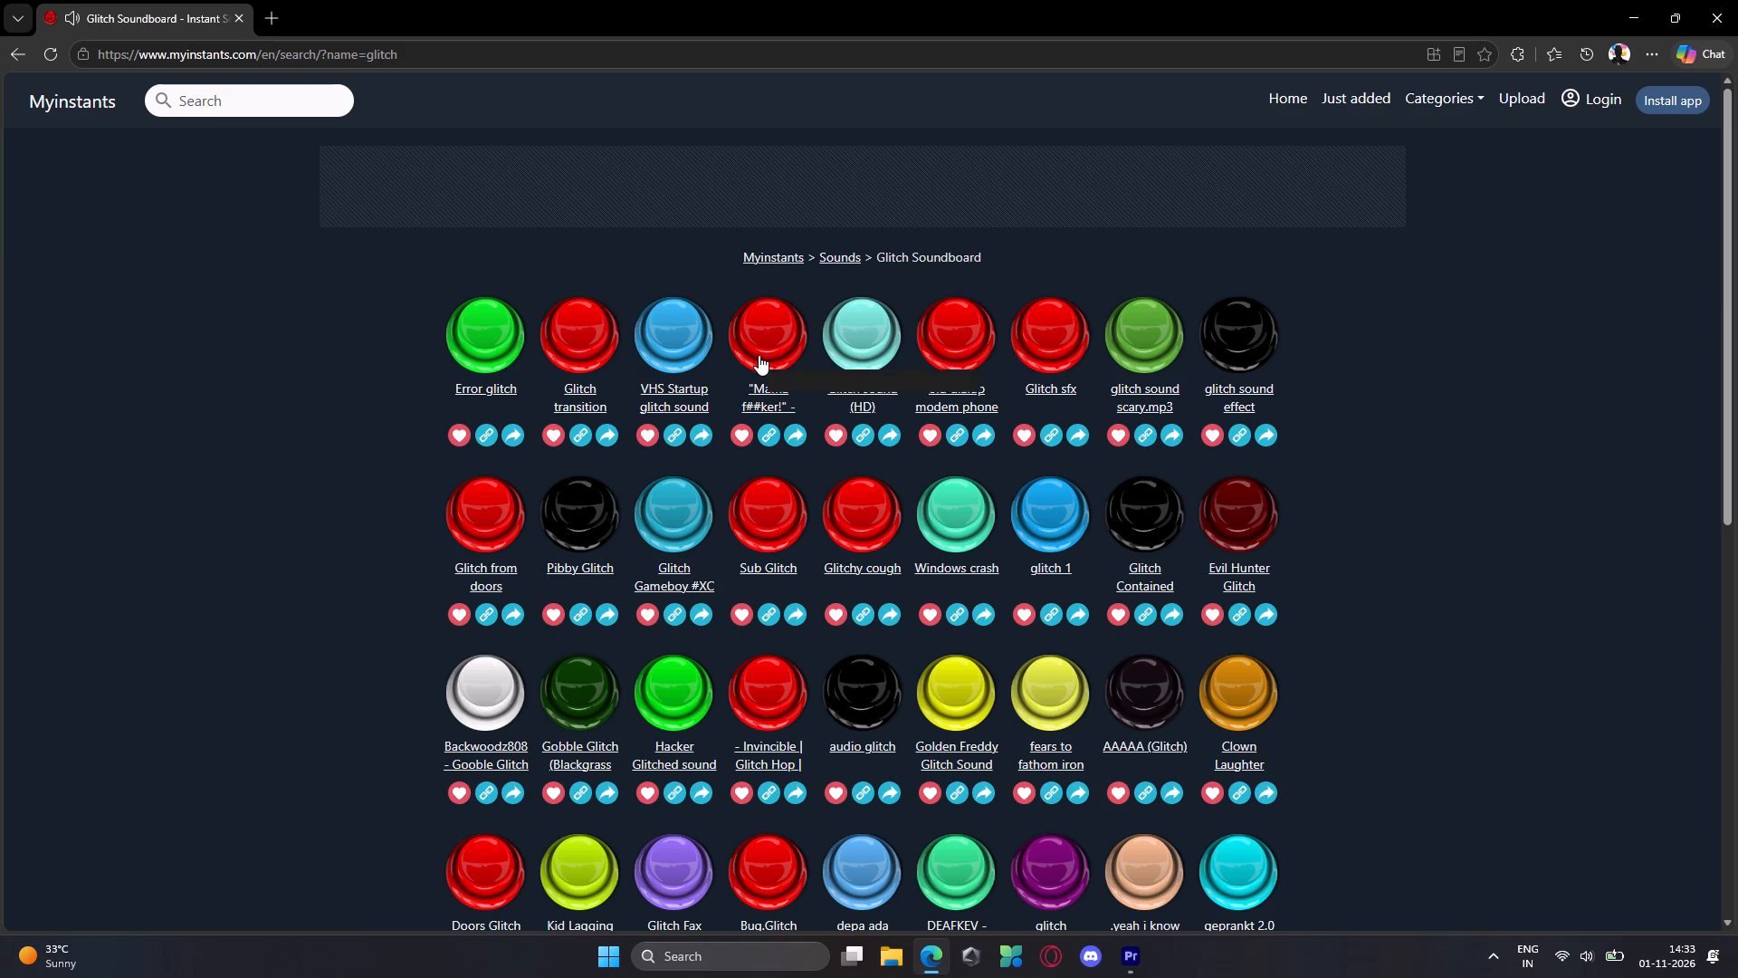
left_click(759, 355)
left_click(662, 350)
left_click(1033, 339)
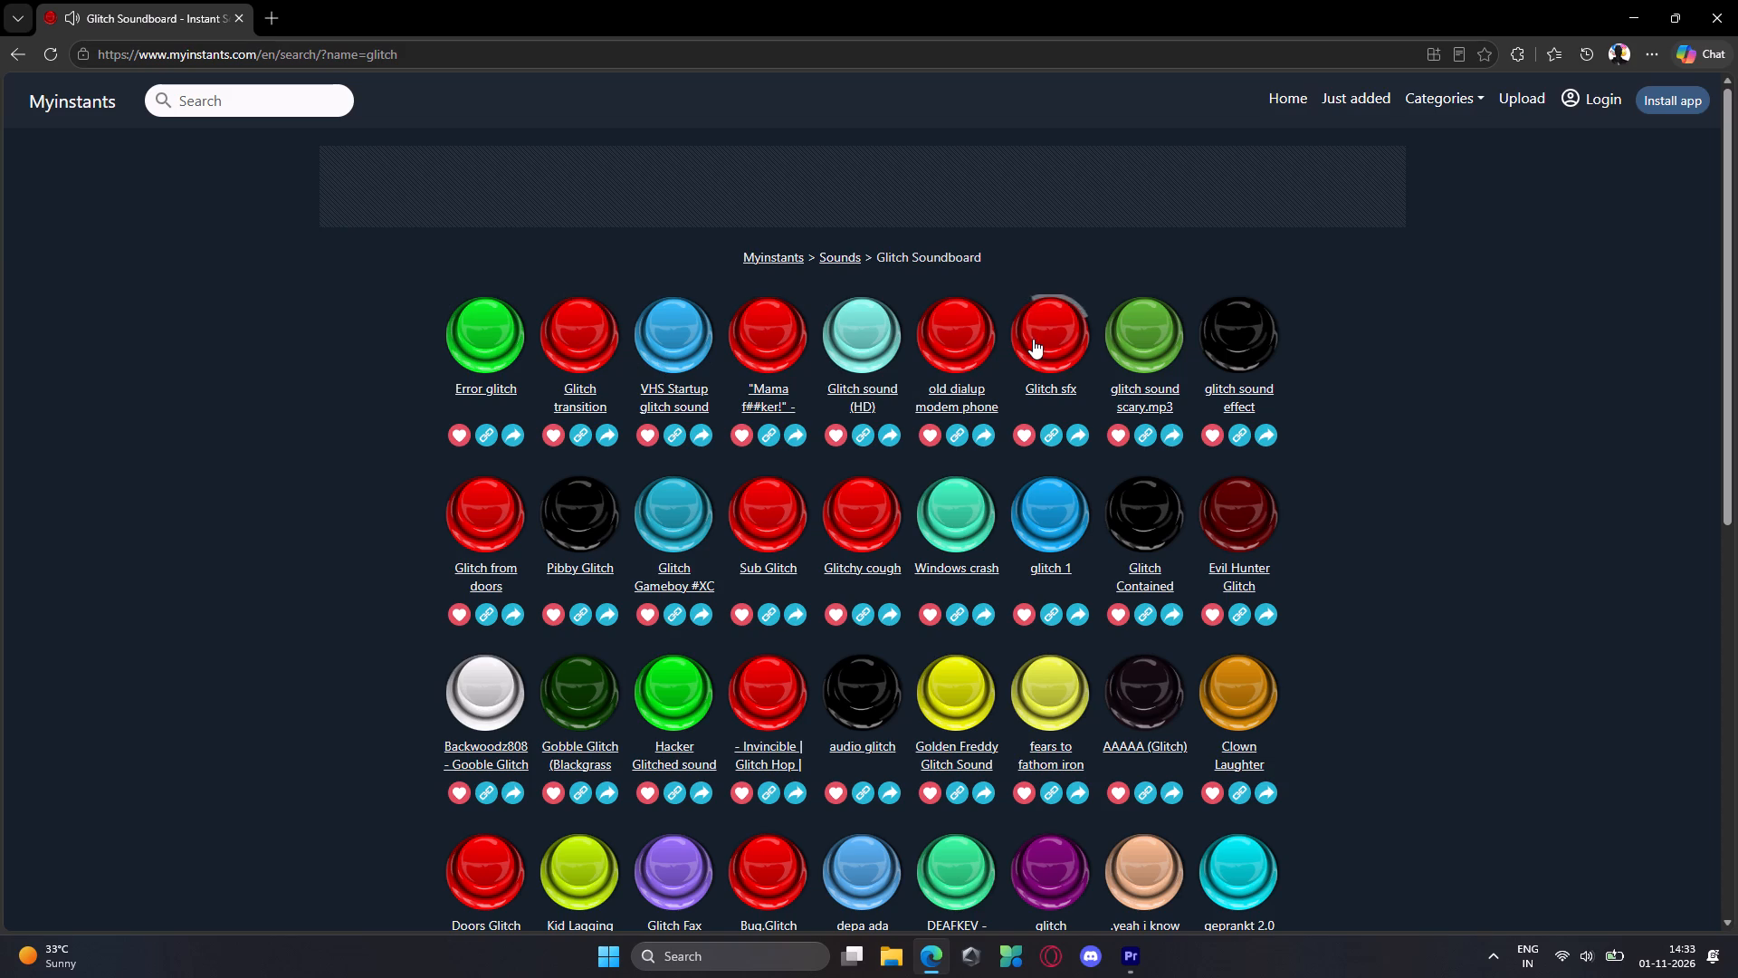
left_click(1233, 358)
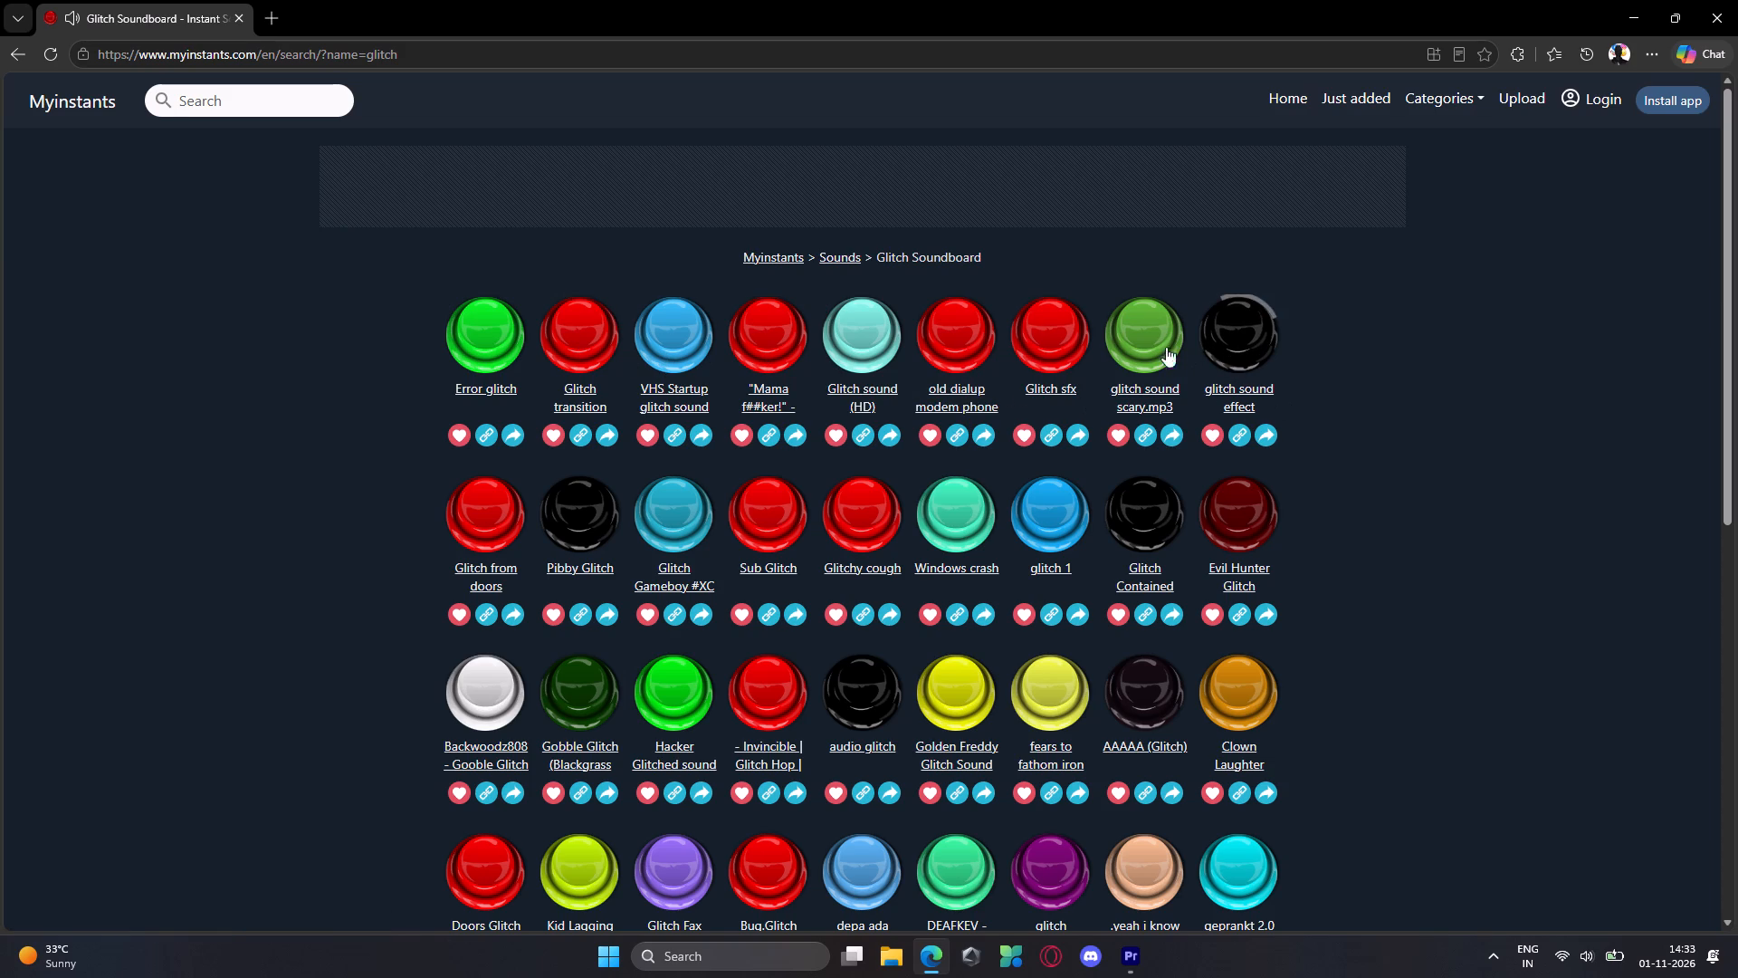
left_click(1151, 344)
left_click(485, 361)
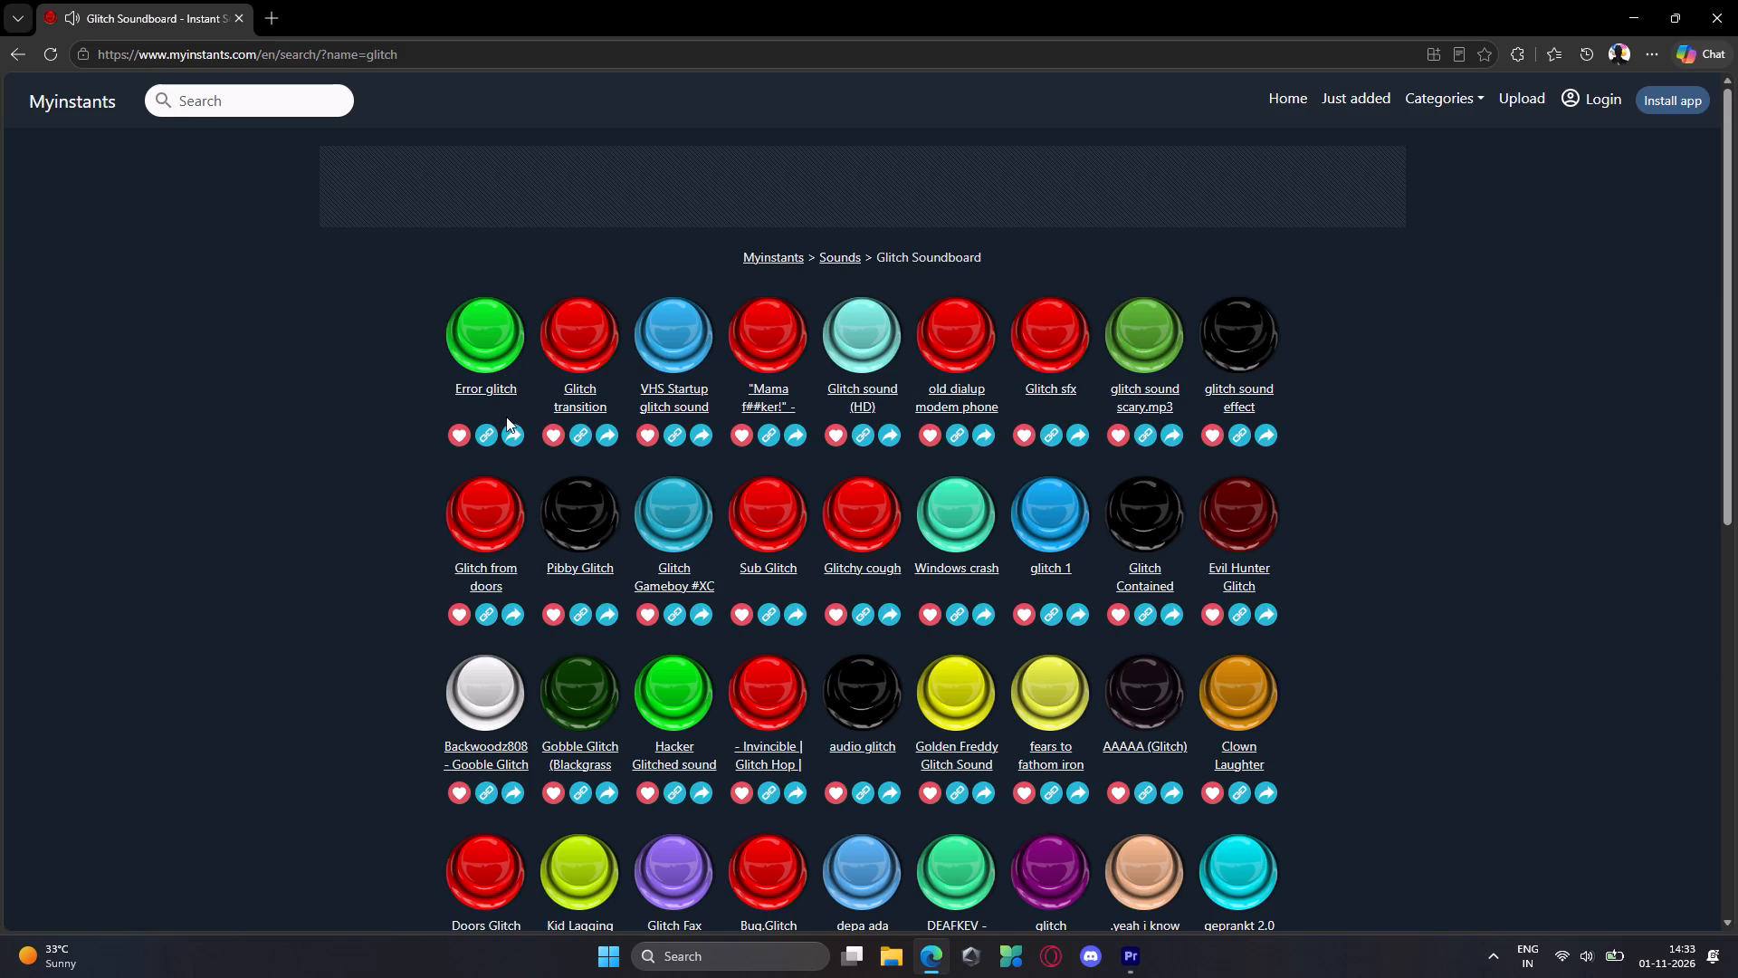
Download the Error glitch sound as an MP3 and leave the browser.
left_click(504, 395)
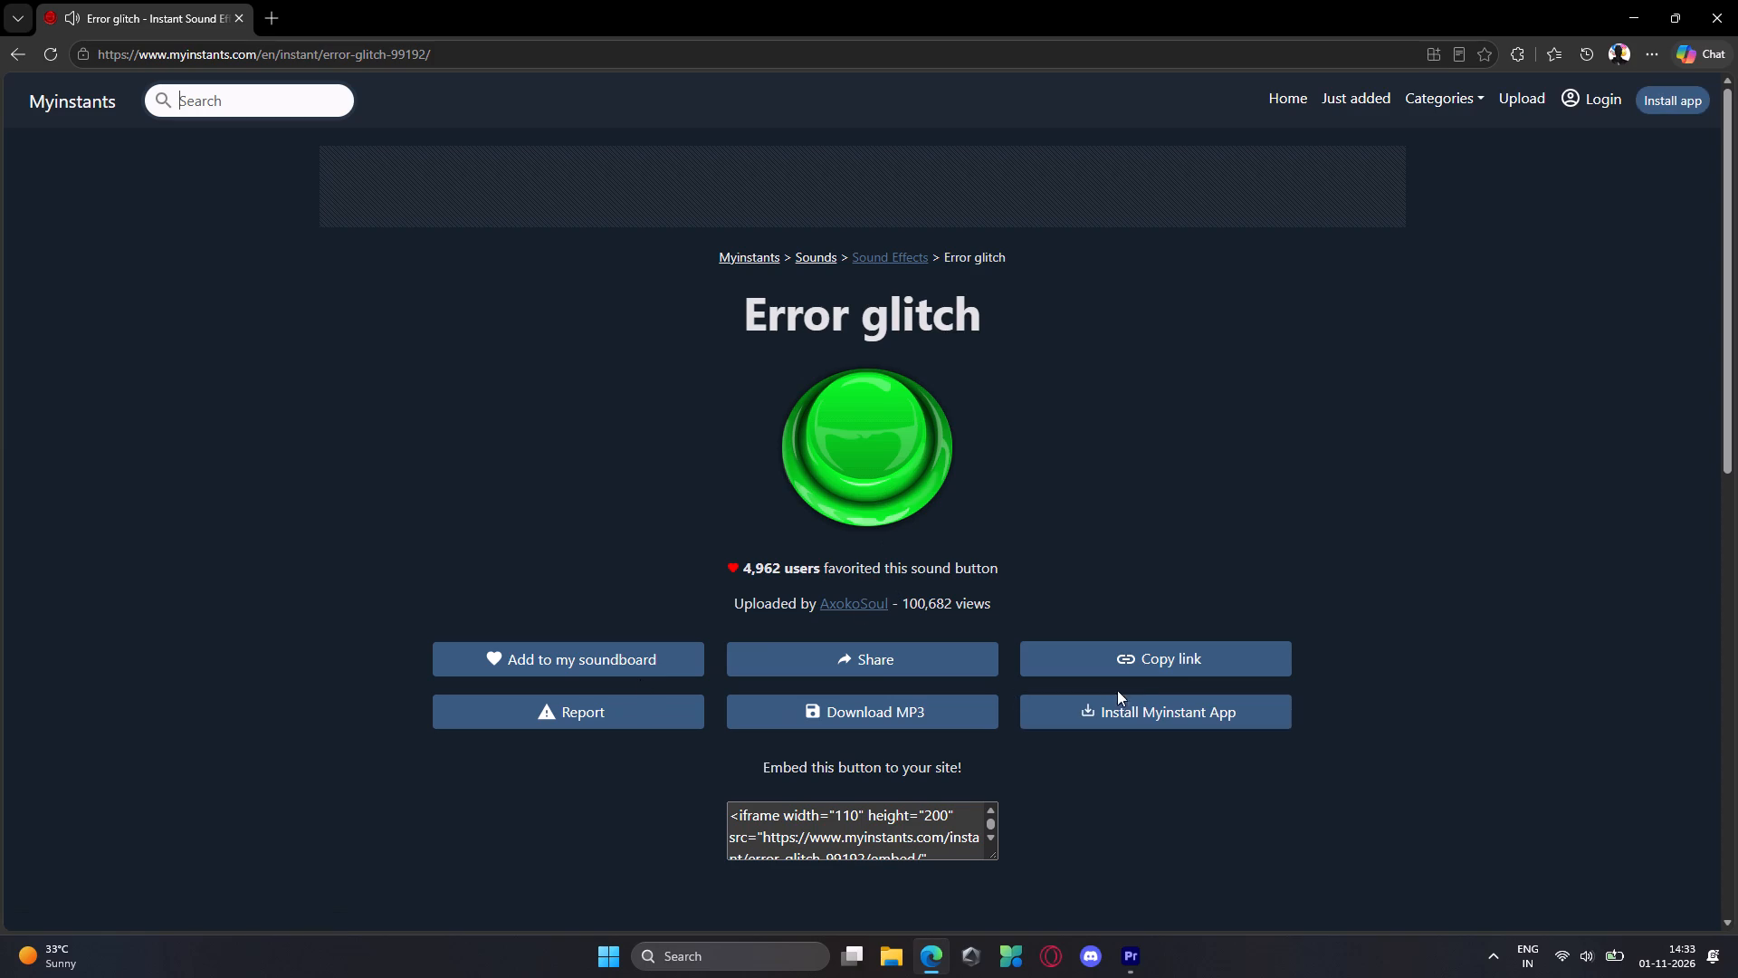
left_click(861, 710)
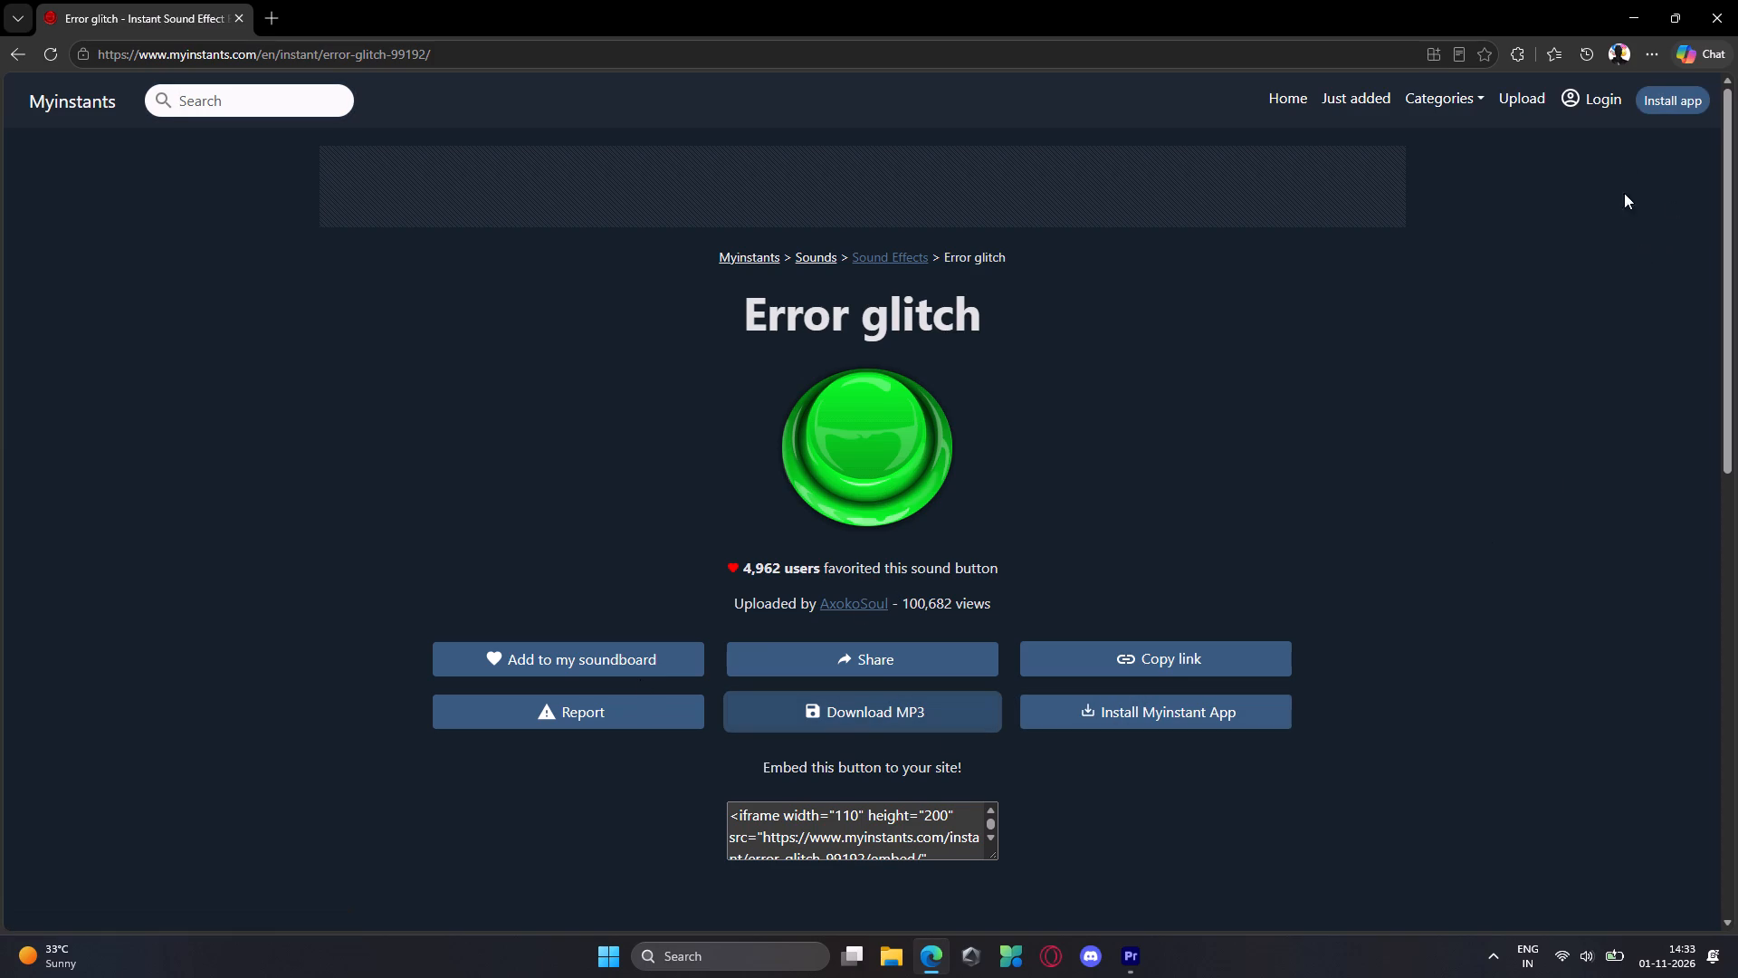
left_click(1737, 1)
Import the error-glitch MP3 from the Downloads folder into the shrinkme project.
scroll(321, 392, "down", 2)
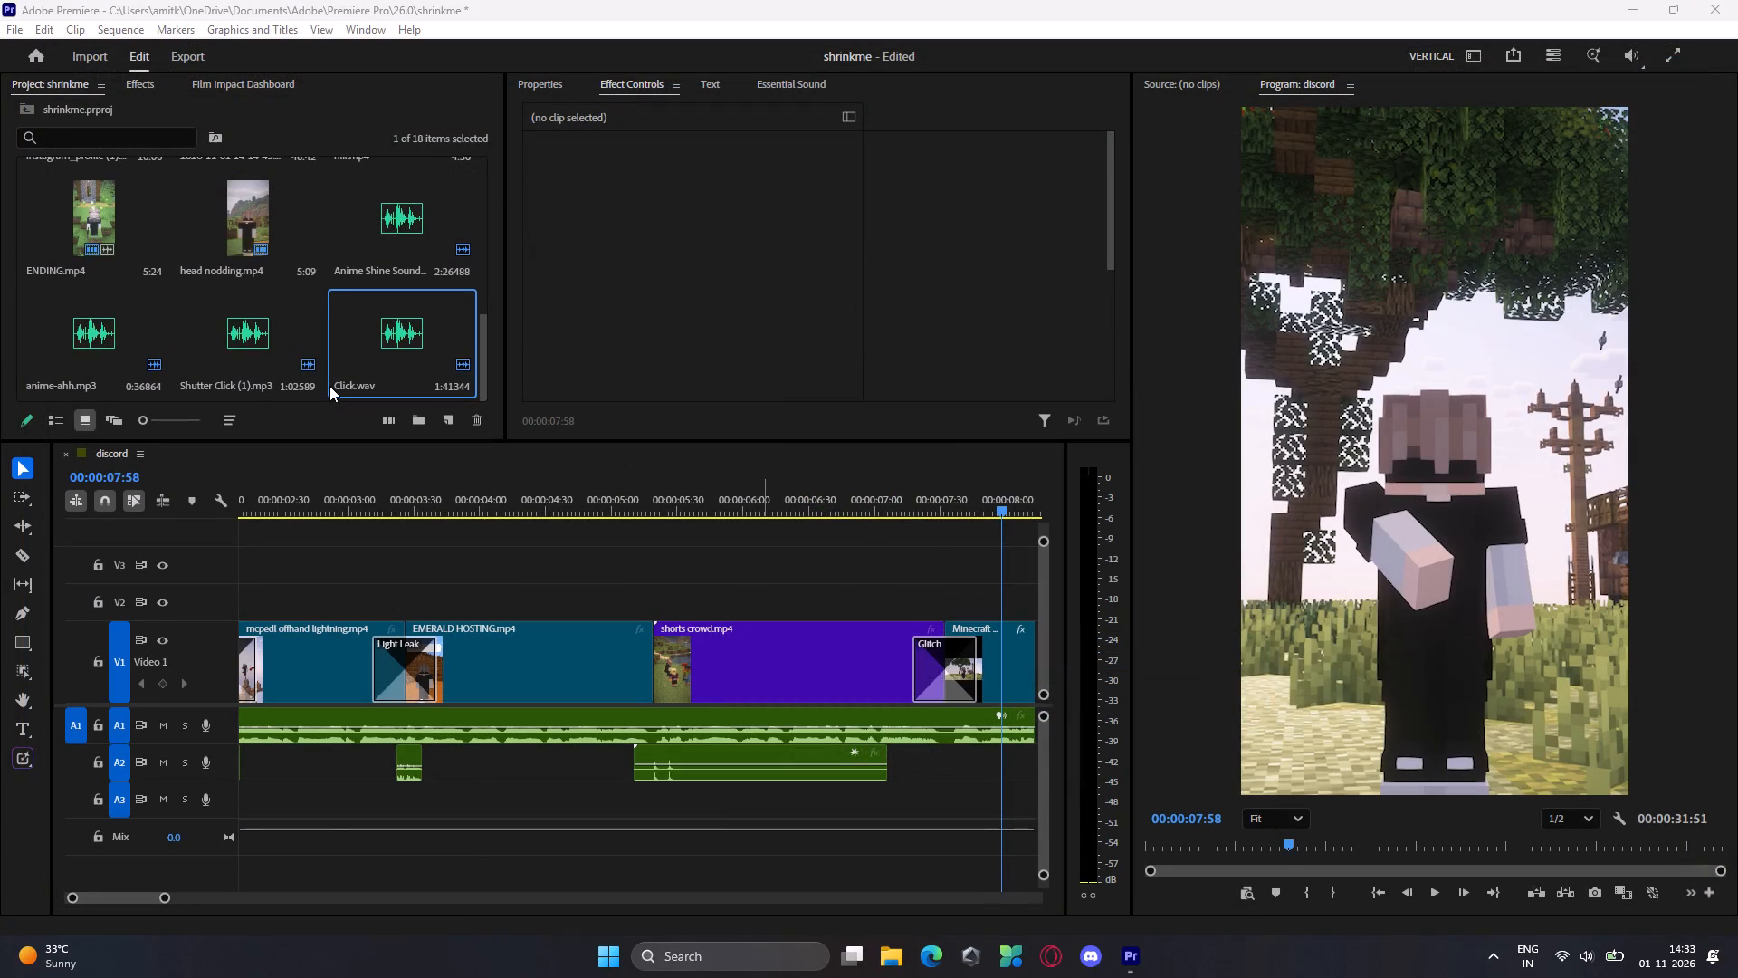
double_click(322, 393)
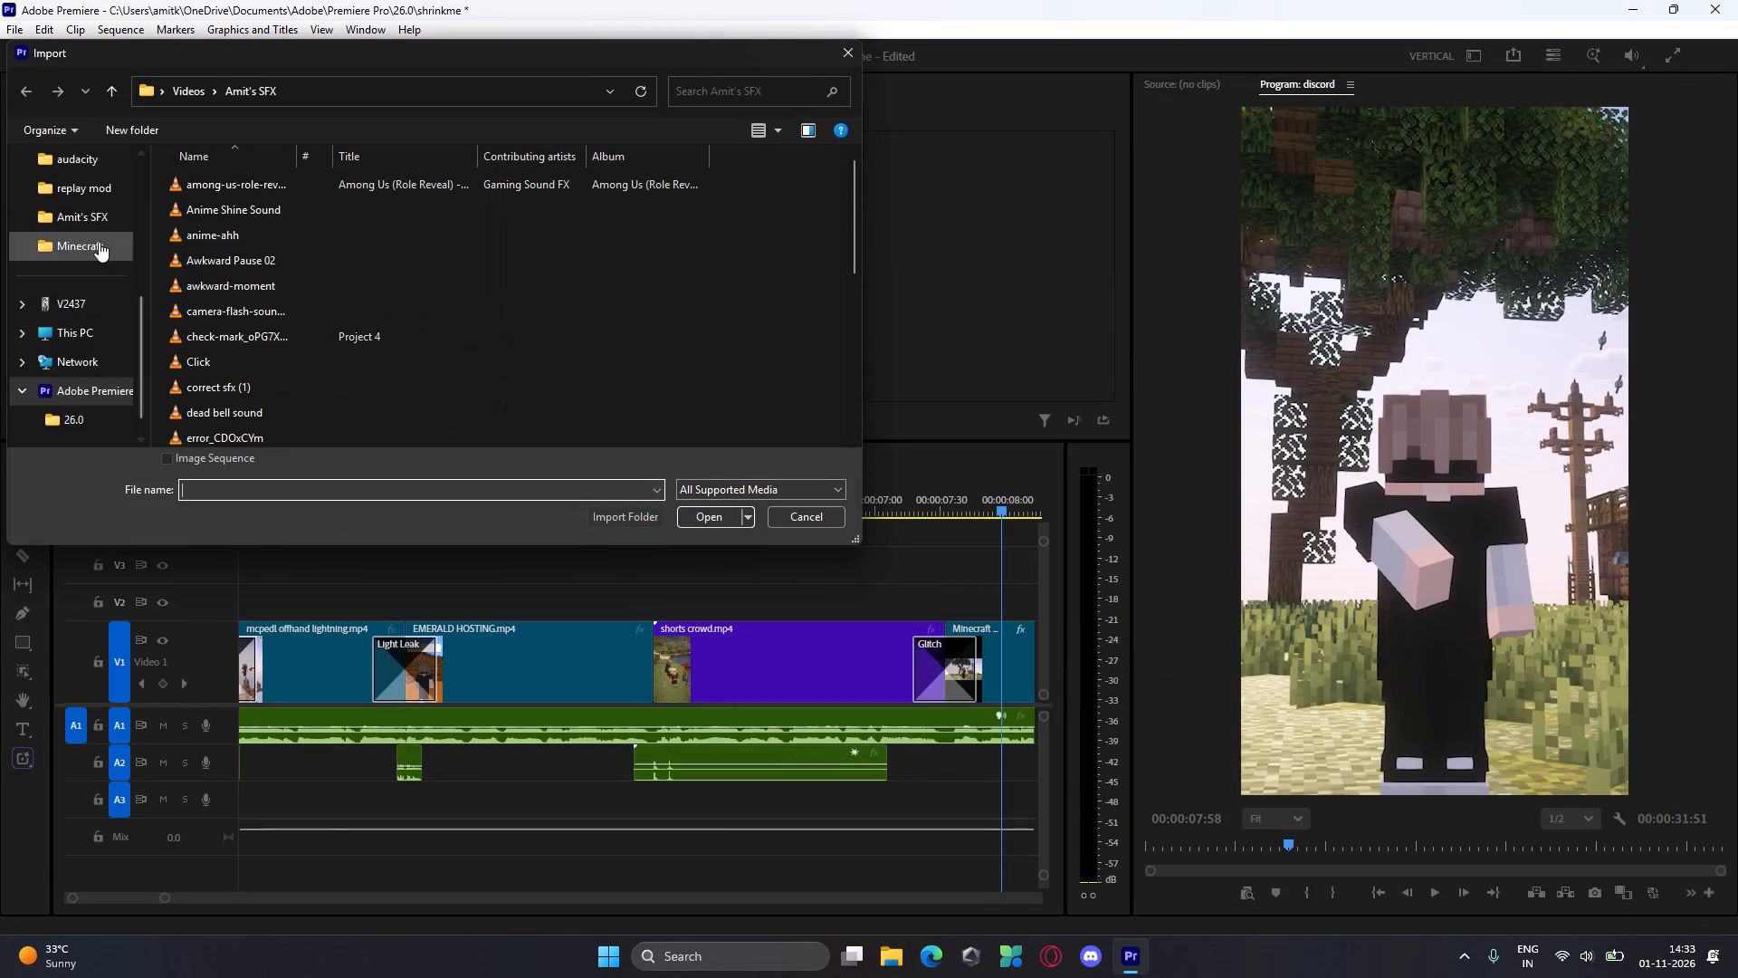
scroll(81, 228, "up", 4)
left_click(90, 283)
left_click(246, 200)
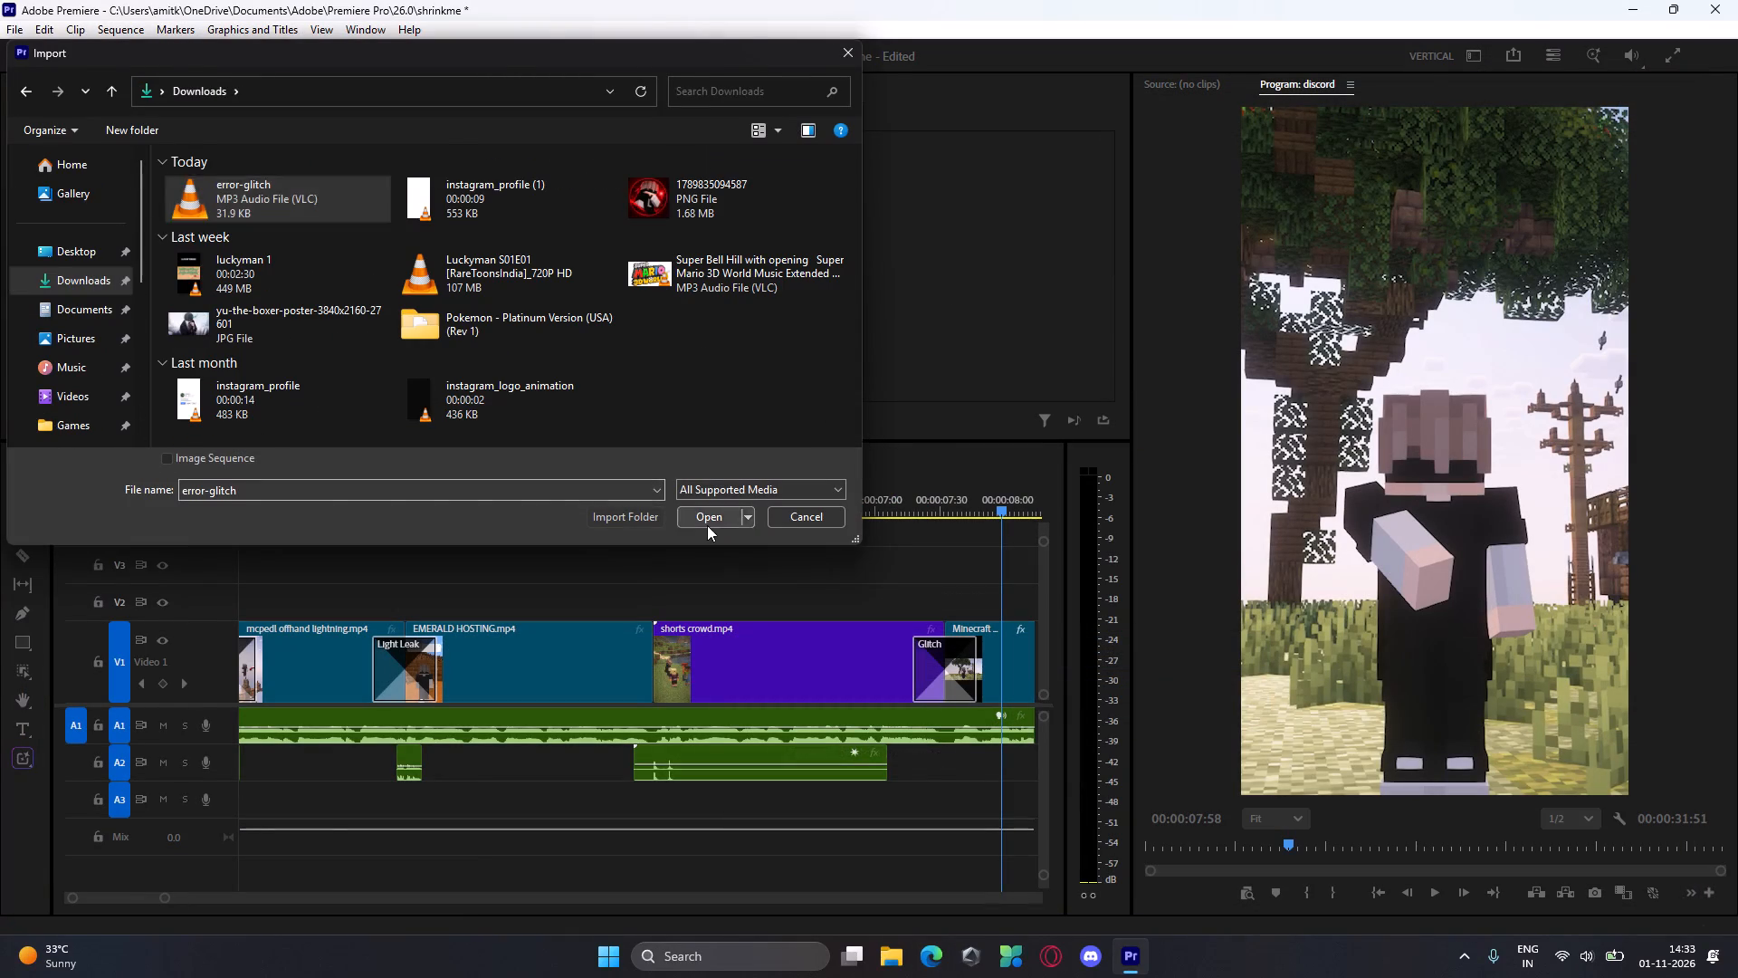
left_click(707, 525)
Place error-glitch.mp3 on A3 starting at 00:00:07:23, inside the Glitch transition, and play it back.
left_click_drag(107, 364, 655, 813)
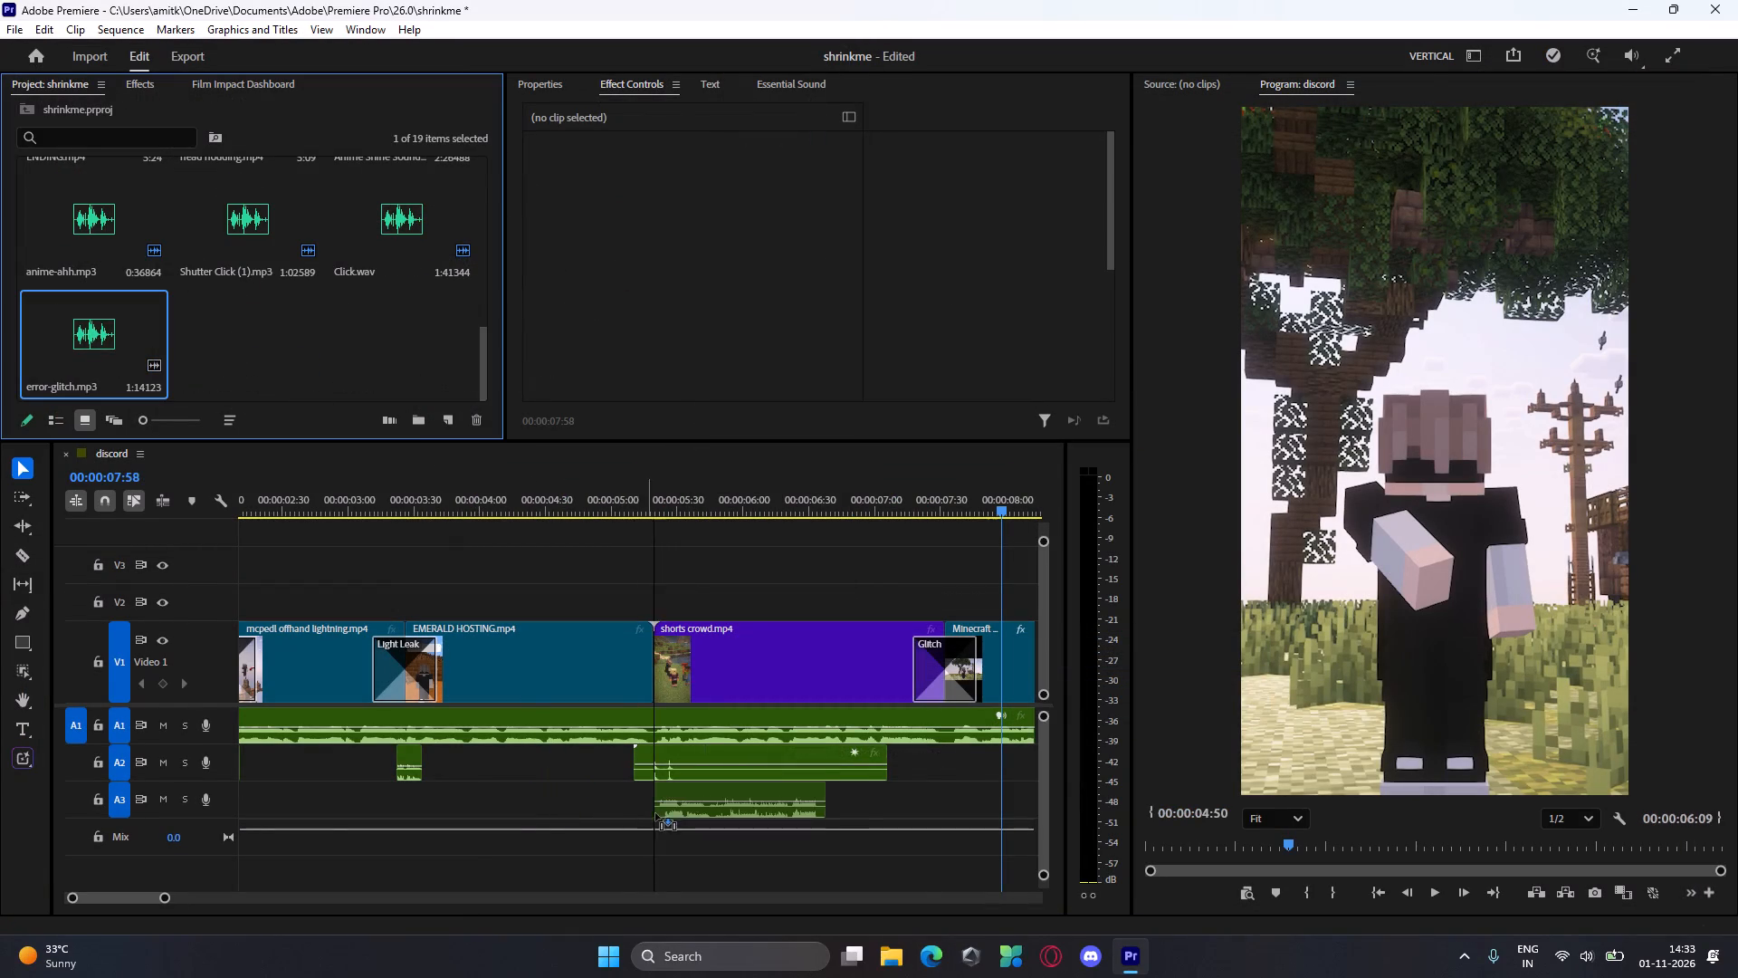
left_click_drag(655, 813, 902, 821)
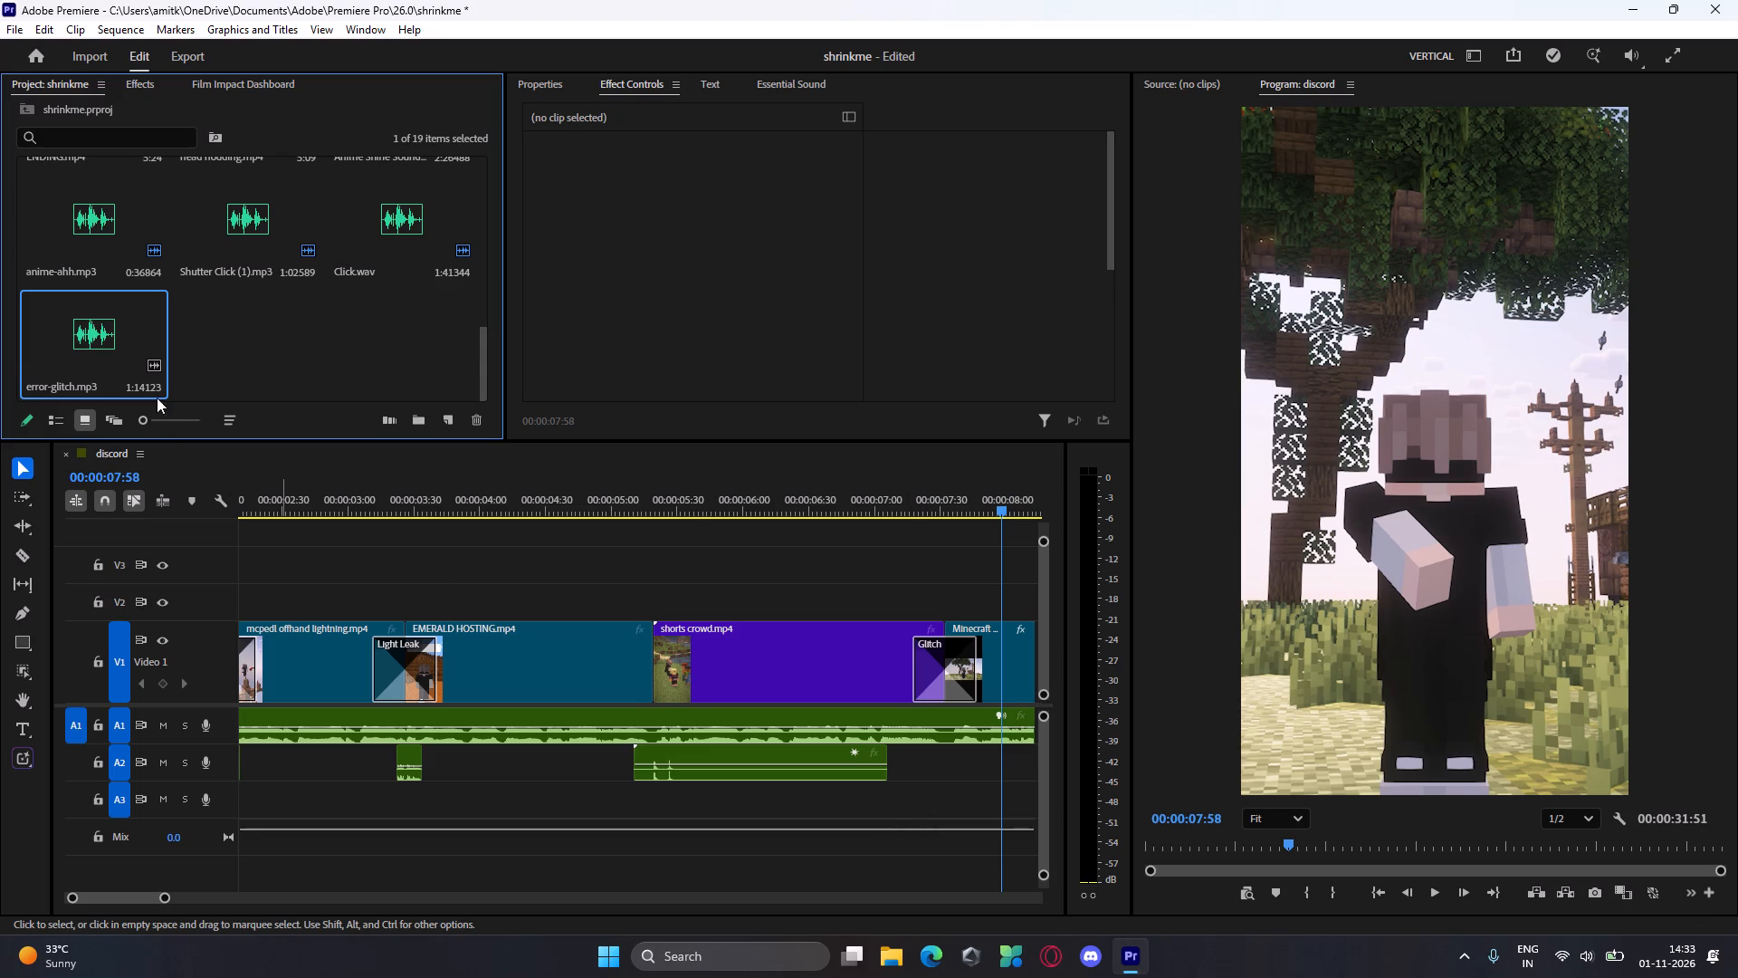
left_click_drag(127, 355, 894, 806)
scroll(944, 818, "up", 4, "alt")
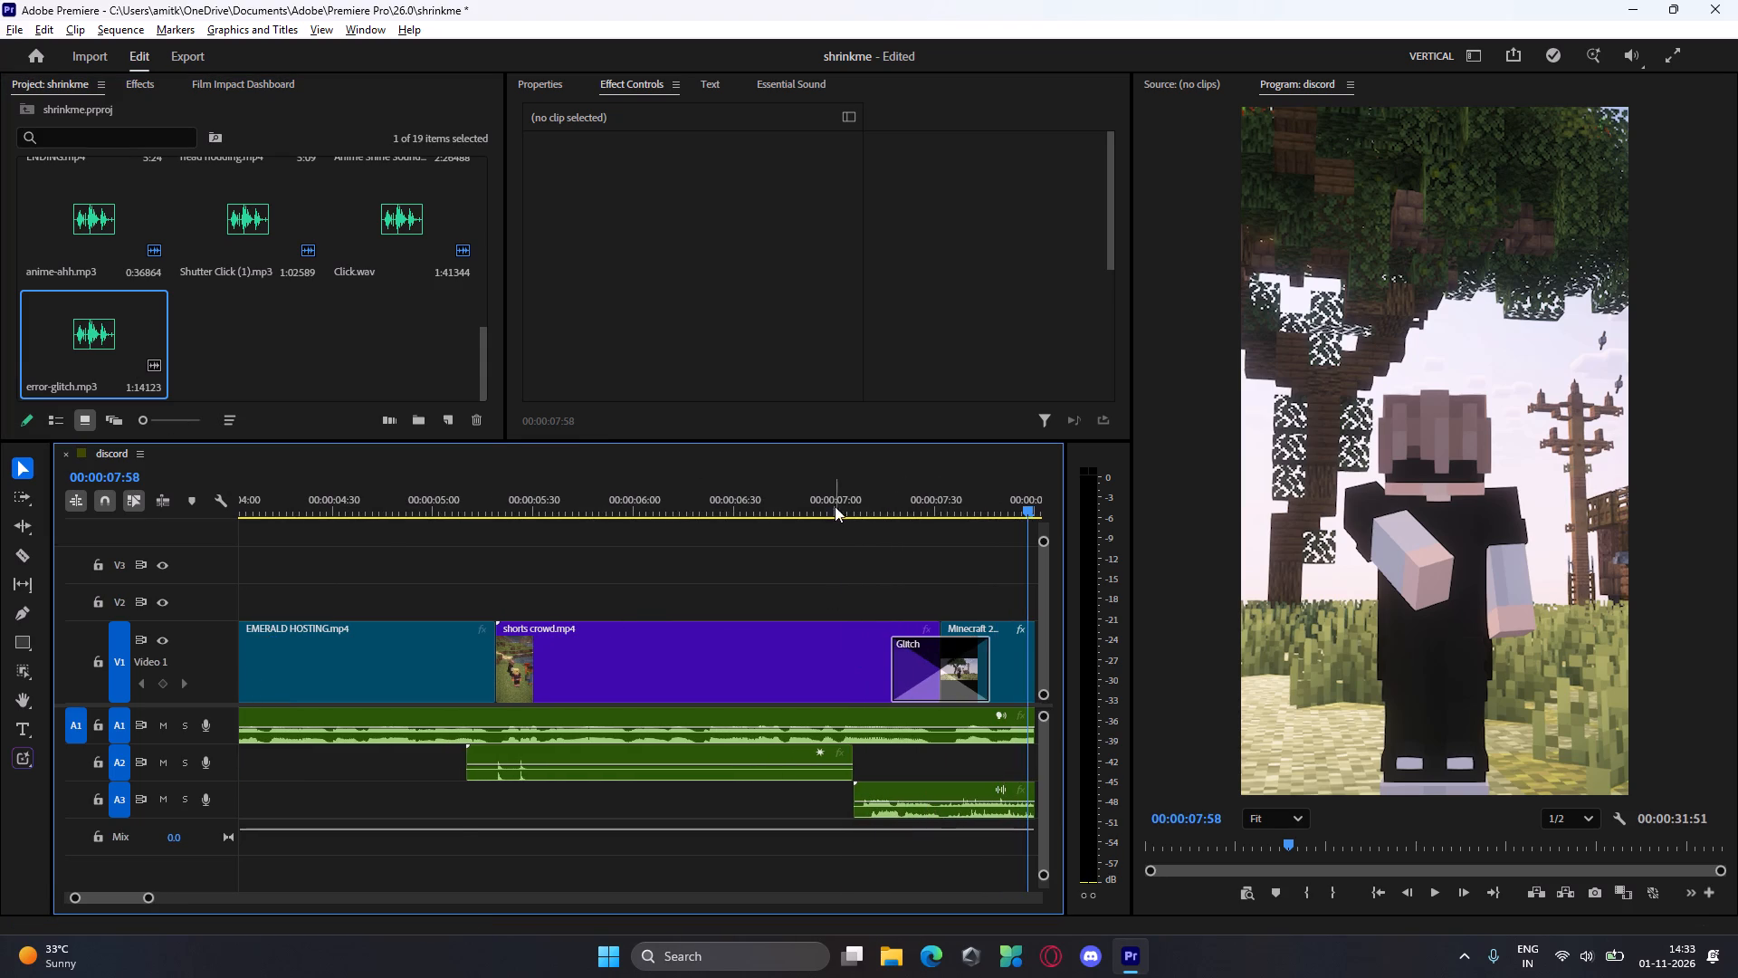
left_click_drag(835, 500, 913, 537)
left_click_drag(891, 794, 953, 799)
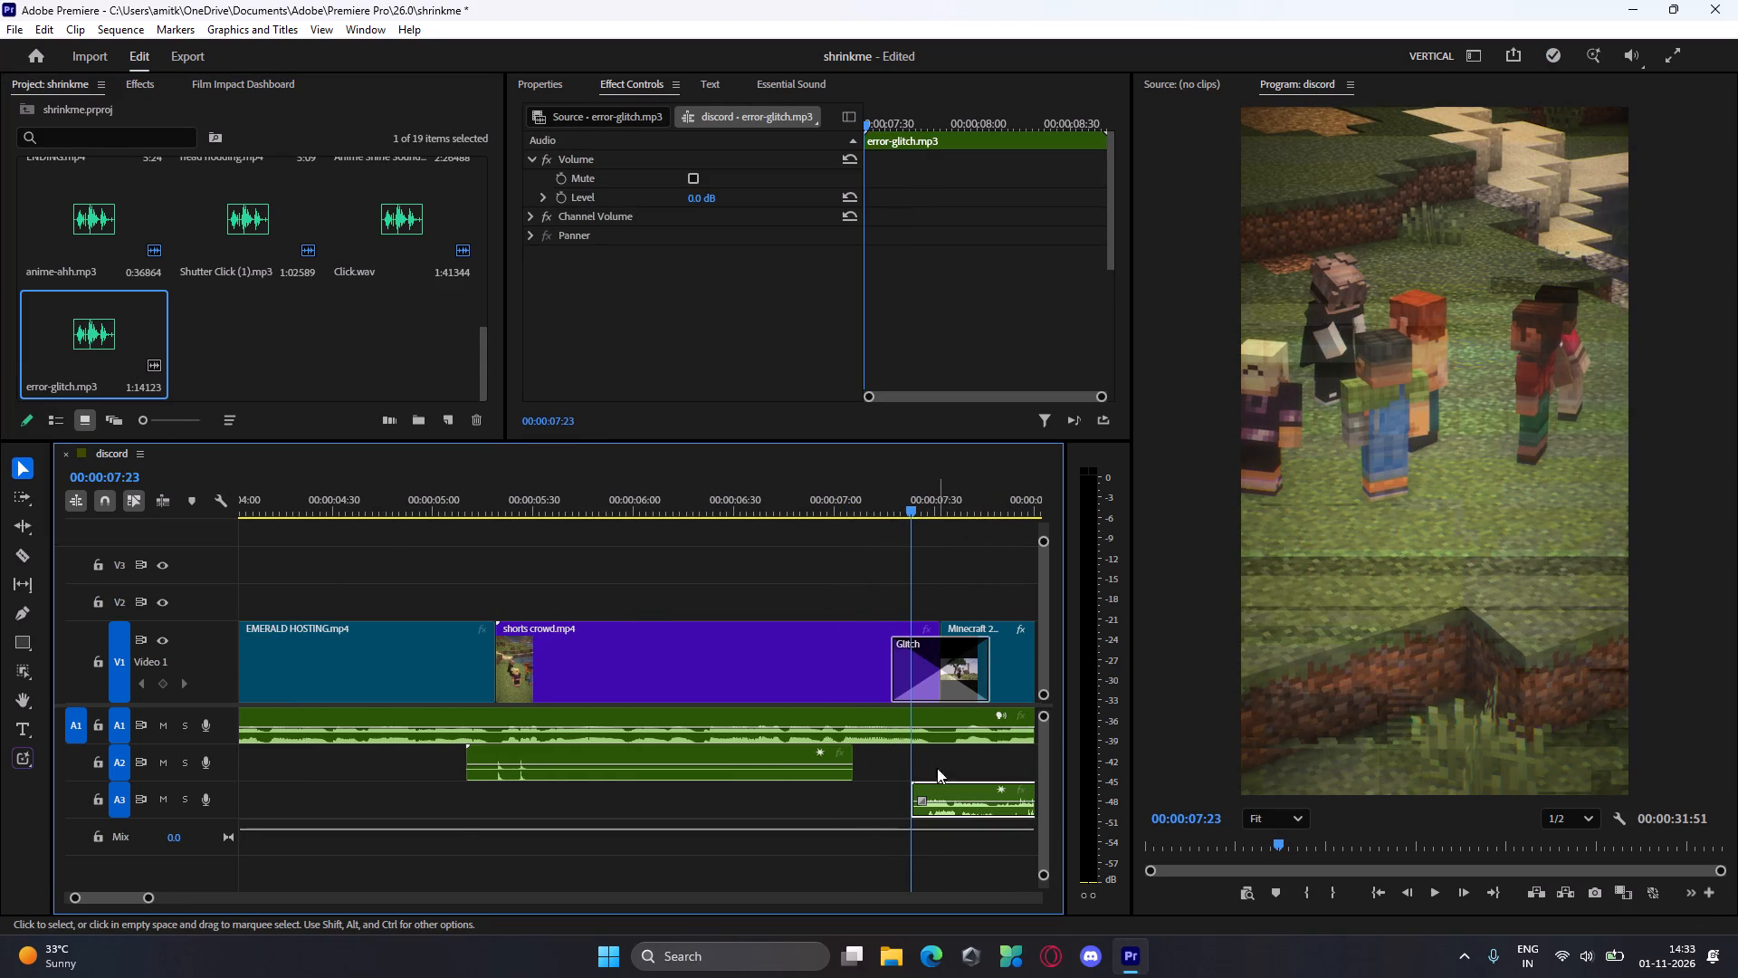
key("space")
key("space")
Trim the end of the error-glitch.mp3 clip on A3 back to the end of the Glitch transition.
scroll(509, 754, "down", 1)
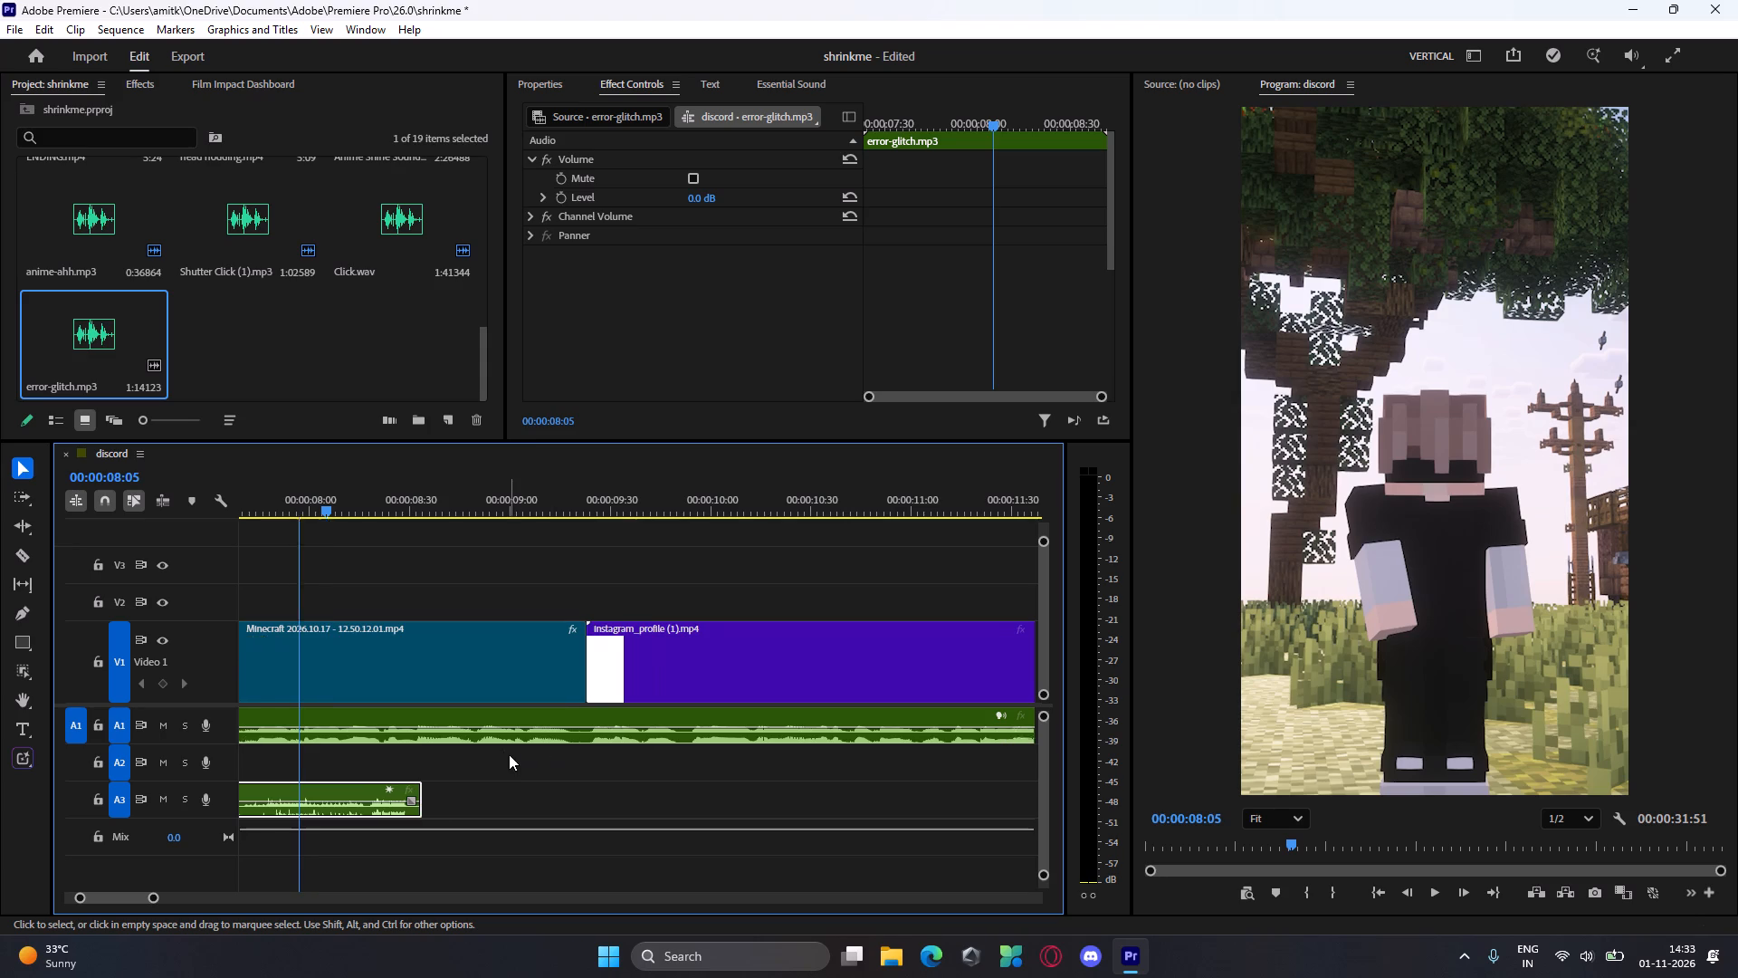
scroll(509, 754, "down", 1)
scroll(445, 702, "up", 9)
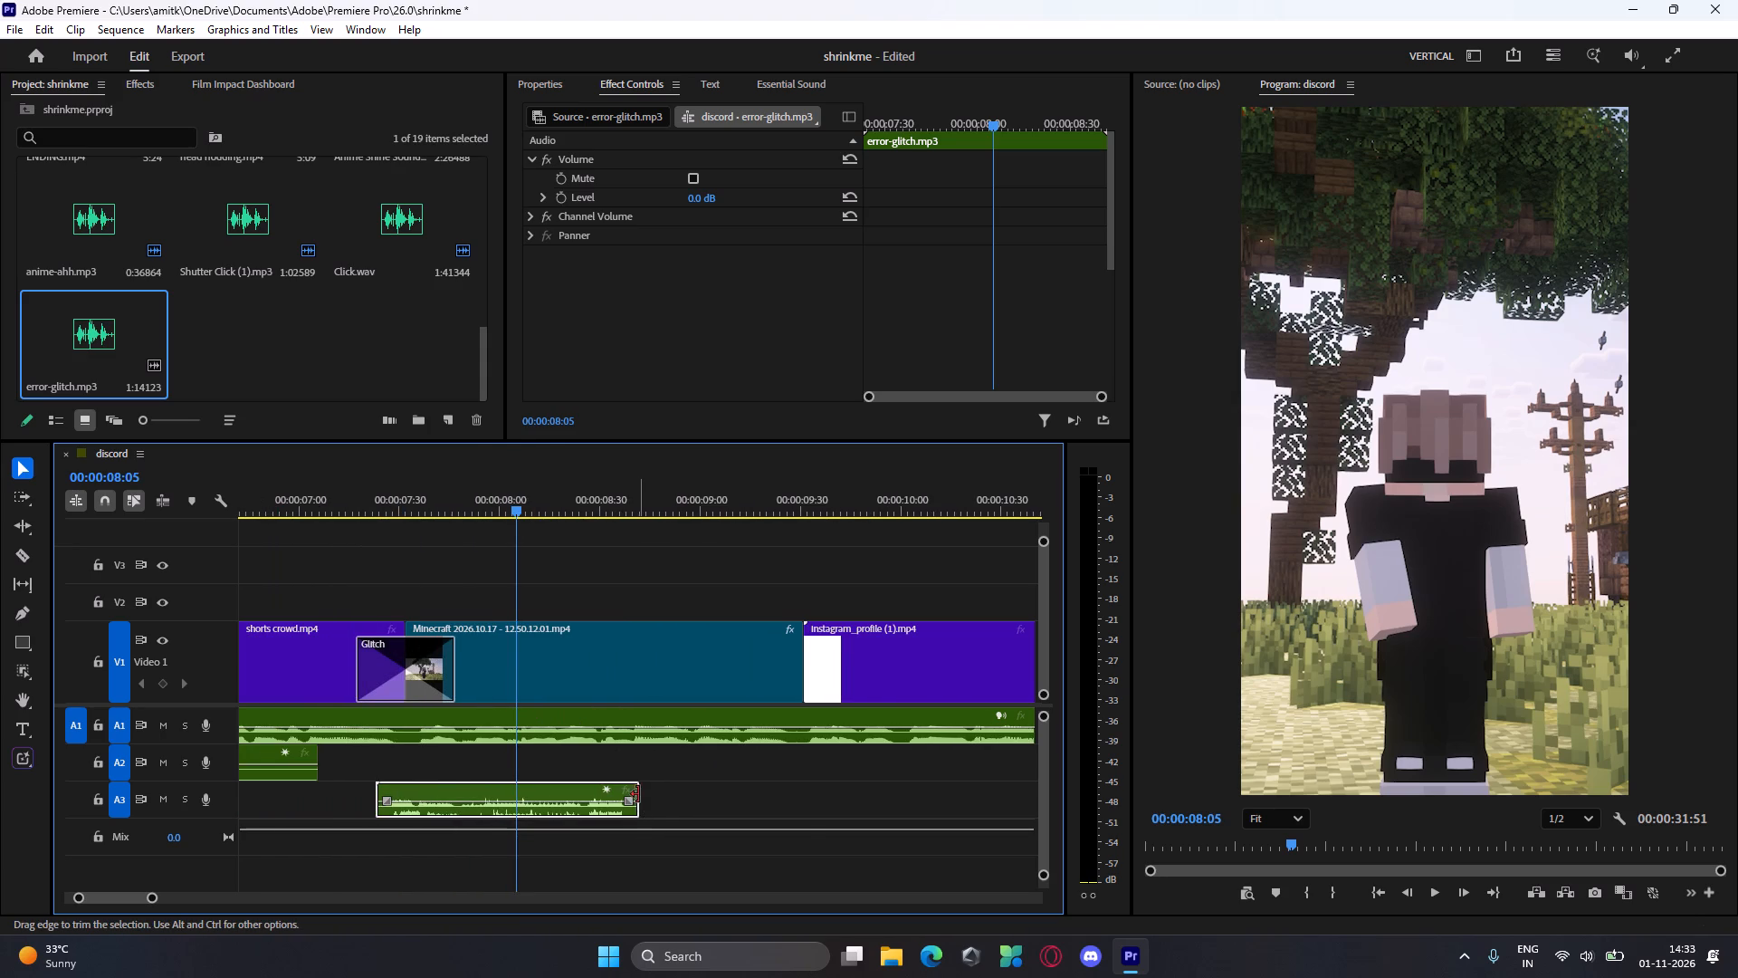
left_click_drag(638, 794, 459, 796)
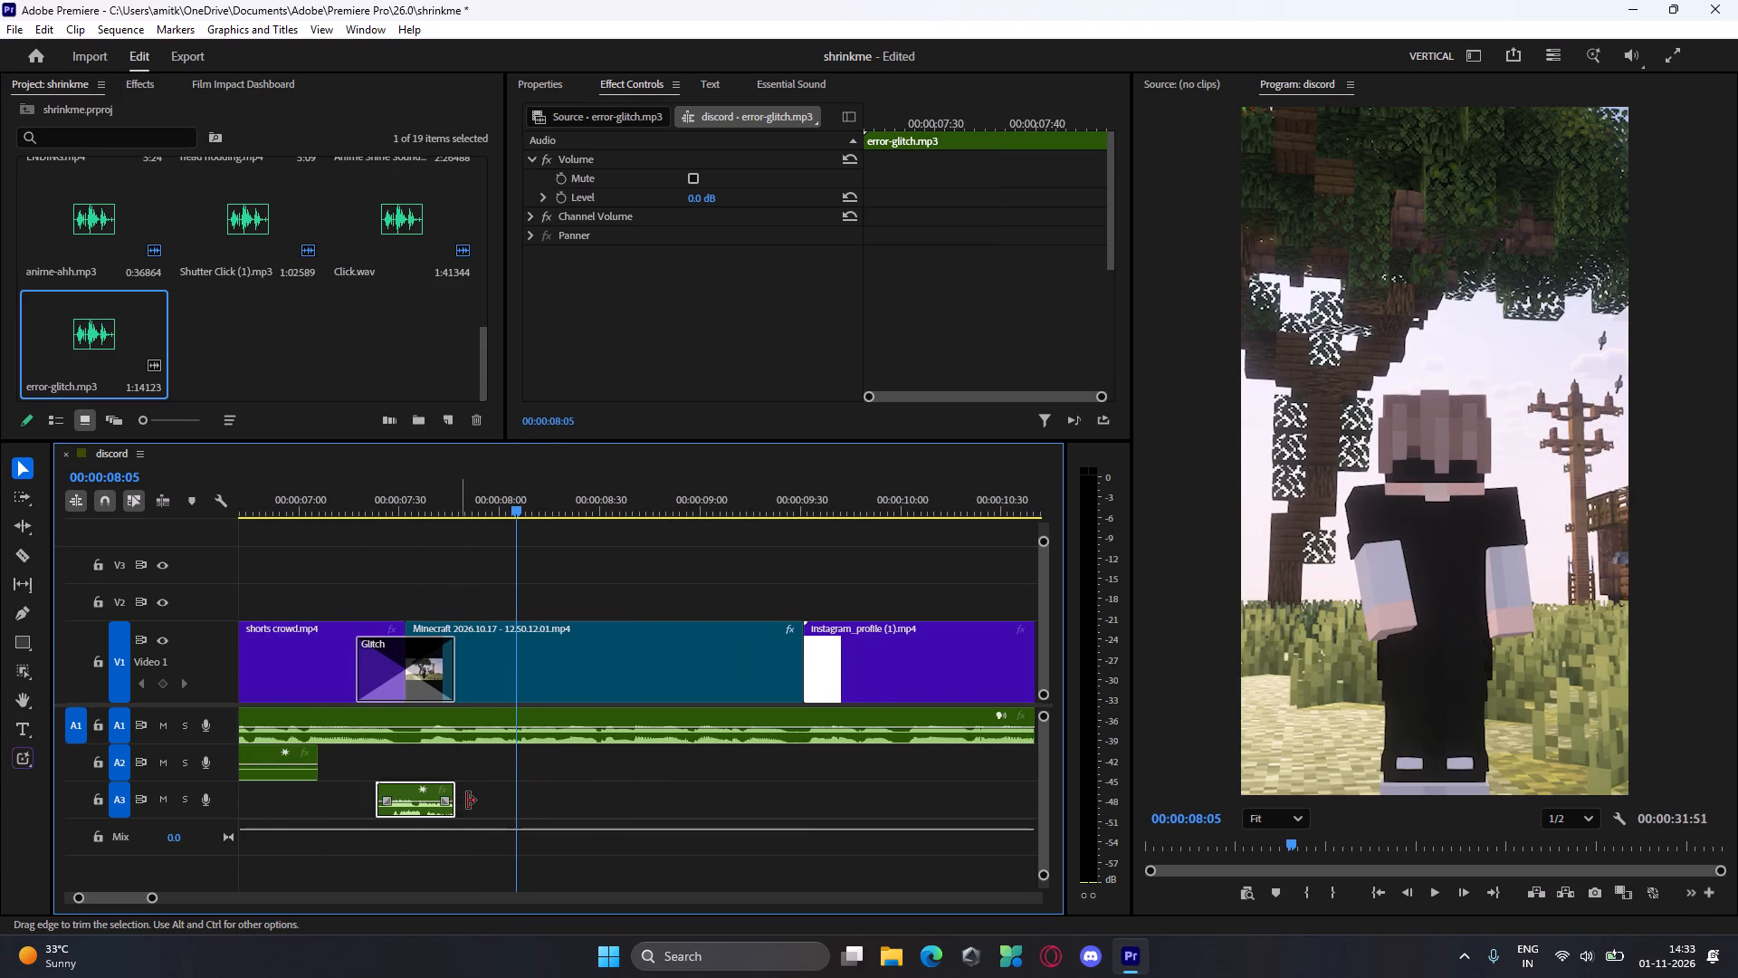
Set the error-glitch.mp3 clip's volume level to -5 dB and play it back from just before the Glitch transition.
left_click(423, 794)
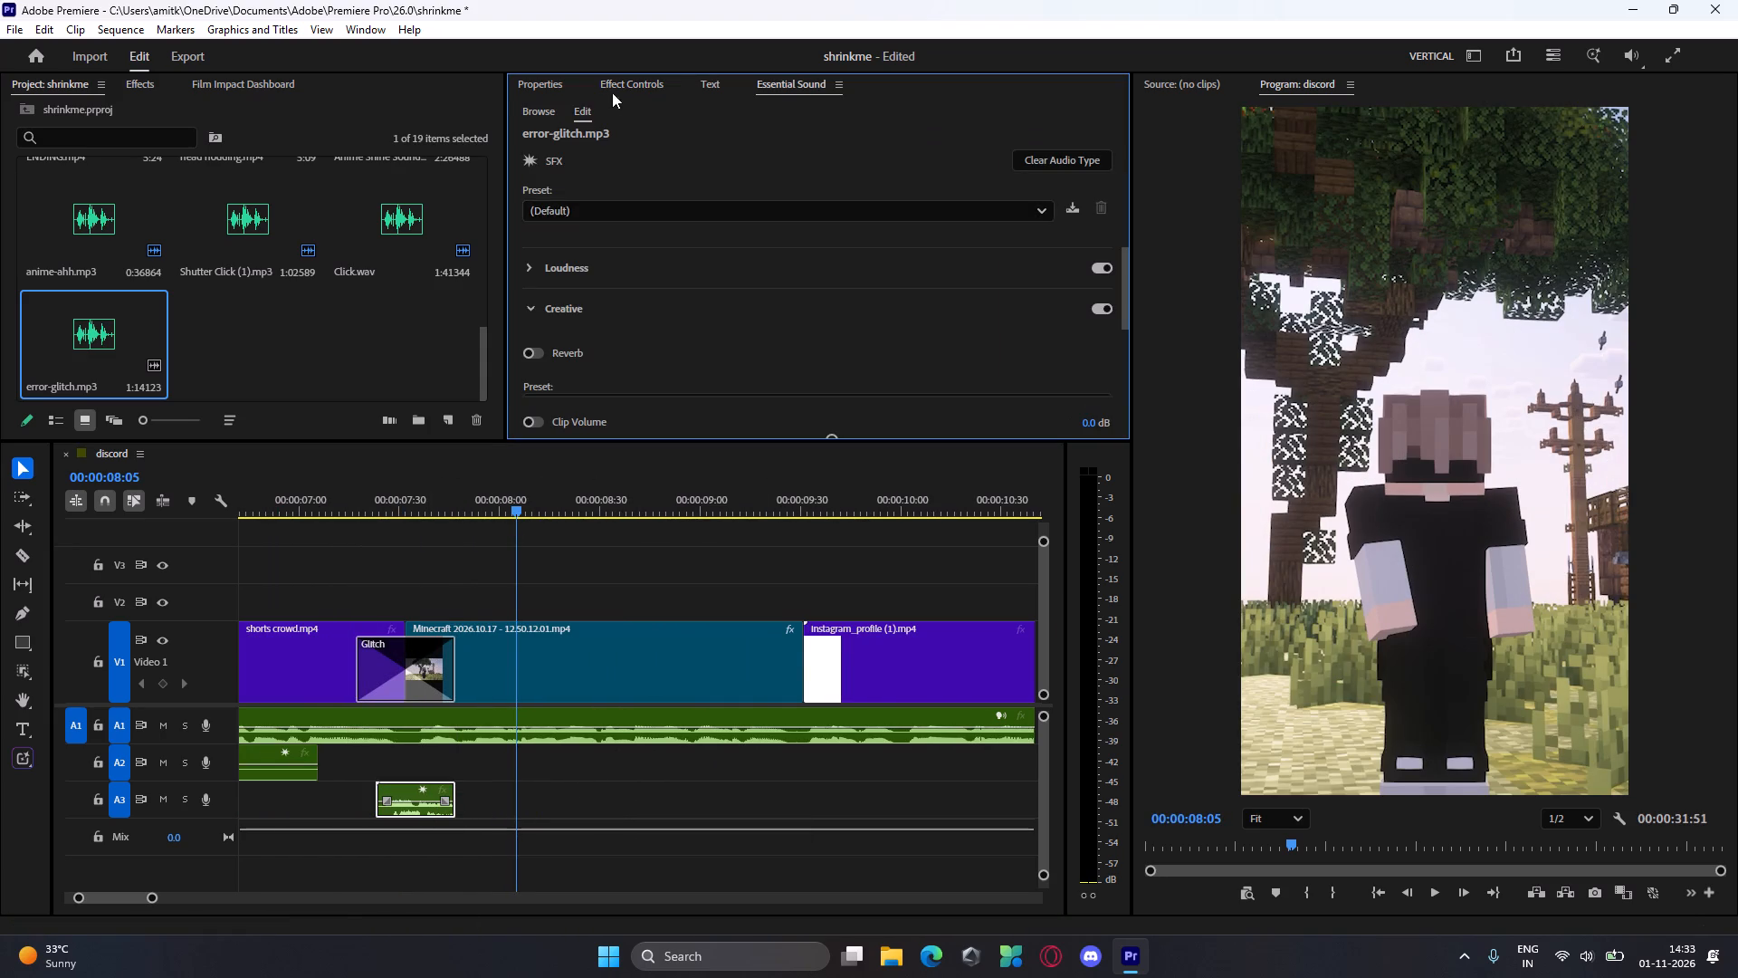
left_click(604, 91)
left_click(699, 202)
type("-5")
key("Return")
left_click(291, 494)
key("space")
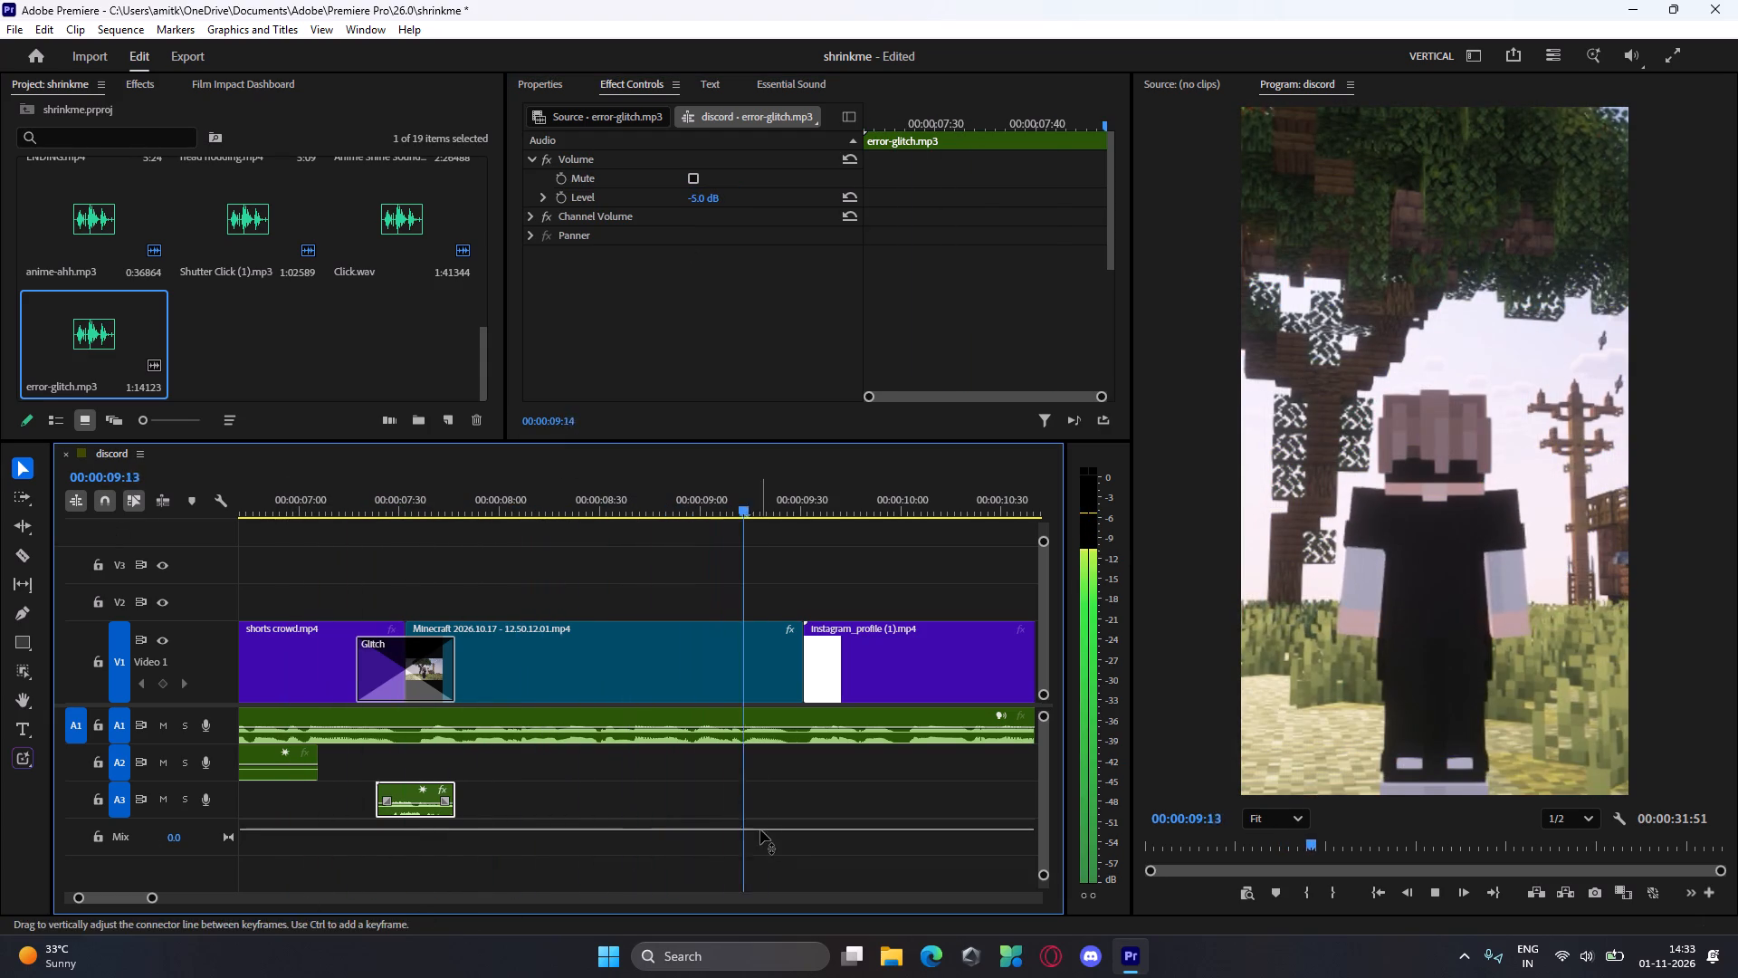
Replay the discord sequence from well before the Glitch transition into the instagram_profile (1) clip, stopping at 00:00:12:42.
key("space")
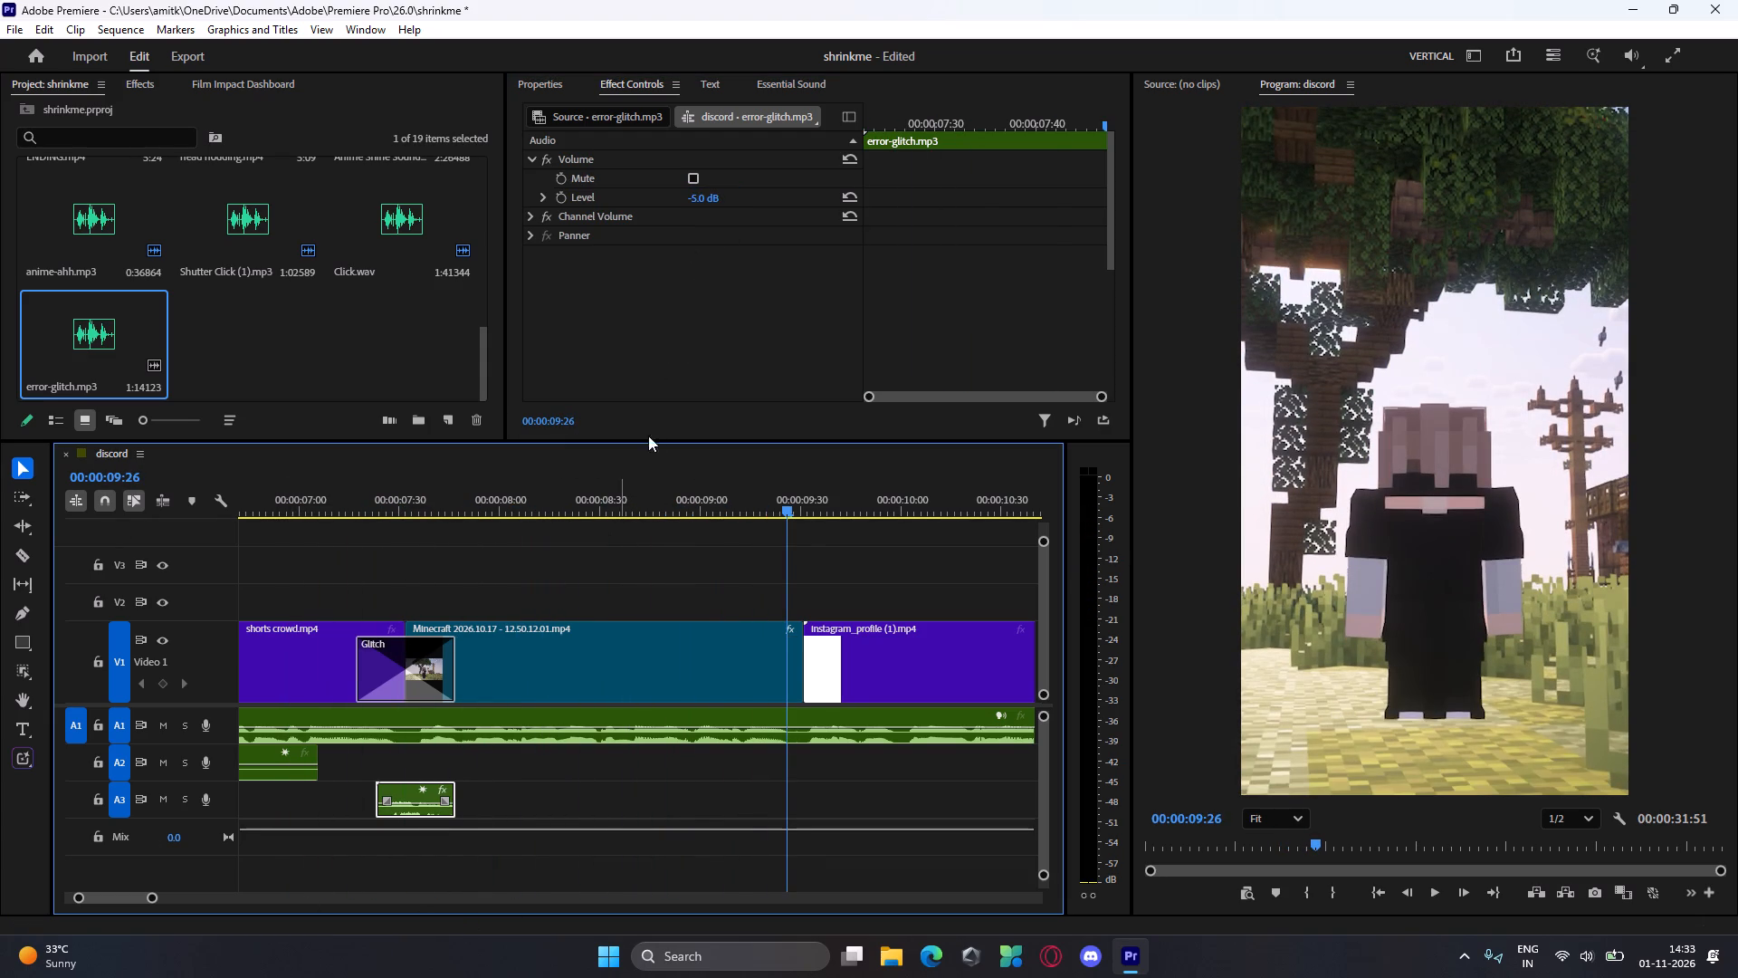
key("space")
scroll(616, 659, "down", 5)
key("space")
left_click_drag(490, 493, 0, 505)
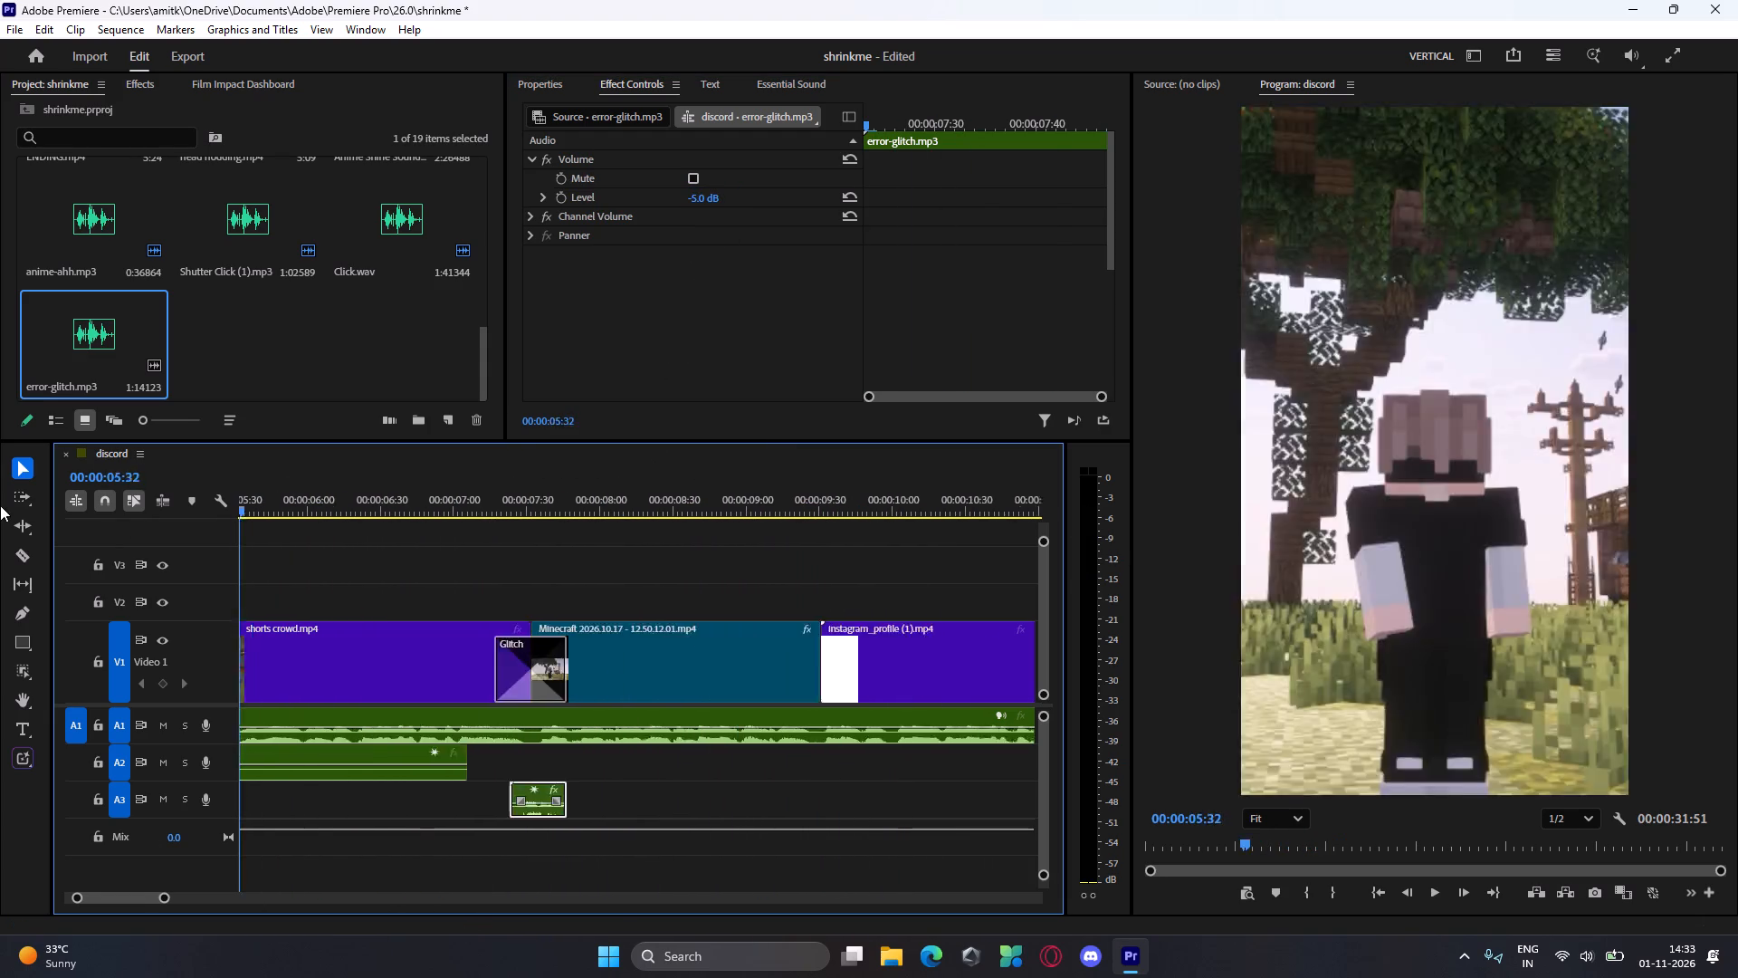
left_click_drag(0, 505, 0, 499)
left_click_drag(287, 507, 0, 505)
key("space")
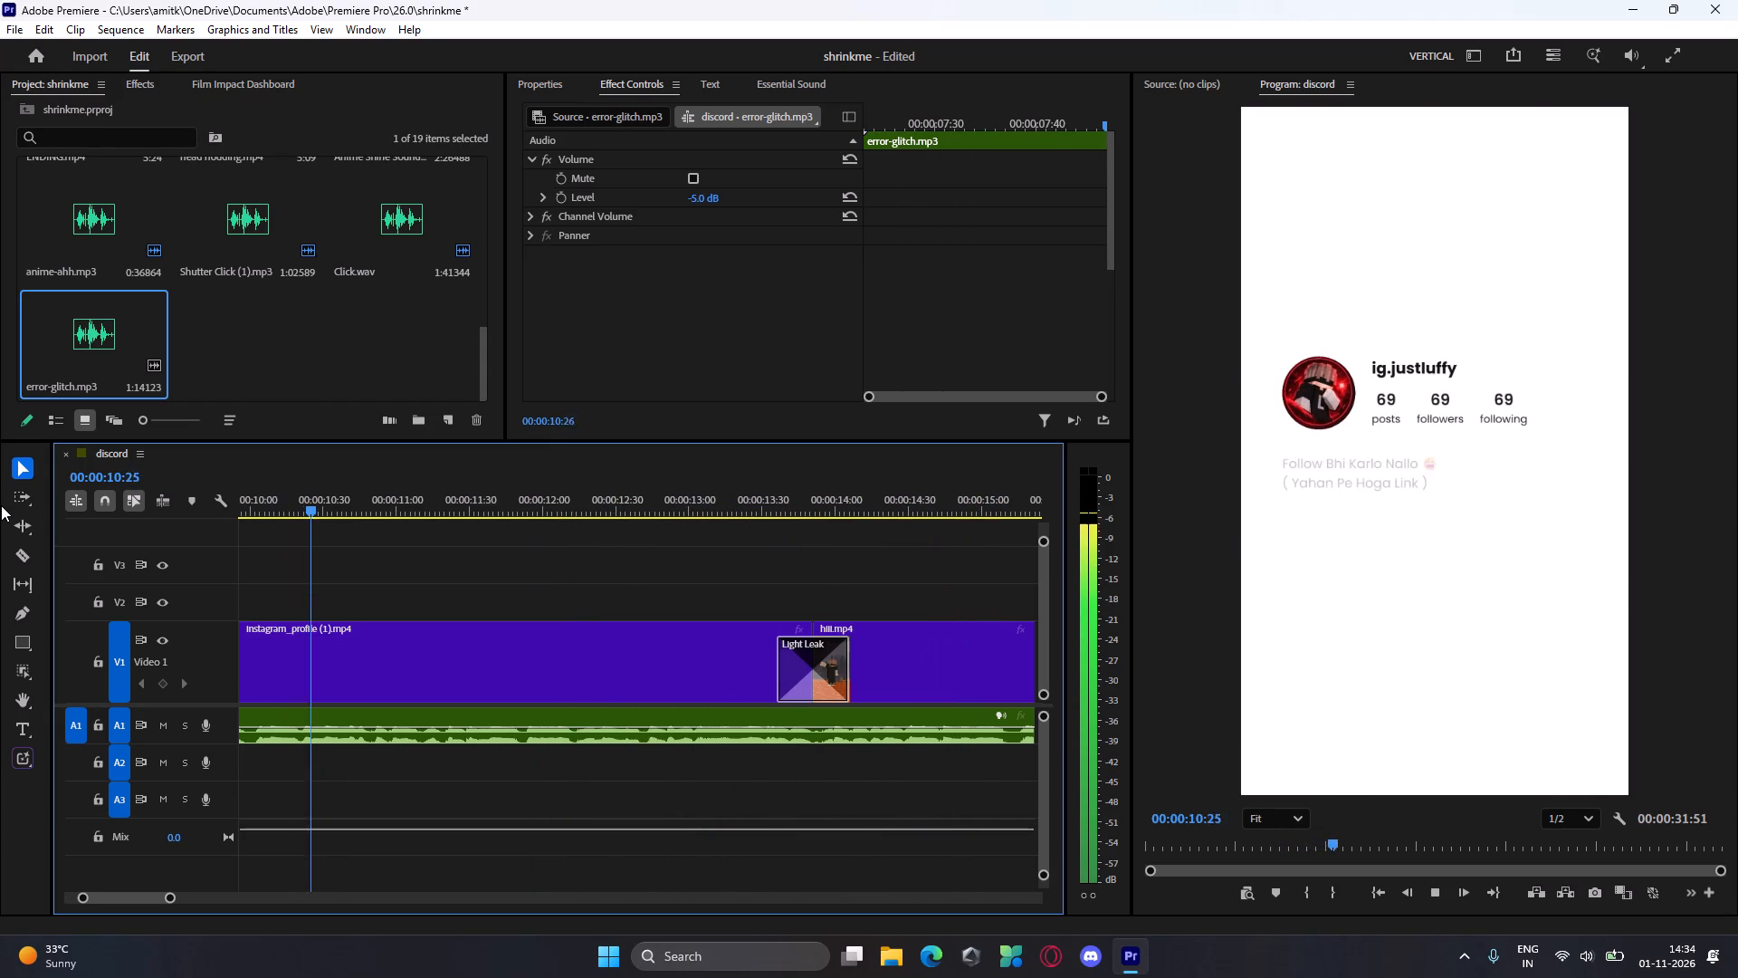
scroll(370, 773, "down", 6, "alt")
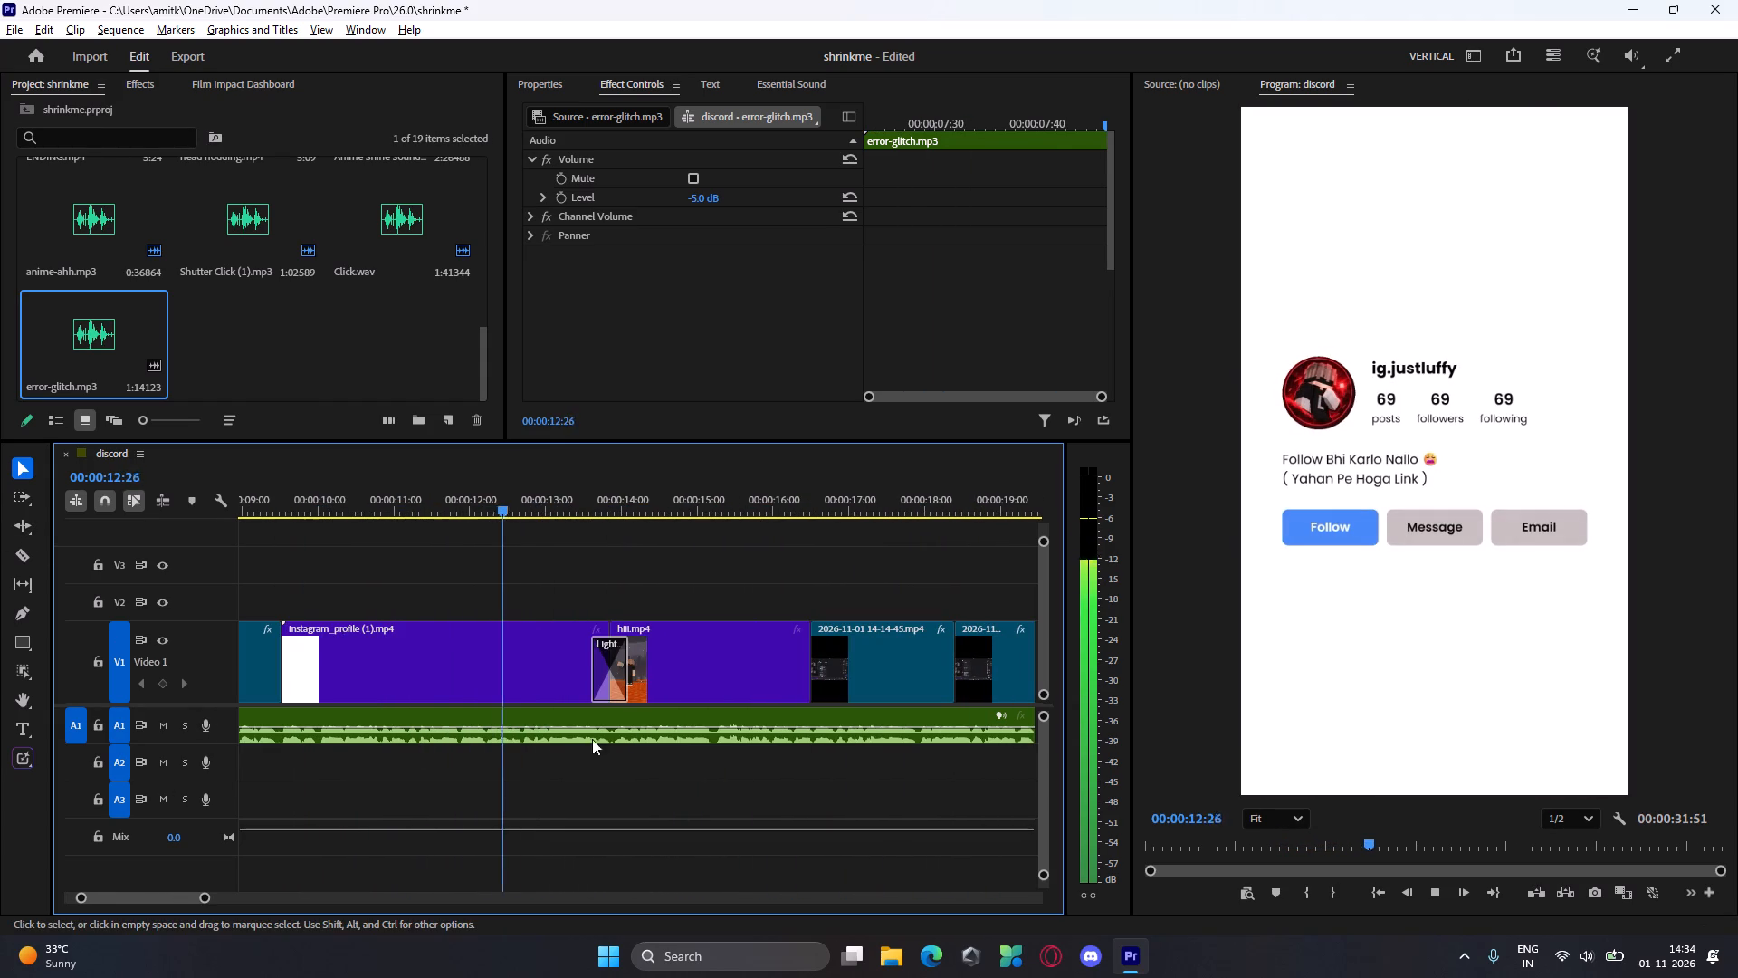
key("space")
Import the Arrow_4 image from the MINECRAFT folder inside Editing Materials by Unemployed Gamer under Videos.
double_click(310, 360)
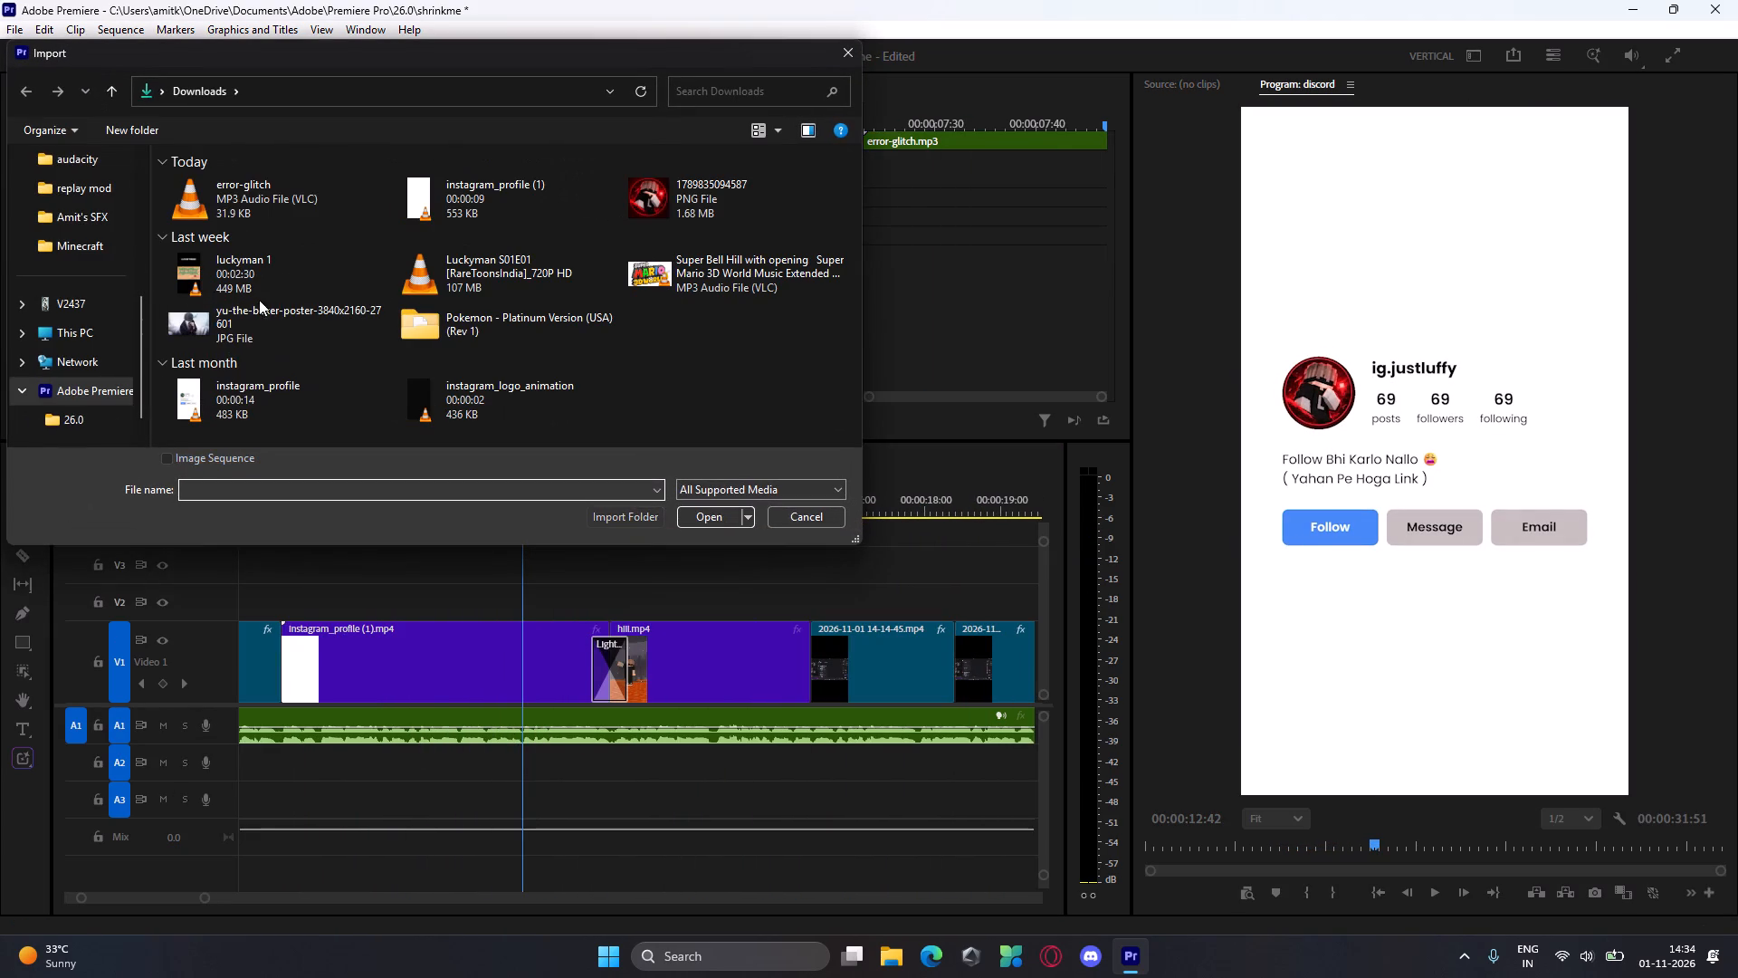
scroll(107, 249, "up", 3)
scroll(97, 413, "down", 2)
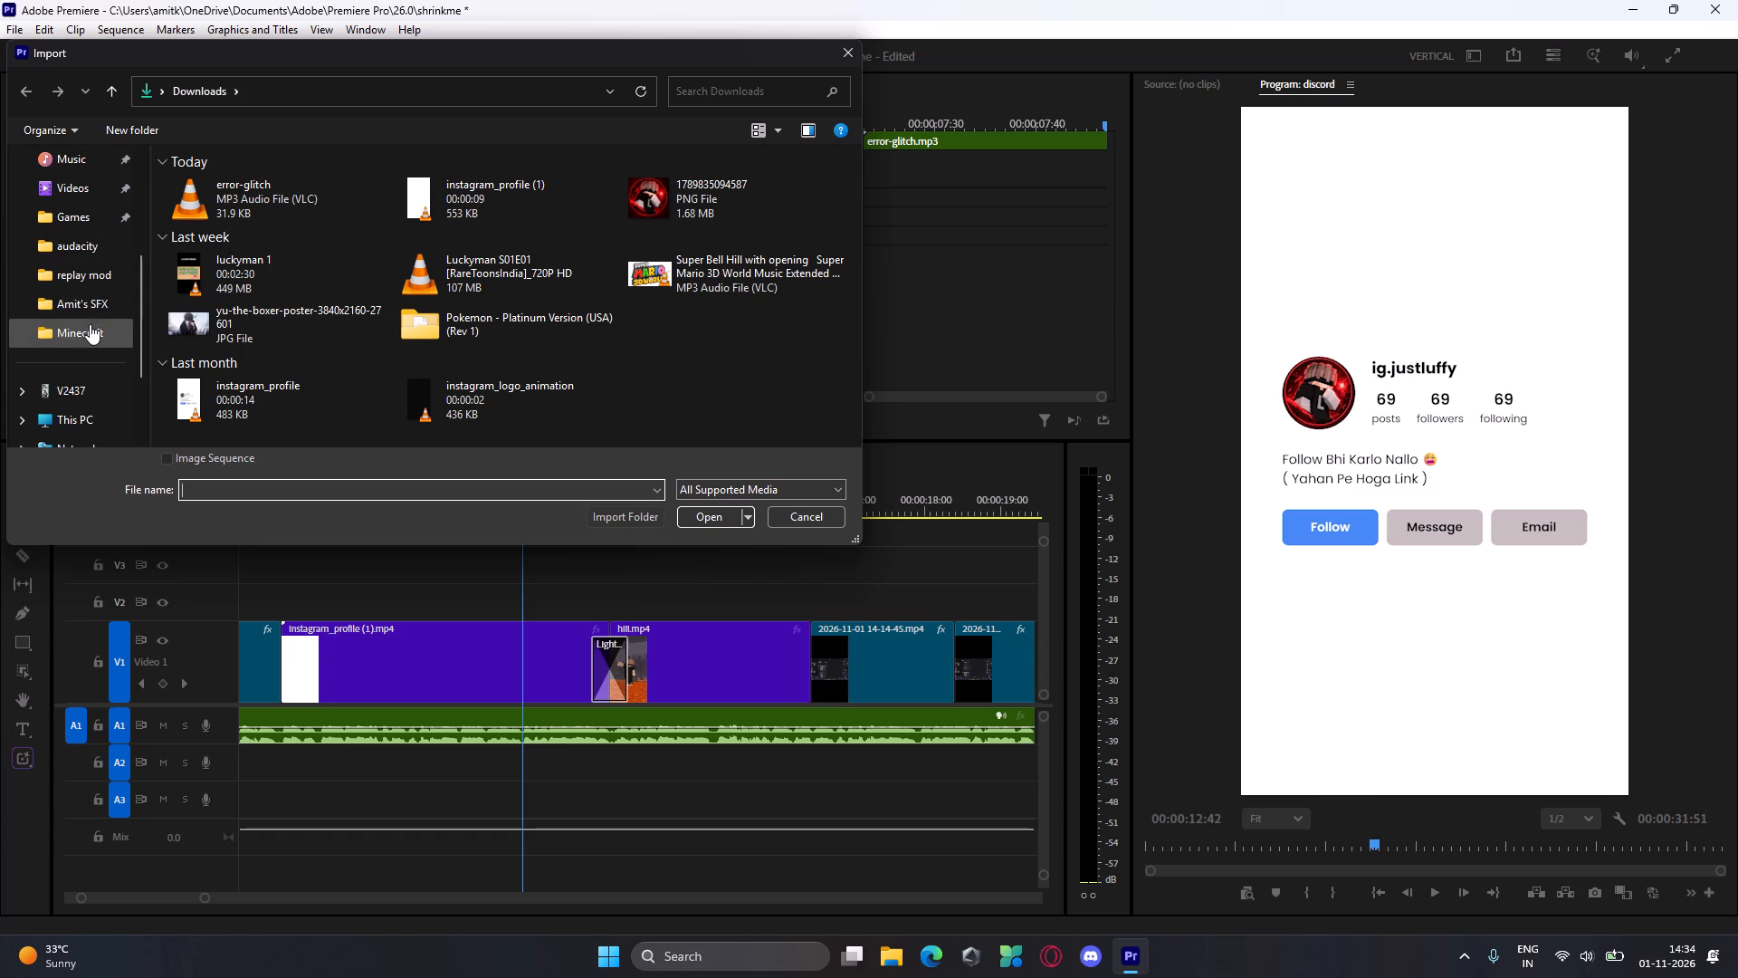
left_click(90, 324)
left_click(93, 266)
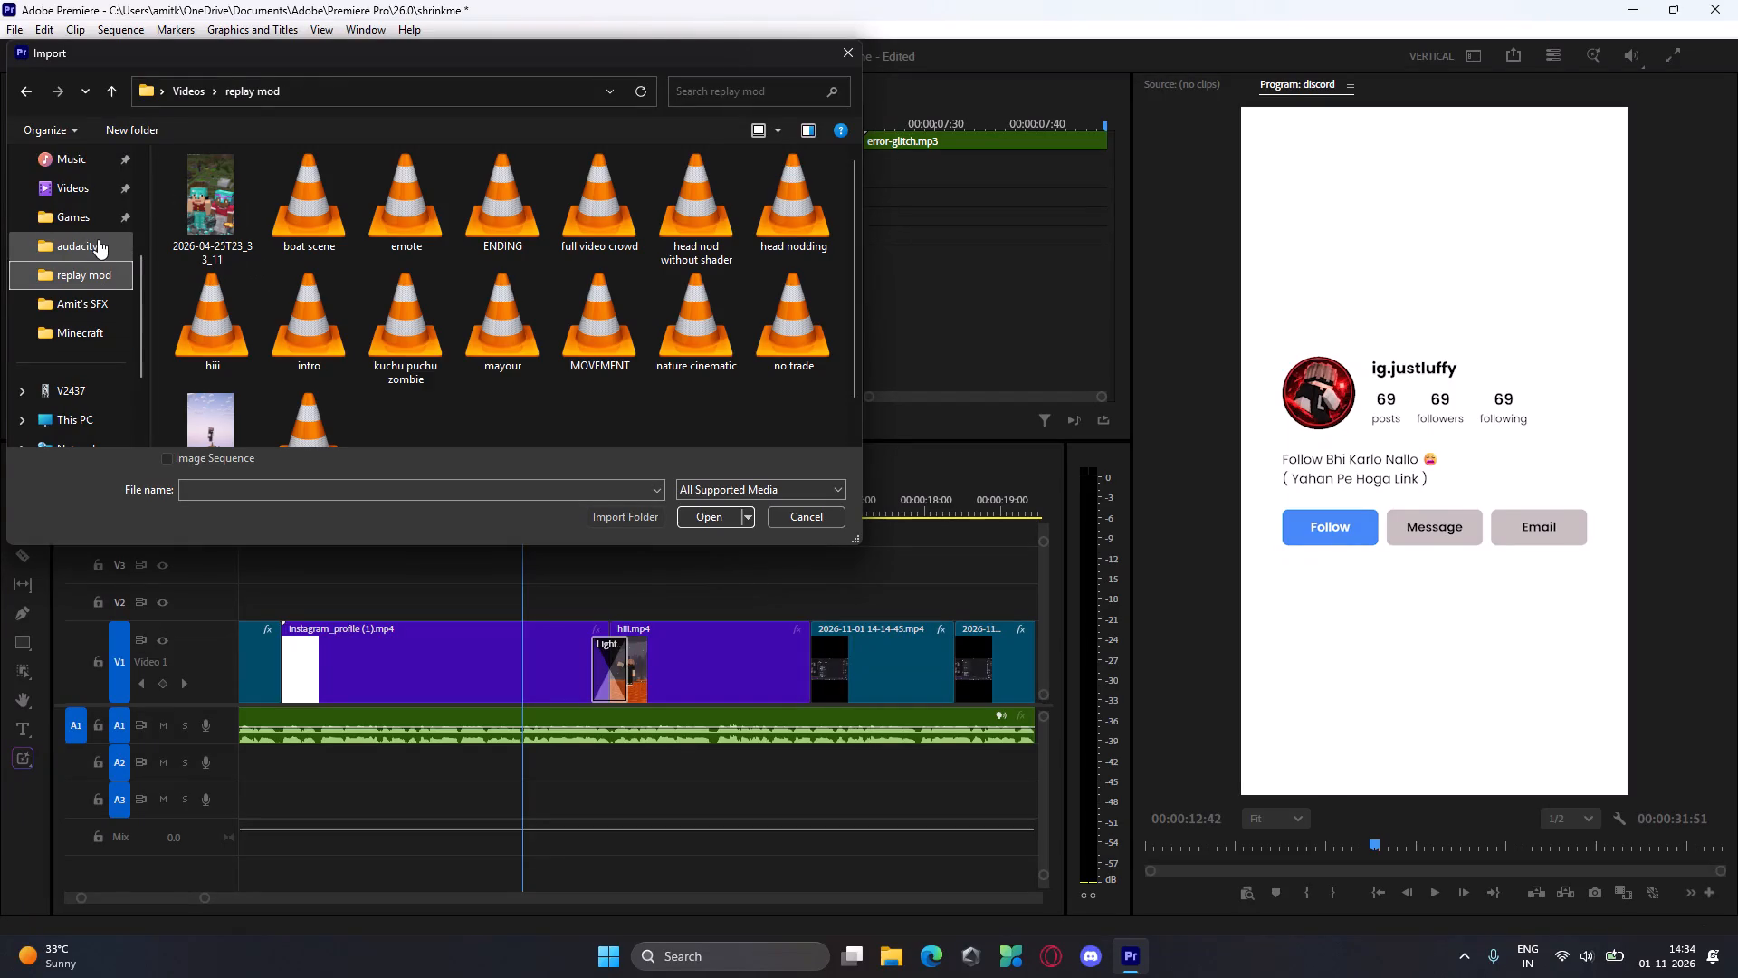
left_click(81, 197)
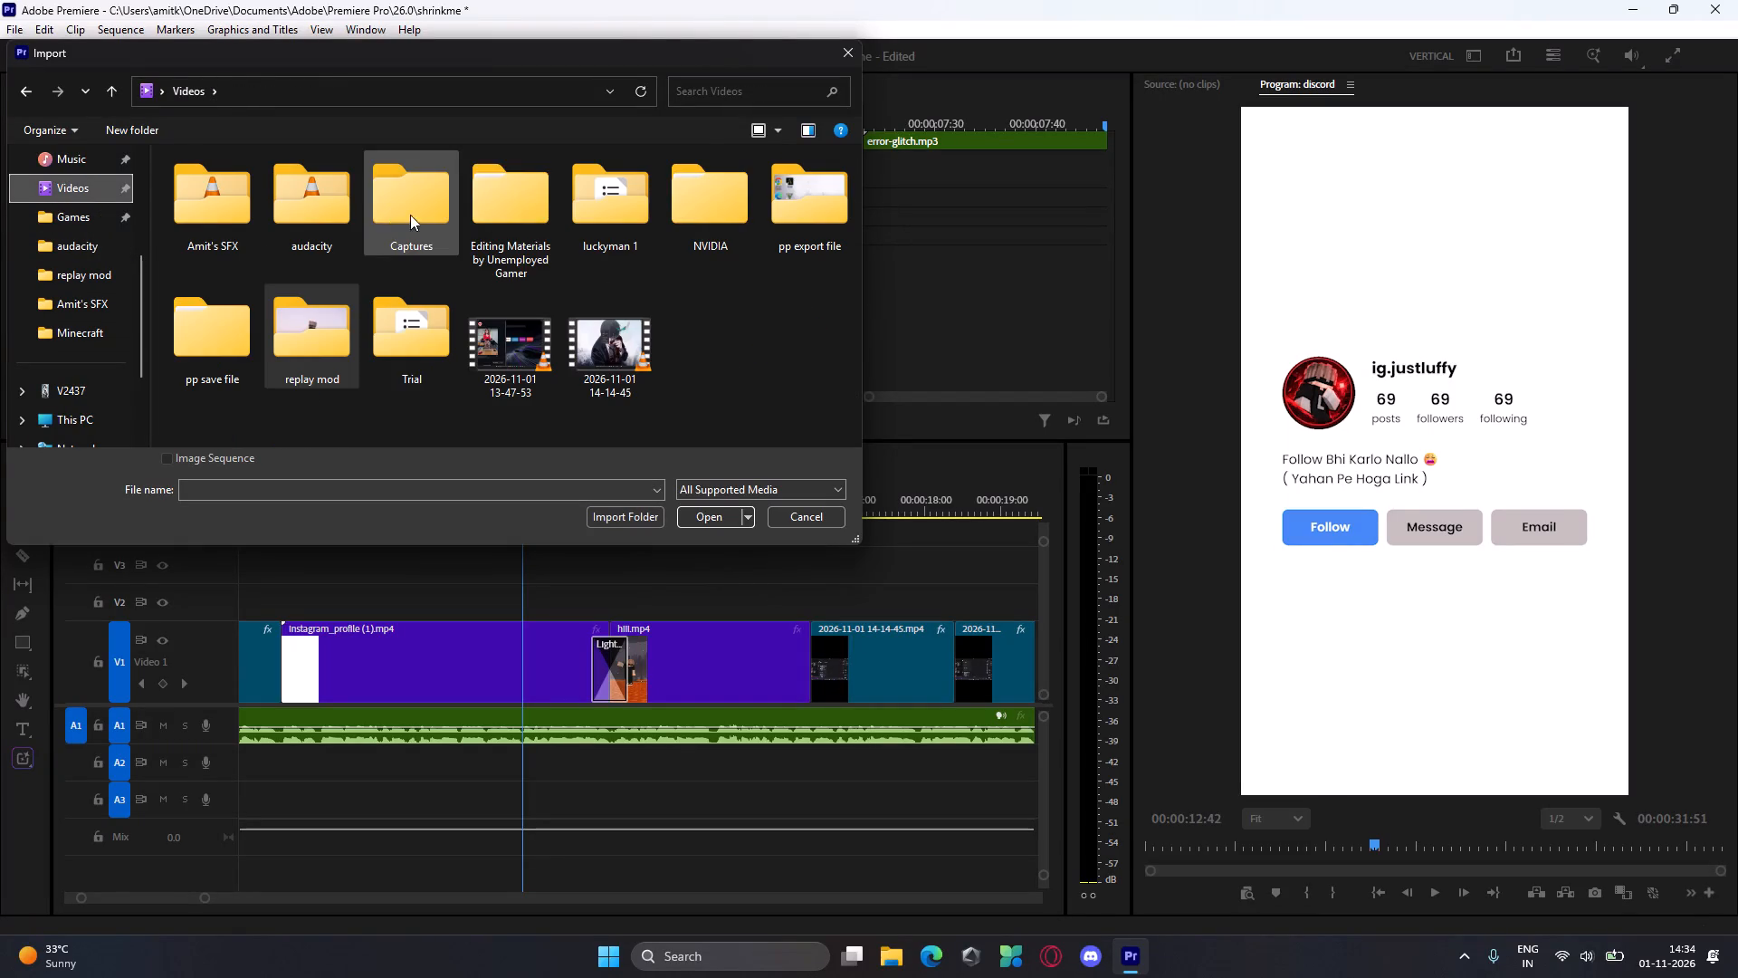
double_click(464, 212)
double_click(195, 204)
left_click(262, 226)
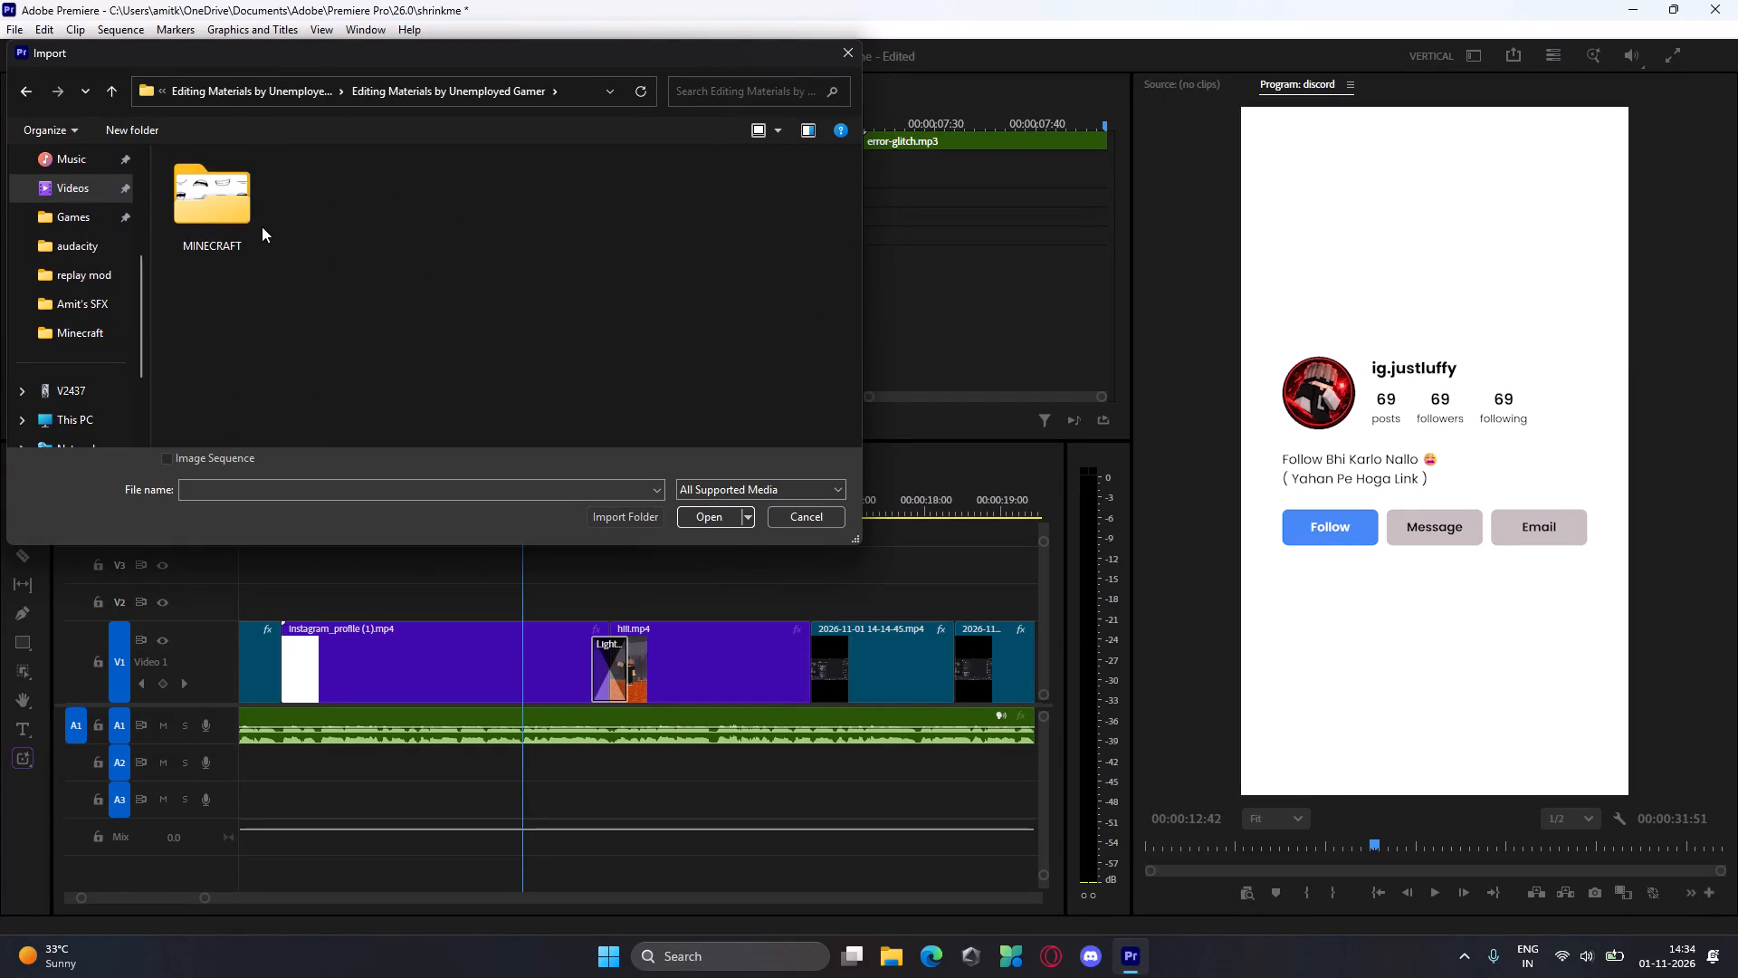
double_click(251, 223)
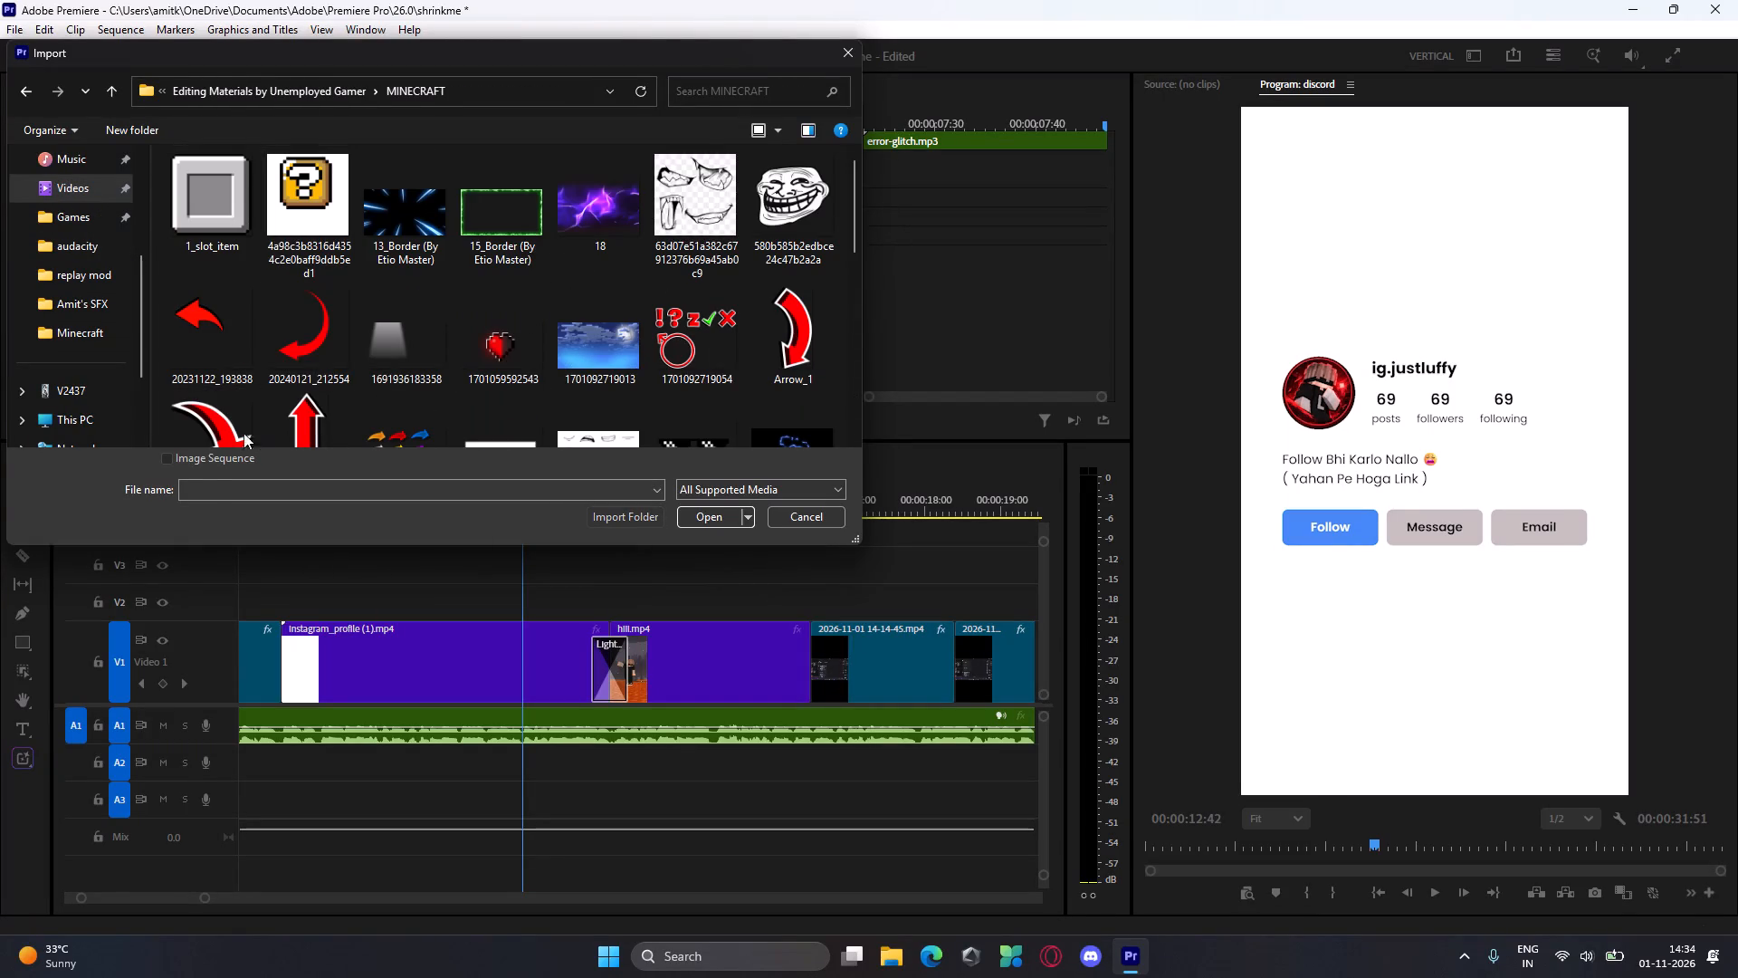
left_click(235, 433)
left_click(801, 277)
left_click(198, 356)
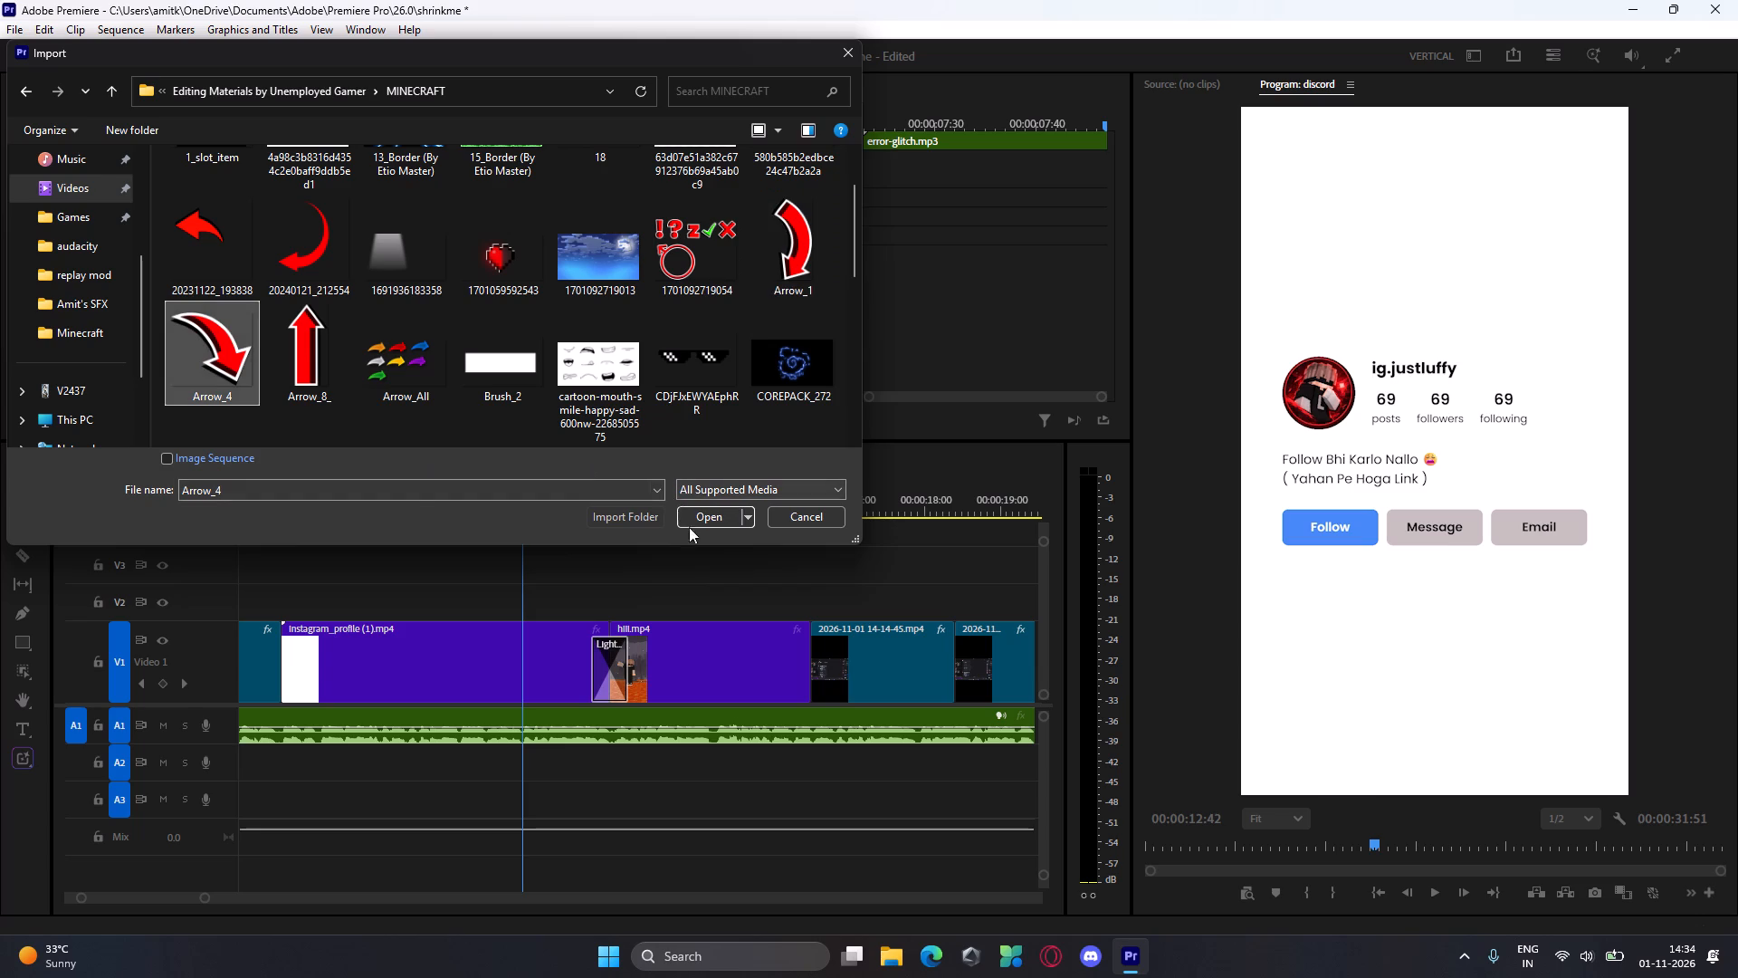
left_click(693, 506)
Place Arrow_4.png on V3 starting at 00:00:12:42, above the instagram_profile (1) clip.
left_click_drag(289, 344, 588, 540)
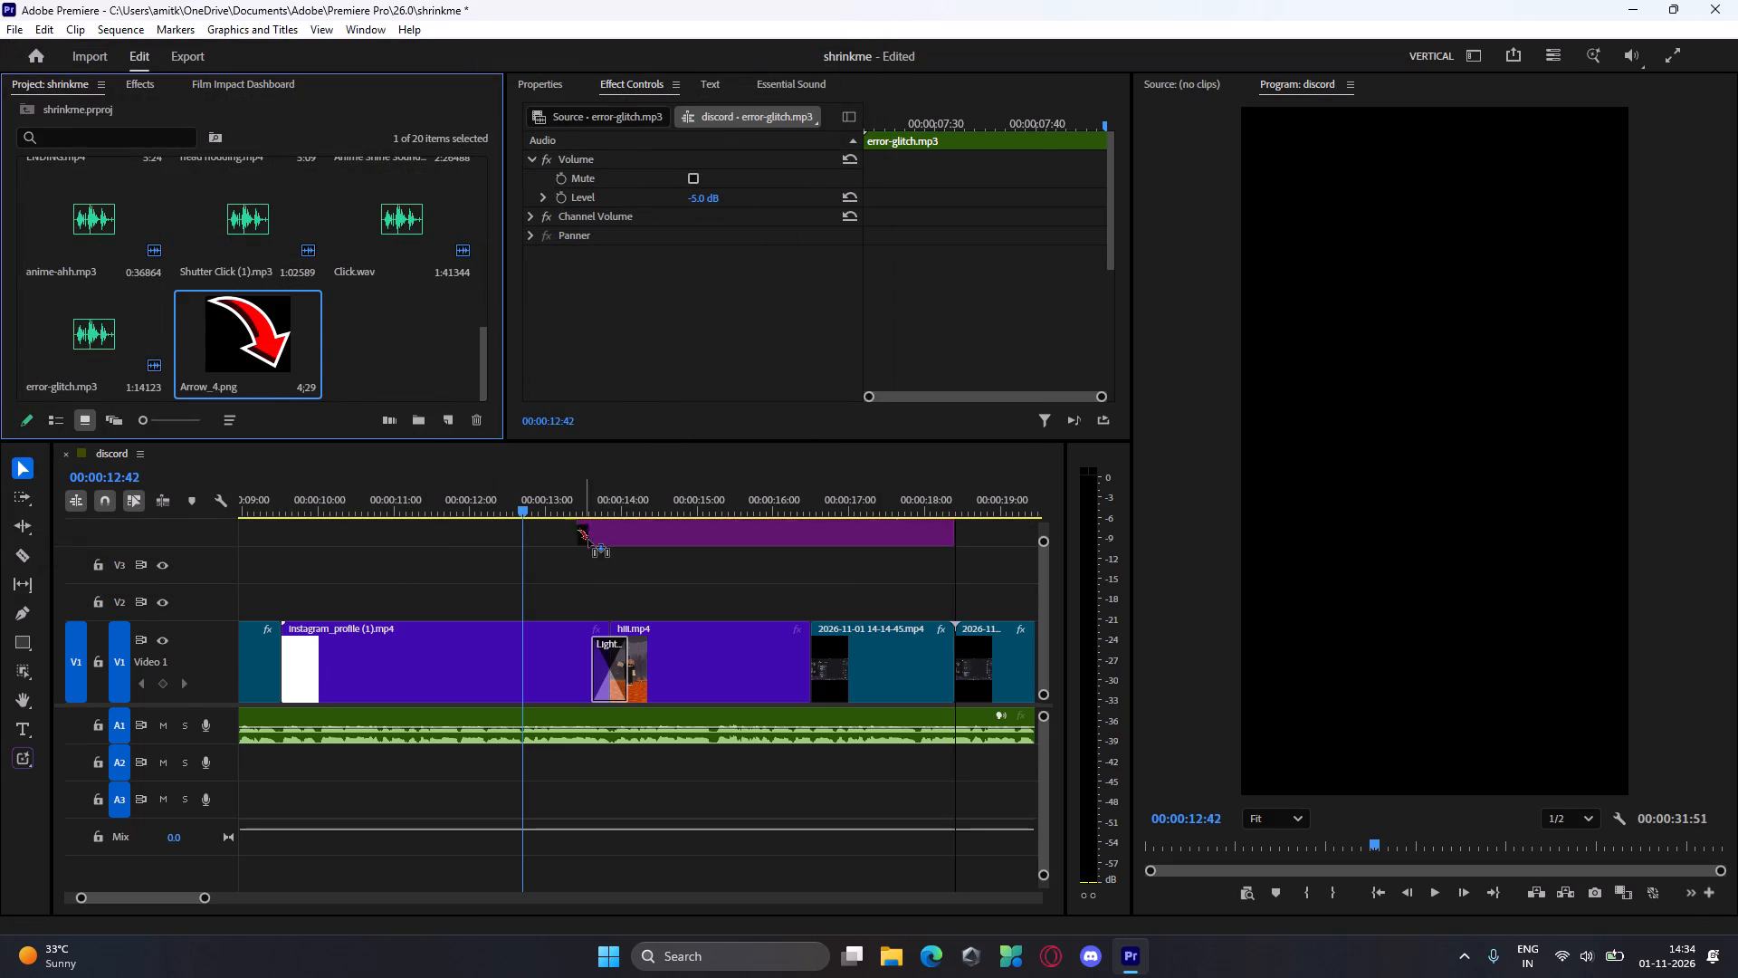
left_click_drag(588, 540, 516, 575)
left_click(667, 569)
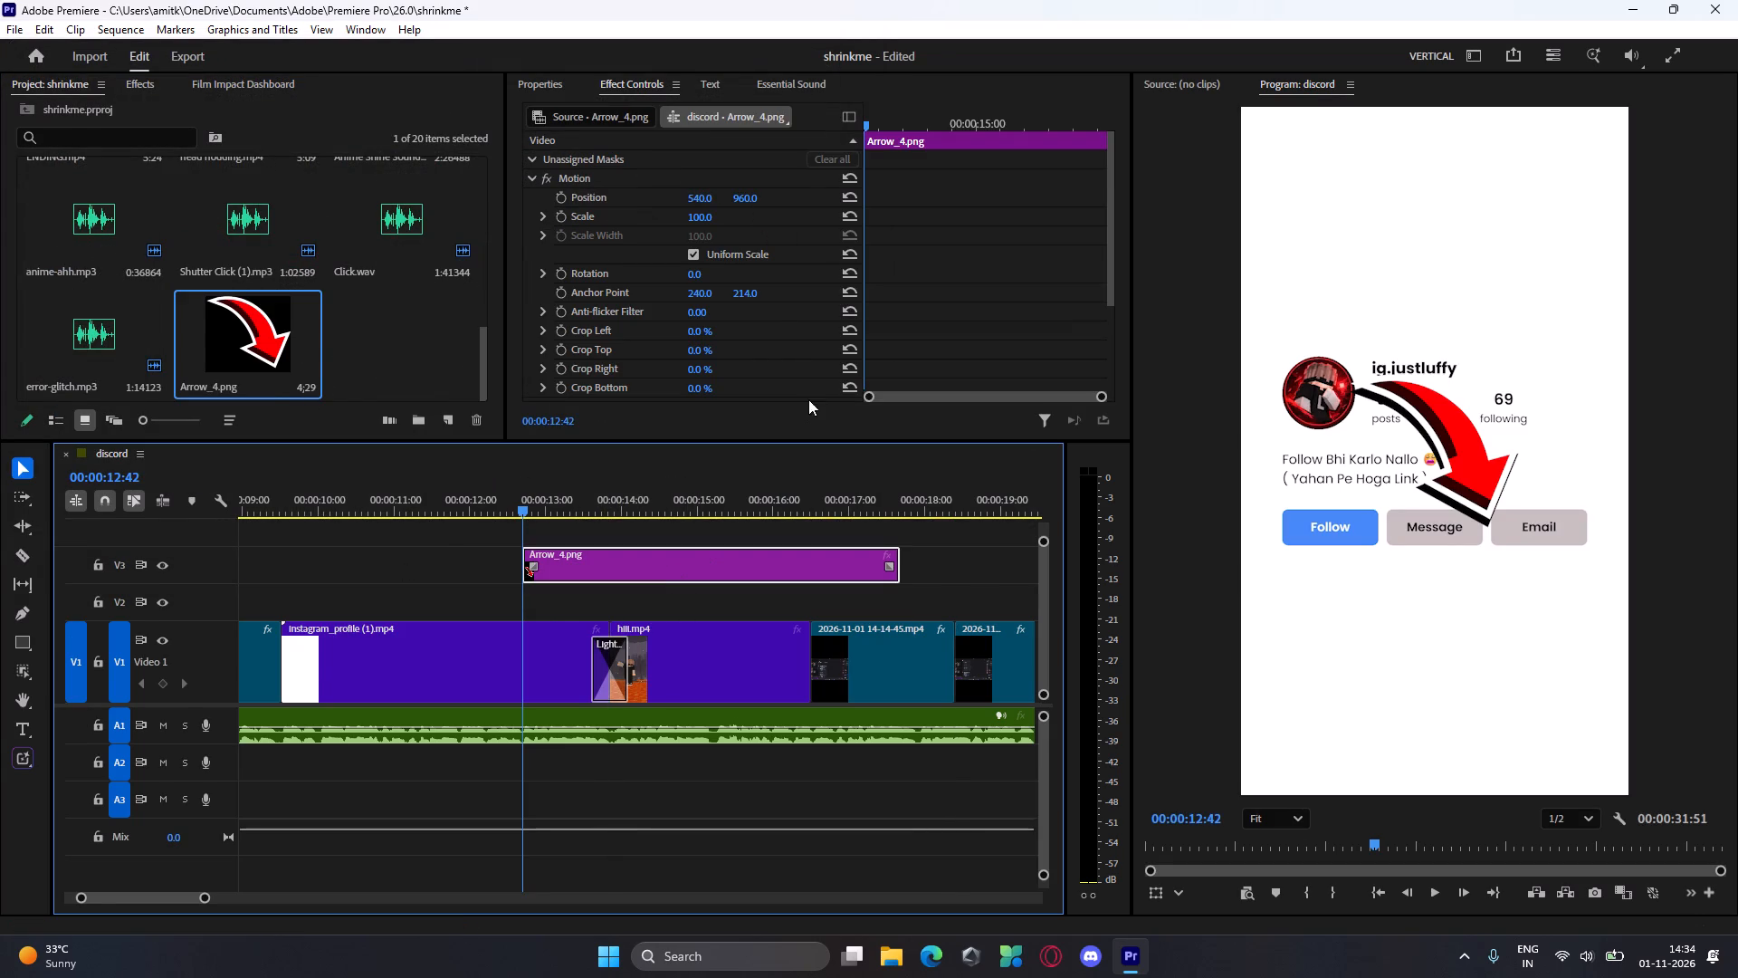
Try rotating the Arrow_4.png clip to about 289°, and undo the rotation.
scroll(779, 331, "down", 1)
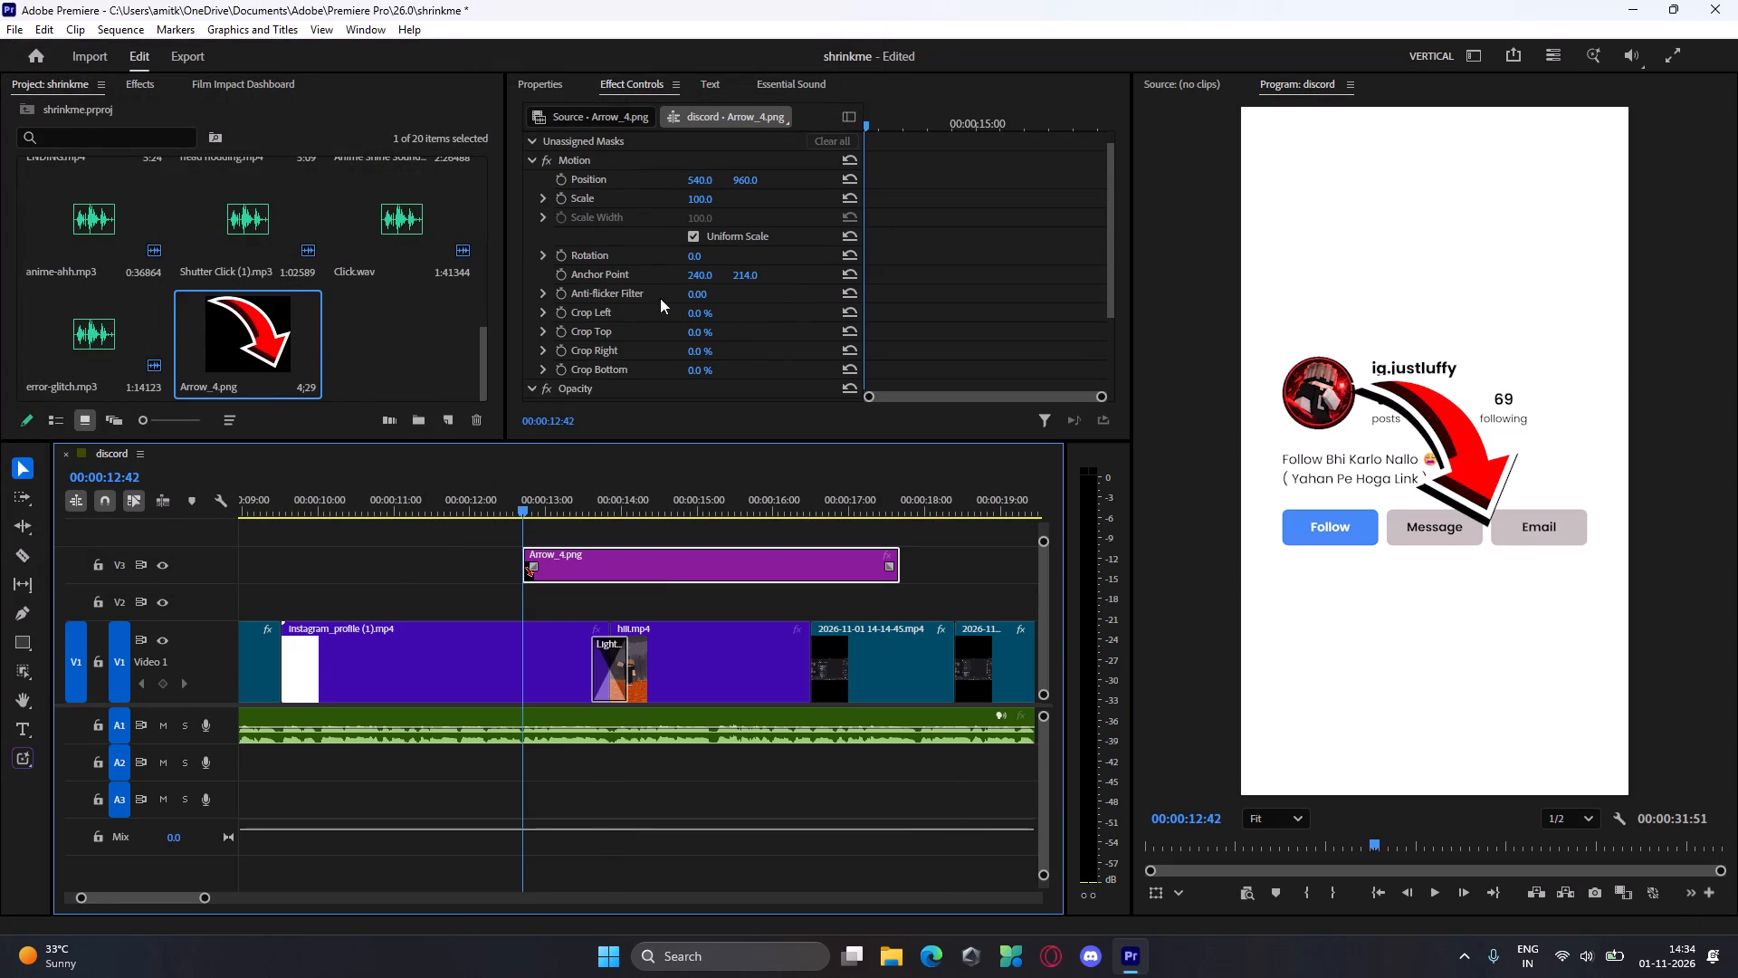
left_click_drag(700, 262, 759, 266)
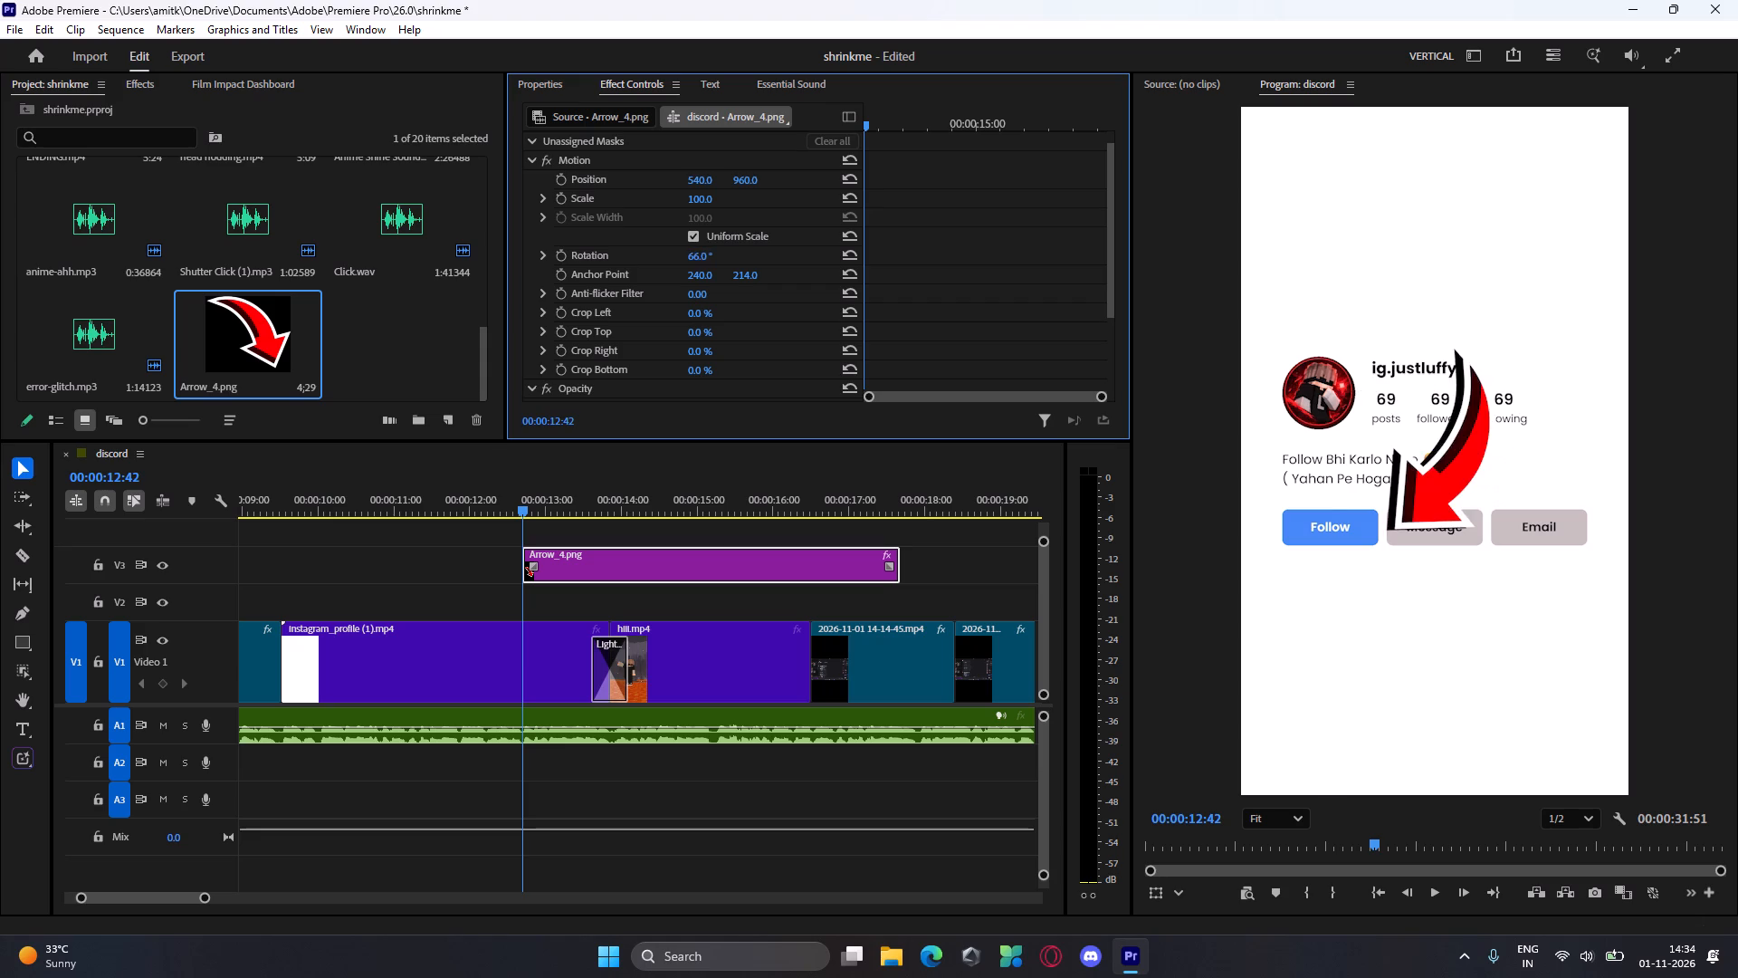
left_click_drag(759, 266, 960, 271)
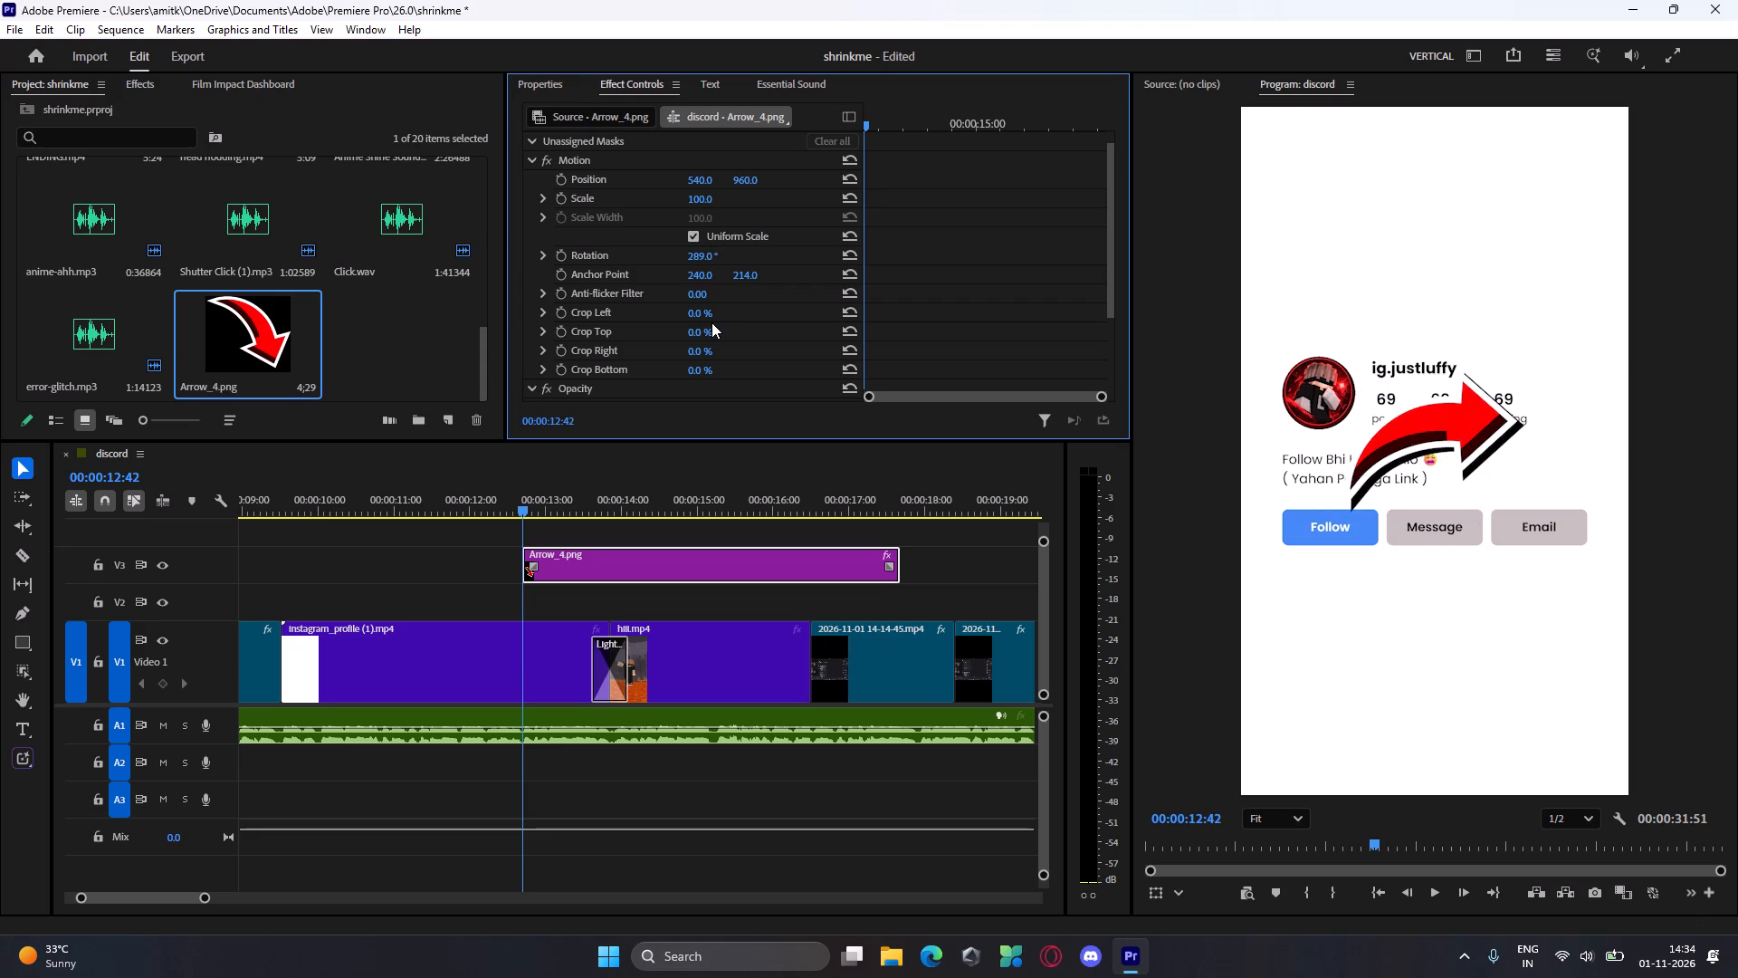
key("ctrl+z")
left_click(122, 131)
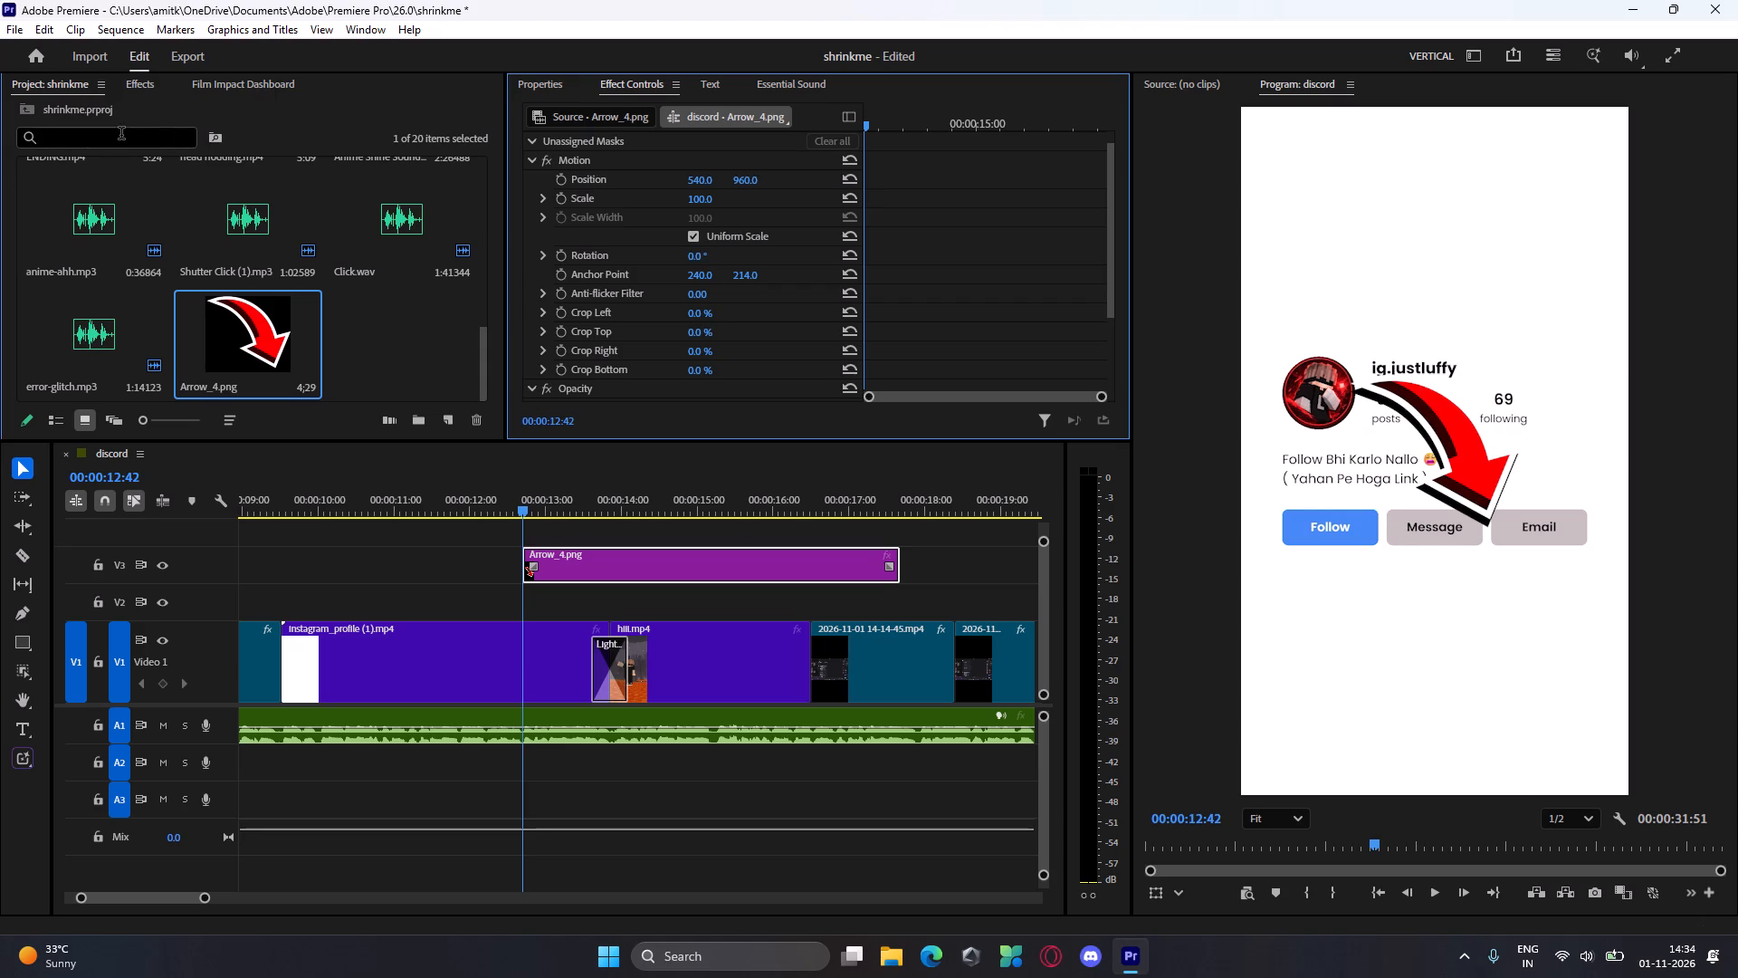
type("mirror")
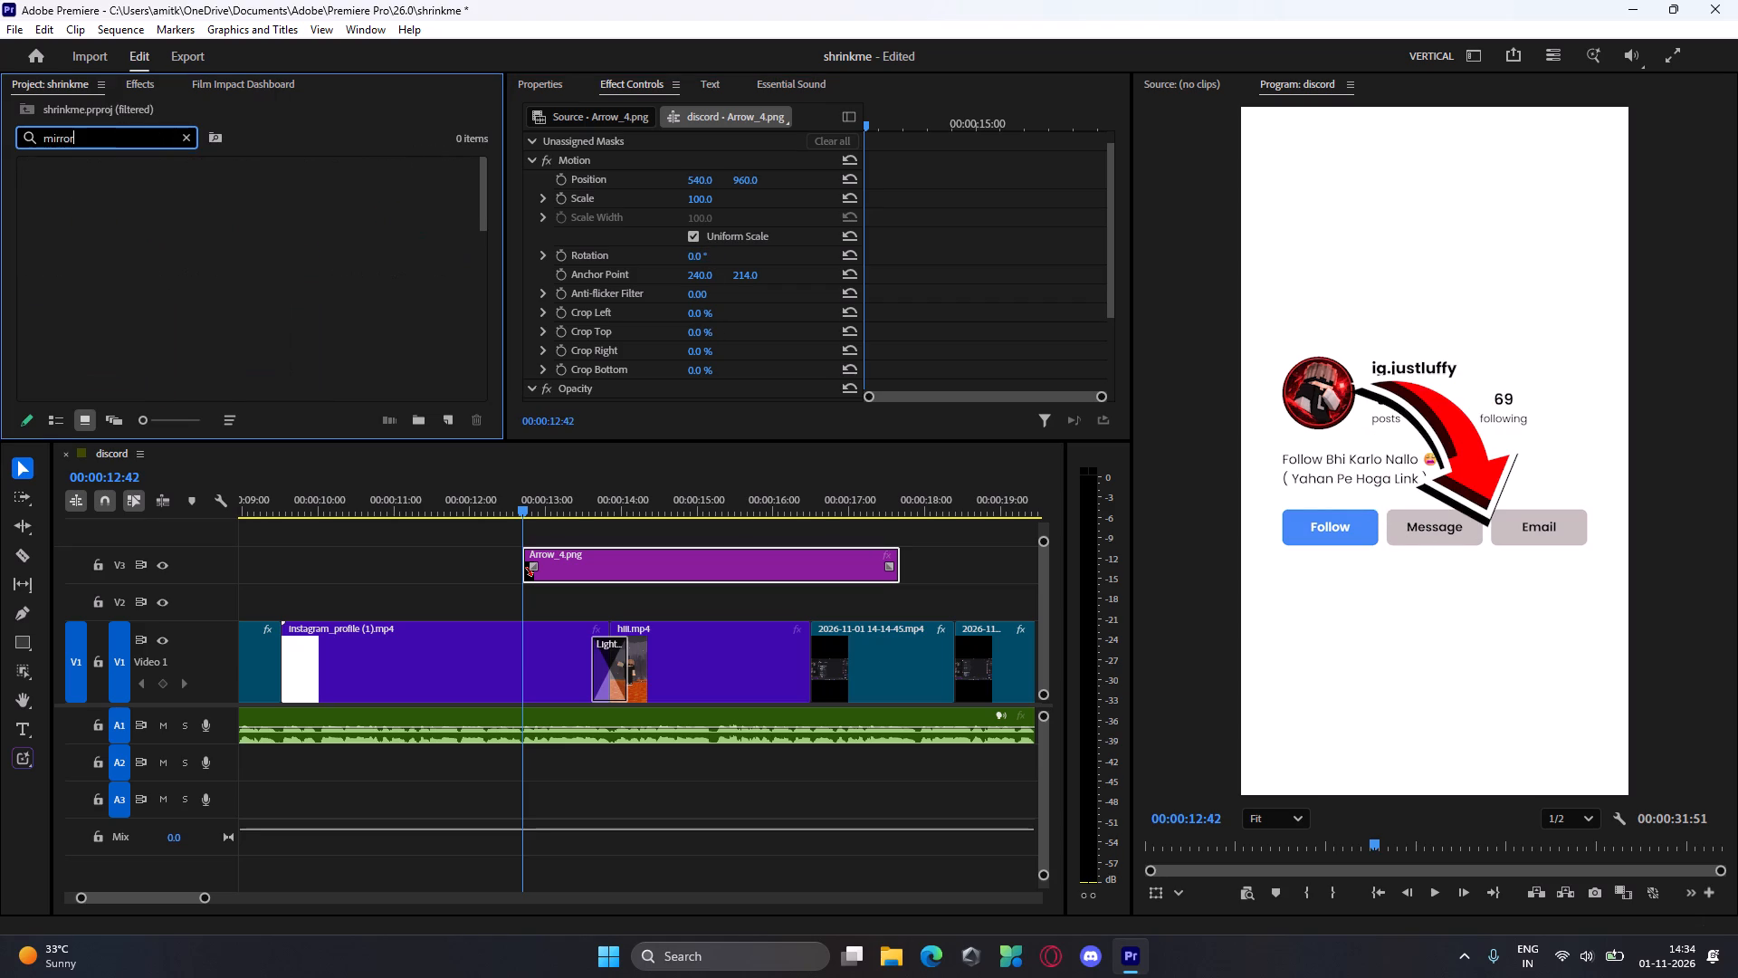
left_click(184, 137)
Find the Mirror transition under Transformers, apply it to the start of Arrow_4.png on V3, and check the arrow at 00:00:12:55.
left_click(137, 83)
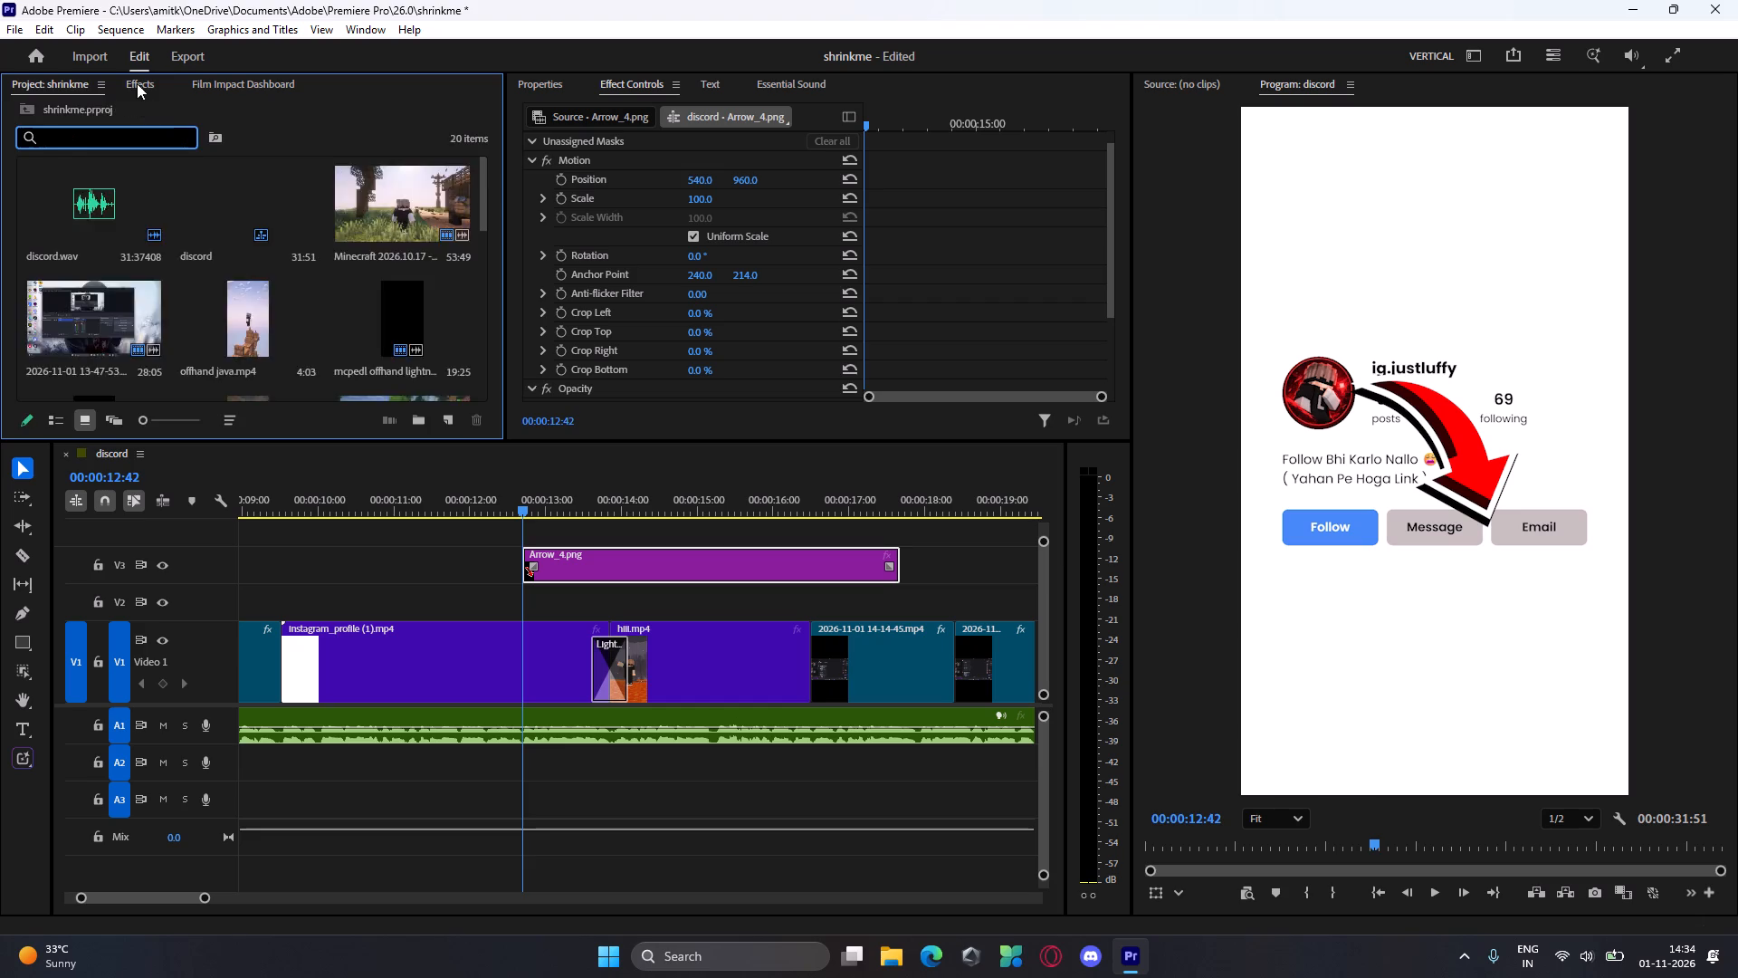
left_click(128, 118)
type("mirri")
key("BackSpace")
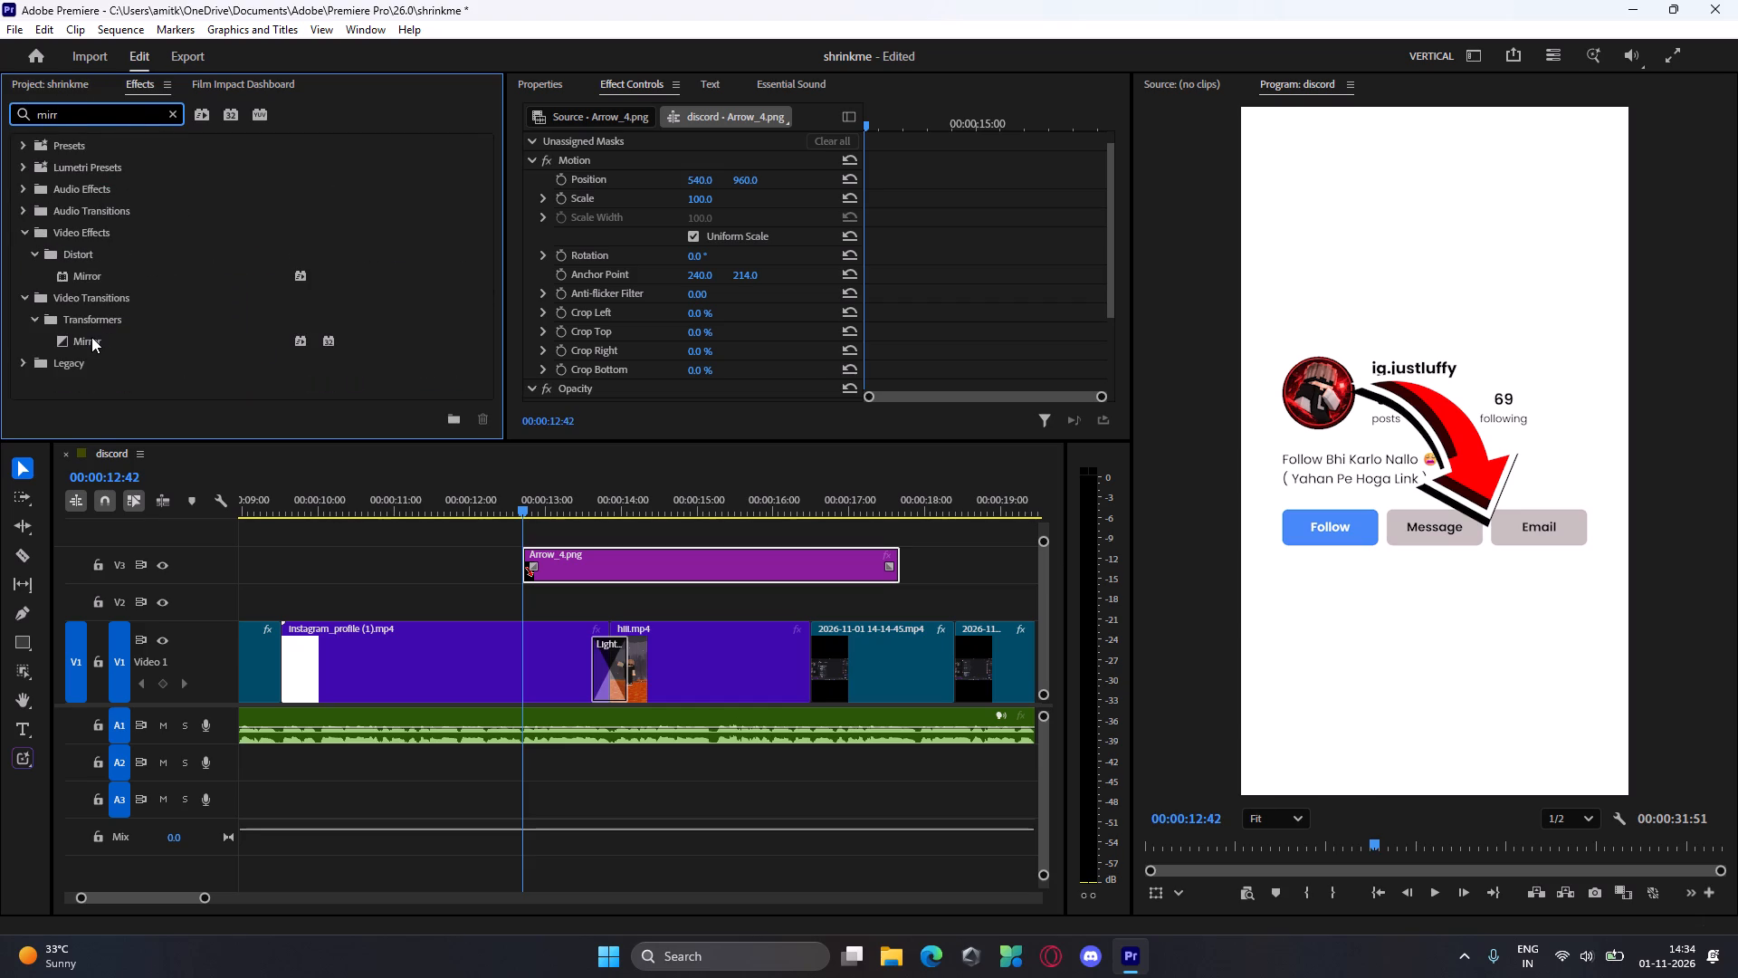
left_click_drag(91, 337, 696, 563)
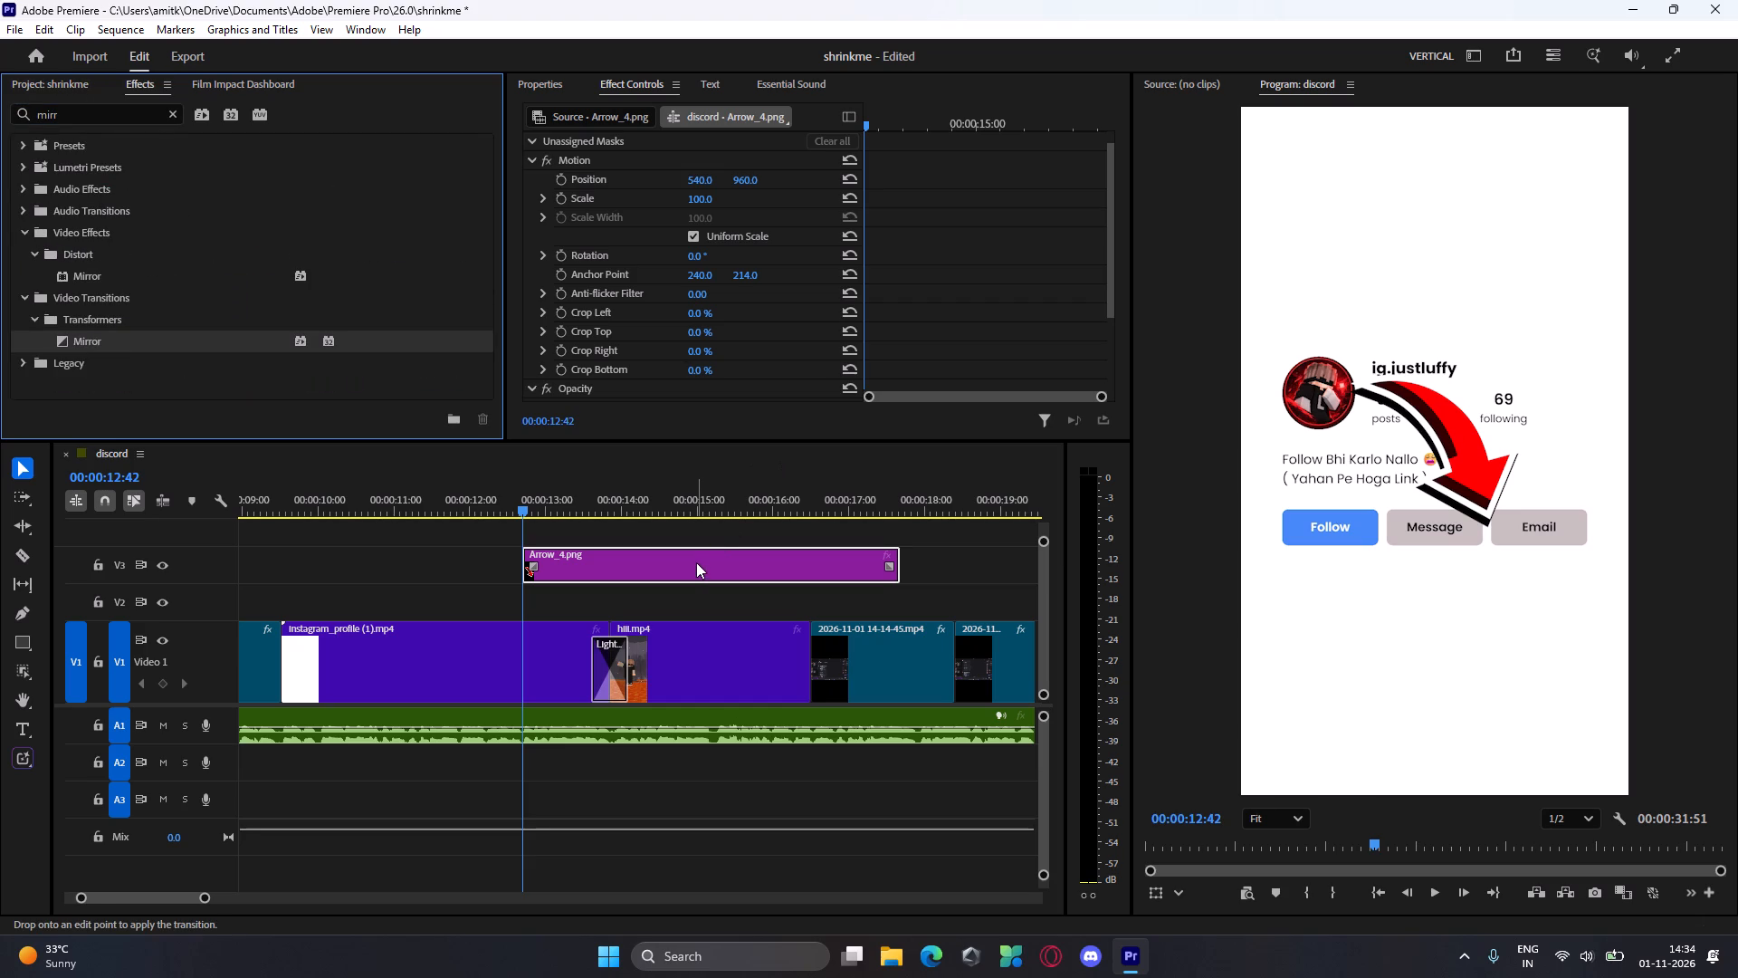
scroll(687, 372, "down", 5)
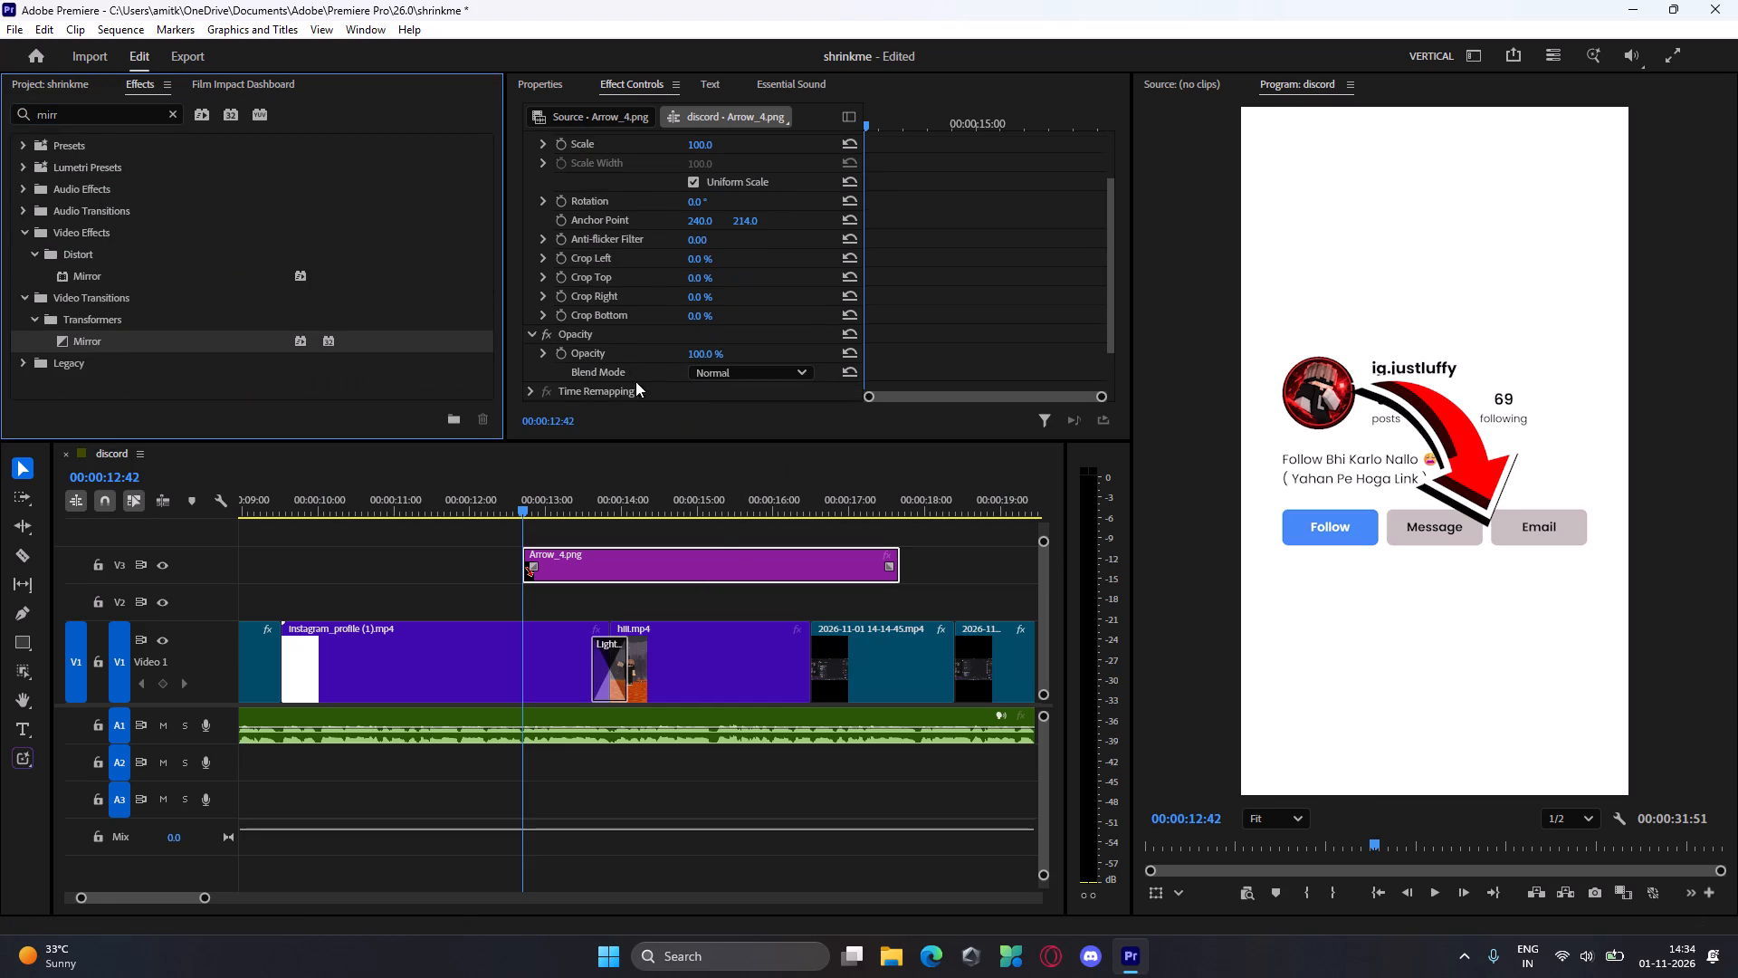
scroll(643, 395, "down", 4)
left_click_drag(109, 341, 680, 536)
left_click_drag(72, 341, 566, 498)
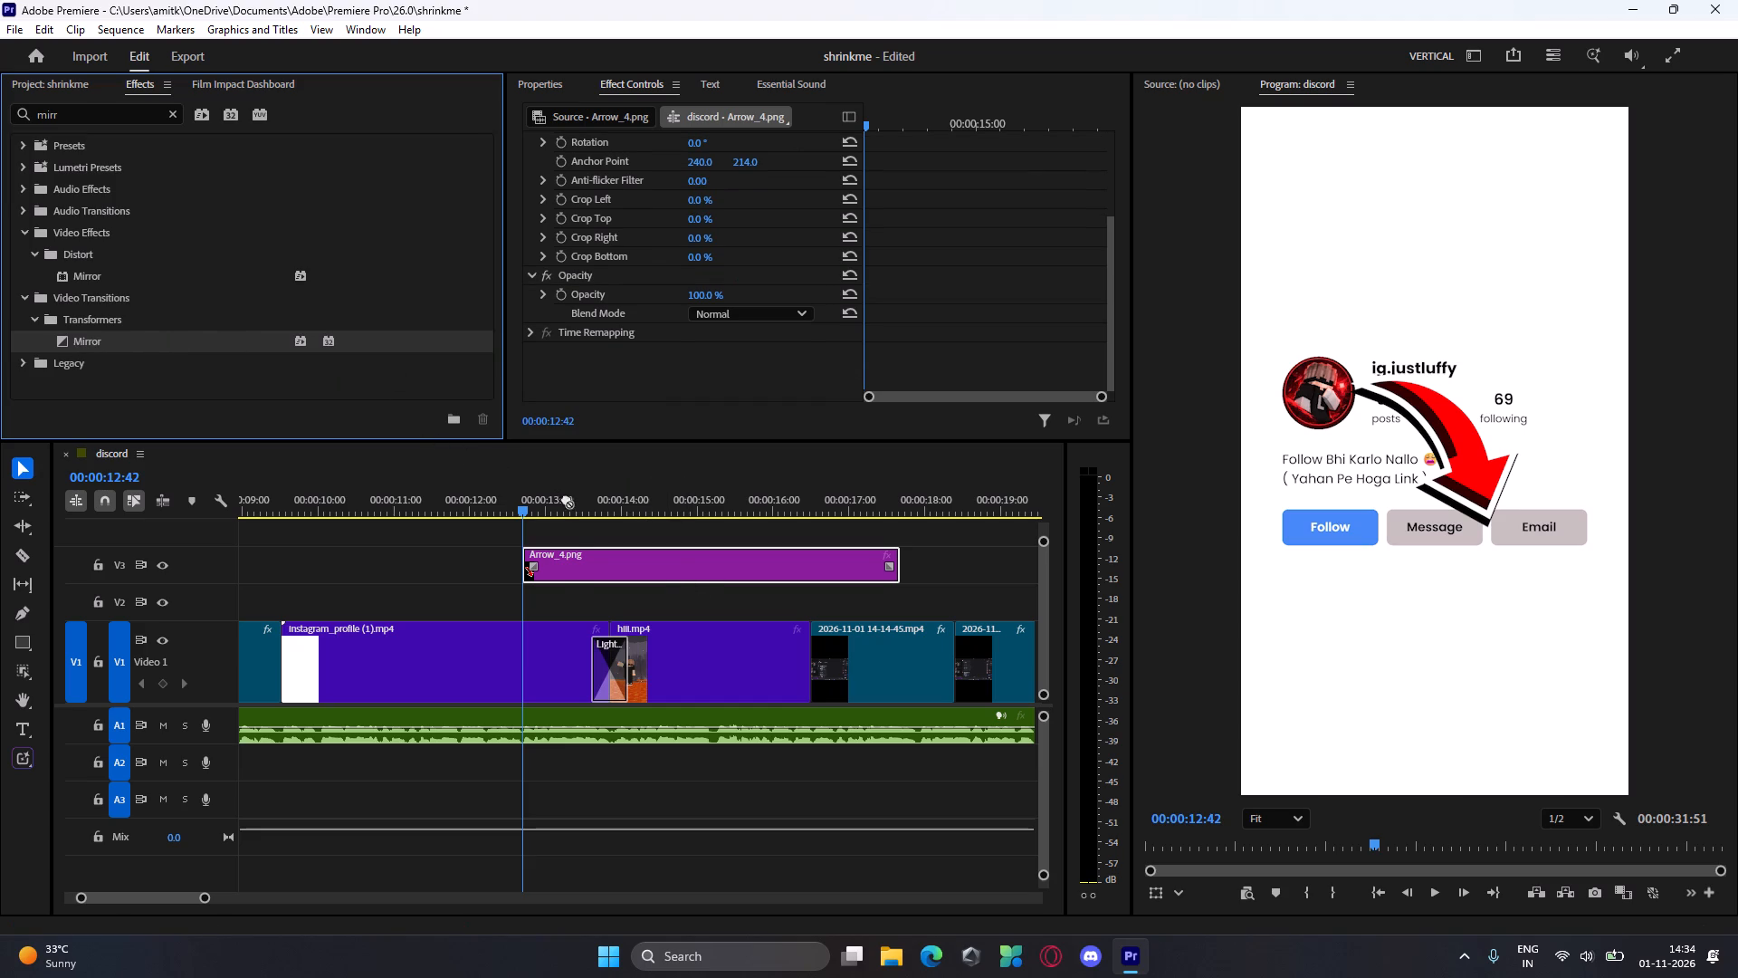
left_click_drag(566, 498, 529, 560)
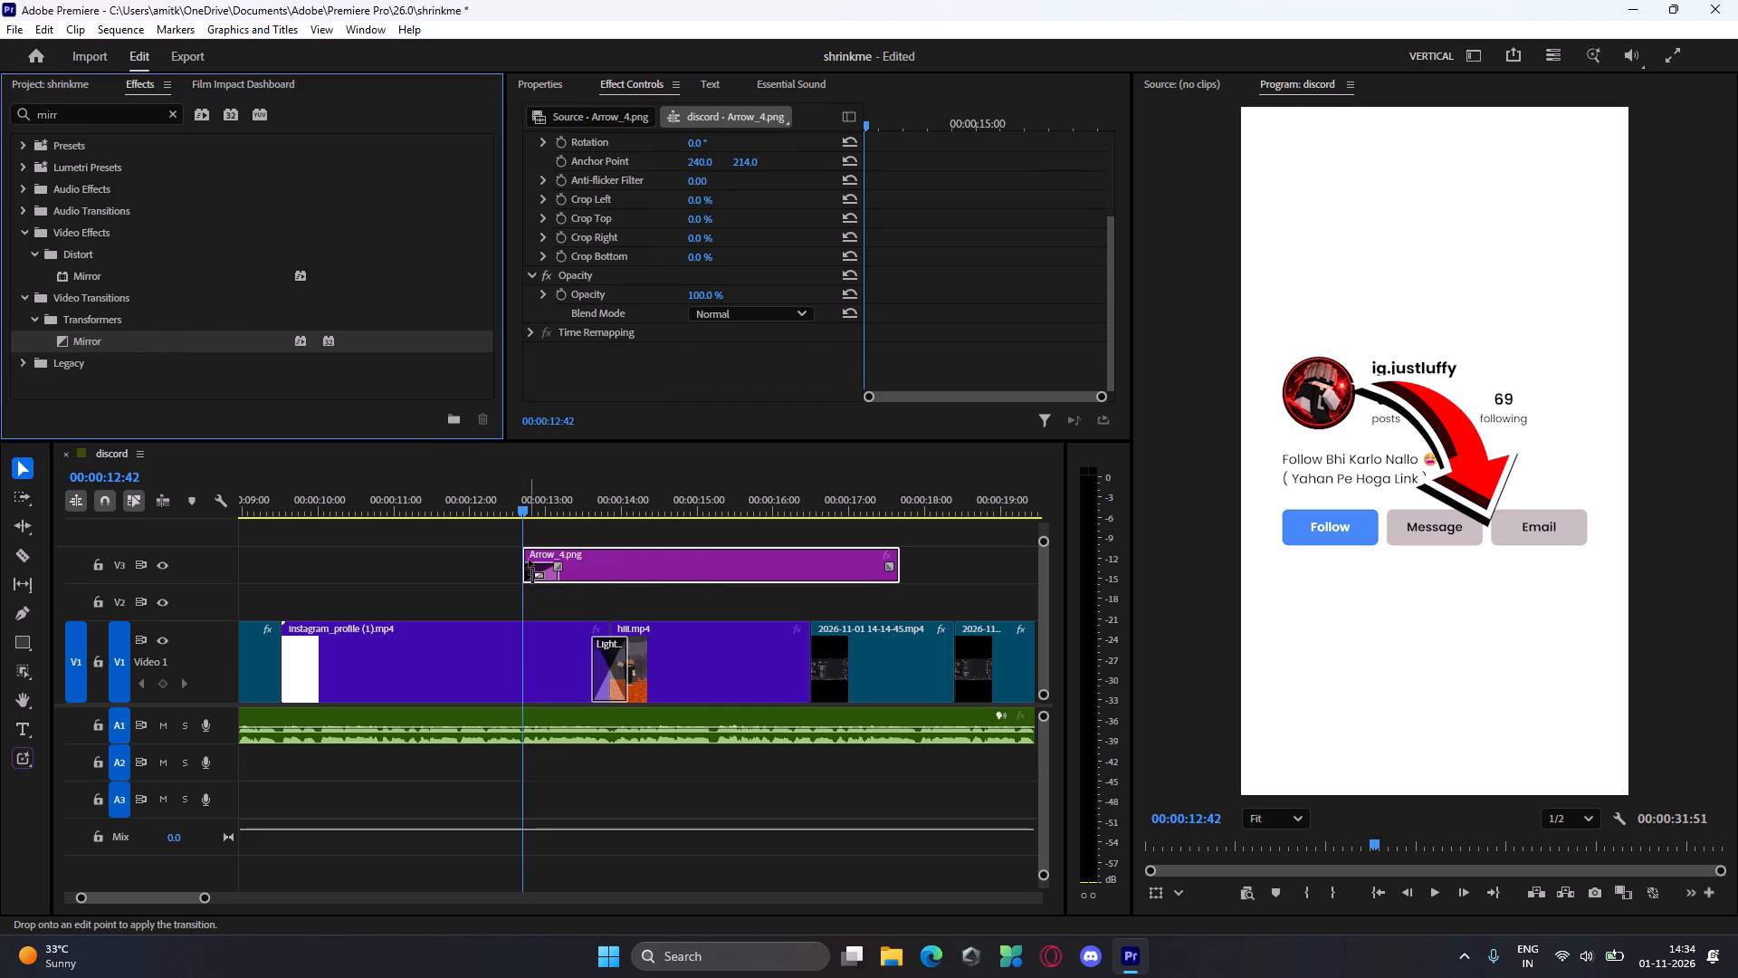
left_click_drag(529, 560, 652, 568)
left_click_drag(652, 568, 654, 561)
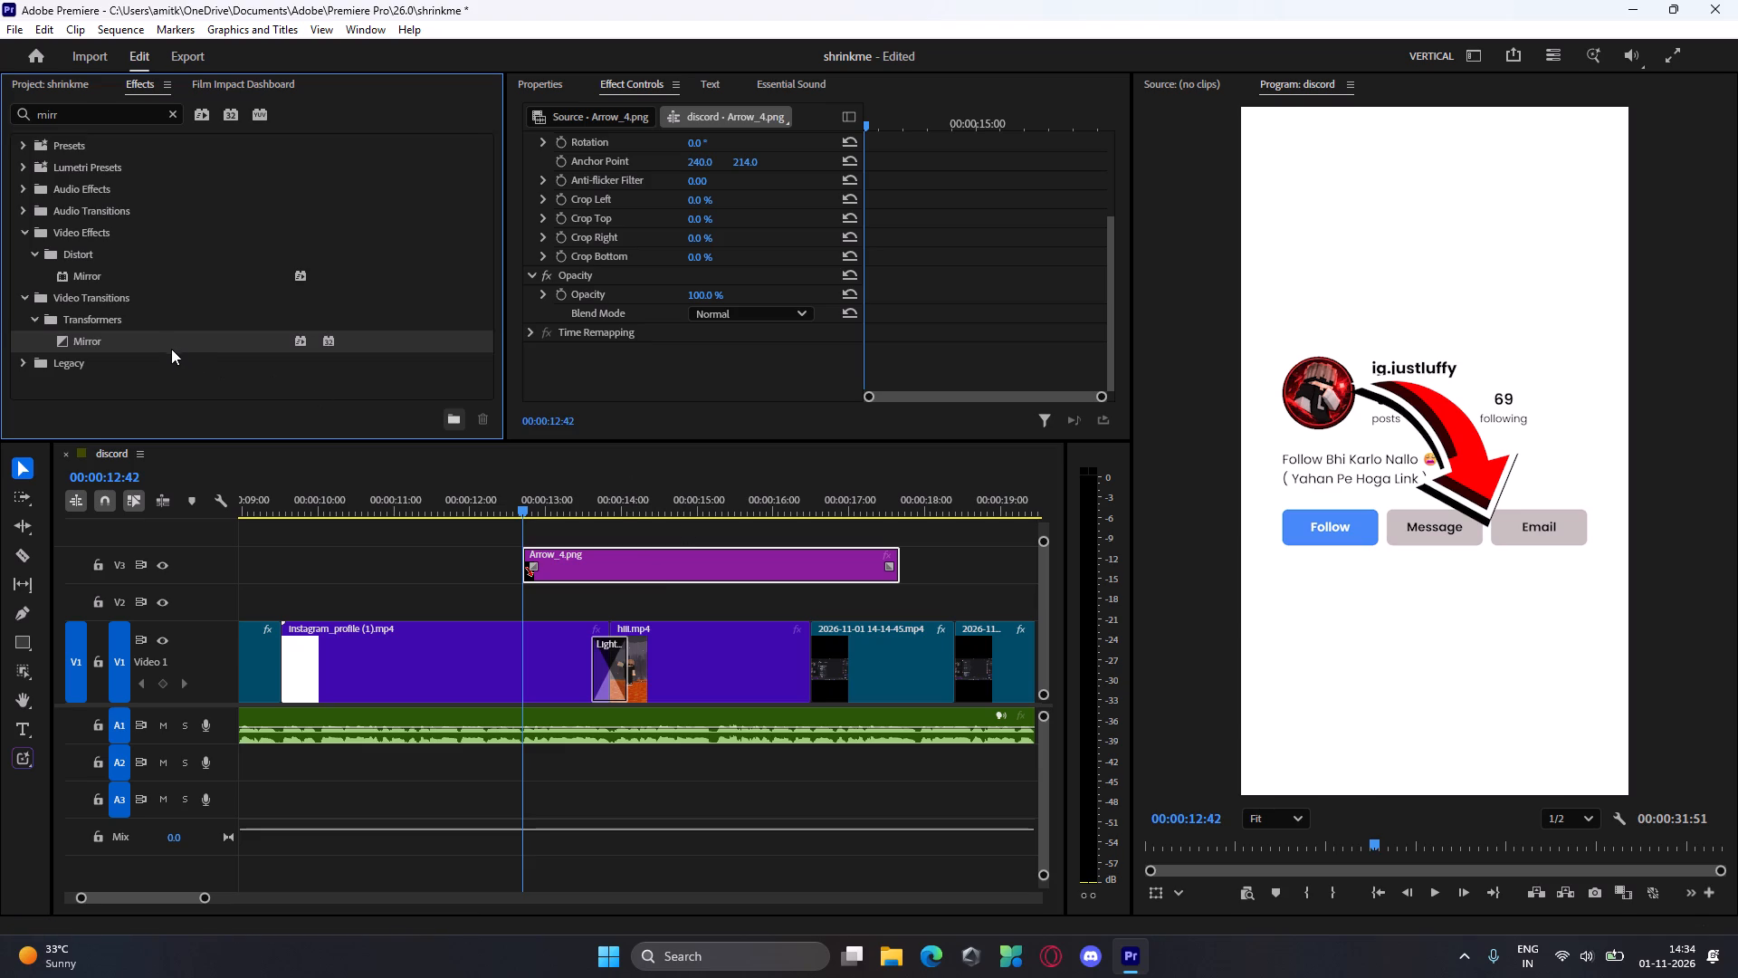
double_click(170, 347)
left_click(607, 516)
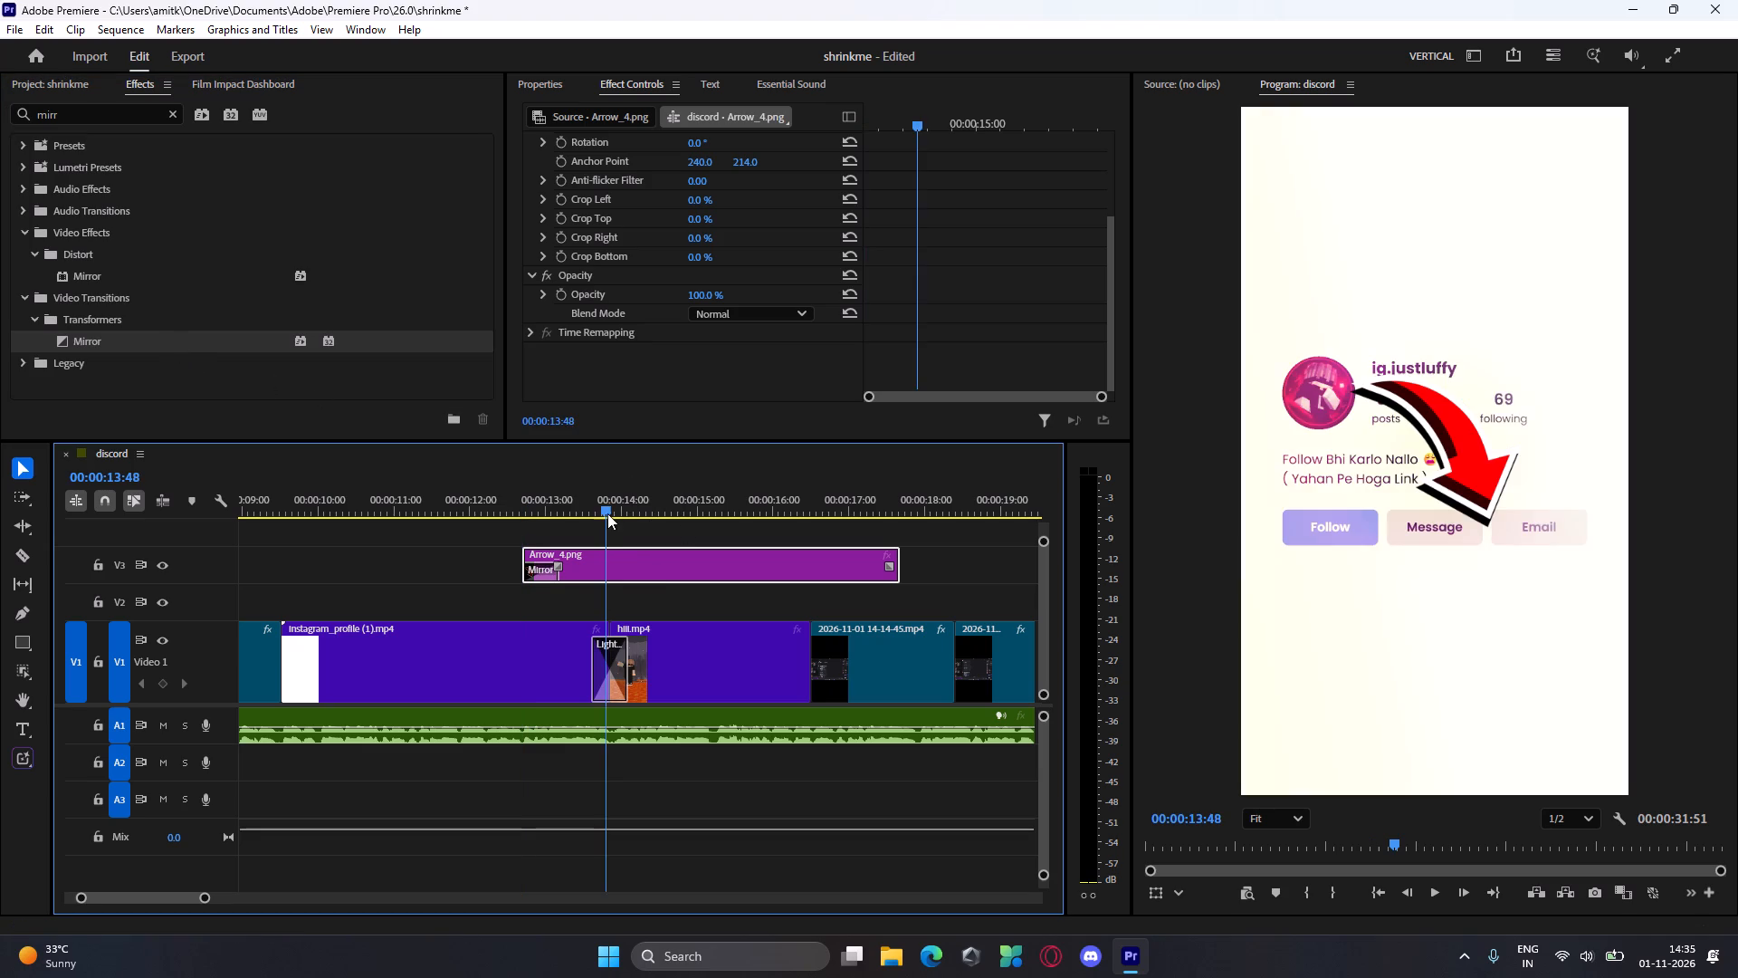
left_click(541, 494)
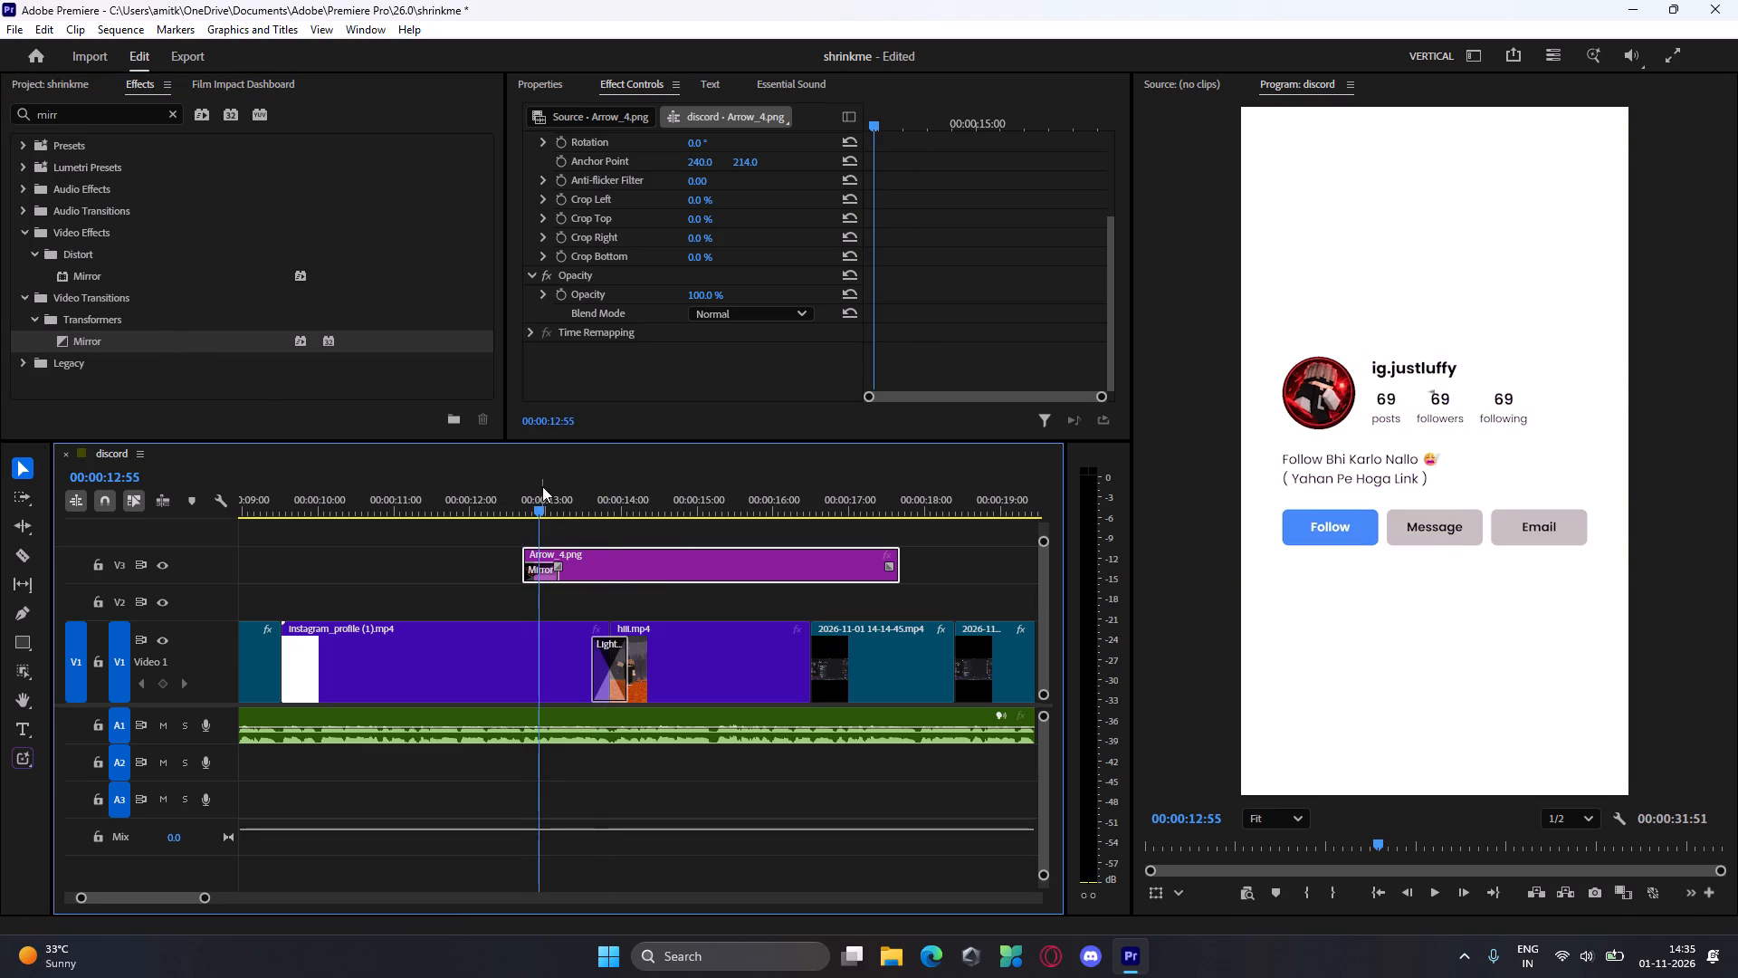
Play the entrance of Arrow_4.png on V3 and undo the Mirror transition at its start.
key("space")
key("space")
key("ctrl+z")
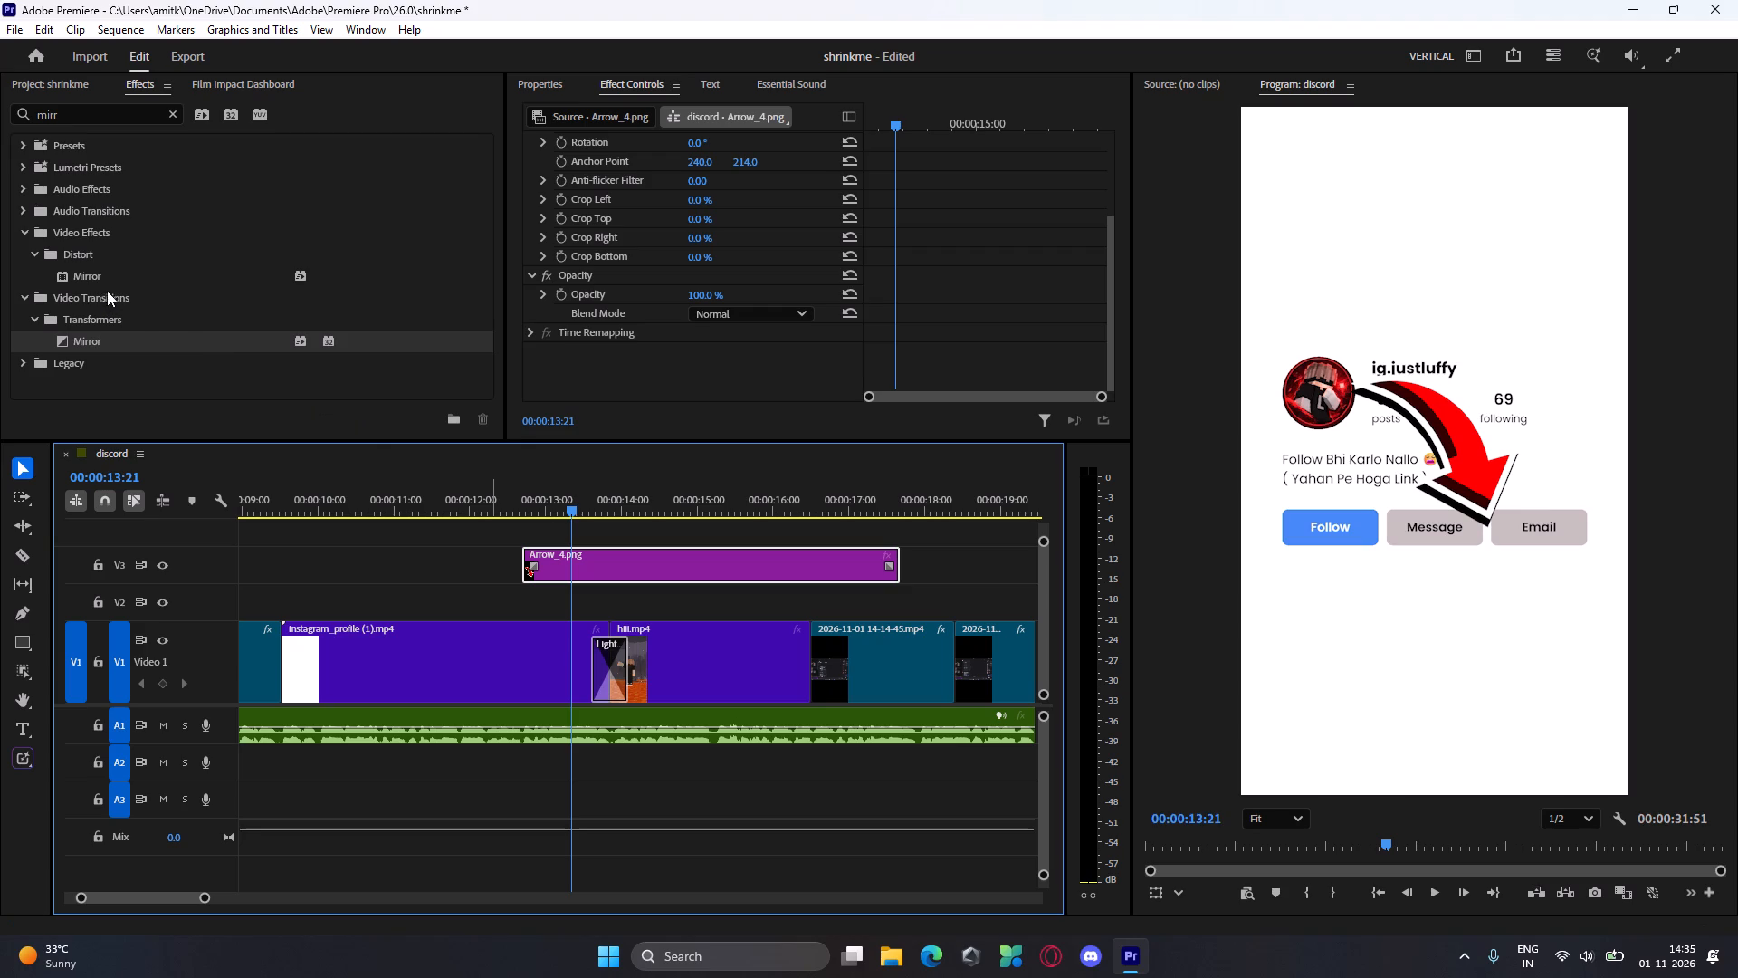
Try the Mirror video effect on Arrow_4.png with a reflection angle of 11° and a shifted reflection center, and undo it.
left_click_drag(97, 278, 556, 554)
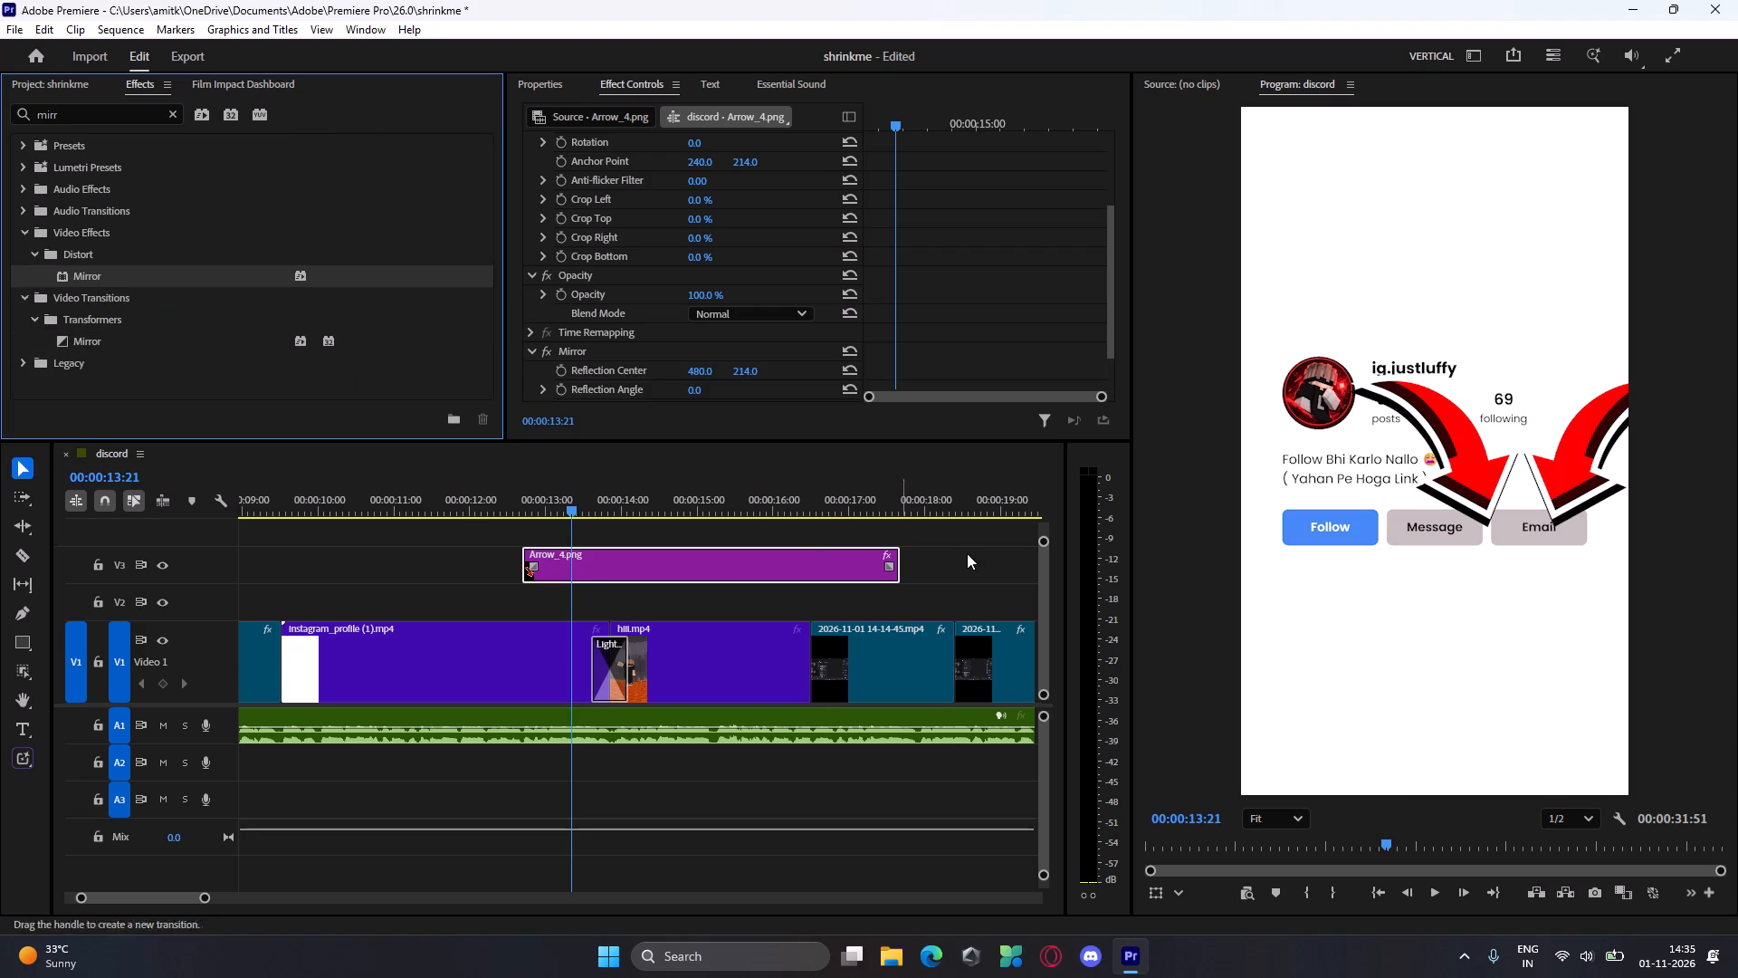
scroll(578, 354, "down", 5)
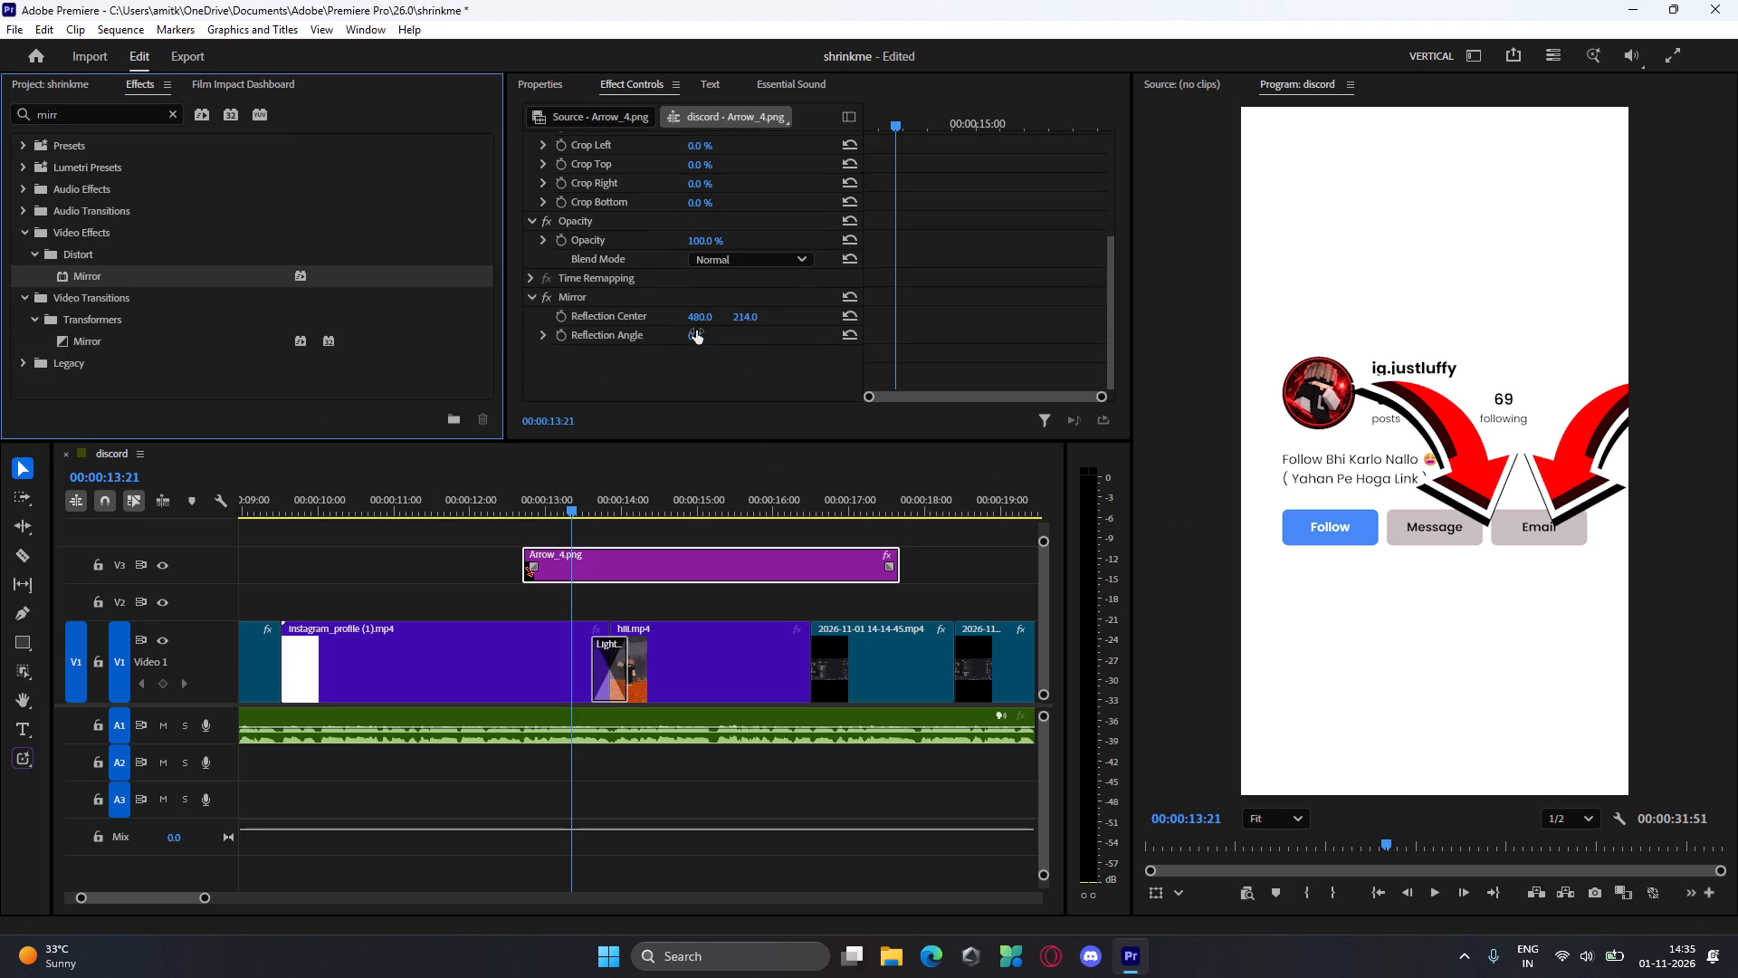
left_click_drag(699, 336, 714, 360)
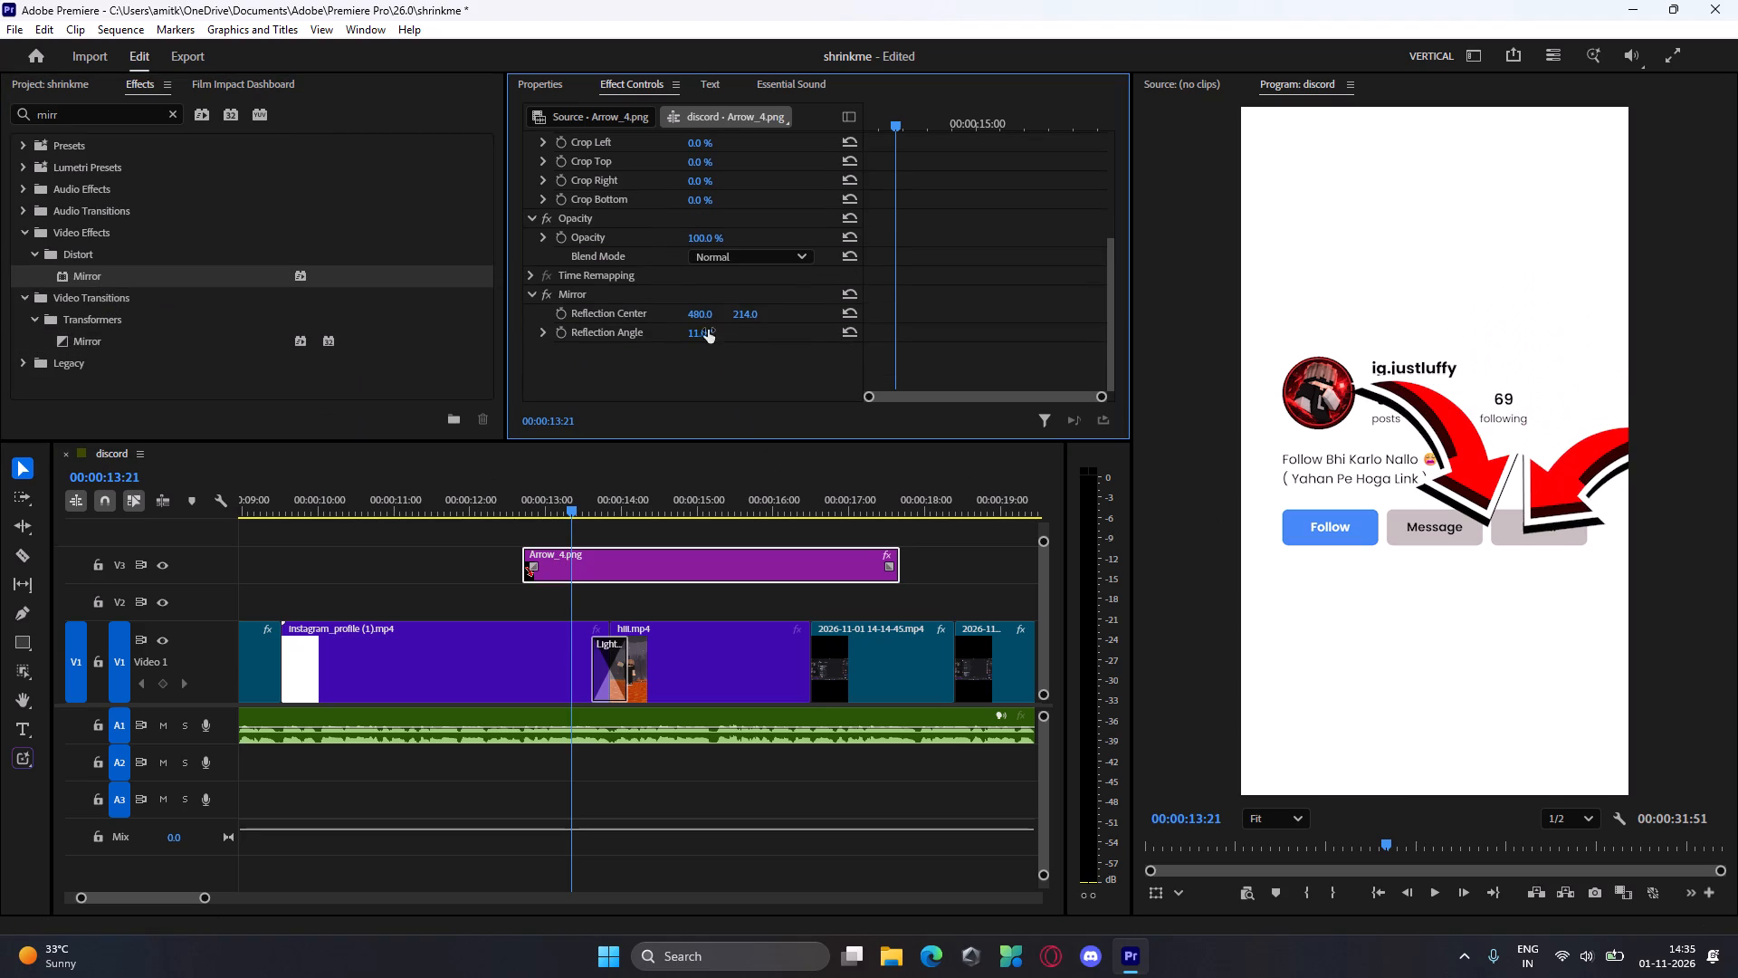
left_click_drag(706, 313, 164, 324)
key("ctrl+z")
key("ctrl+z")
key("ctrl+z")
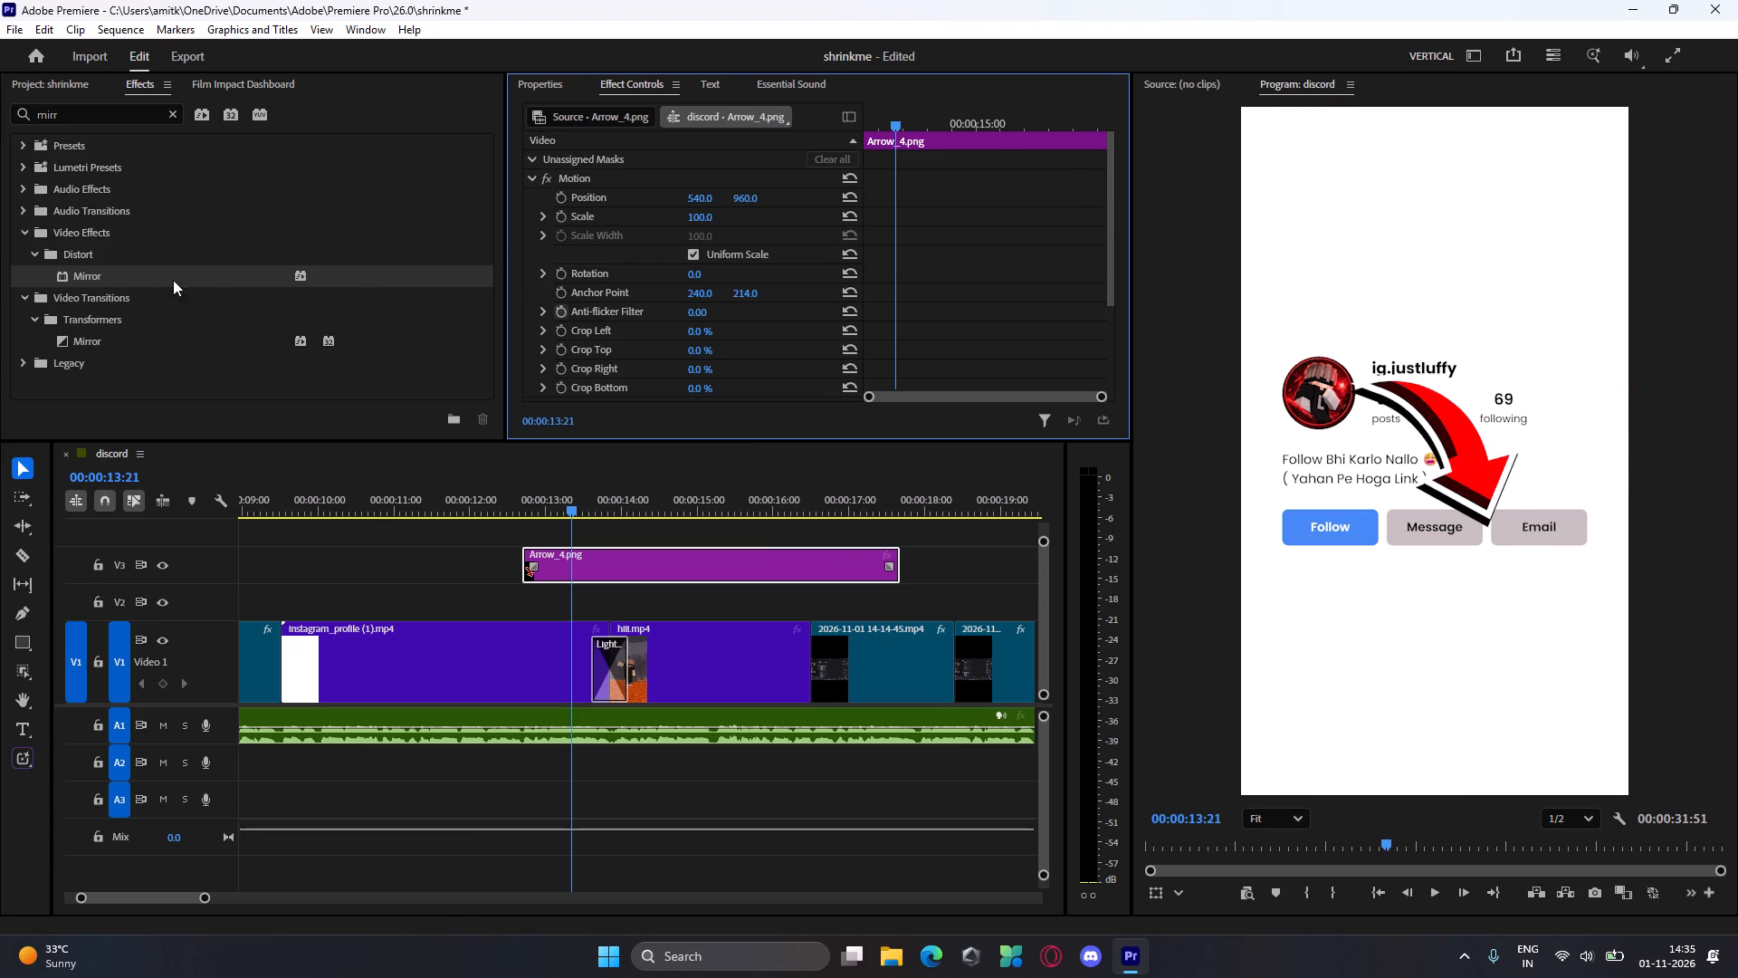
Search the effects for "transf" and look through the Transform video effects for one to reorient the arrow.
left_click(173, 120)
left_click(150, 109)
type("tran")
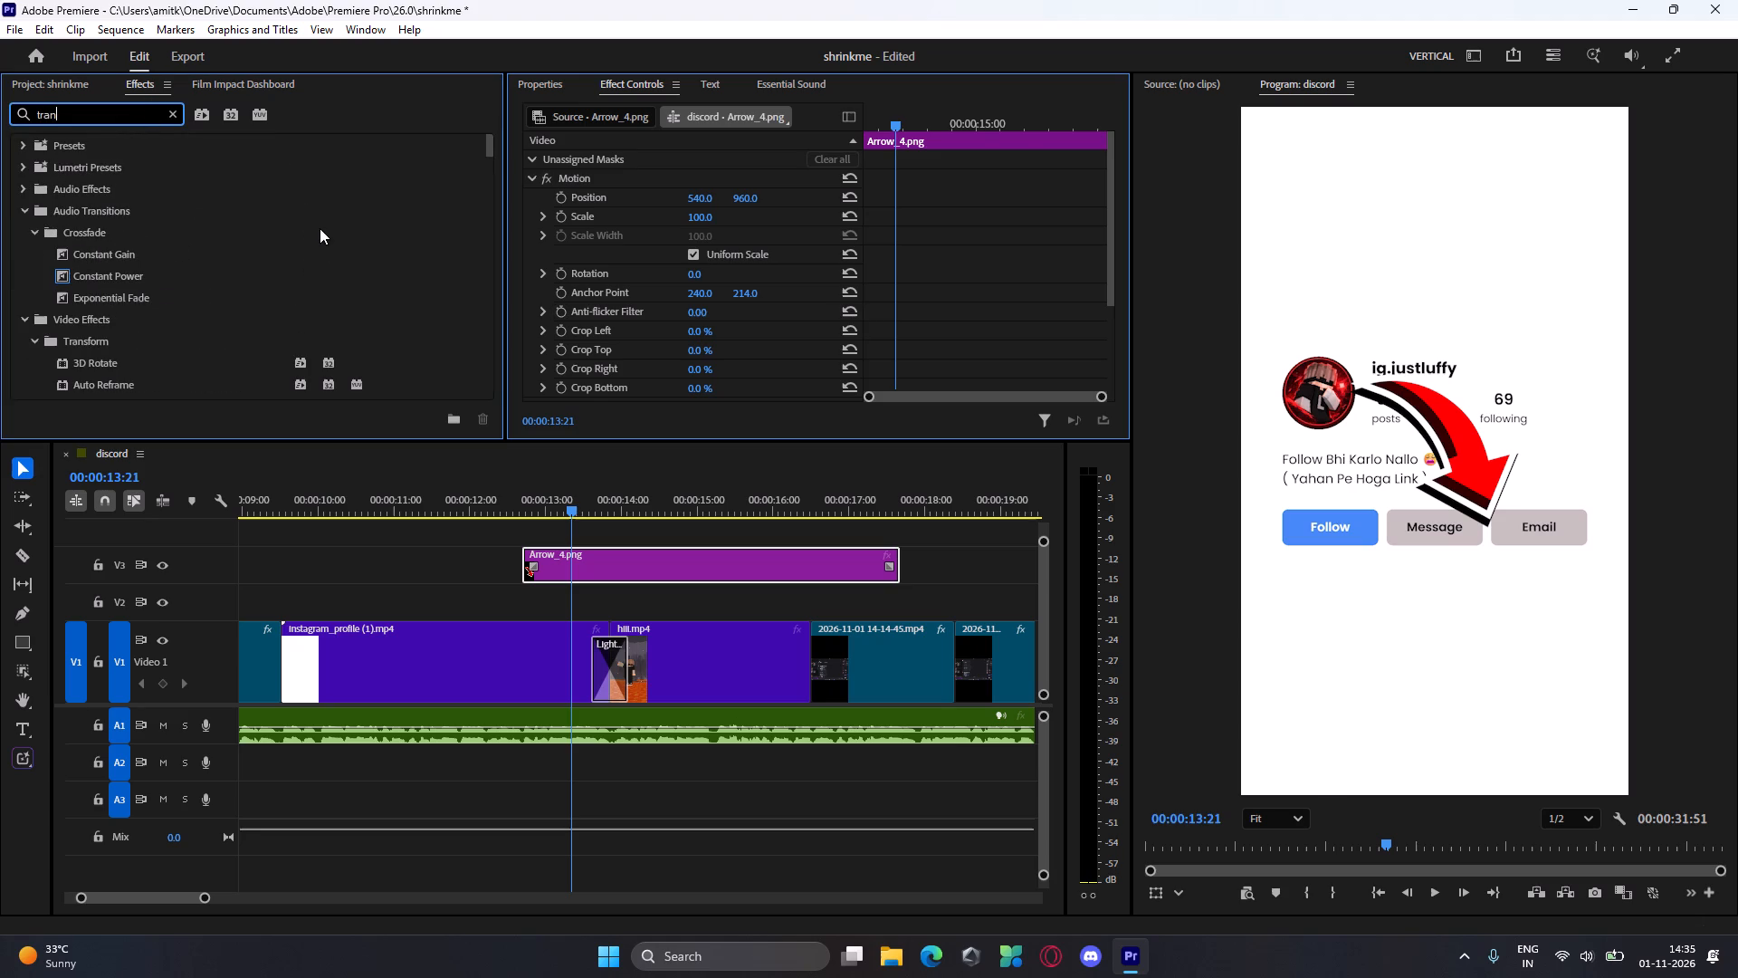
key("s")
key("f")
scroll(208, 310, "down", 2)
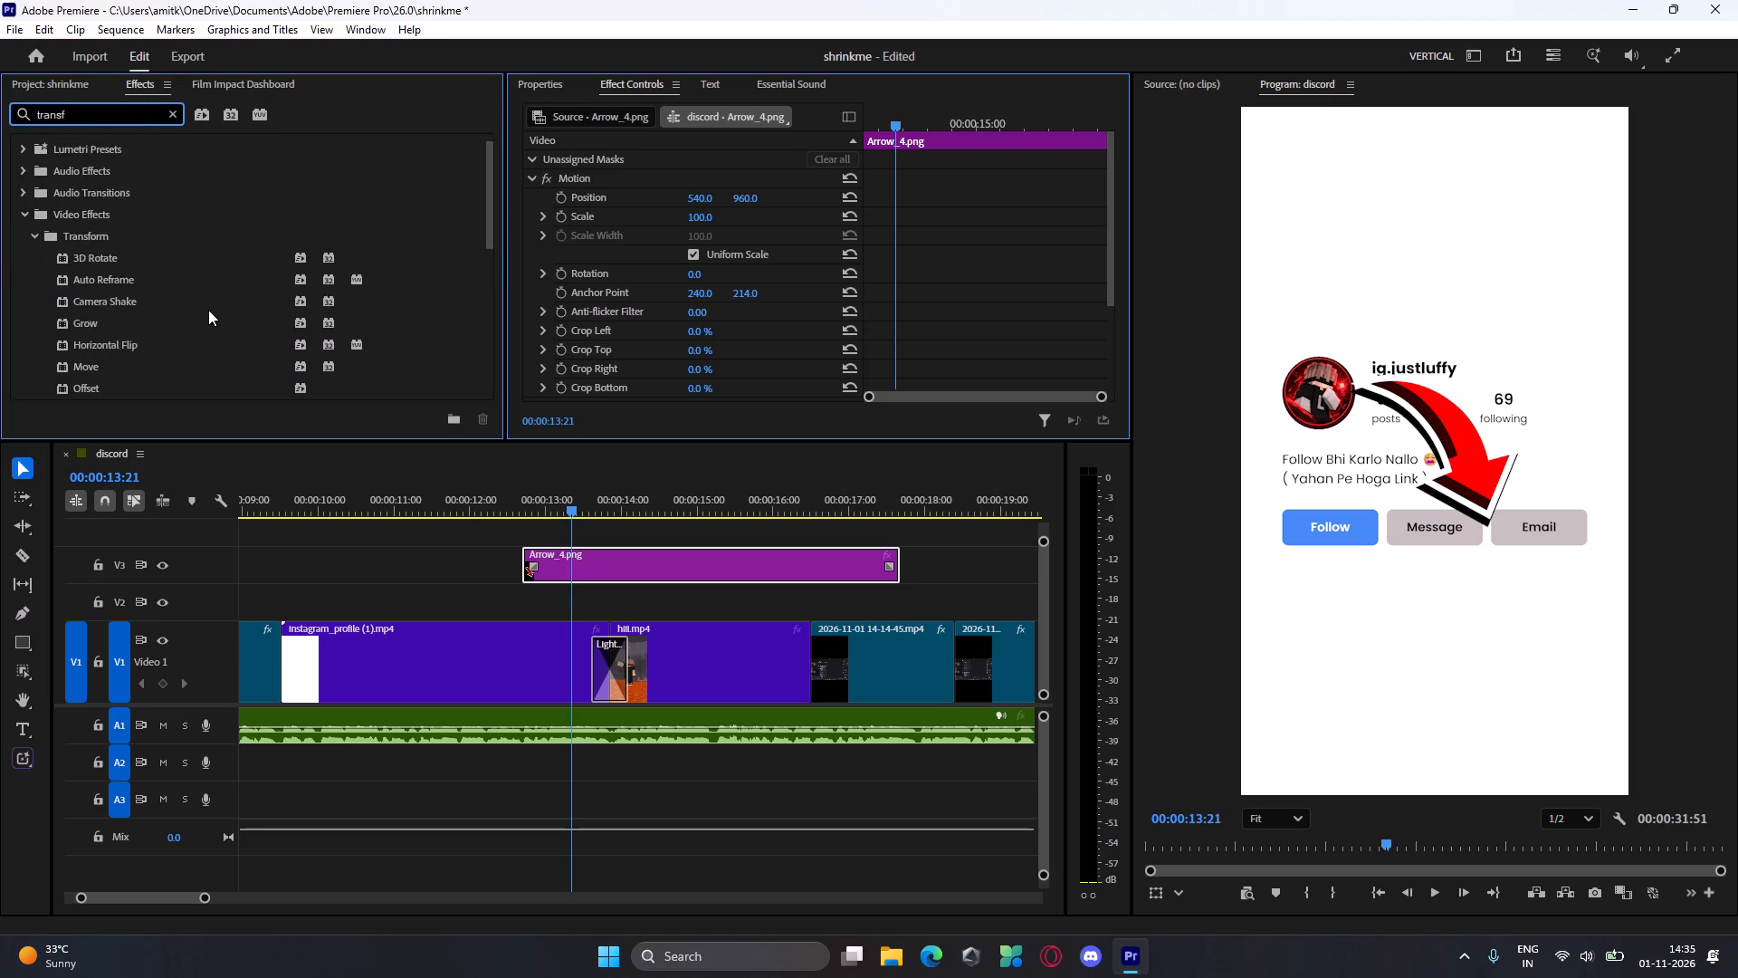
scroll(208, 310, "down", 3)
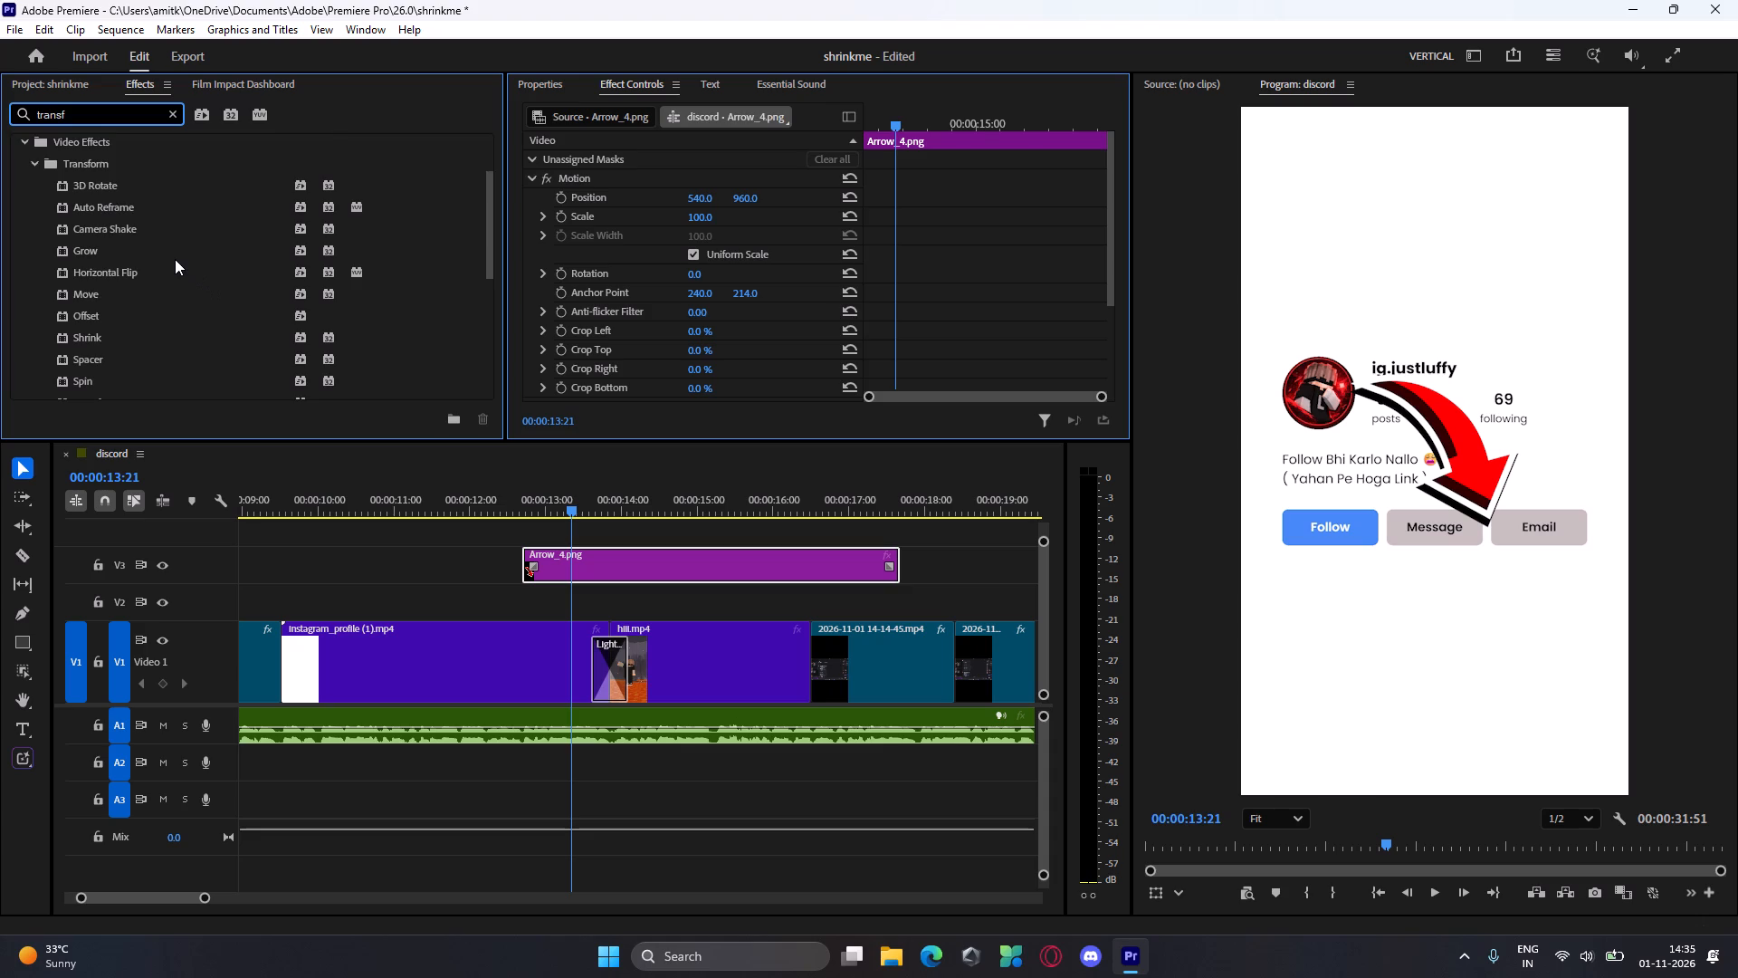
scroll(175, 259, "down", 4)
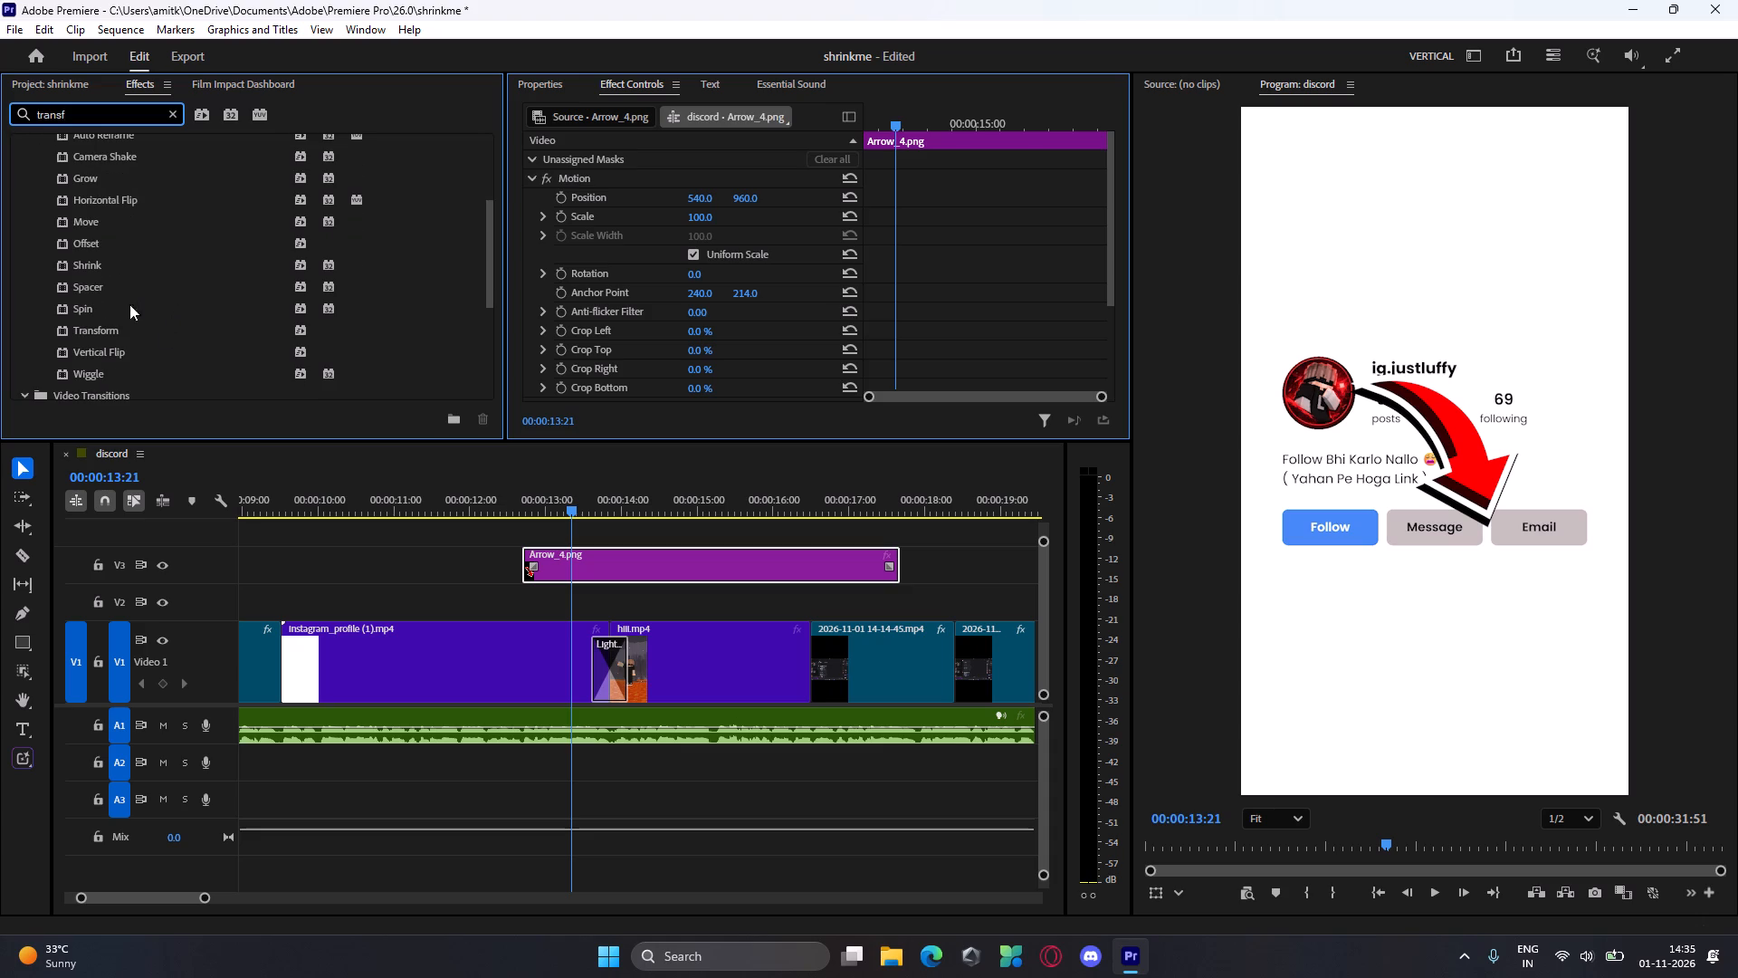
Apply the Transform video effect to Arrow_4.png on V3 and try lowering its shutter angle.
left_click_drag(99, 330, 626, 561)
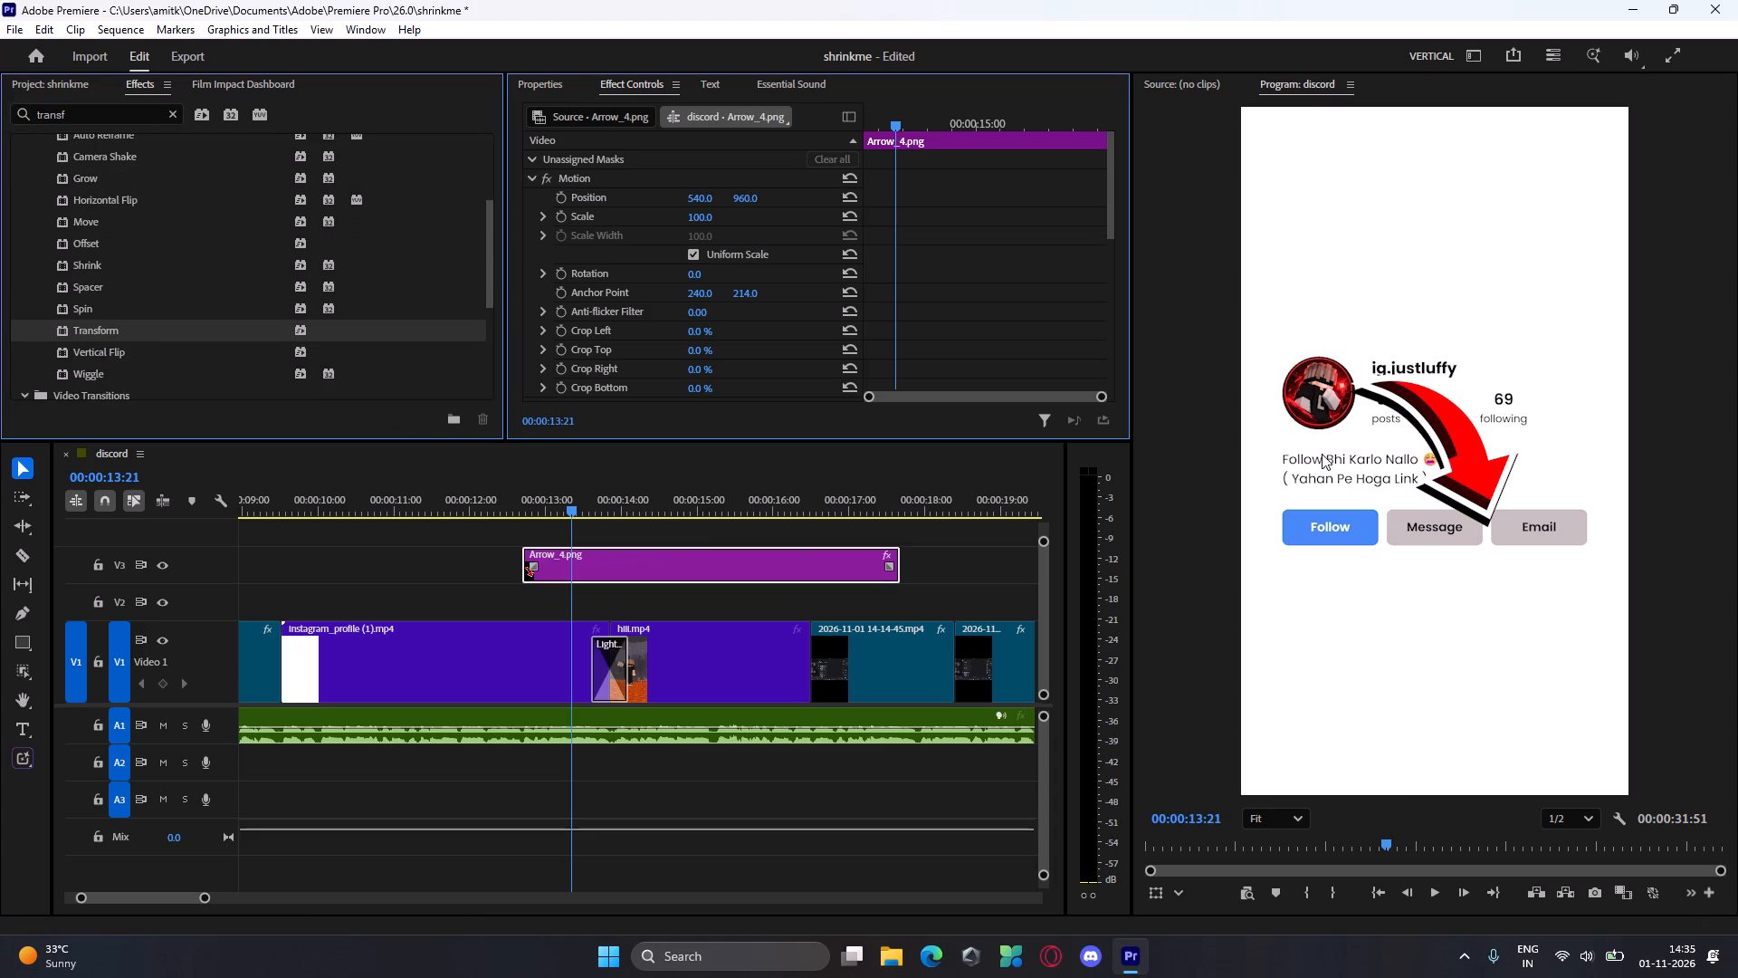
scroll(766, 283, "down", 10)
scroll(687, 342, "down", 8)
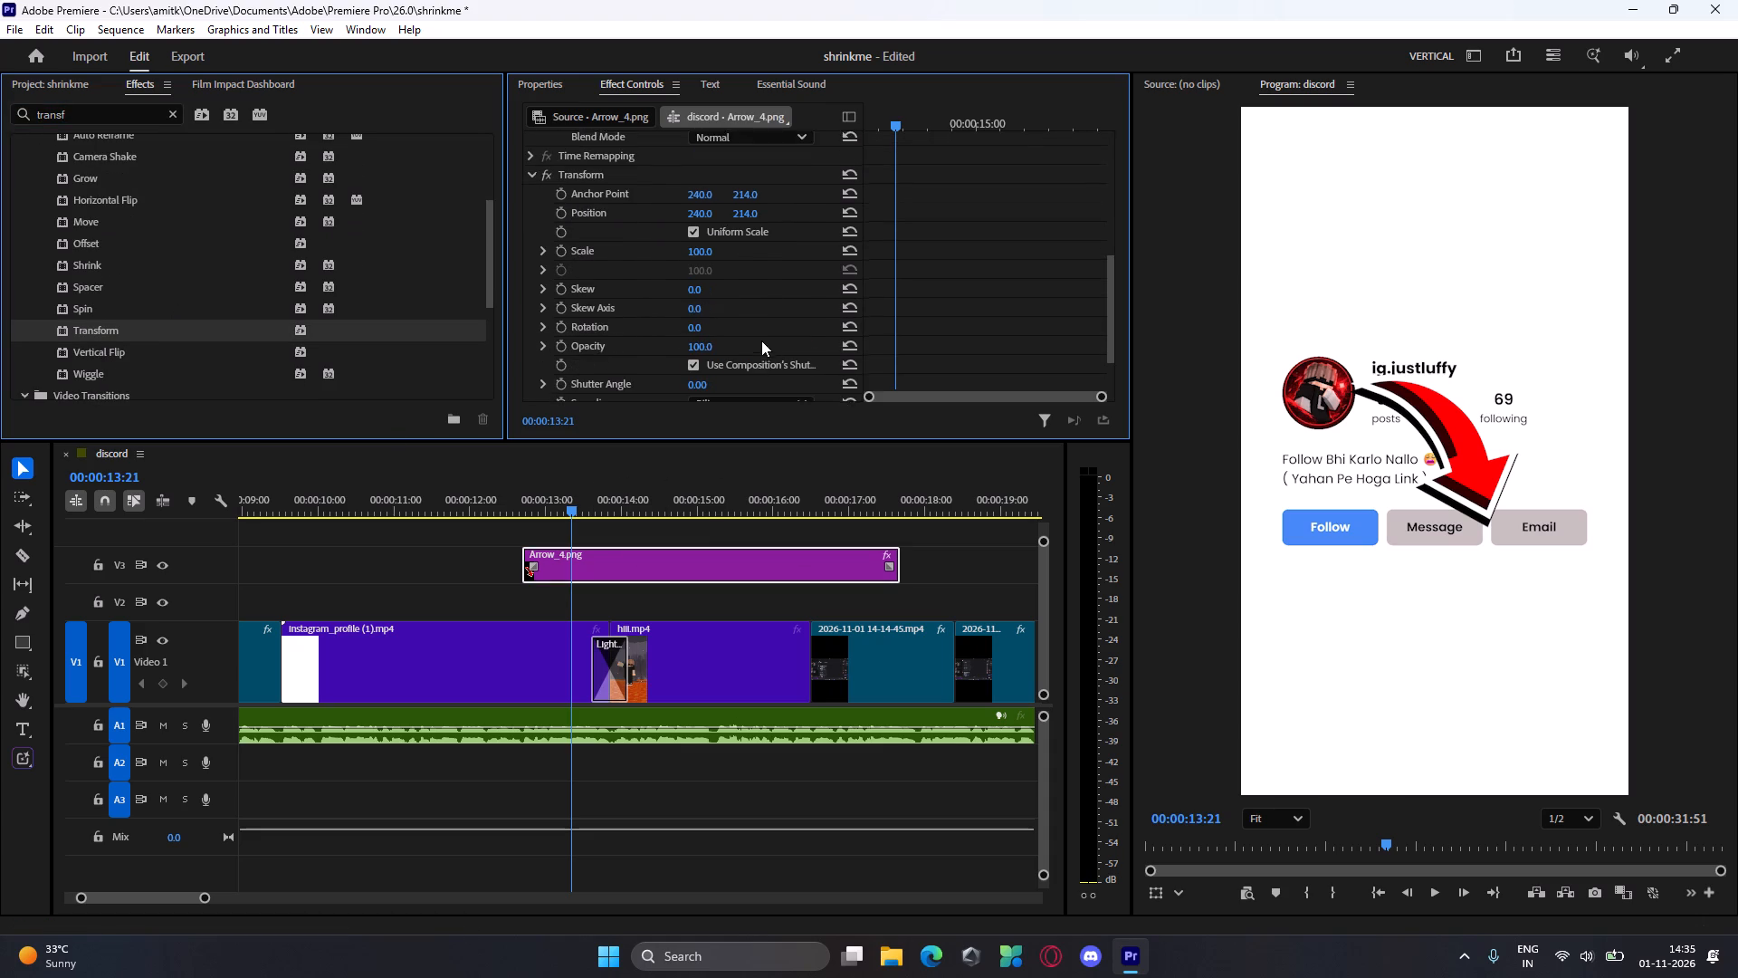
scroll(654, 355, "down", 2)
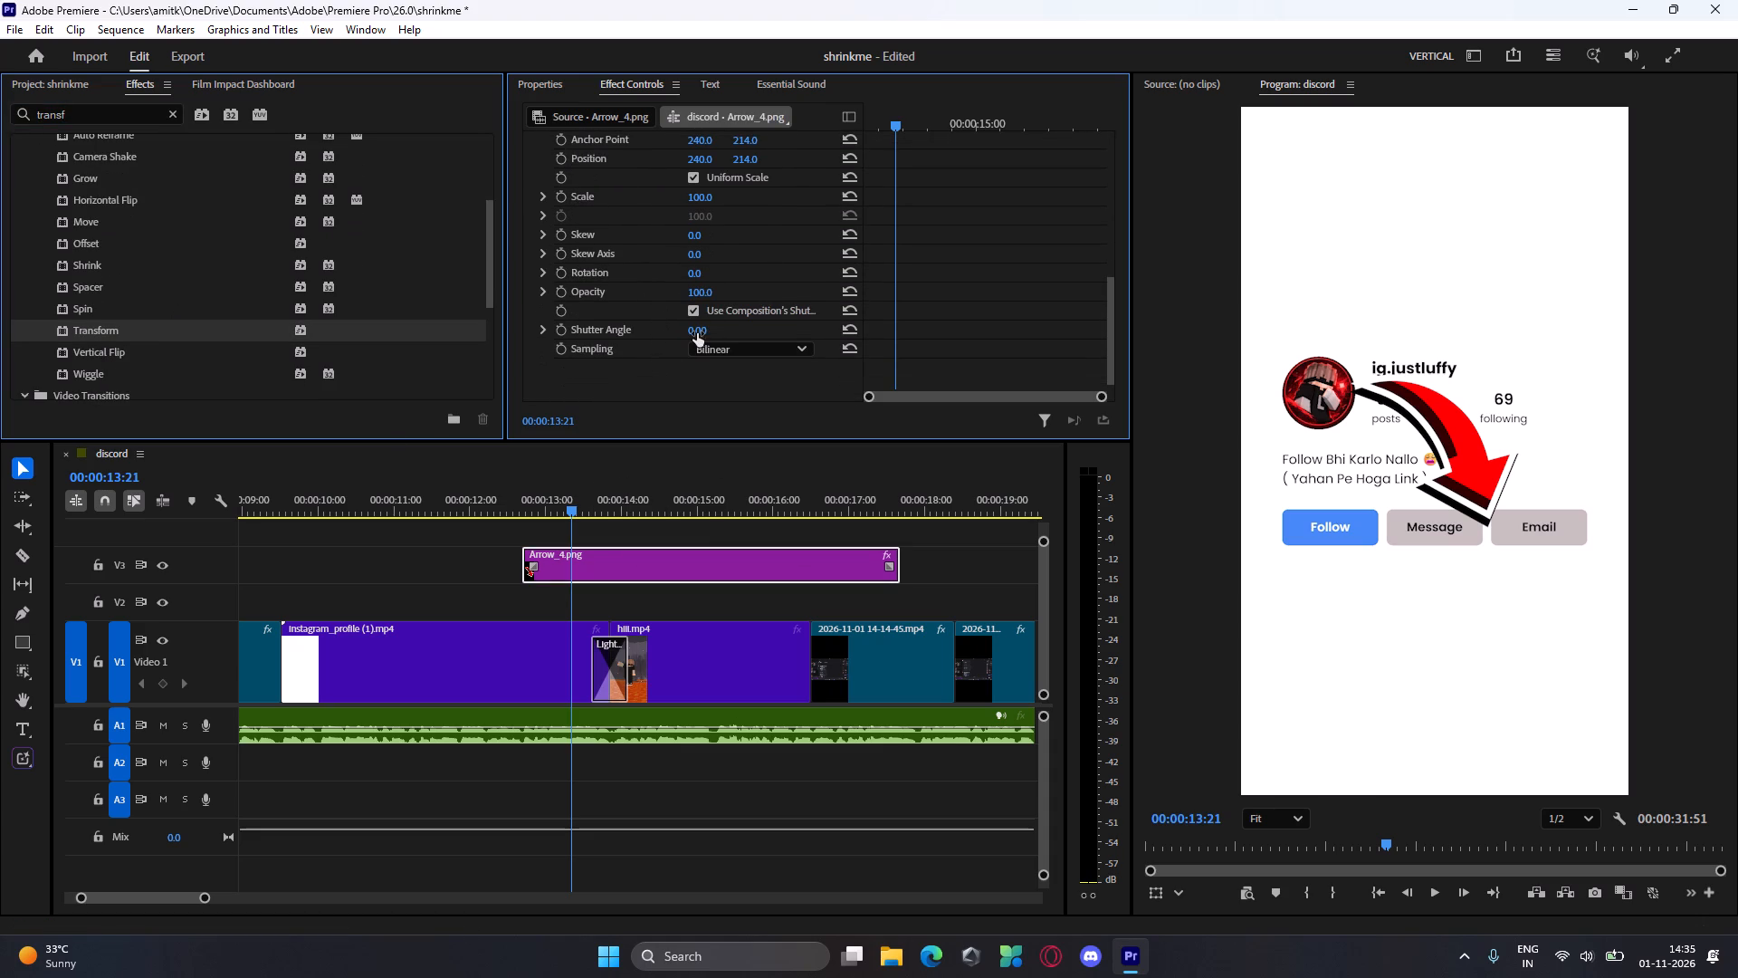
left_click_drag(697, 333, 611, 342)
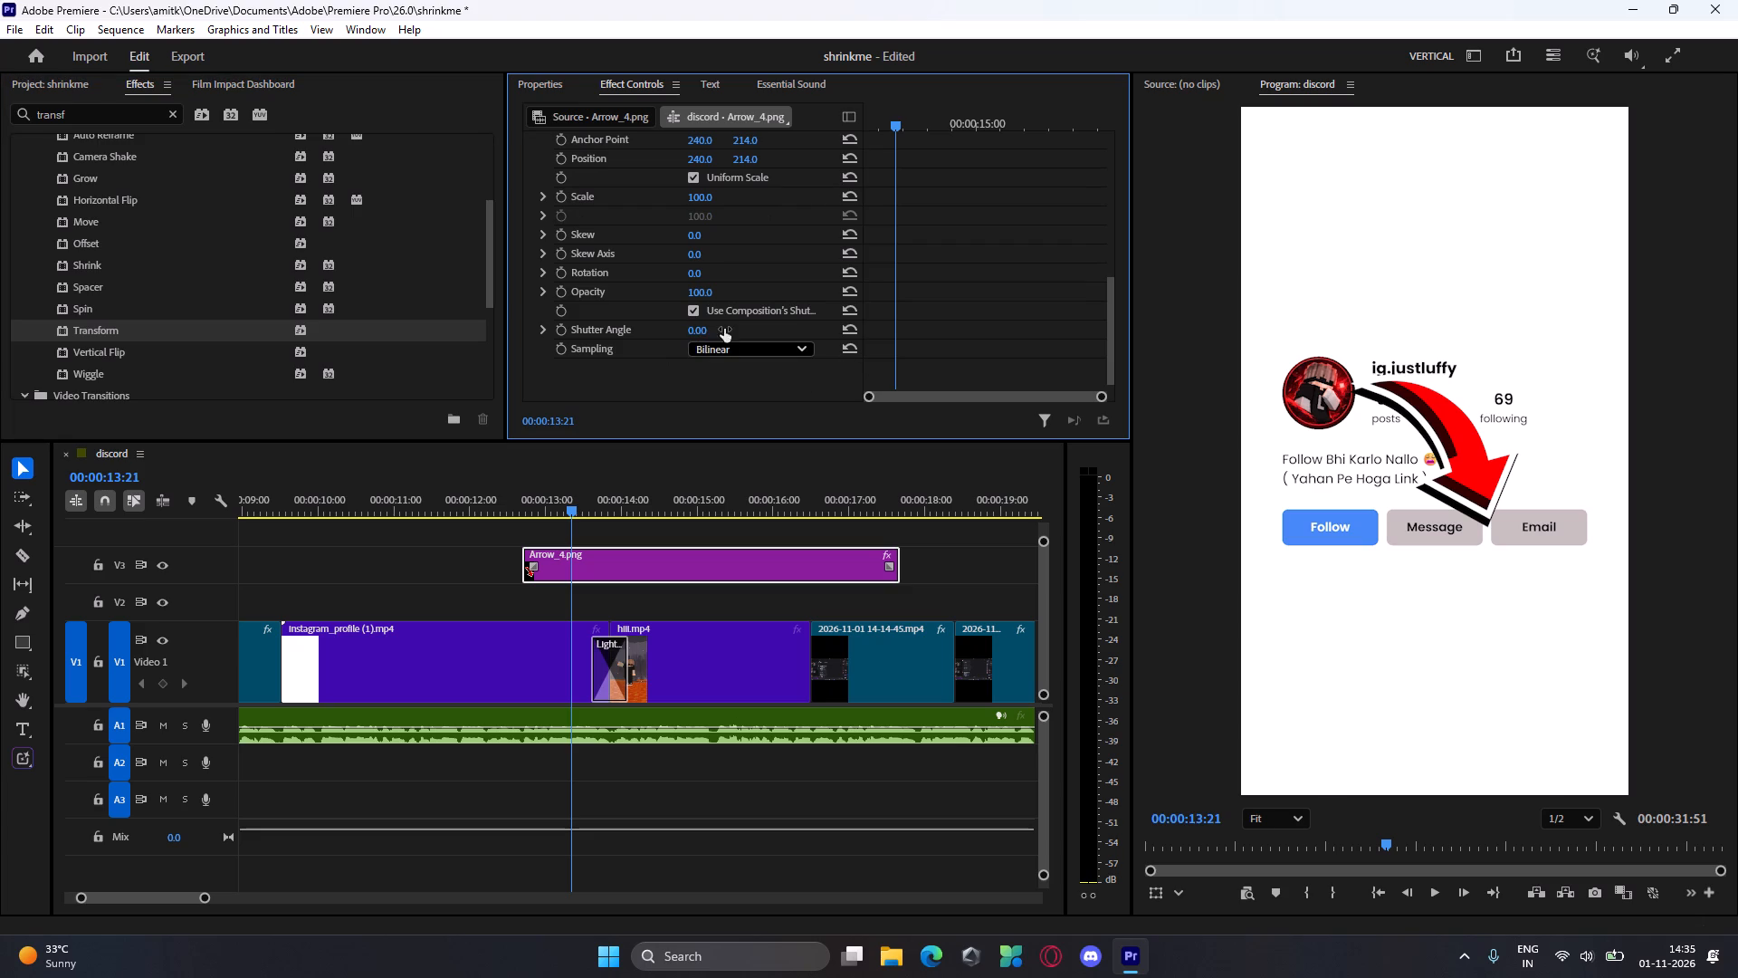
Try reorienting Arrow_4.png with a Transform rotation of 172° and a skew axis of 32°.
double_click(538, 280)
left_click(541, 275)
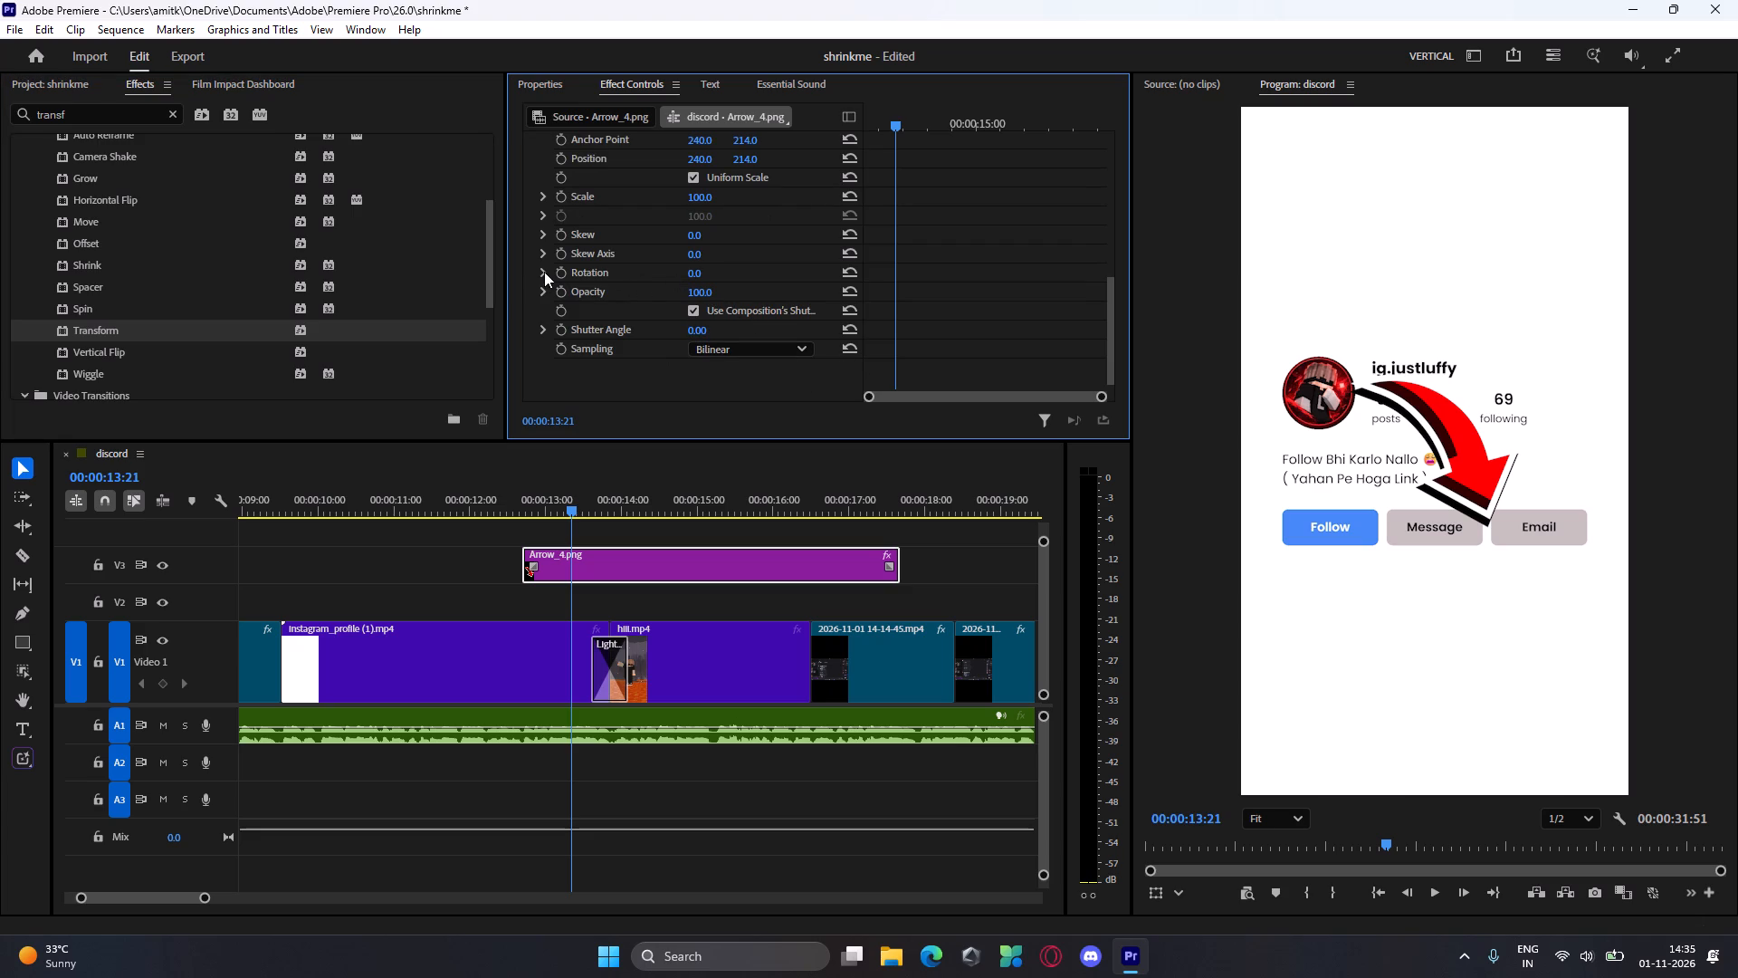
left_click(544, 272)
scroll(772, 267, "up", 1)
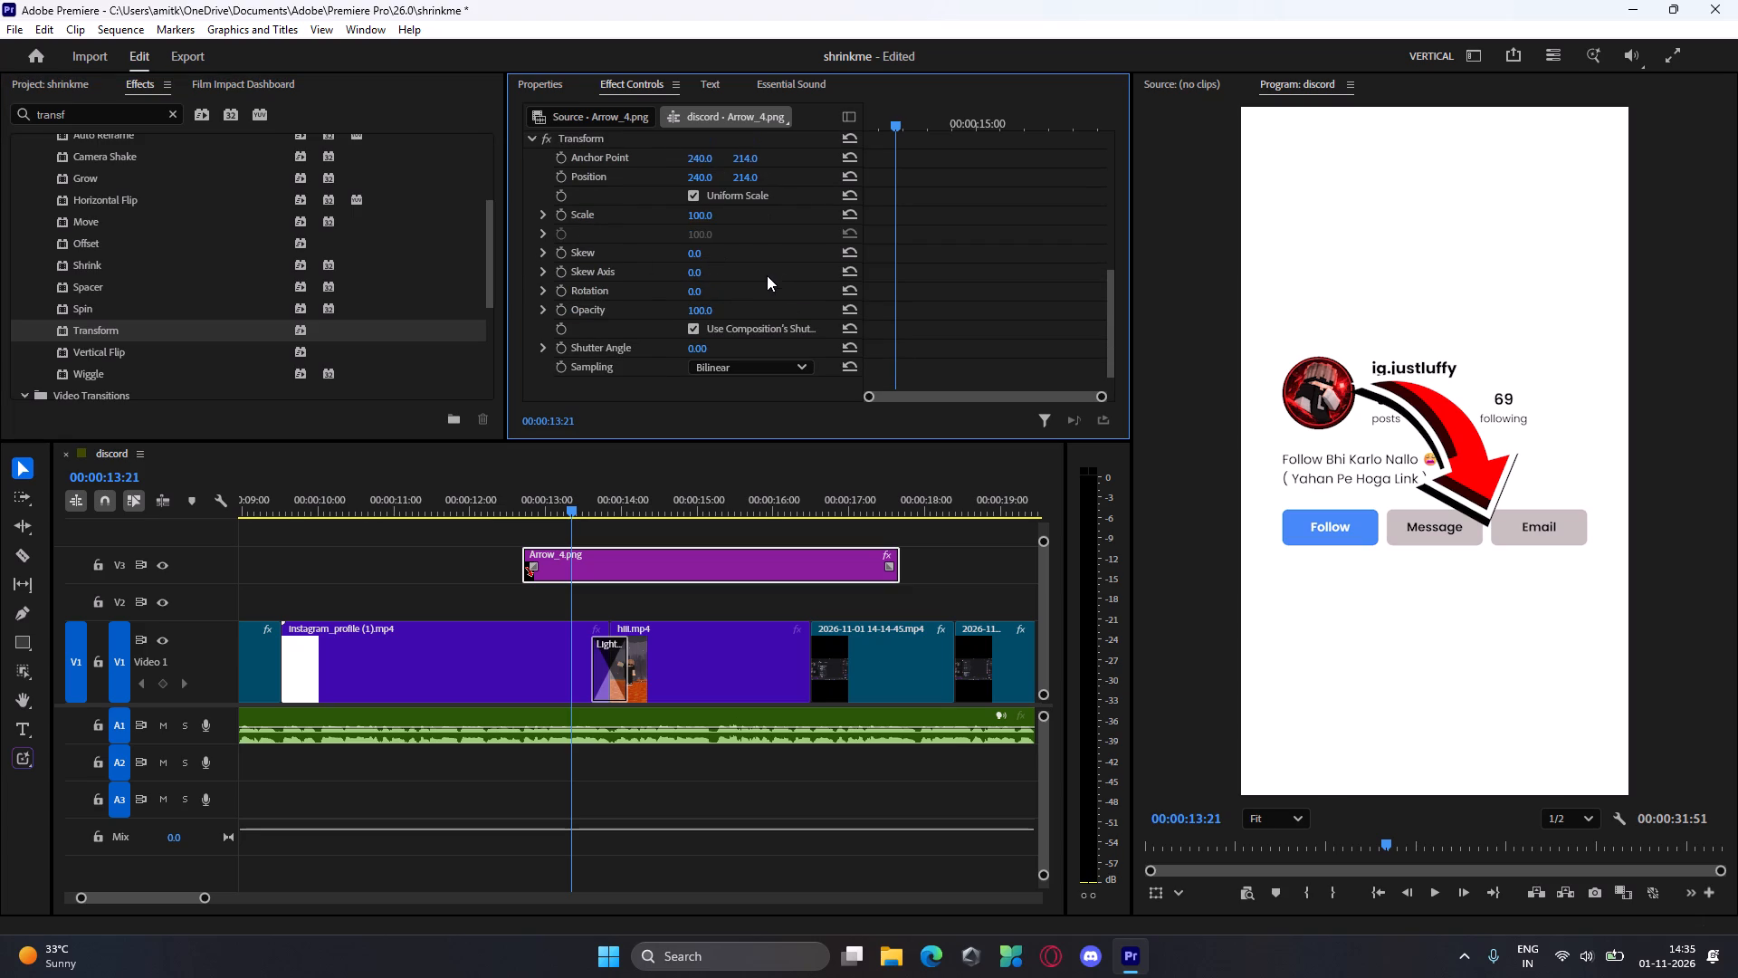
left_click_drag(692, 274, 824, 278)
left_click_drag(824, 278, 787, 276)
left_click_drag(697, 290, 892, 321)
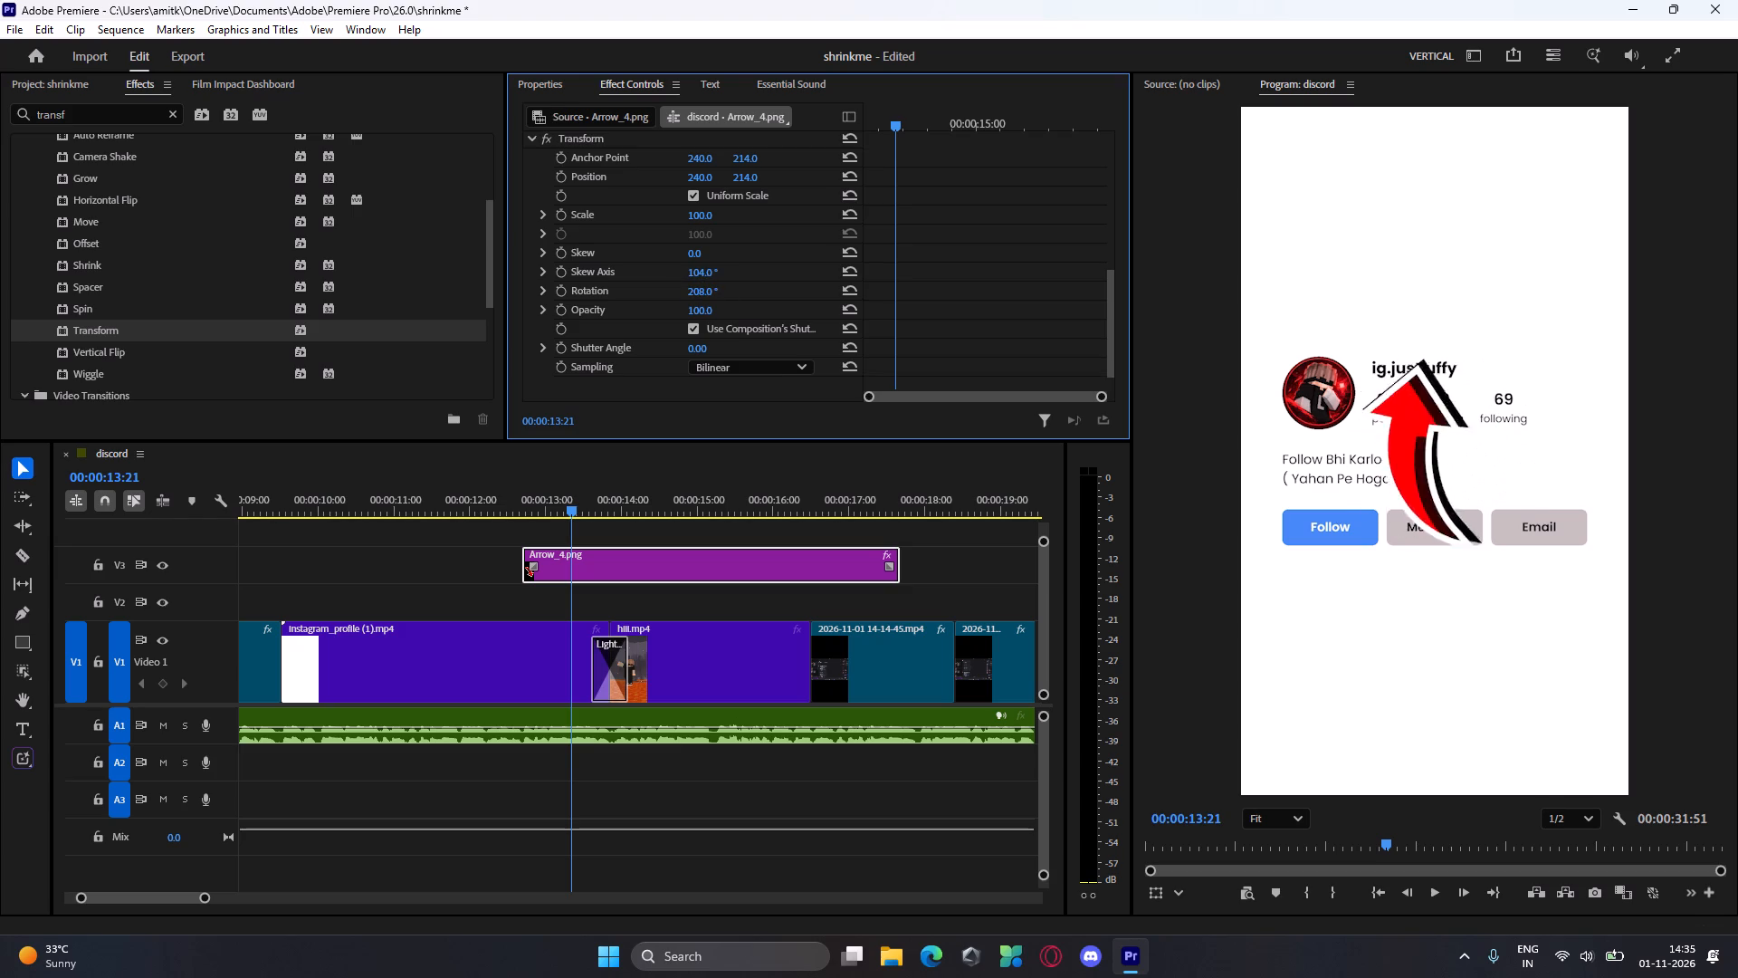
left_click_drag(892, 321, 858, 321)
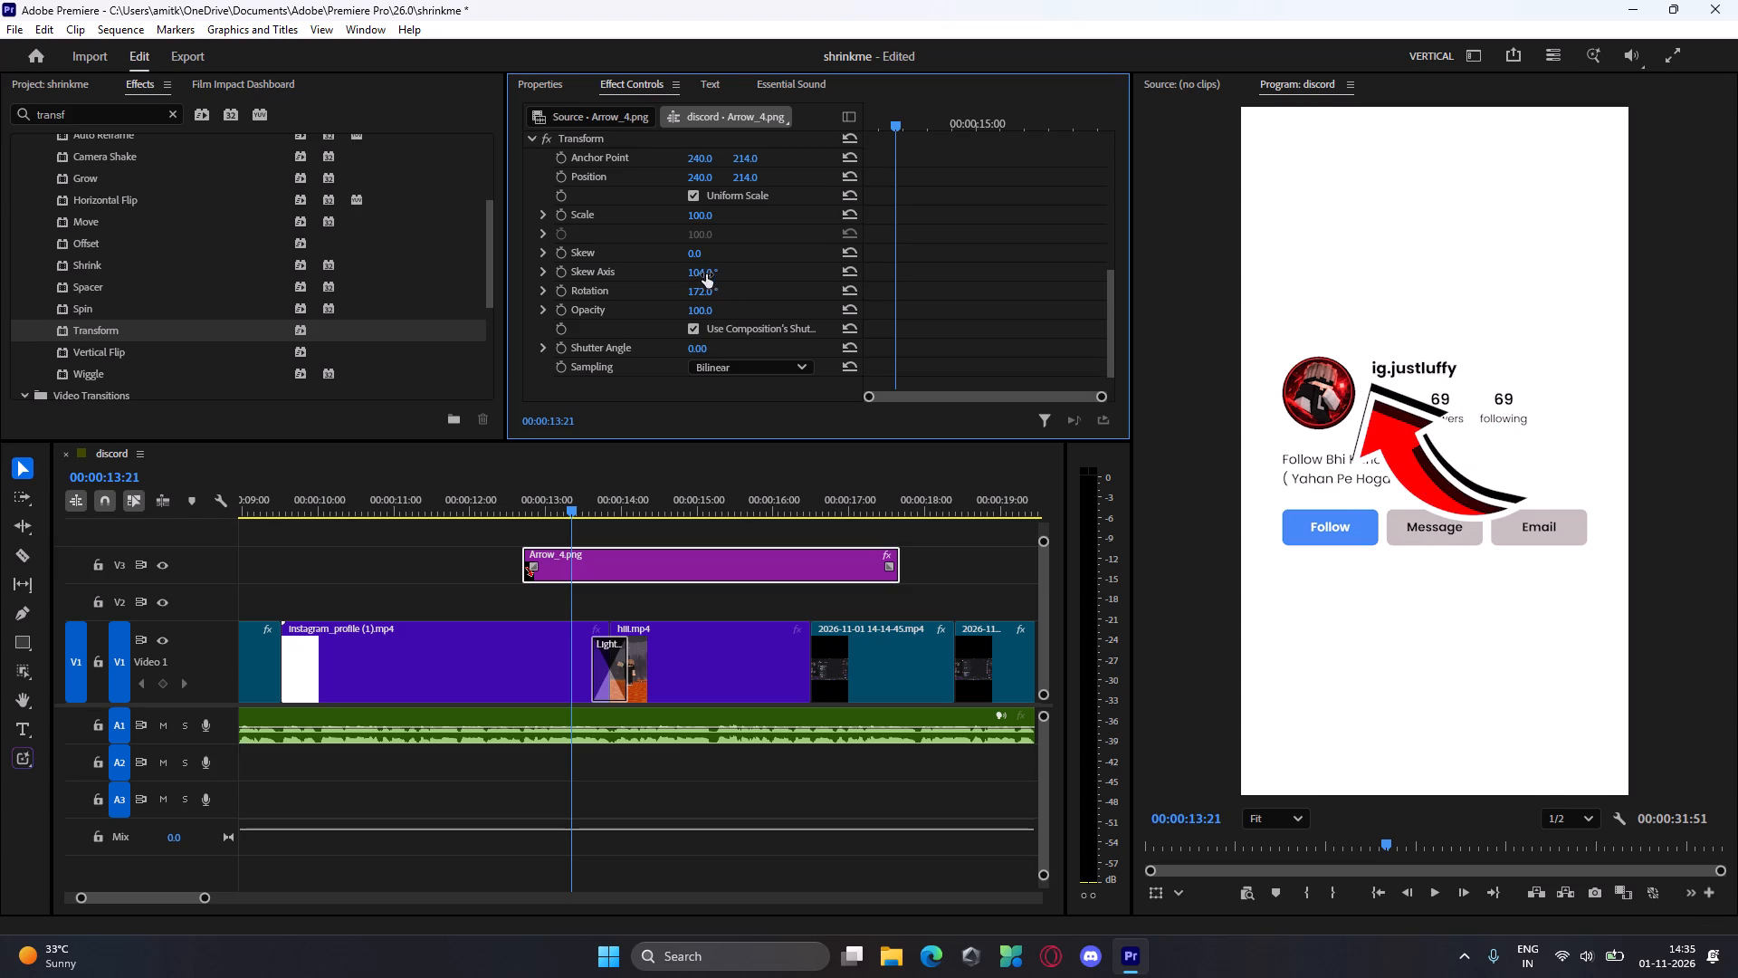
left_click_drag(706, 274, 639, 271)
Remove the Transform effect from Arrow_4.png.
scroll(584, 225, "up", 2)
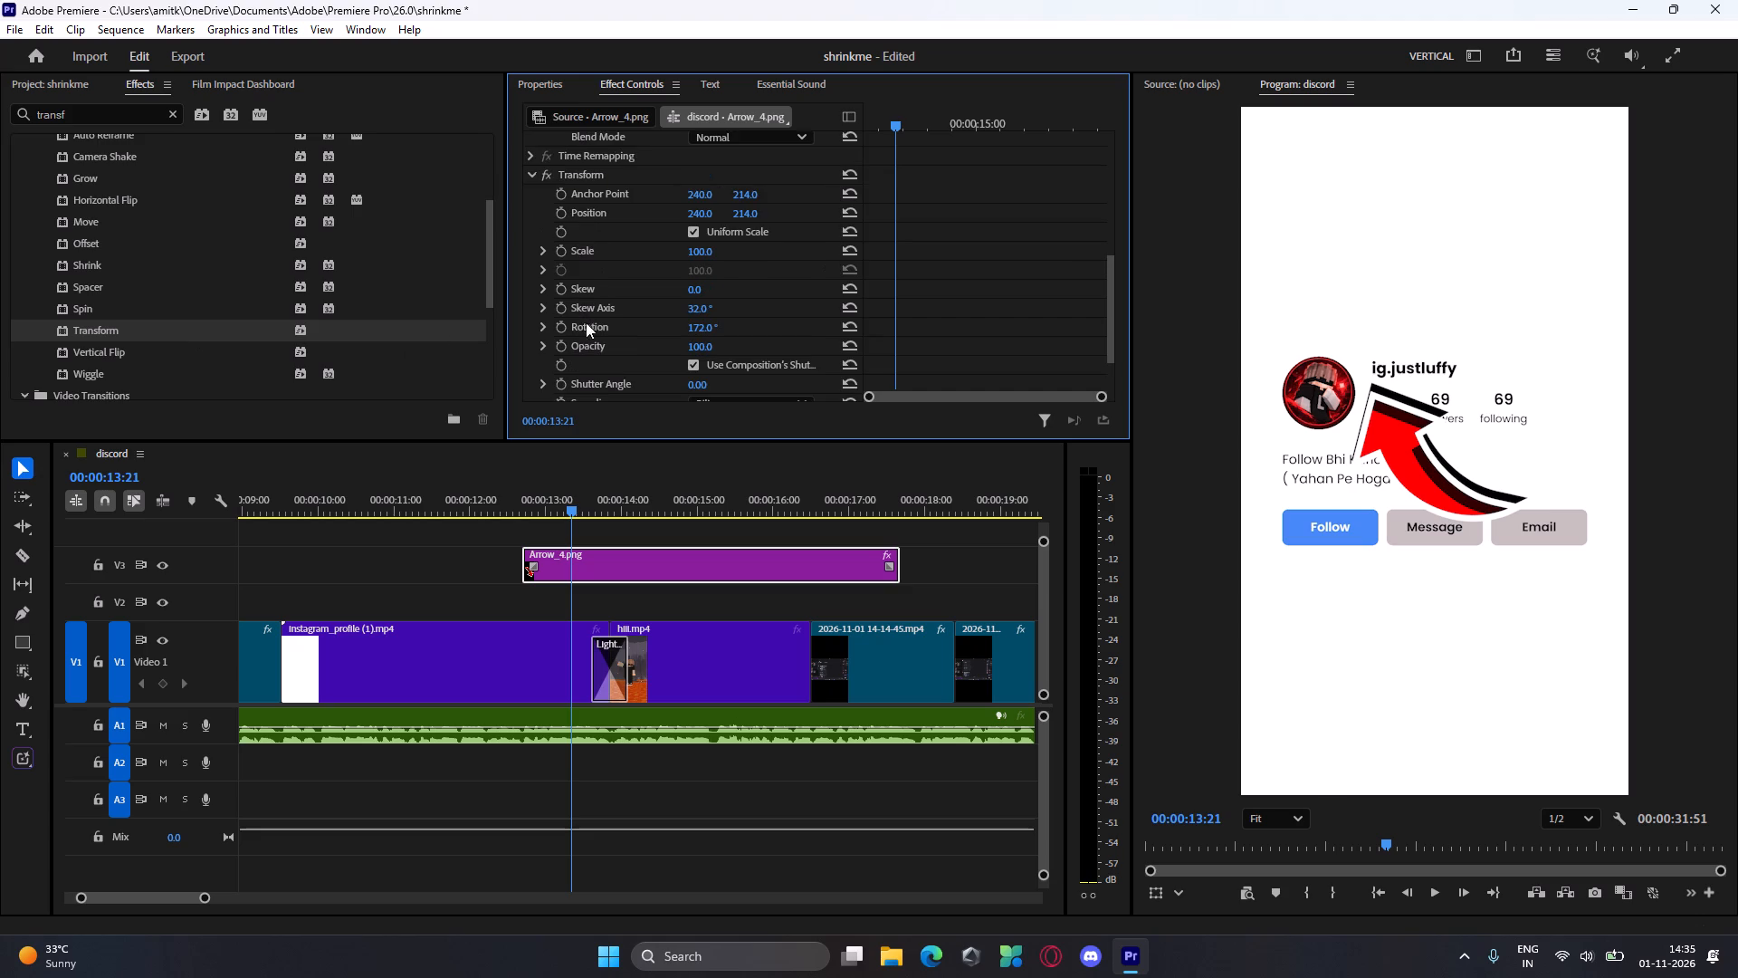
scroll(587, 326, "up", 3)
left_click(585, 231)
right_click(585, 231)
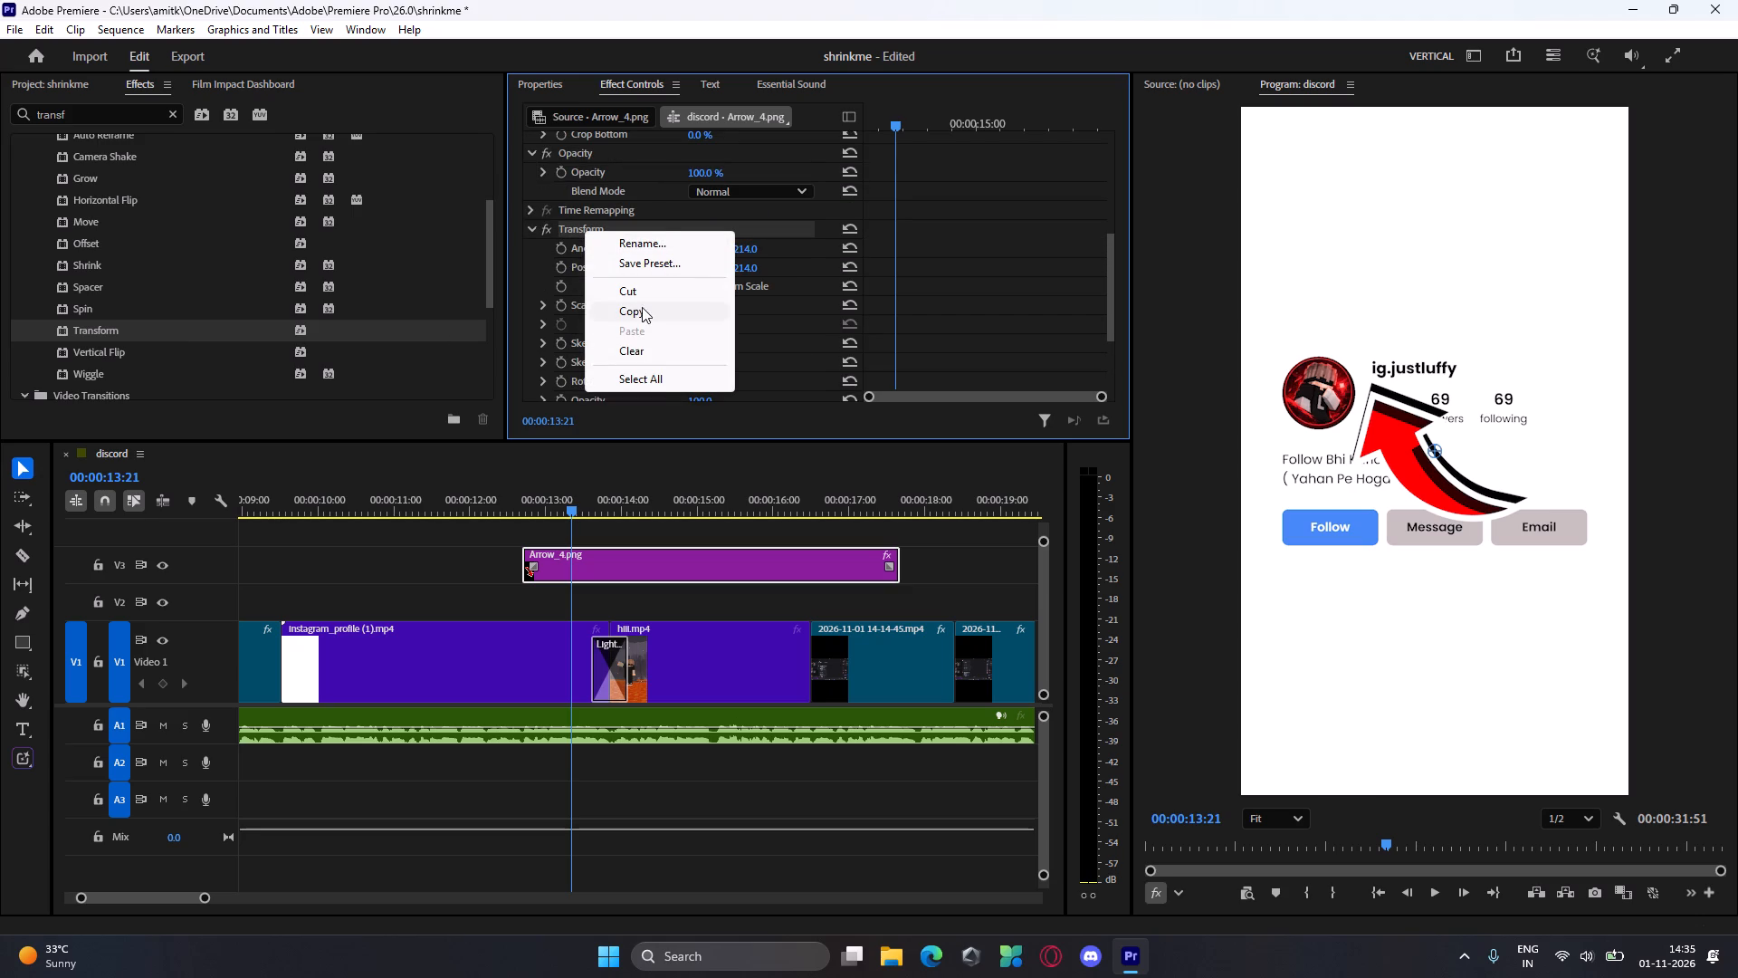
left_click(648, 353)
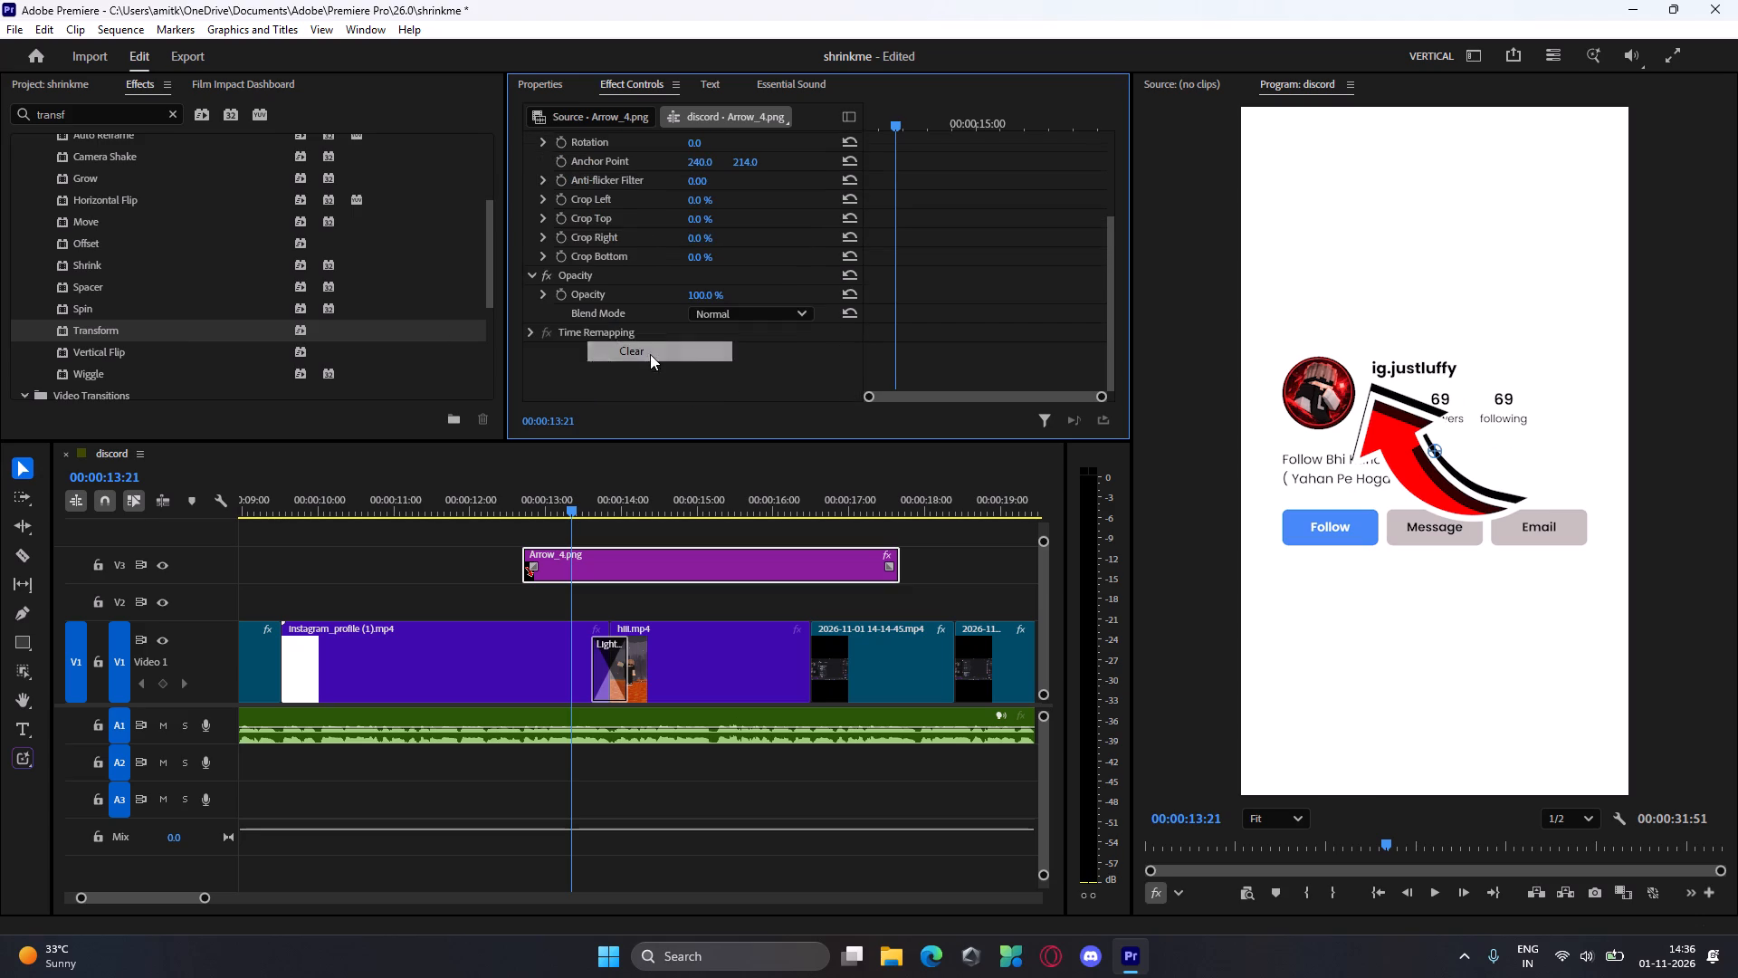
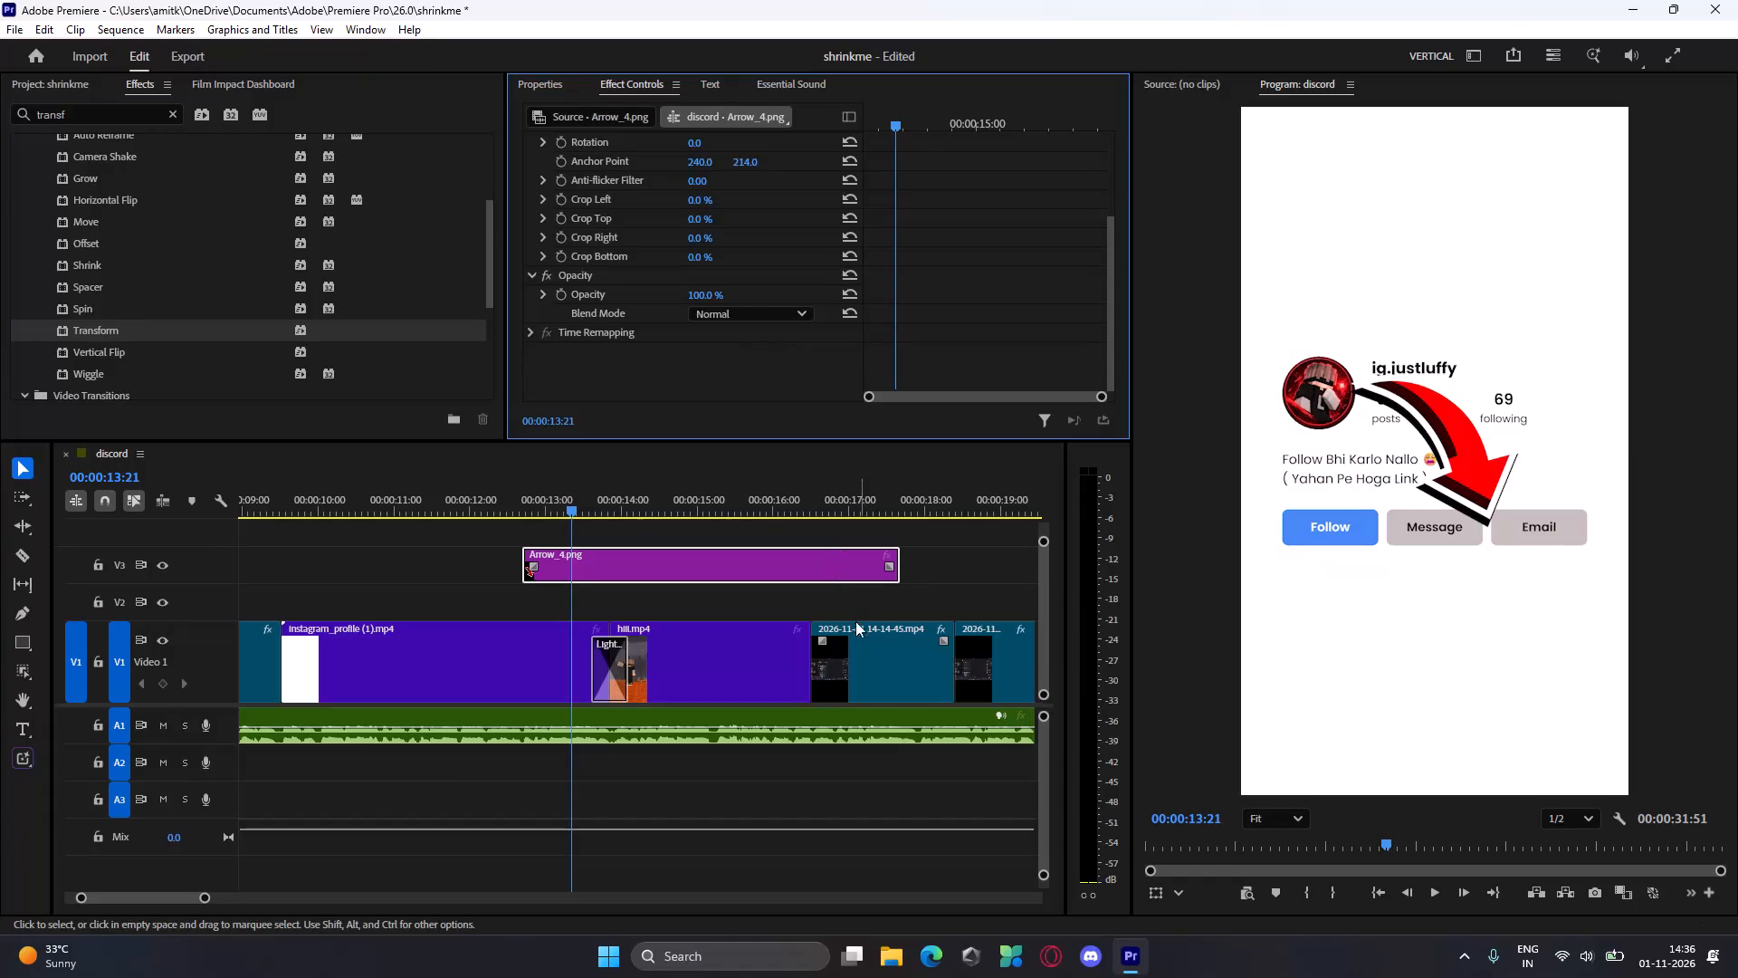
Look through the motion, transform and crop properties of Arrow_4.png for a way to flip it.
scroll(542, 181, "up", 1)
left_click(543, 159)
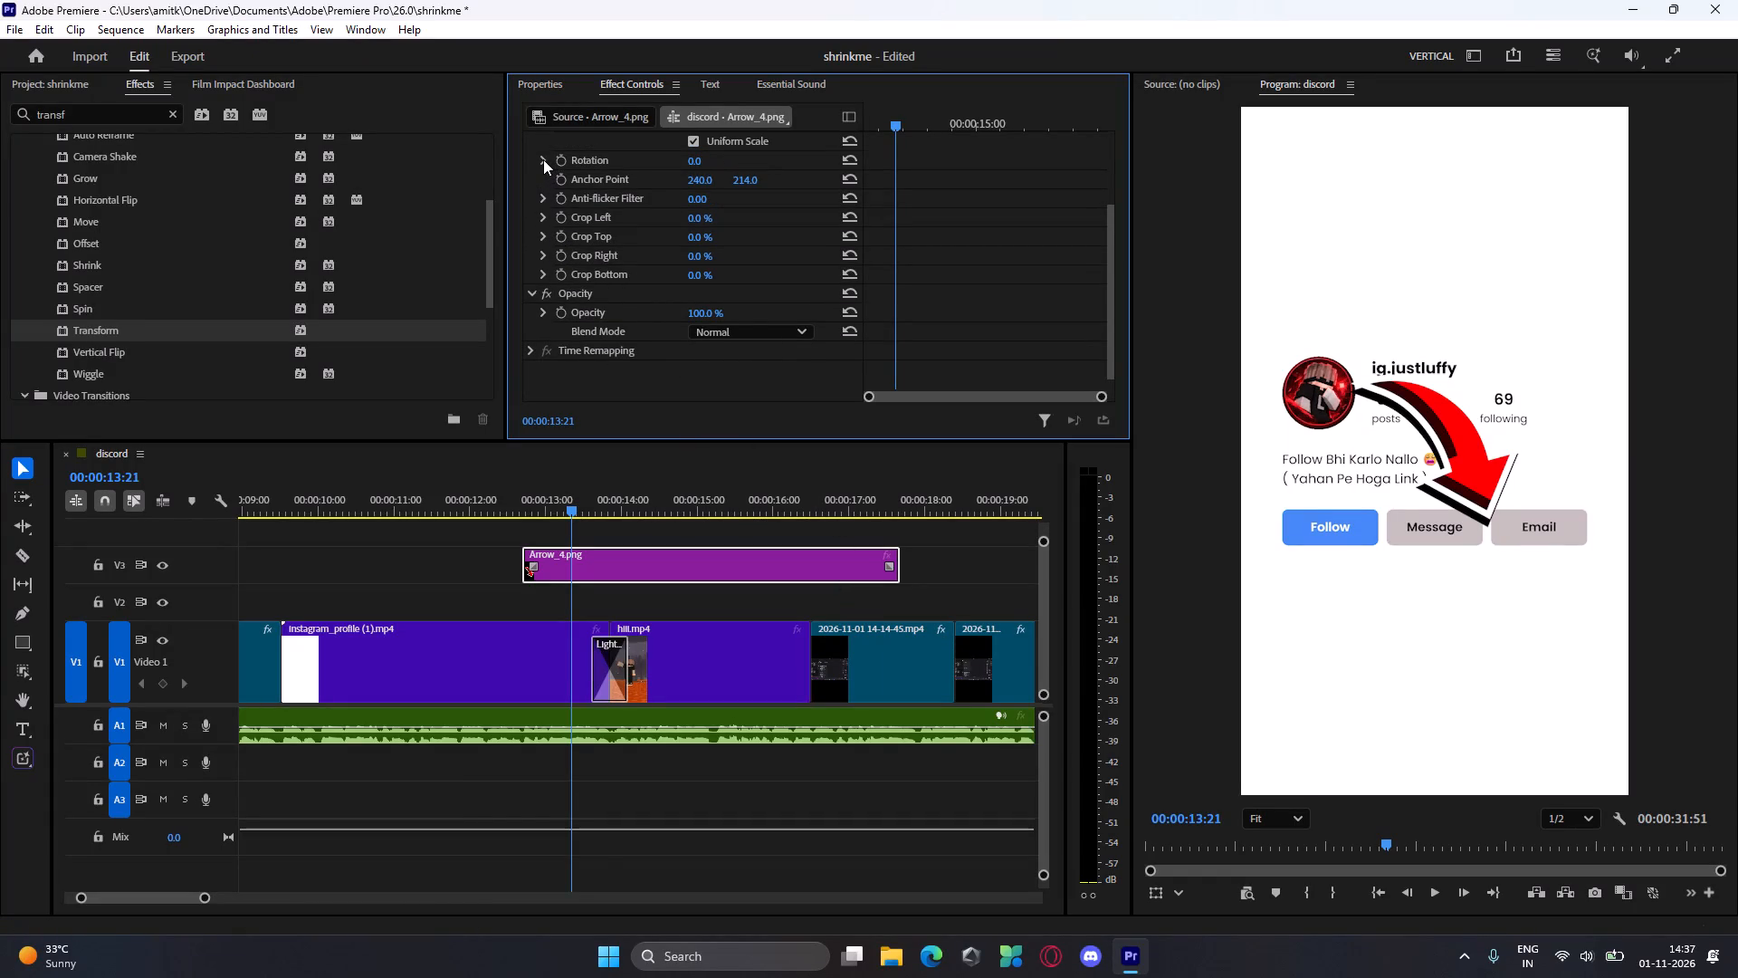
left_click(543, 159)
scroll(635, 216, "up", 6)
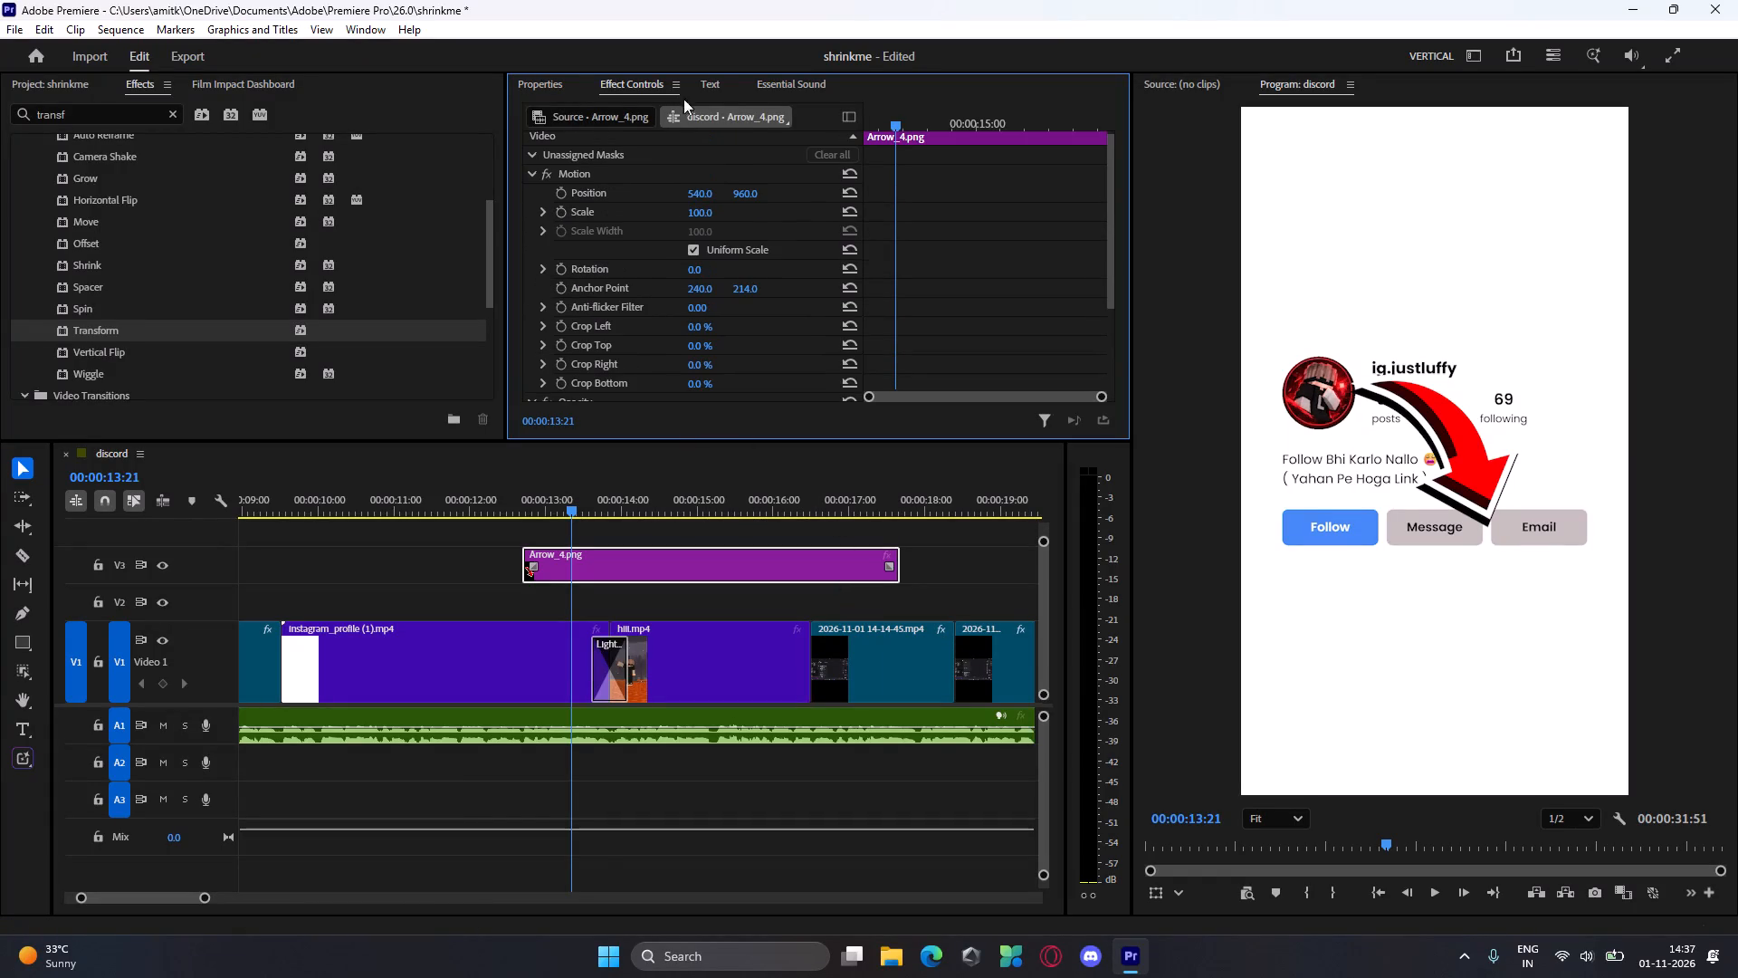
left_click(538, 81)
scroll(632, 289, "down", 5)
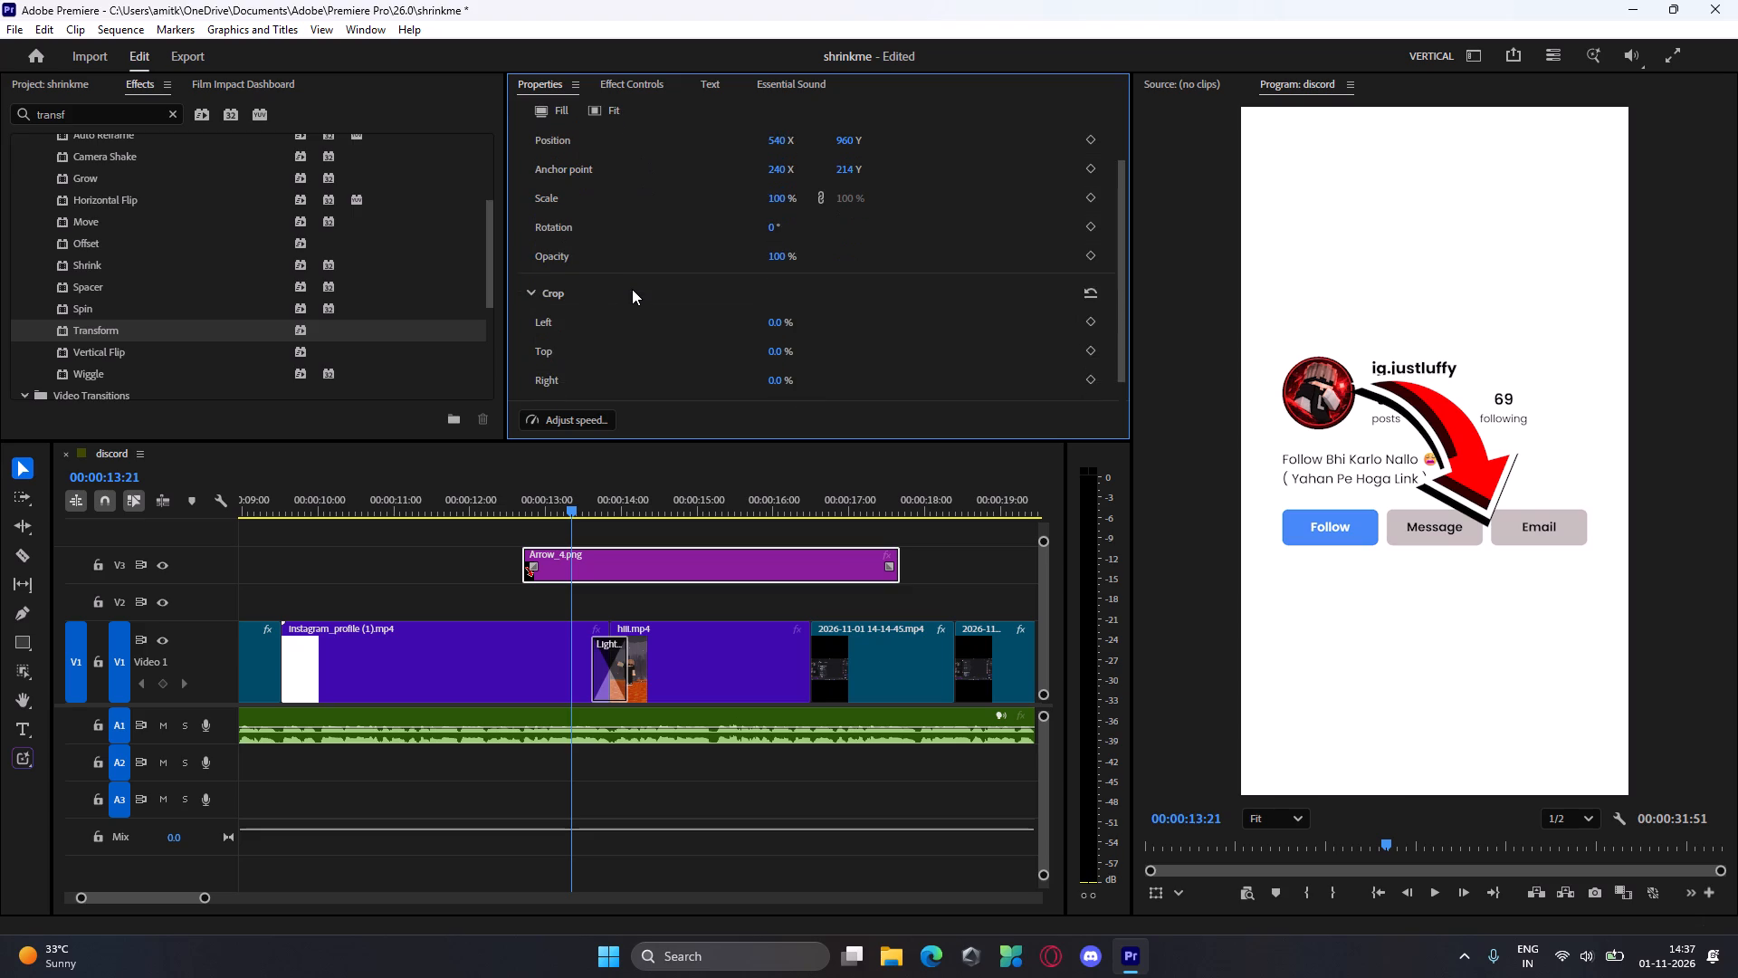
scroll(632, 289, "down", 5)
scroll(632, 289, "up", 3)
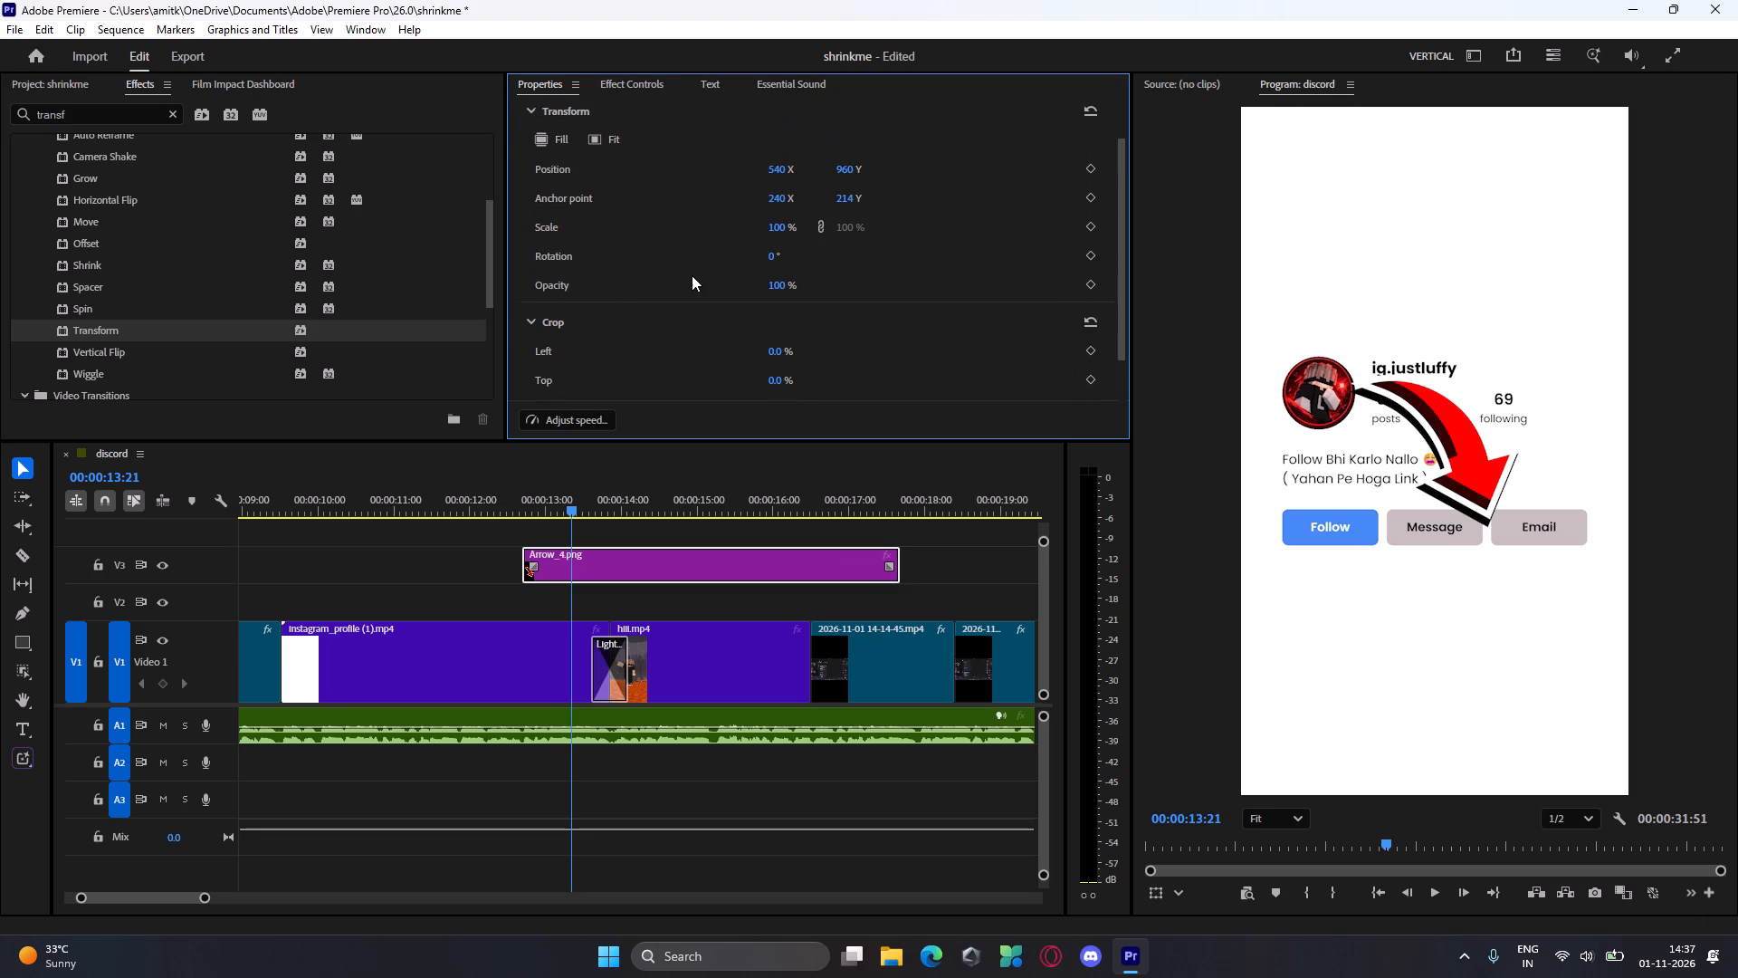
scroll(692, 275, "up", 5)
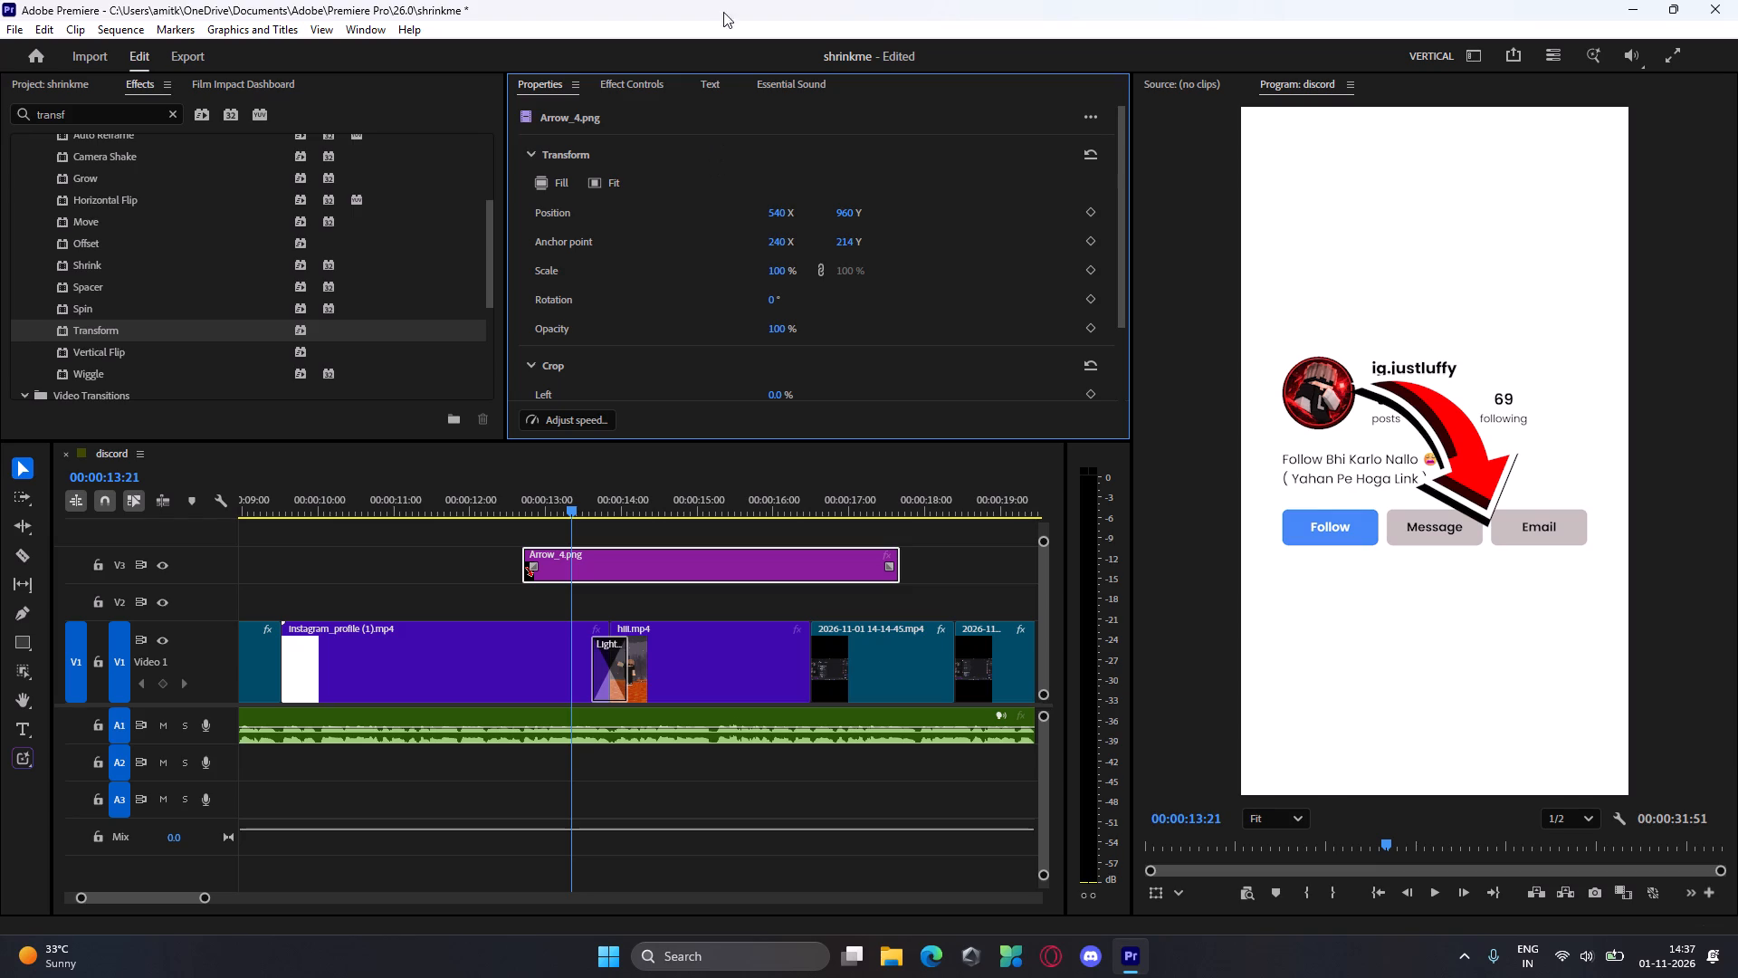
Search the effects for "hori" and apply the Horizontal Flip video effect to Arrow_4.png on V3.
left_click(175, 113)
left_click(116, 108)
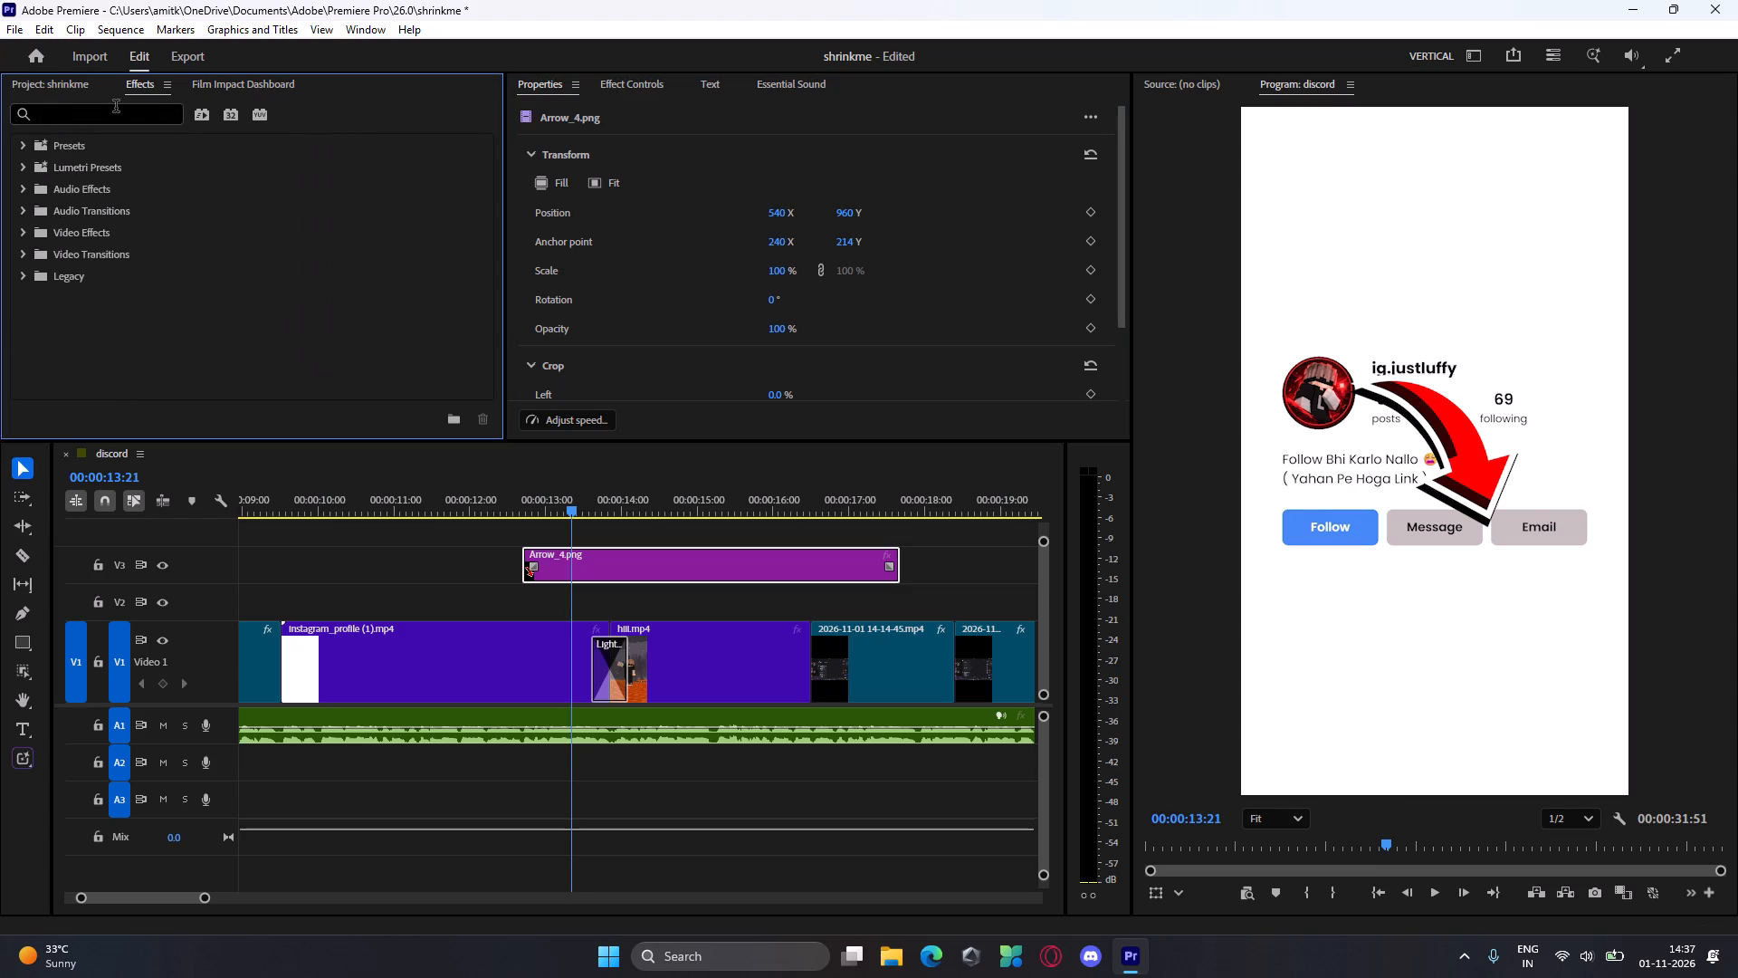
type("hori")
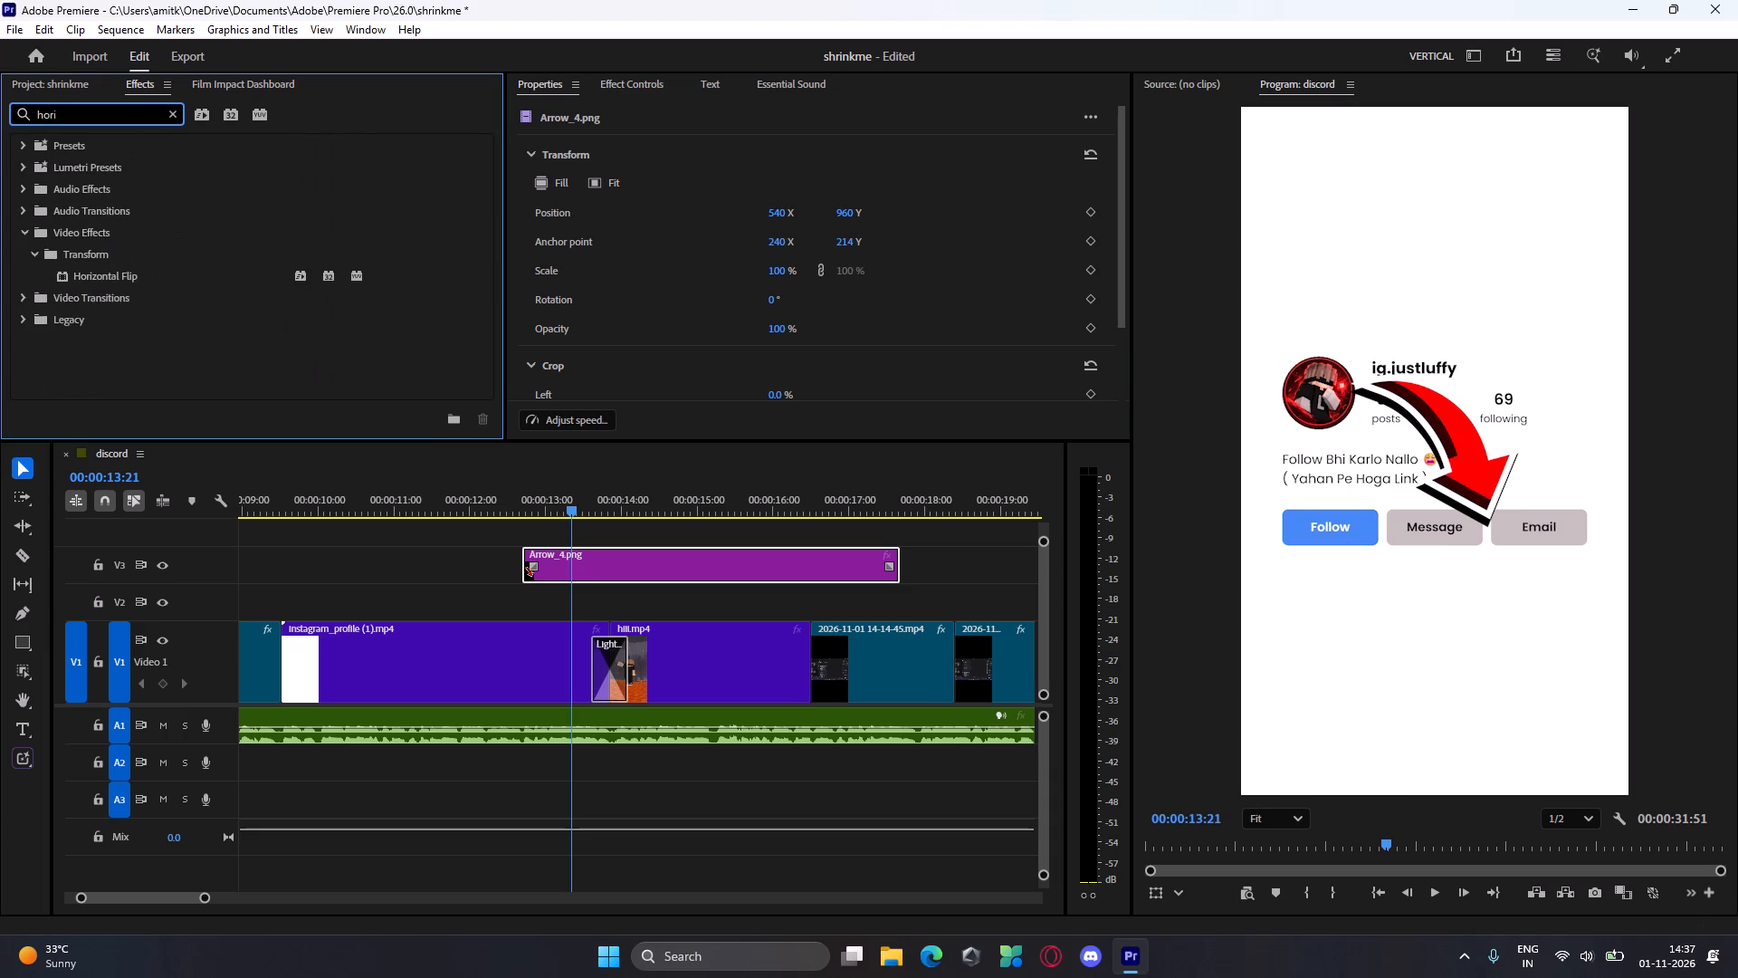
left_click_drag(123, 279, 590, 567)
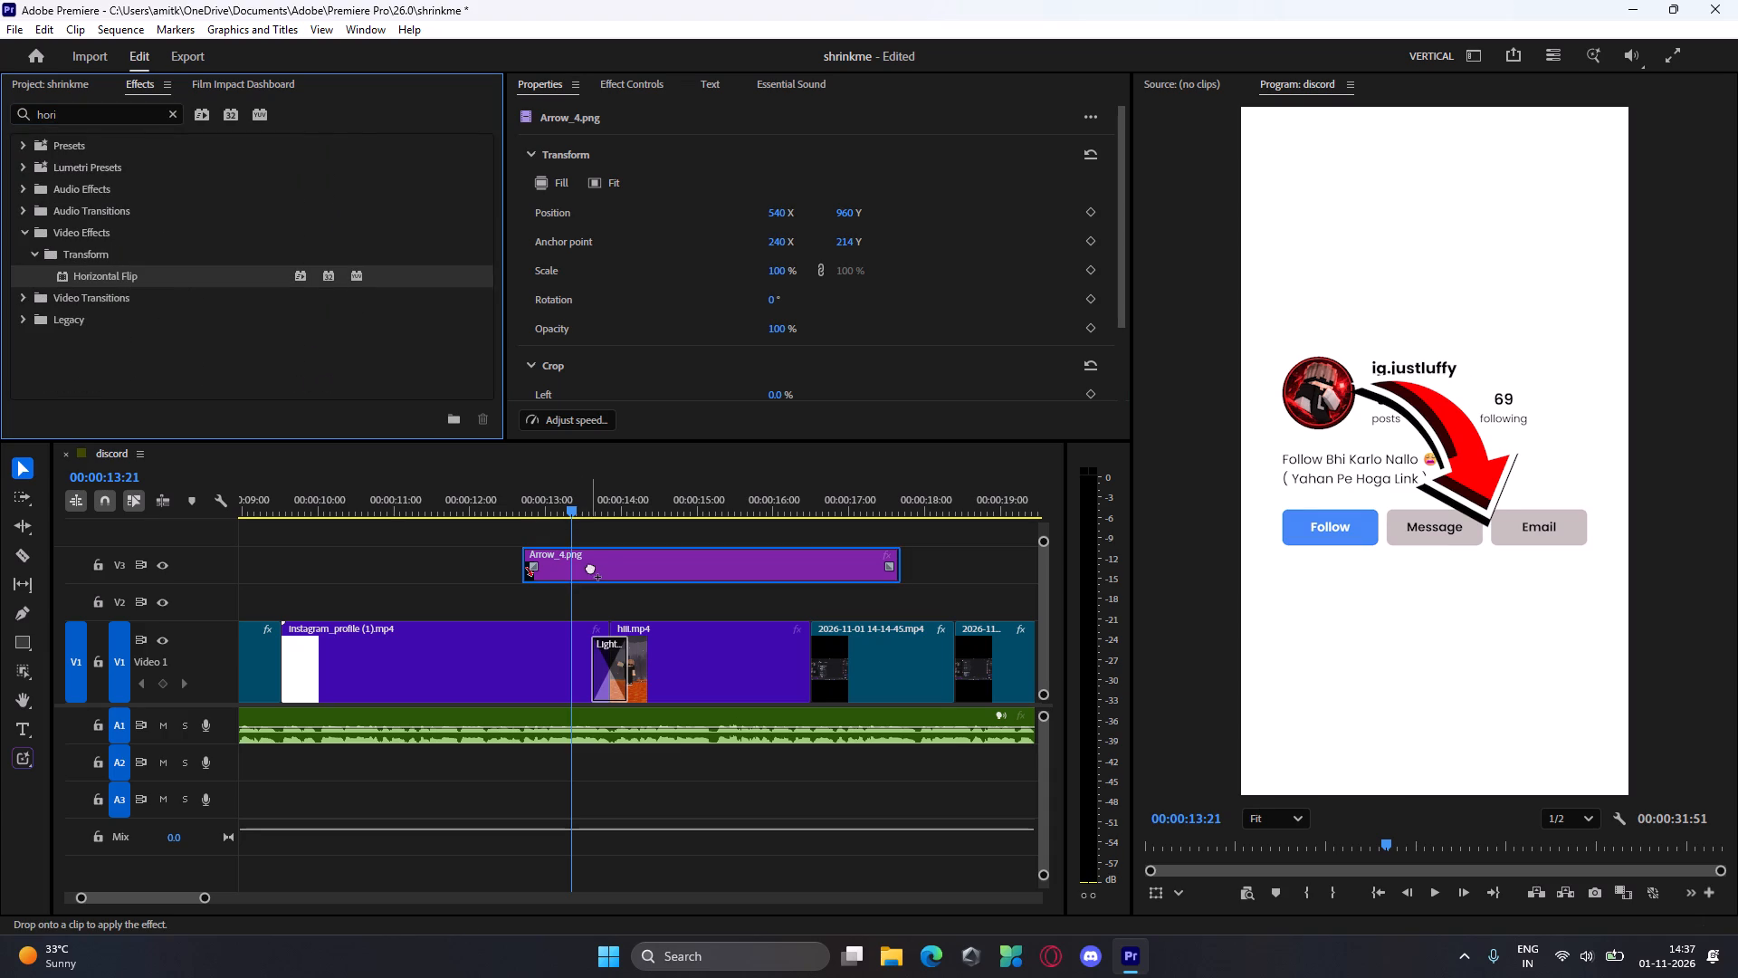
Reduce the scale of the flipped Arrow_4.png to 42.
left_click(630, 85)
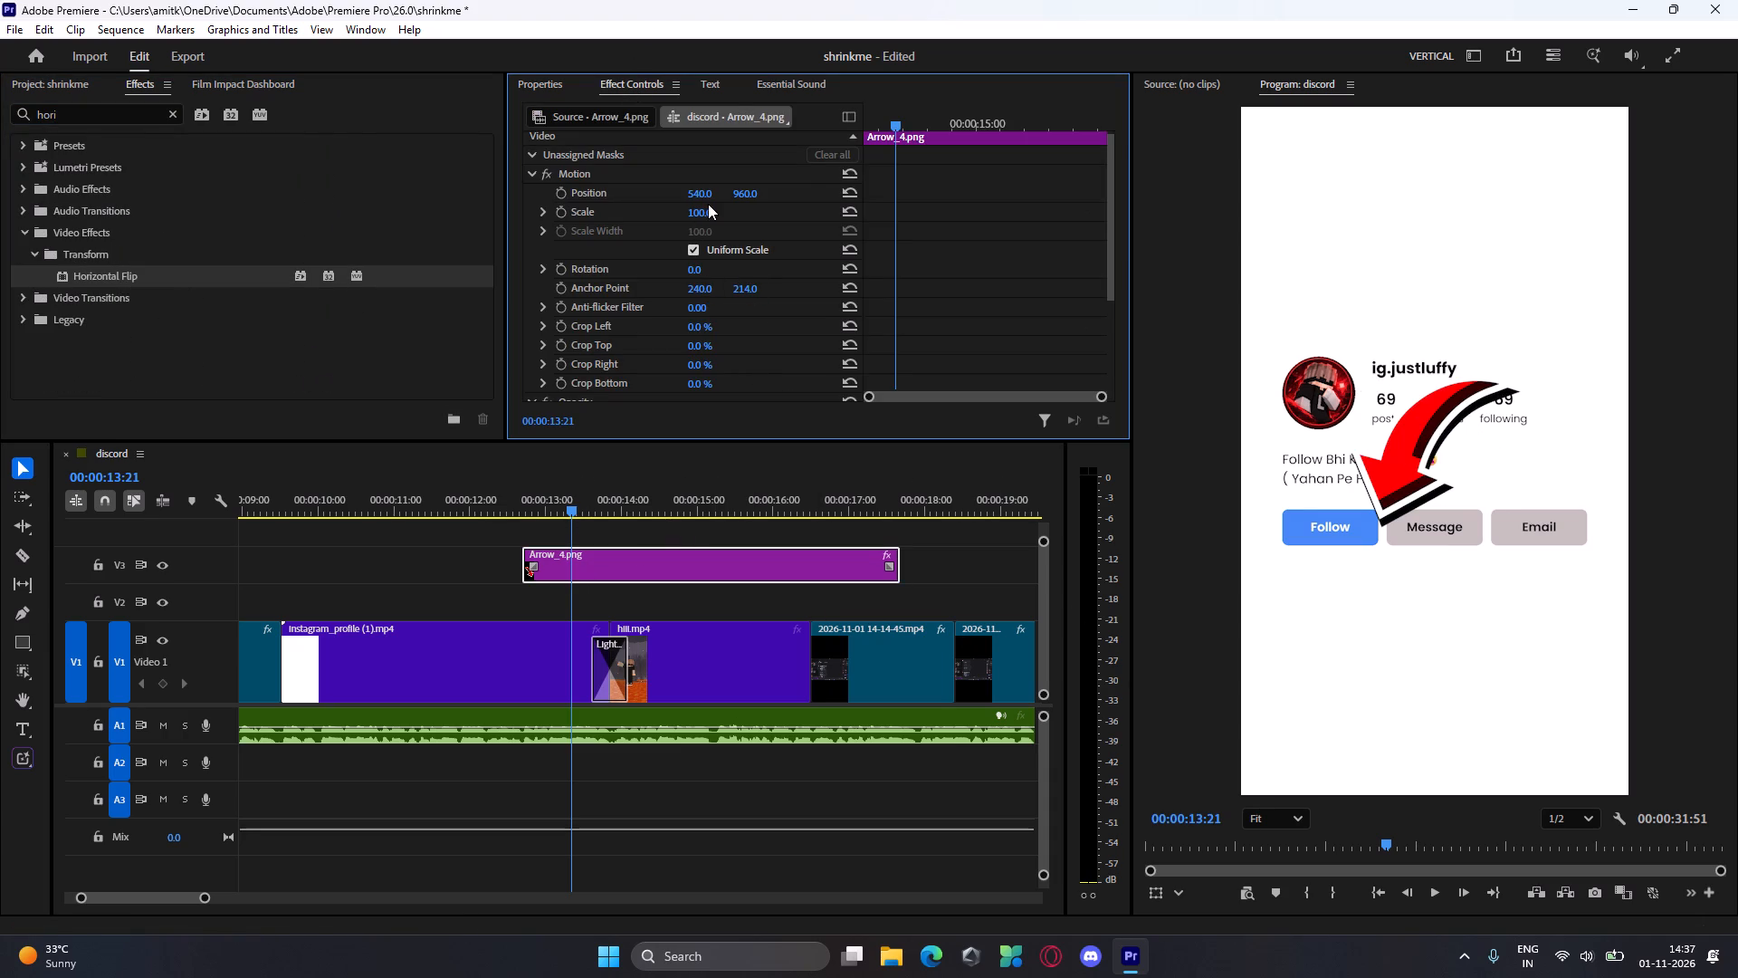
left_click_drag(705, 204, 692, 211)
left_click_drag(706, 213, 652, 226)
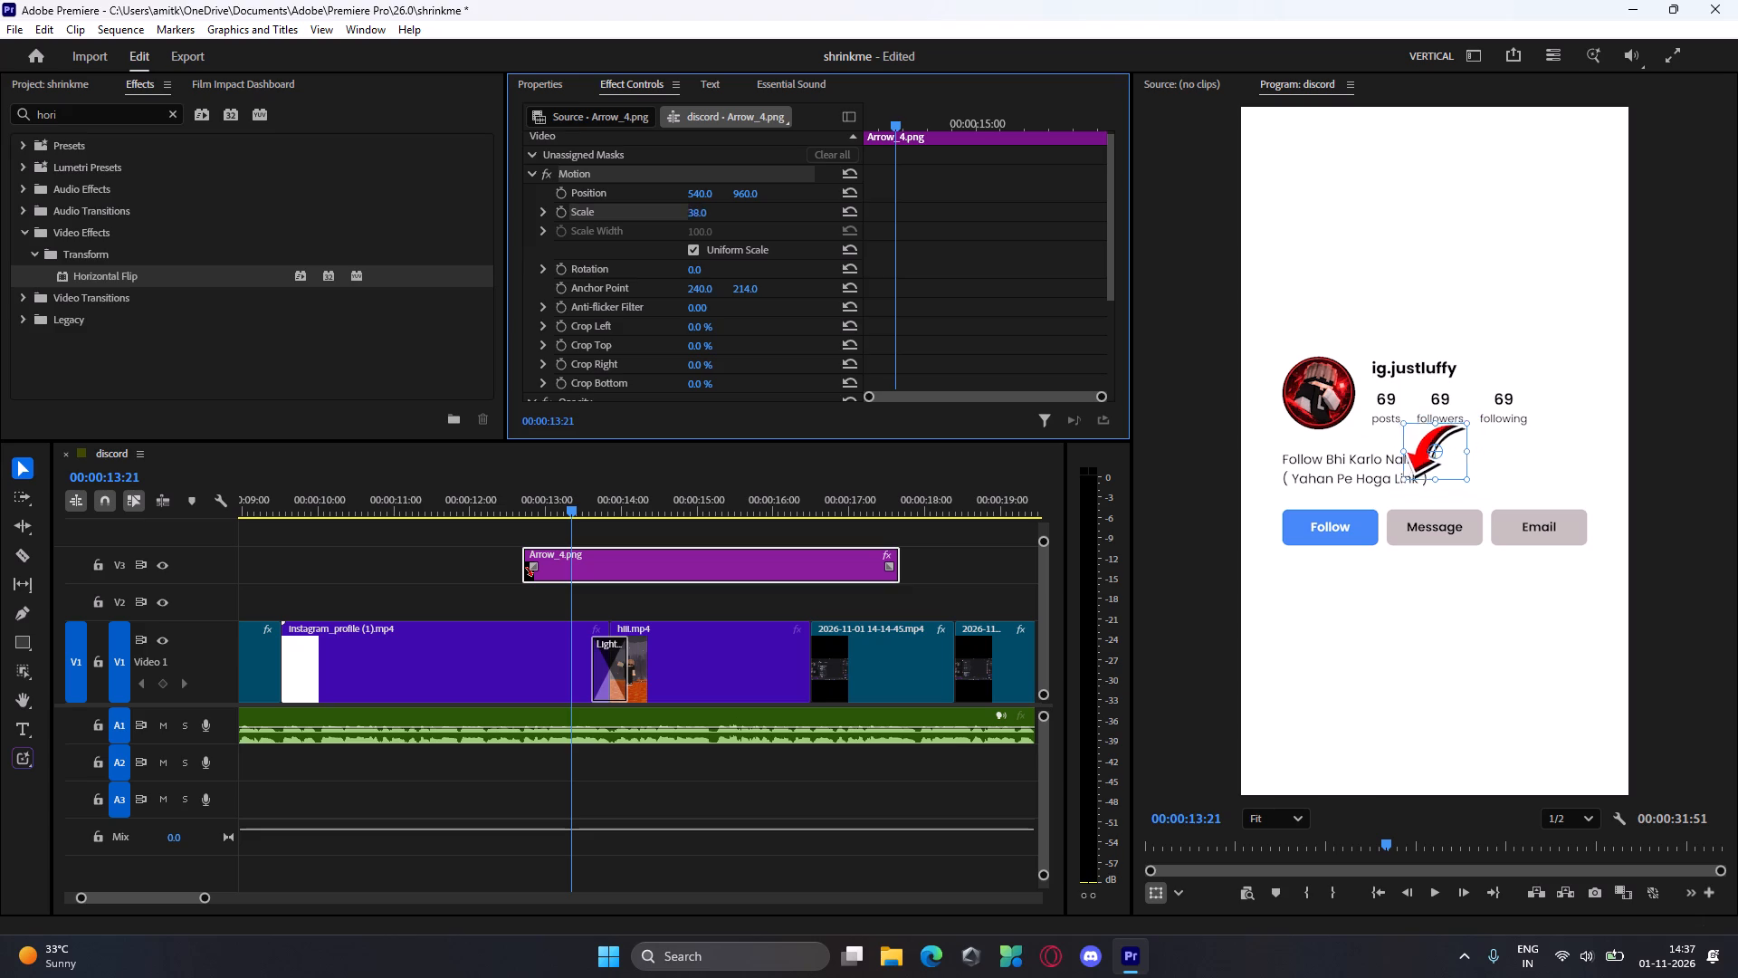
left_click_drag(652, 226, 655, 226)
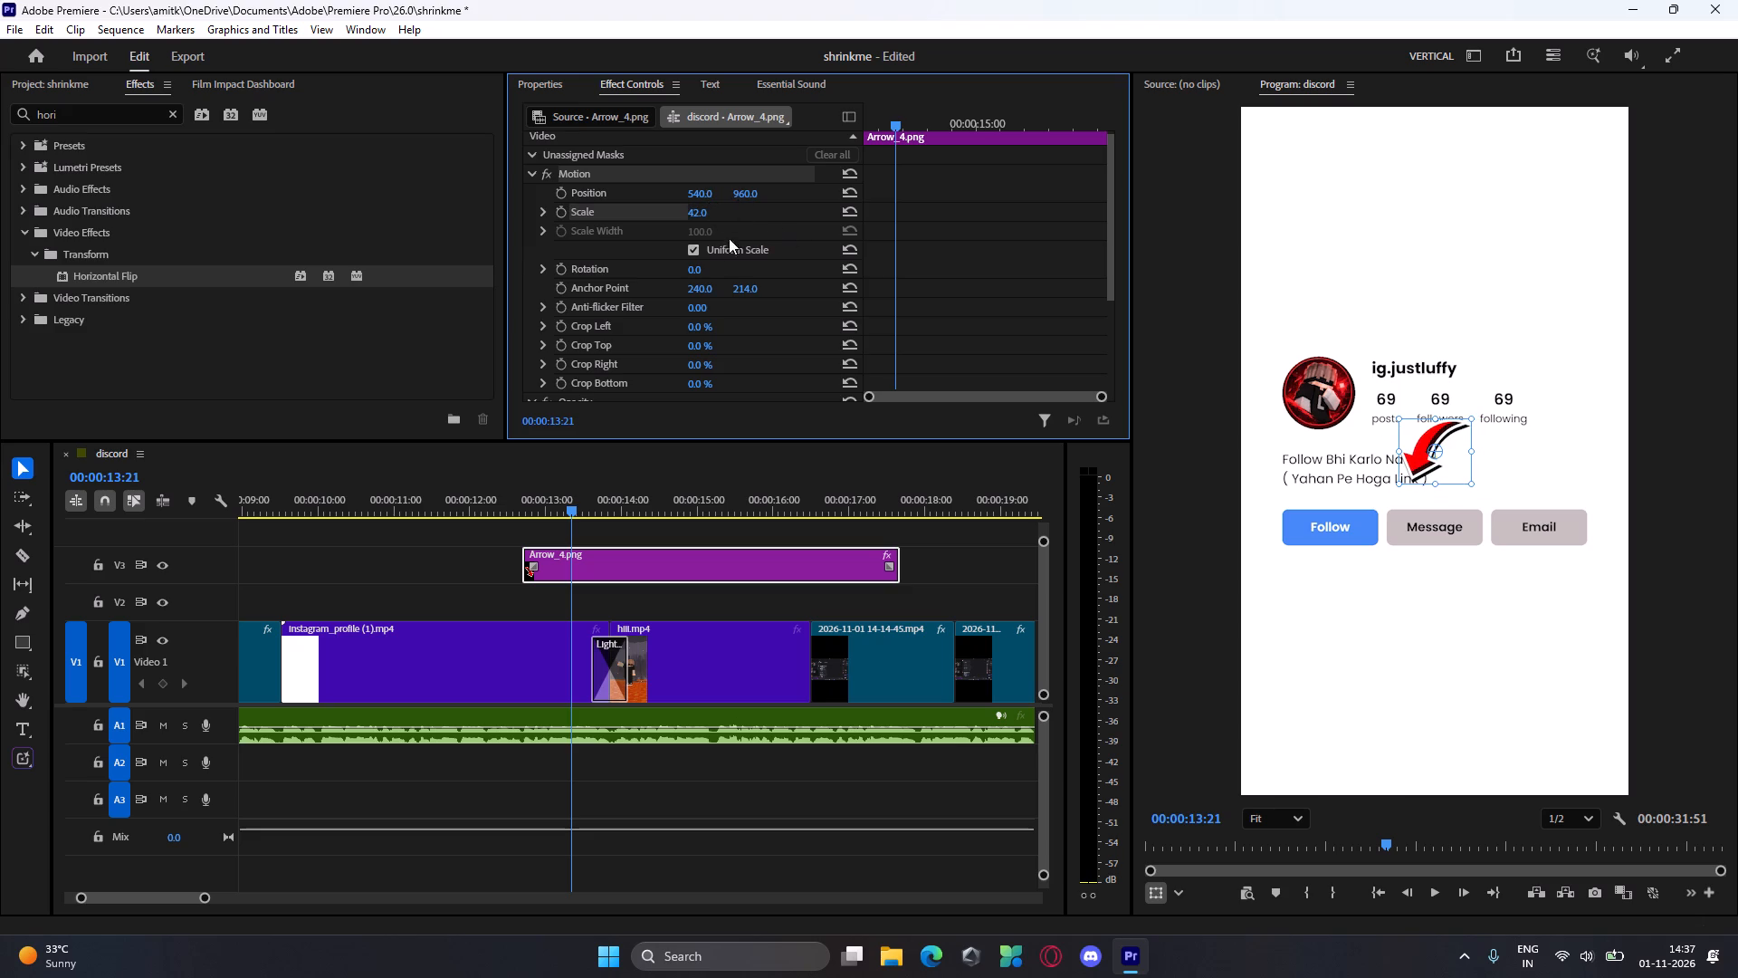
Rotate Arrow_4.png to 73° and position it at about 653.6, 1066.1 so it points at the "( Yahan Pe Hoga Link )" line.
left_click_drag(701, 270, 685, 275)
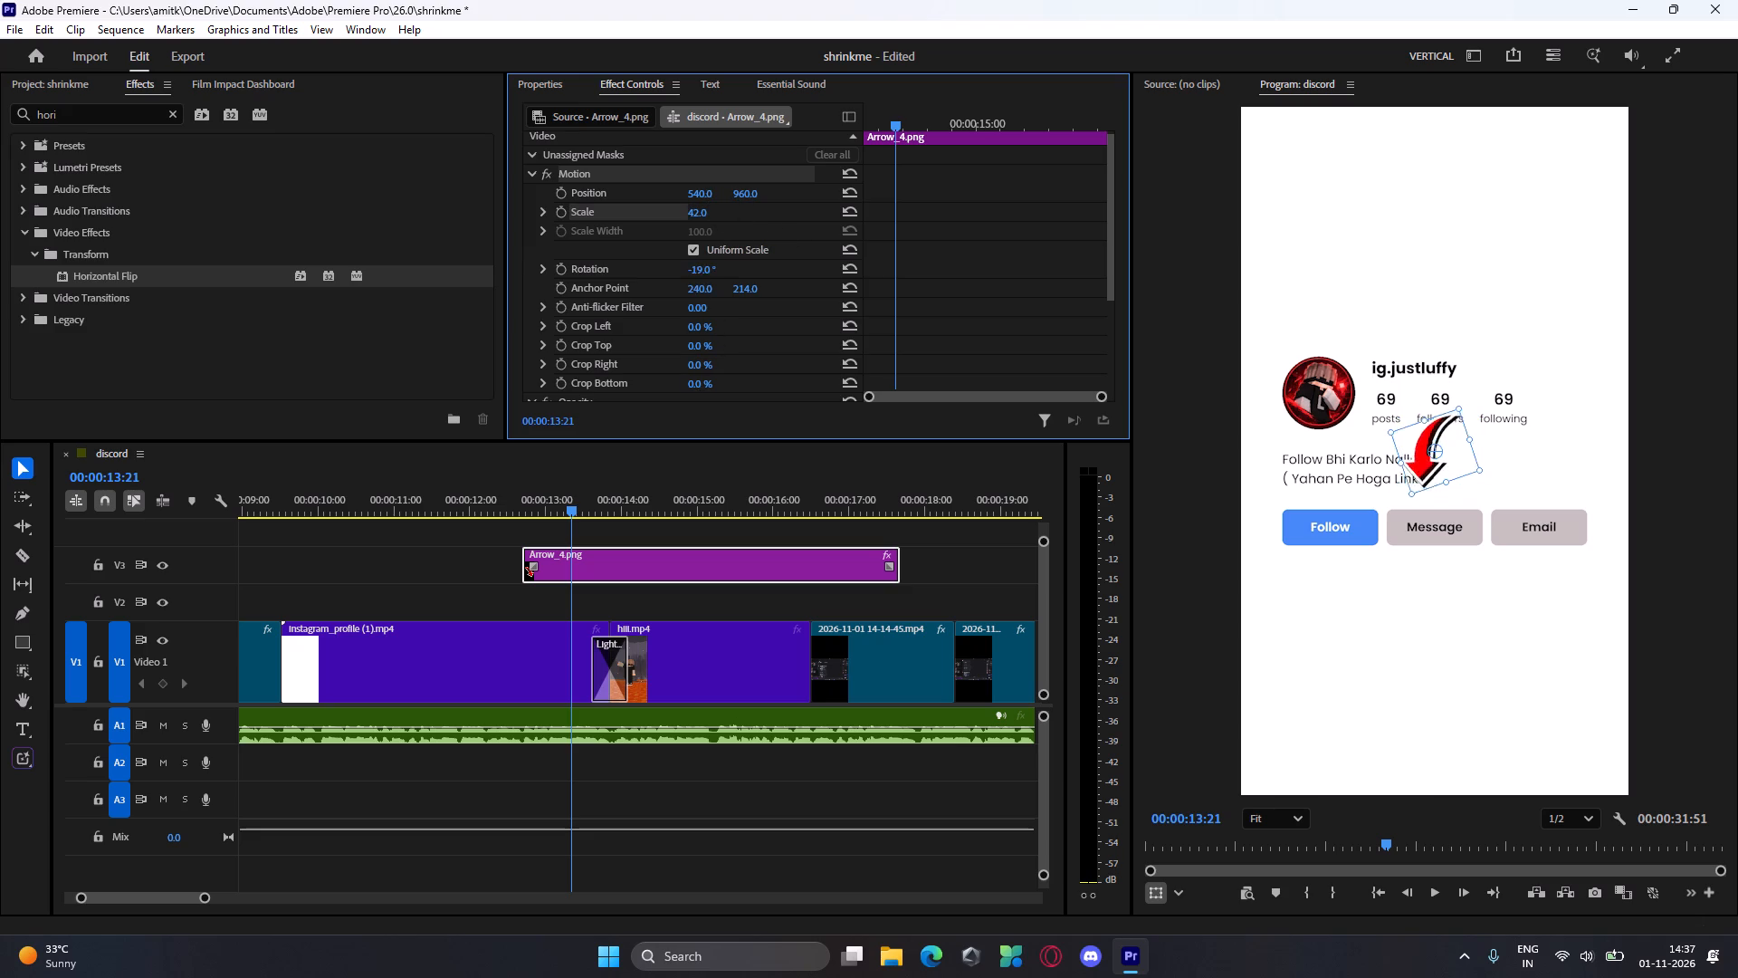
left_click_drag(685, 275, 737, 283)
left_click_drag(1443, 475, 1476, 478)
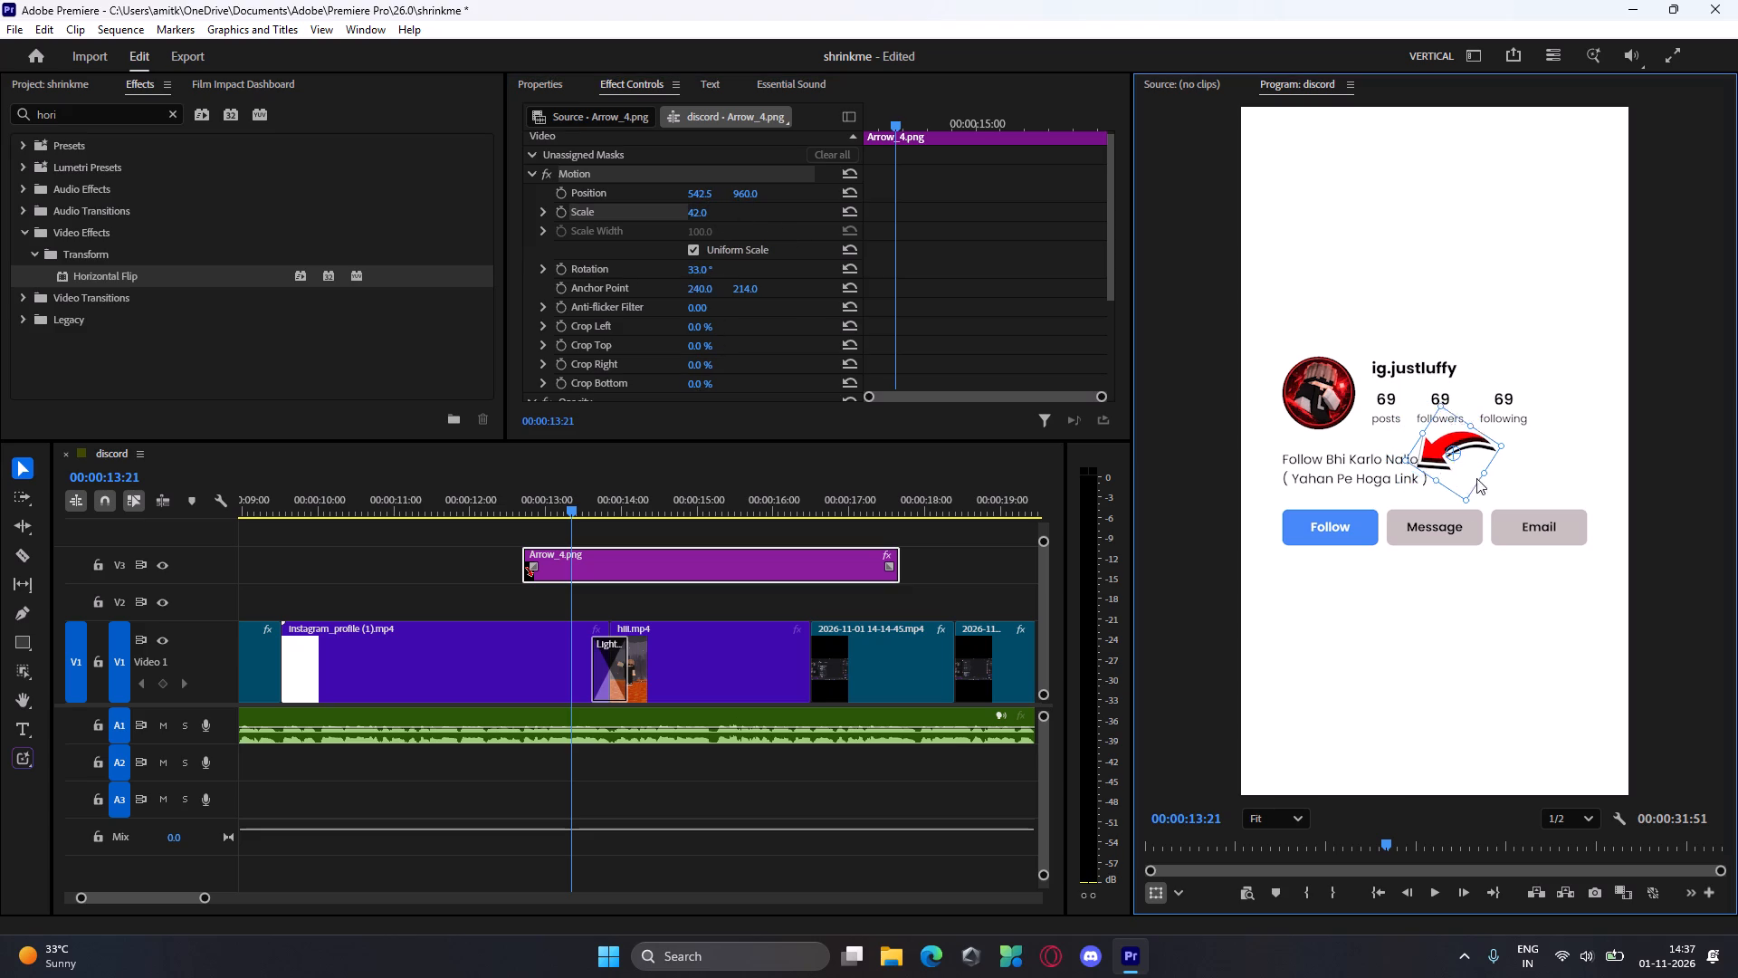
left_click_drag(1476, 478, 1495, 496)
left_click_drag(696, 273, 721, 277)
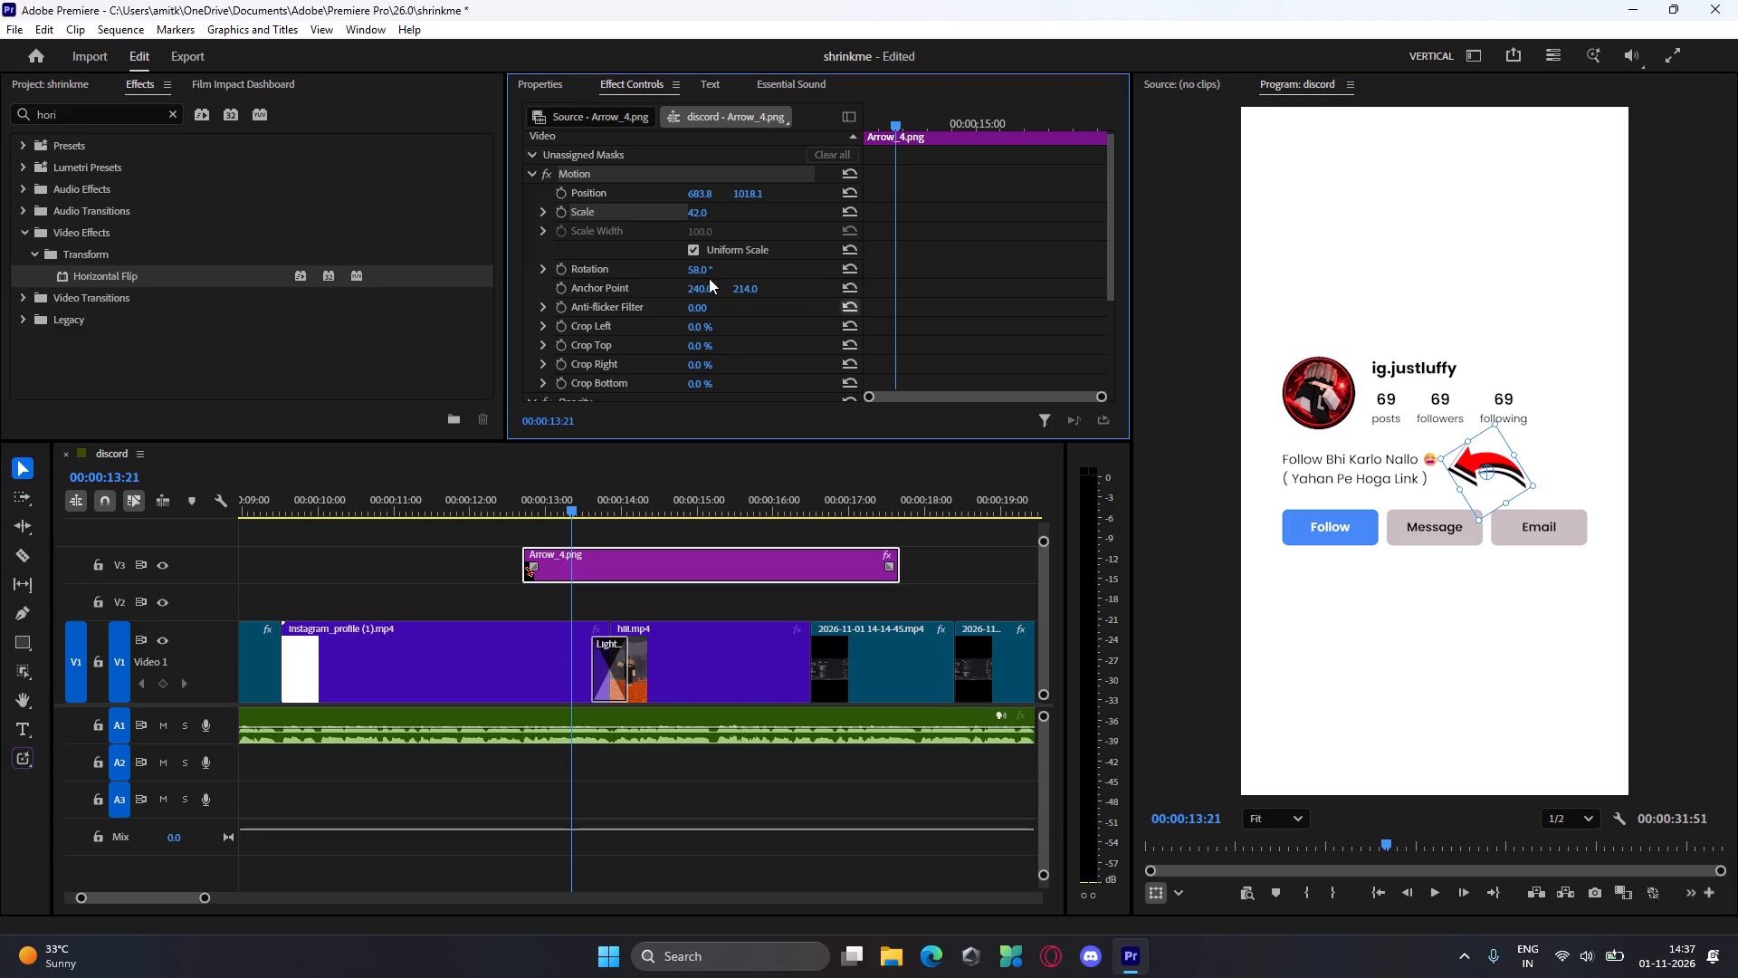
left_click_drag(697, 268, 714, 273)
left_click_drag(1479, 497, 1484, 513)
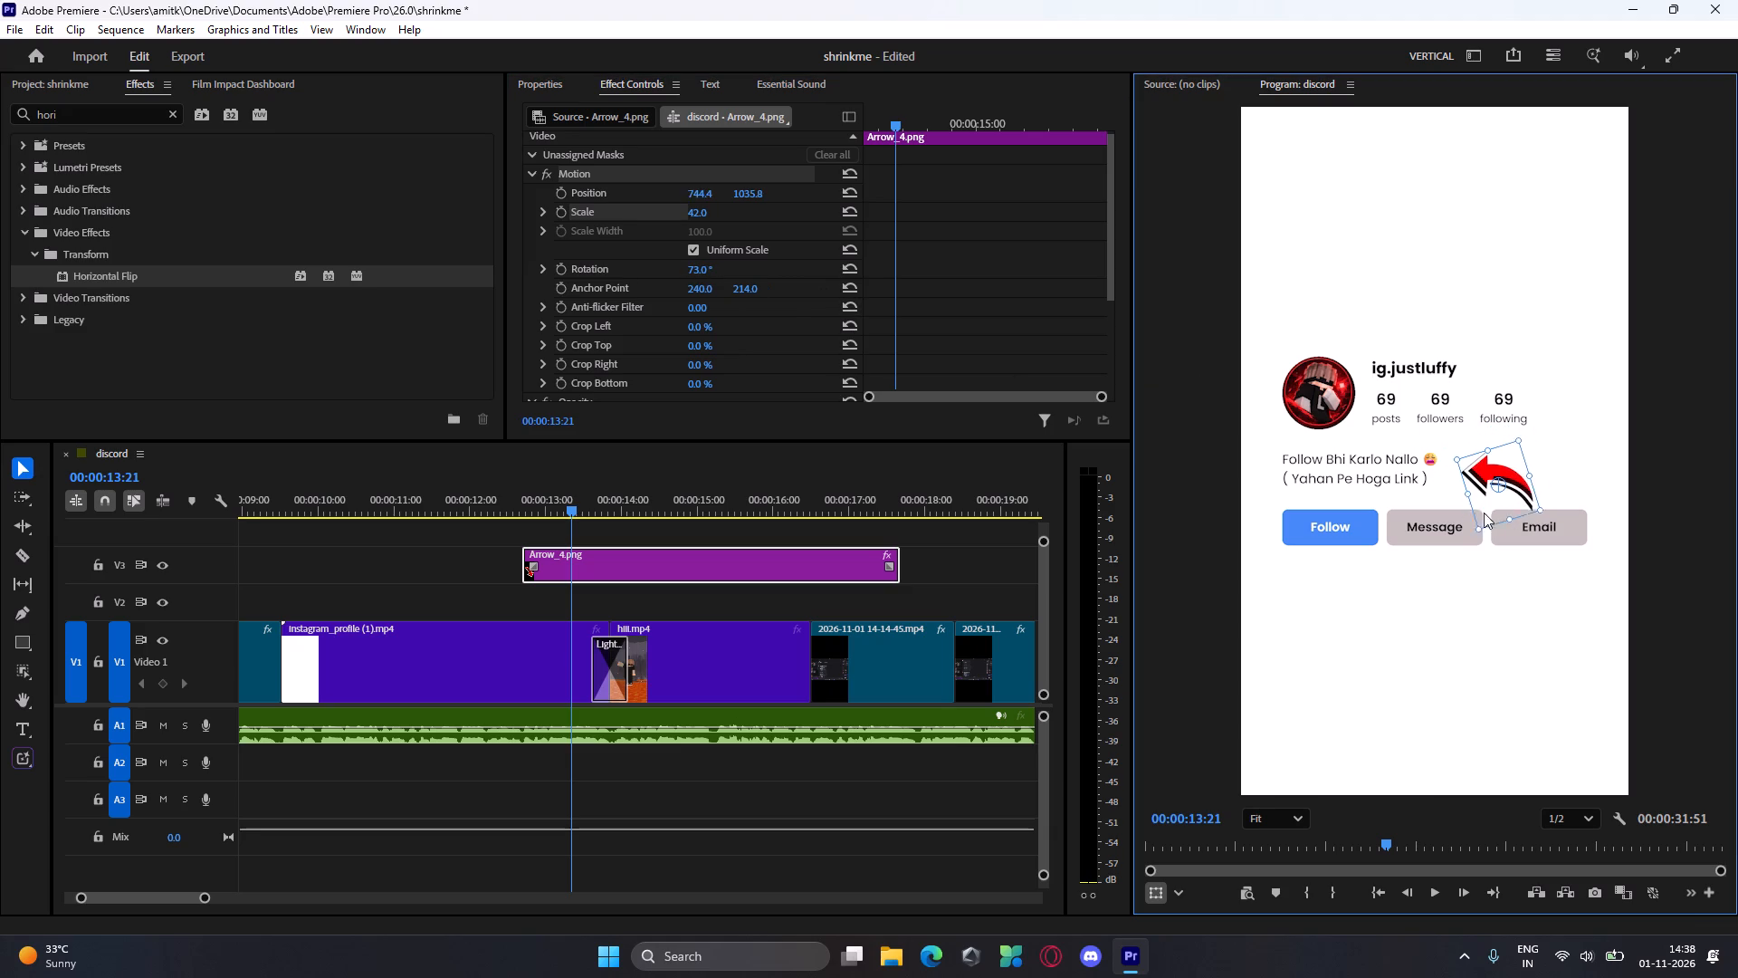
left_click_drag(1484, 513, 1468, 514)
left_click(1565, 458)
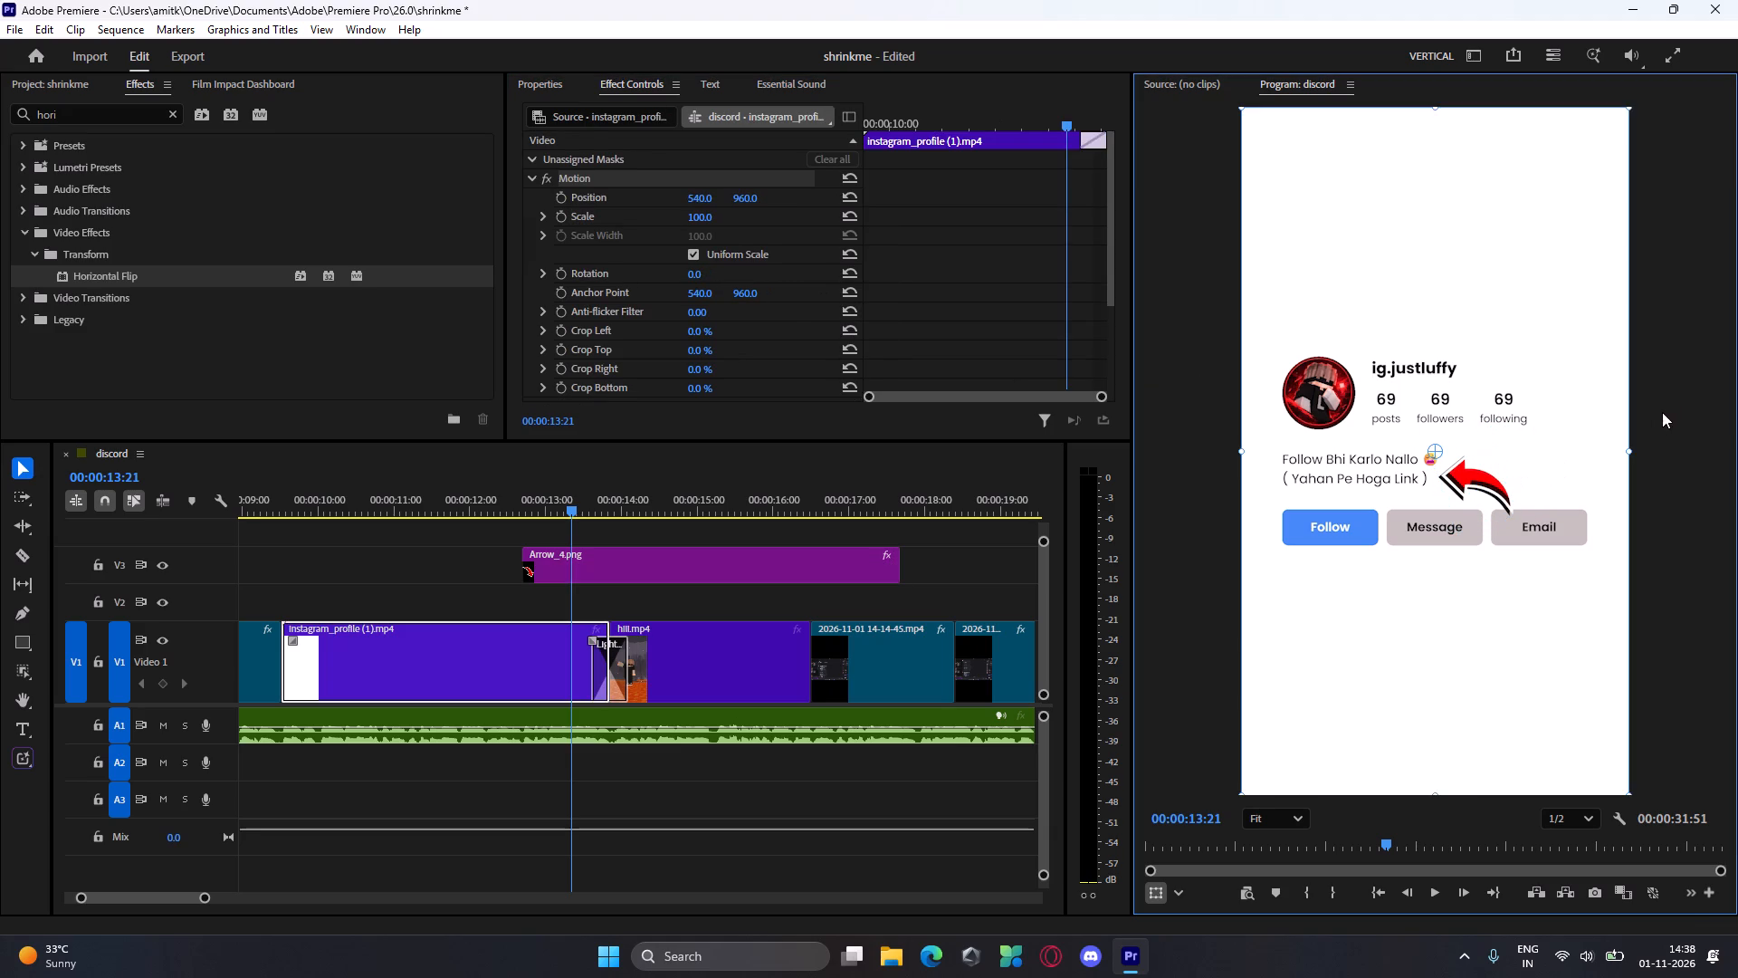
left_click(1669, 397)
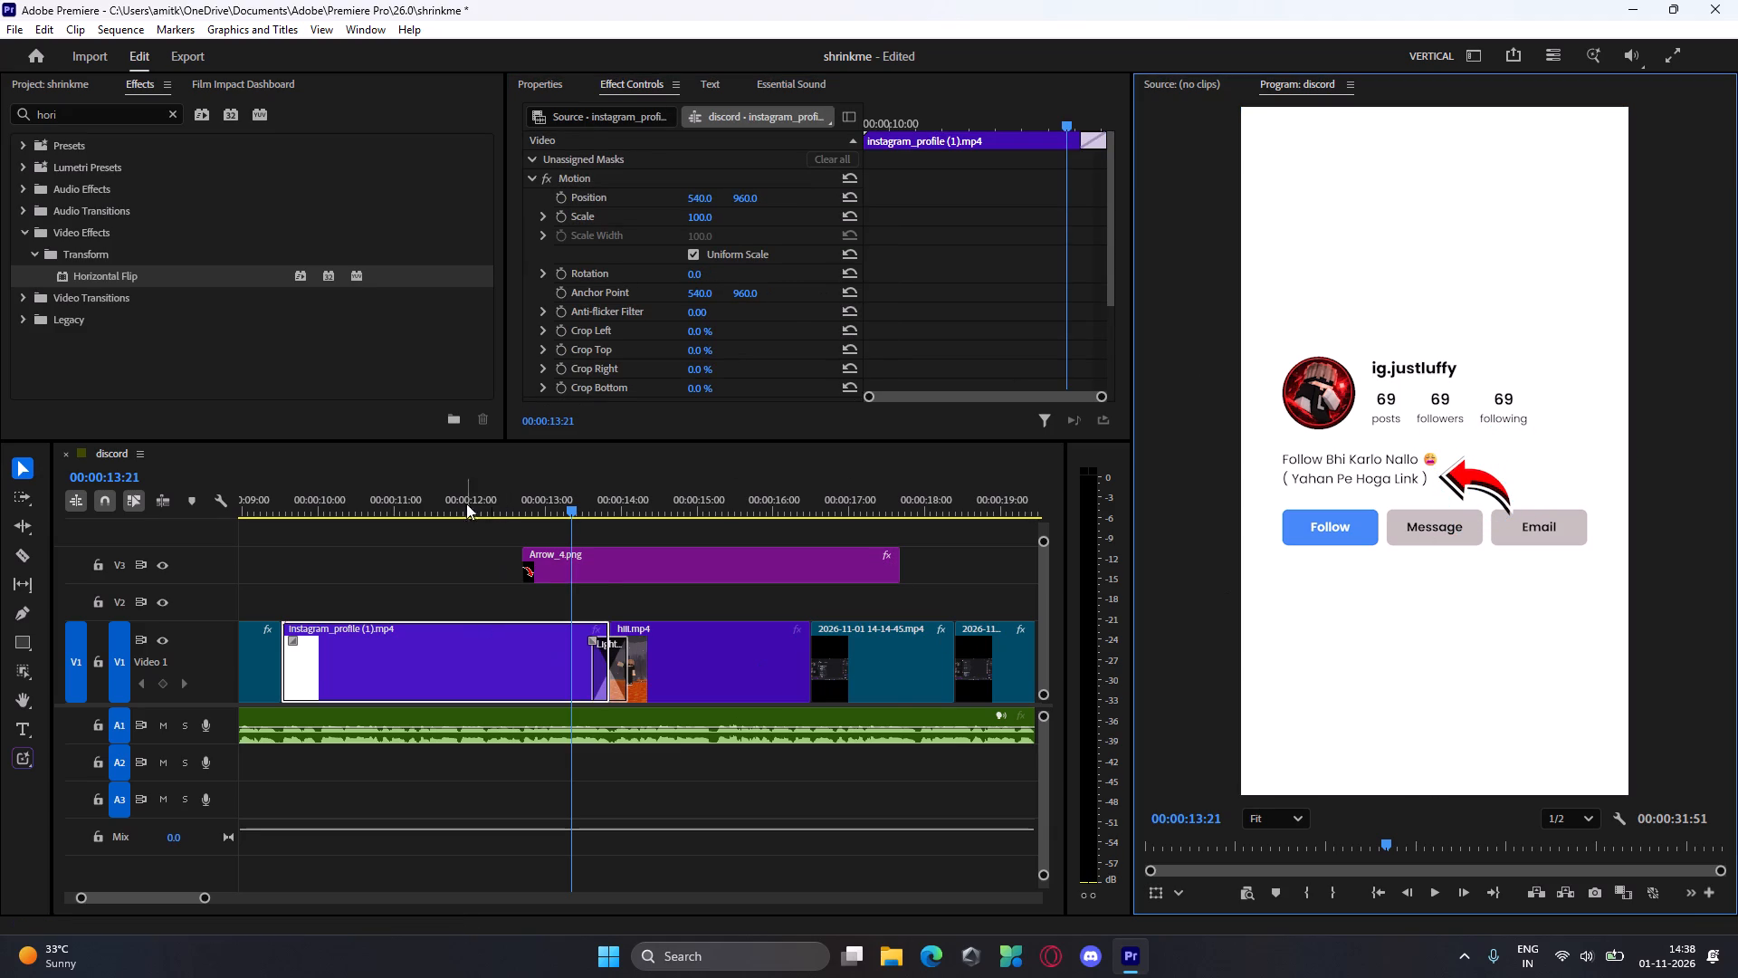
Move Arrow_4.png to V2 at the start of instagram_profile (1).mp4 and trim its end to match that clip, duration 00:00:04:20.
left_click_drag(579, 575, 347, 590)
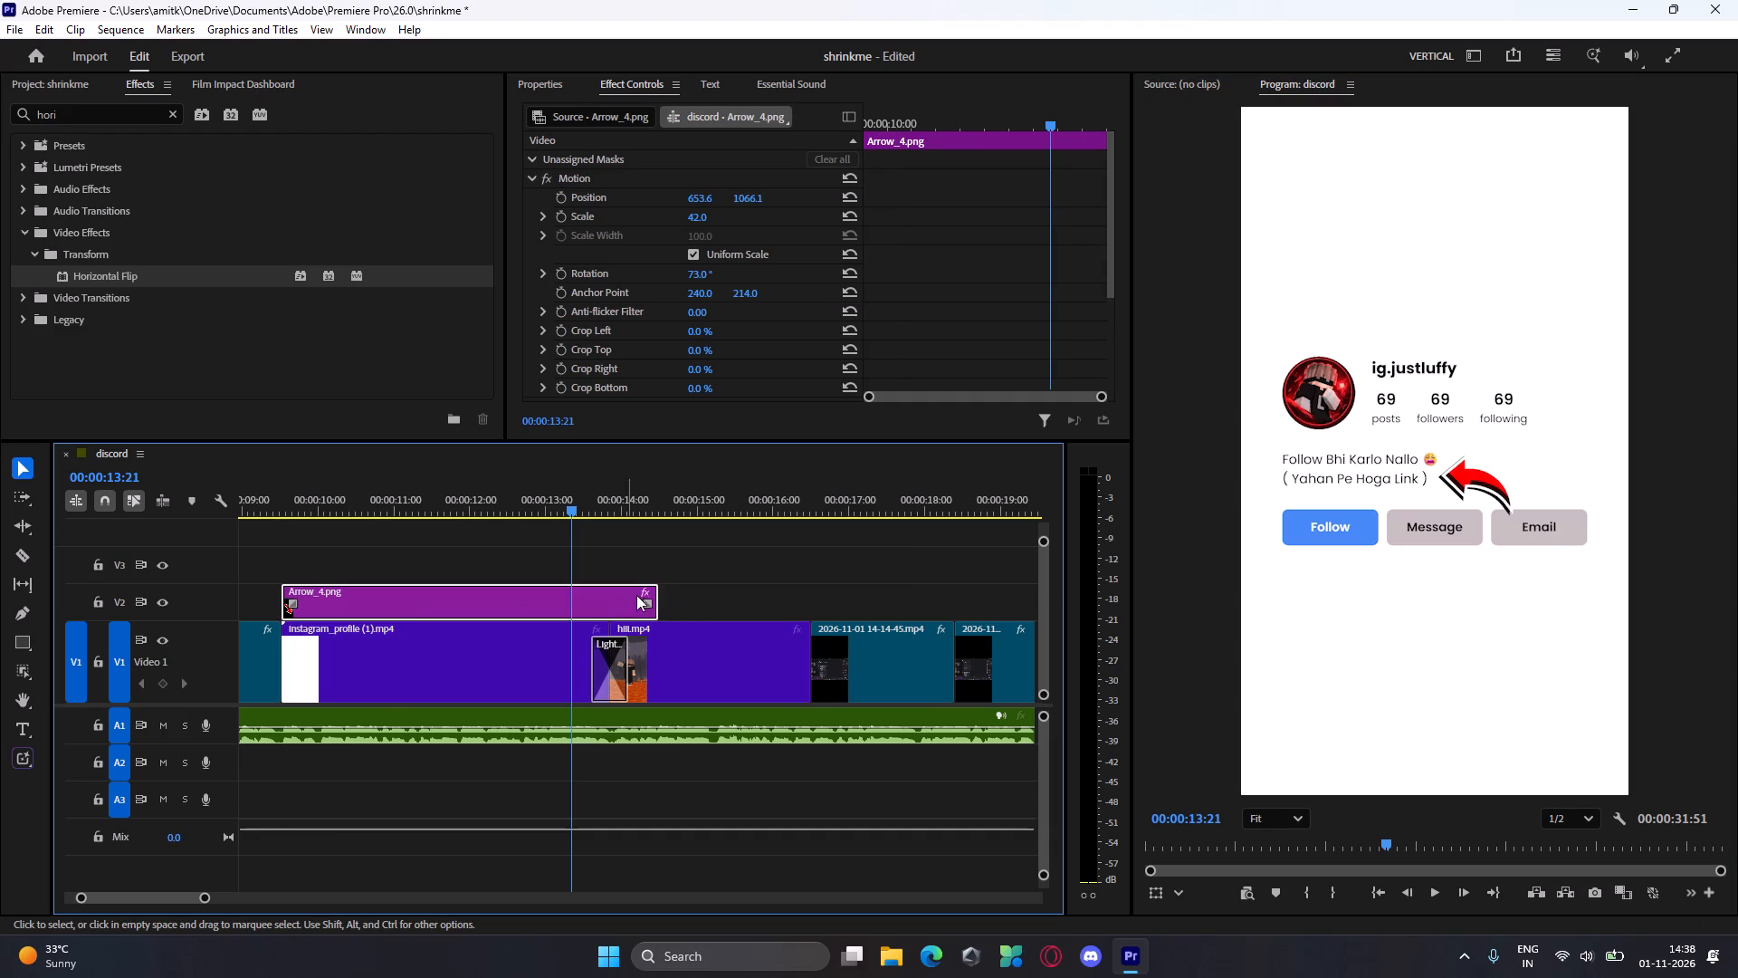
left_click_drag(657, 597, 594, 602)
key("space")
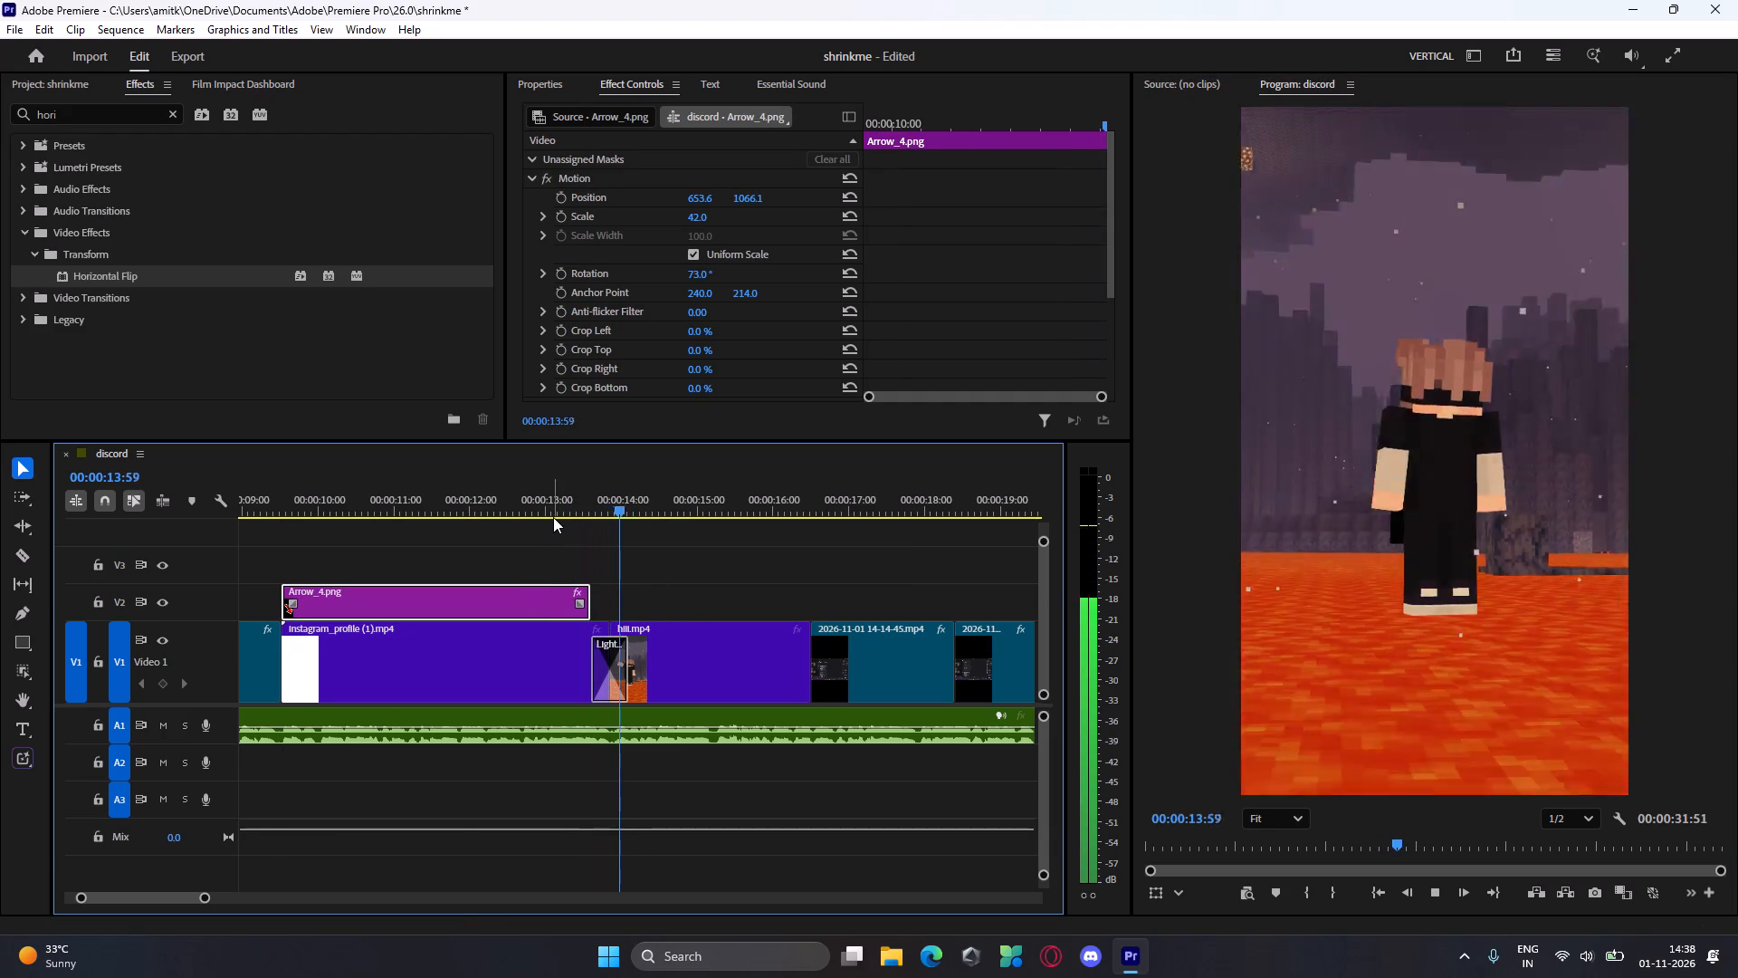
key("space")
left_click_drag(590, 601, 609, 608)
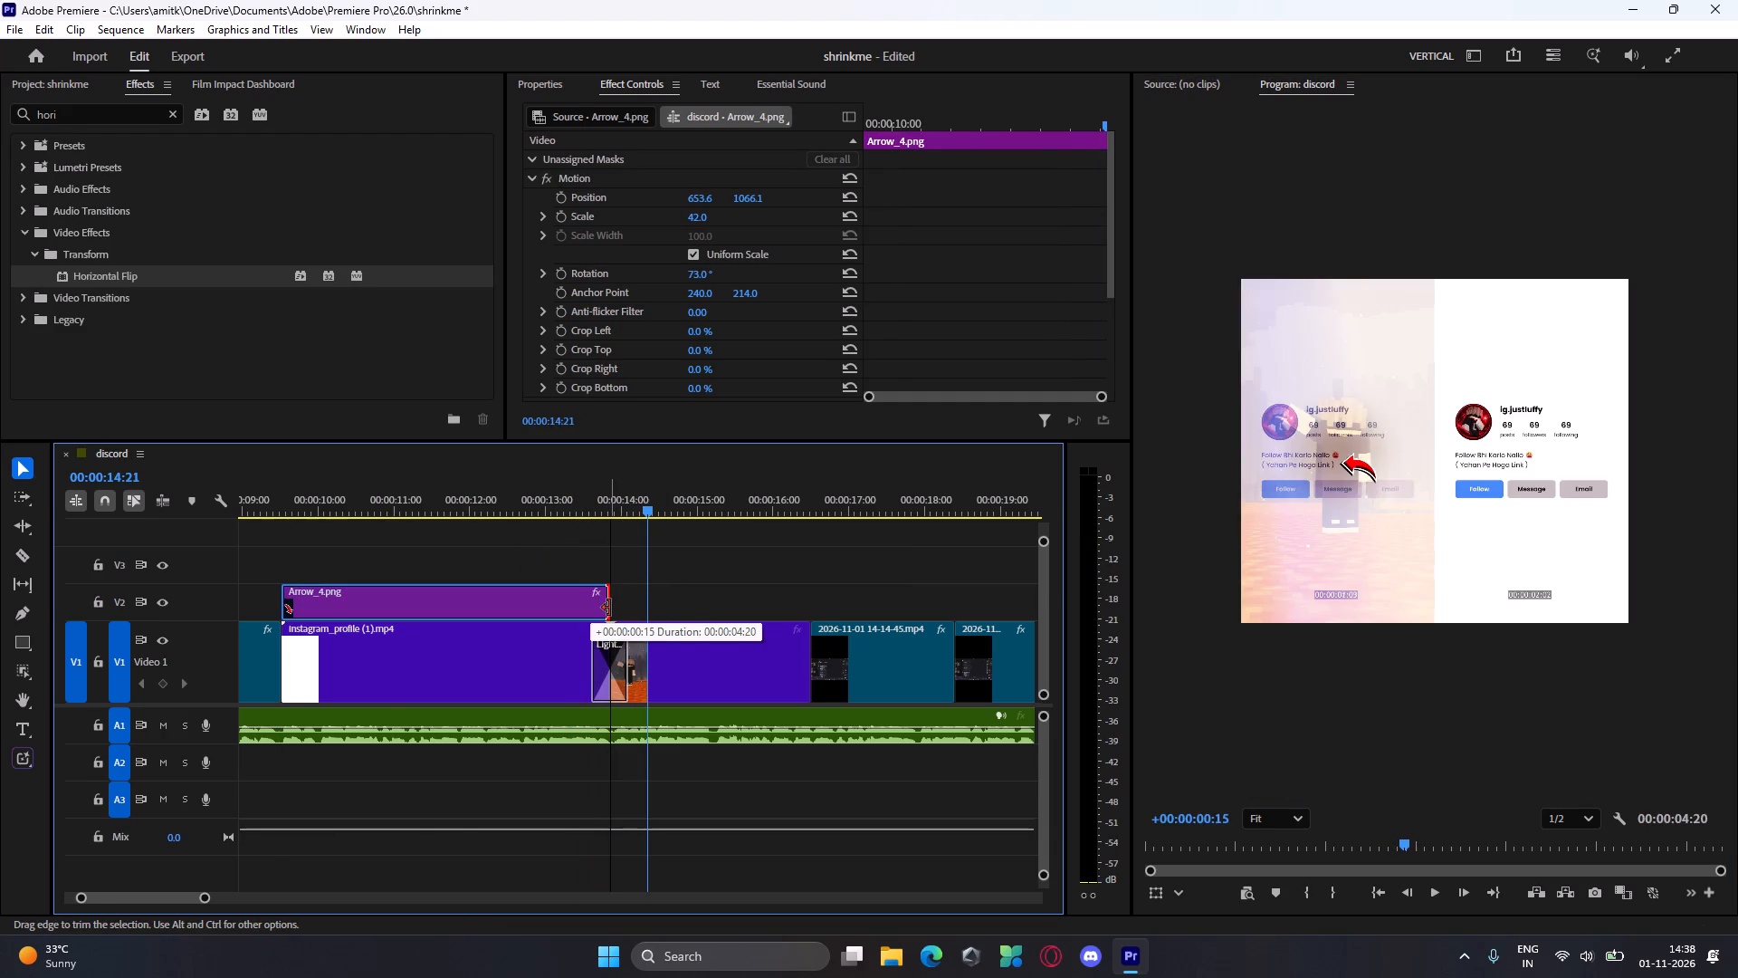
left_click_drag(609, 608, 609, 611)
Play to where the profile's link text has appeared and trim the start of Arrow_4.png to 00:00:10:44.
left_click(270, 511)
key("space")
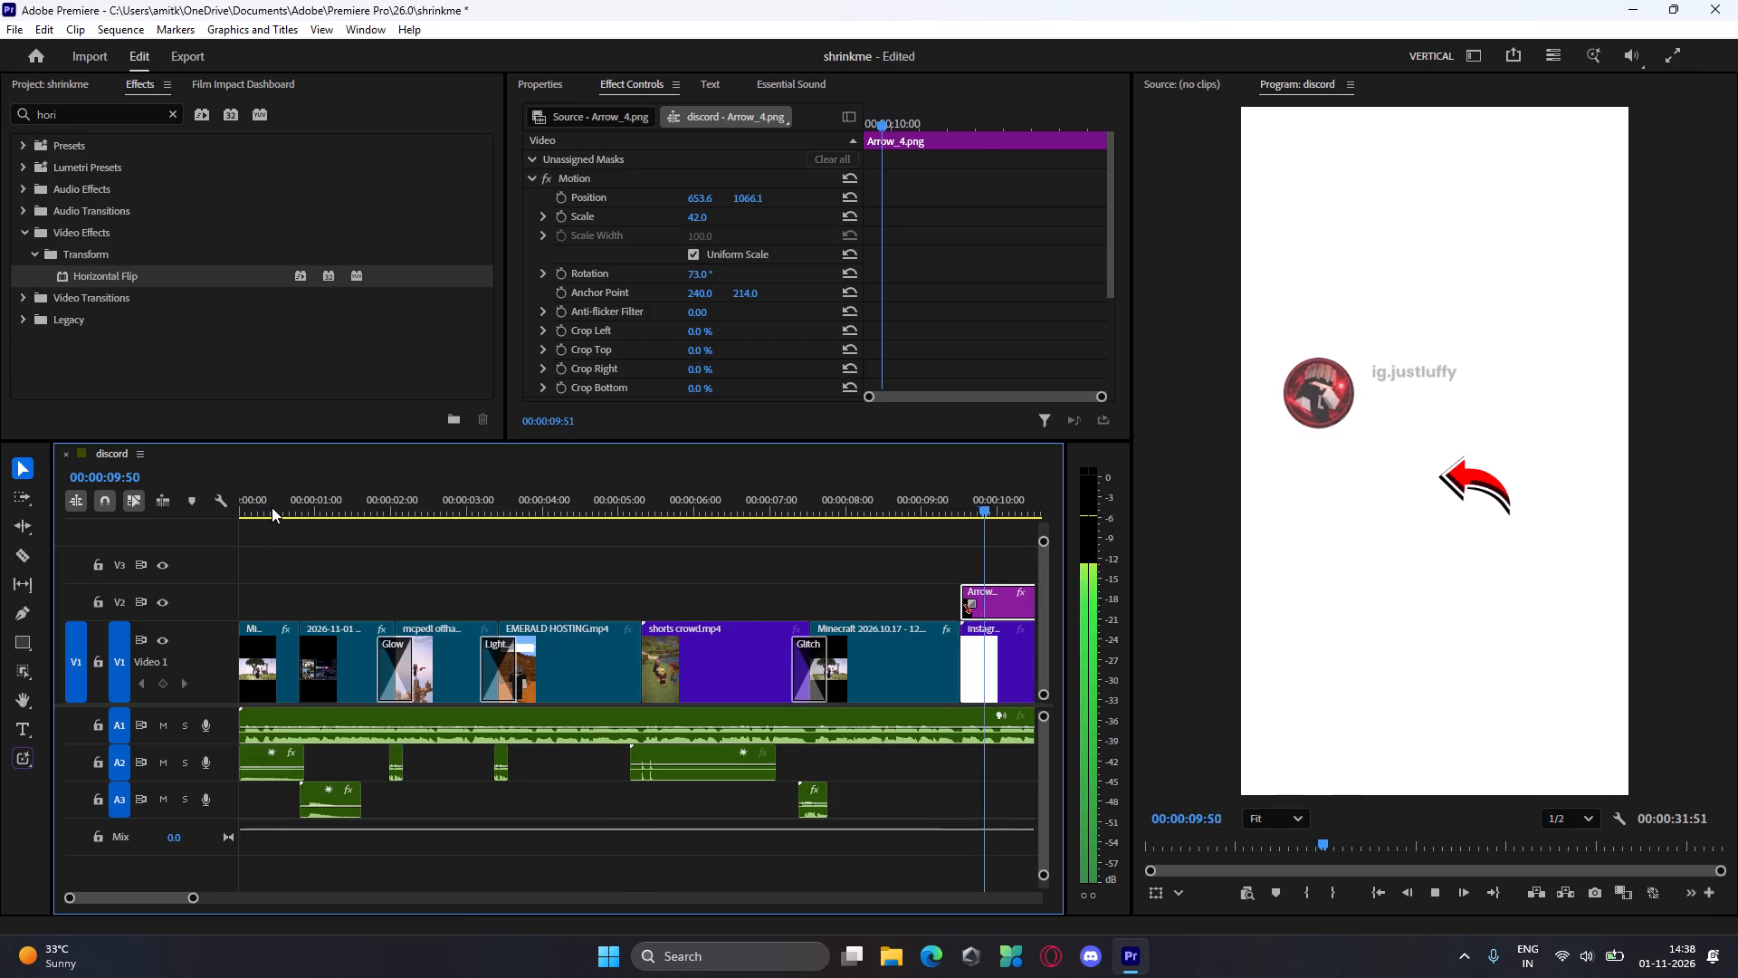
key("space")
scroll(302, 551, "down", 3)
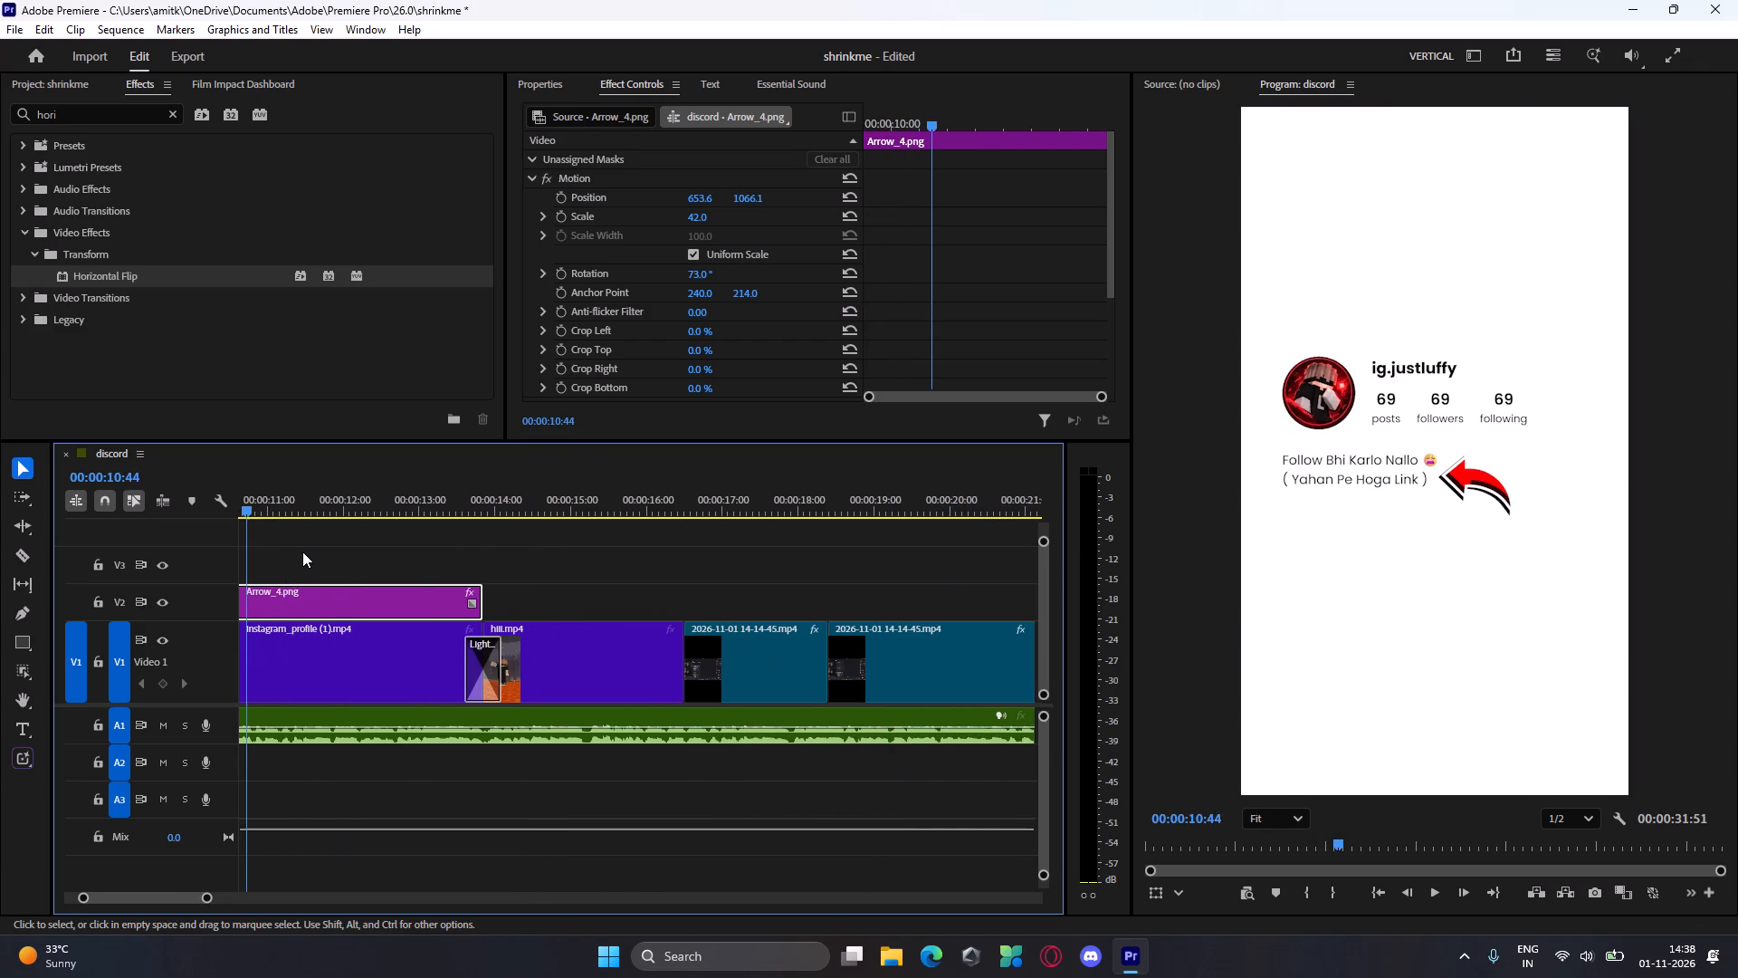
scroll(302, 551, "up", 5)
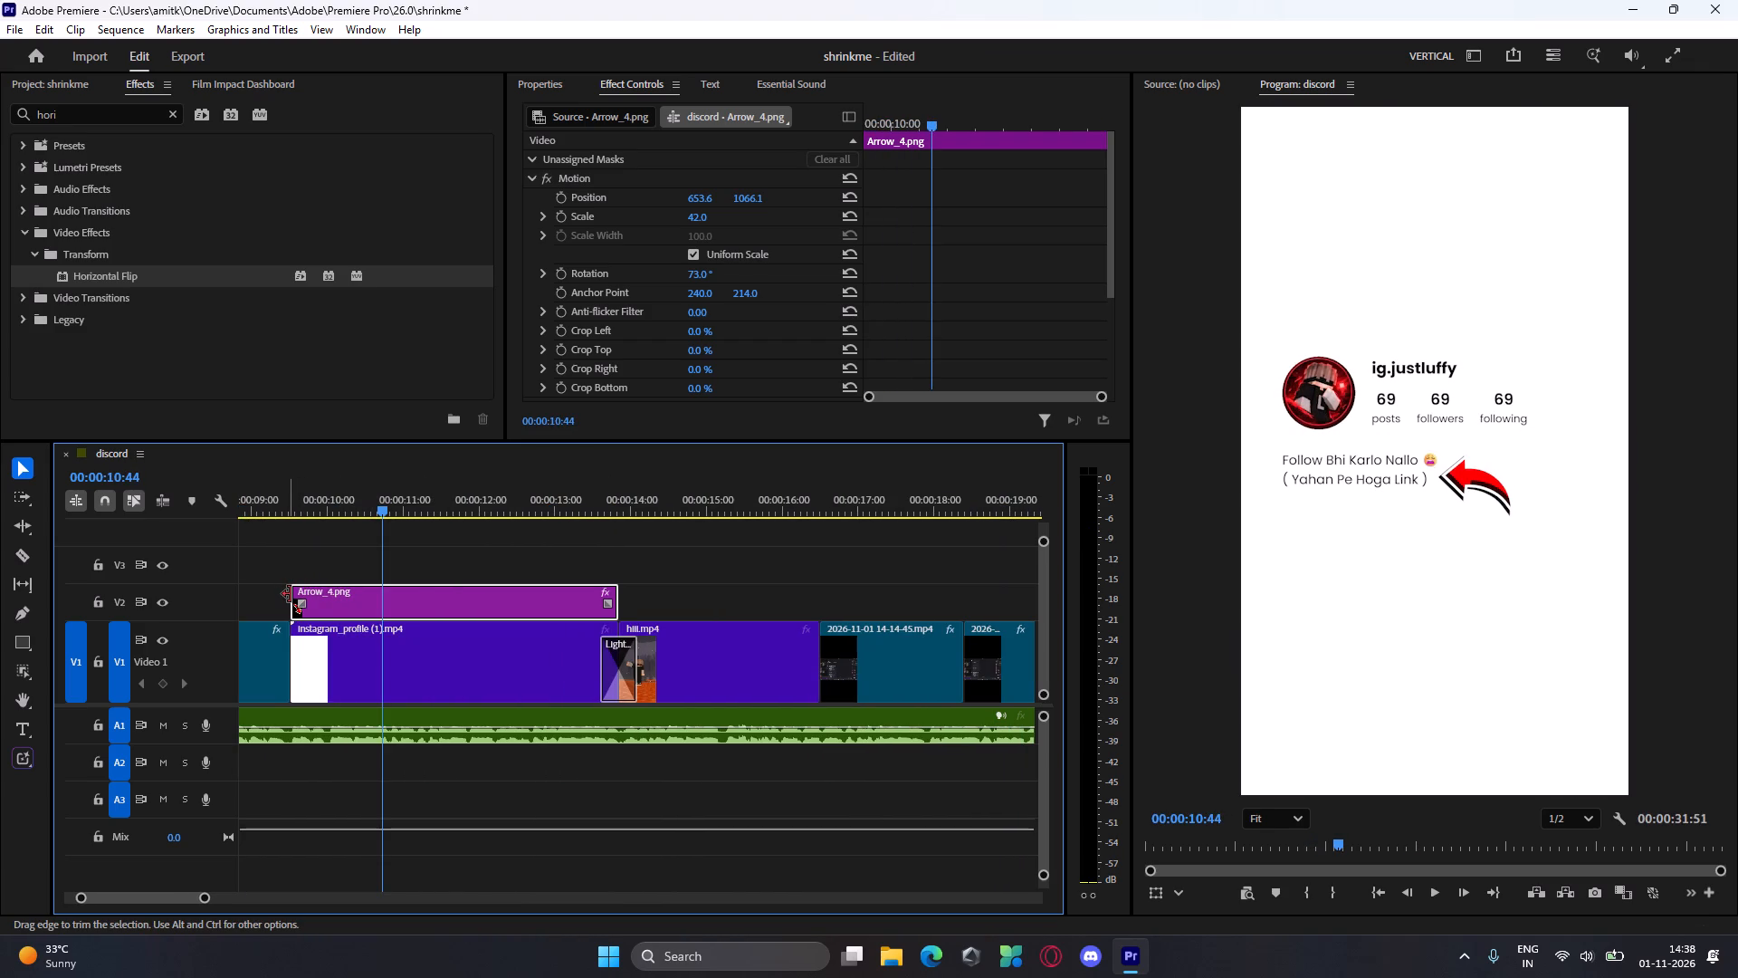
left_click_drag(292, 595, 381, 617)
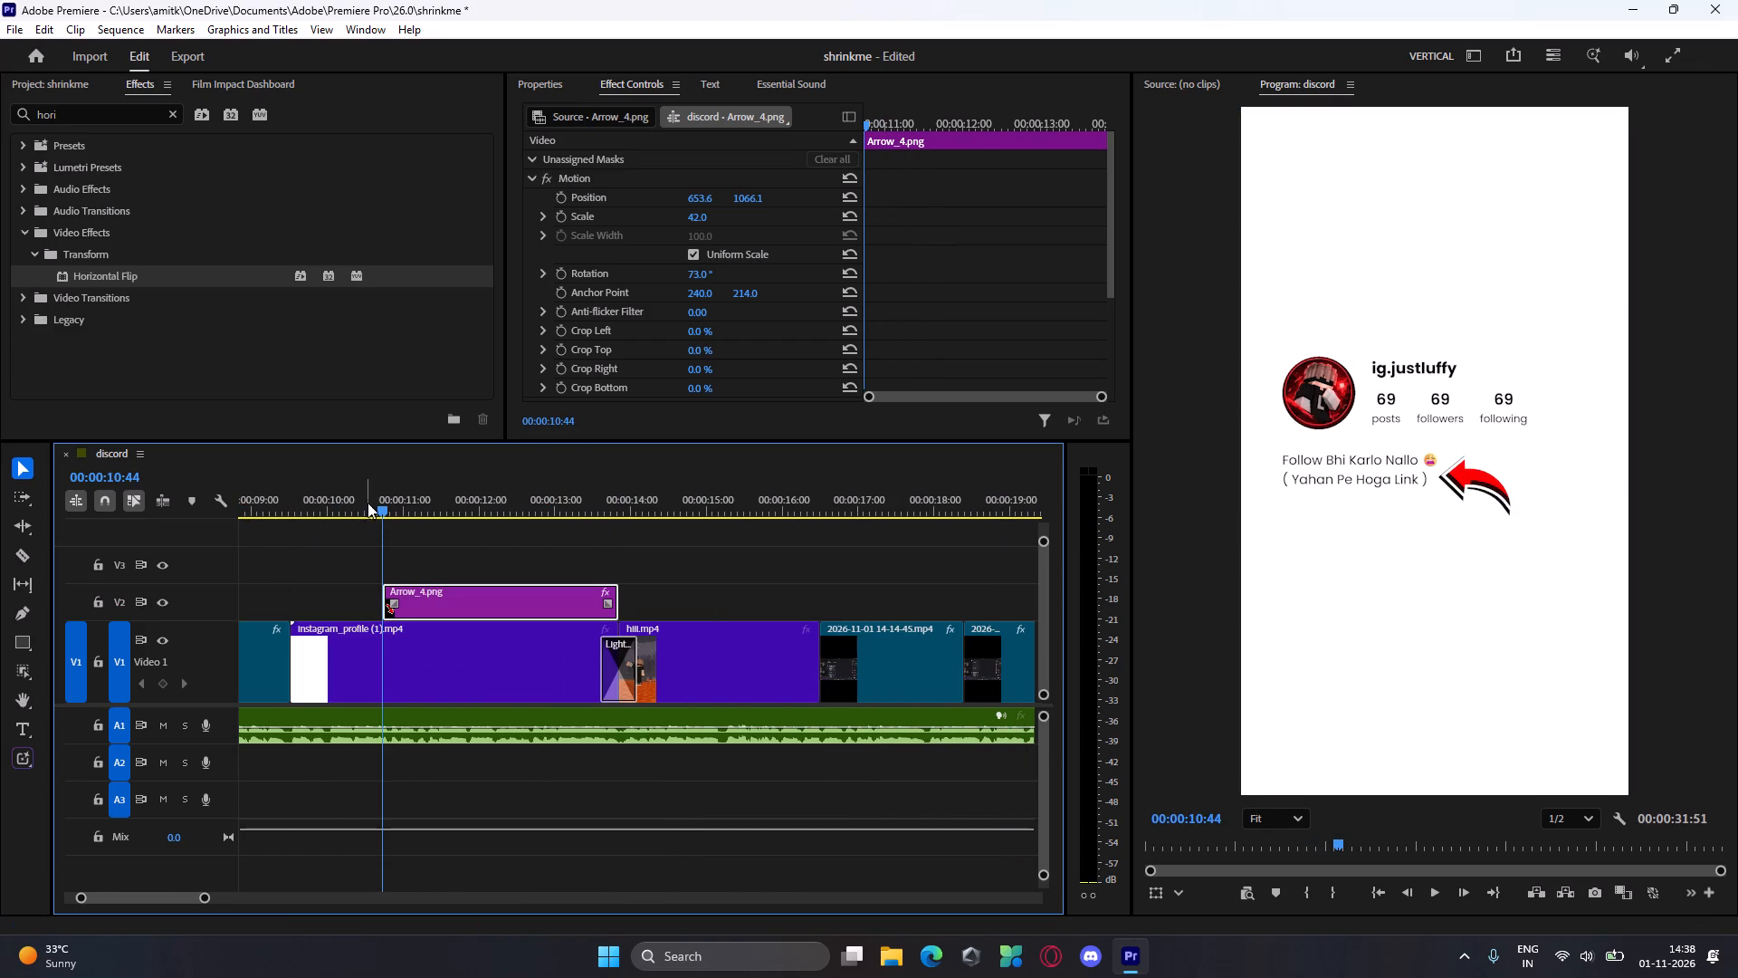
Play back the arrow section from about 00:00:09:07 through hiii.mp4 into the Discord recording to check the arrow's timing.
left_click(365, 494)
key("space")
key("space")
left_click(263, 501)
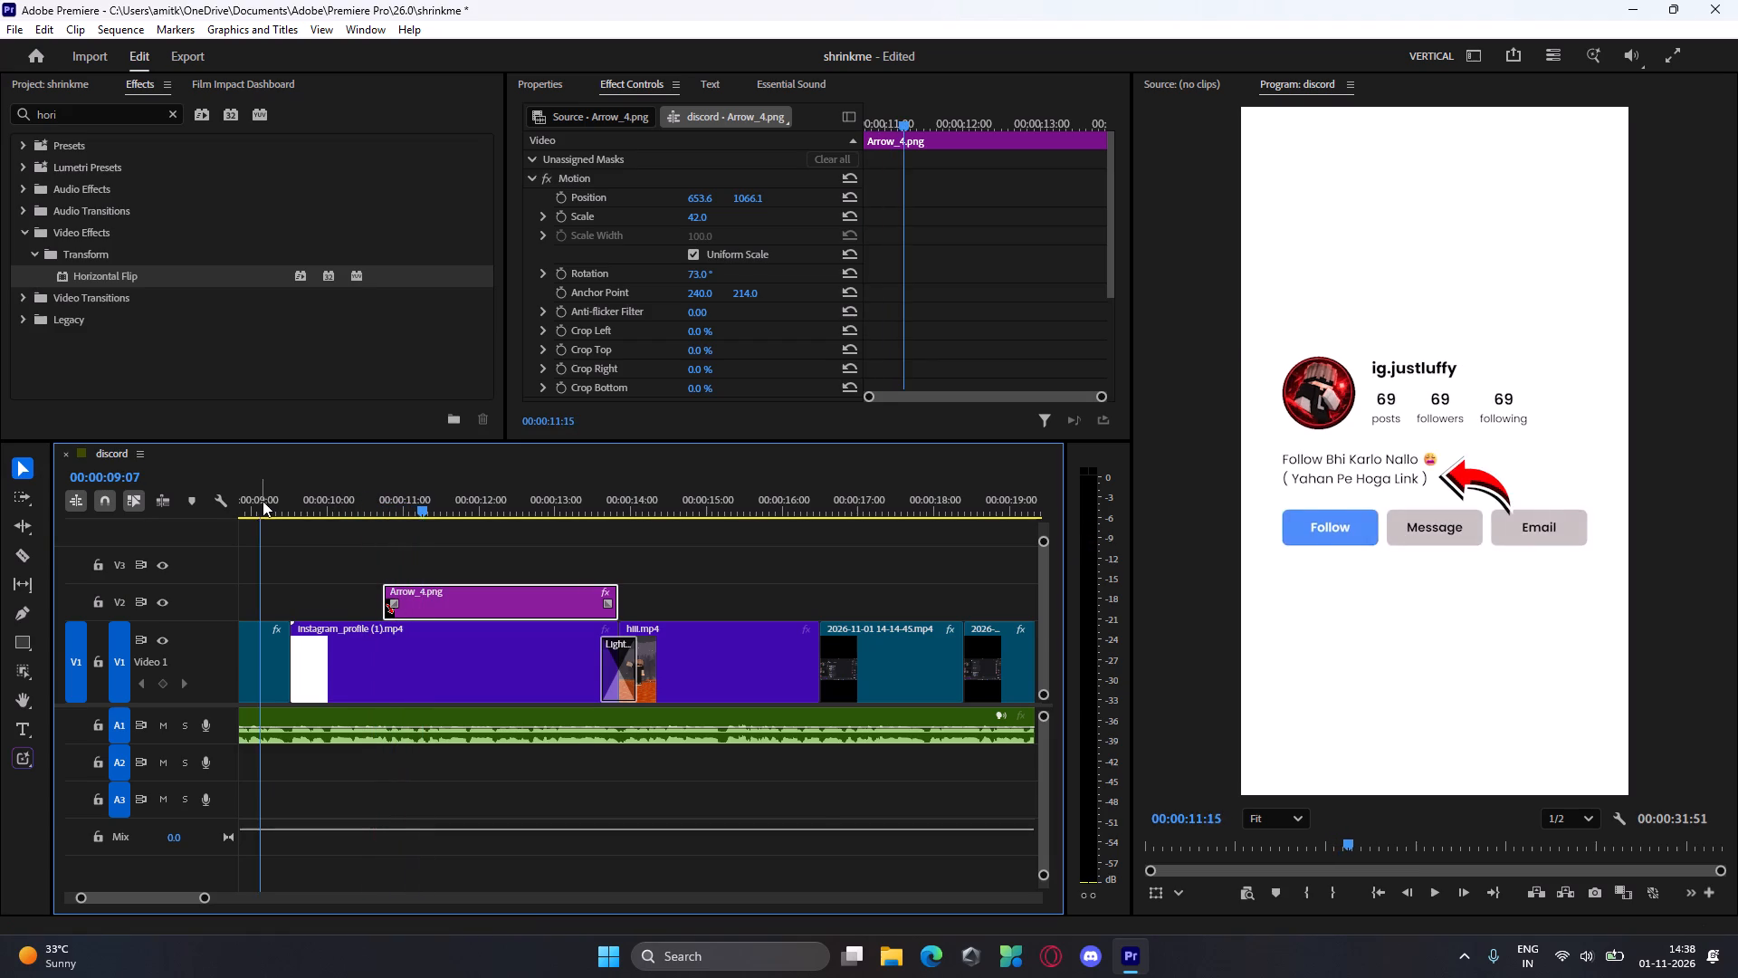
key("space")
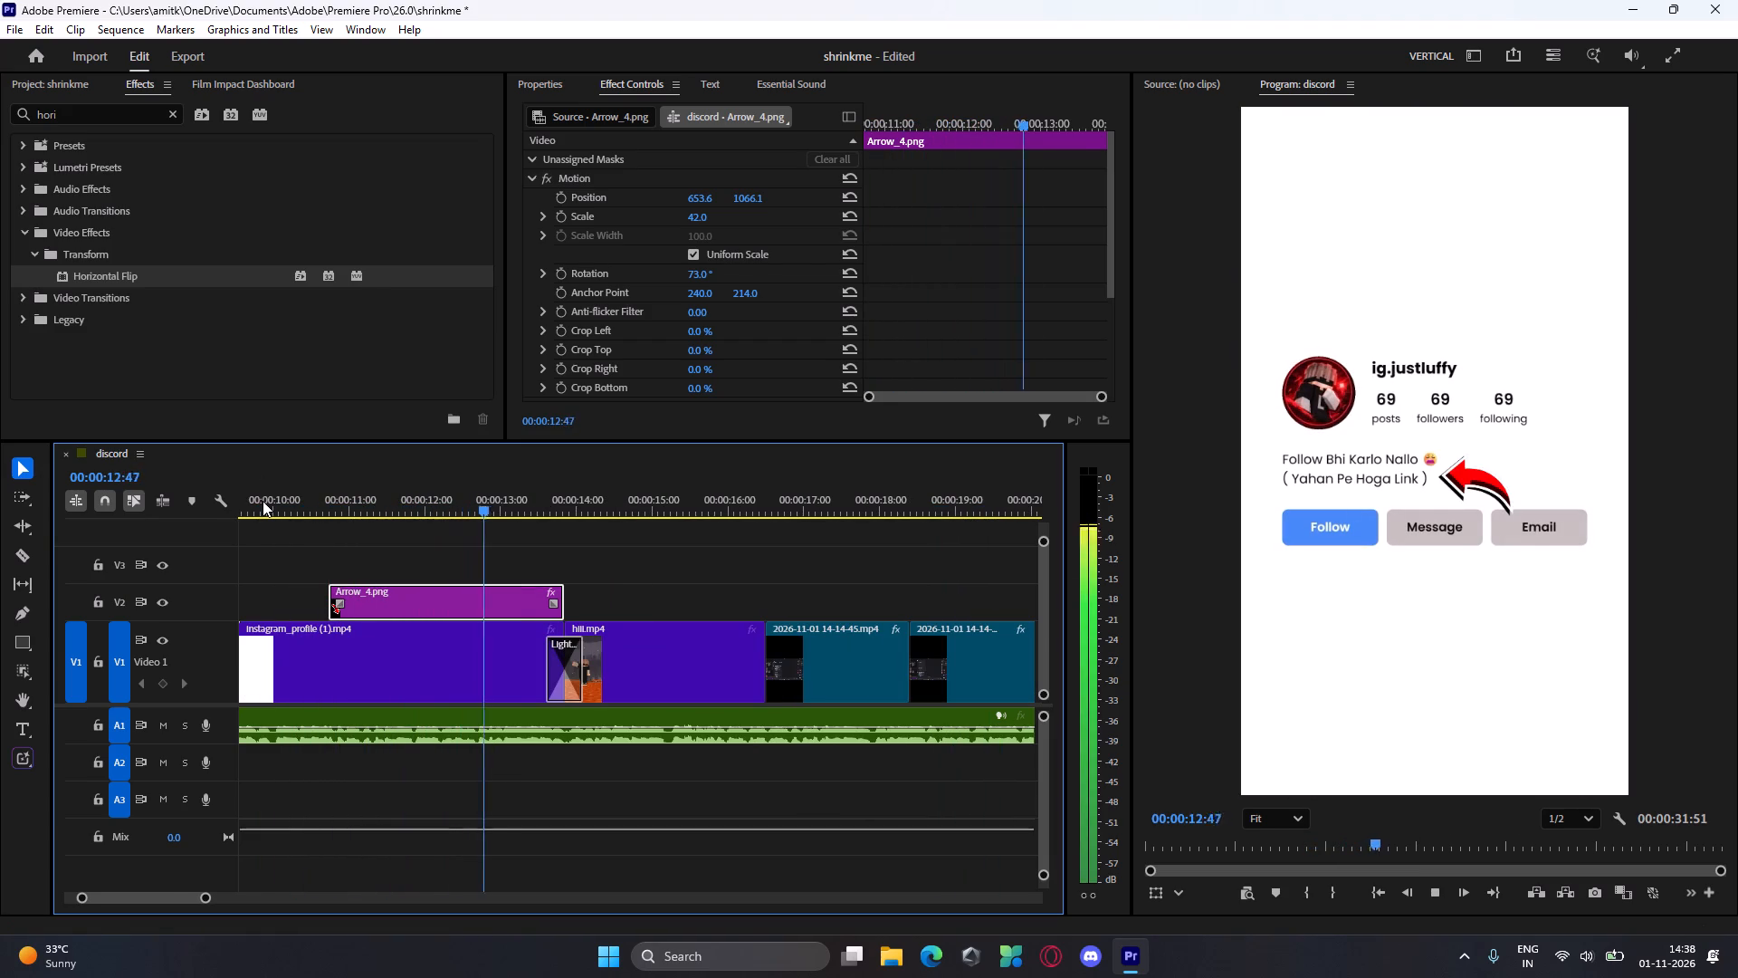
scroll(664, 590, "down", 4)
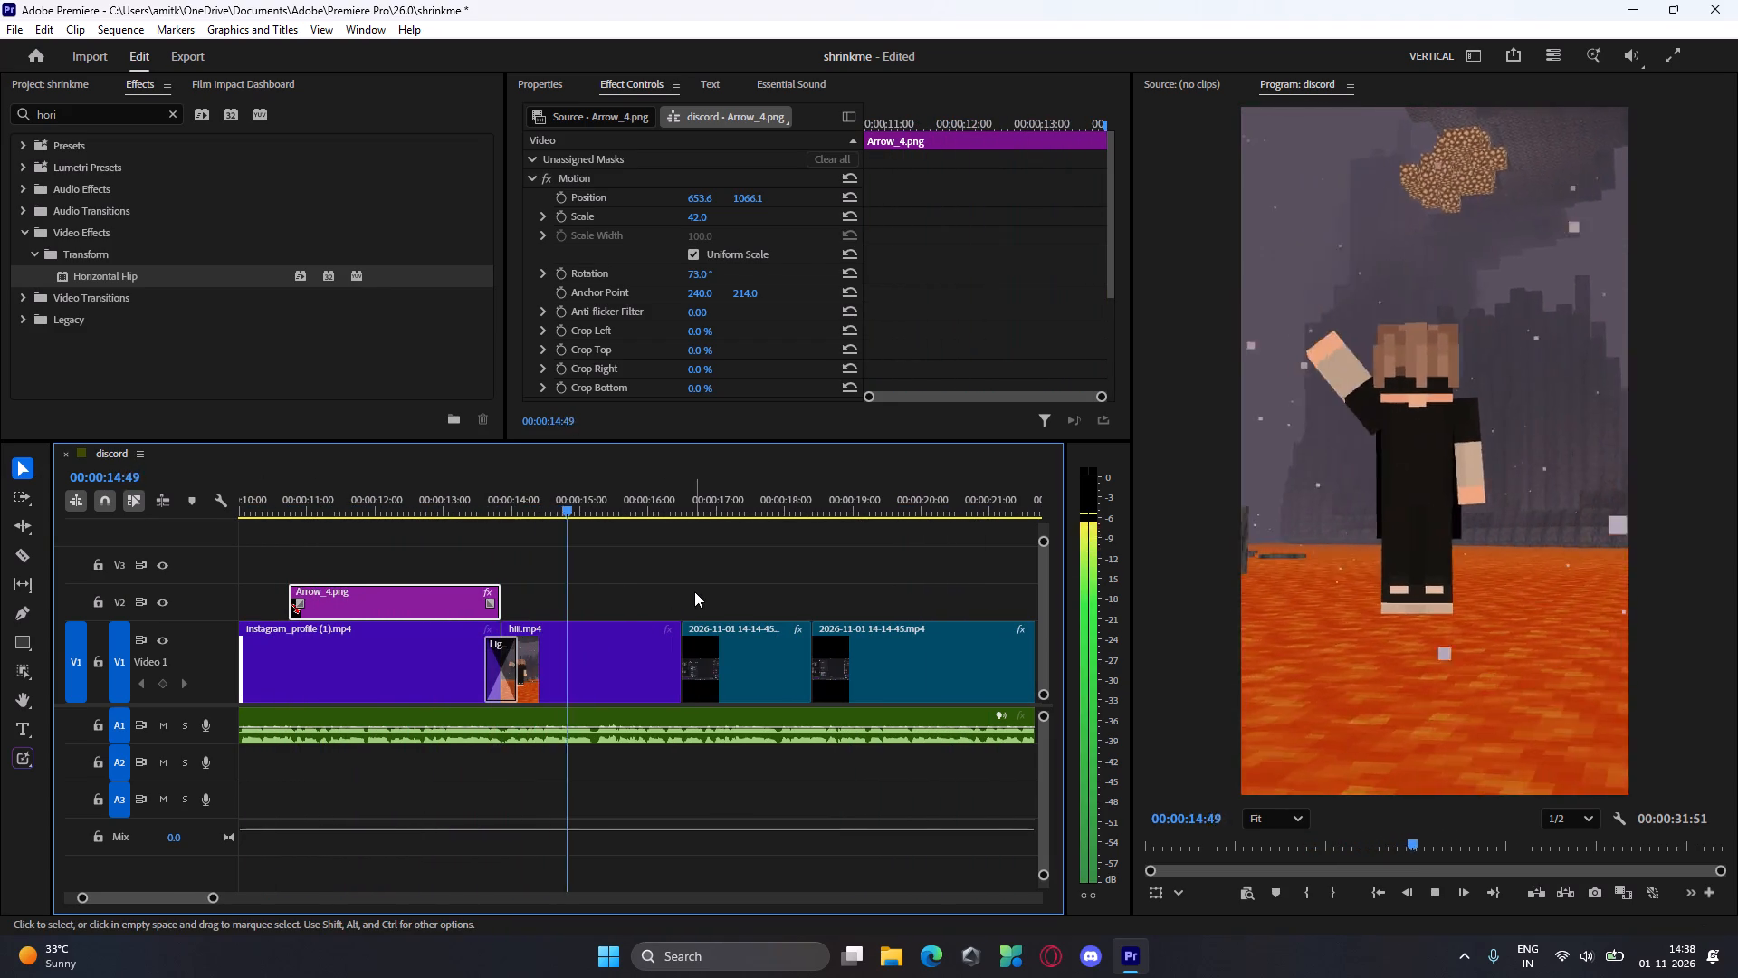
scroll(683, 581, "down", 4, "alt")
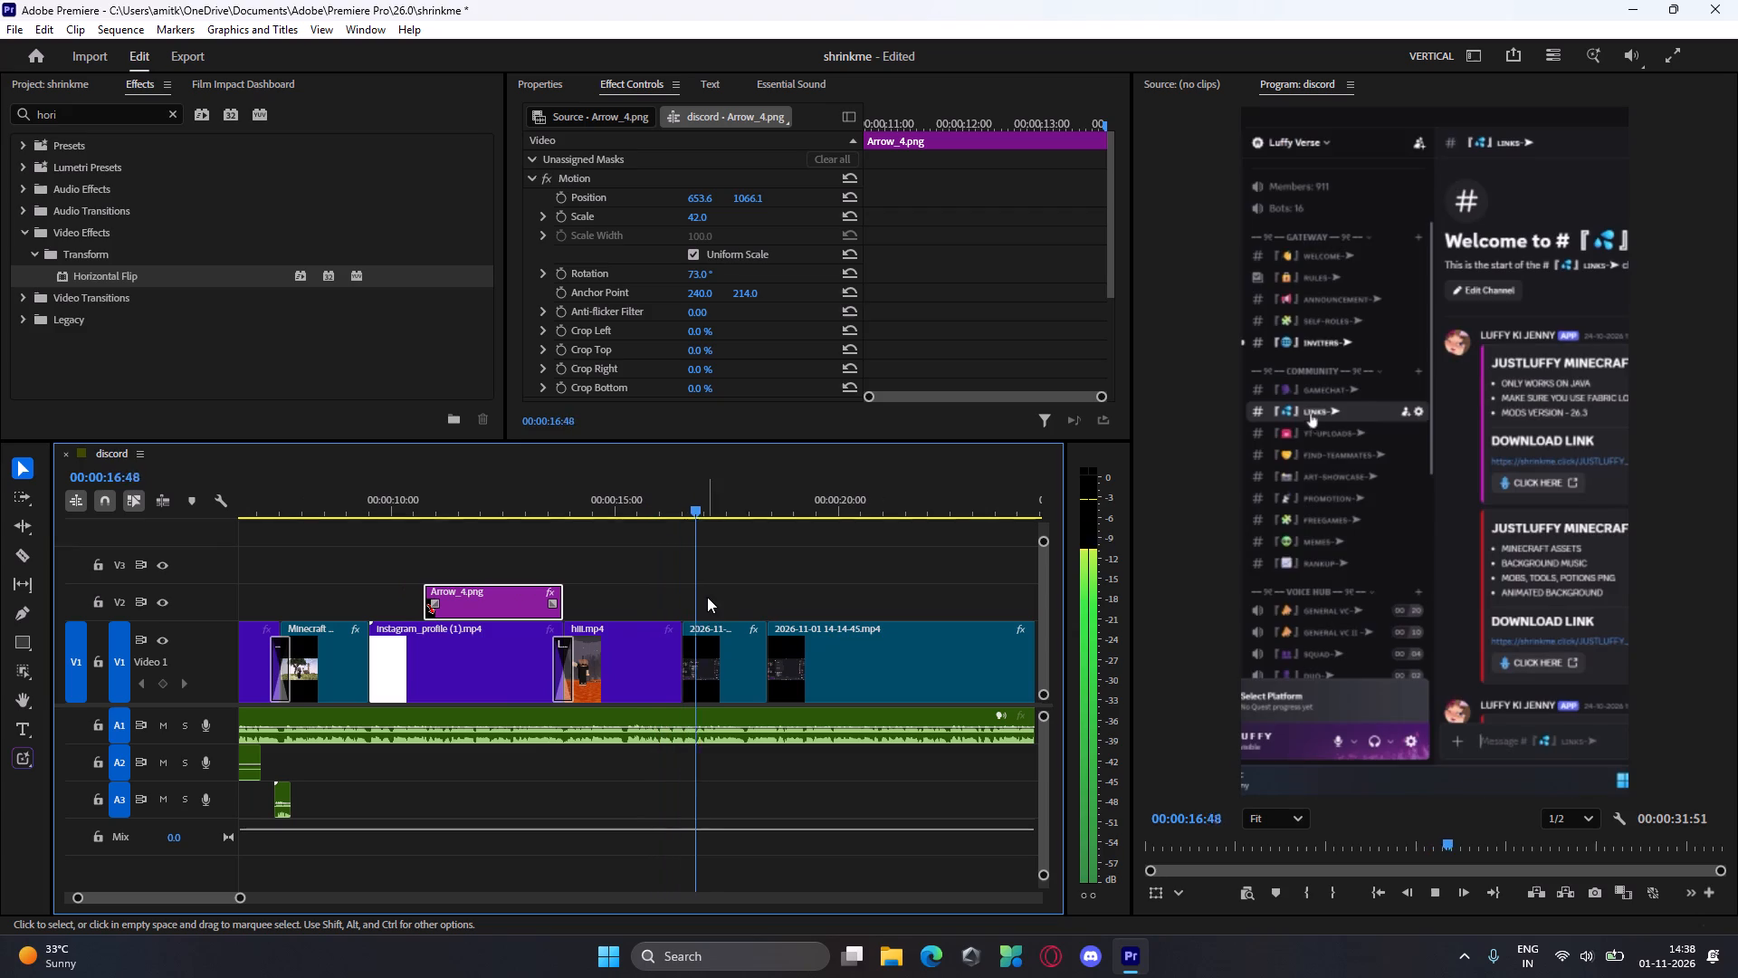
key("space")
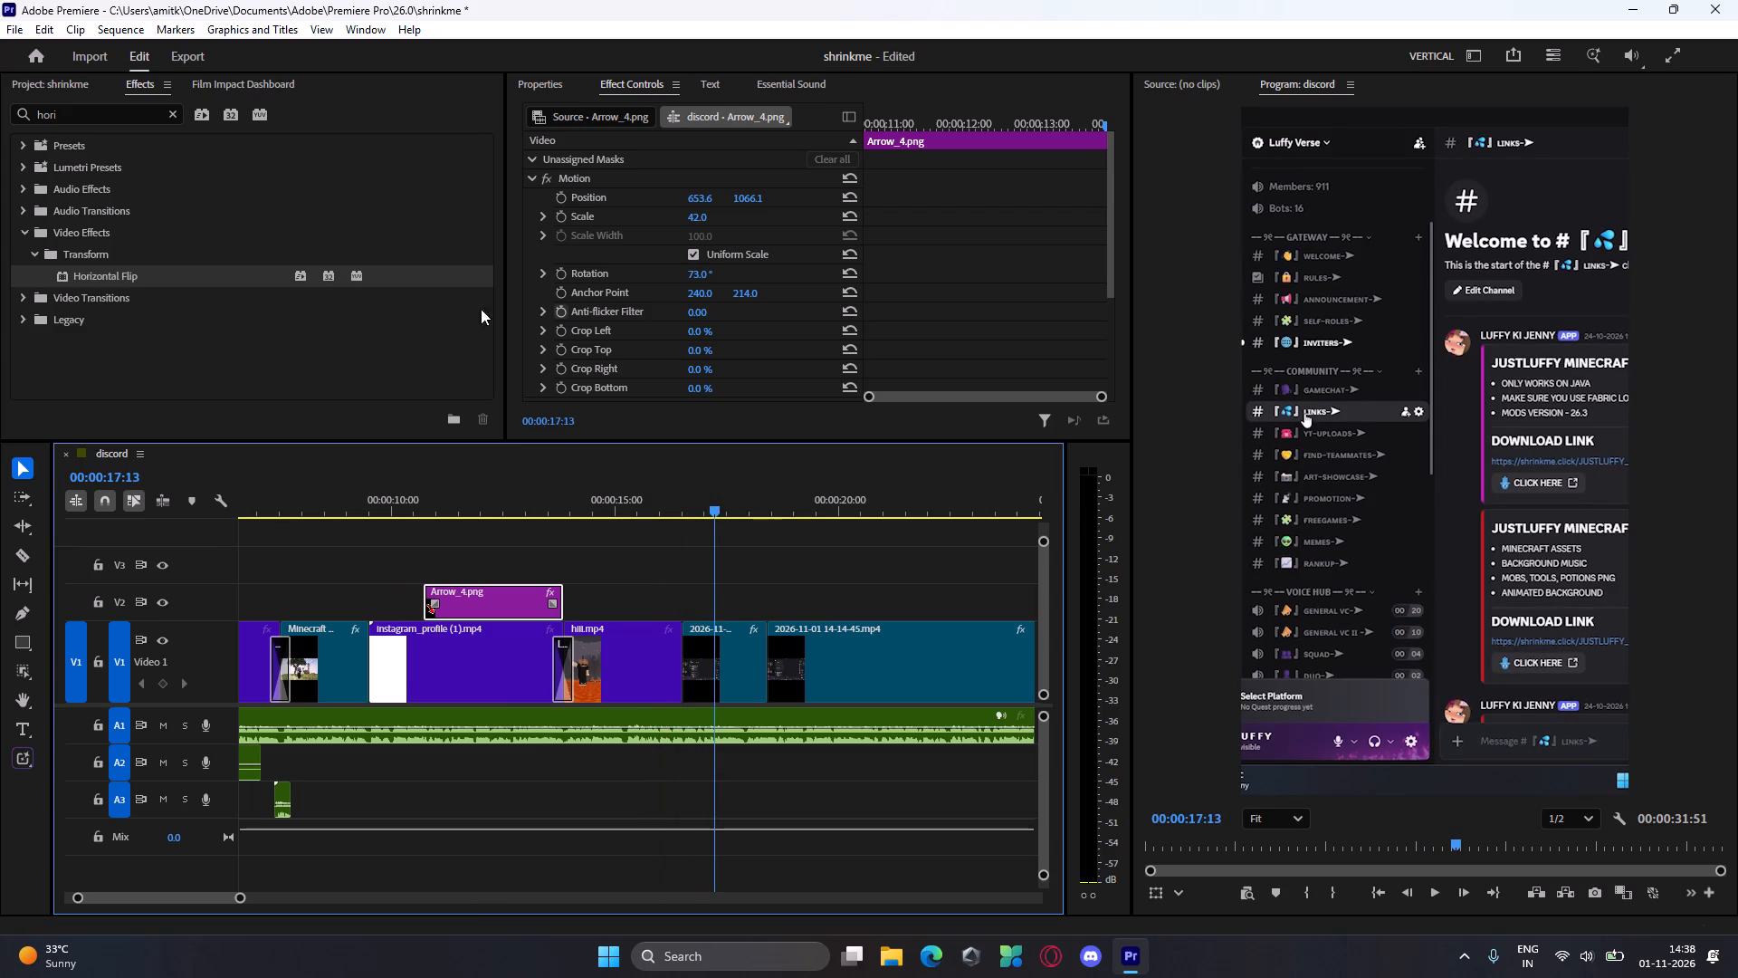
Browse the Film Impact effect categories, including Image Control, Keying, Lights & Glows, Noise & Grain and Perspective, and the Transitions list.
left_click(246, 84)
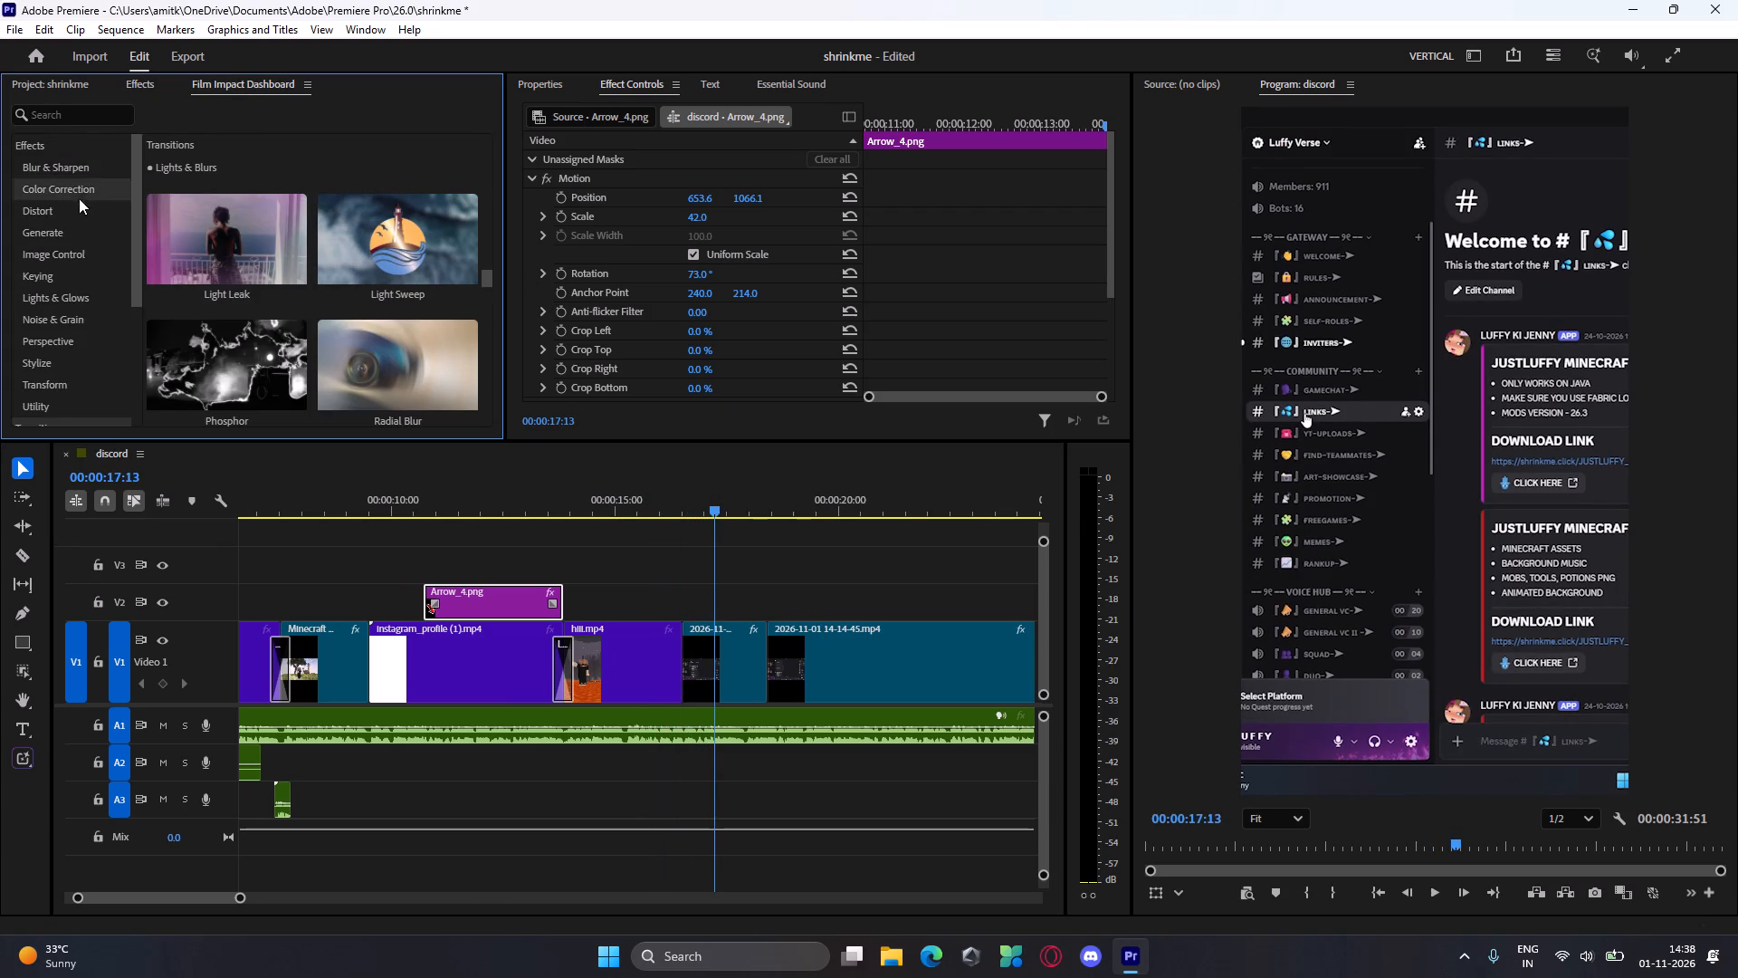
left_click(68, 250)
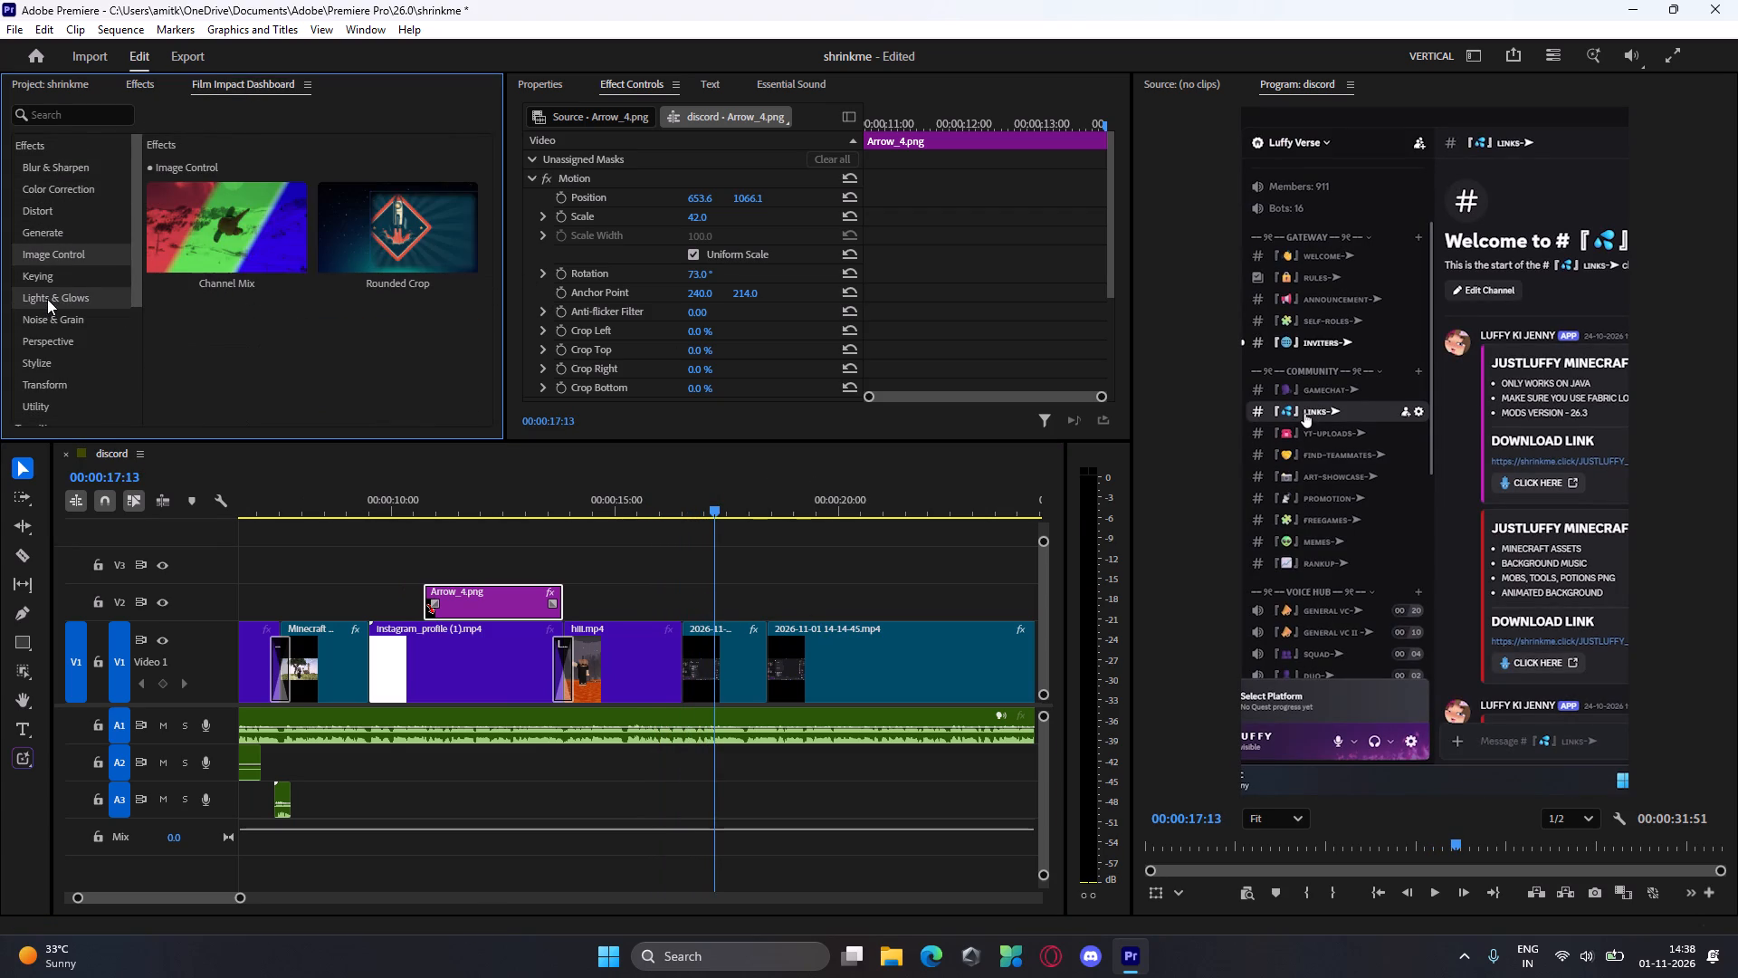
left_click(47, 299)
left_click(58, 280)
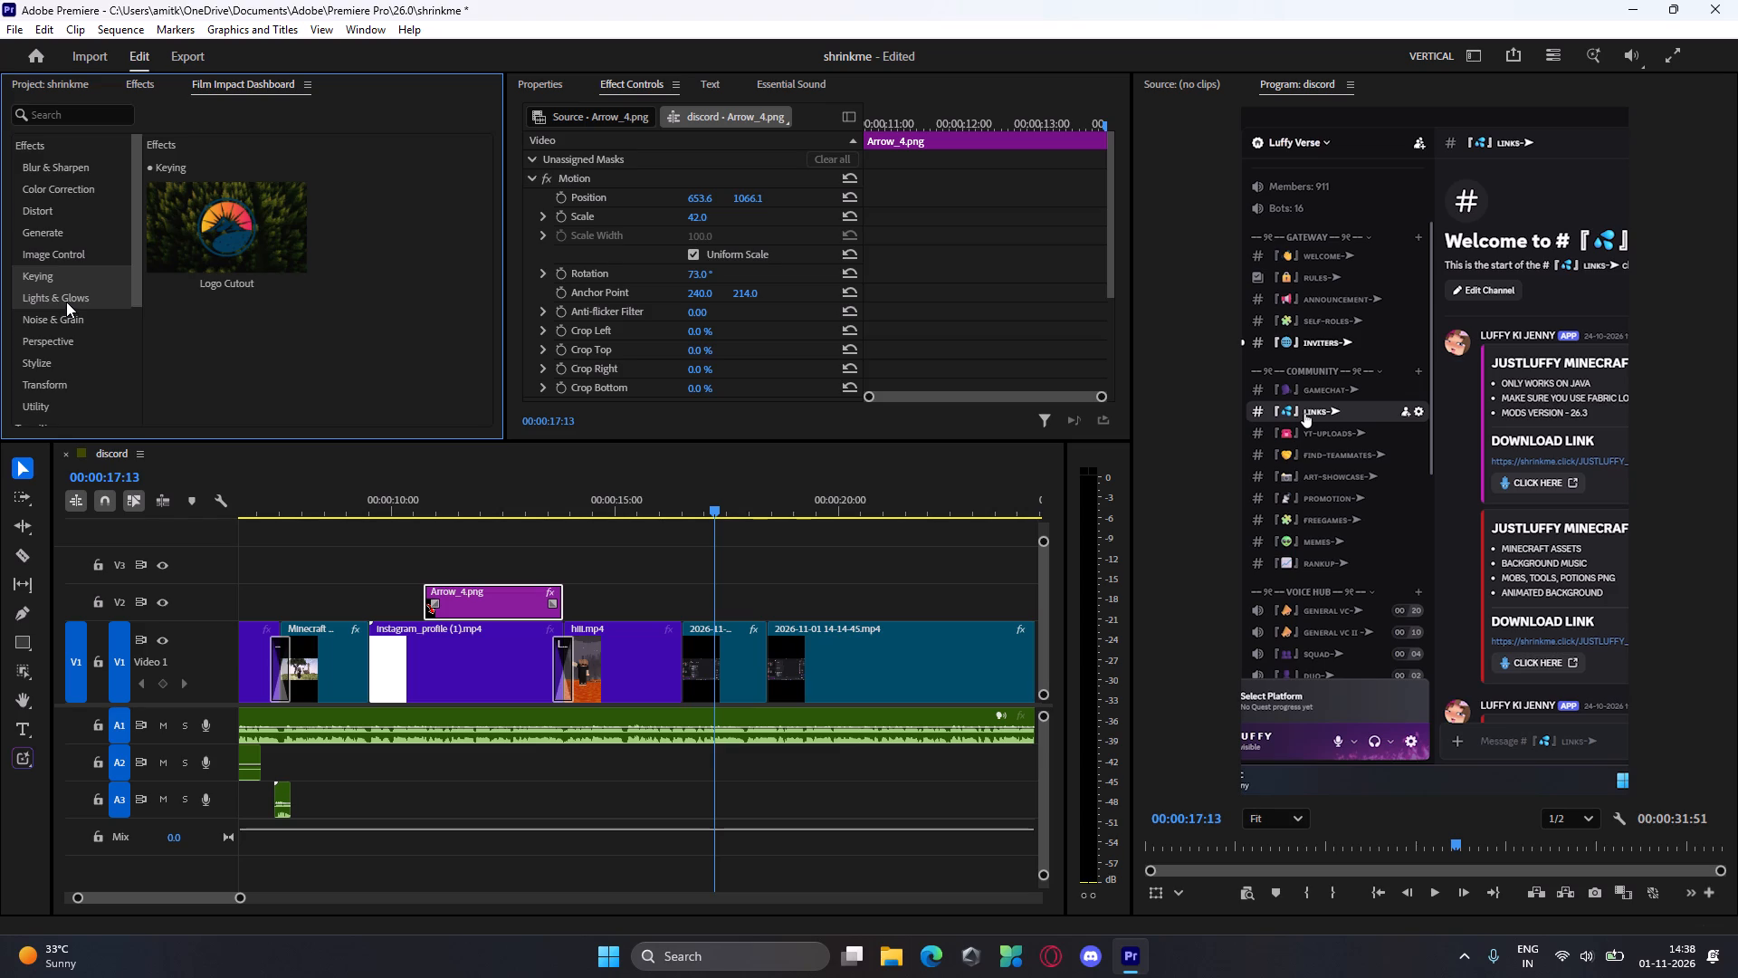
left_click(66, 302)
left_click(62, 325)
left_click(60, 340)
scroll(73, 327, "down", 4)
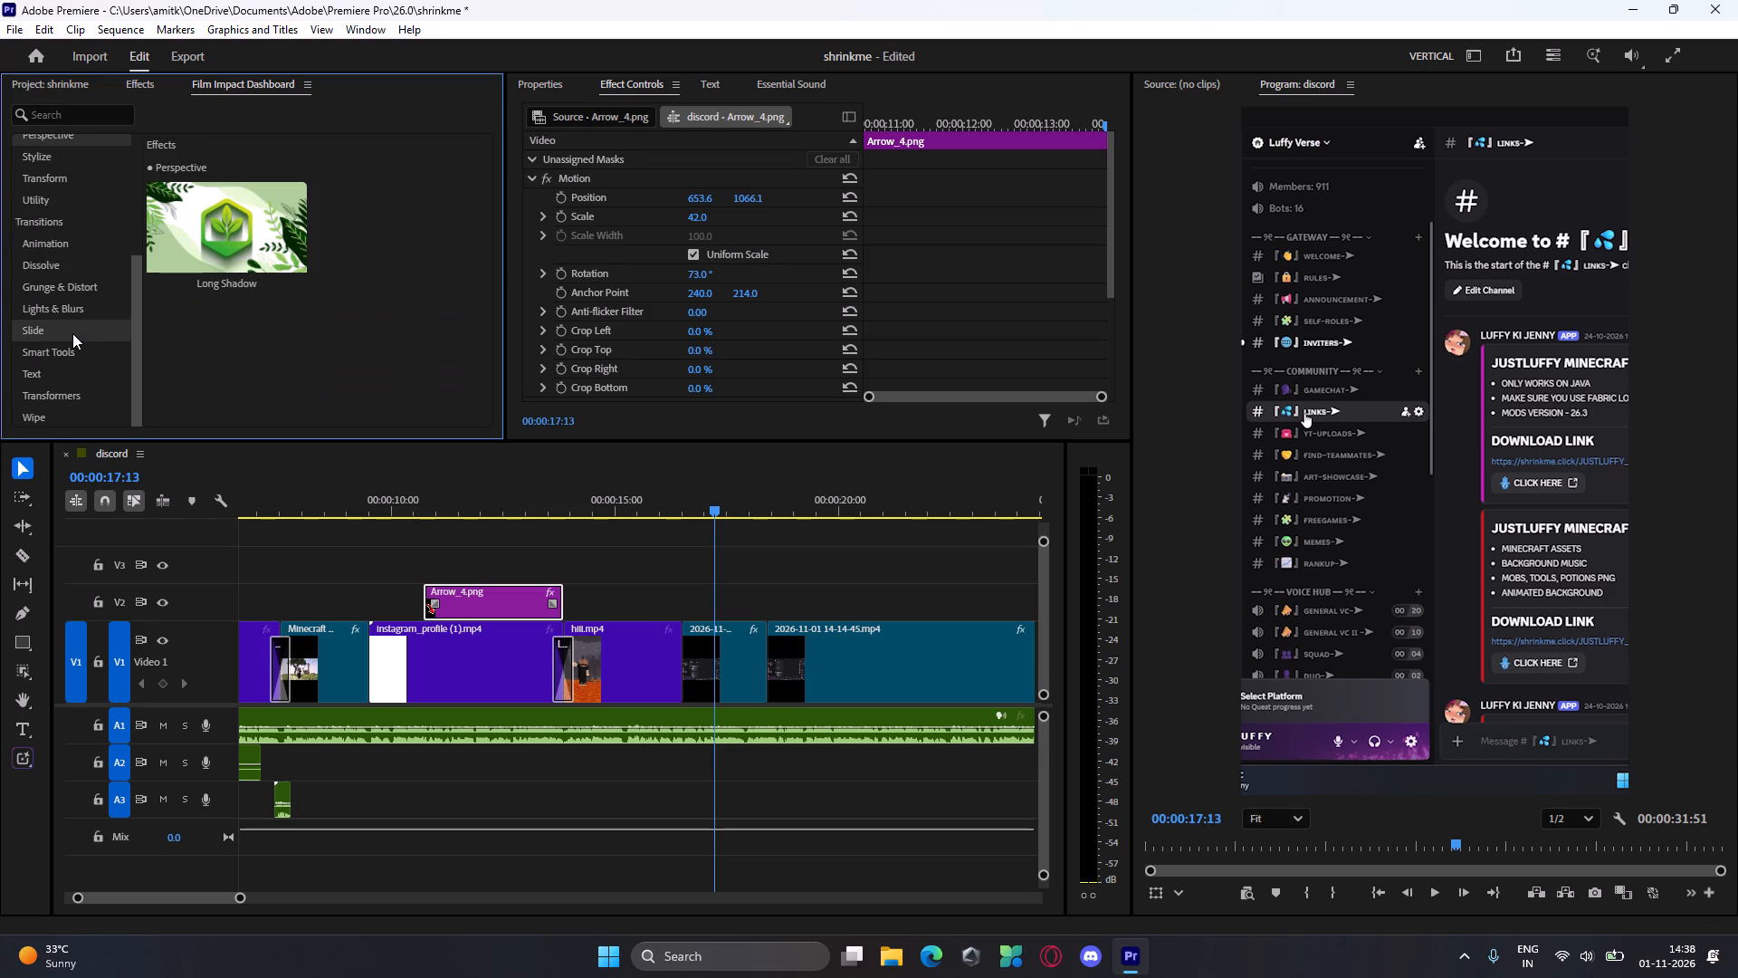
Browse the Film Impact transitions in the Text, Smart Tools, Slide and Wipe categories.
scroll(76, 306, "up", 1)
scroll(76, 302, "down", 3)
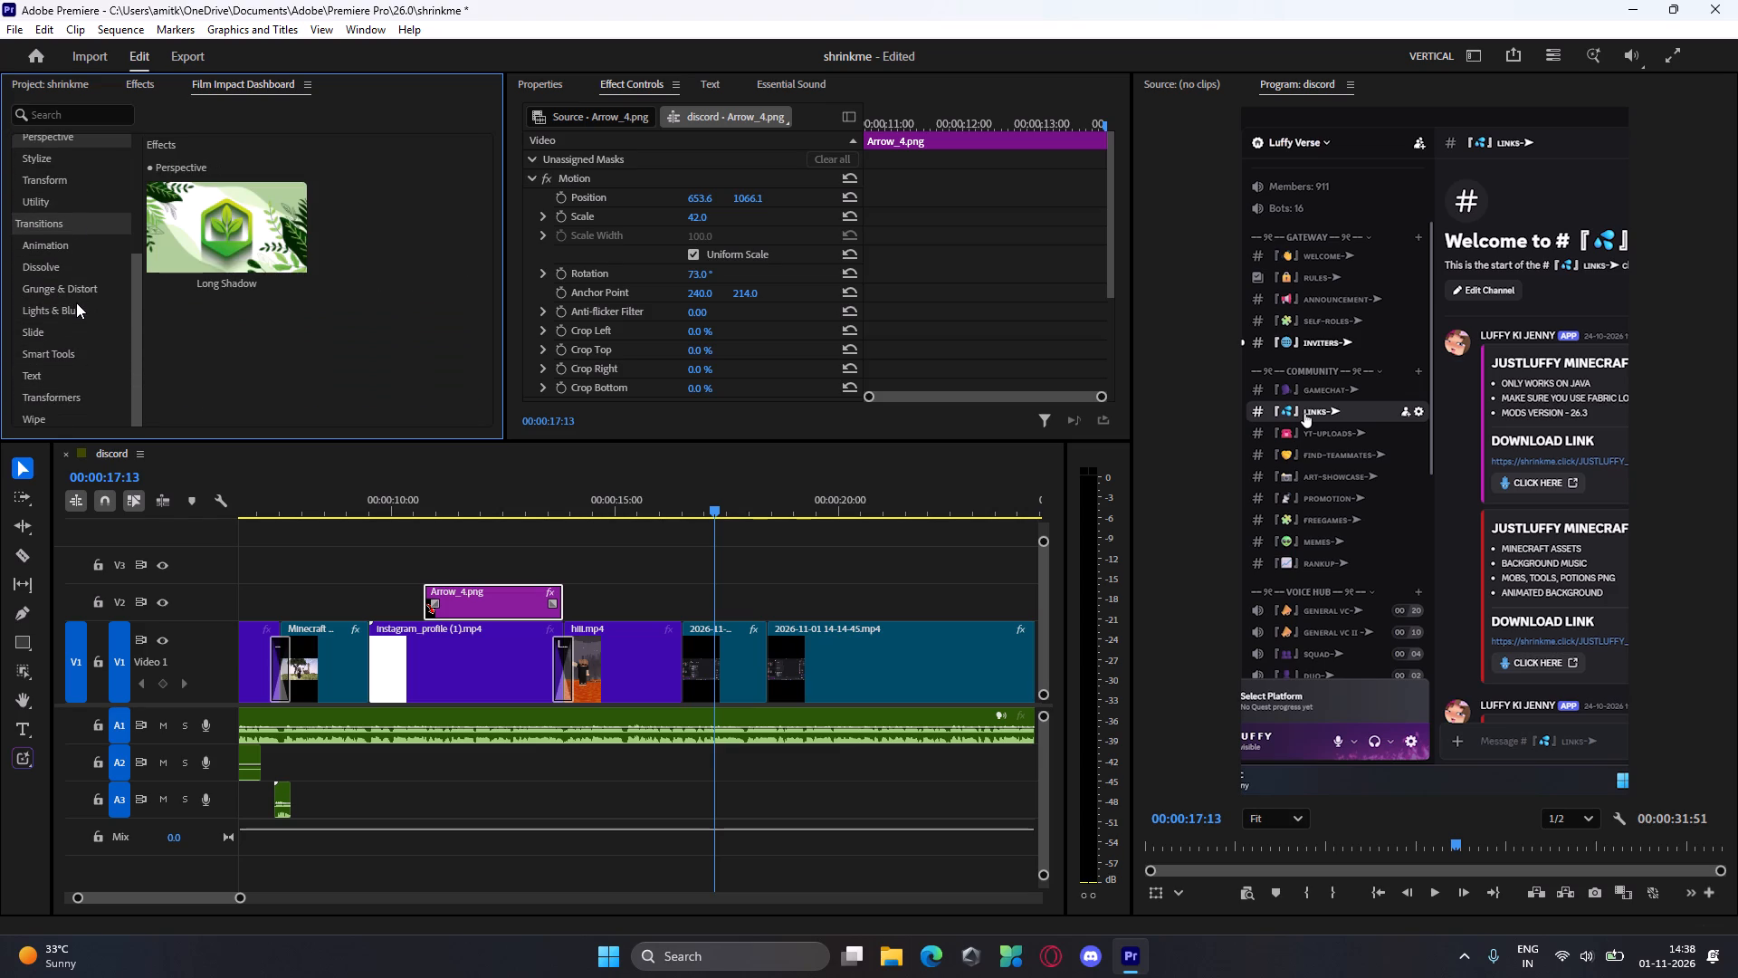
scroll(76, 302, "up", 4)
scroll(81, 282, "down", 5)
left_click(35, 373)
left_click(70, 352)
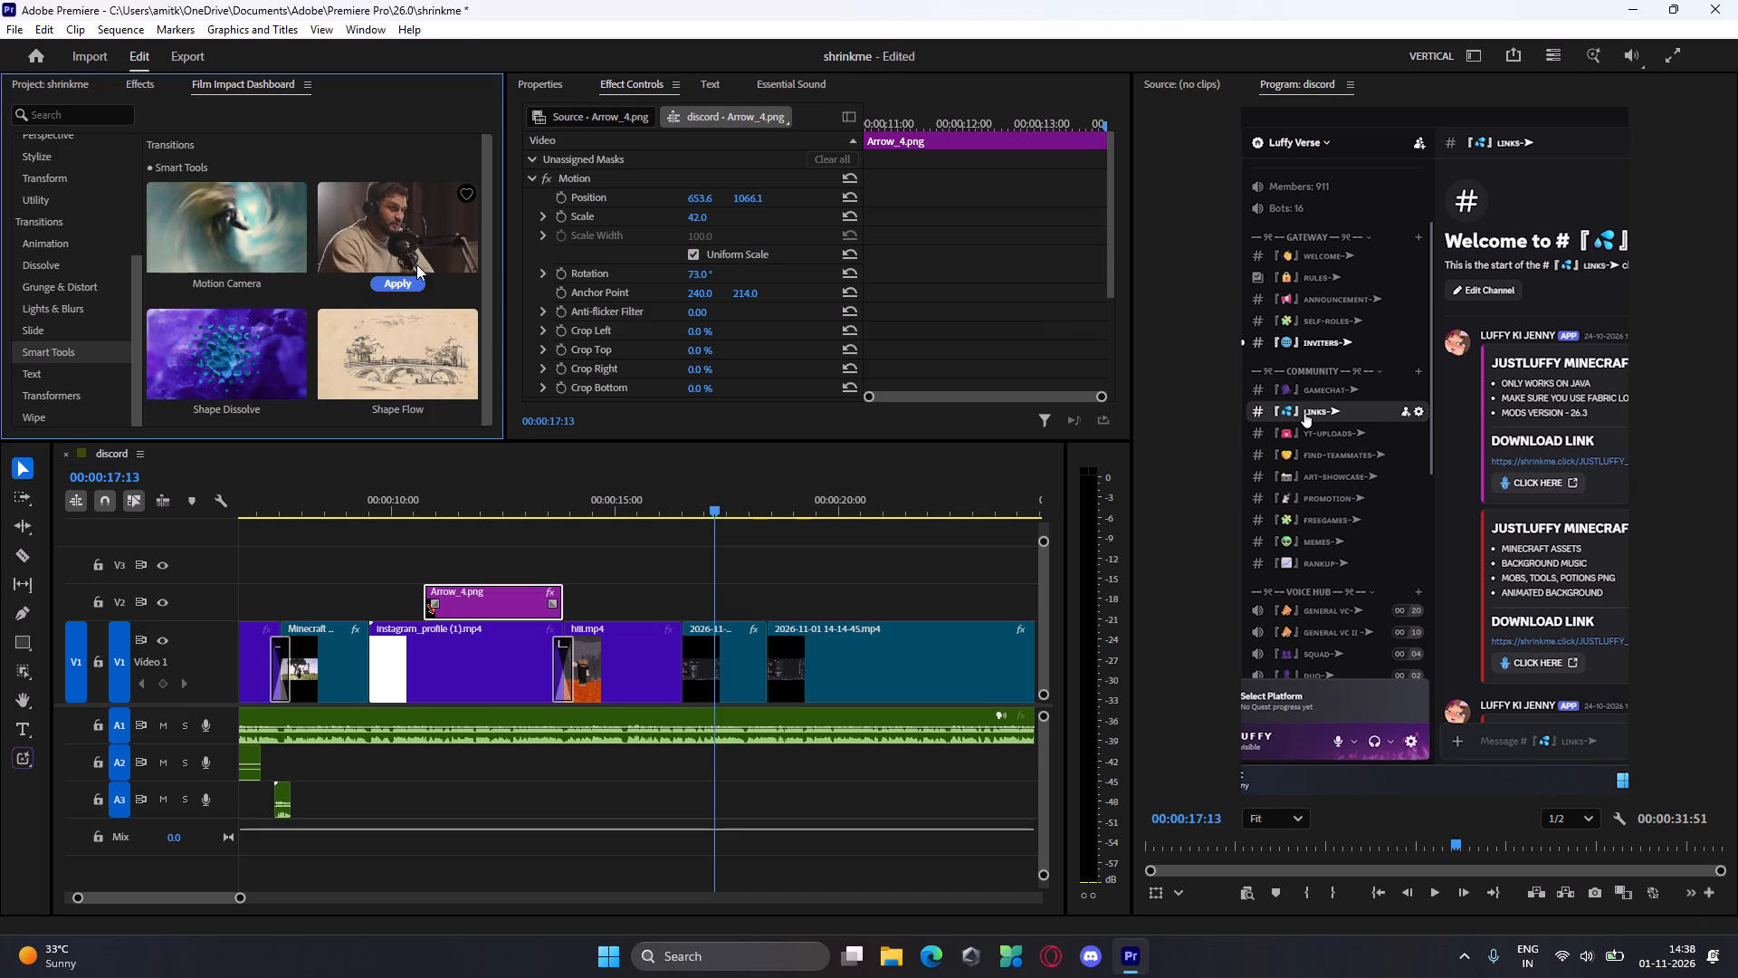
scroll(251, 357, "down", 3)
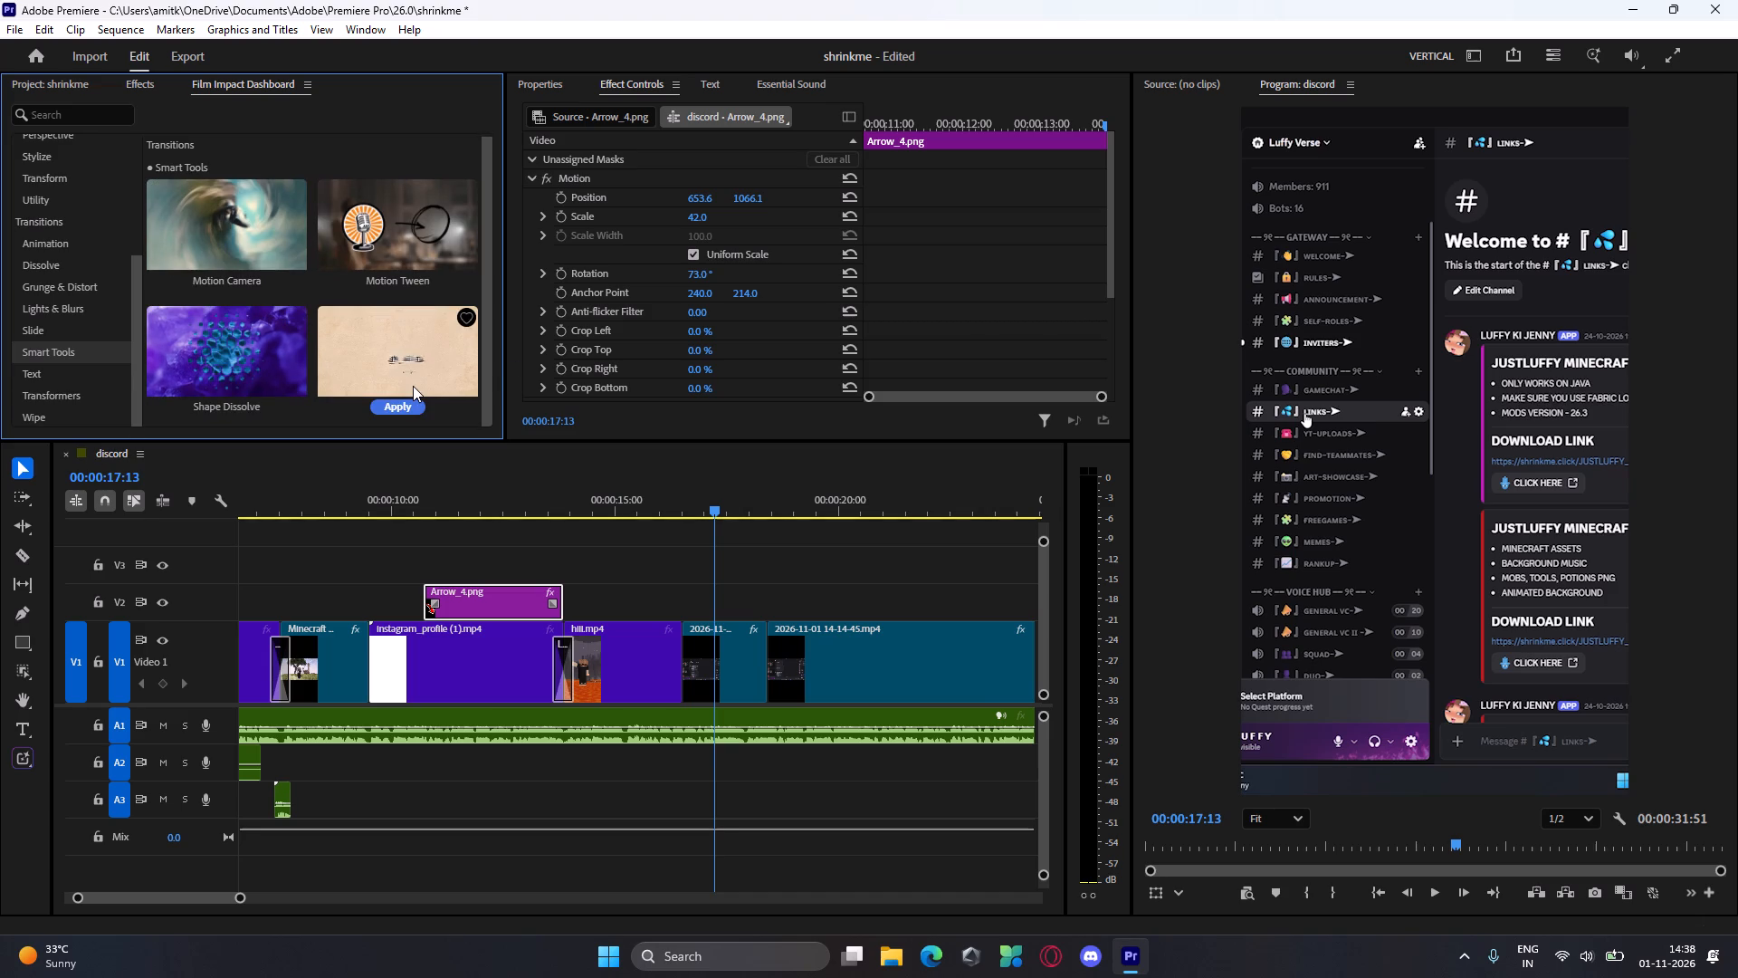
left_click(58, 333)
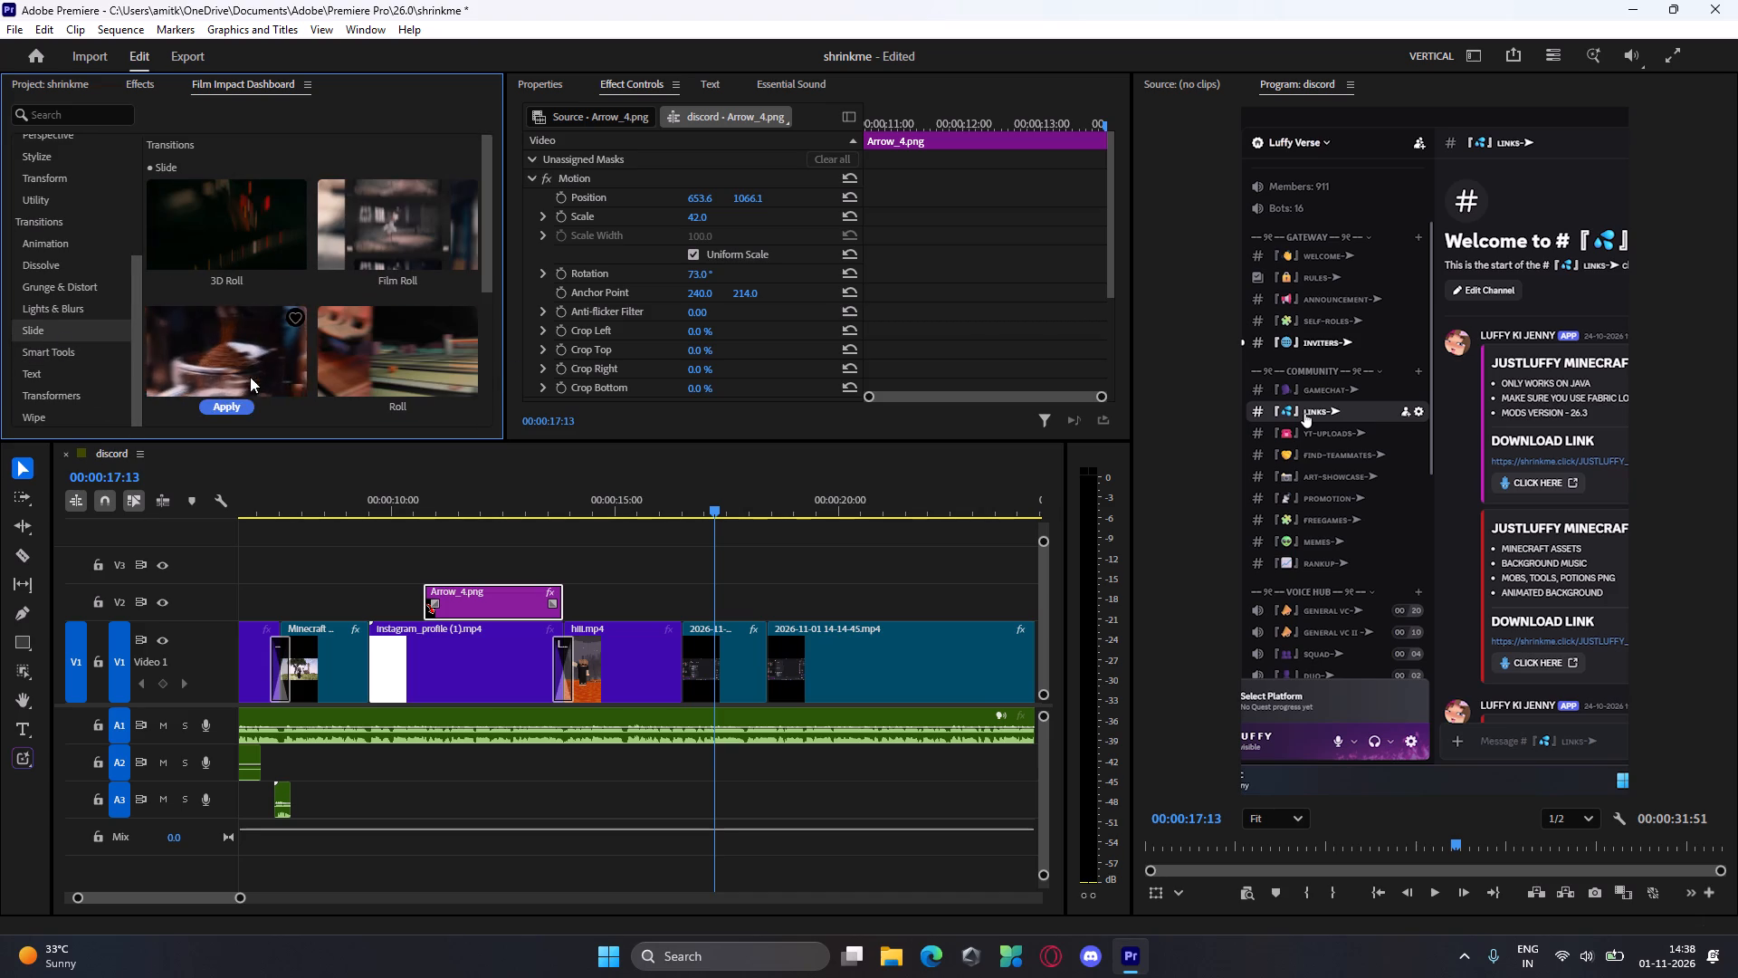
scroll(350, 372, "down", 2)
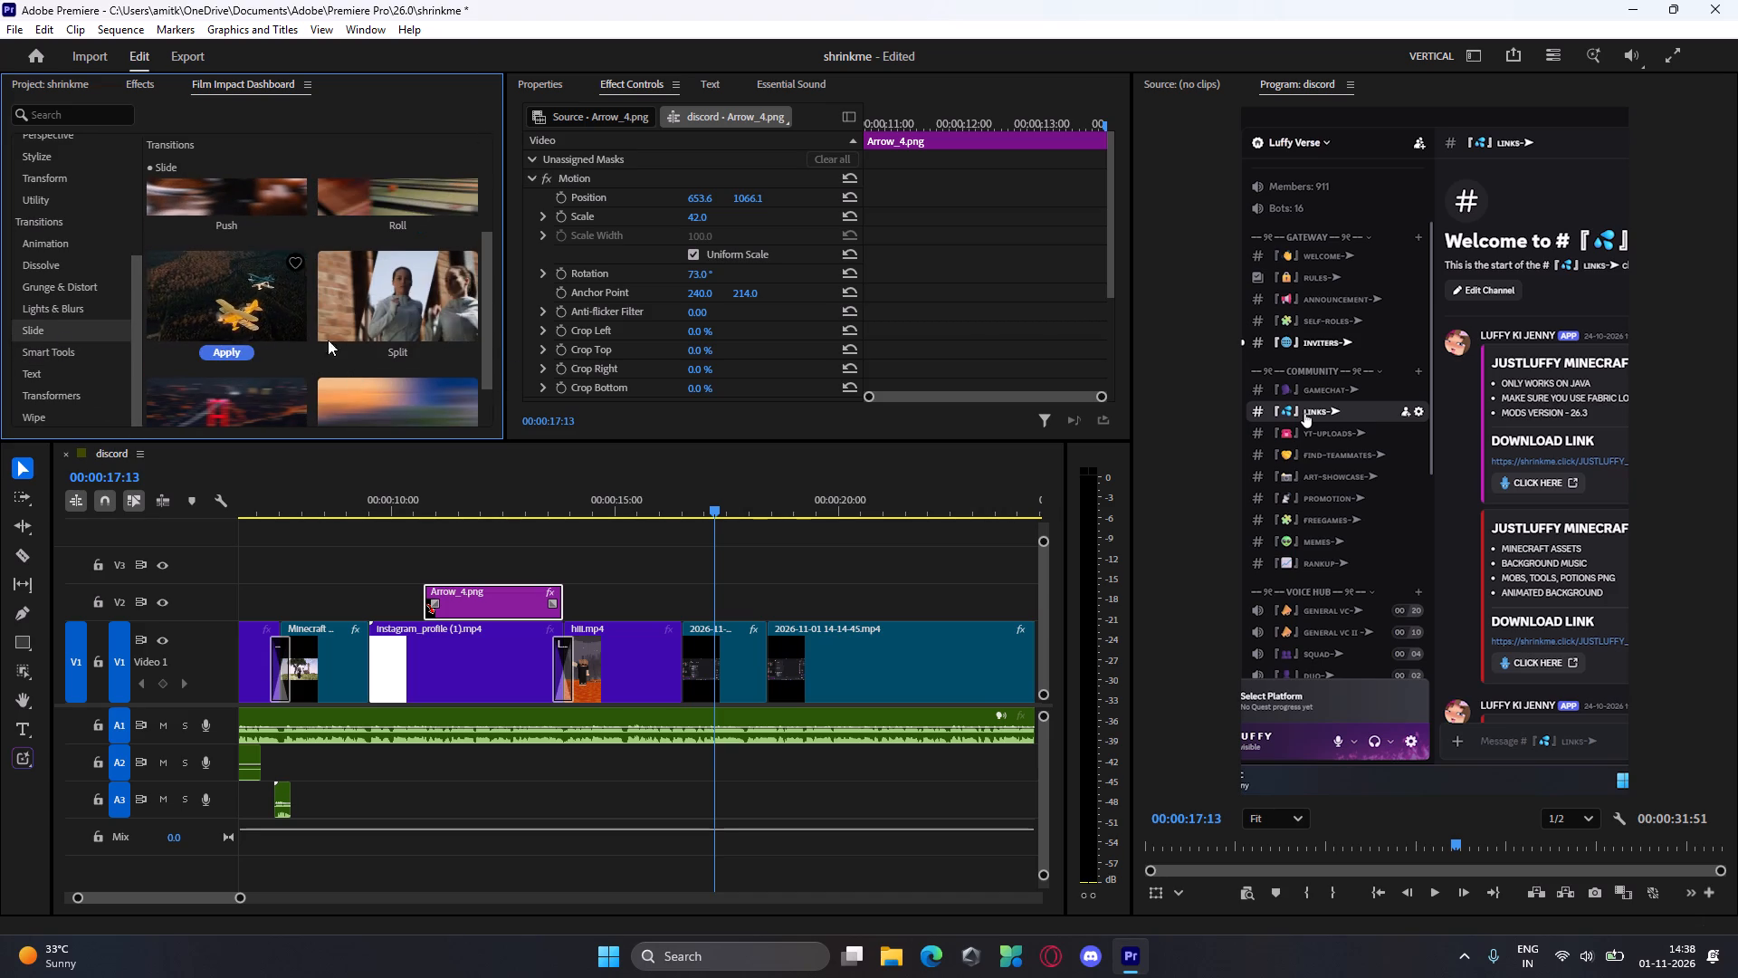
scroll(406, 346, "down", 3)
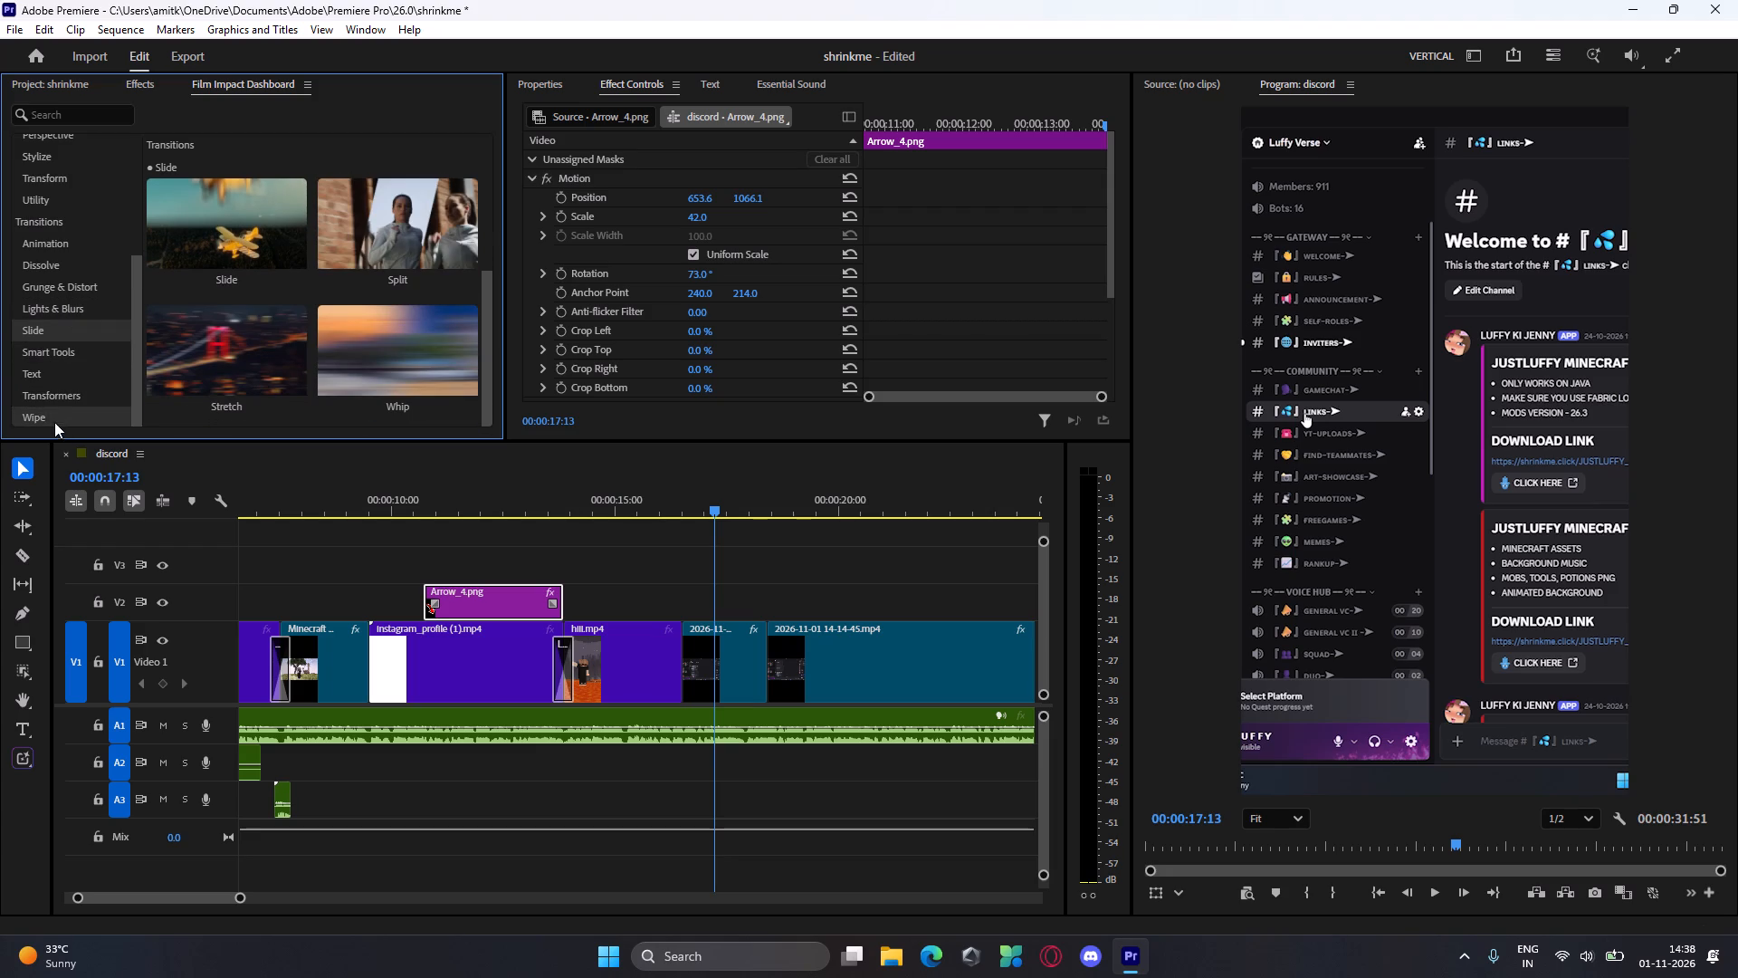
left_click(54, 422)
scroll(60, 410, "down", 2)
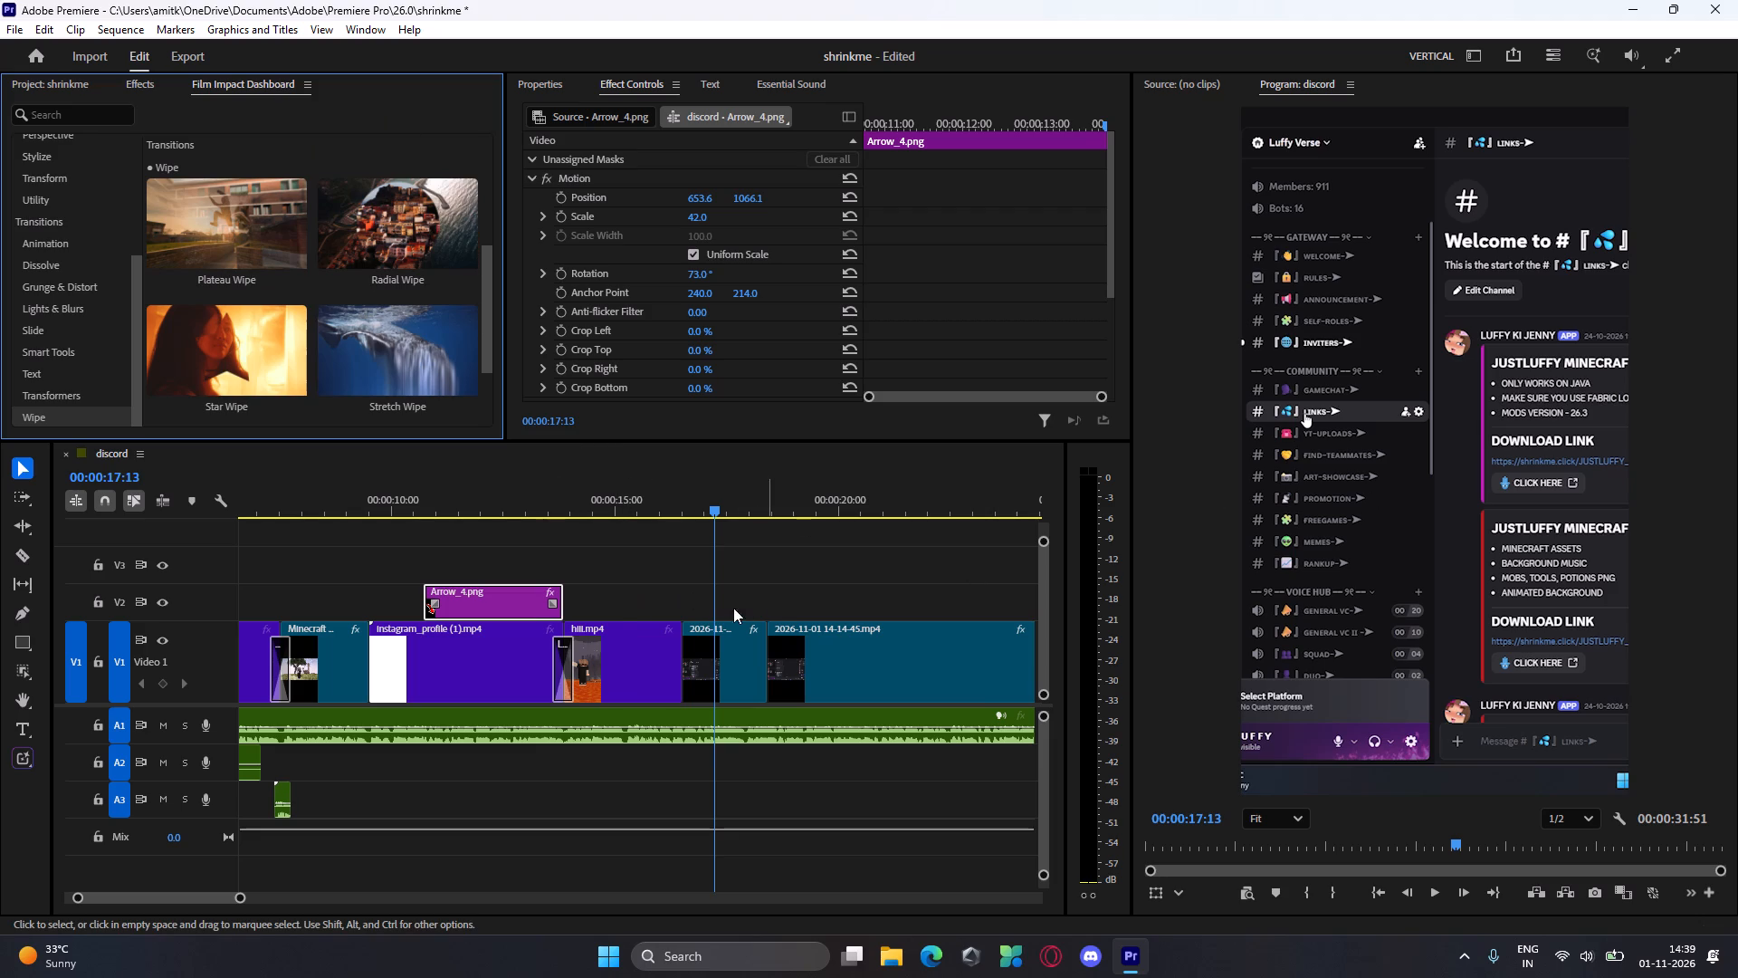
Play the sequence from the Arrow_4.png overlay through to head nodding.mp4, and return to the part before the arrow.
left_click(536, 503)
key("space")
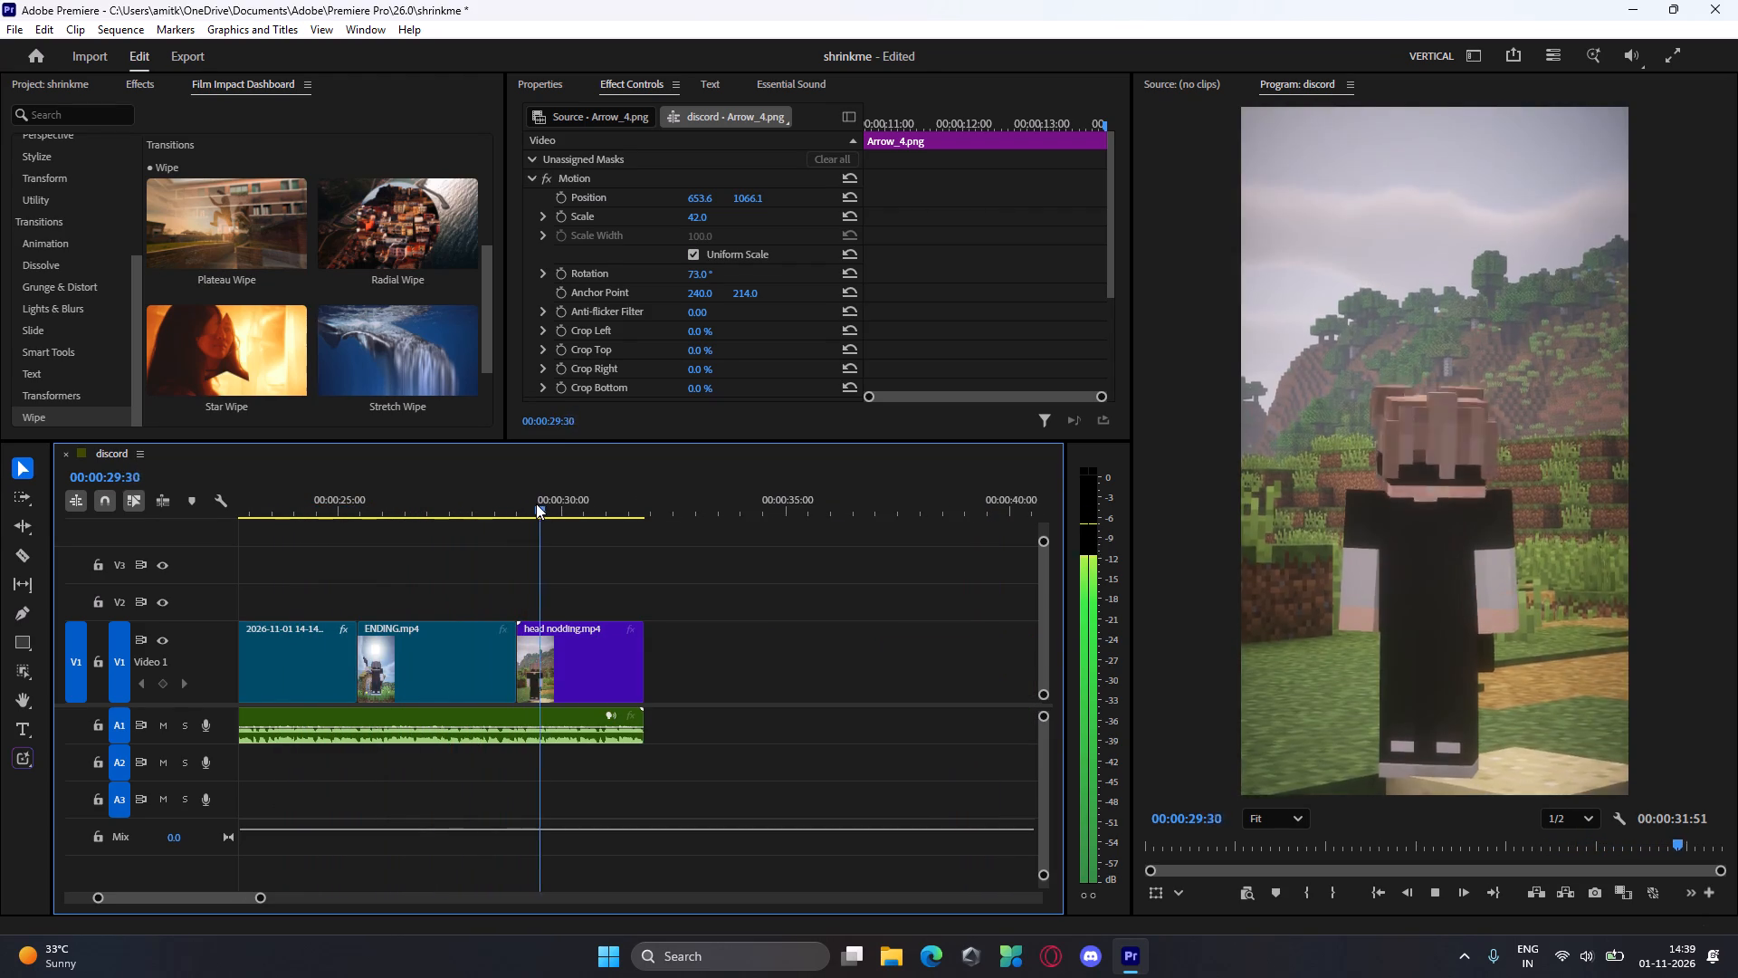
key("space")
left_click_drag(301, 510, 203, 521)
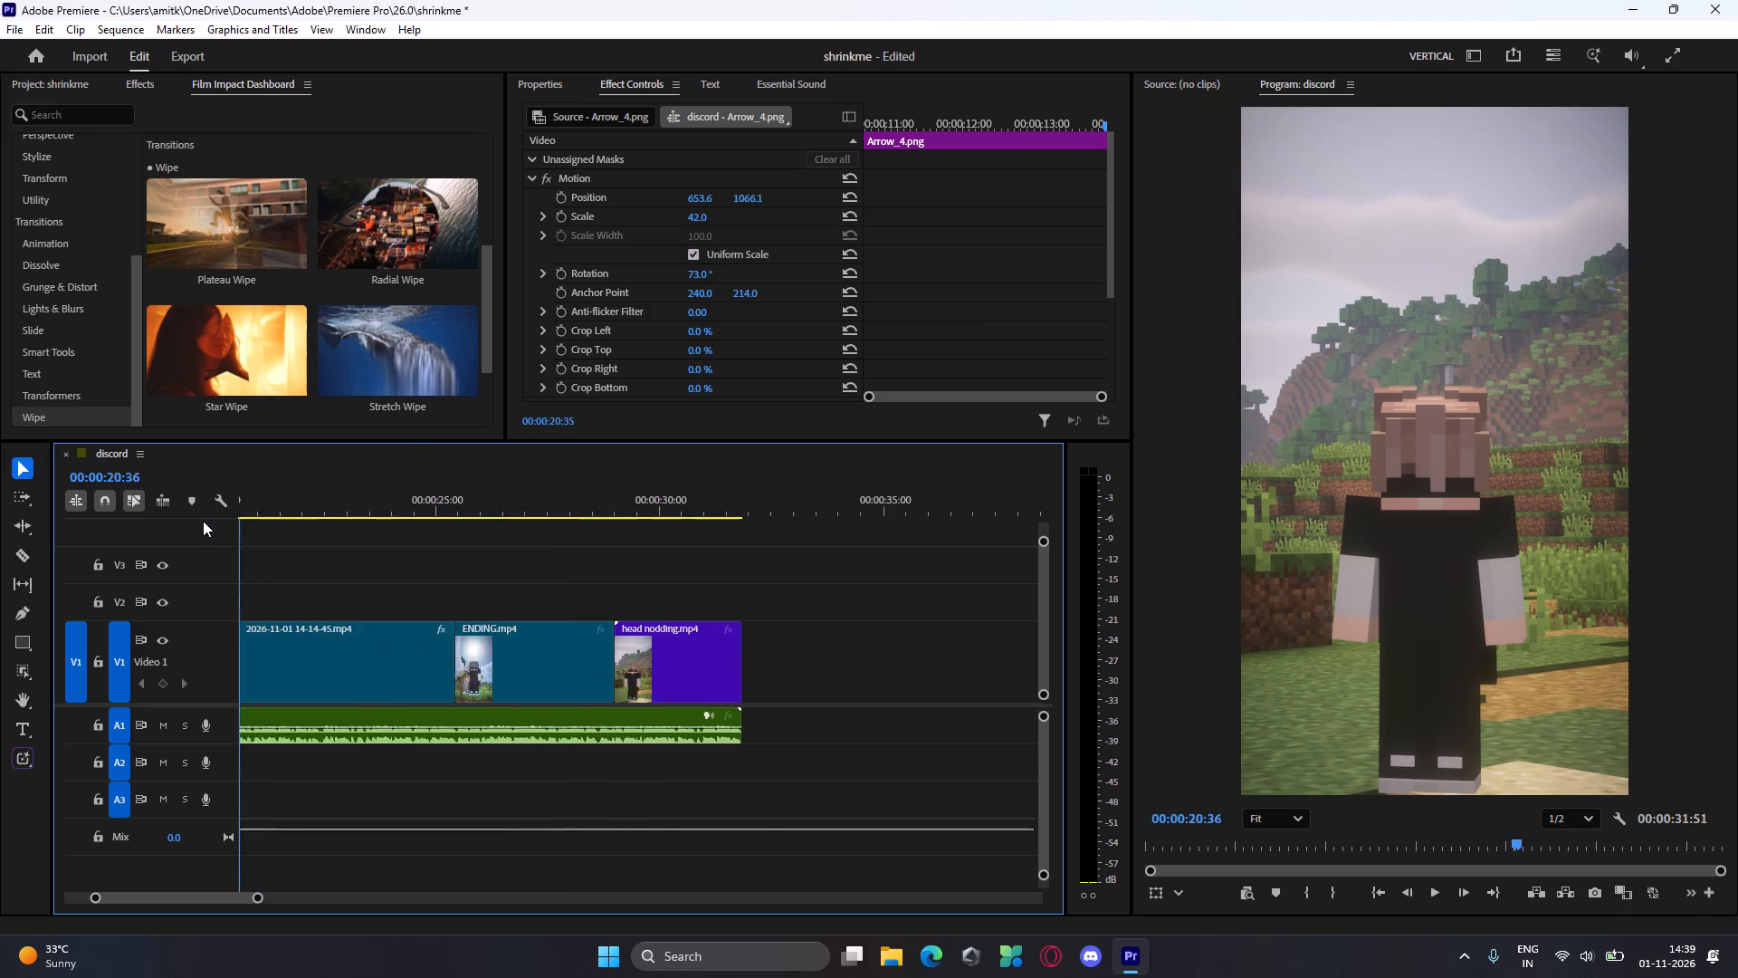
left_click_drag(203, 521, 219, 521)
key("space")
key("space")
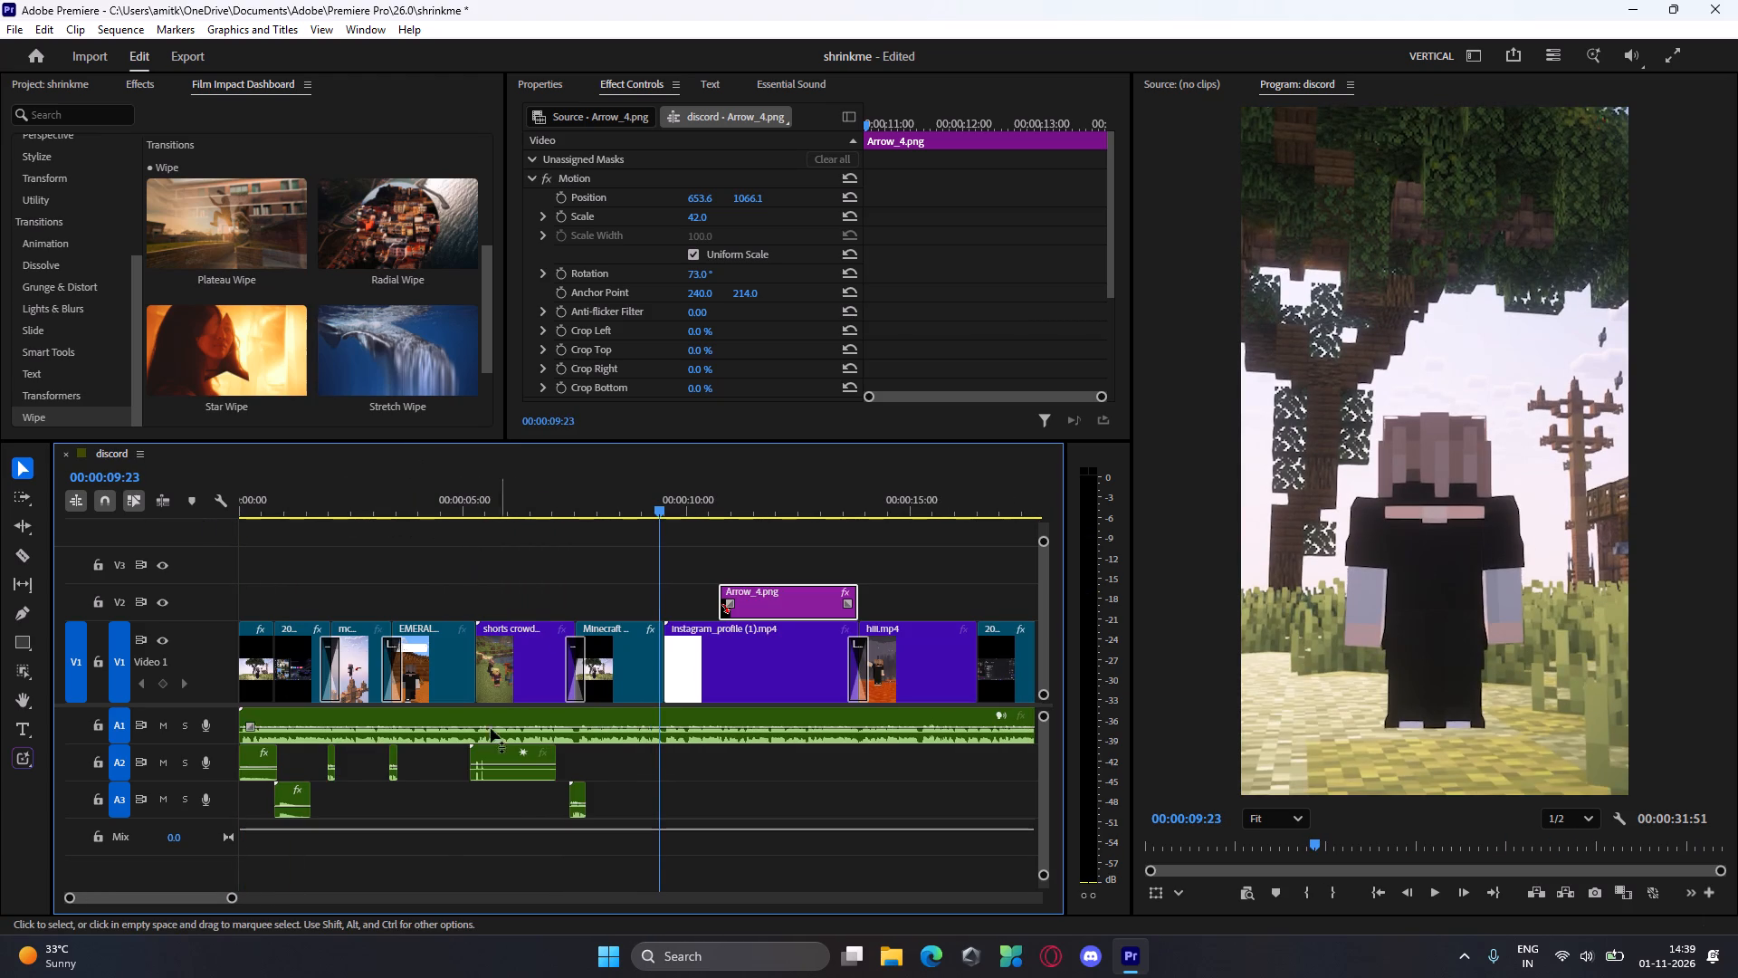
Copy the Click.wav sound on A2 under shorts crowd.mp4, paste it where Arrow_4.png starts, and play it back.
left_click(448, 572)
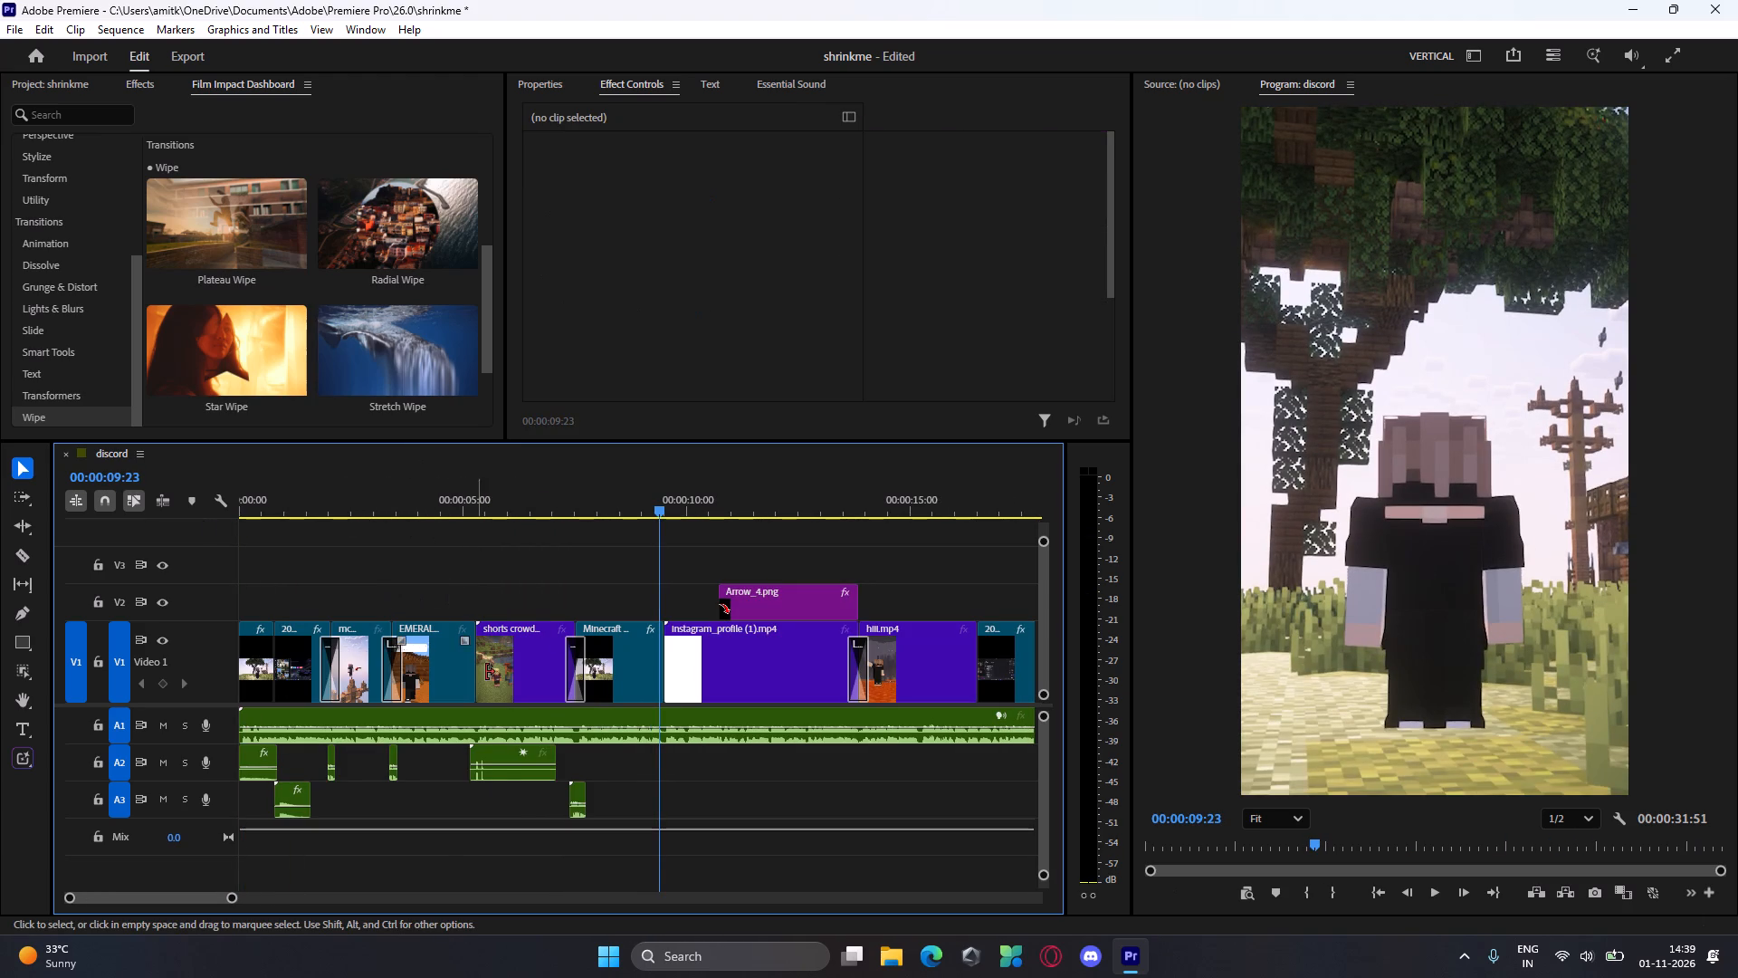
left_click(495, 770)
key("ctrl+c")
left_click(723, 504)
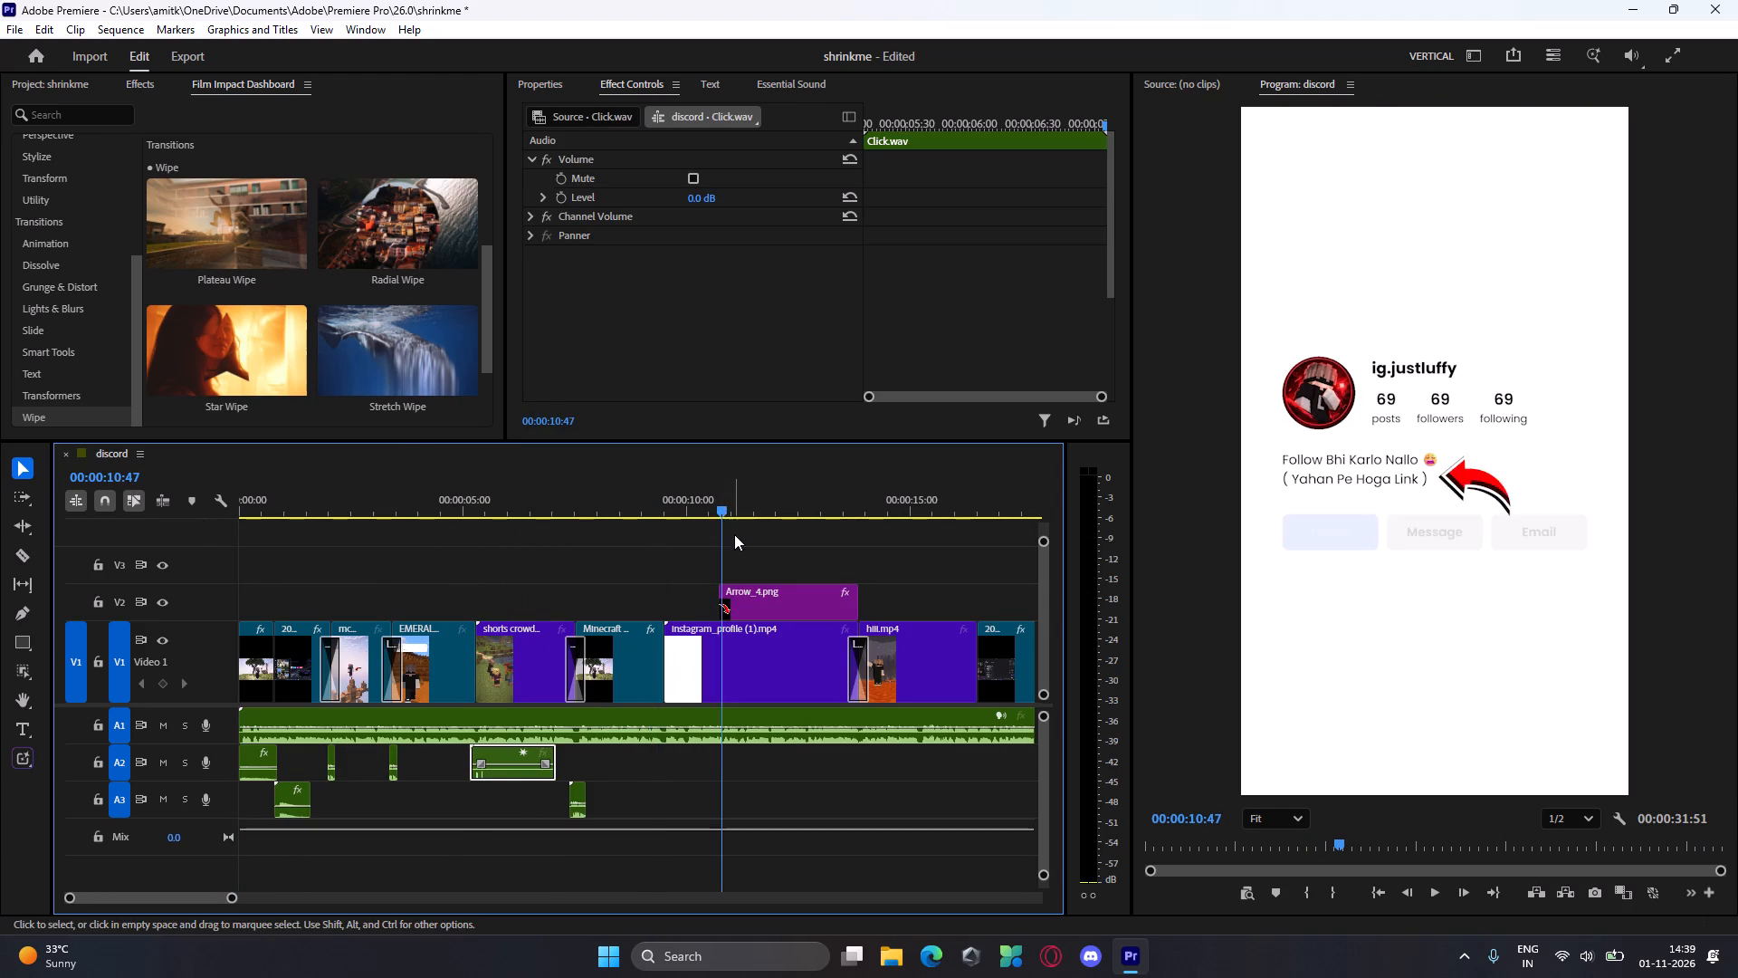
left_click(725, 526)
key("ctrl+v")
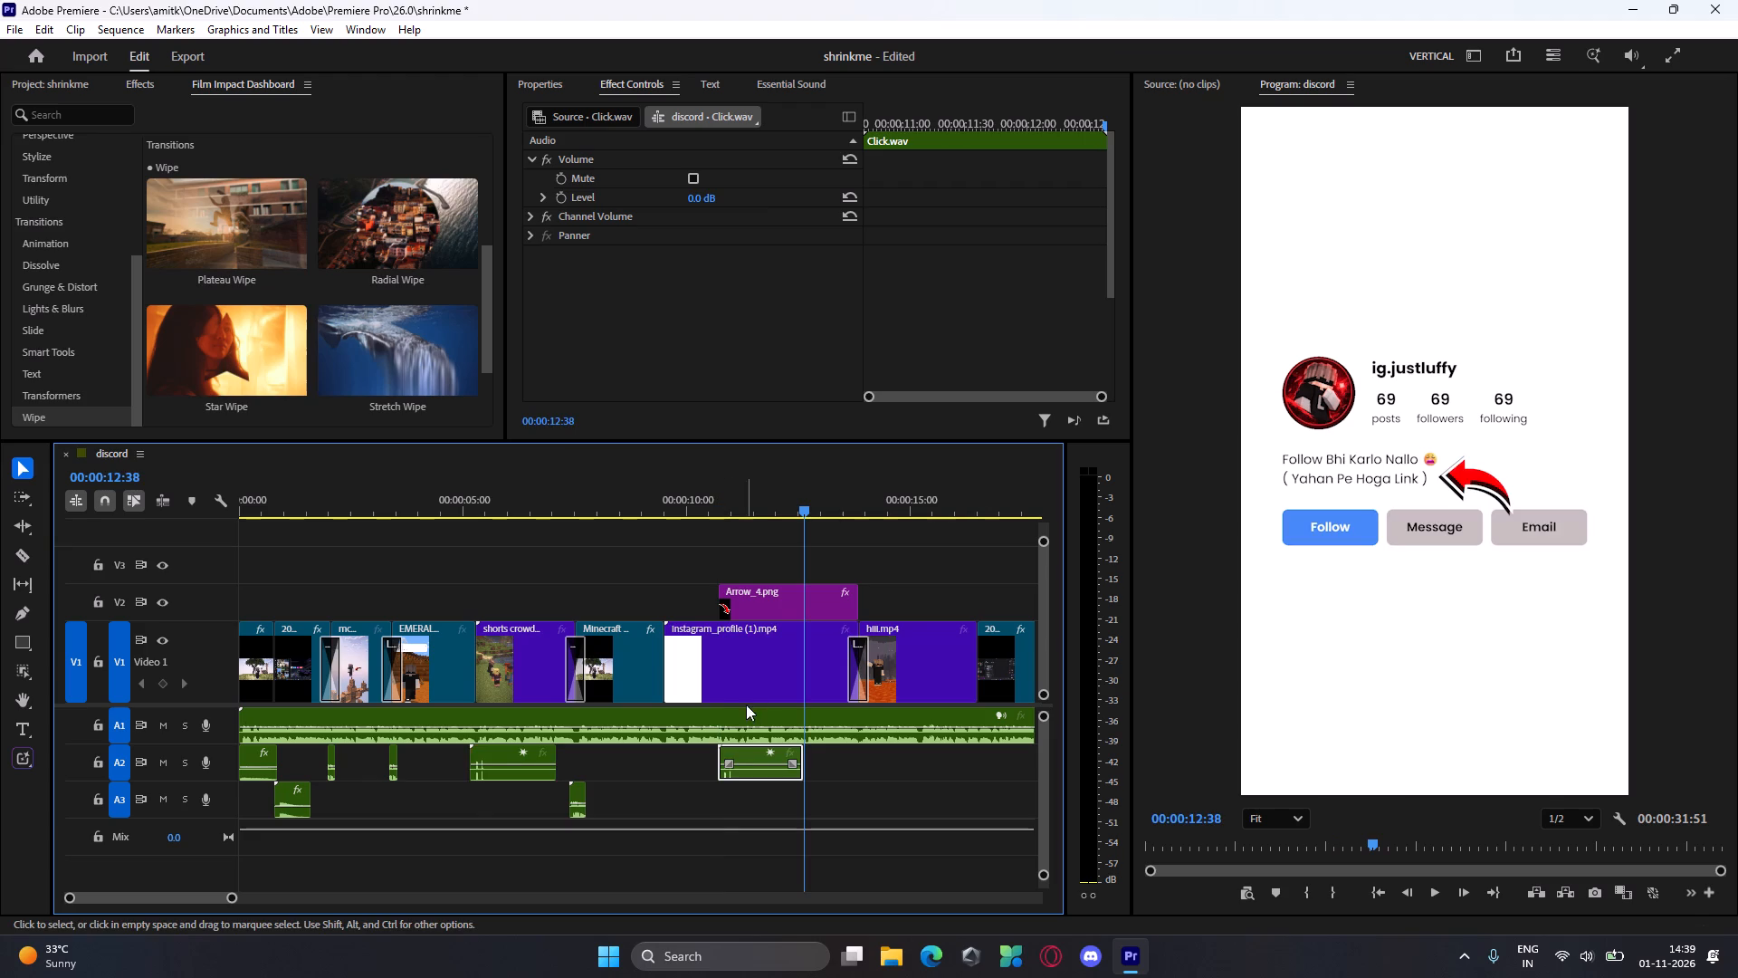
scroll(736, 784, "up", 13, "alt")
left_click(613, 500)
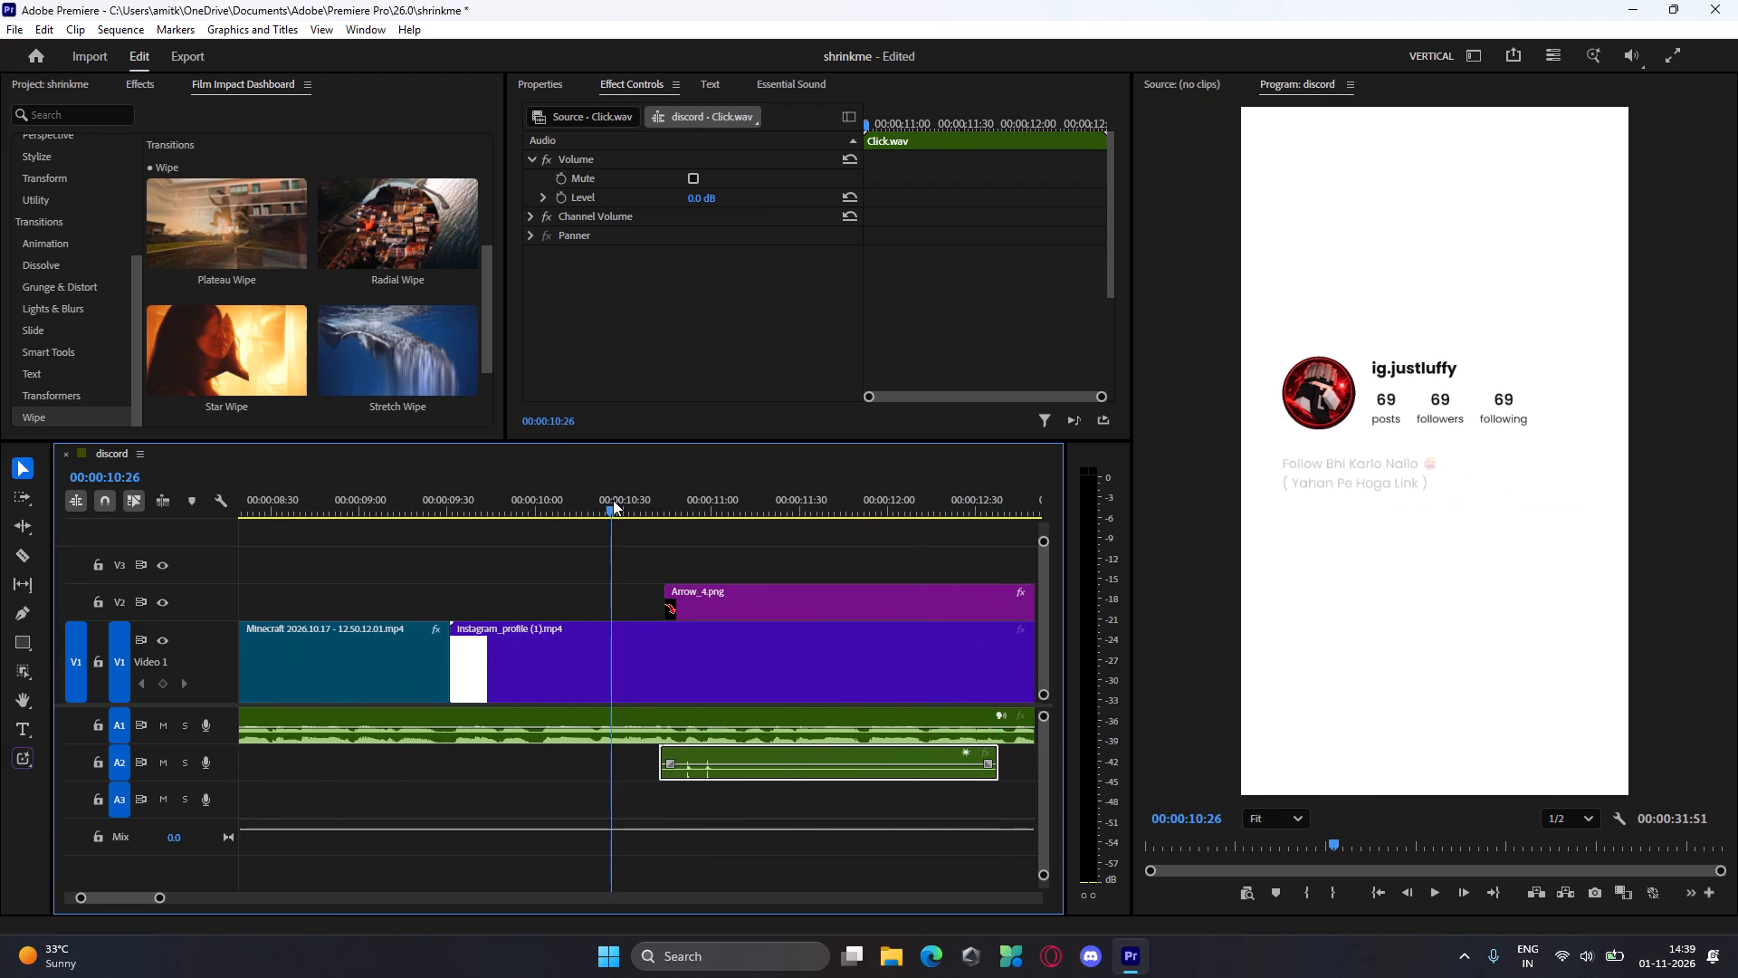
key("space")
scroll(603, 507, "down", 5)
scroll(495, 529, "down", 4, "alt")
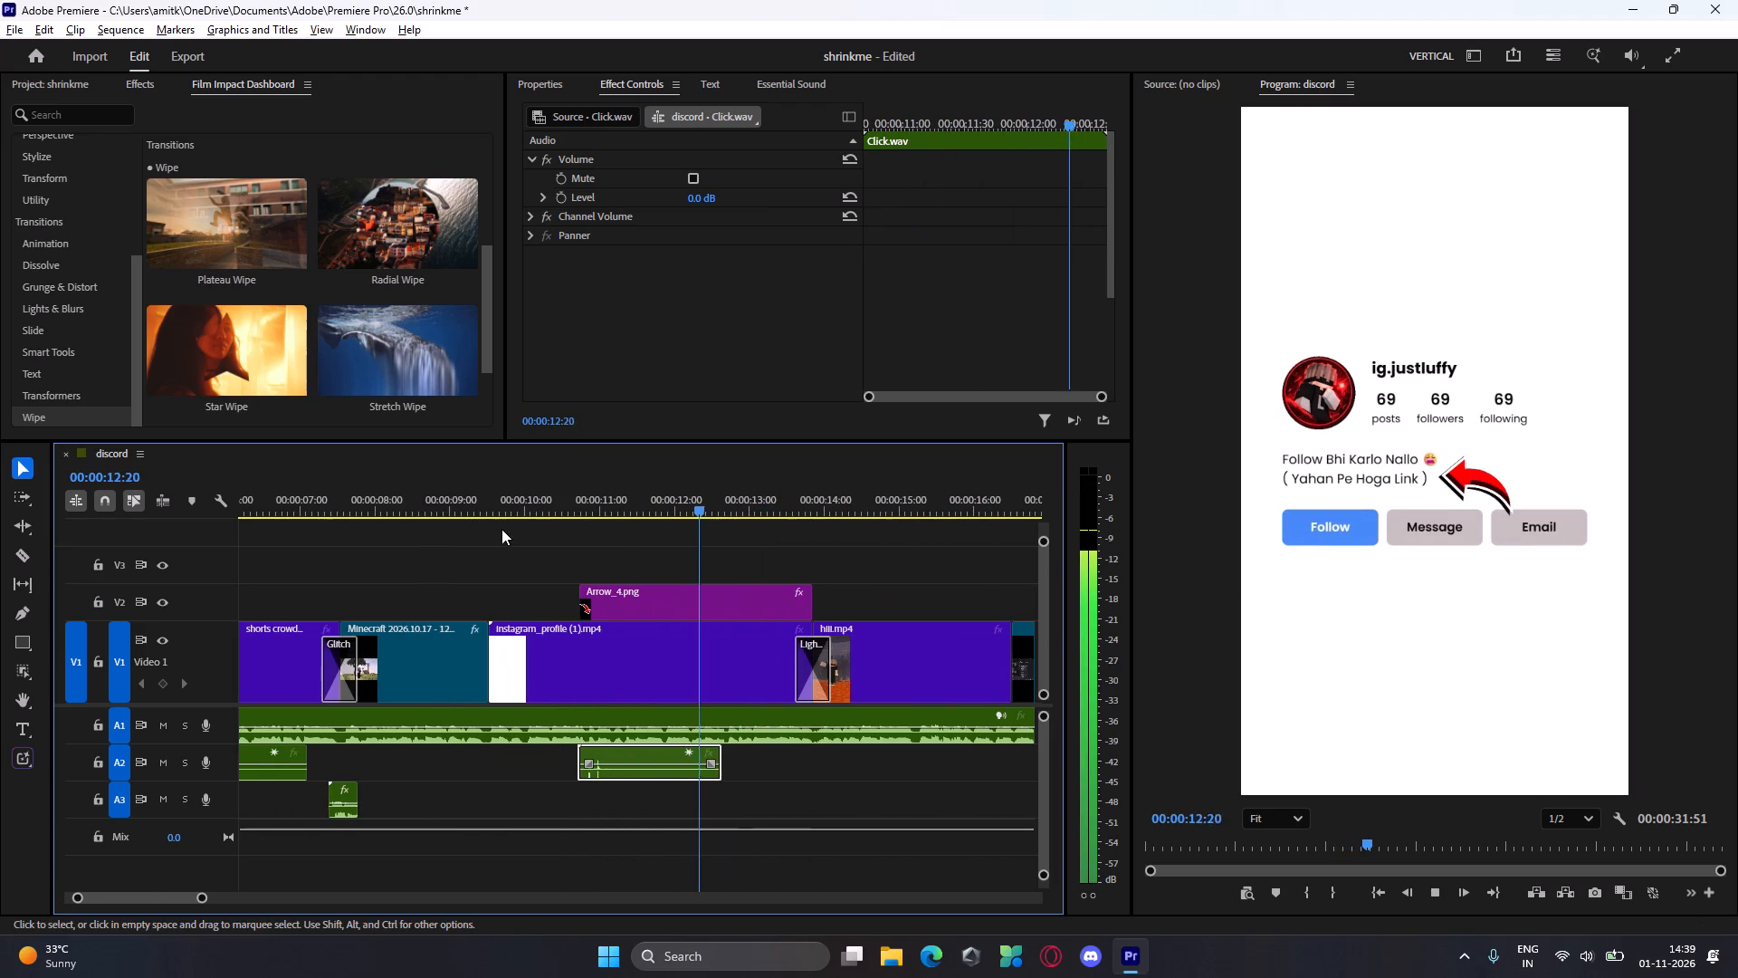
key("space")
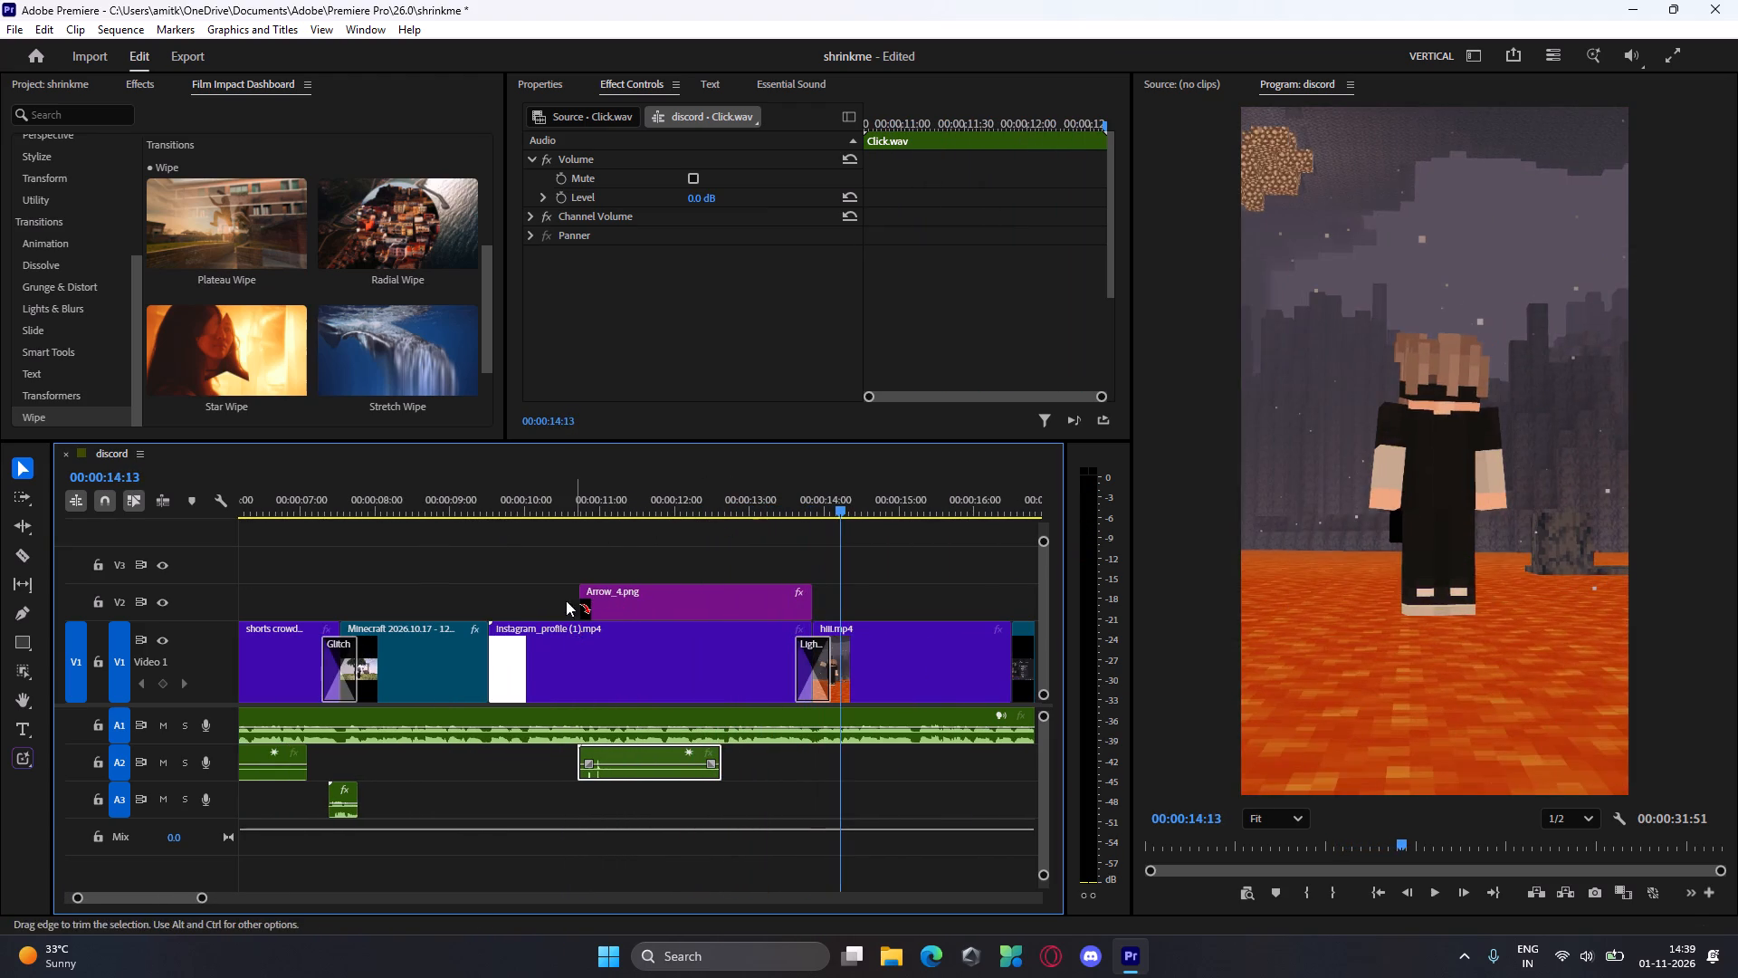
Copy Shutter Click (1).mp3 from the EMERALD HOSTING transition to A2 at the transition after instagram_profile (1).mp4, and play it back.
left_click_drag(443, 513, 186, 523)
left_click(253, 781)
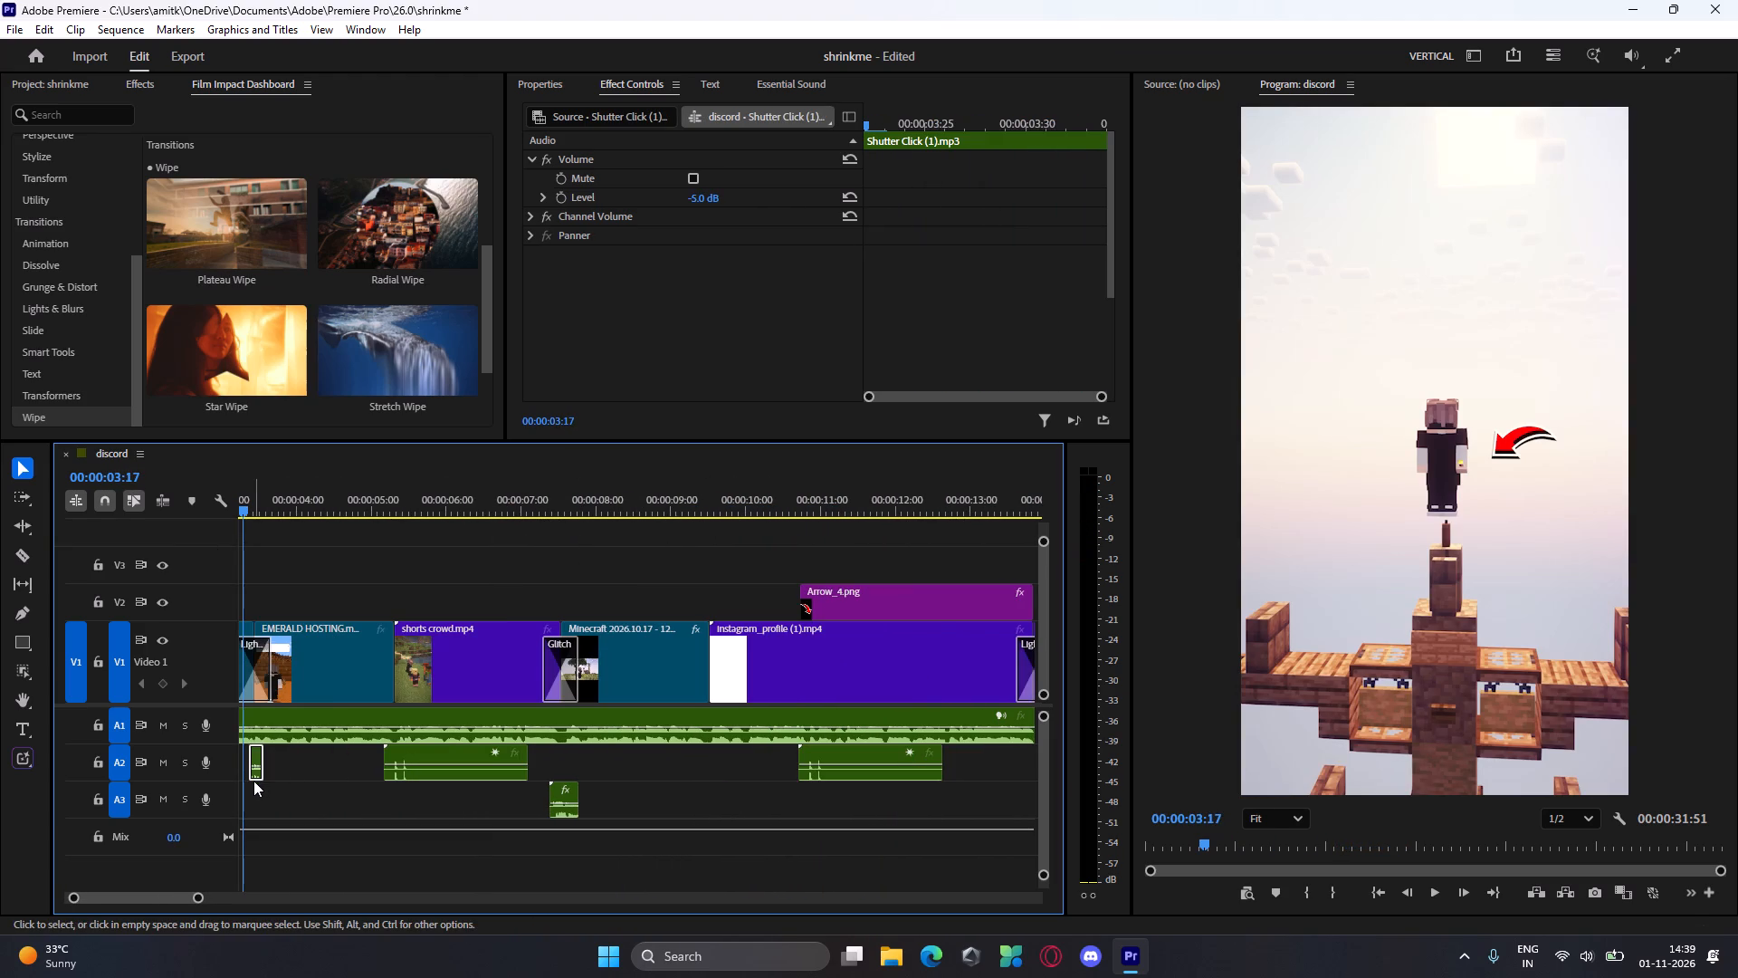
key("ctrl+c")
left_click_drag(874, 511, 843, 540)
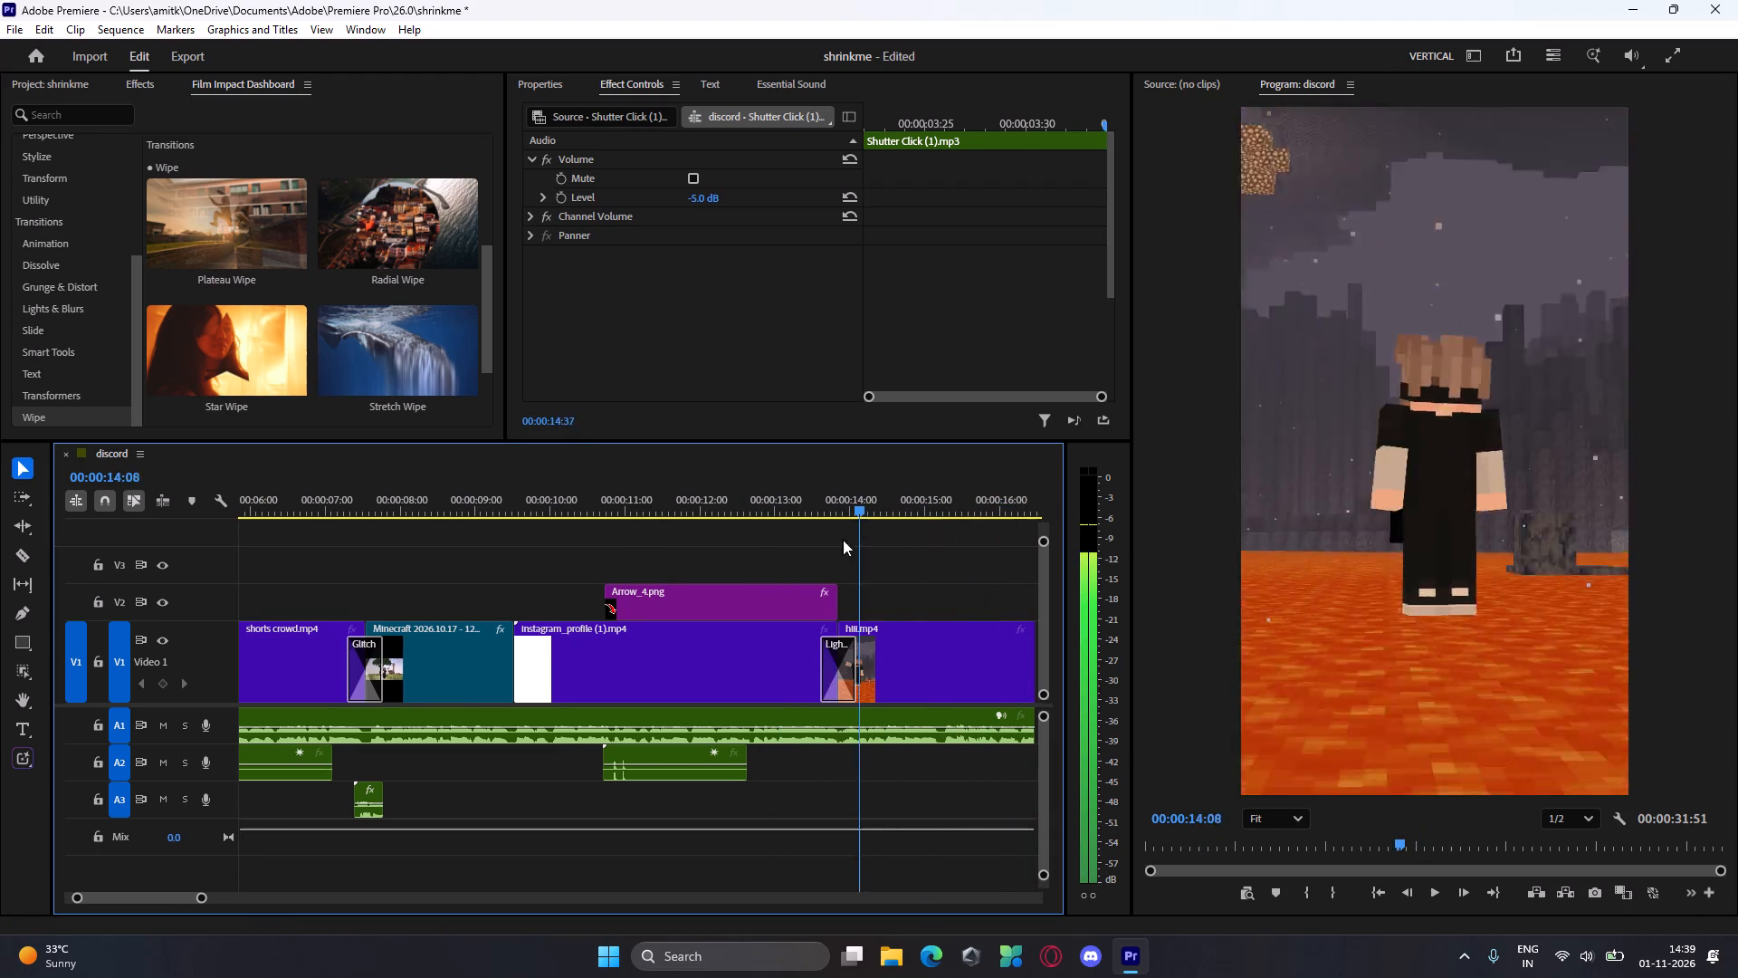
left_click_drag(843, 540, 842, 545)
key("ctrl+v")
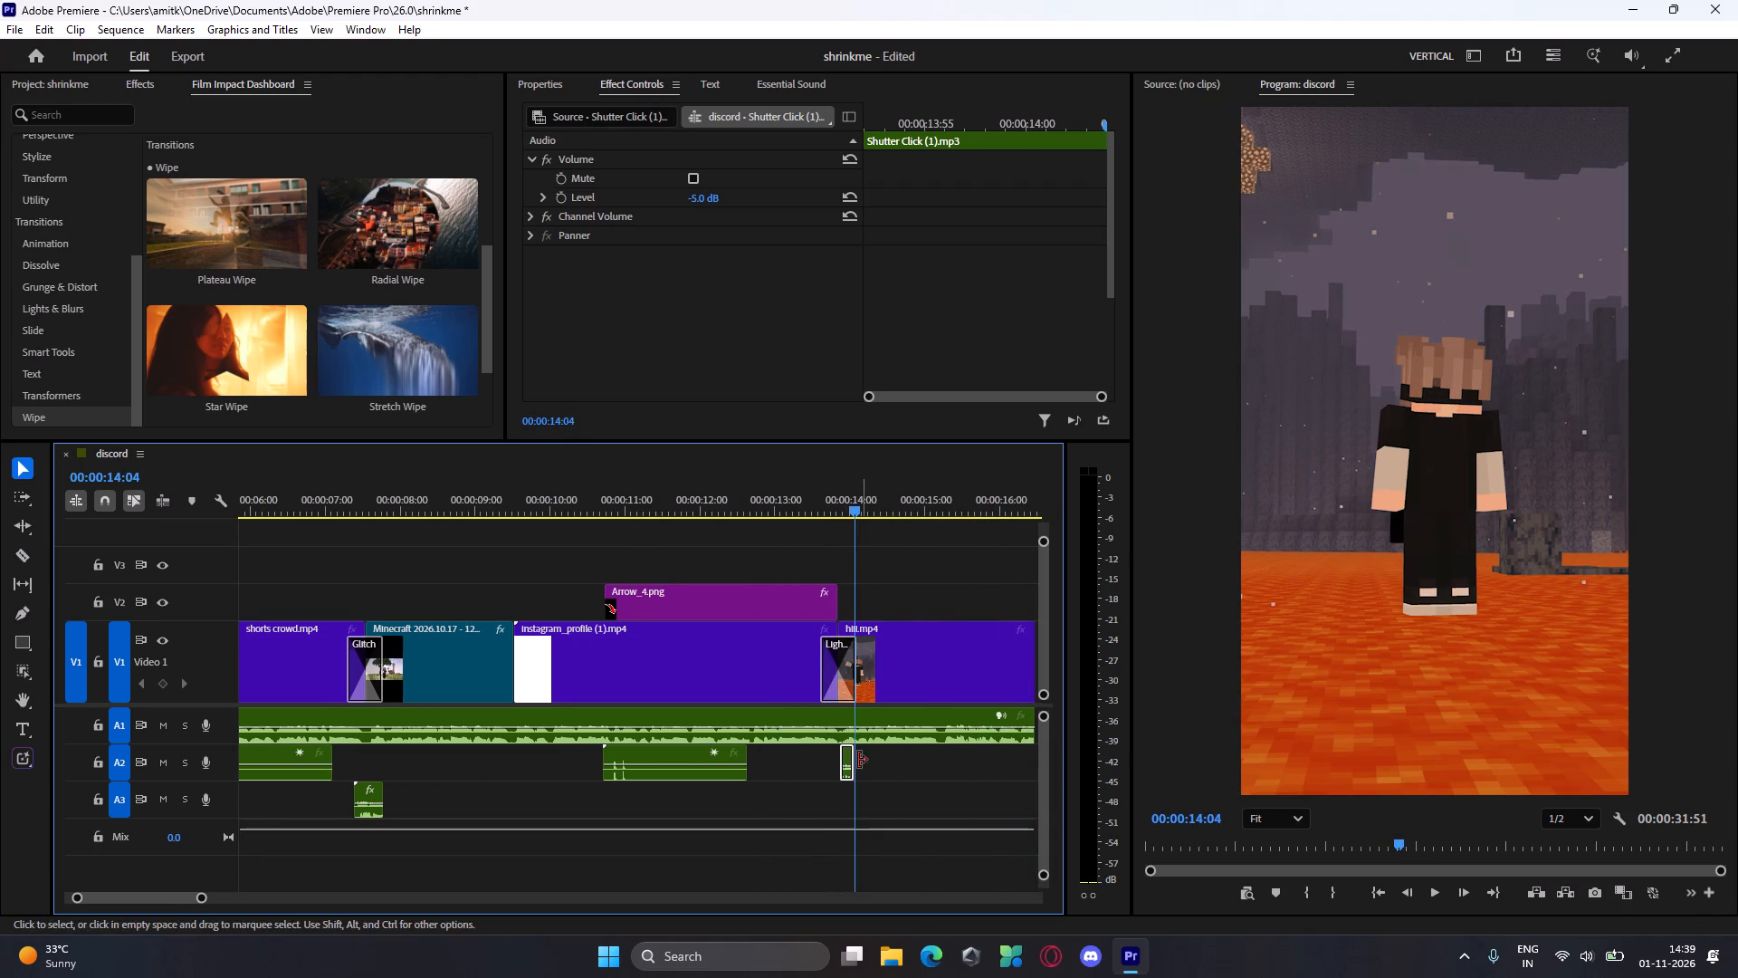
left_click(741, 422)
left_click(816, 503)
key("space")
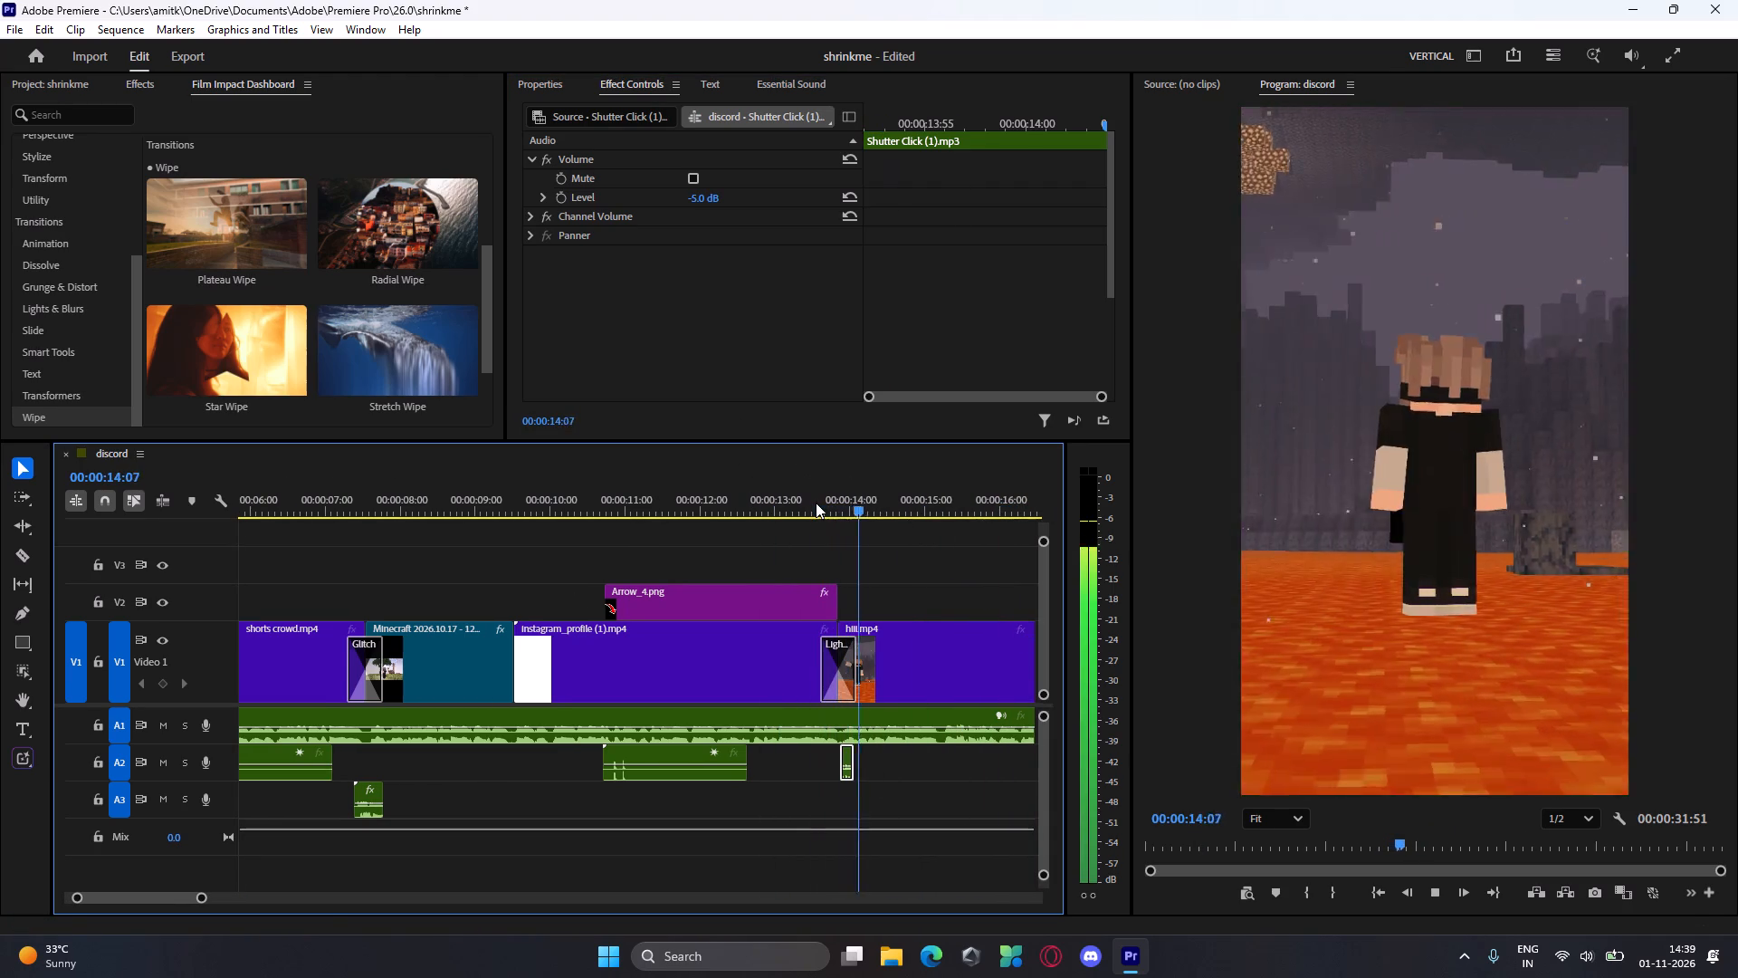
scroll(836, 558, "down", 4, "alt")
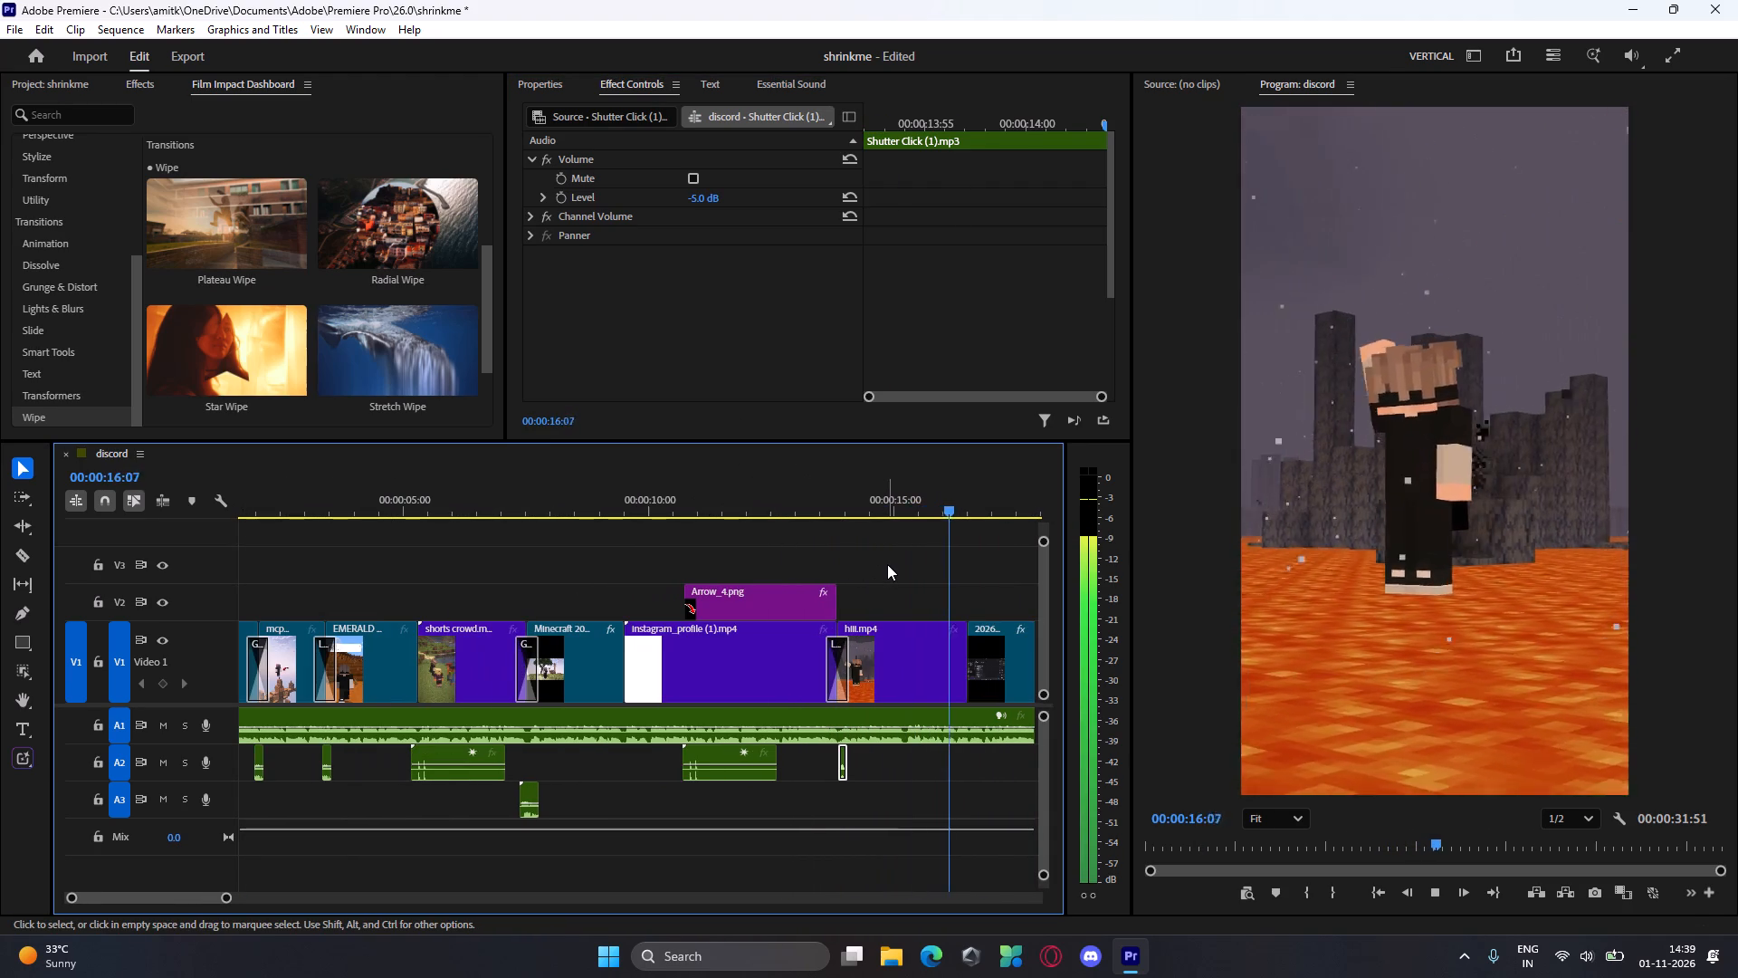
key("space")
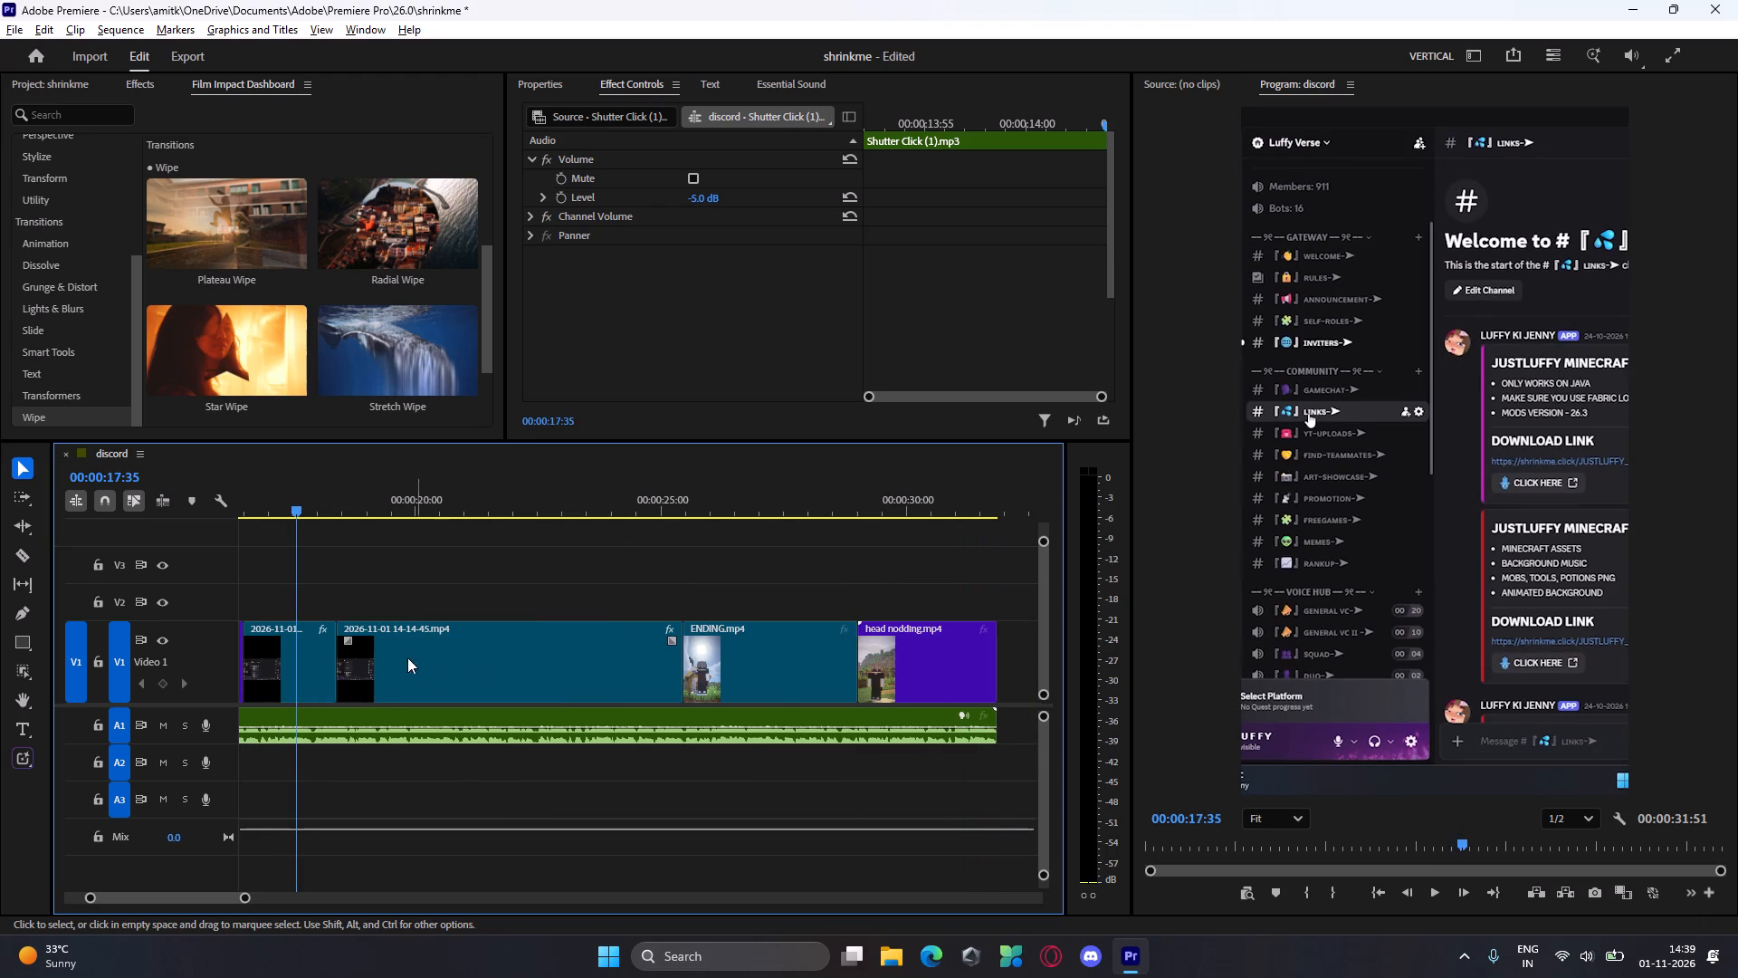
Play back the cut into the first 2026-11-01 Discord screen recording.
scroll(400, 657, "up", 3, "alt")
scroll(400, 657, "down", 4, "alt")
left_click_drag(305, 506, 513, 533)
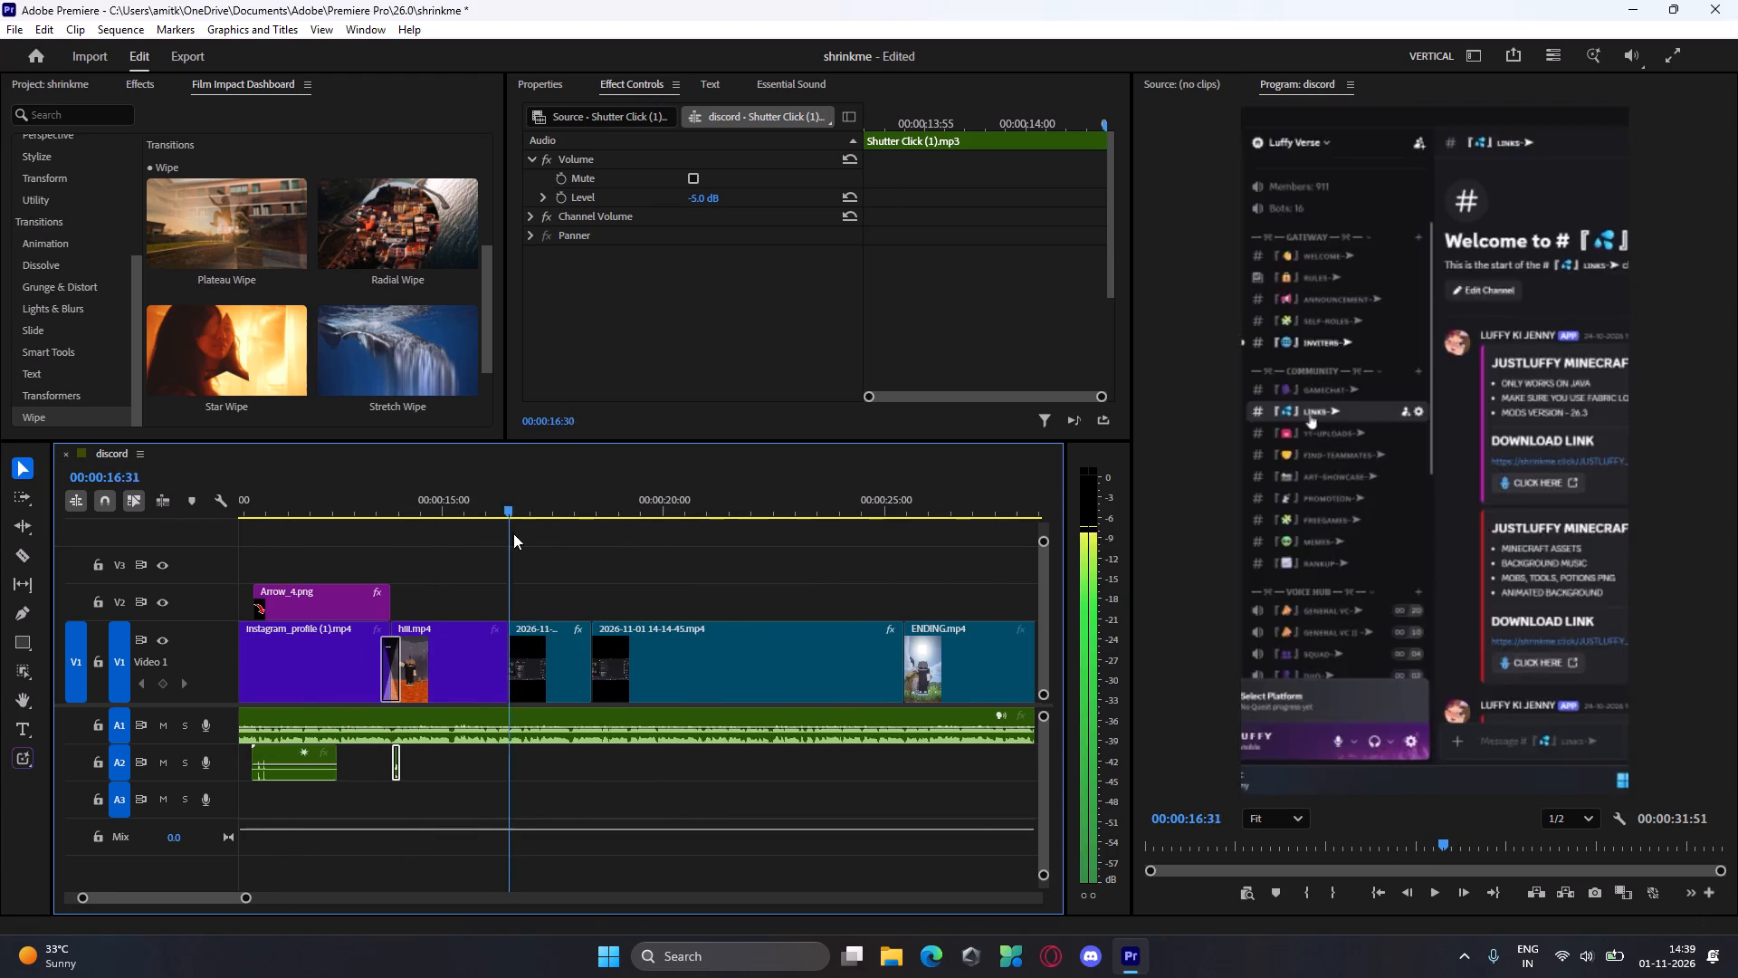
left_click_drag(513, 533, 490, 532)
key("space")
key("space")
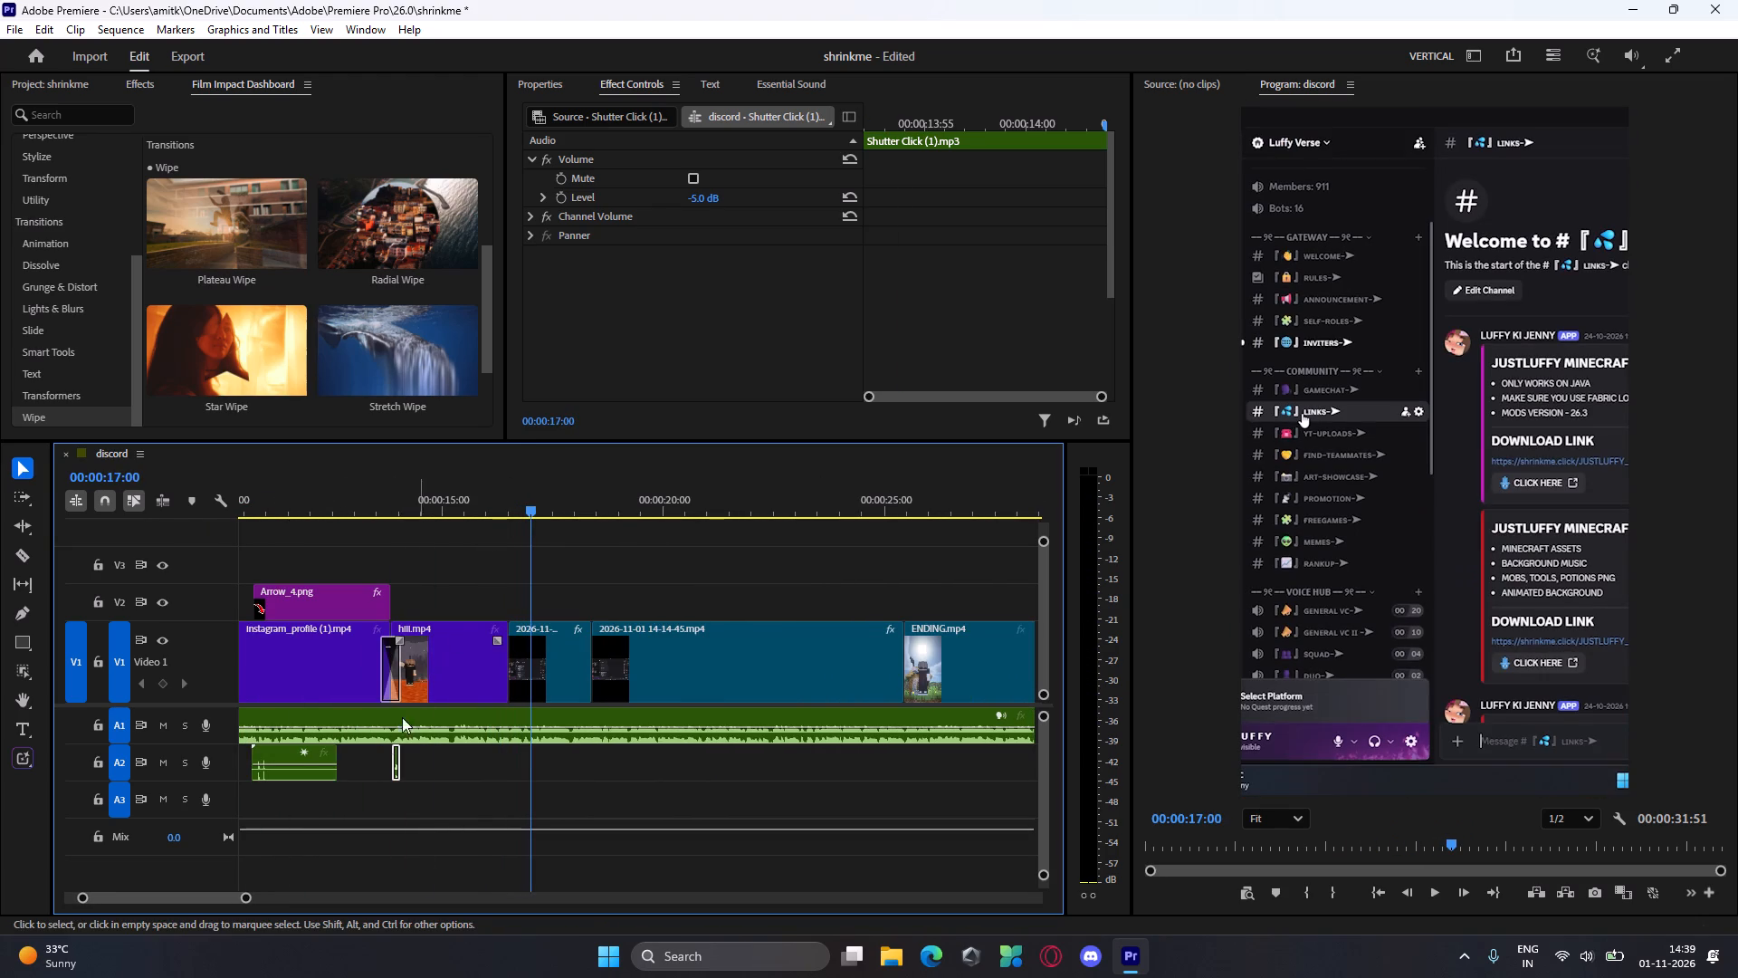
Copy the Click.wav sound under the arrow on A2 and paste it at 00:00:16:29, where hiii.mp4 meets the Discord recording.
left_click(306, 771)
key("ctrl+c")
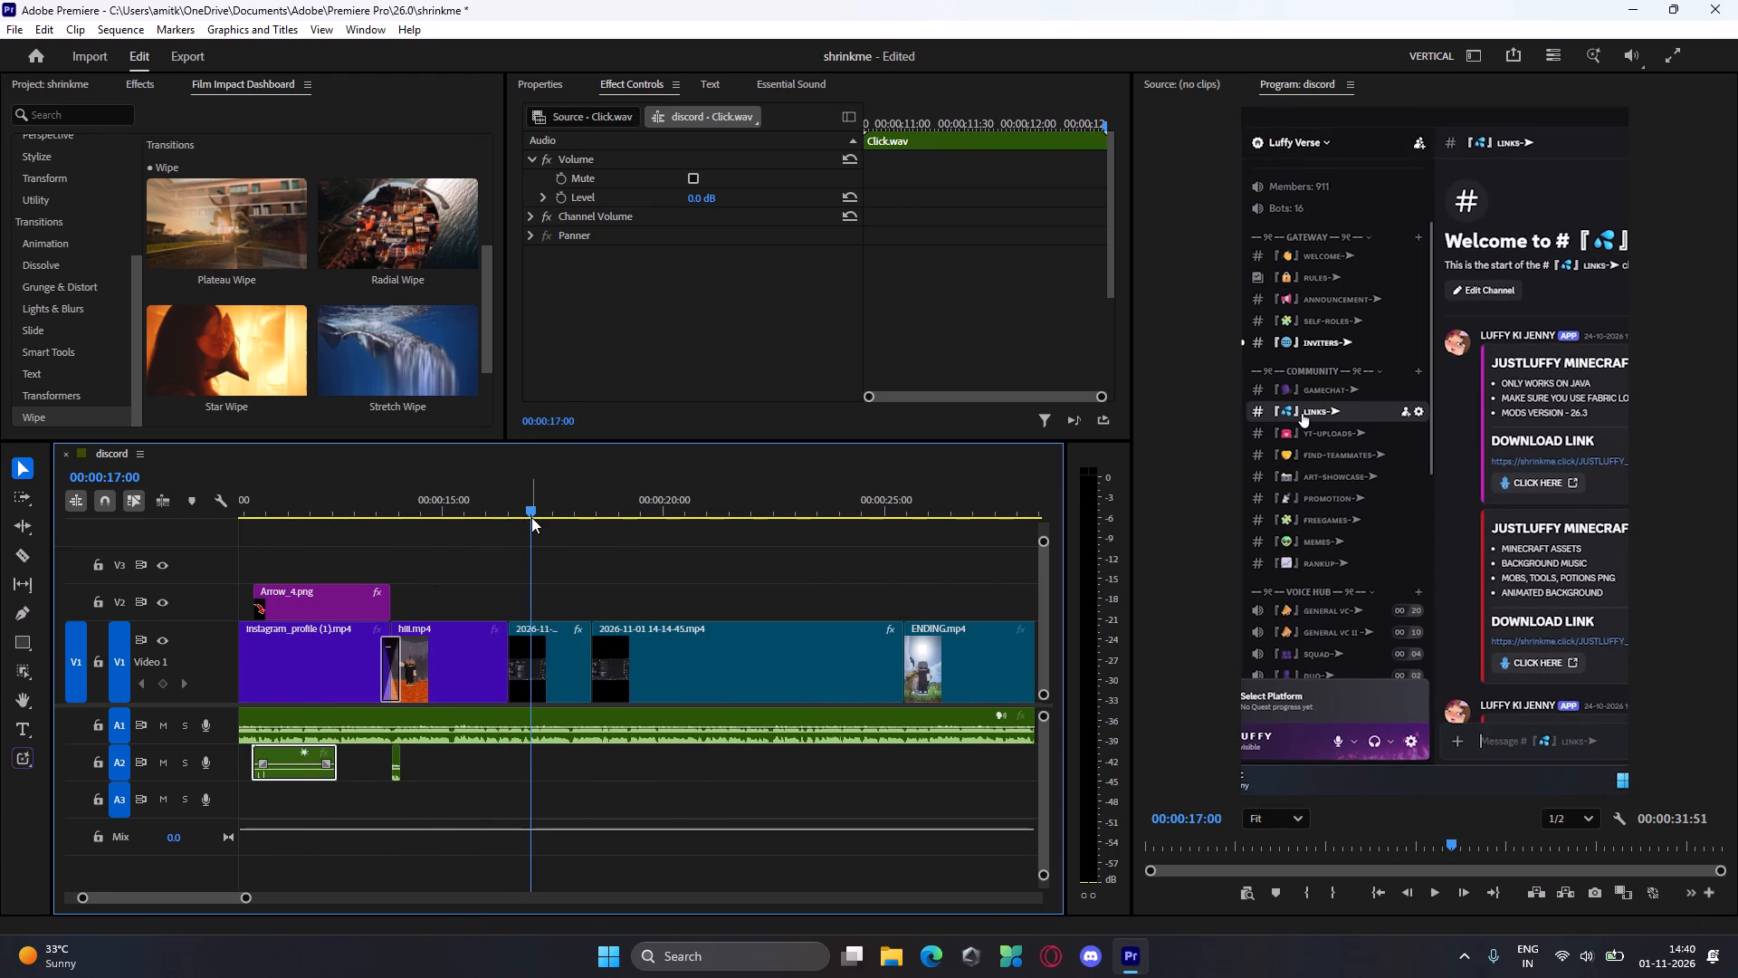
left_click_drag(531, 517, 516, 514)
left_click_drag(523, 506, 511, 517)
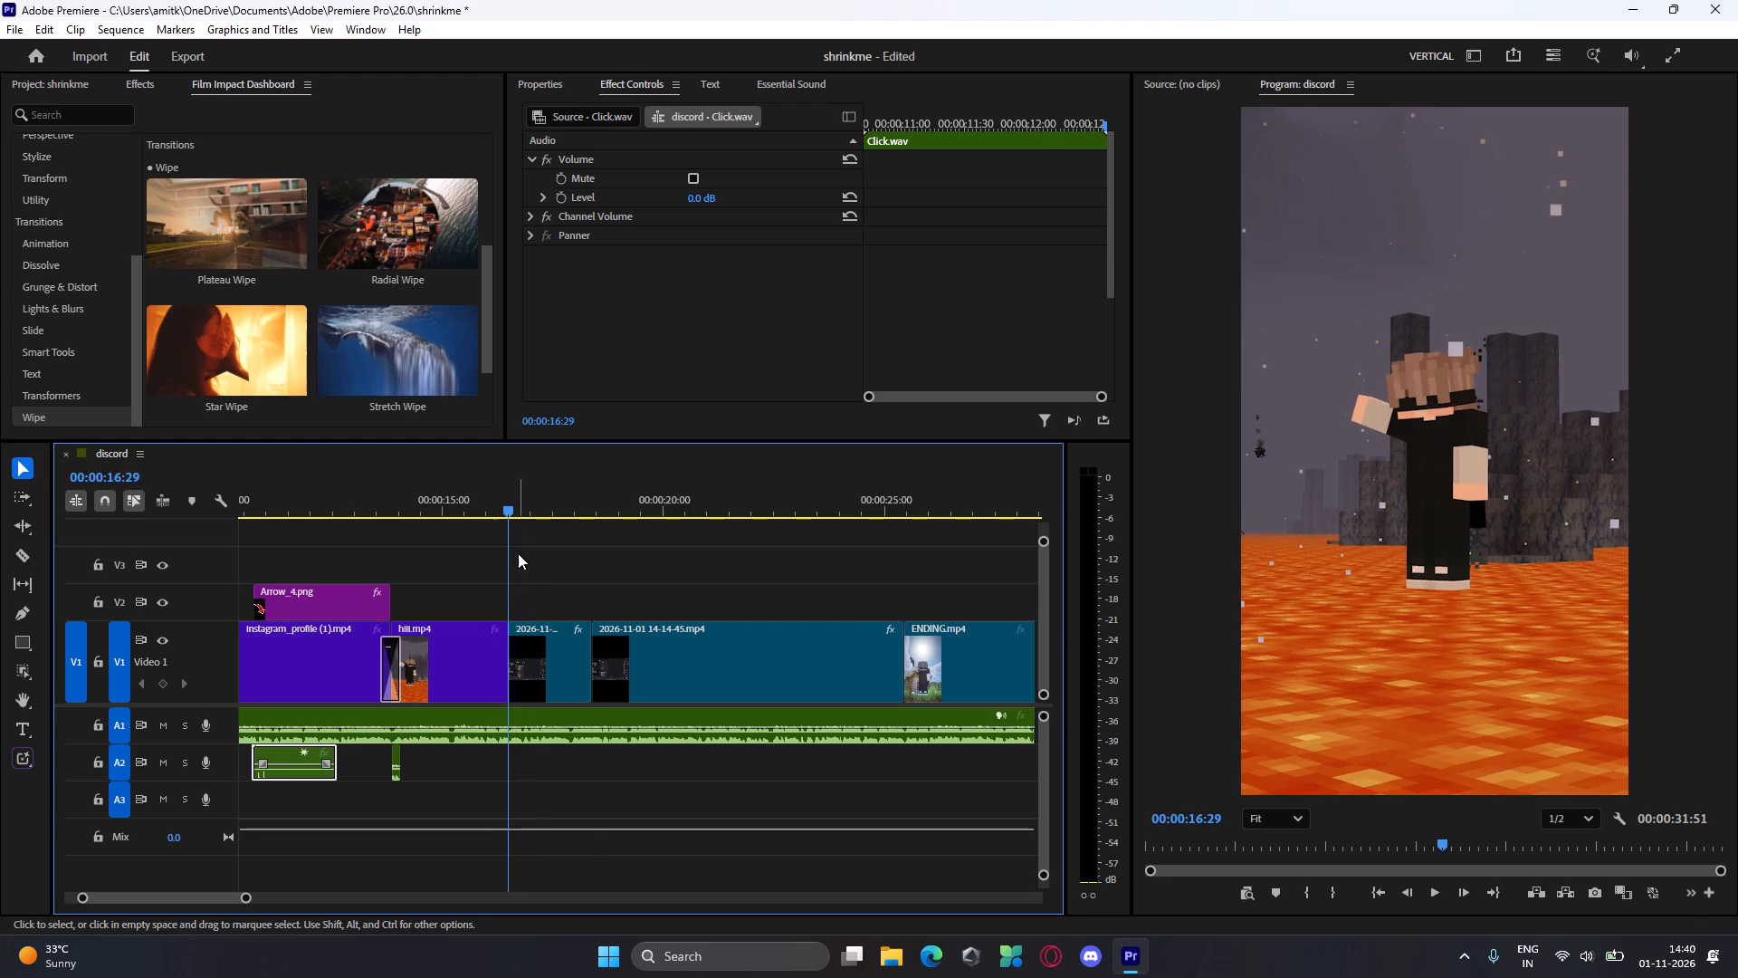
key("ctrl+v")
Shift the pasted Click.wav about 9 frames earlier on A2 so its click lines up with the cut.
scroll(528, 772, "up", 15, "alt")
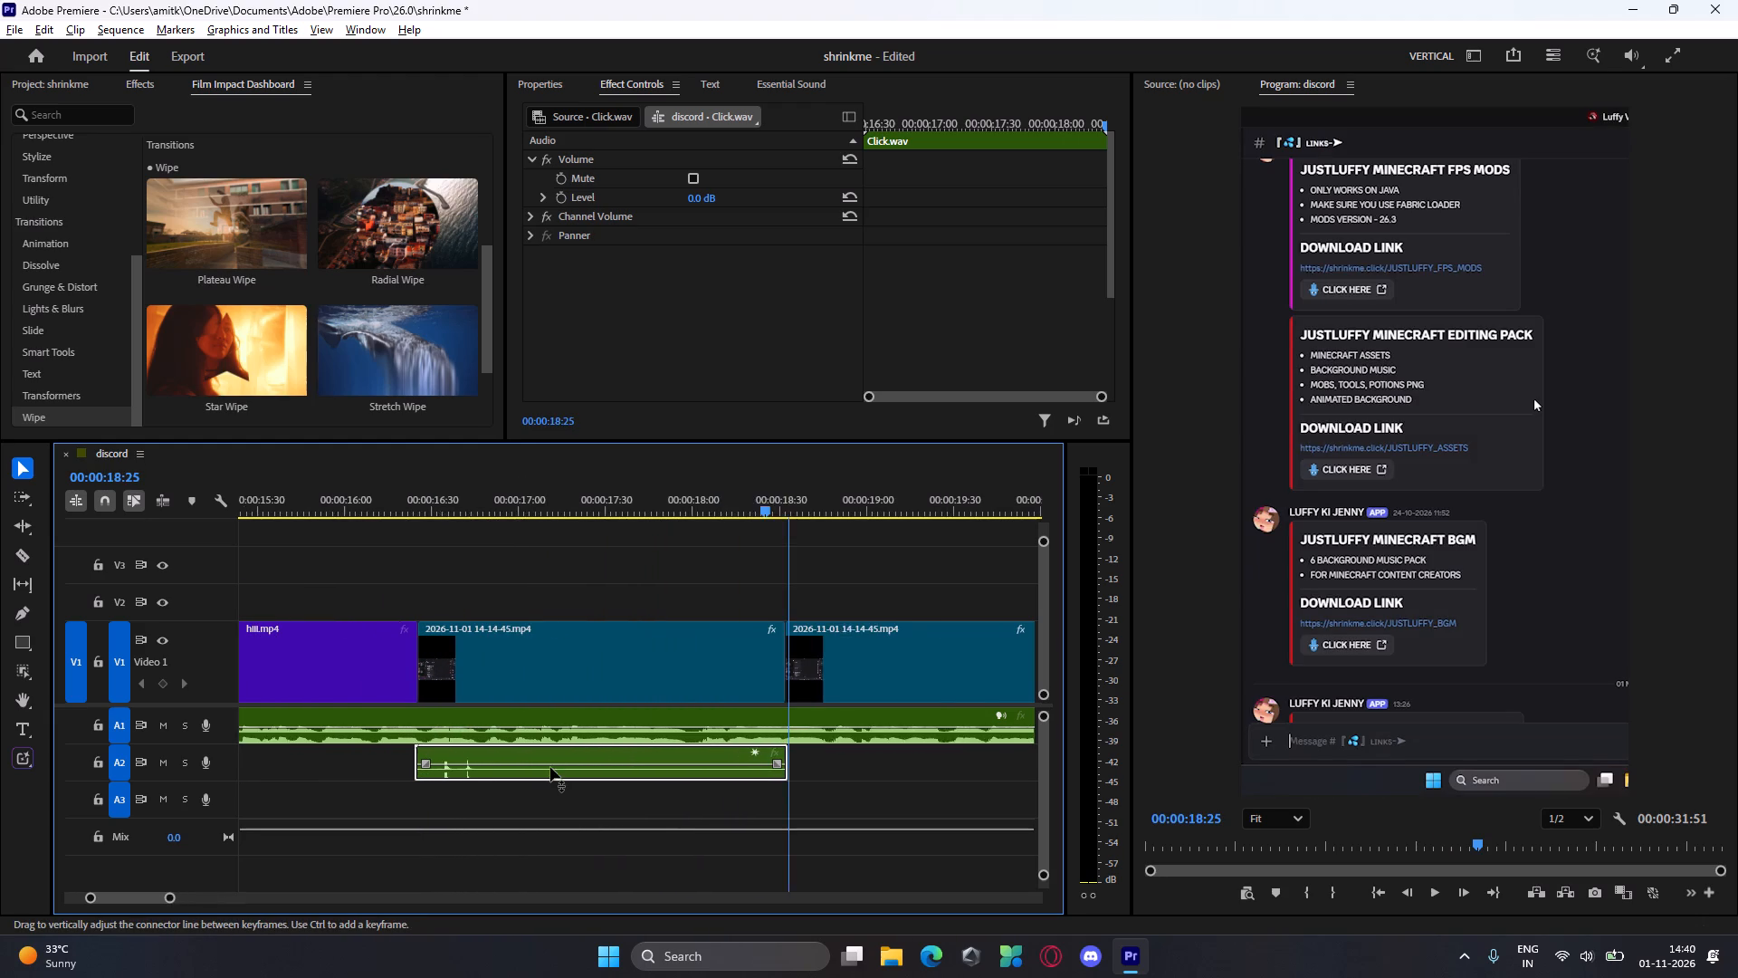
left_click_drag(458, 779, 426, 770)
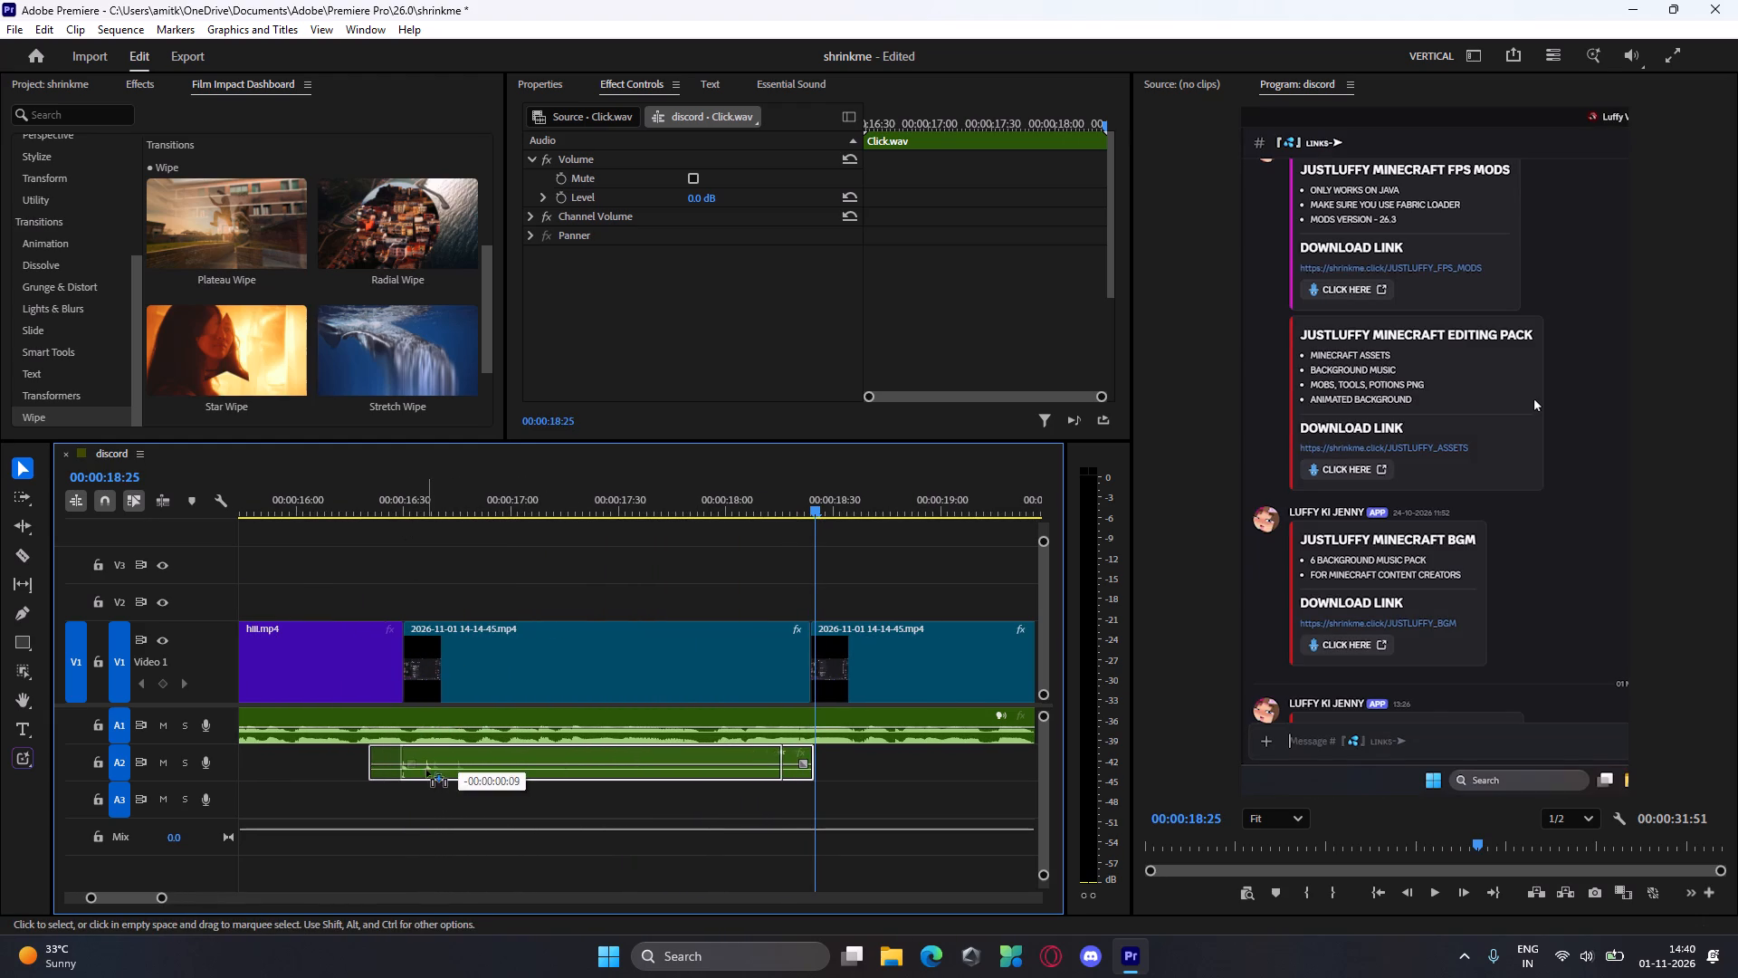
left_click_drag(426, 770, 426, 772)
Play the sequence from just before the start of the Discord recording through the ENDING.mp4 and head nodding.mp4 clips.
left_click(368, 491)
key("space")
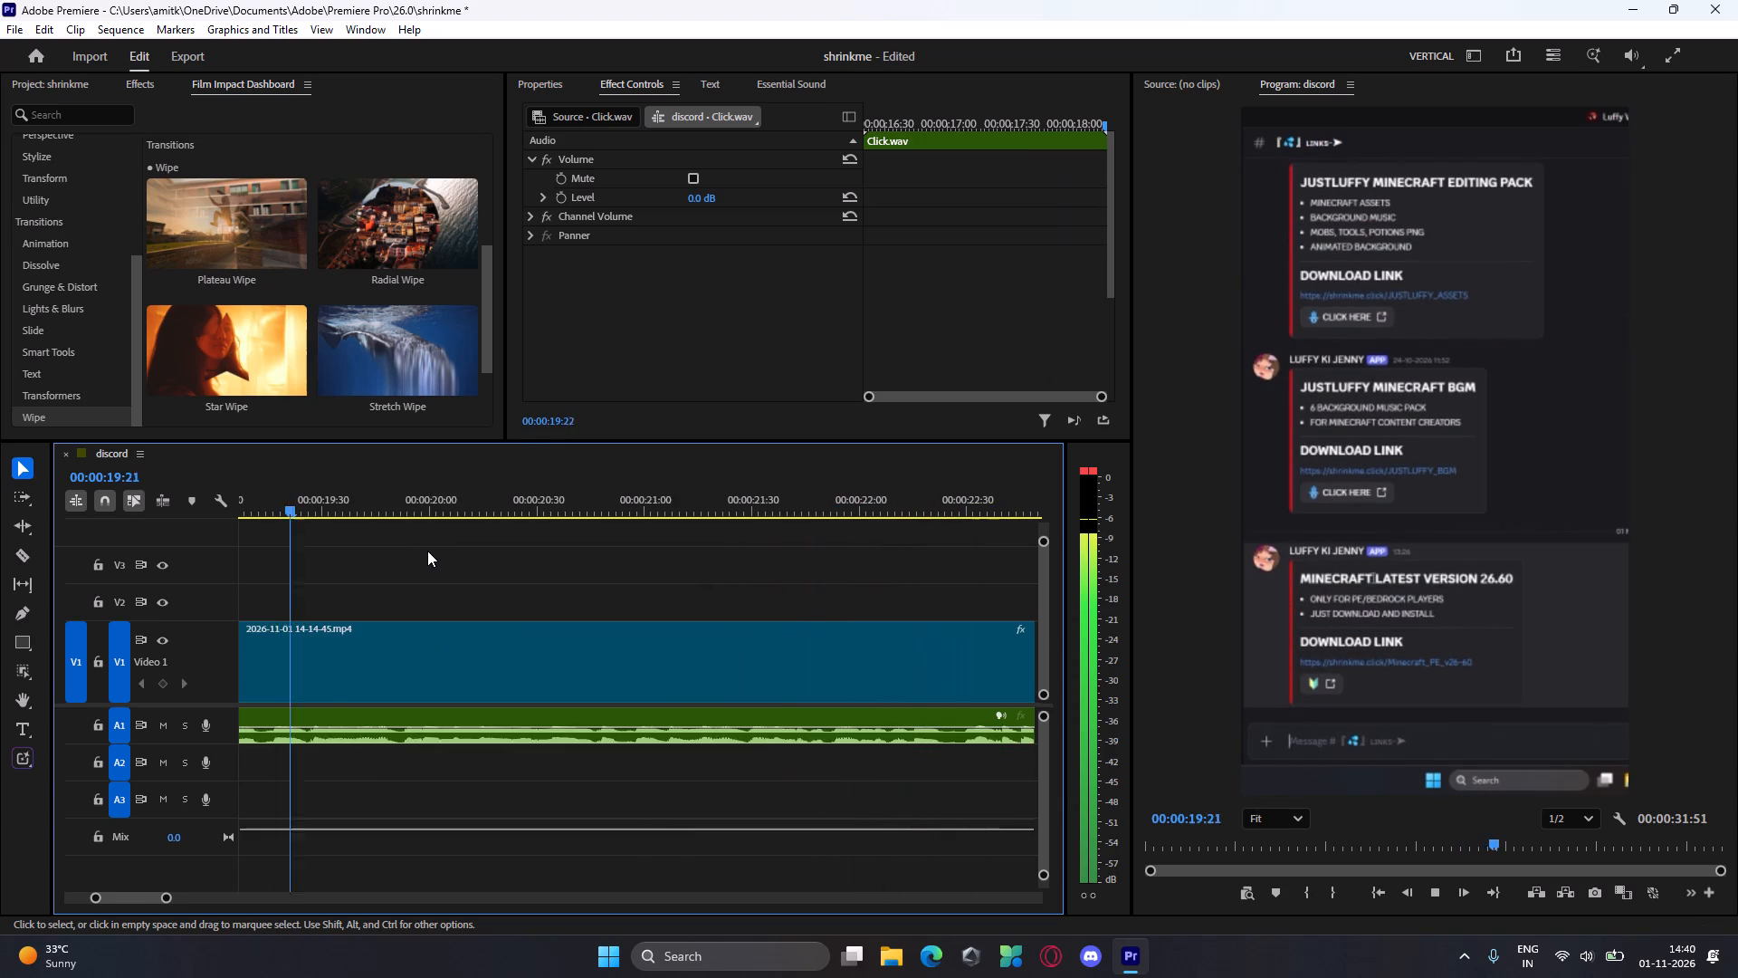
scroll(427, 551, "down", 4)
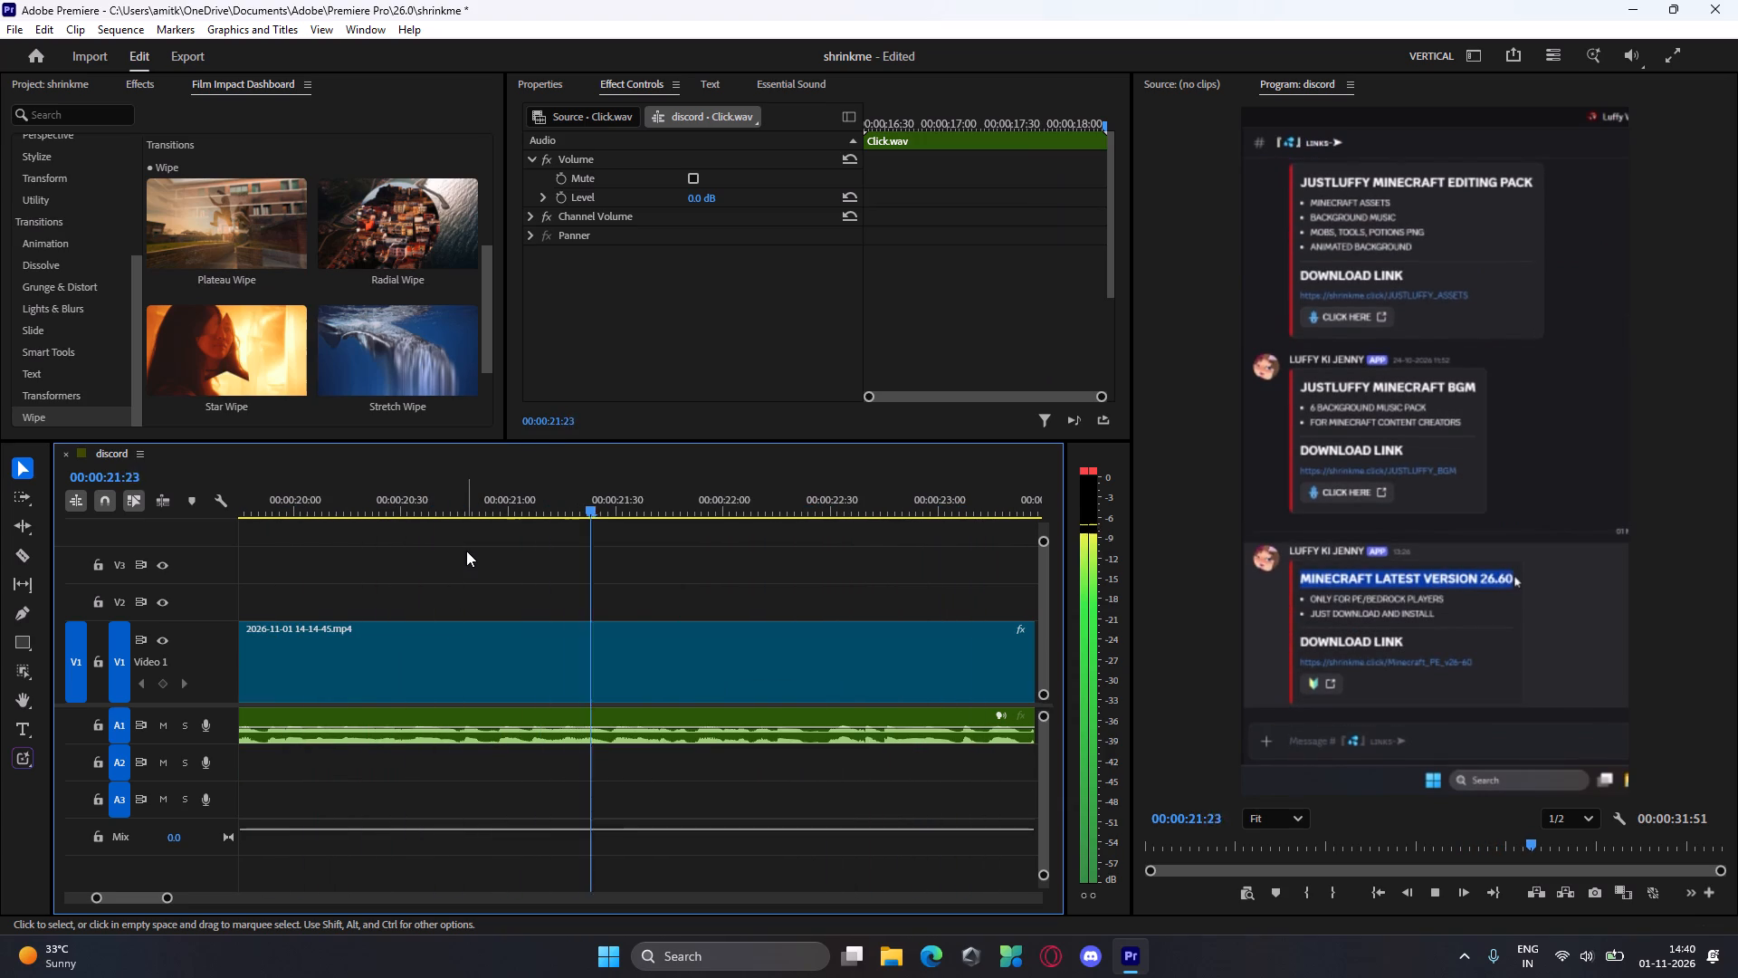
scroll(466, 551, "down", 5)
scroll(471, 555, "down", 6, "alt")
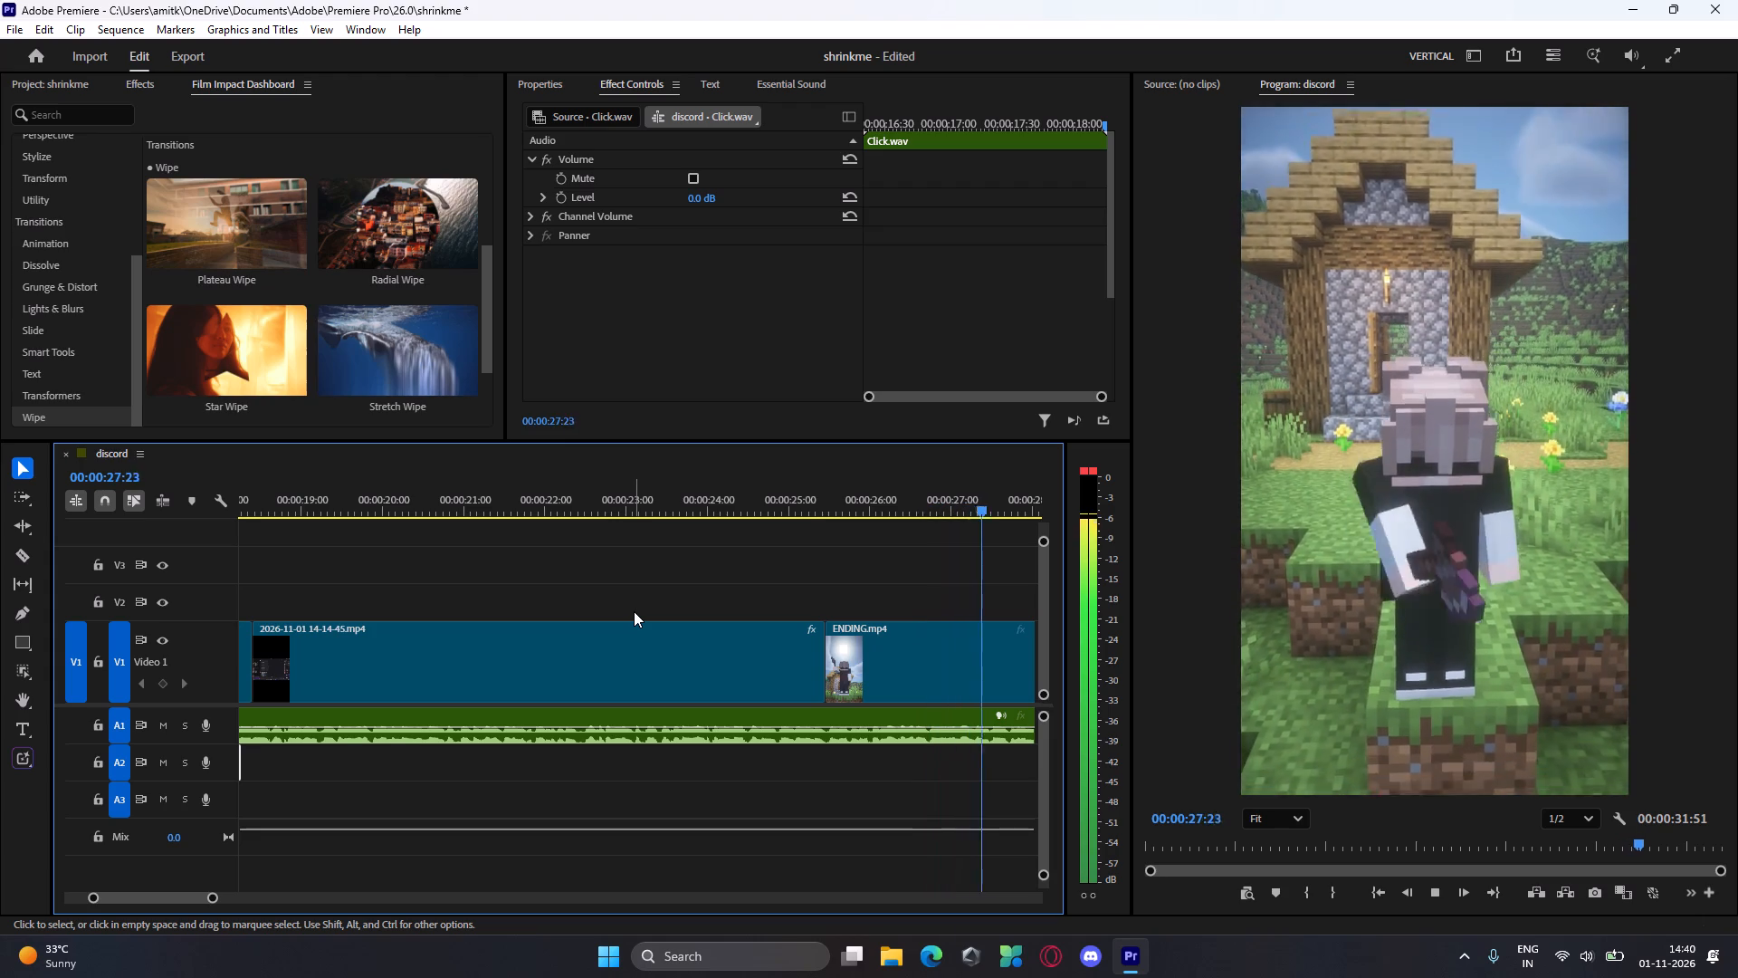
scroll(510, 748, "down", 6, "alt")
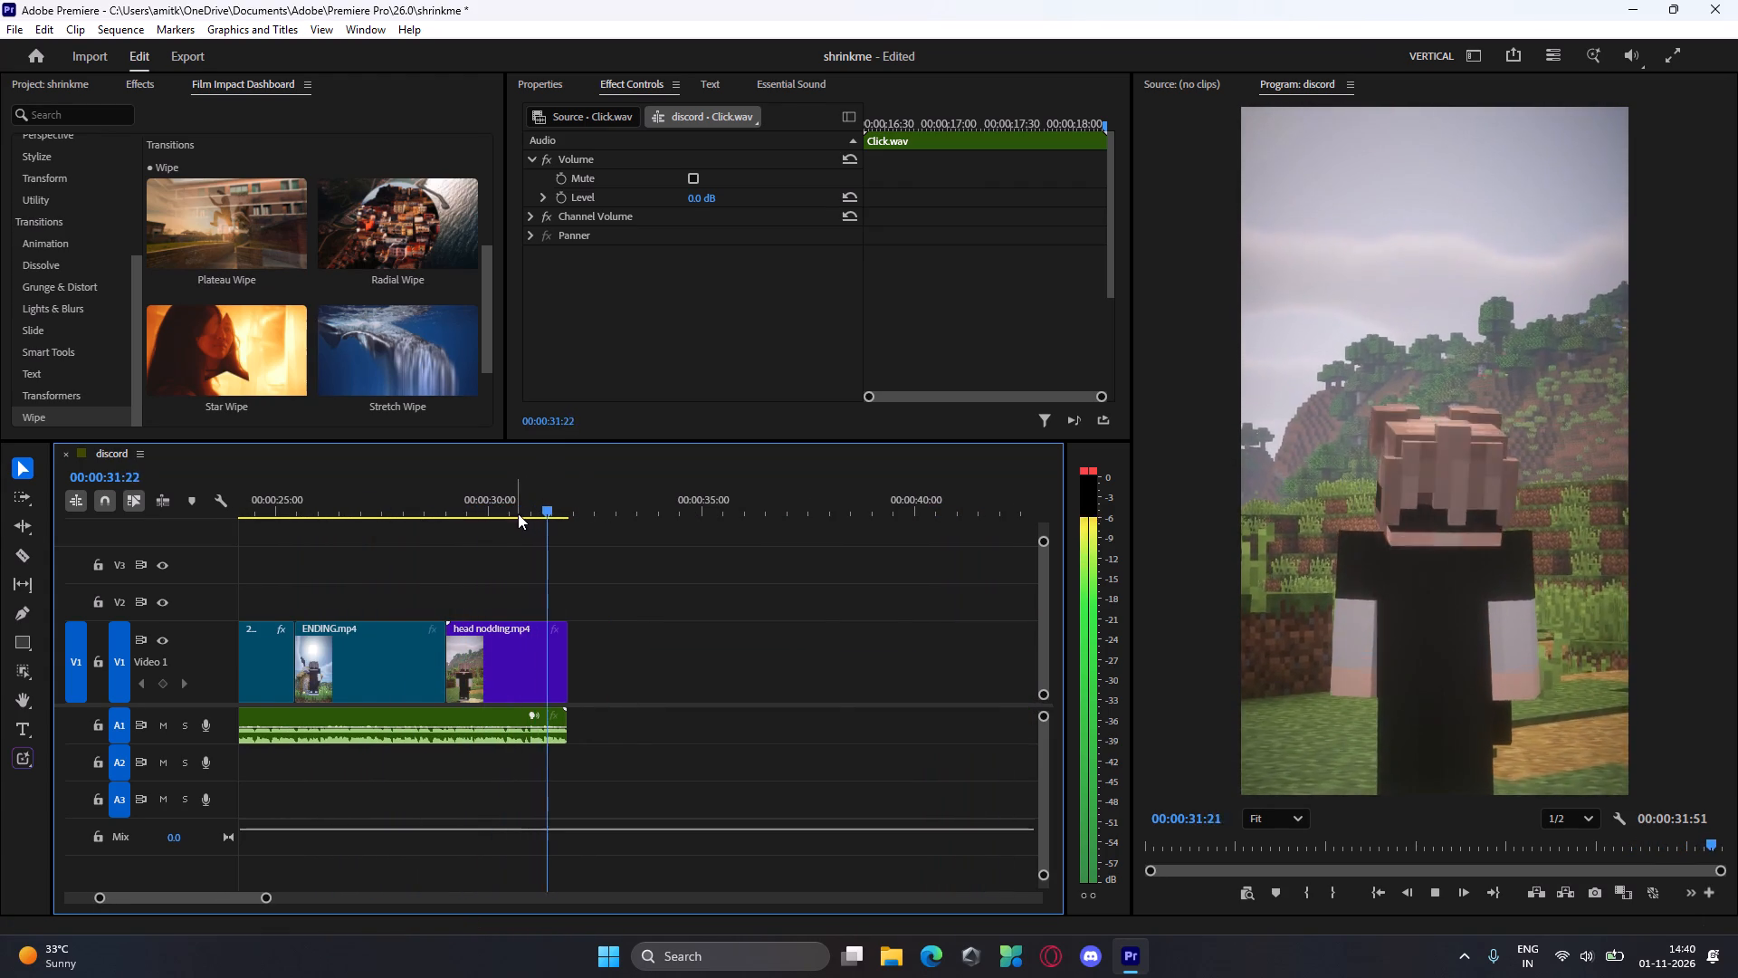
Play the whole sequence from the beginning.
left_click_drag(530, 509, 0, 602)
key("space")
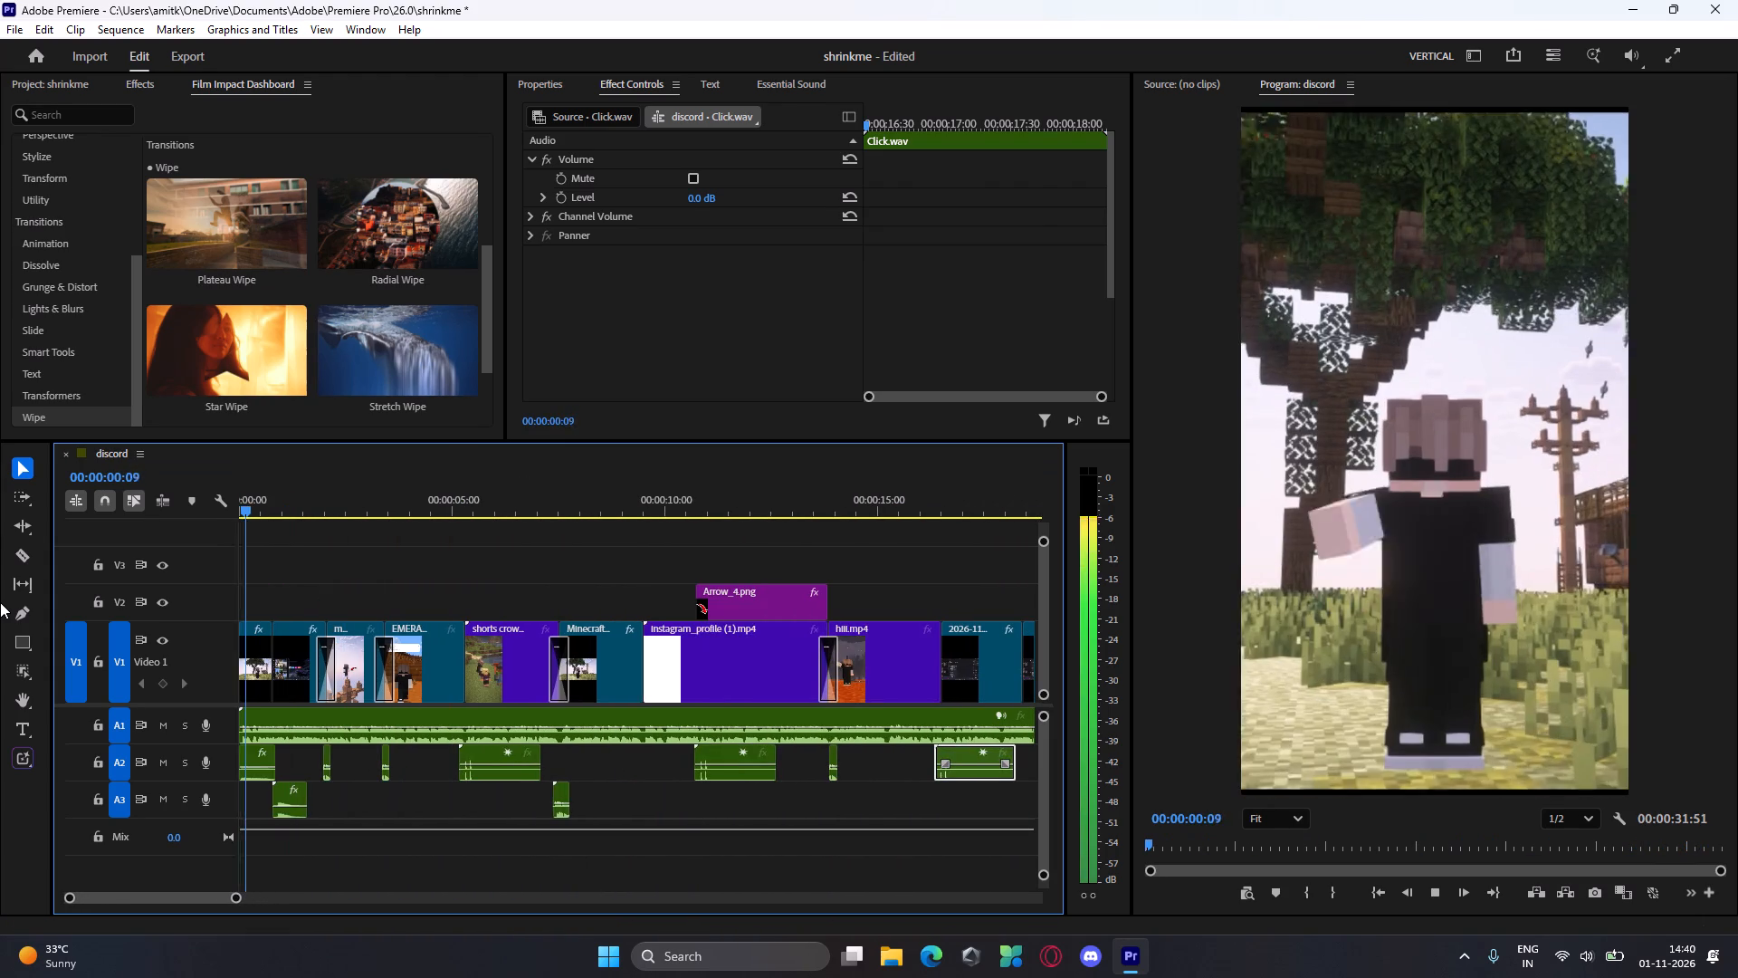
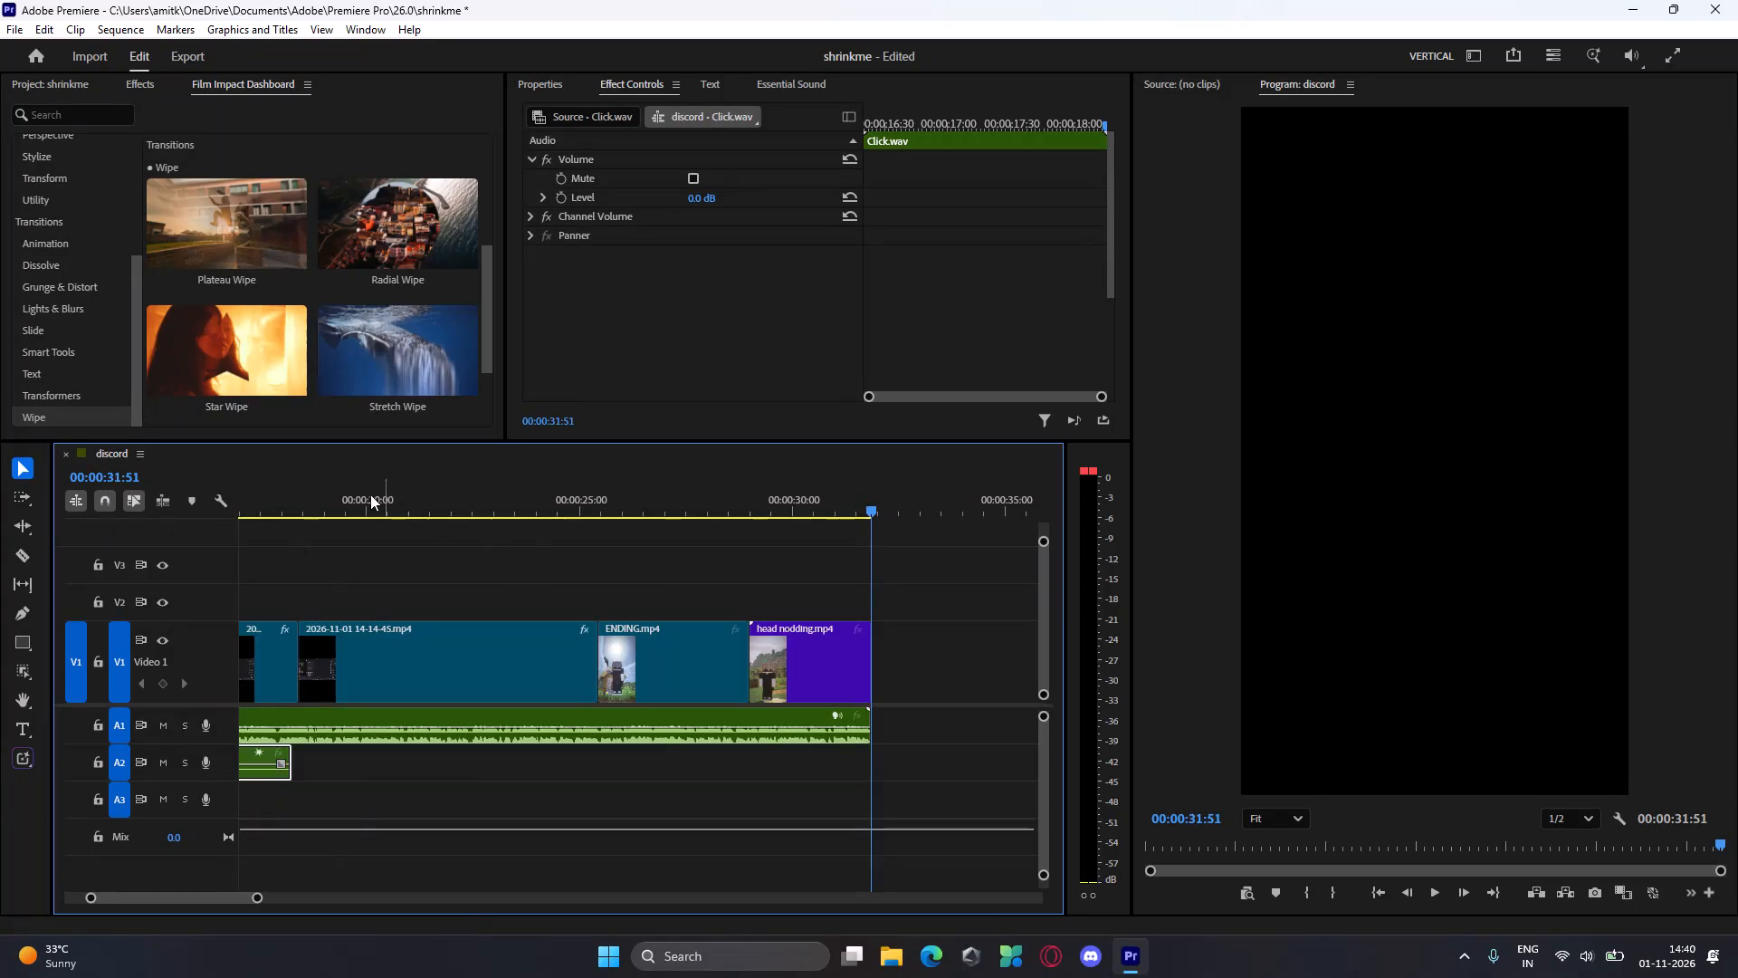
Play the first moments of the sequence from the beginning.
left_click_drag(367, 494, 0, 503)
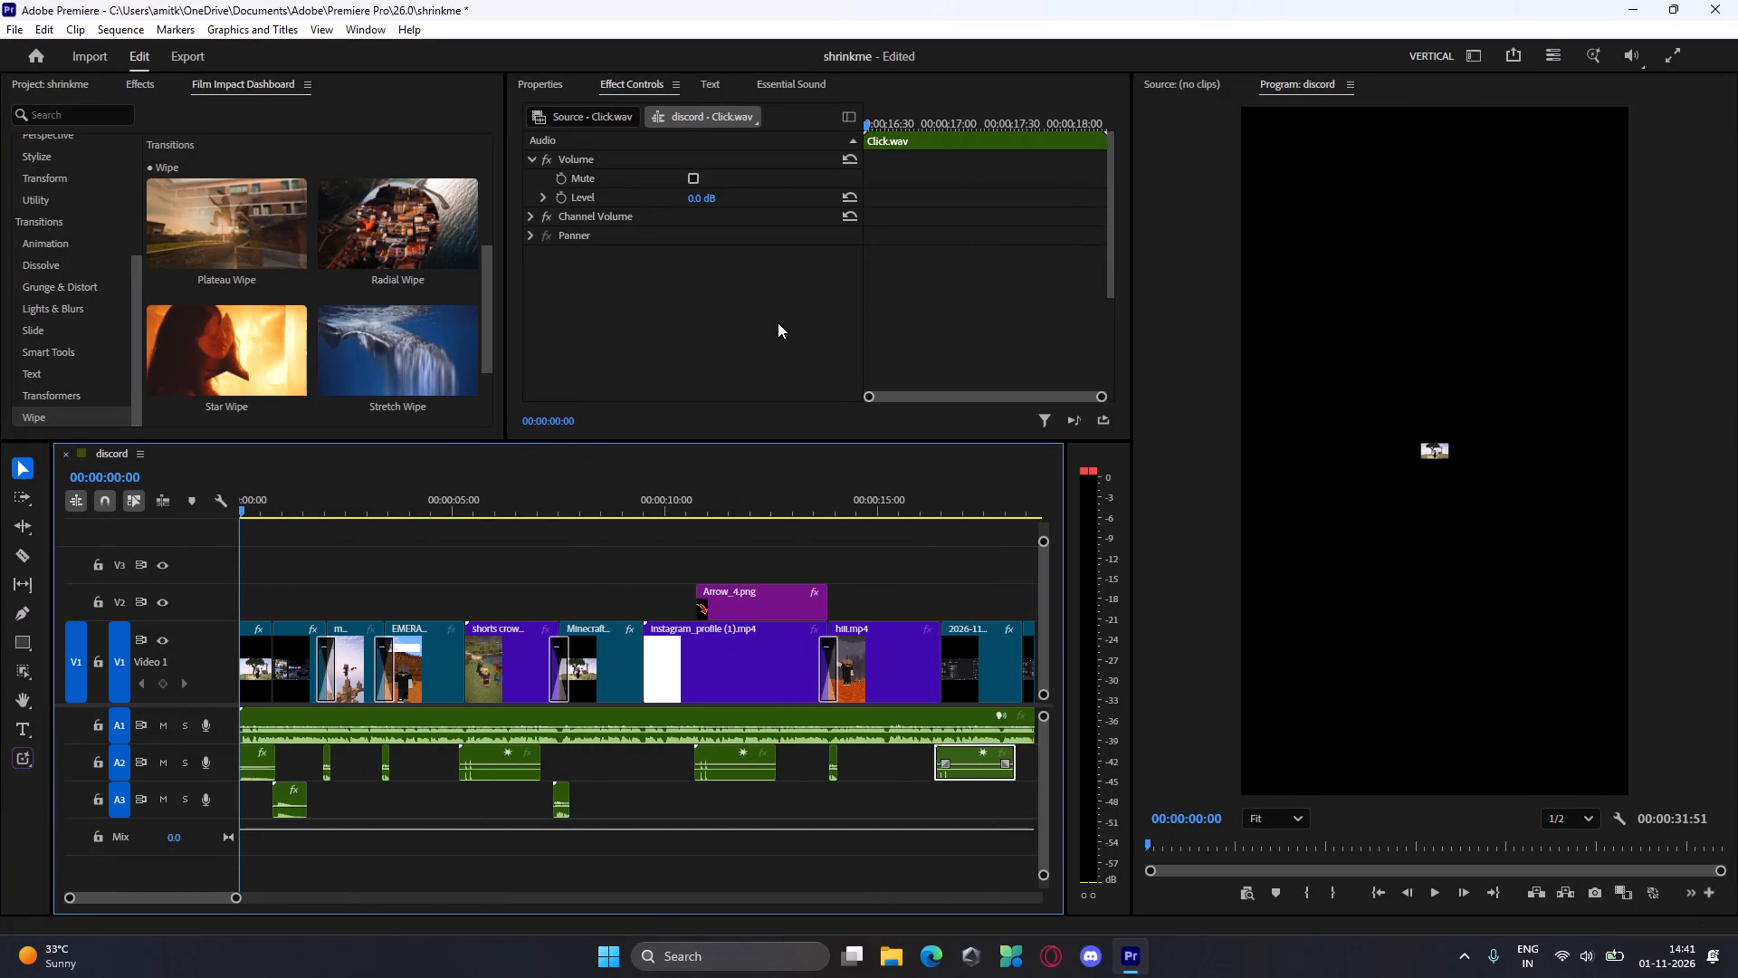
key("space")
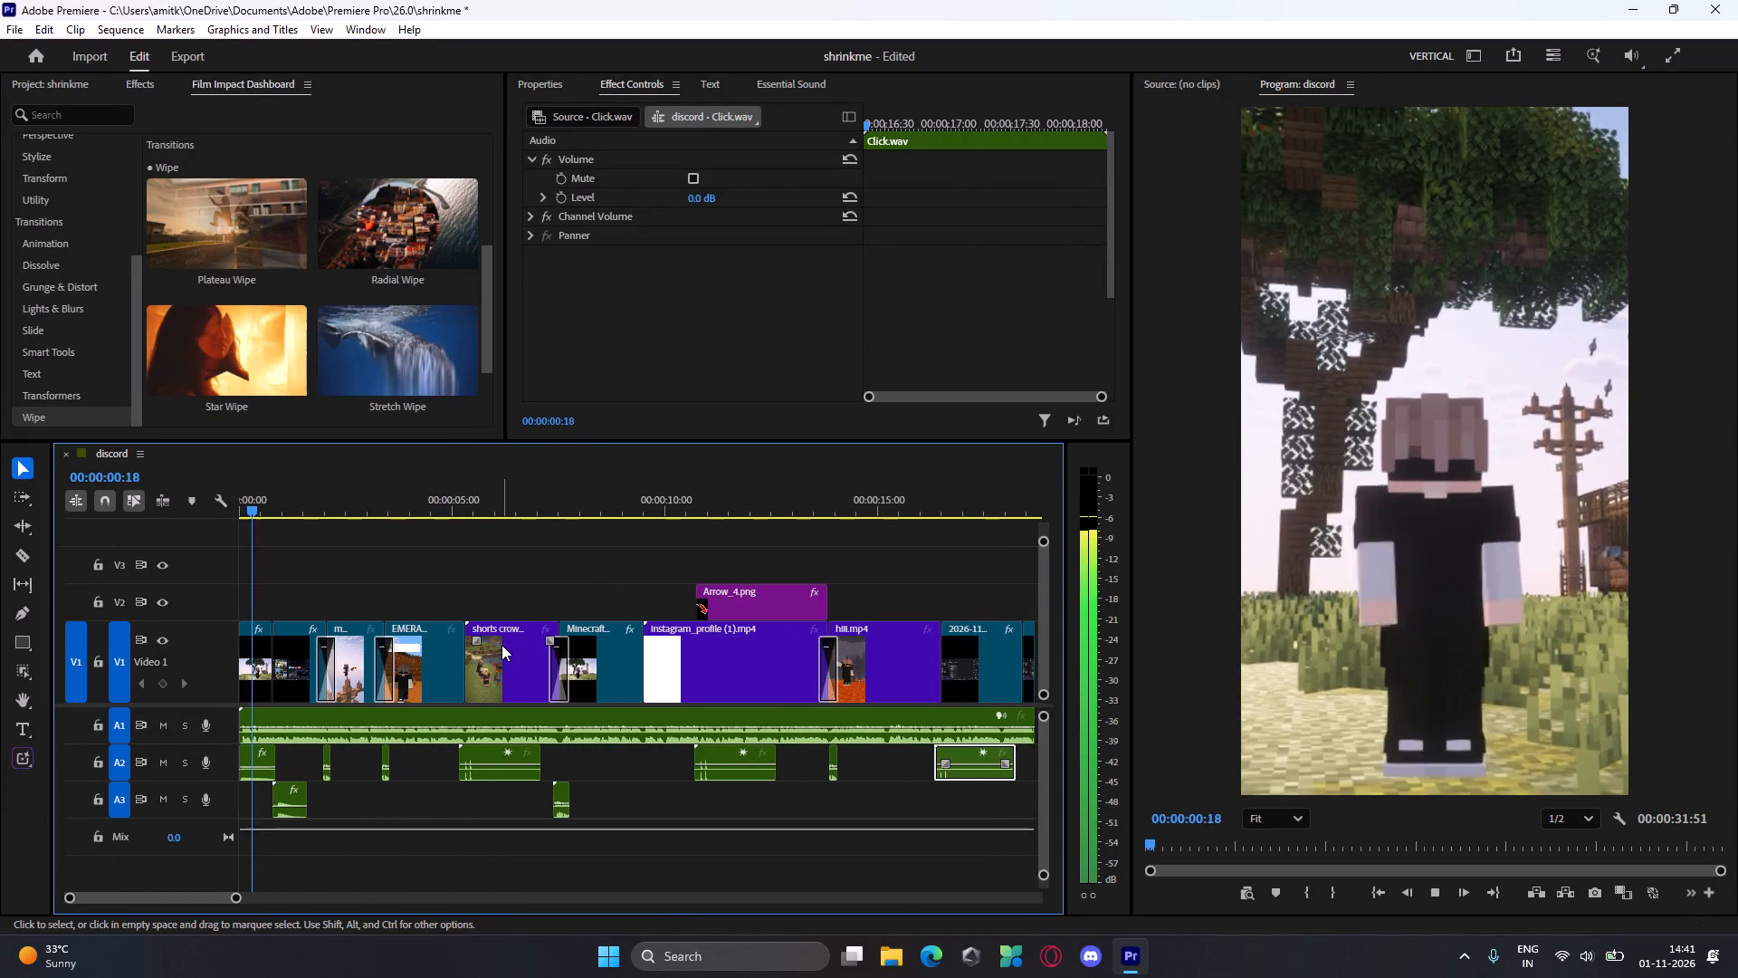
key("space")
Import the Super Bell Hill Super Mario 3D World music MP3 from the Downloads folder into the project.
scroll(378, 398, "down", 3)
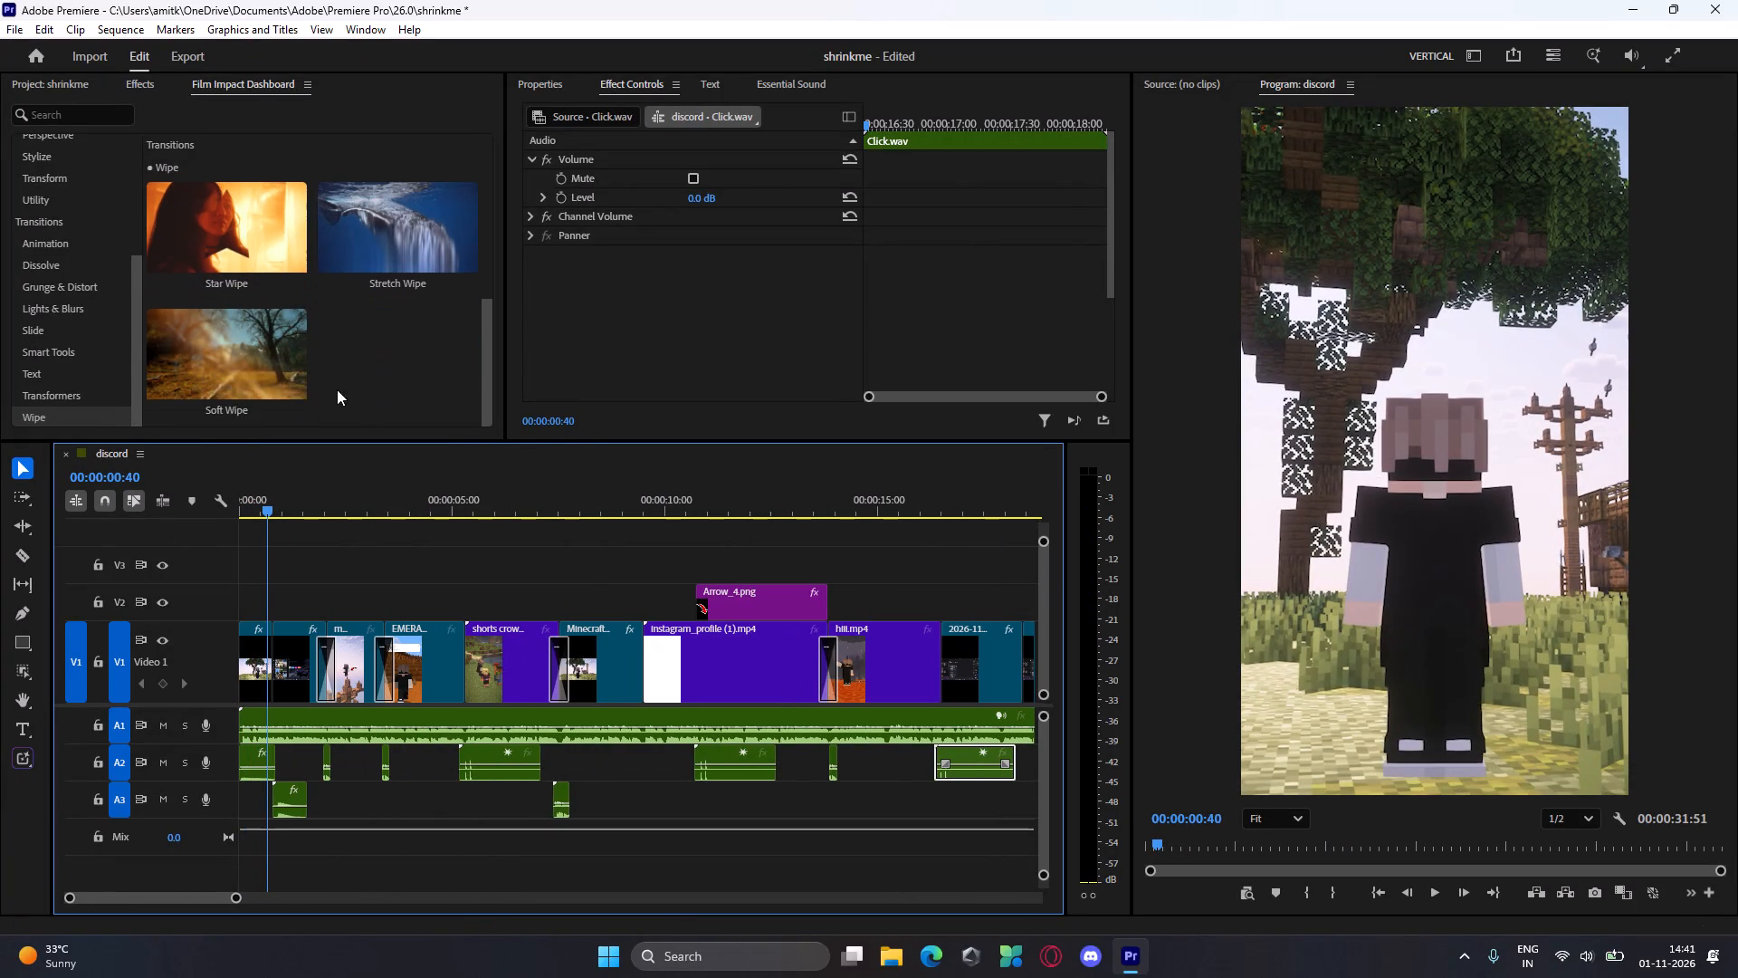
double_click(422, 372)
left_click(81, 83)
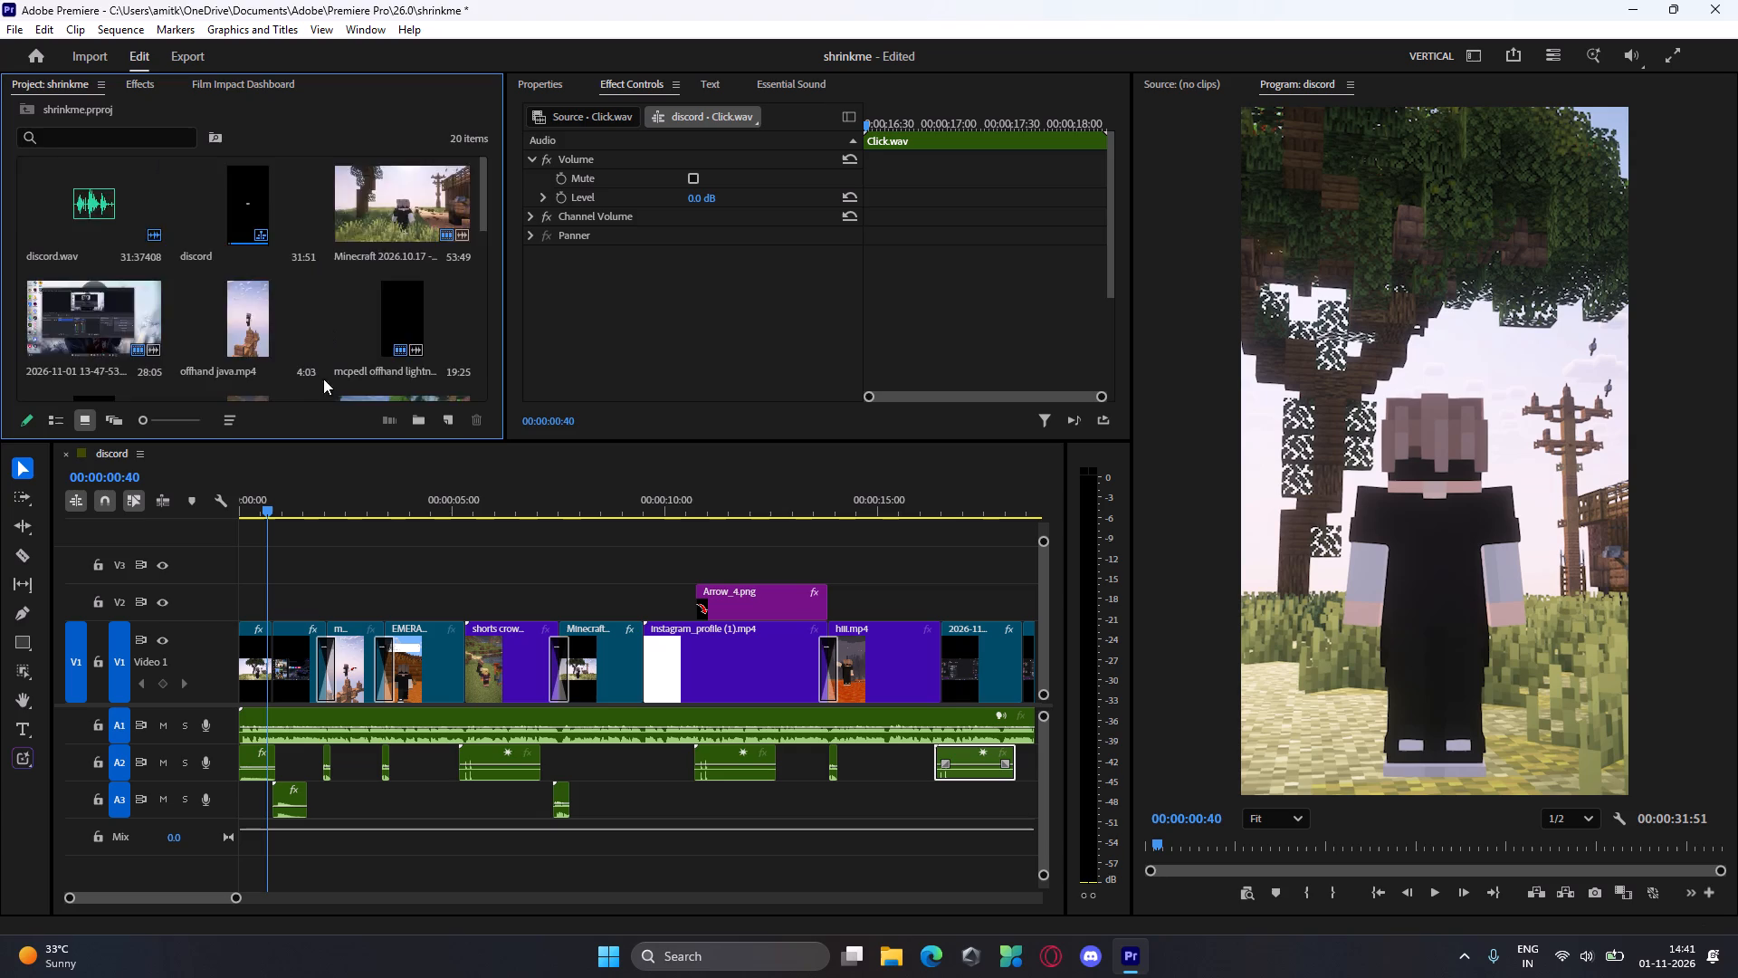
scroll(323, 379, "down", 6)
double_click(358, 362)
scroll(38, 279, "up", 5)
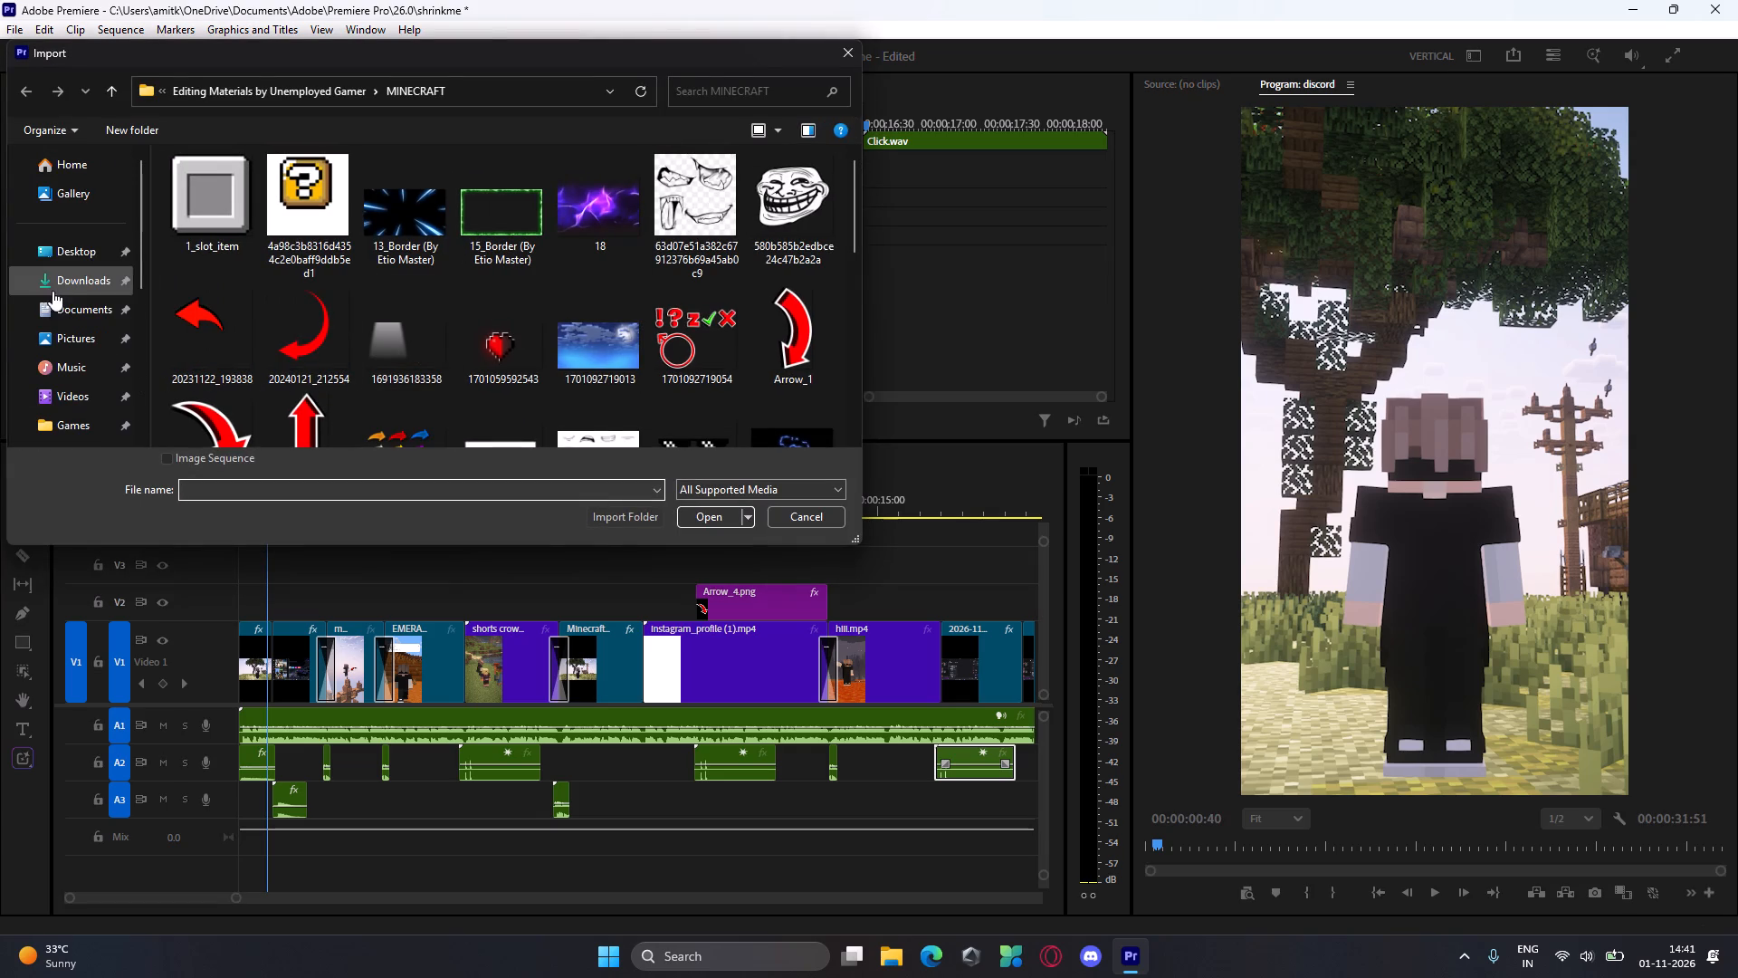
left_click(83, 251)
left_click(111, 273)
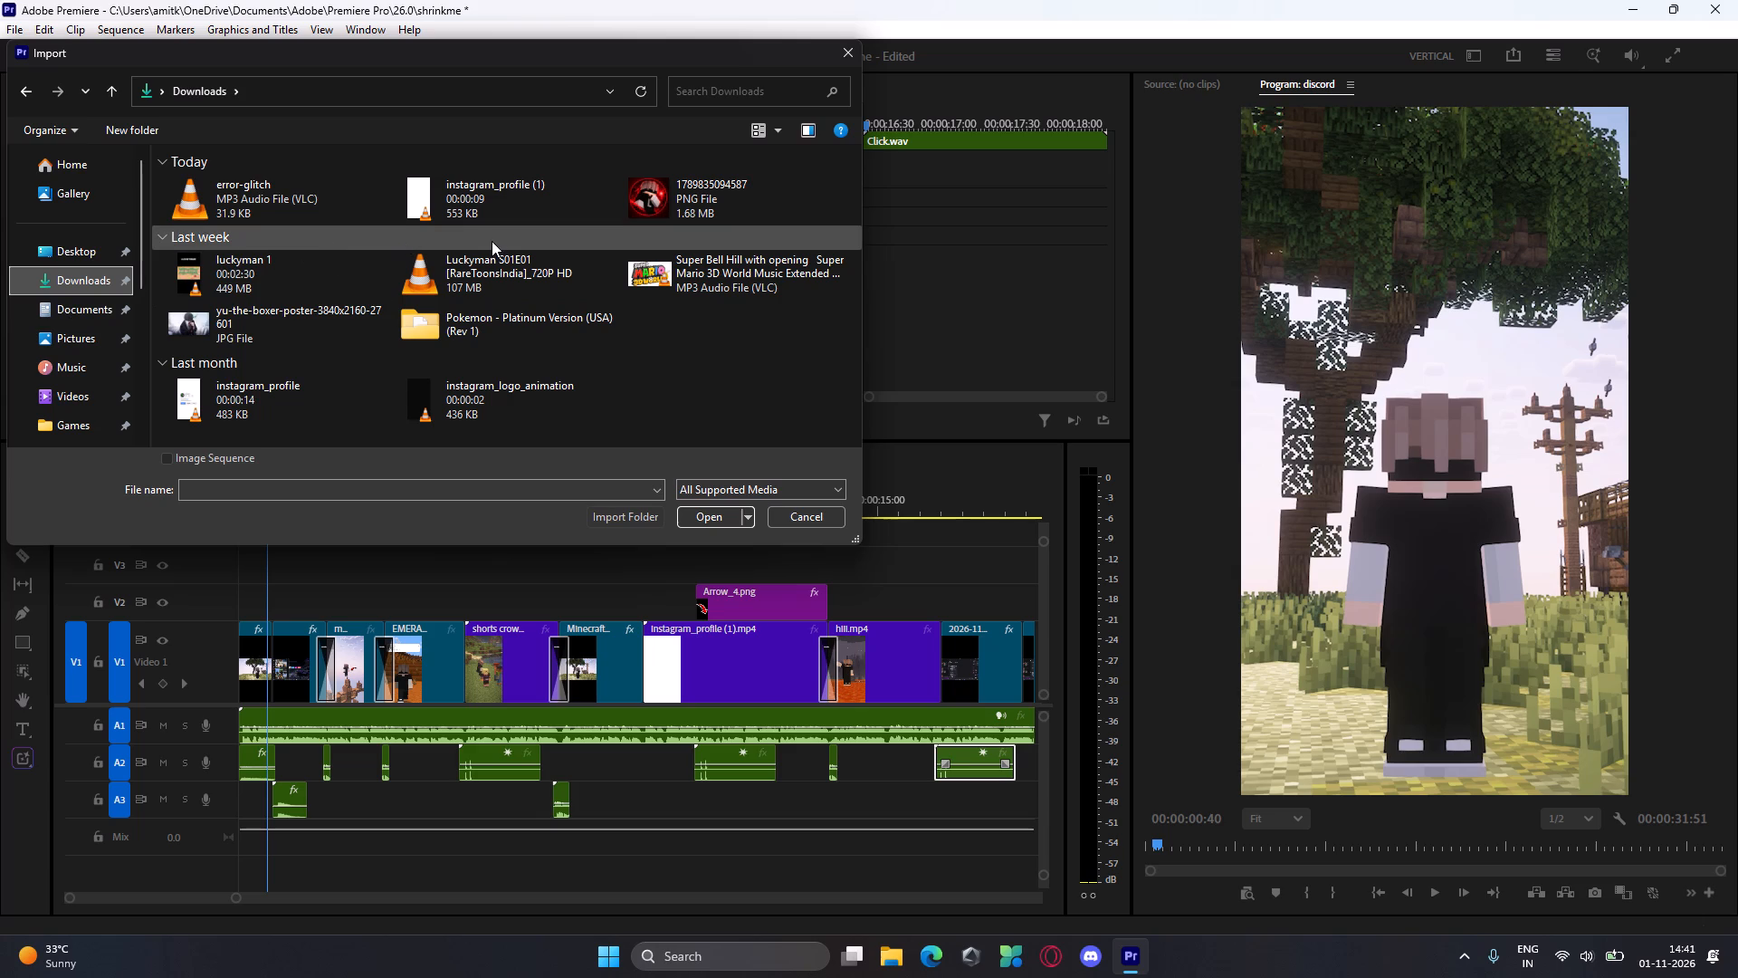
left_click(659, 287)
left_click(722, 523)
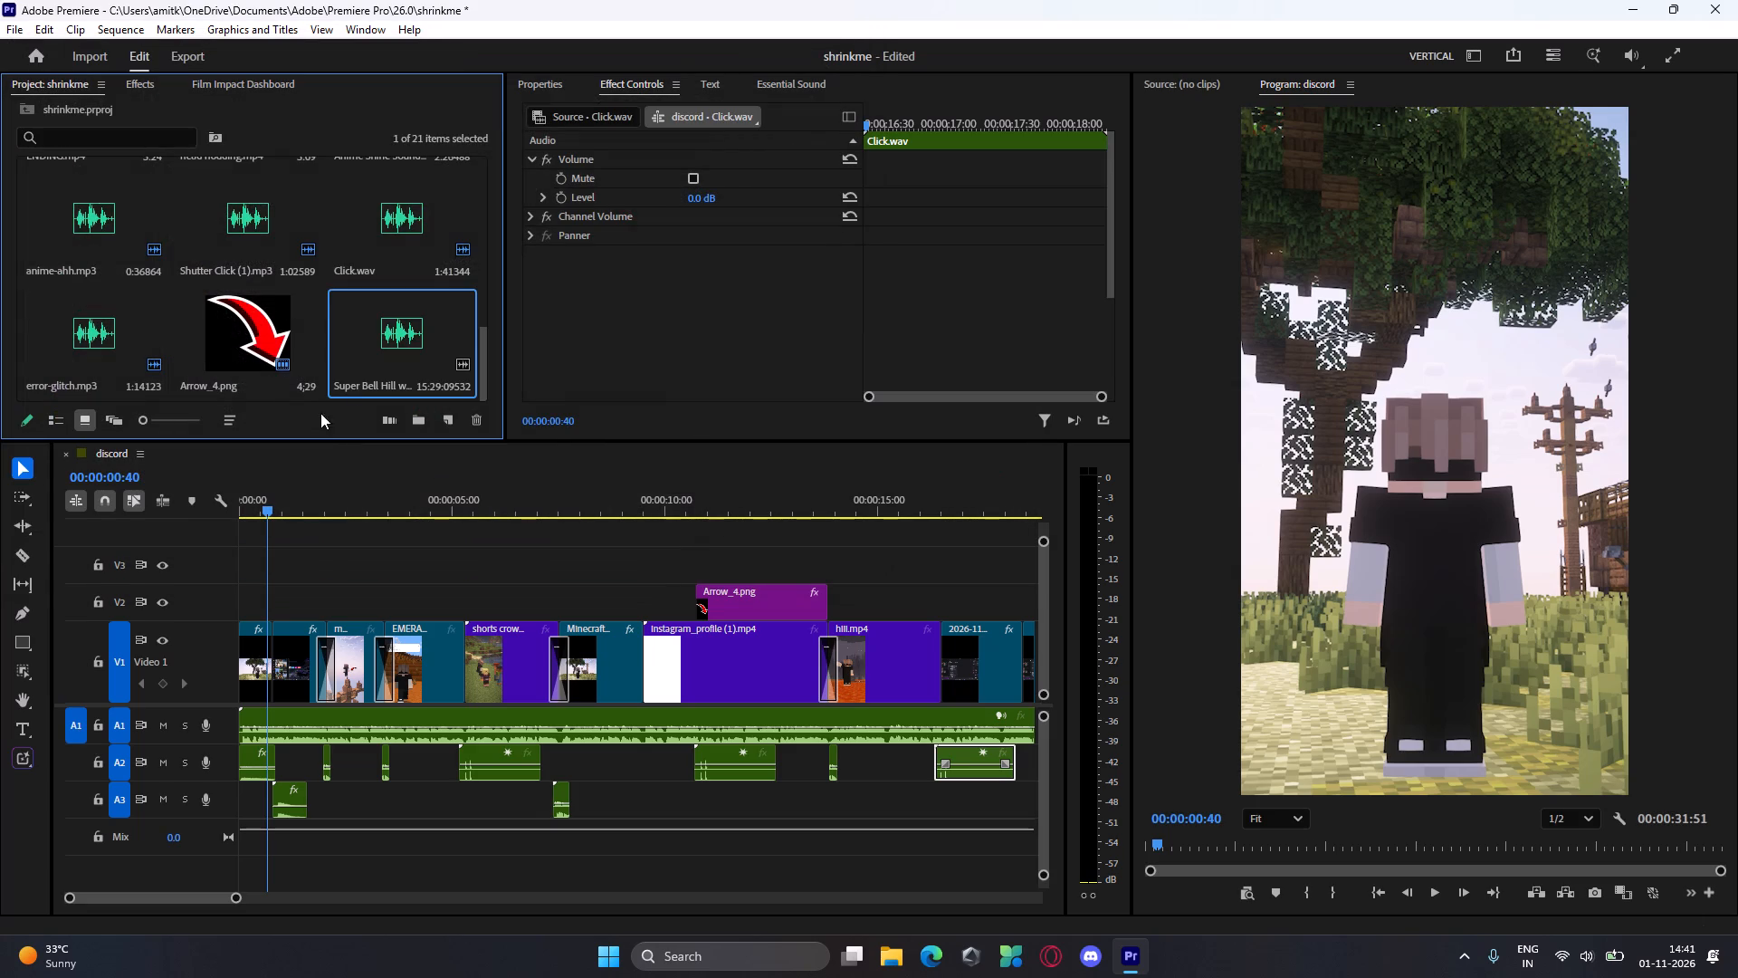
Place the Super Bell Hill music on a new audio track A4, starting at the beginning of the sequence.
left_click_drag(407, 347, 304, 860)
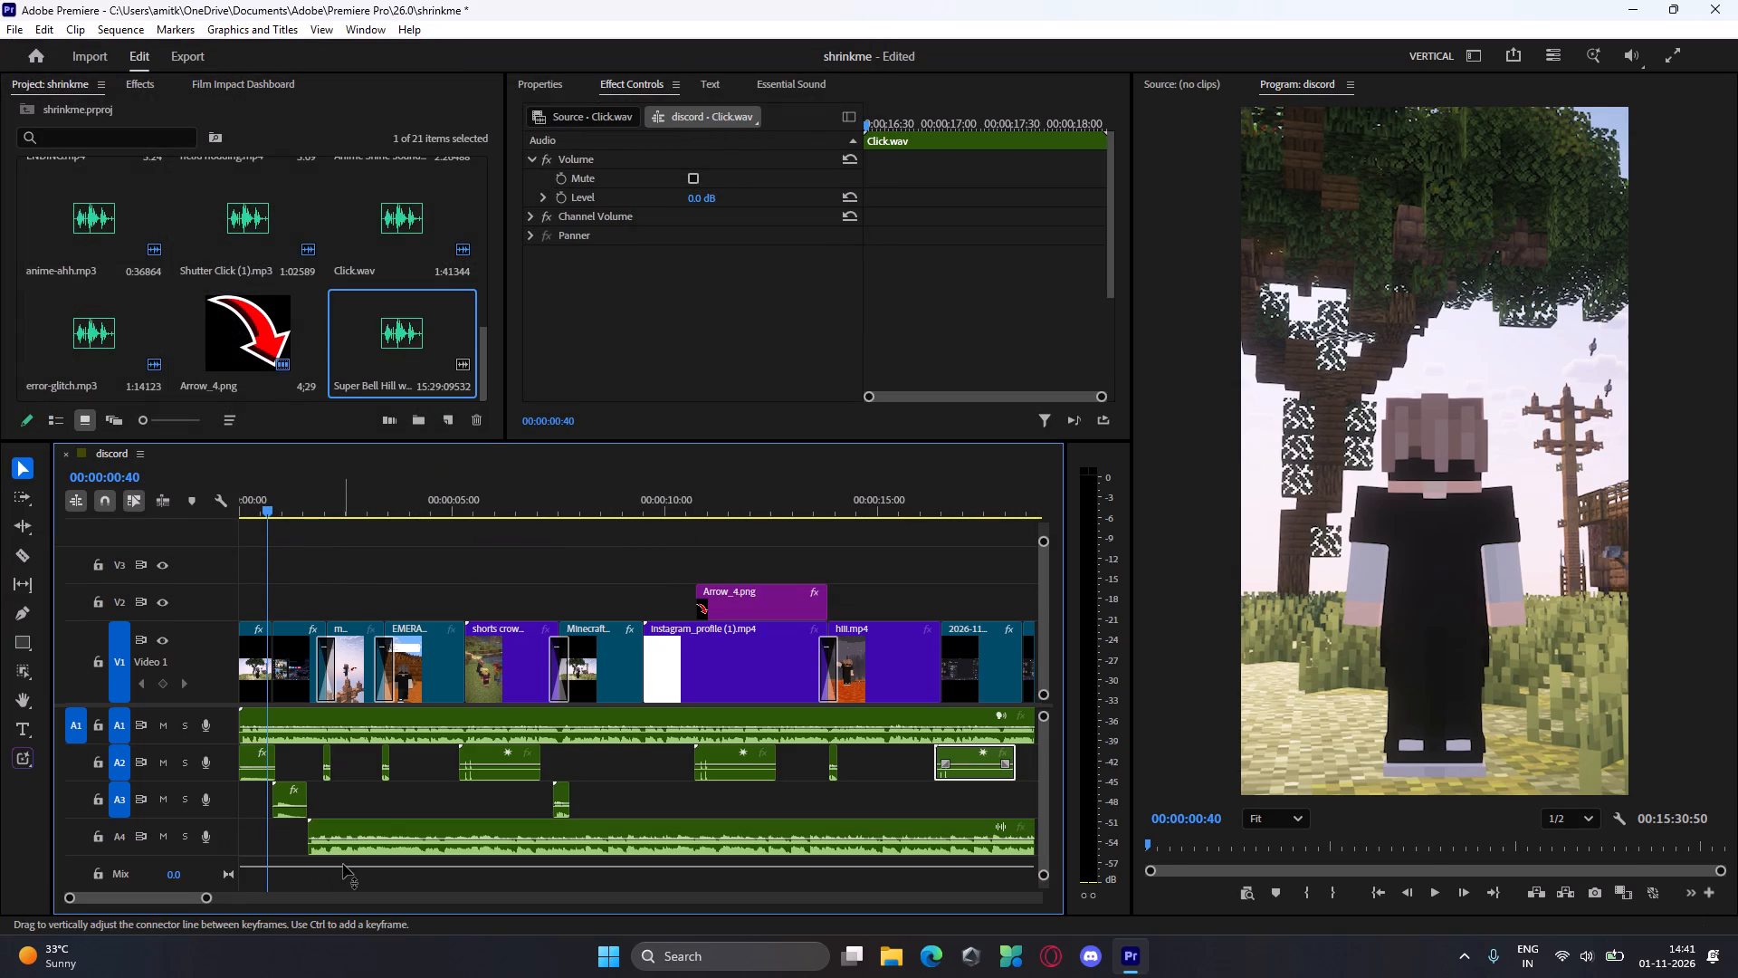
left_click_drag(349, 826, 232, 826)
Cut the music on A4 at about 00:00:04:53, delete its opening part and move the rest to the sequence start.
key("space")
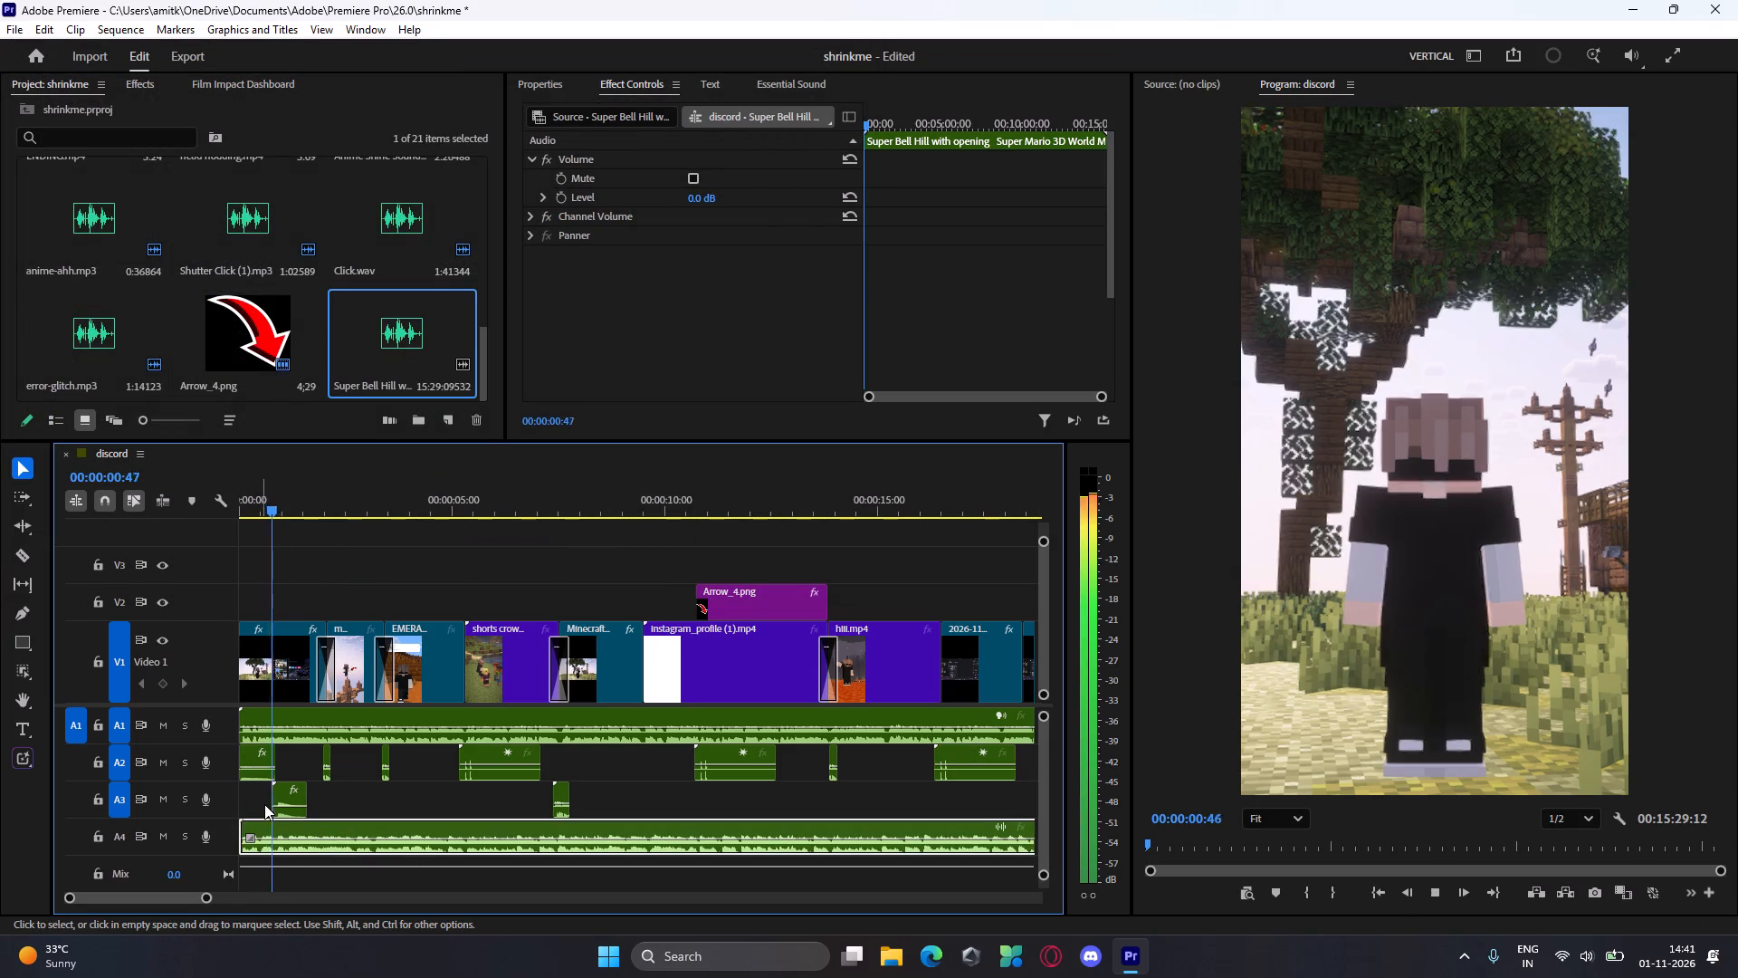
key("c")
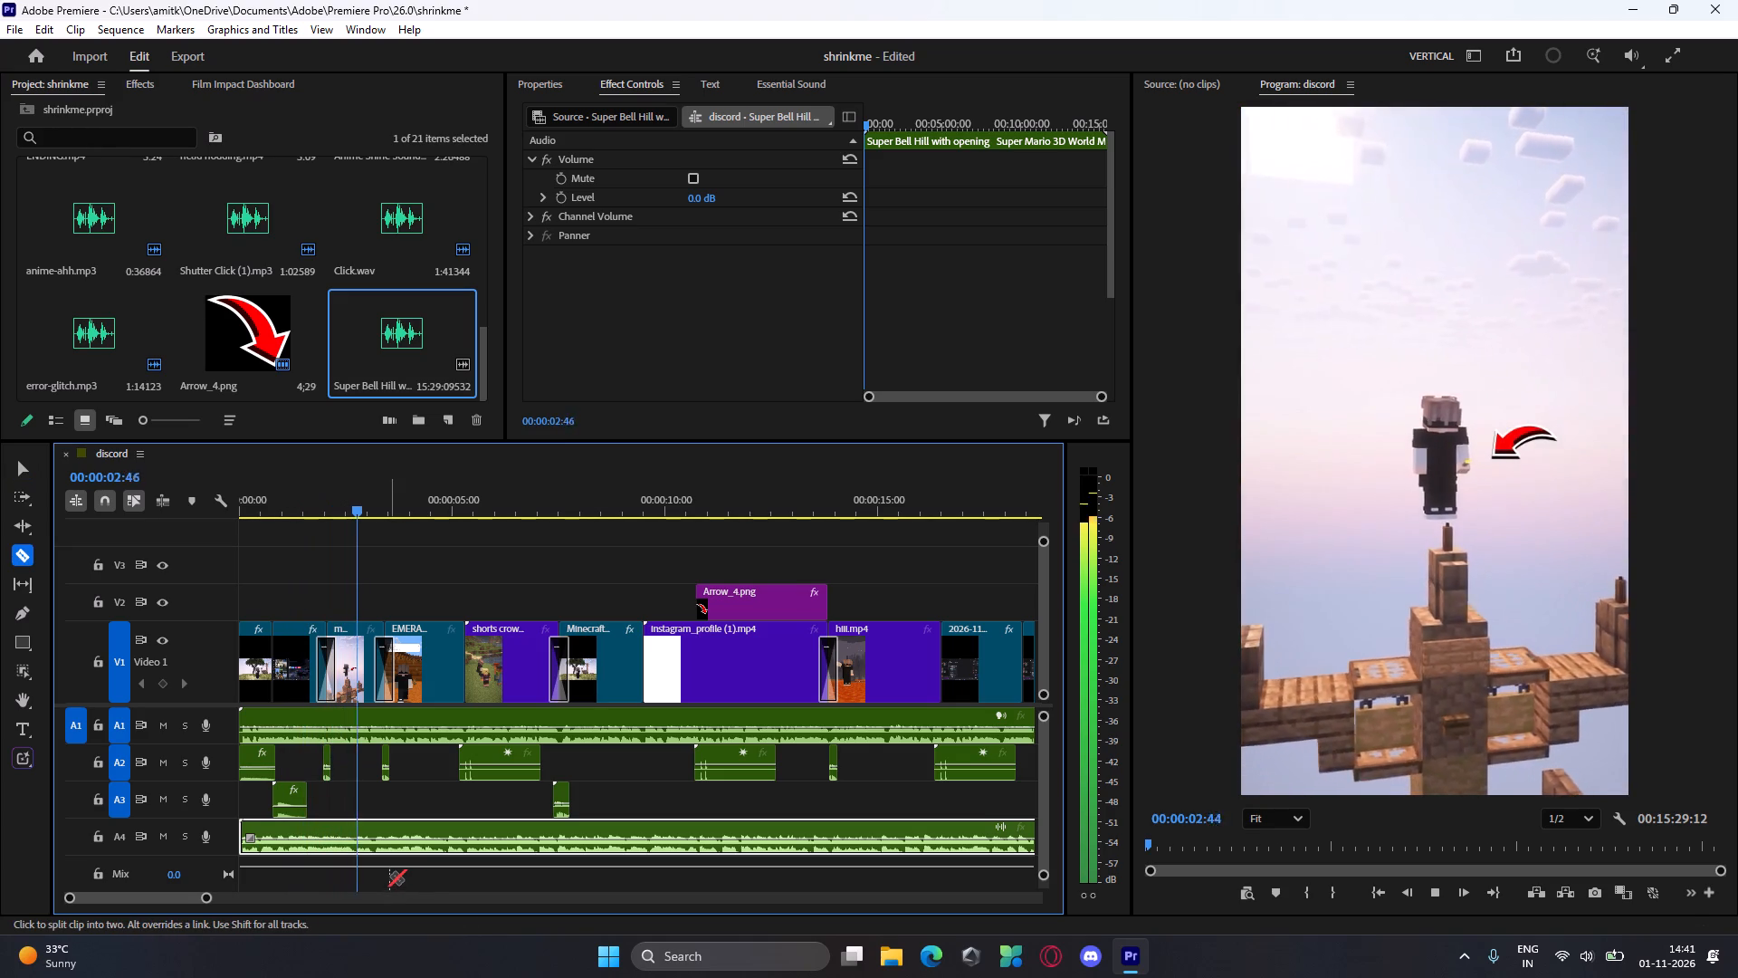
key("space")
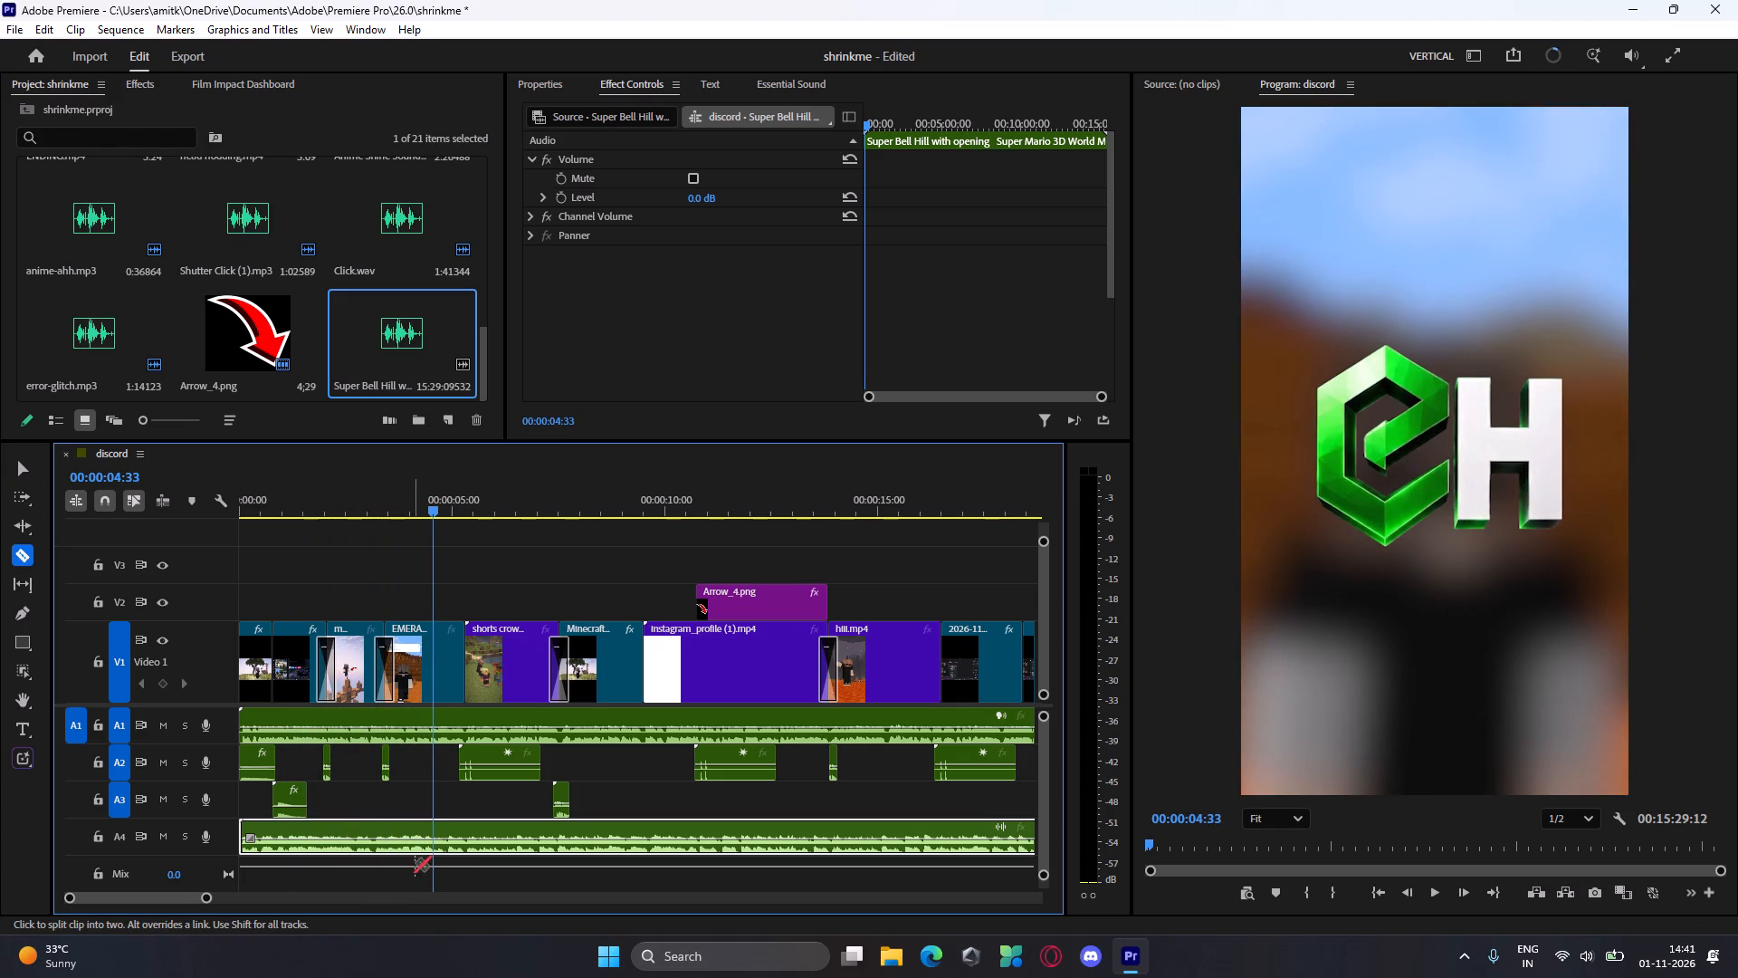
key("space")
key("space")
key("space")
key("space")
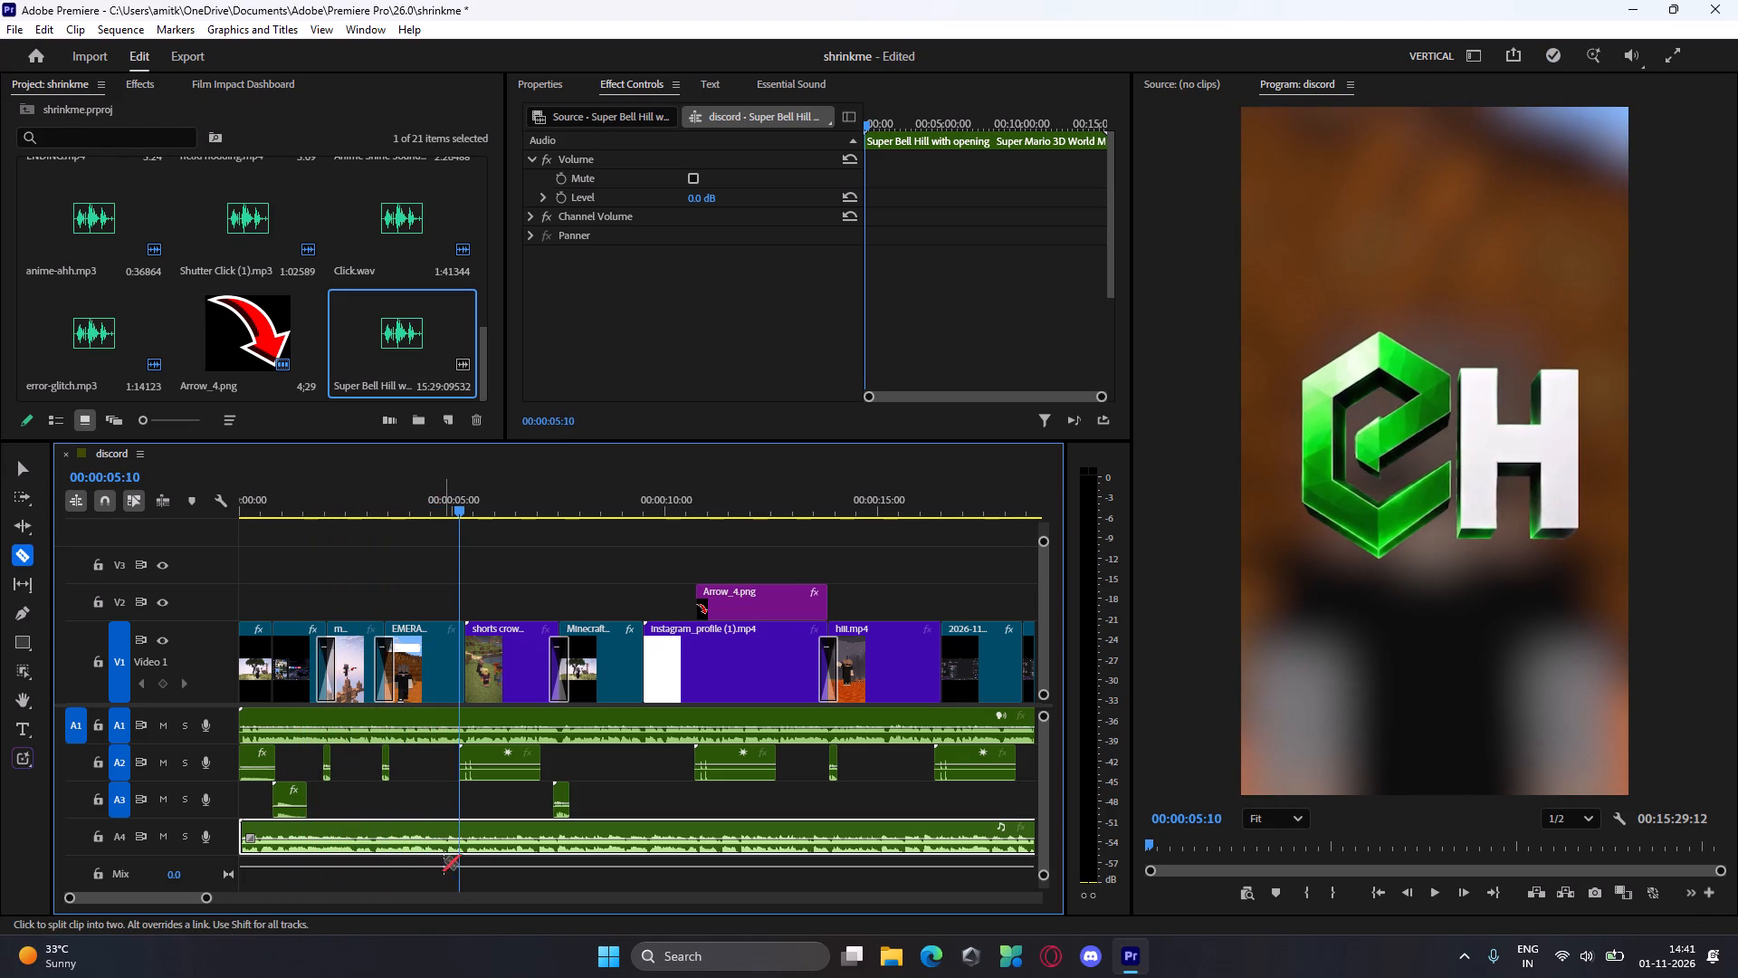
left_click(447, 849)
key("v")
right_click(425, 851)
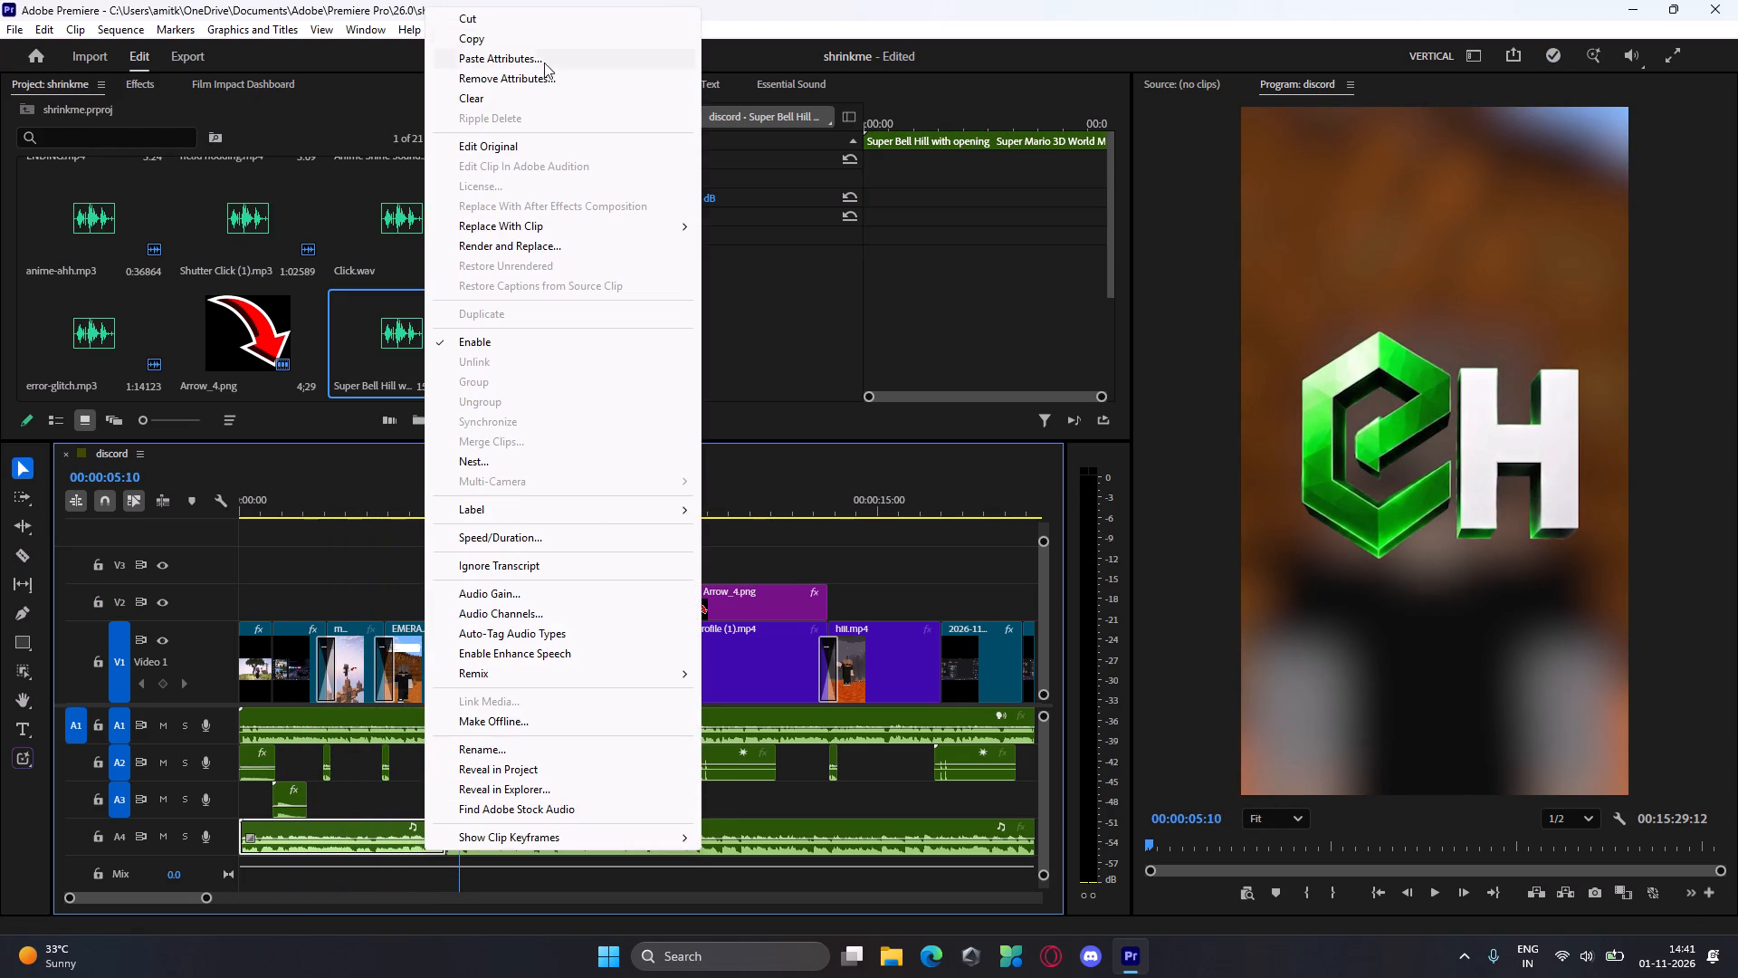
left_click(499, 96)
left_click(353, 829)
right_click(350, 829)
left_click(526, 823)
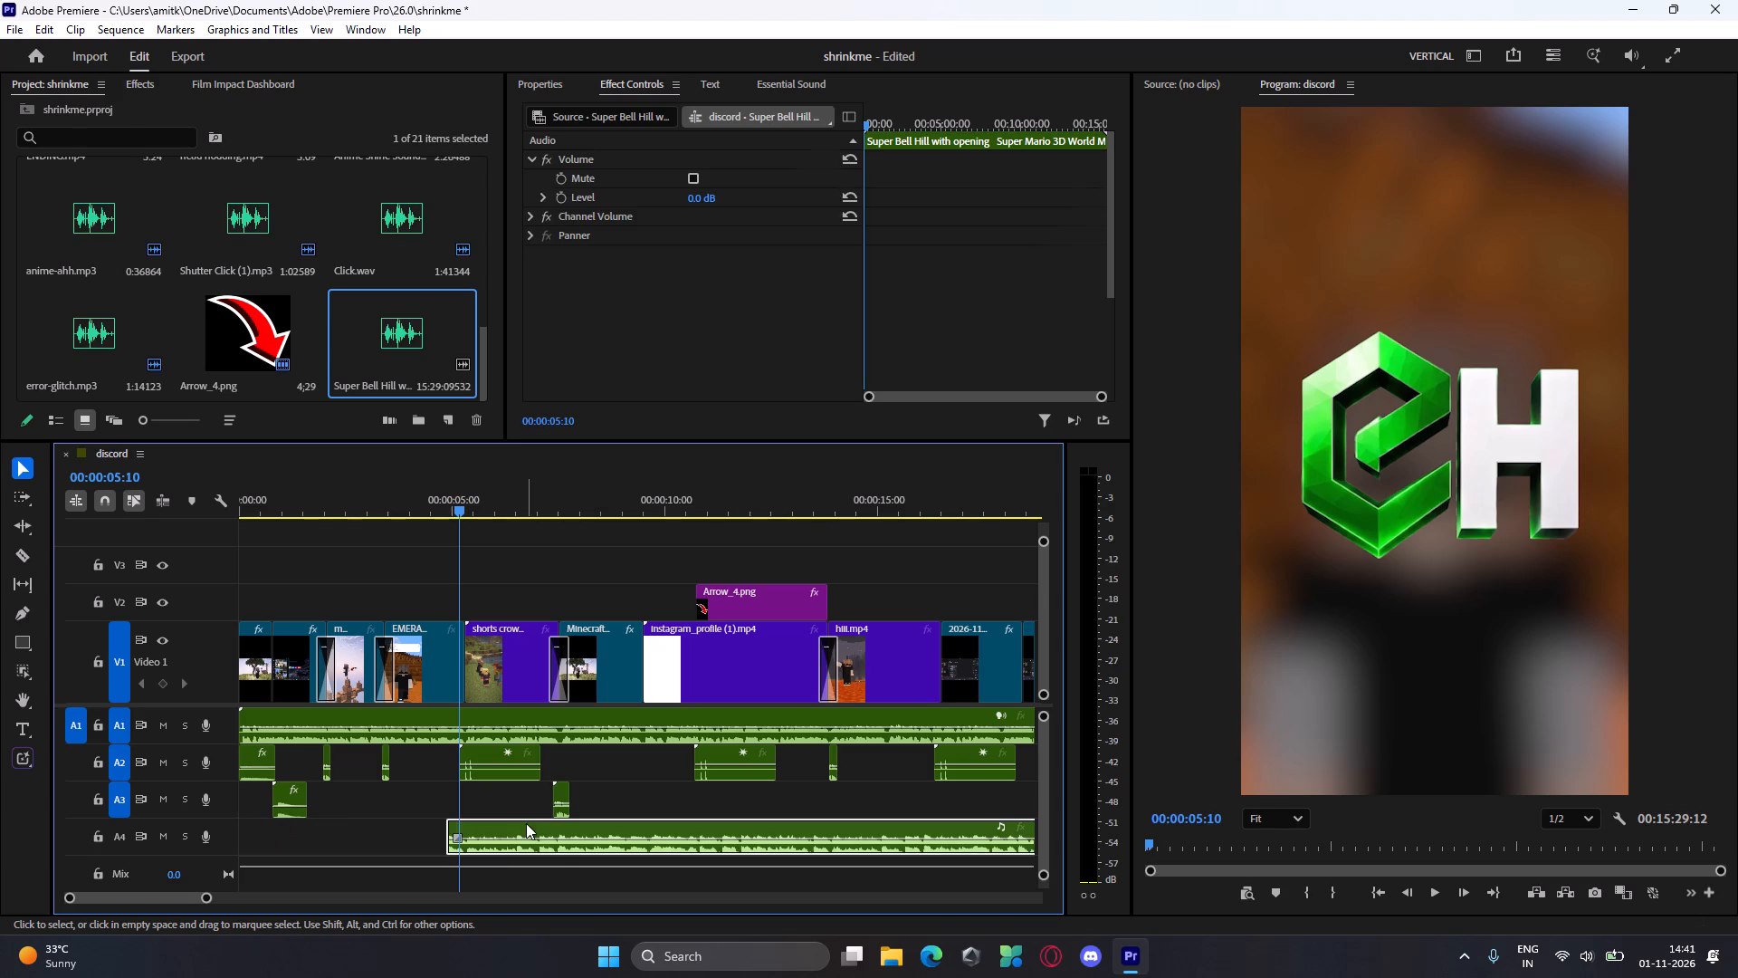
left_click_drag(497, 830, 151, 823)
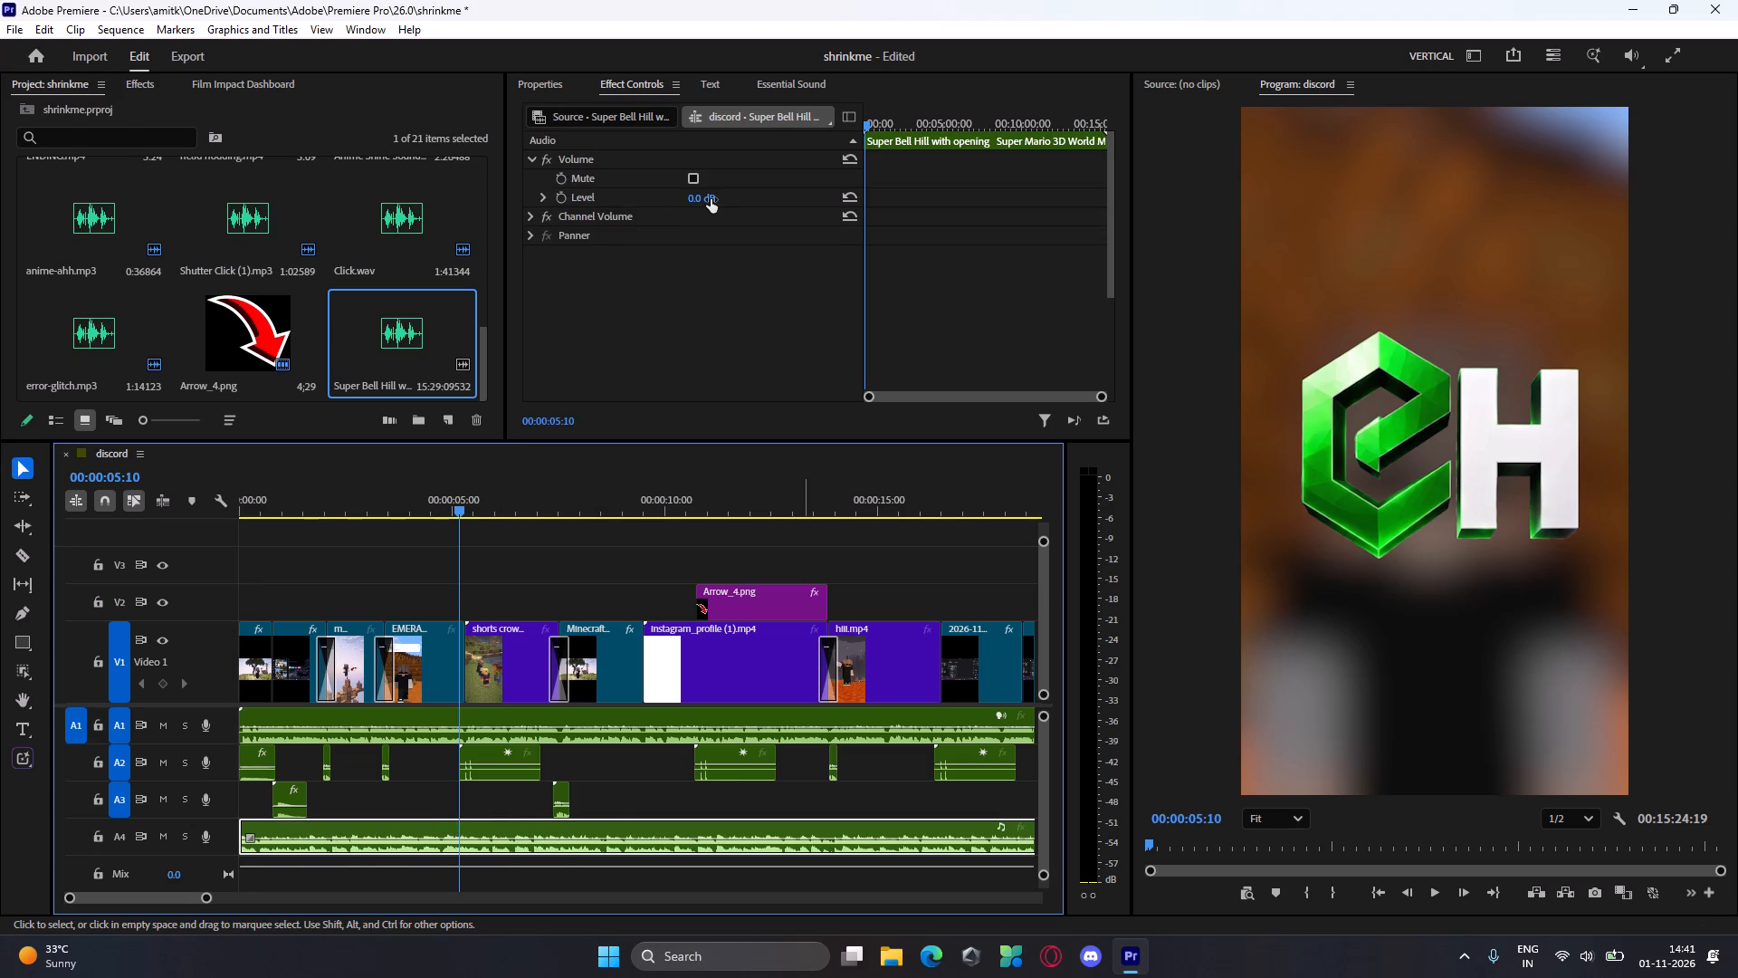
Set the volume level of the Super Bell Hill music on A4 to -22 dB.
left_click(711, 199)
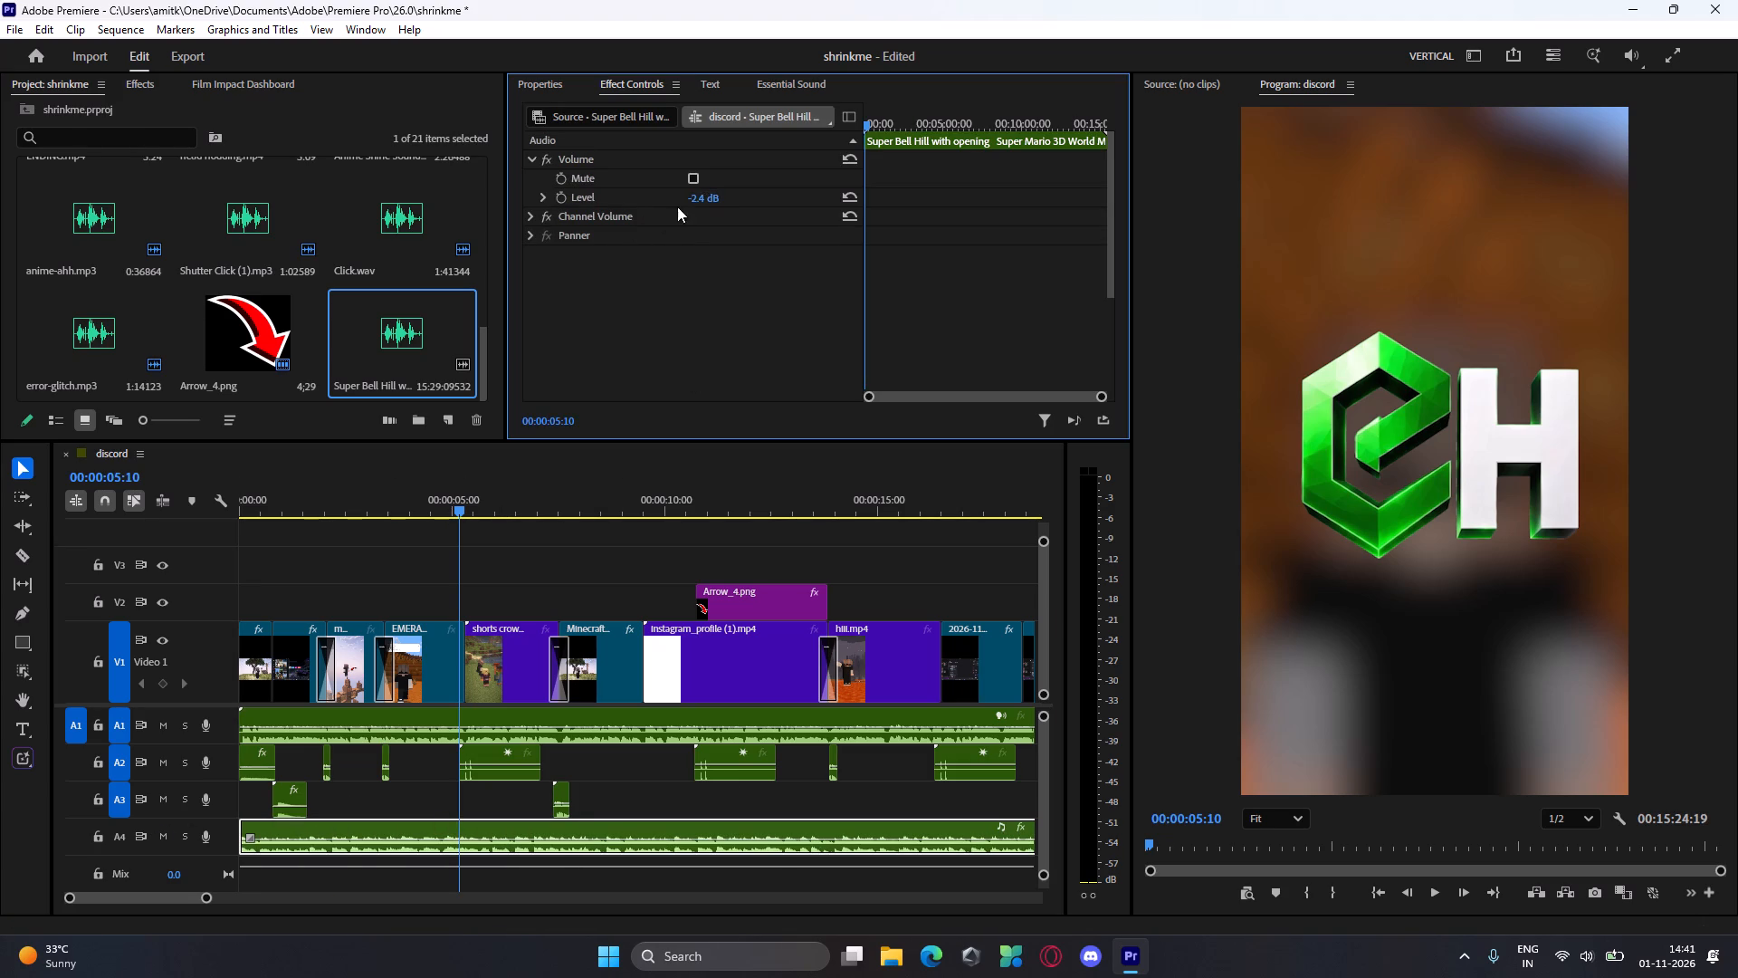
left_click(691, 199)
type("-2")
key("2")
key("Return")
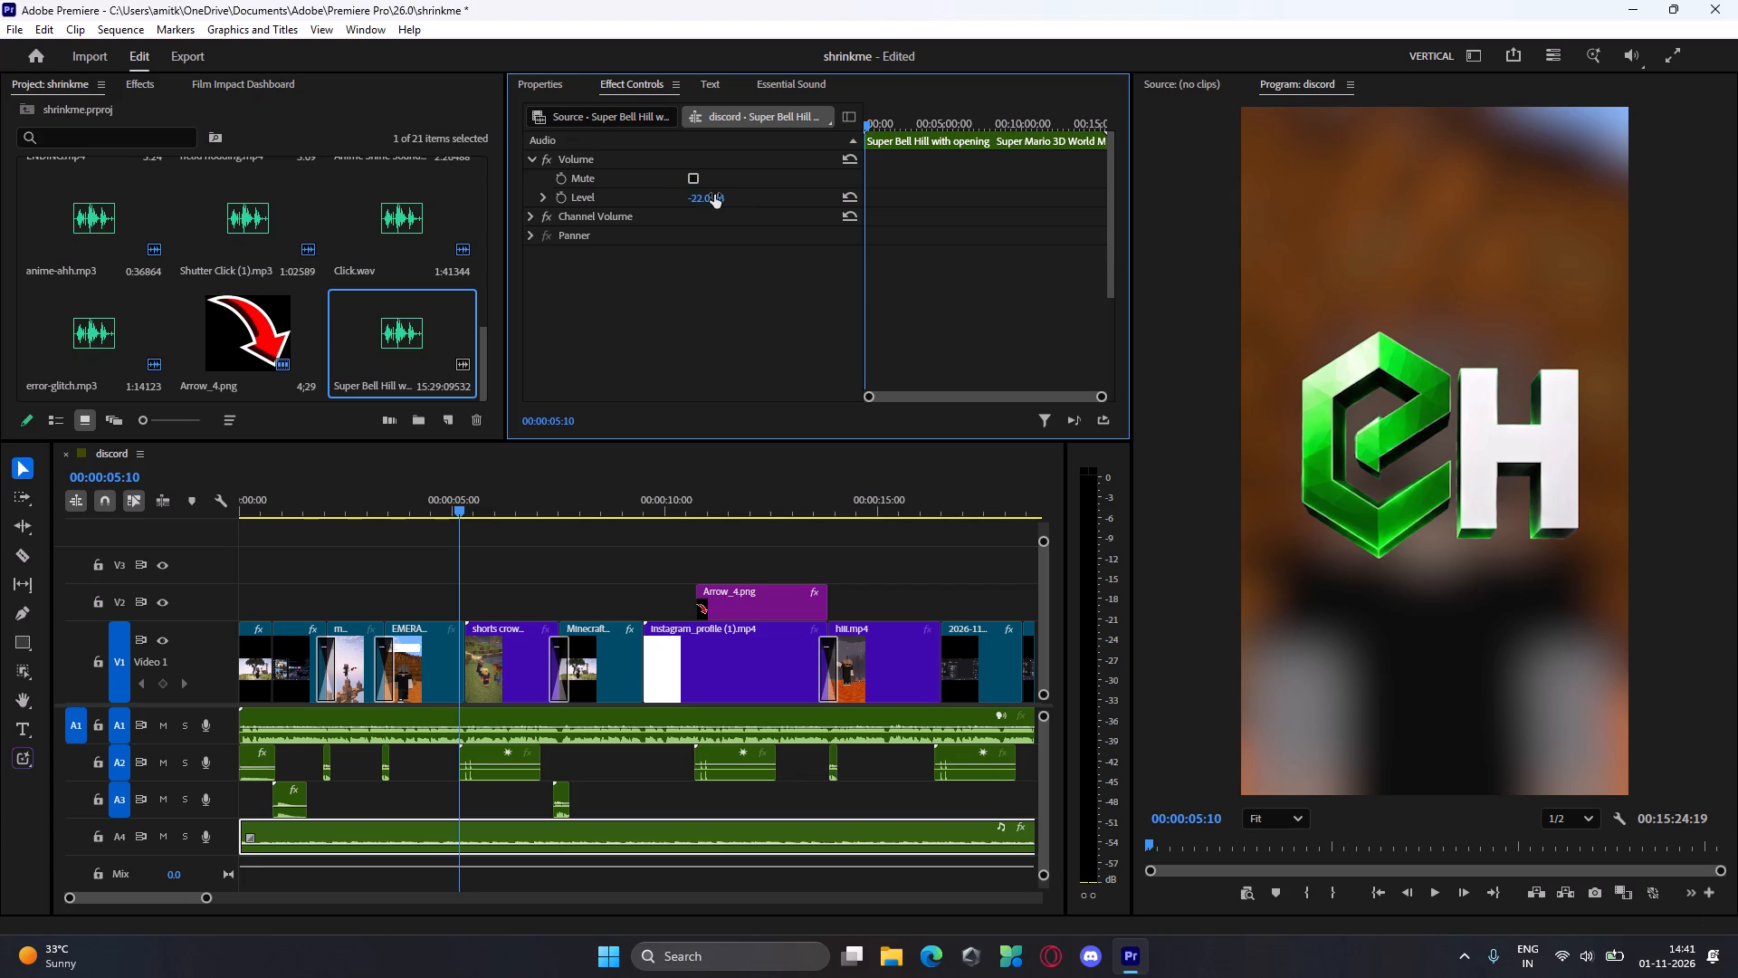
Play the discord sequence from the beginning to check the Super Bell Hill music level against the voice and sound effects.
left_click_drag(457, 520, 0, 527)
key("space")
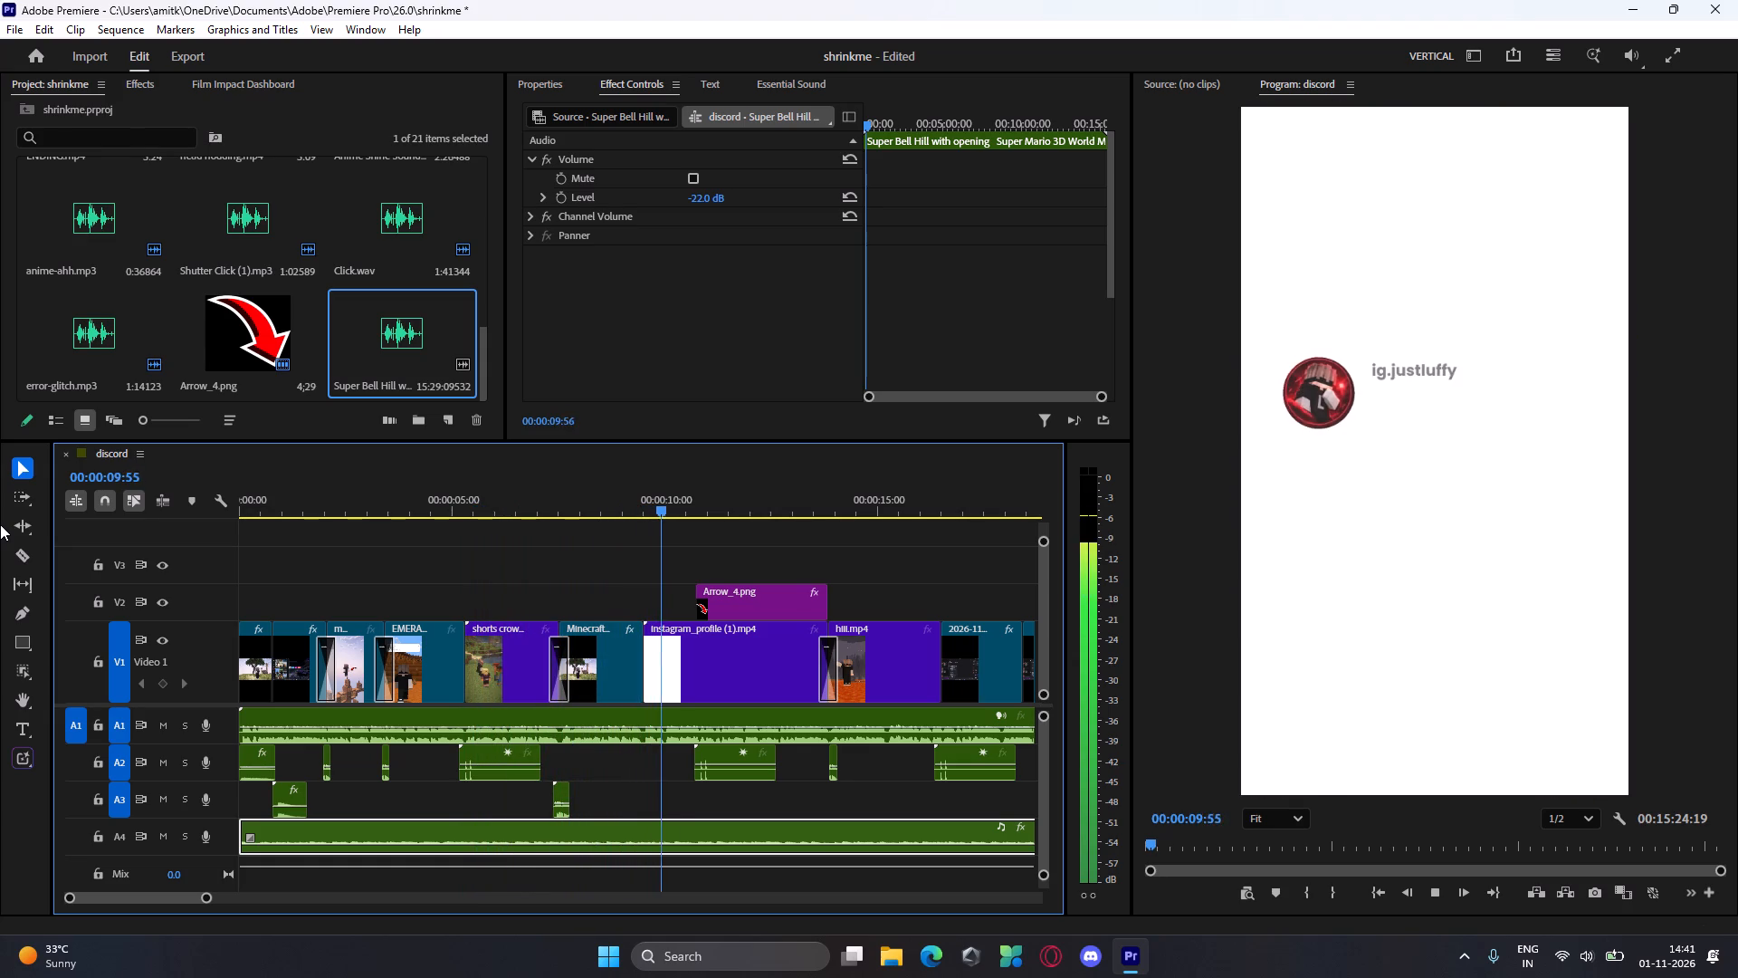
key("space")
left_click(580, 513)
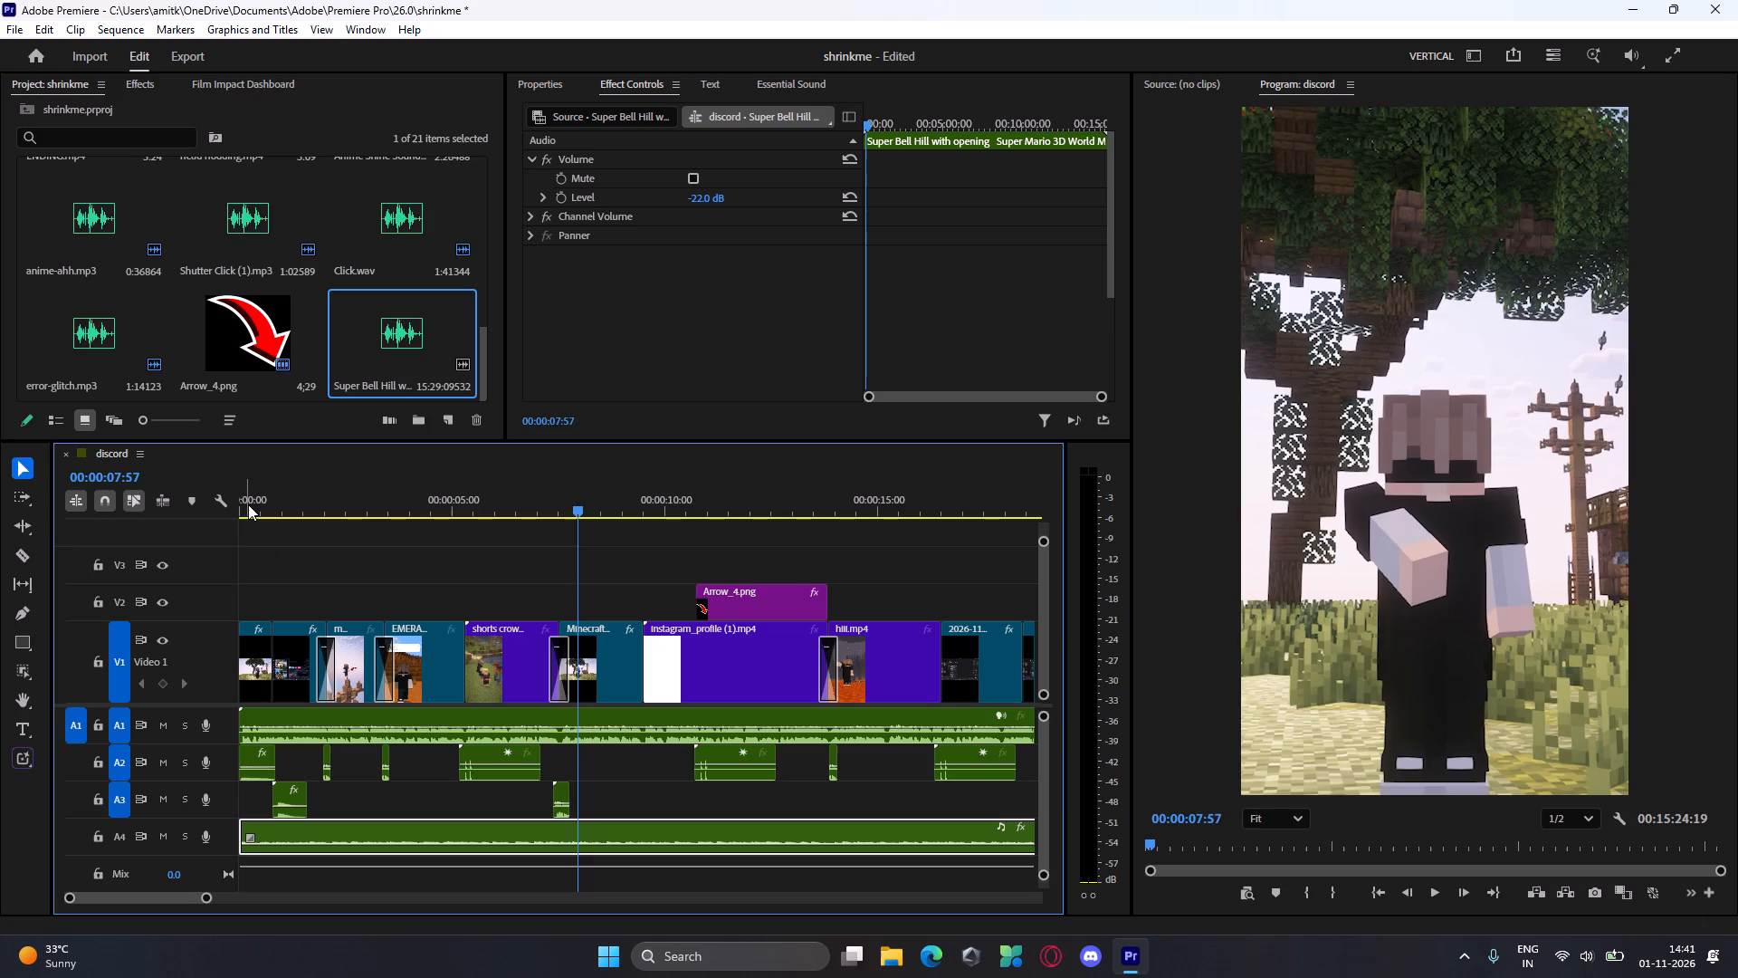
left_click_drag(248, 504, 113, 498)
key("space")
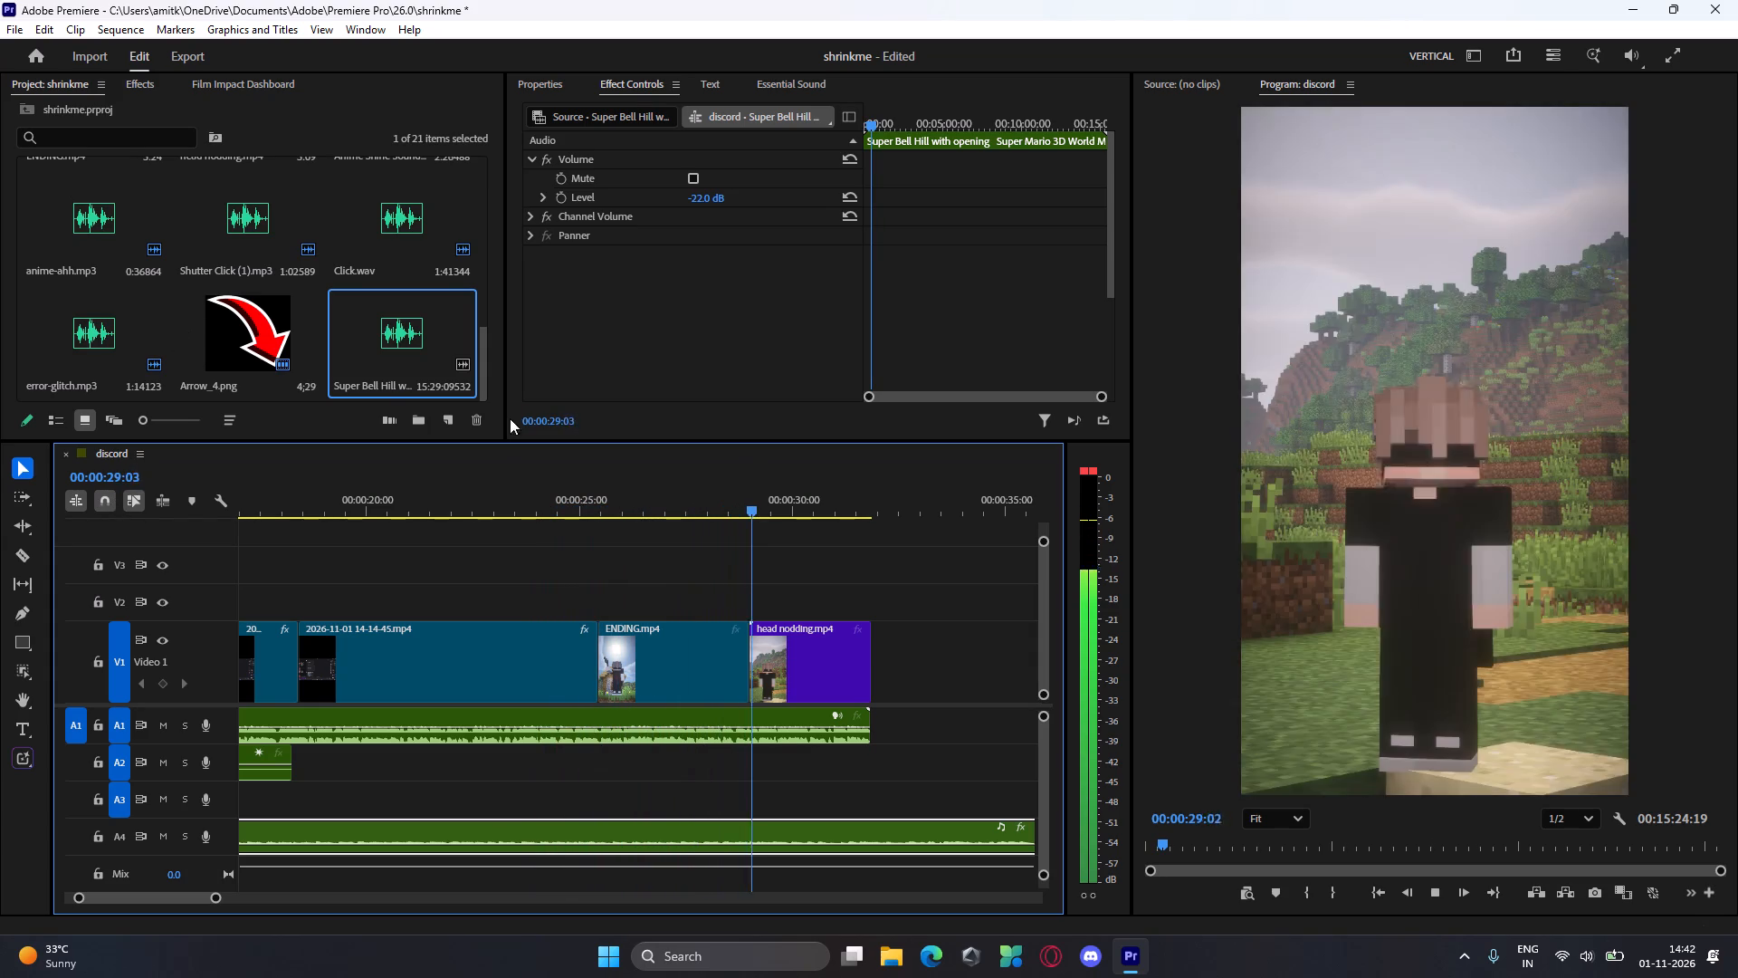
scroll(403, 317, "down", 5)
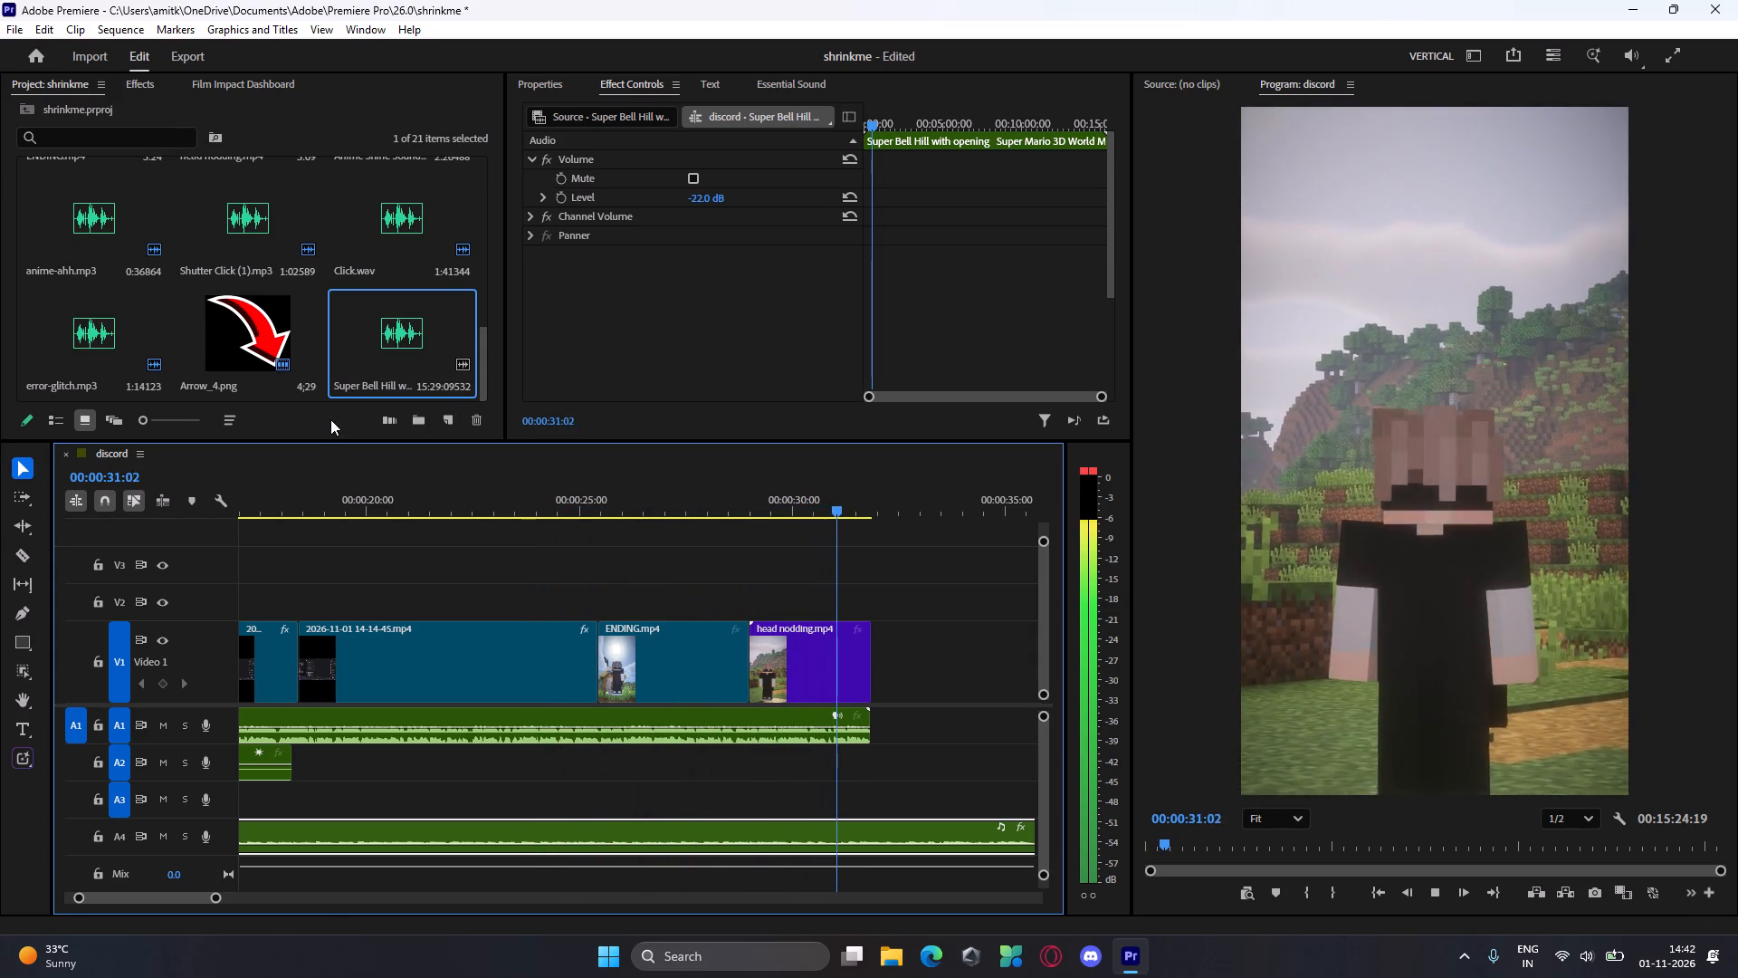
Cut the music on A4 at the end of the head nodding.mp4 clip, 00:00:31:51, and delete the excess after it.
key("space")
key("c")
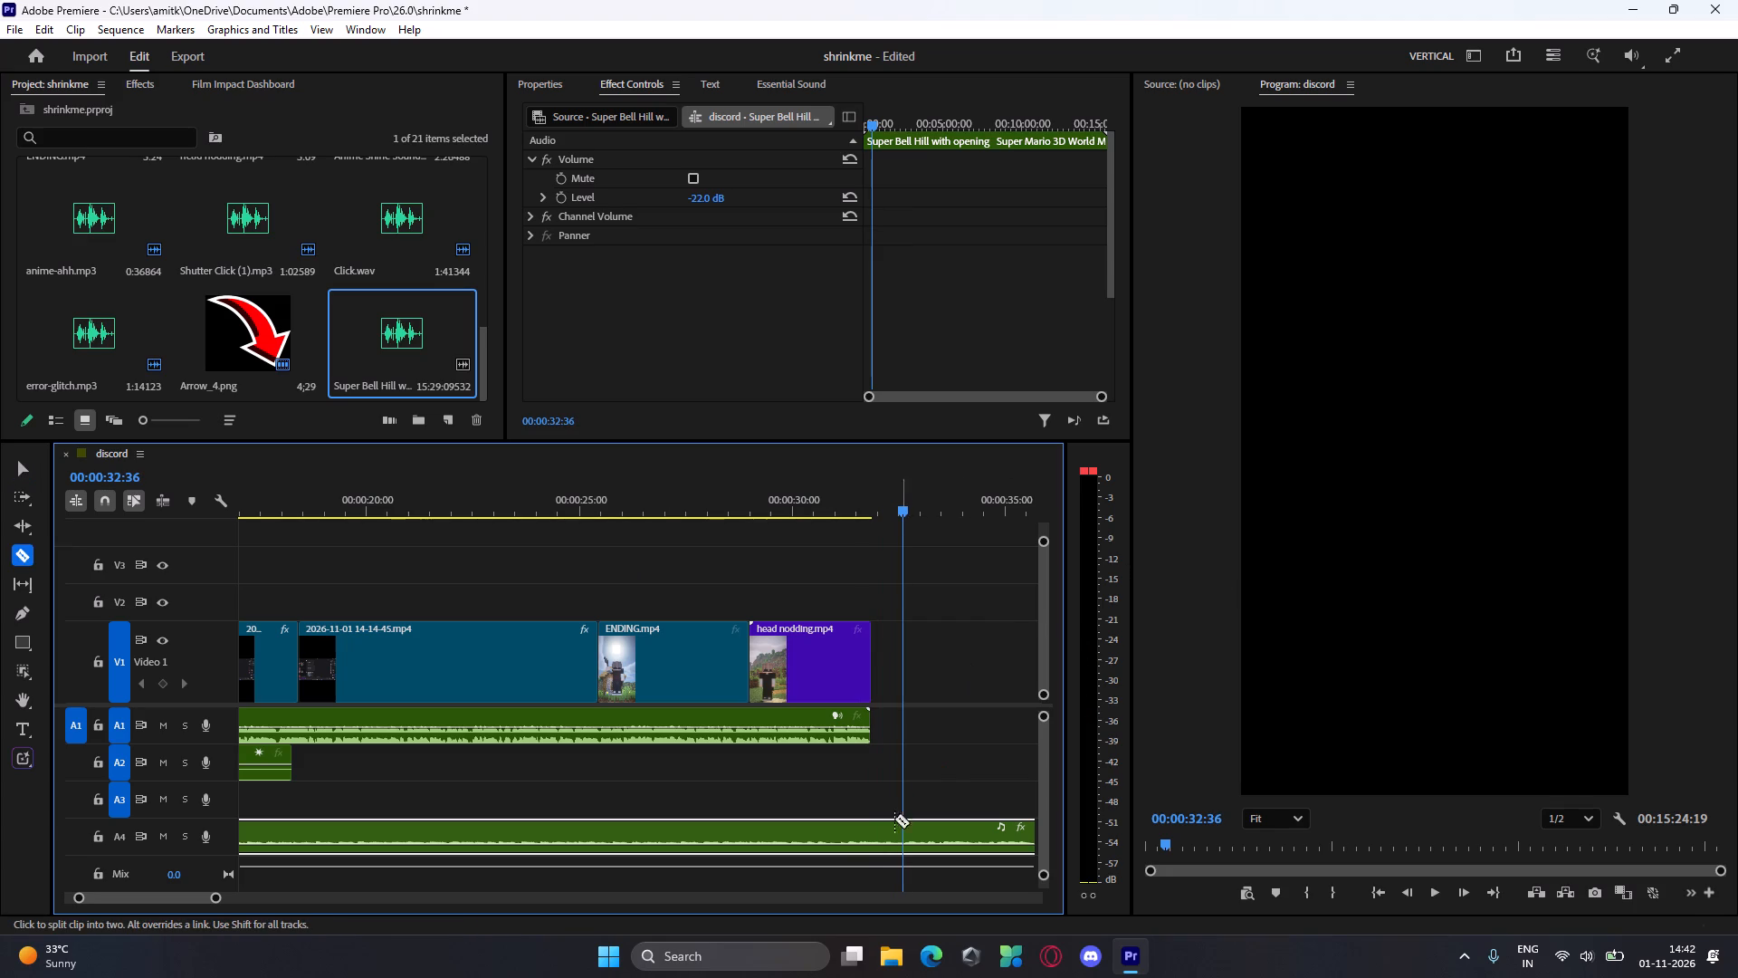
left_click(872, 848)
key("v")
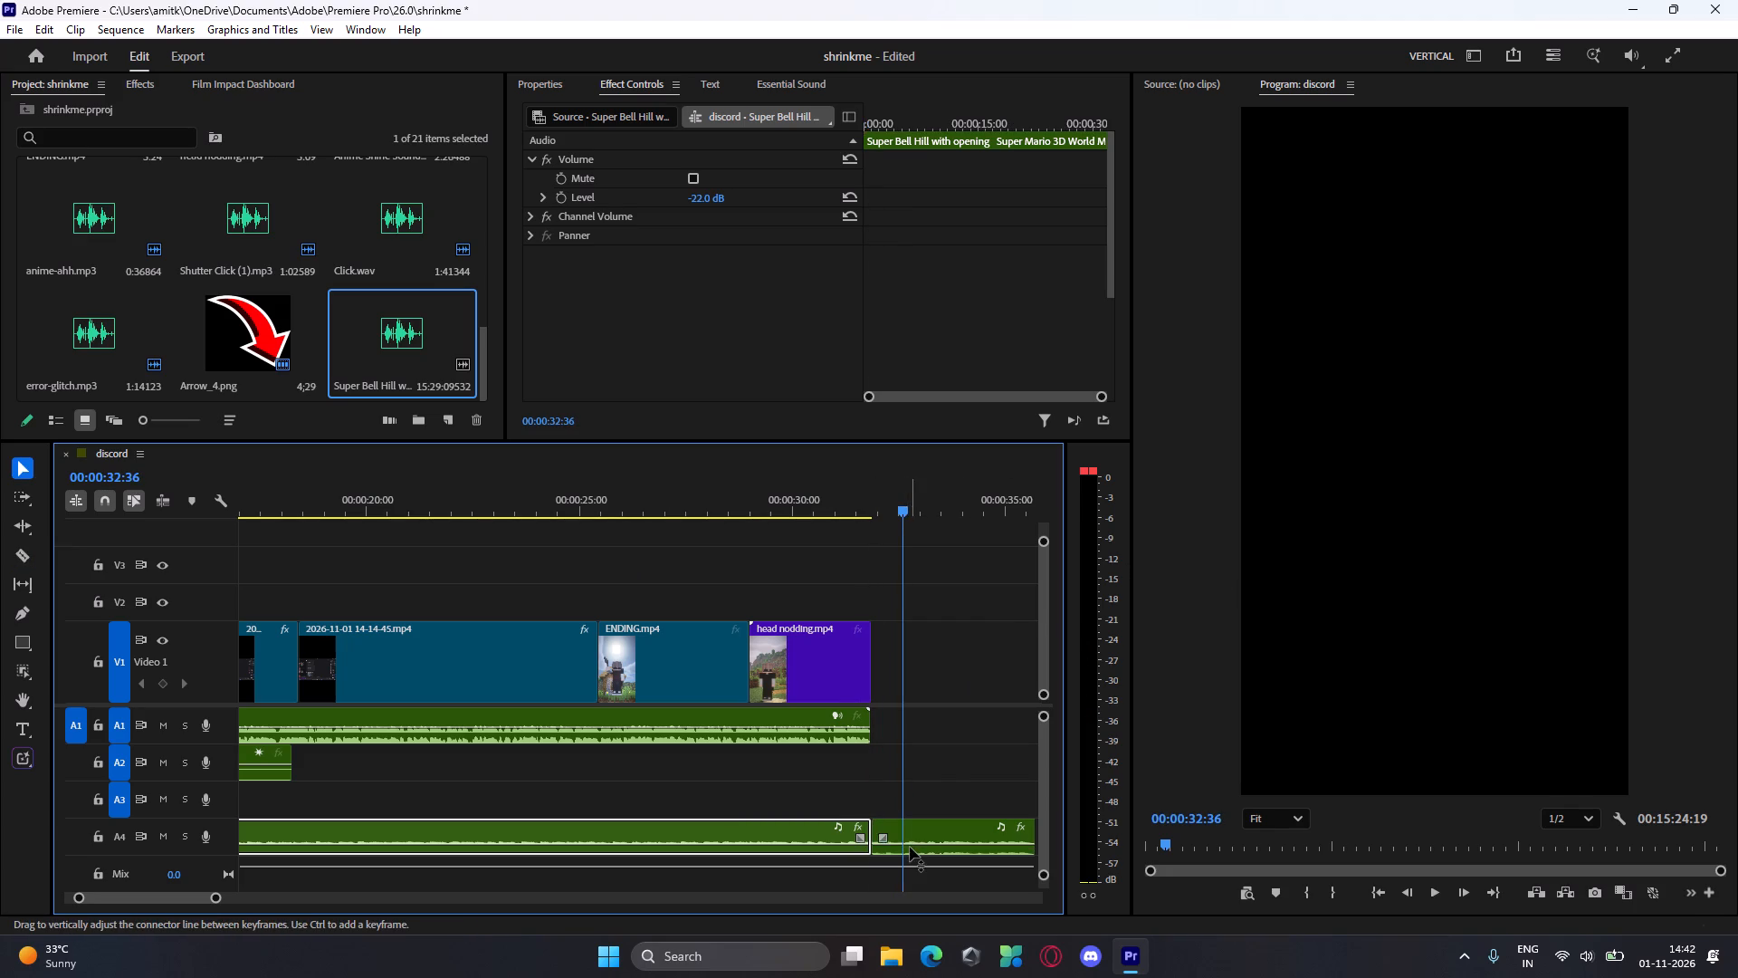
left_click(910, 847)
right_click(909, 845)
left_click(971, 187)
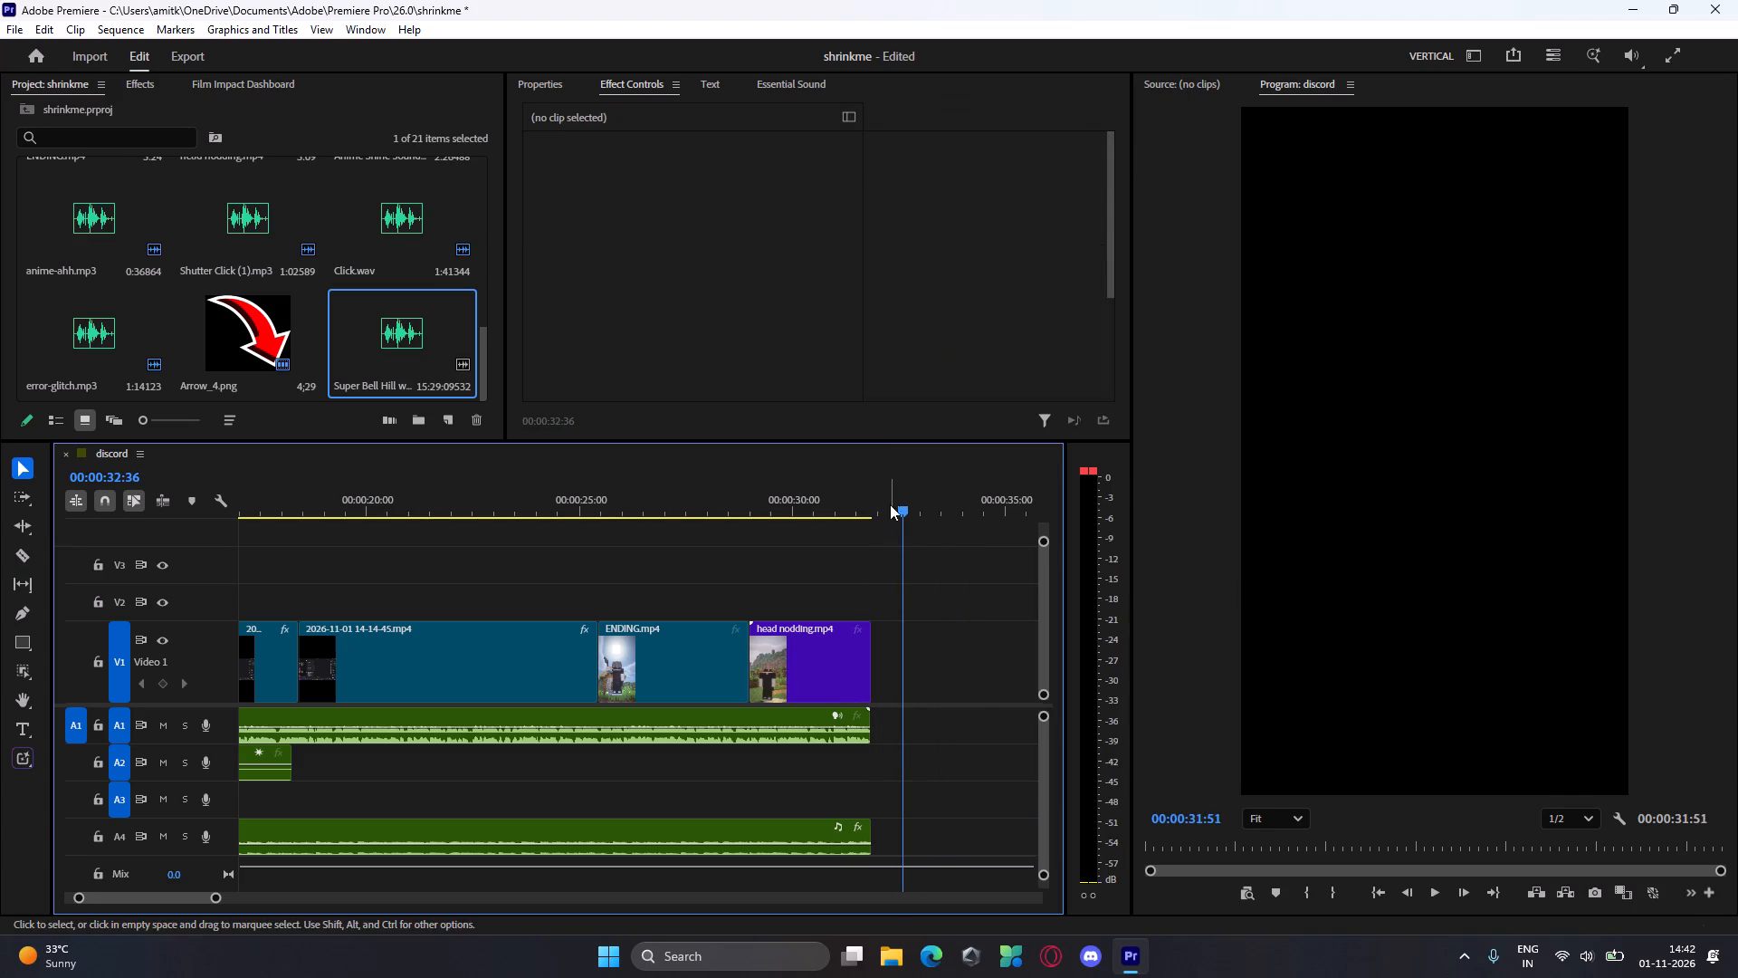
Open the export settings for the discord sequence and enable Render at Maximum Depth and Use Maximum Render Quality.
left_click_drag(890, 497, 0, 533)
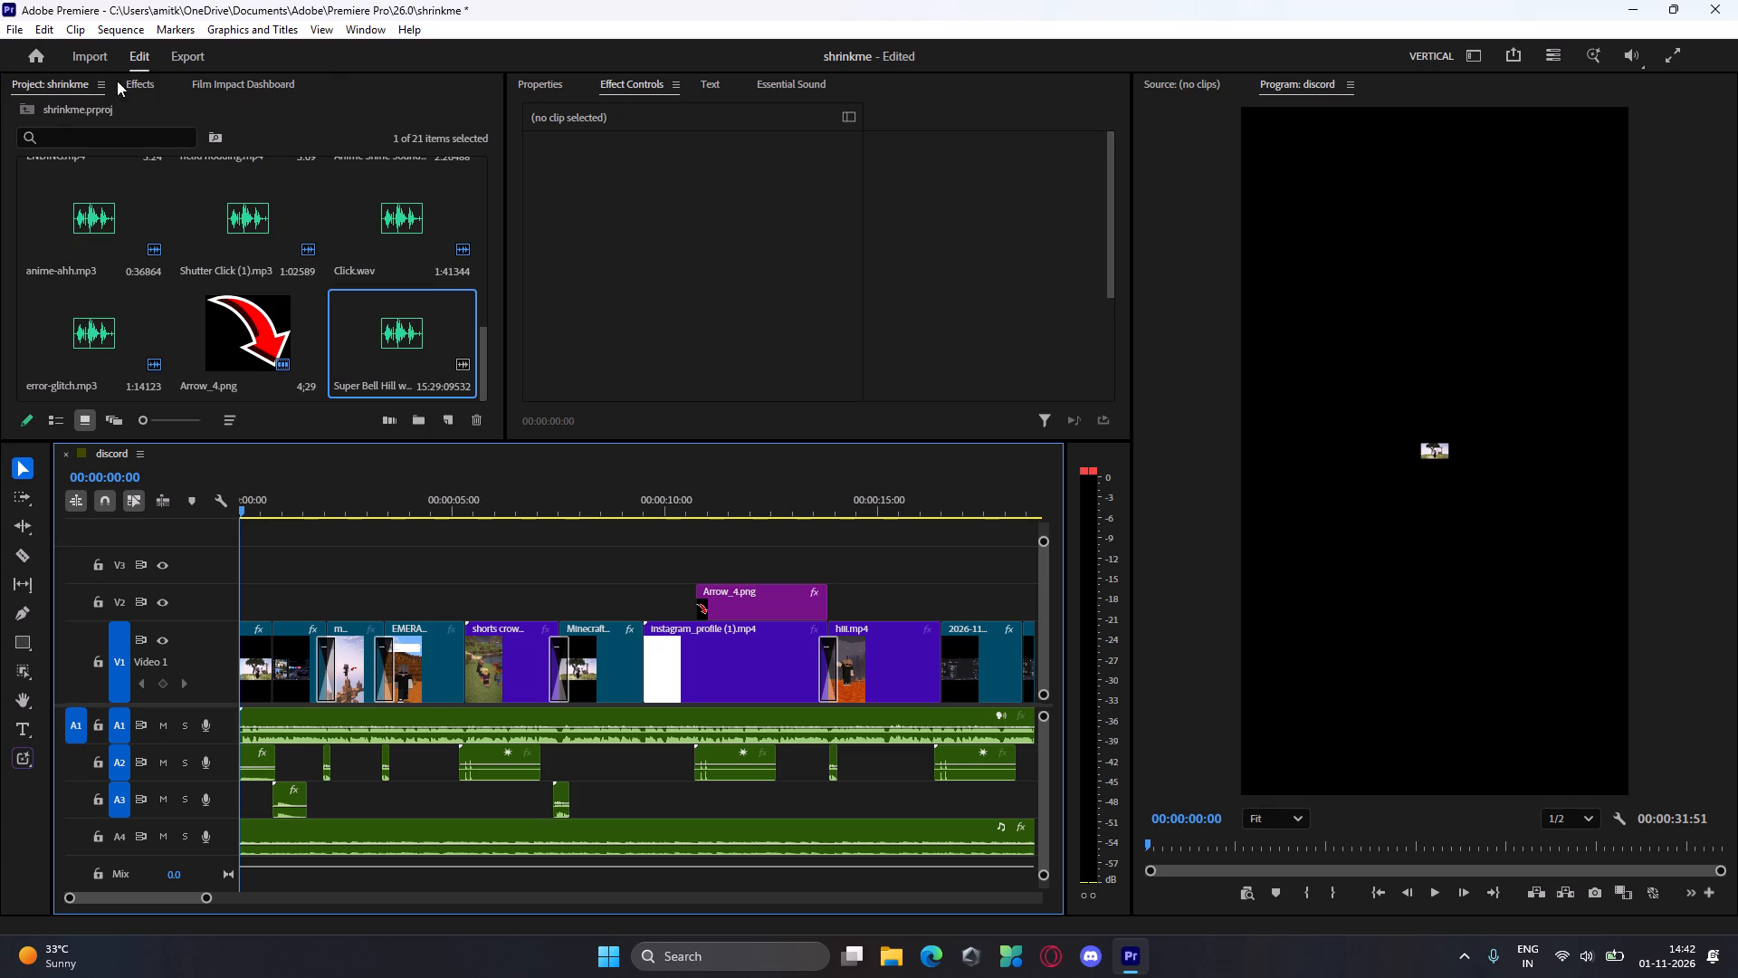
left_click(205, 60)
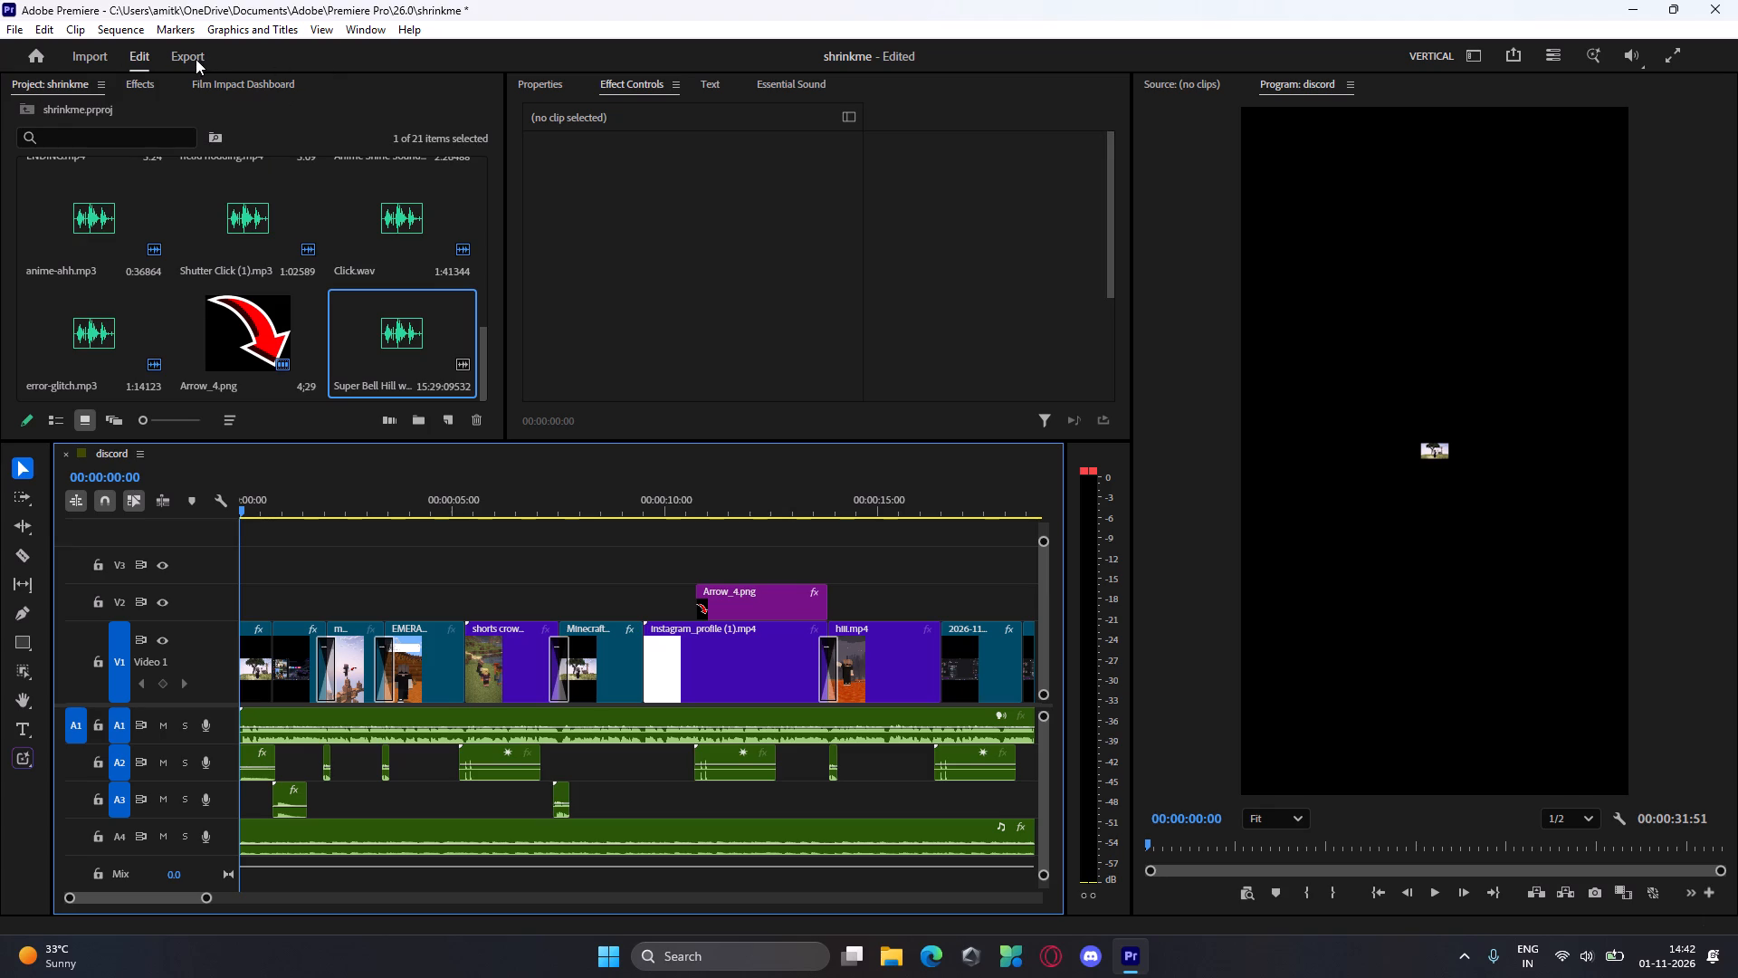
left_click(194, 57)
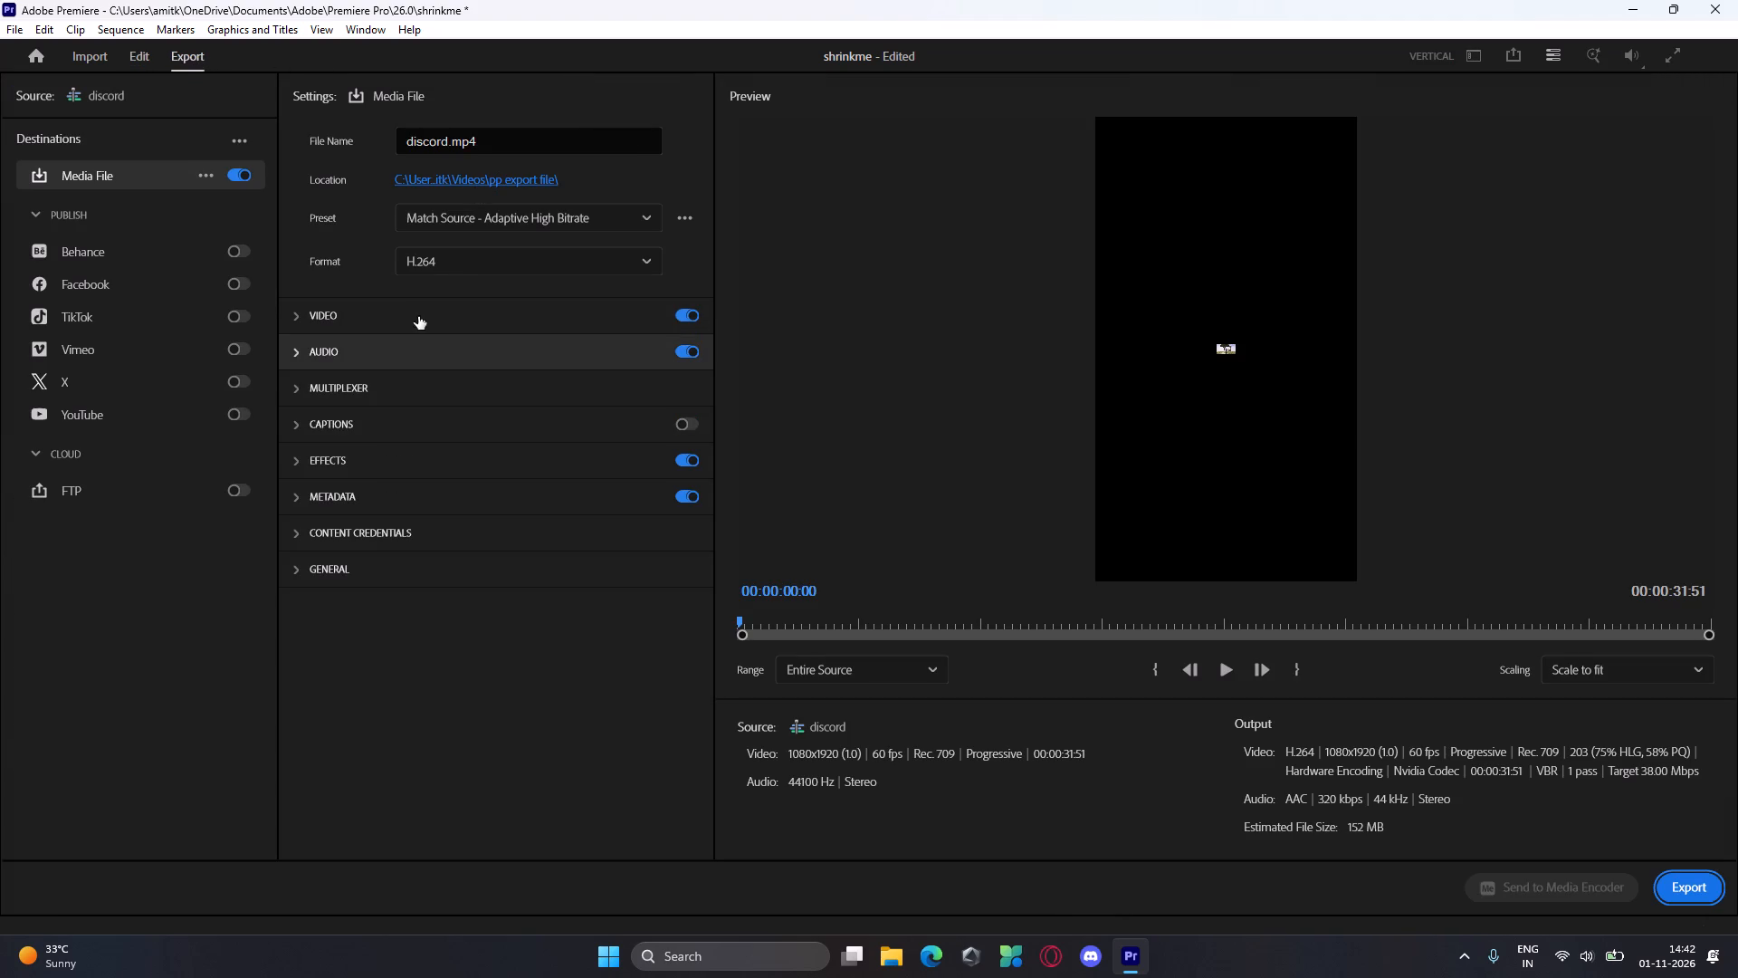
left_click(328, 313)
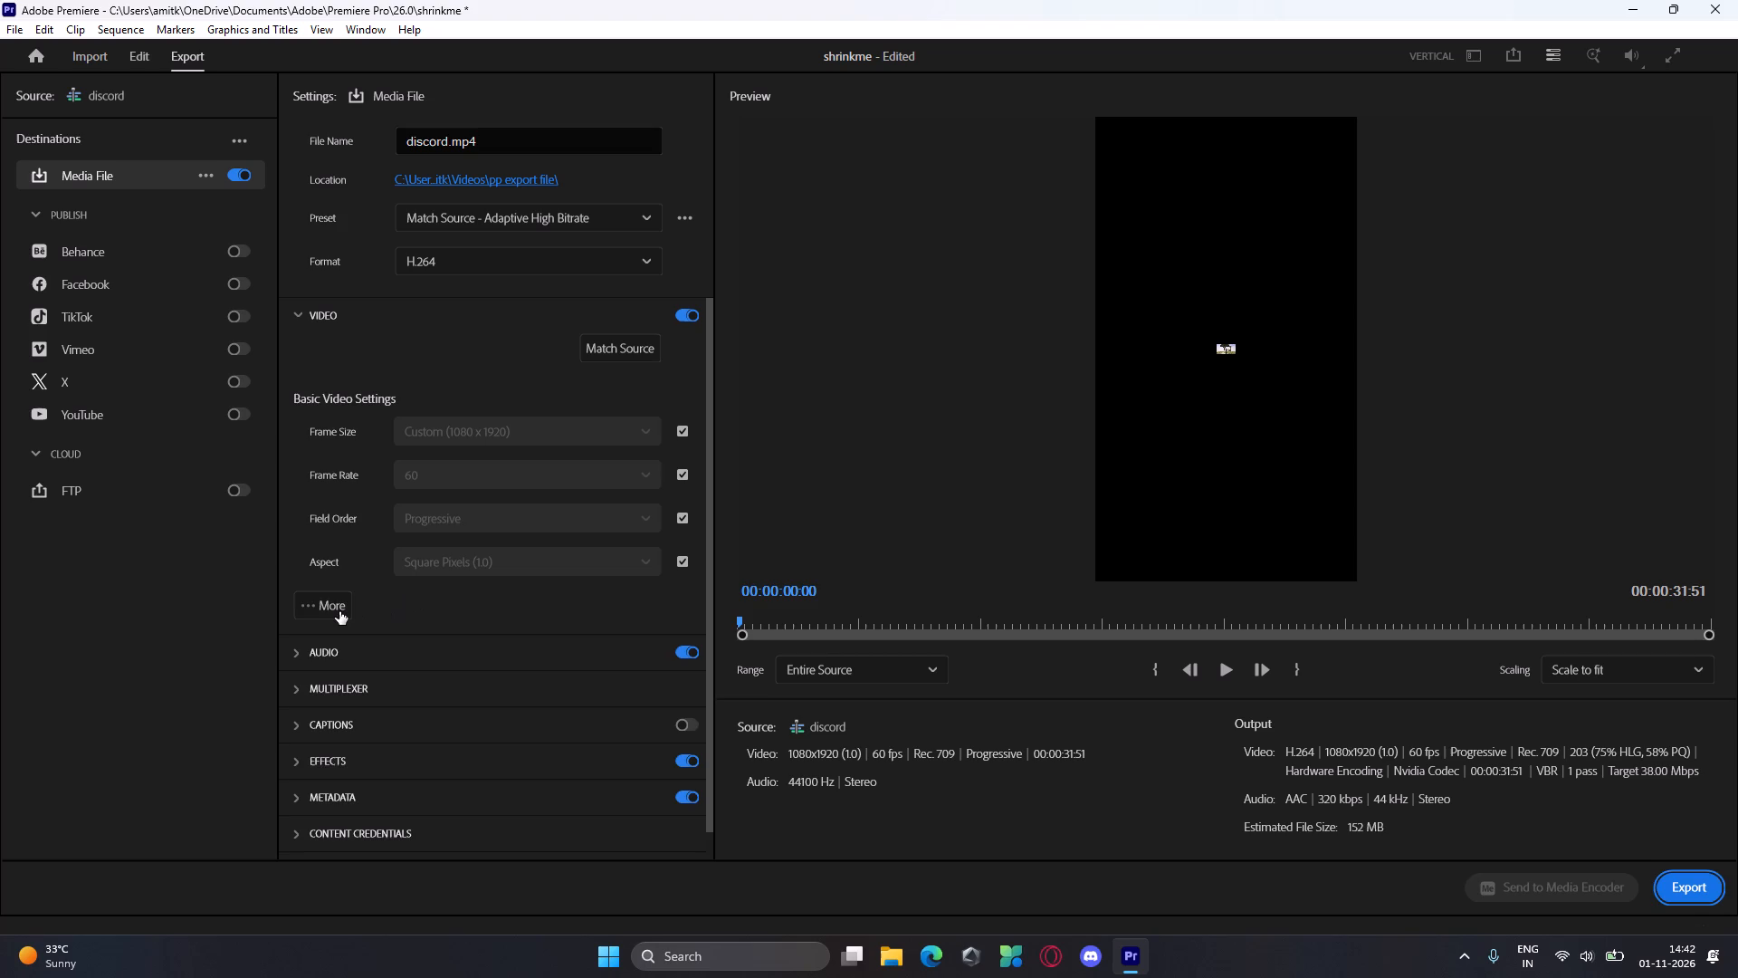
left_click(339, 611)
left_click(339, 649)
left_click(340, 680)
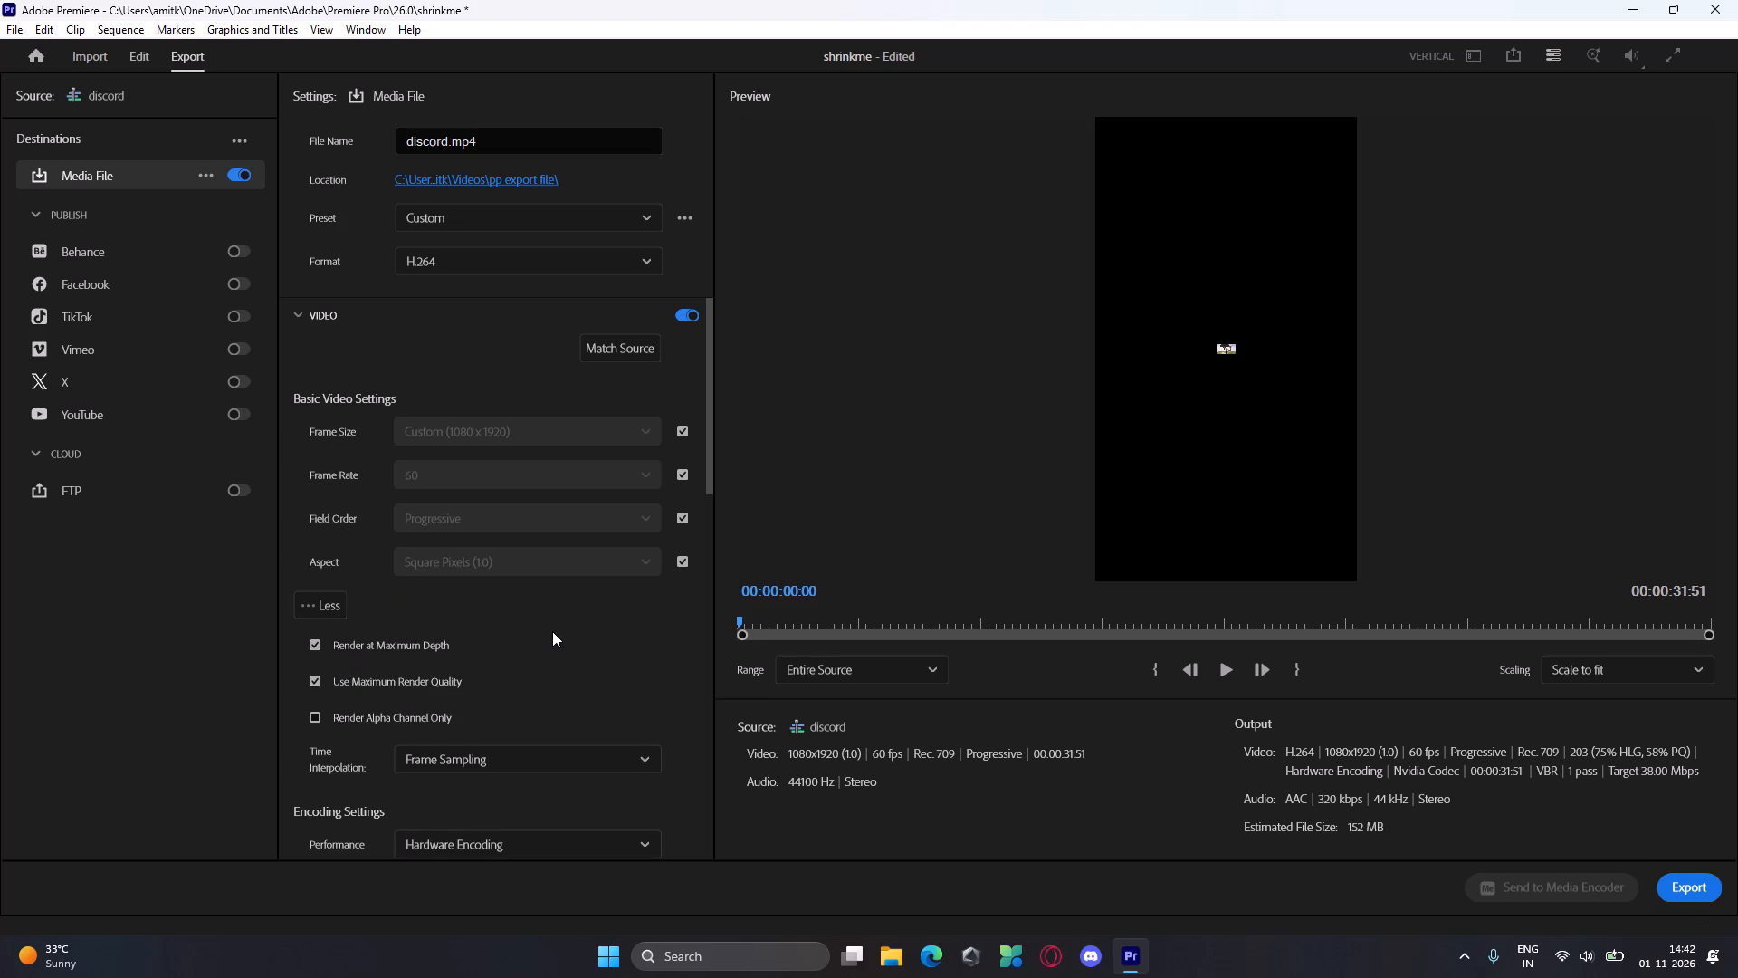
Unlock the encoding profile from the source and set it to High.
scroll(552, 631, "down", 3)
scroll(623, 580, "down", 6)
scroll(701, 524, "down", 5)
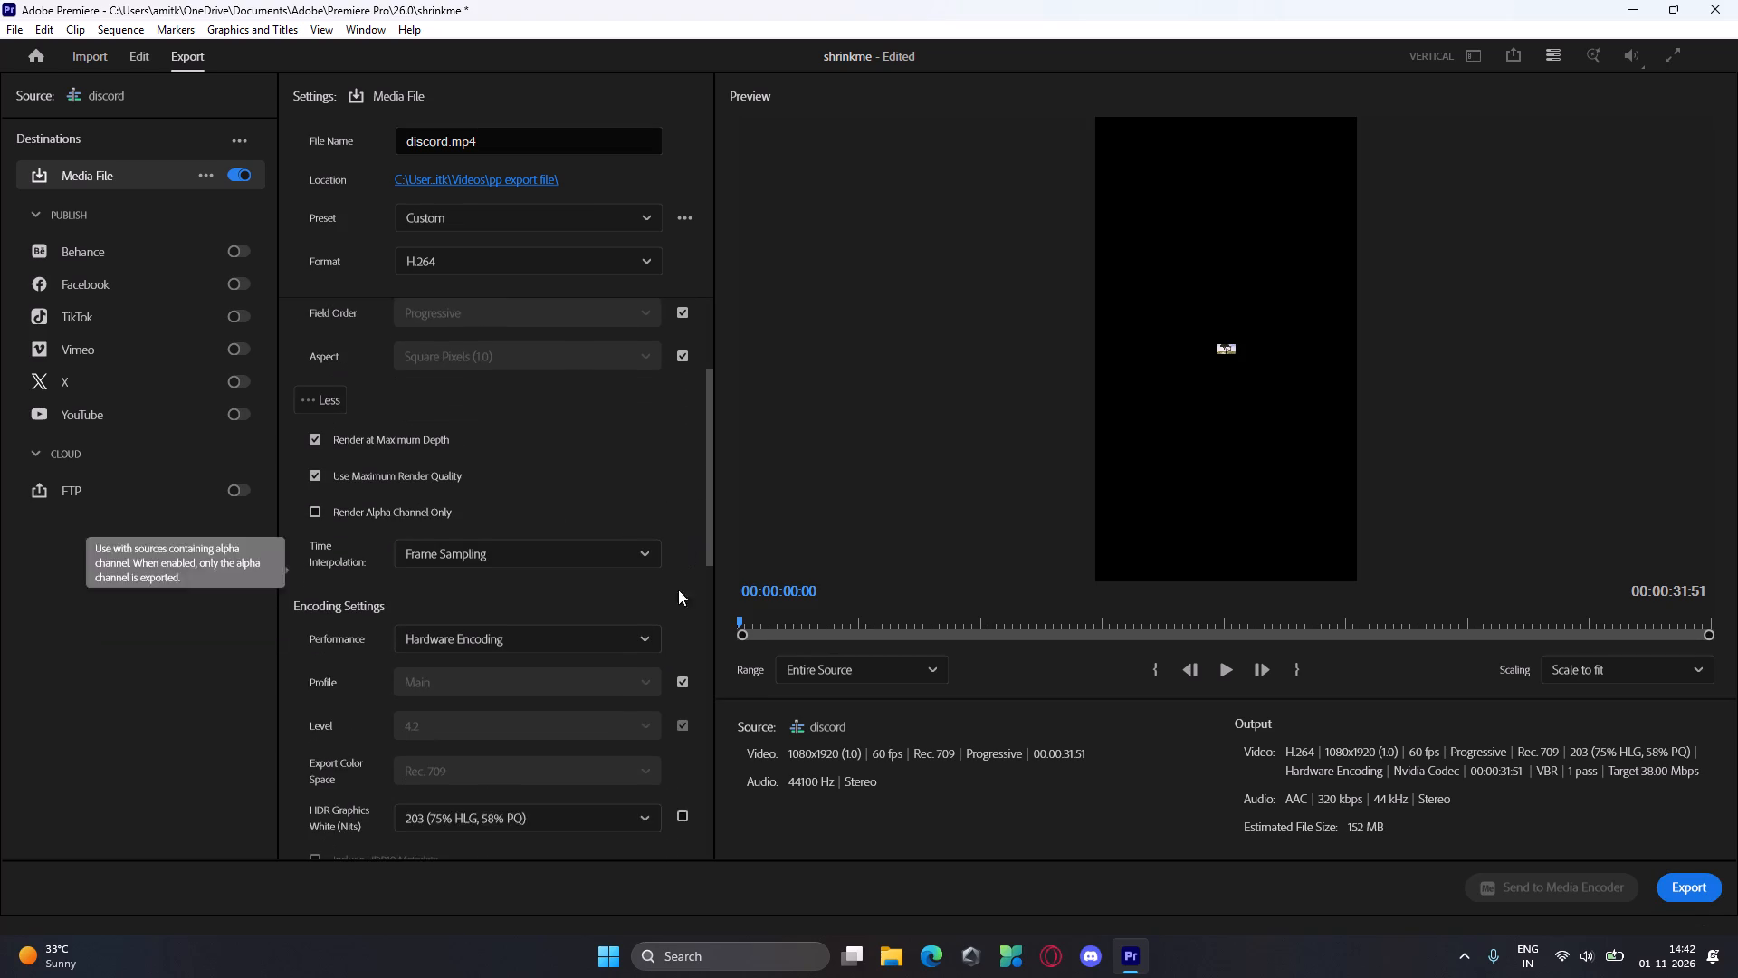
left_click(684, 647)
left_click(630, 656)
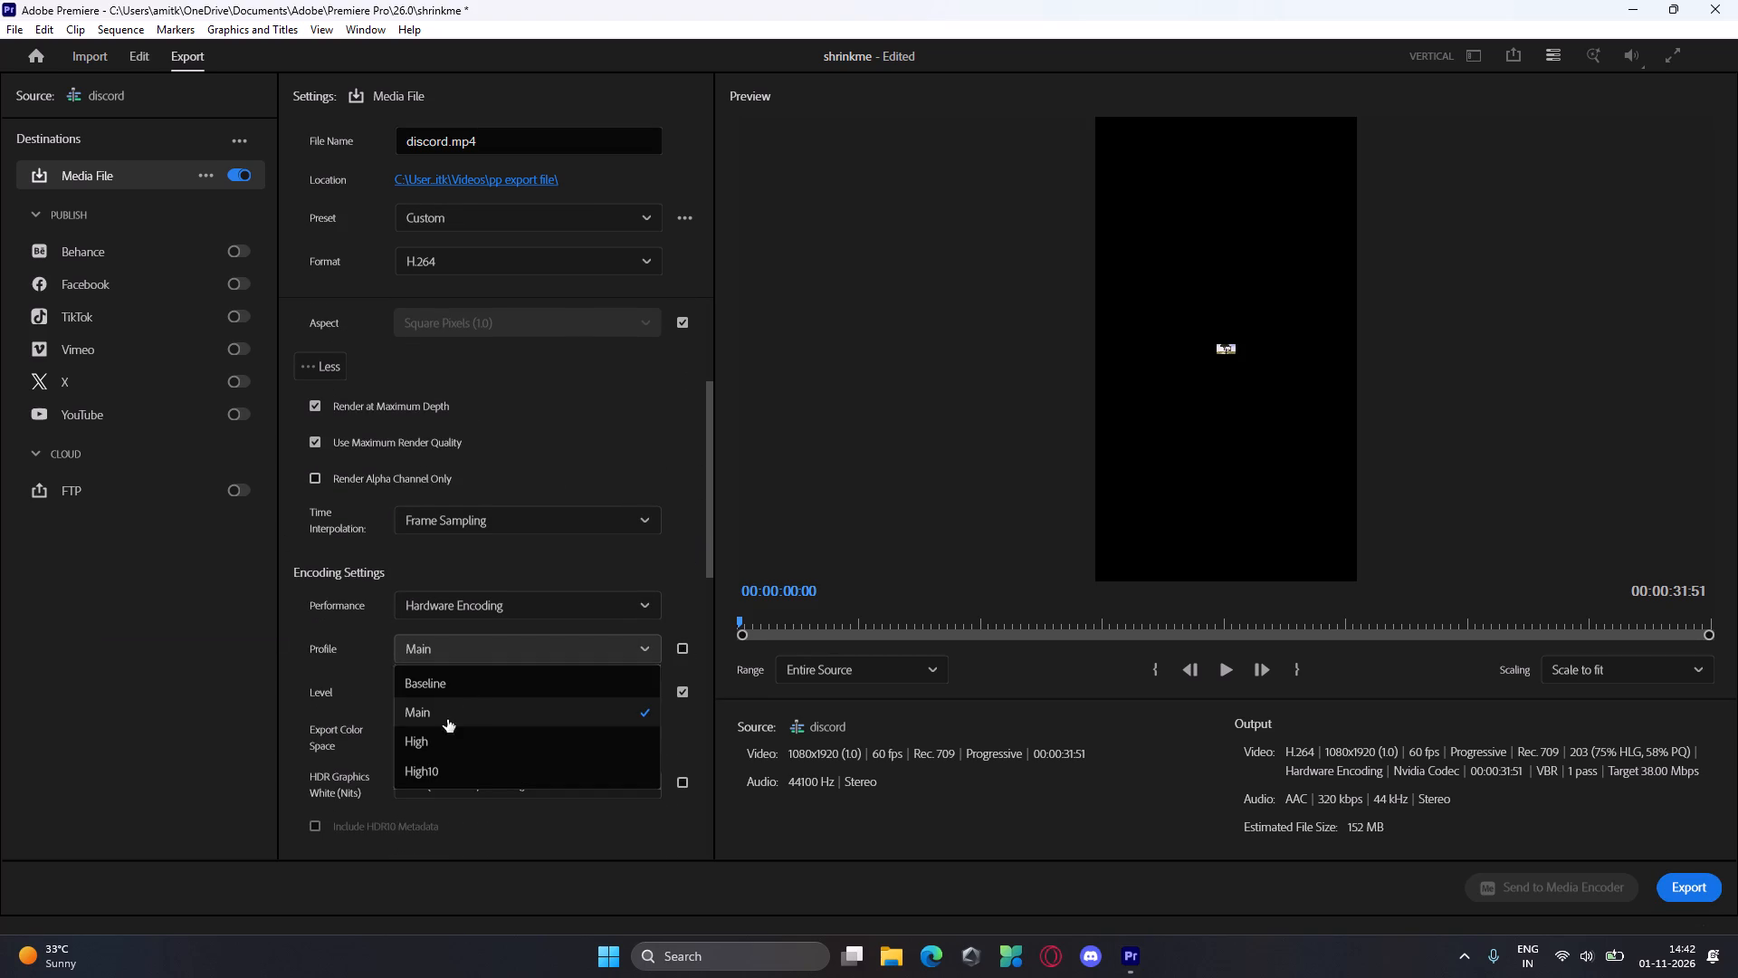
left_click(437, 732)
Set bitrate encoding to VBR, 2 pass with a target bitrate of 35 Mbps and a maximum of 40 Mbps.
scroll(330, 602, "down", 18)
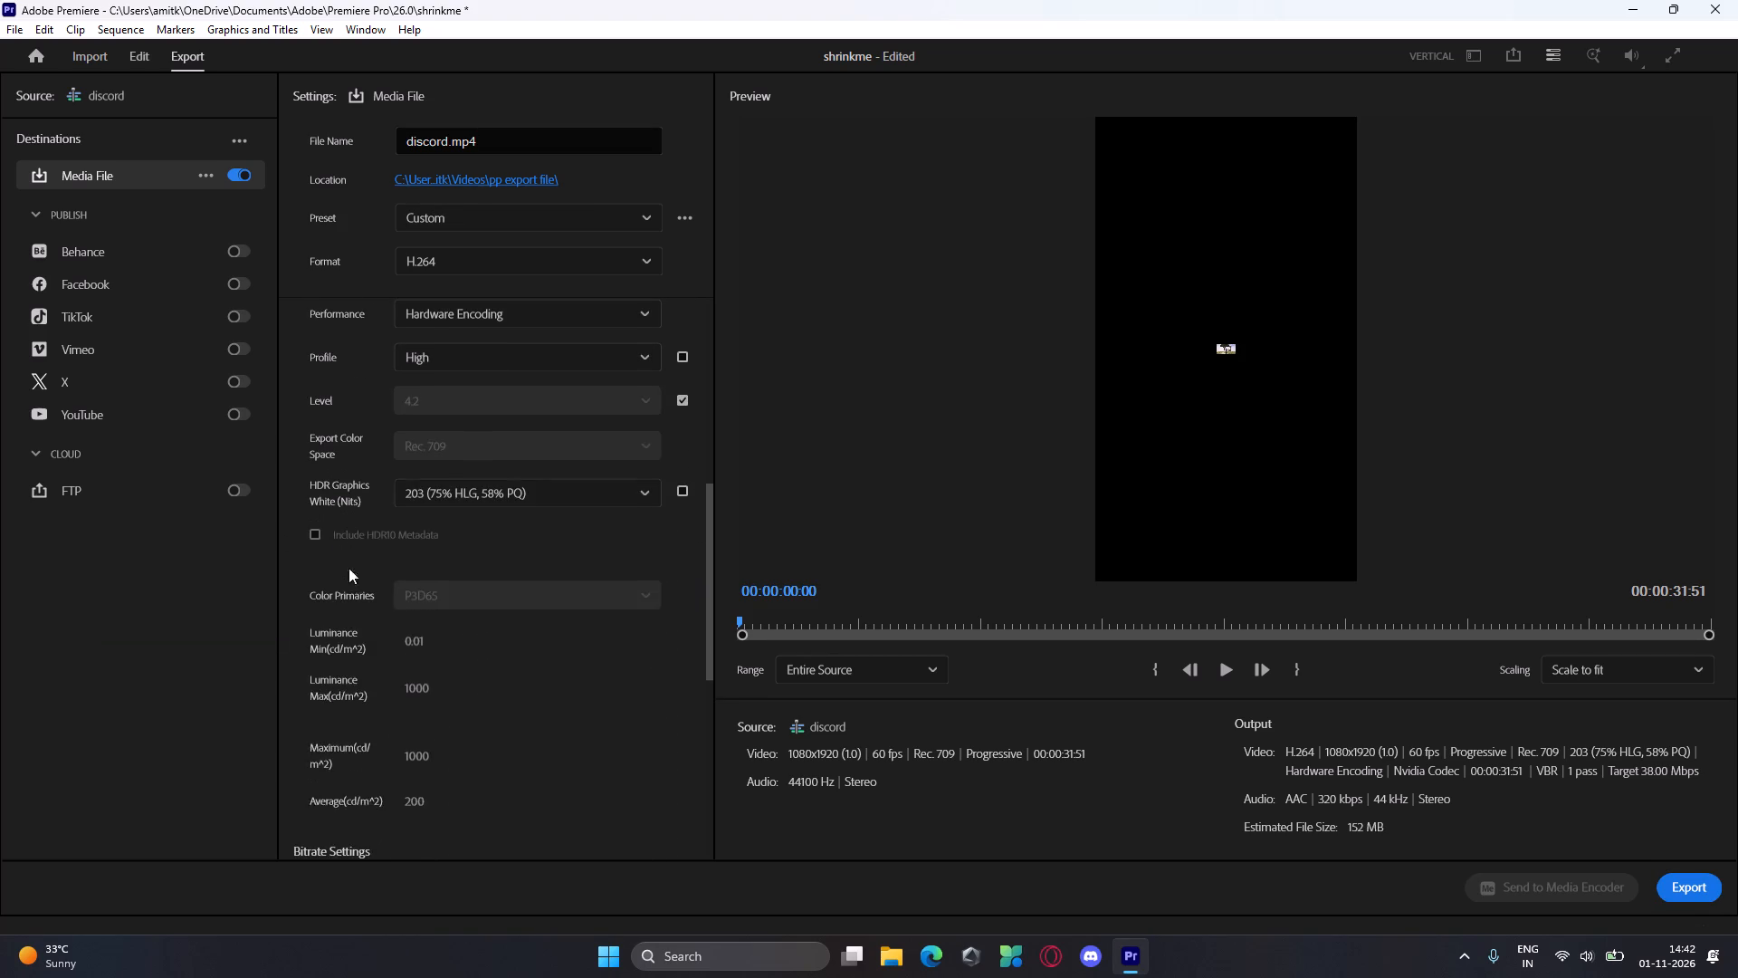
scroll(358, 550, "down", 14)
left_click(436, 630)
left_click(434, 720)
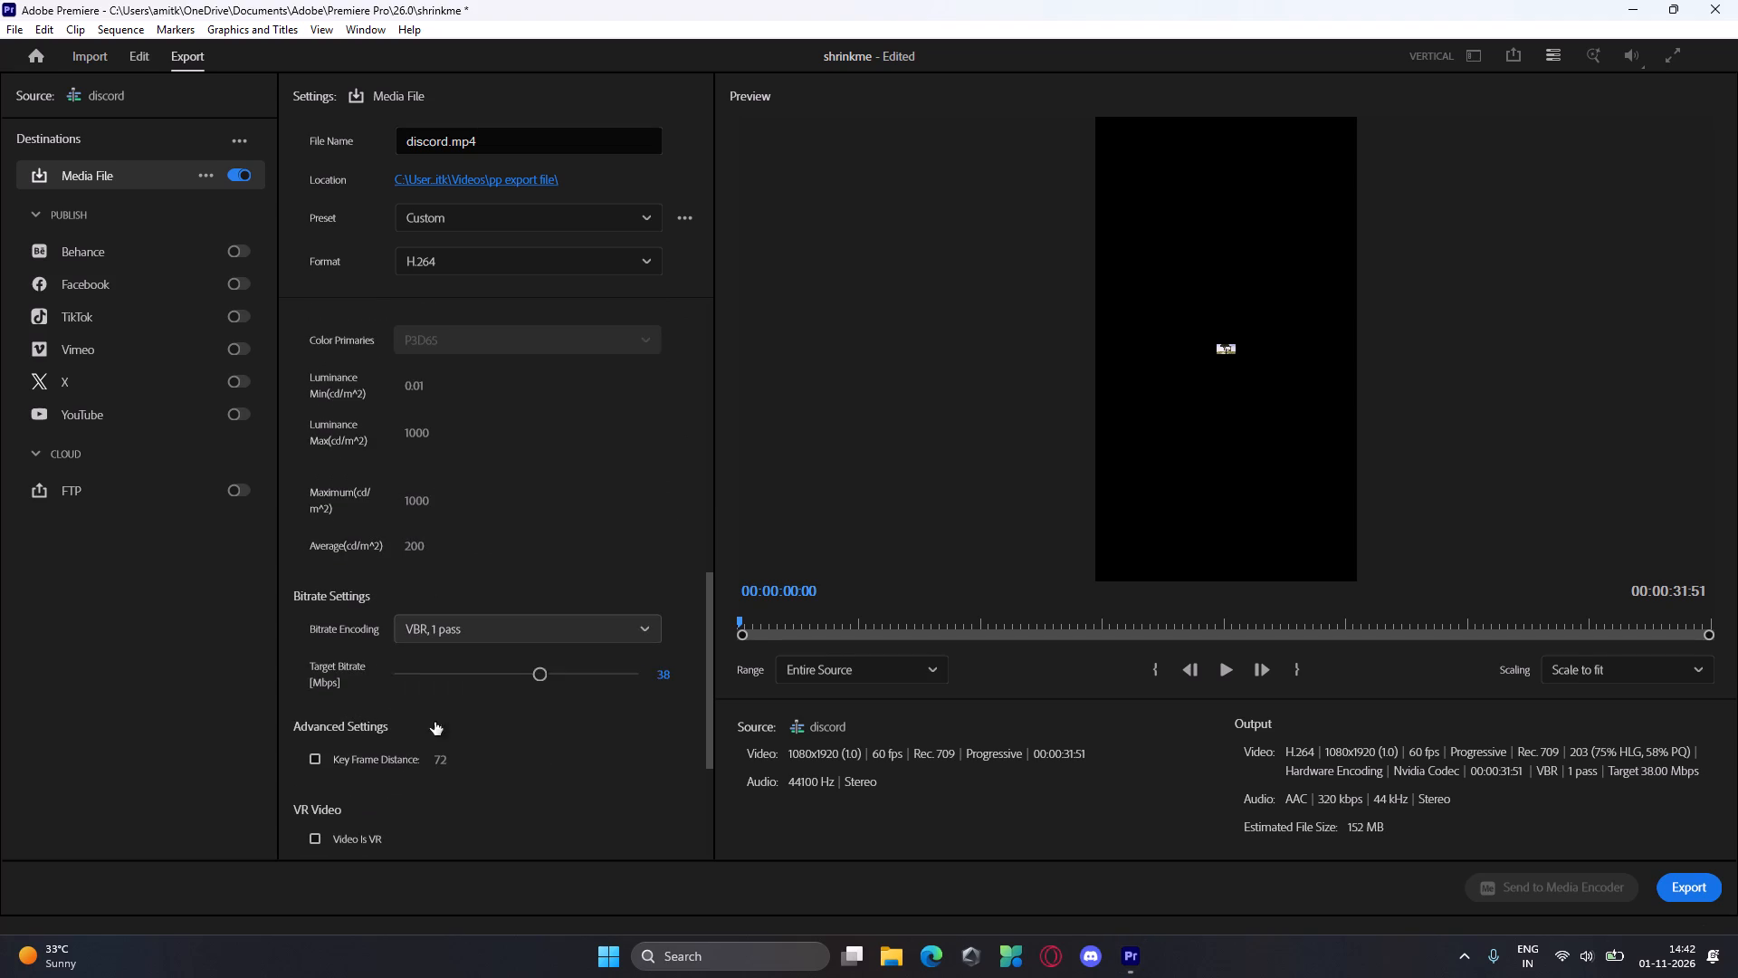
left_click(658, 726)
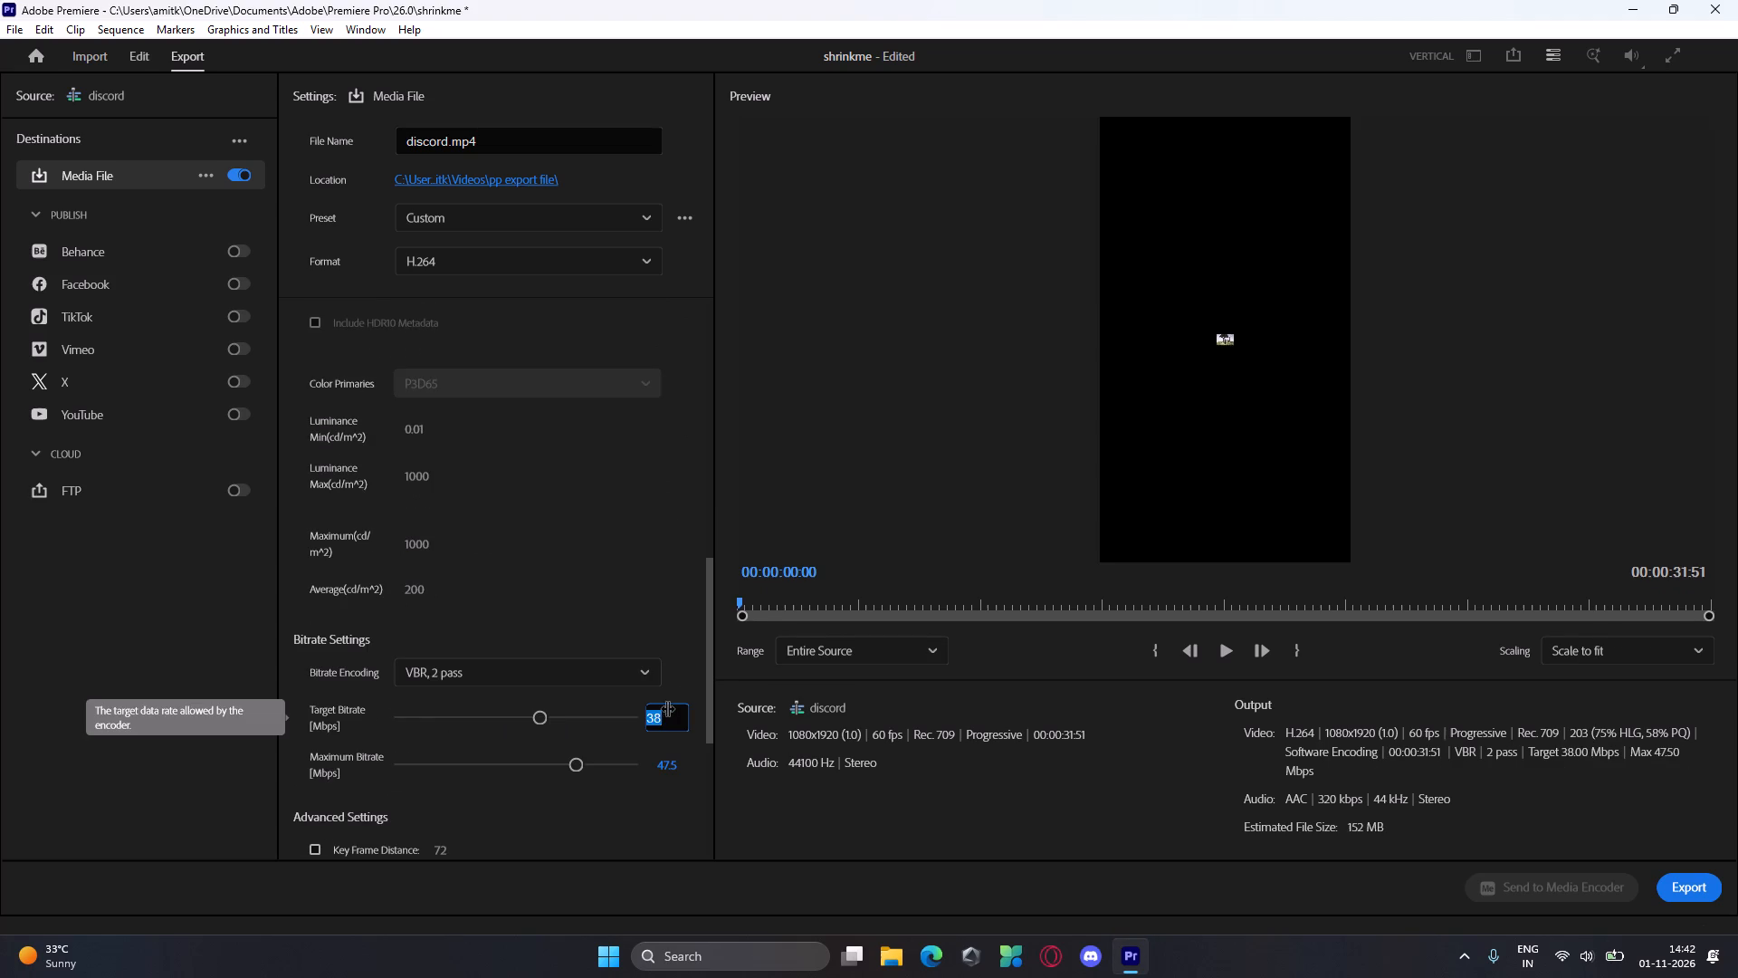
key("3")
key("5")
key("Return")
left_click(674, 766)
type("40")
key("Return")
left_click(654, 818)
Export the whole sequence as discord.mp4 in H.264 format with these settings.
scroll(644, 793, "down", 6)
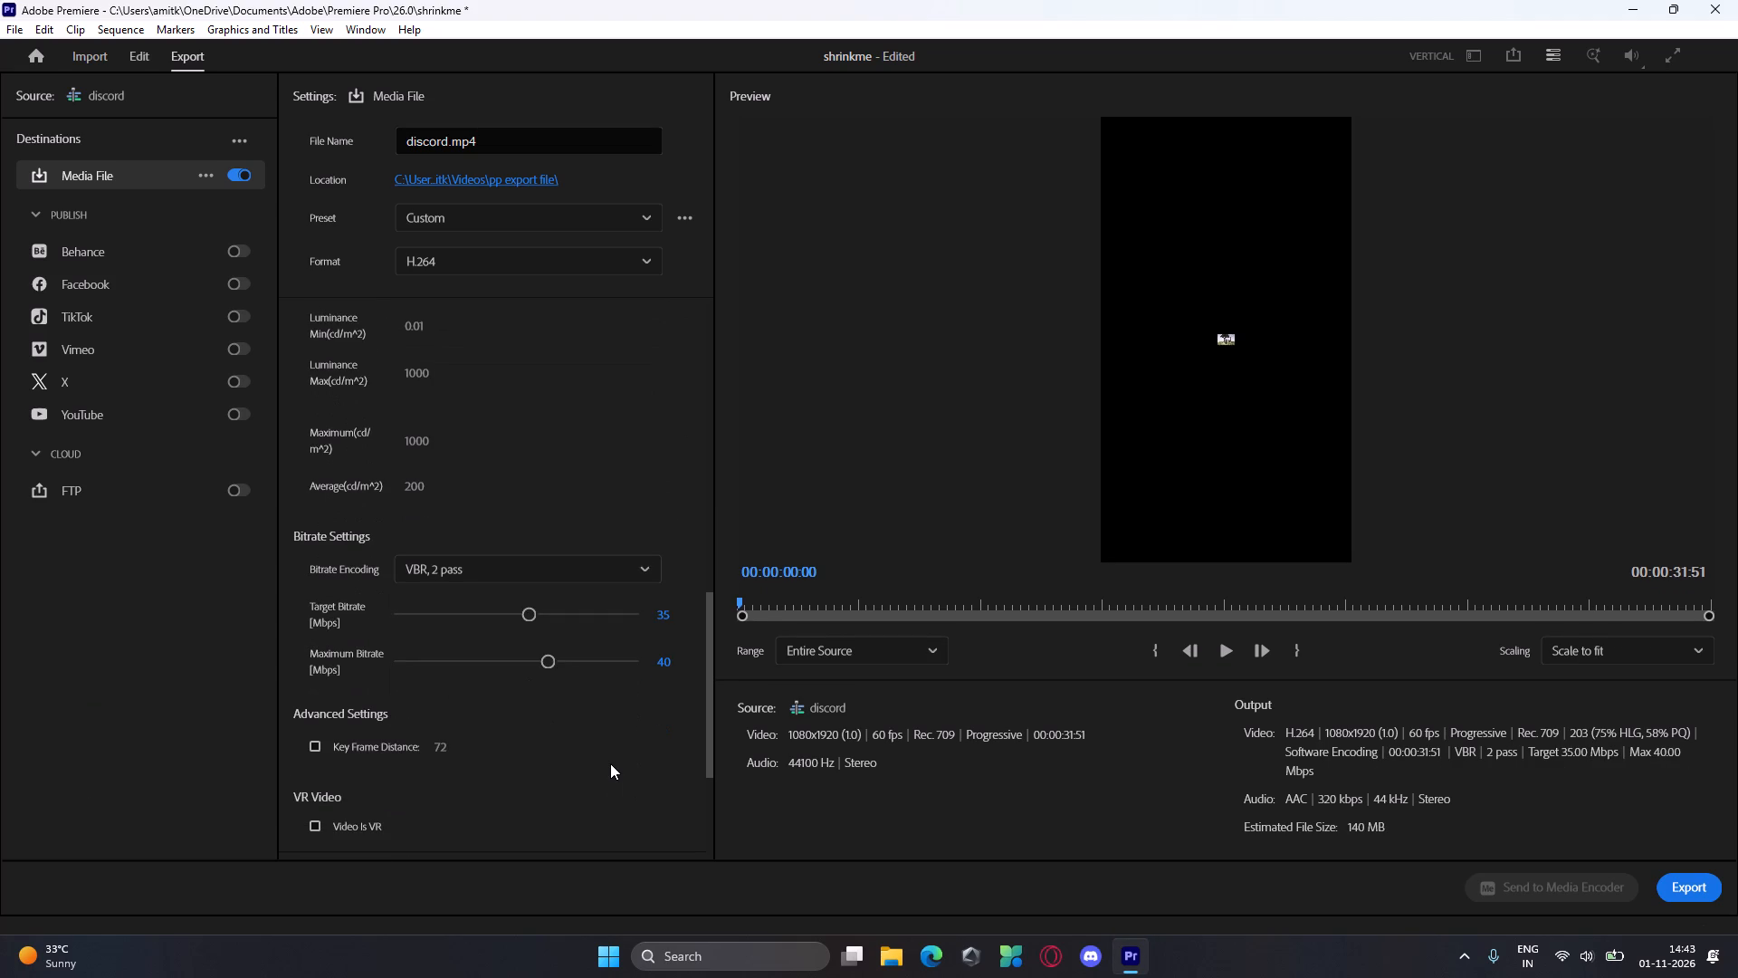
scroll(630, 778, "down", 3)
scroll(378, 811, "down", 5)
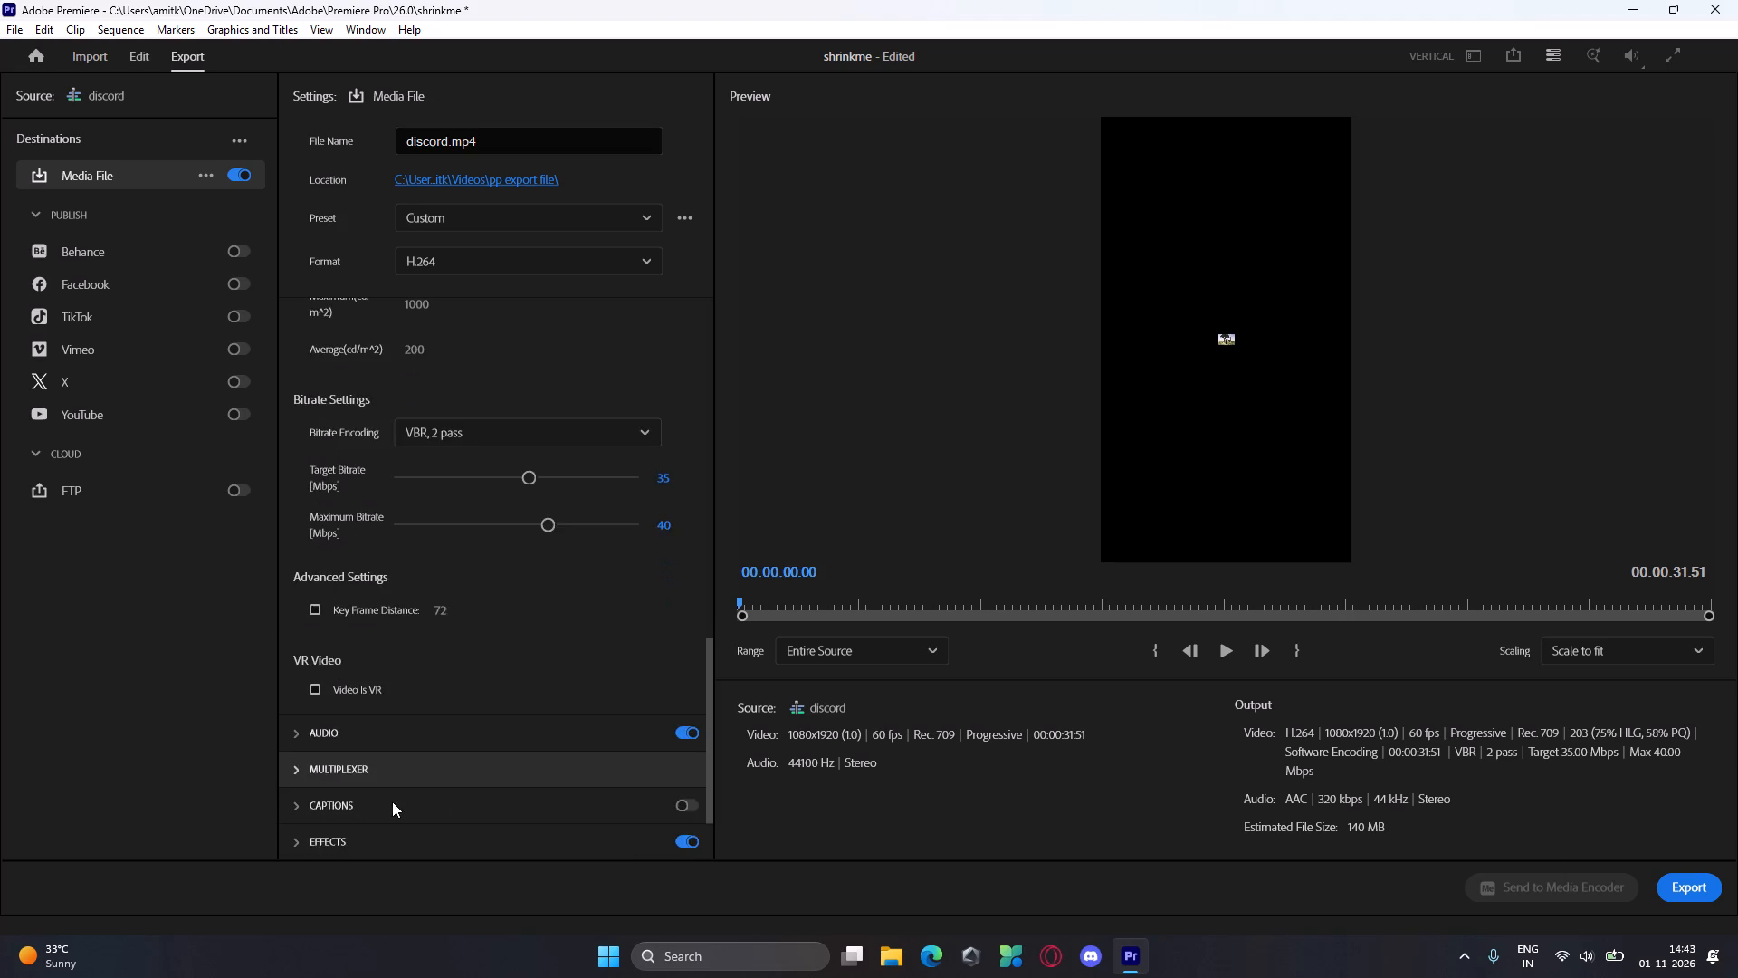
scroll(498, 791, "down", 4)
left_click(1683, 887)
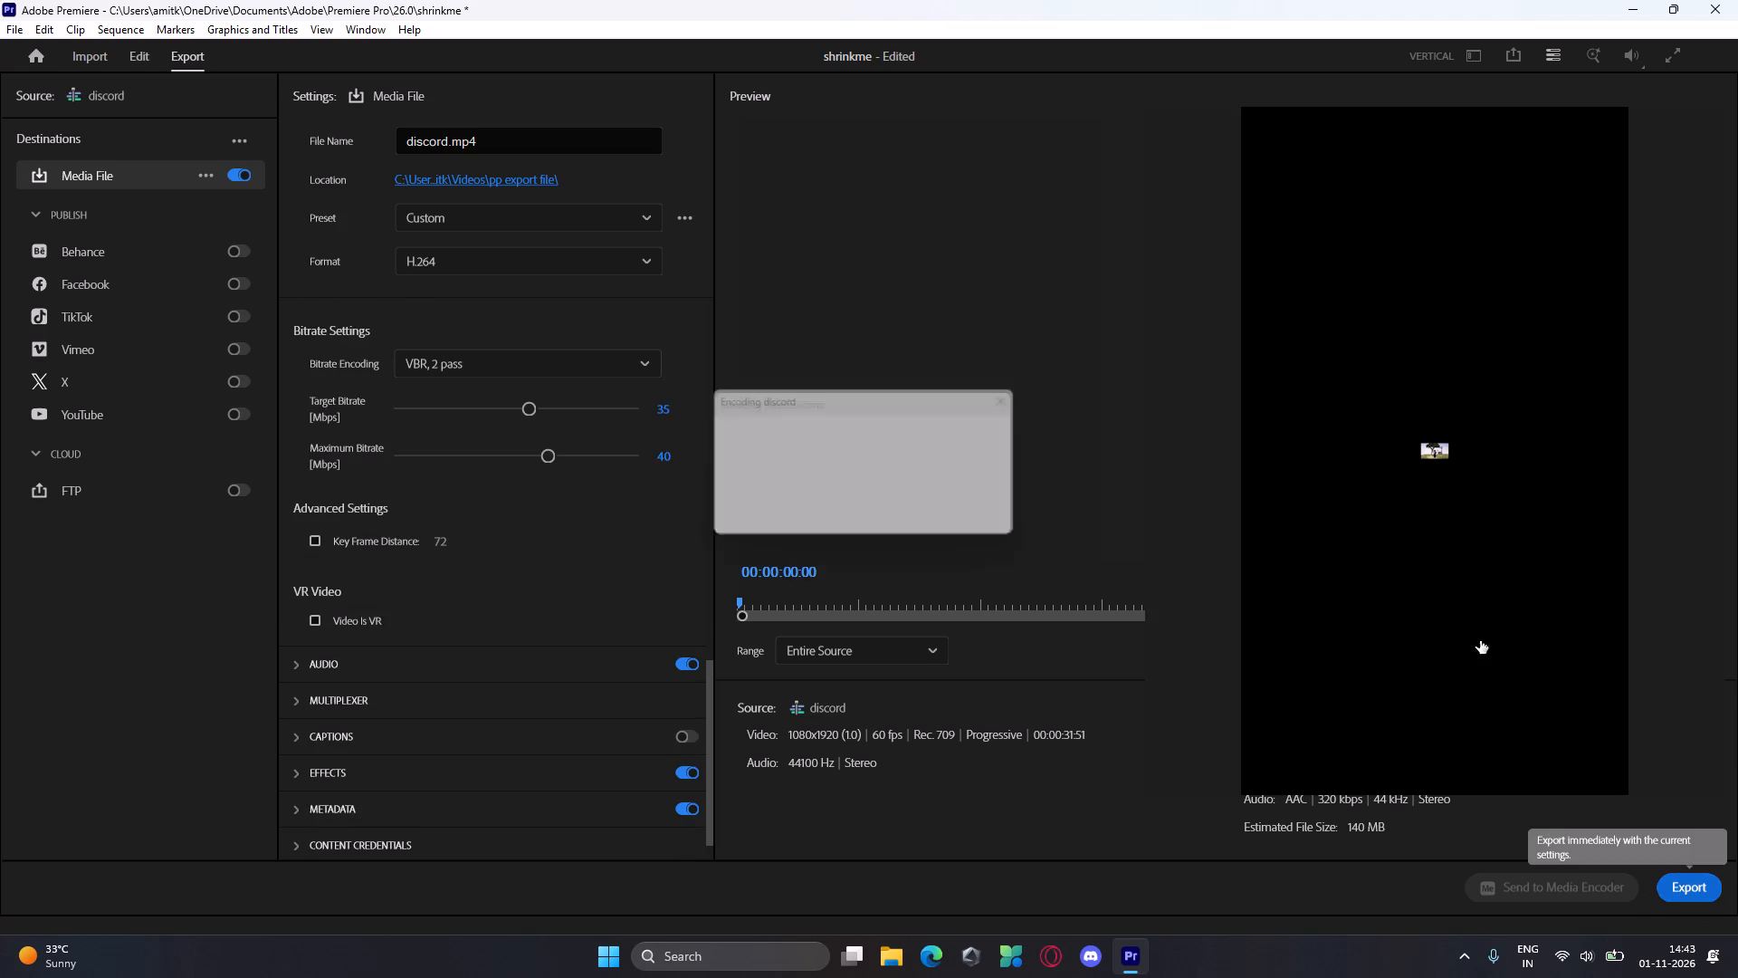
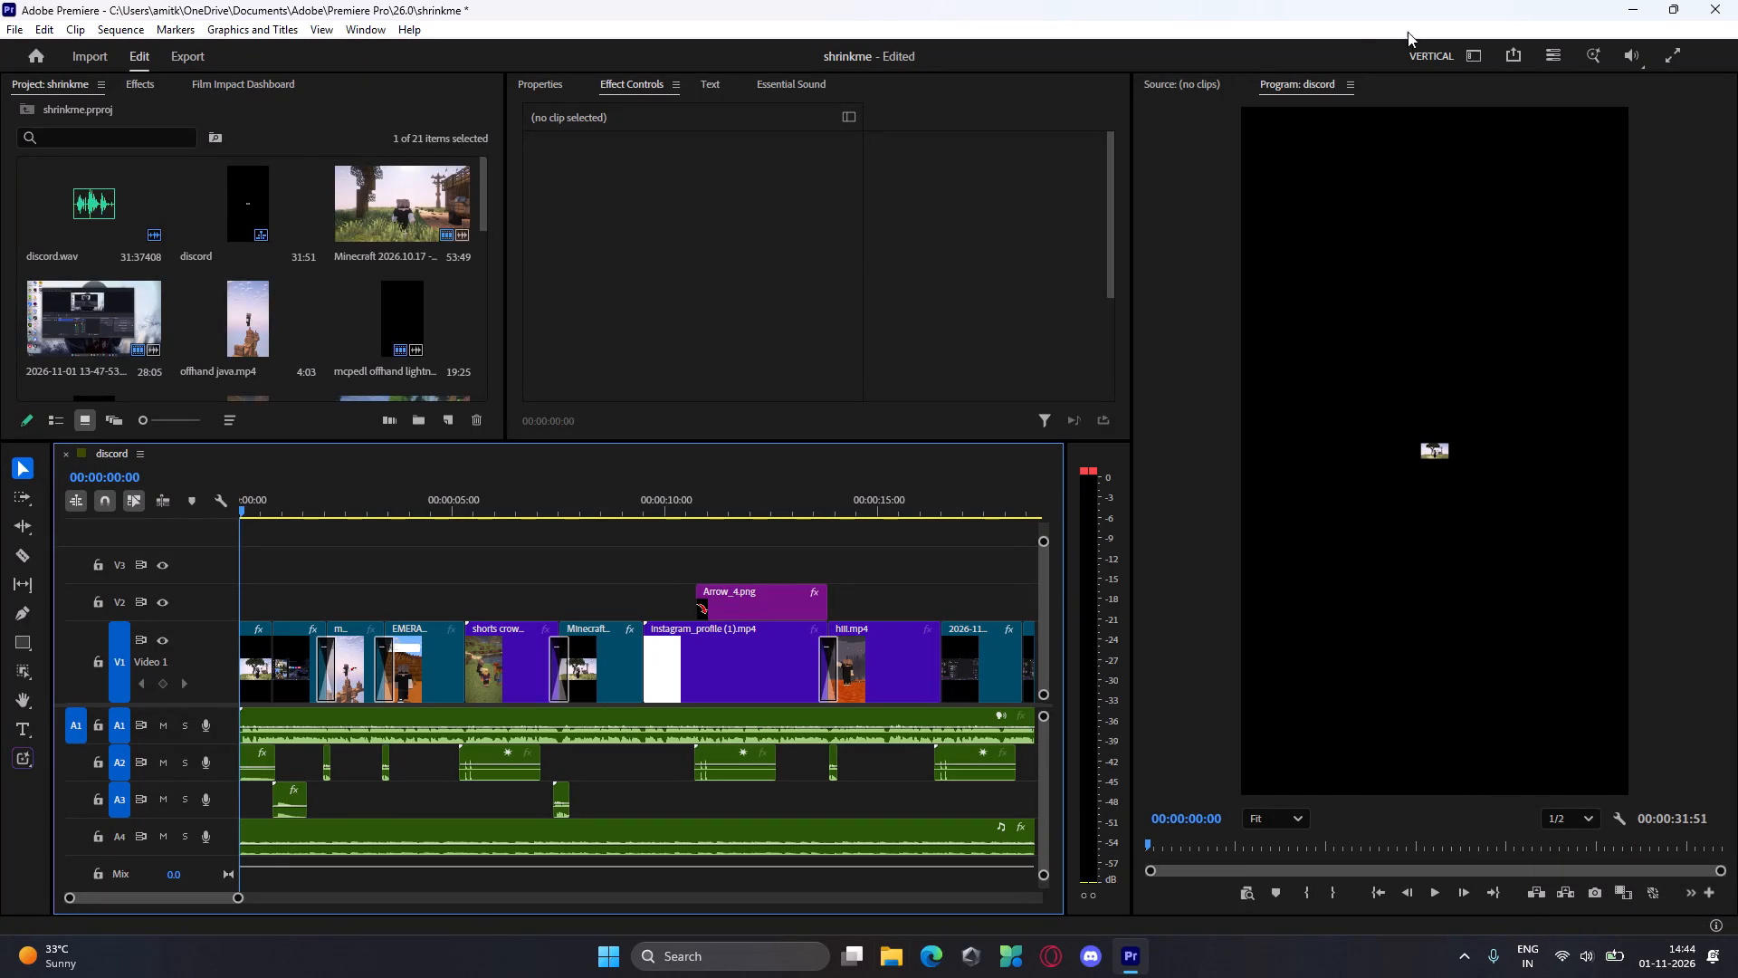
Scrub through the whole discord sequence from start to end to review the finished edit, returning to the beginning.
left_click_drag(283, 516, 143, 522)
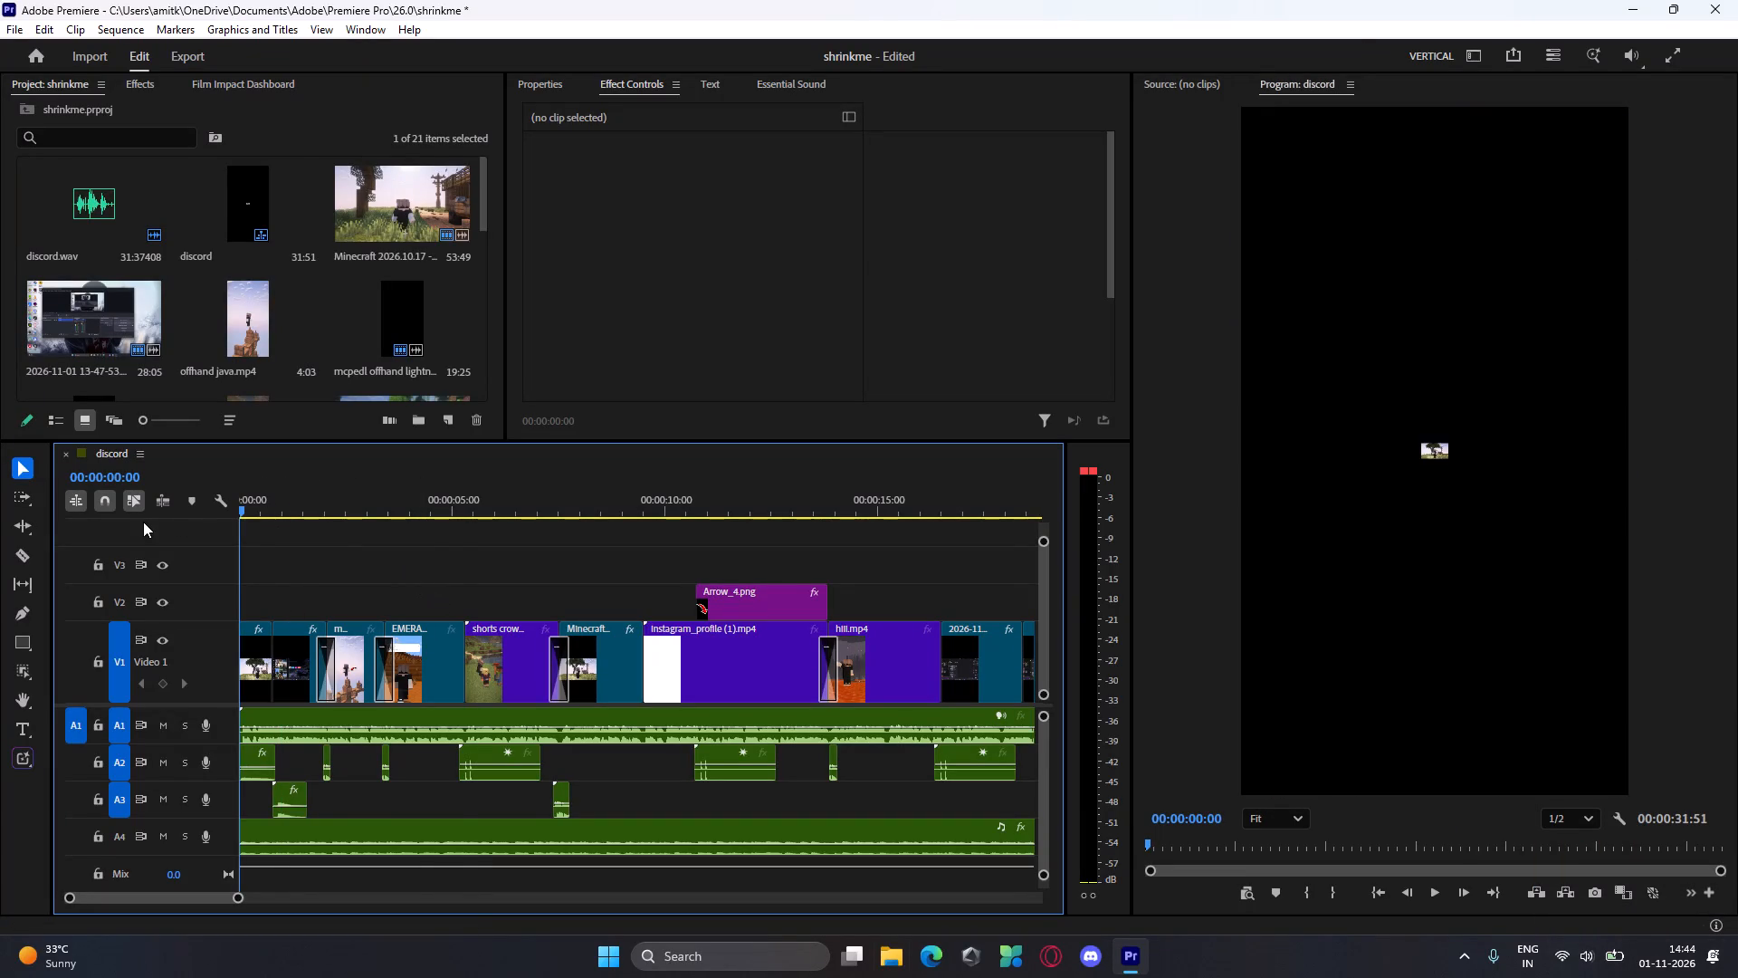
left_click_drag(143, 522, 900, 591)
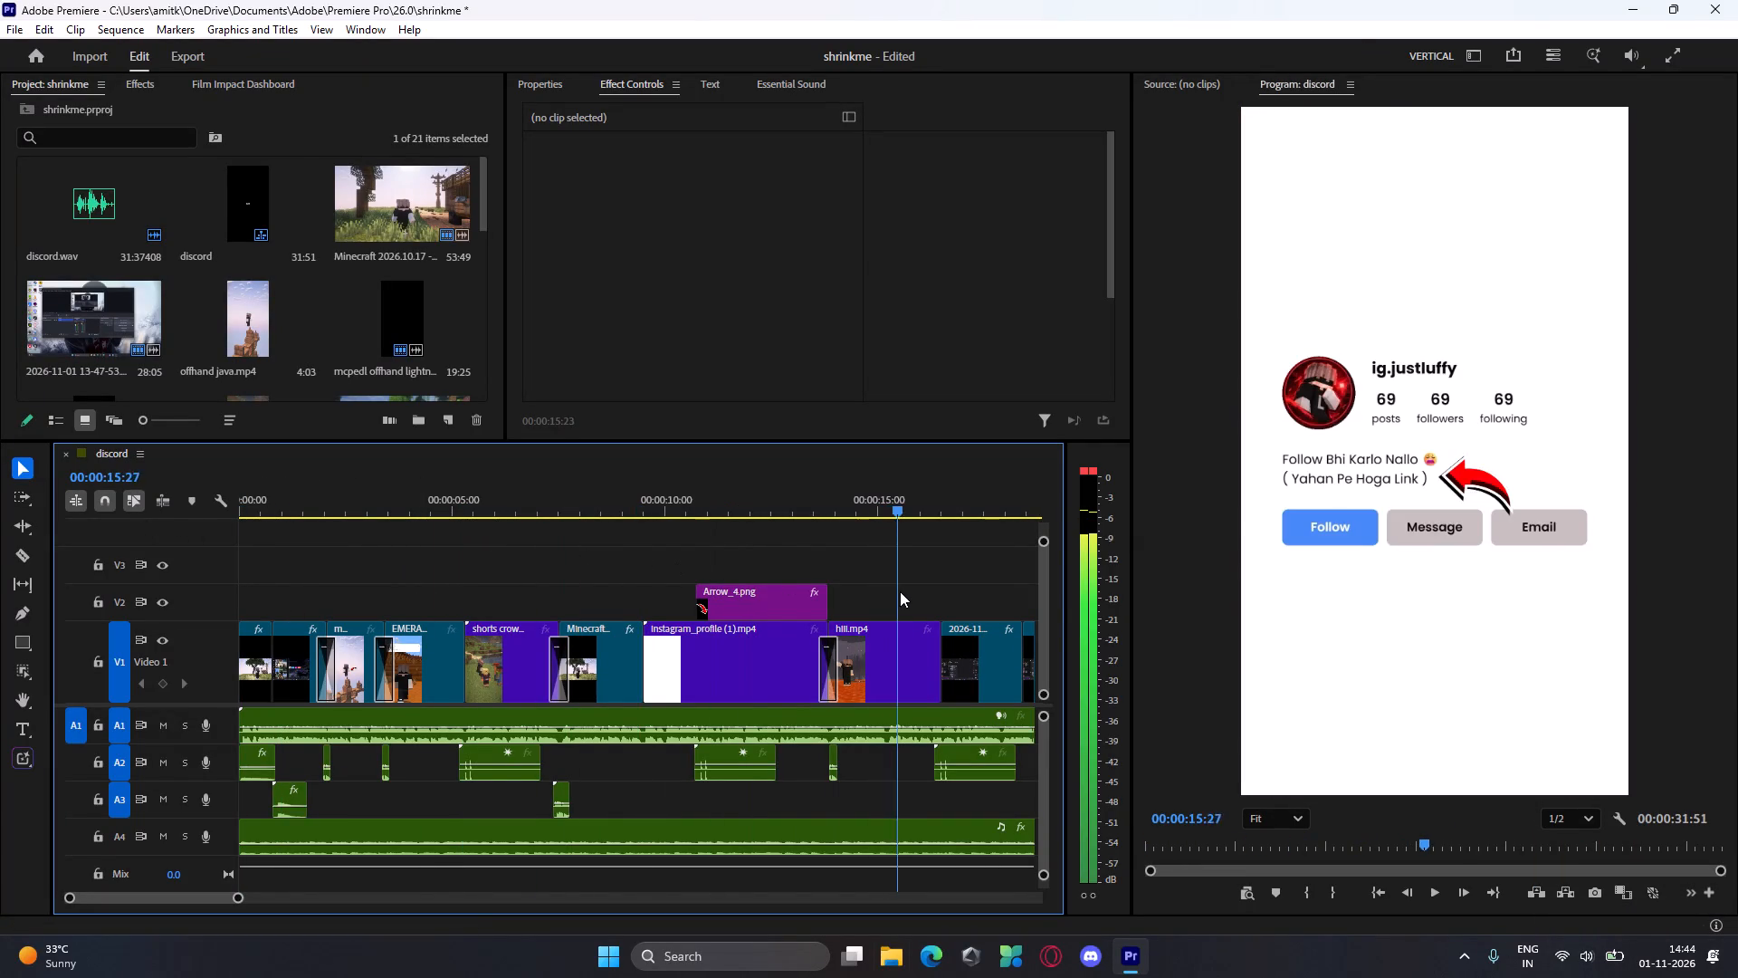
left_click_drag(900, 591, 205, 591)
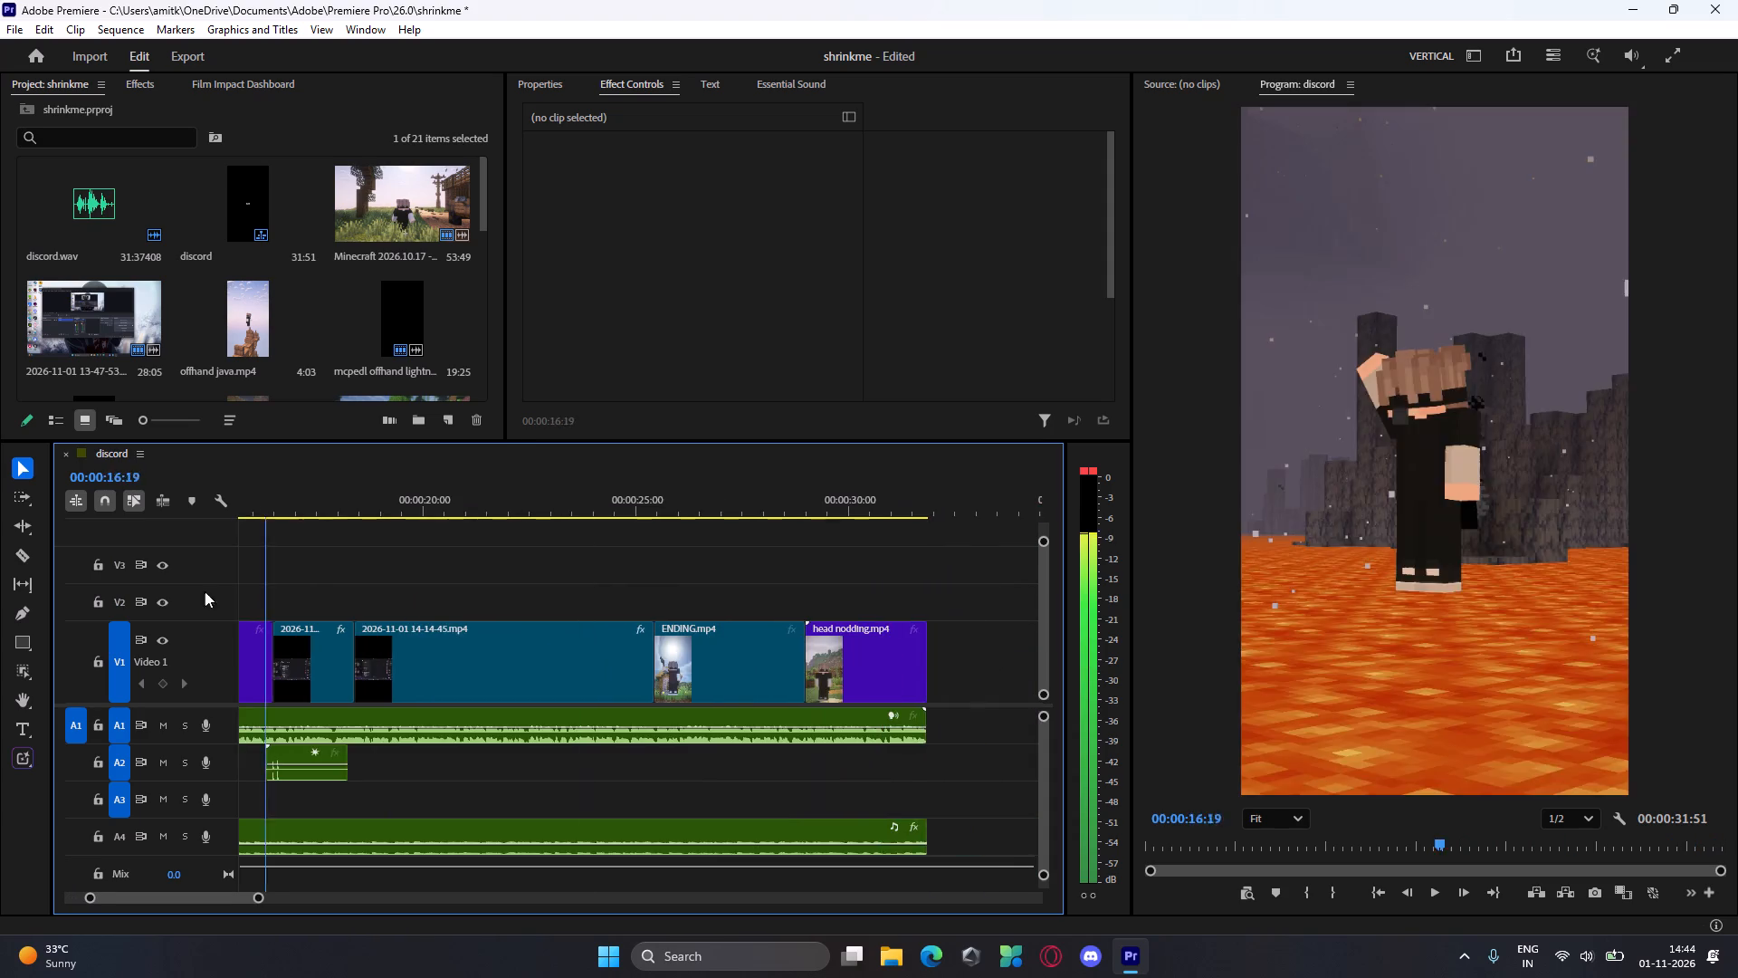
left_click_drag(205, 591, 0, 564)
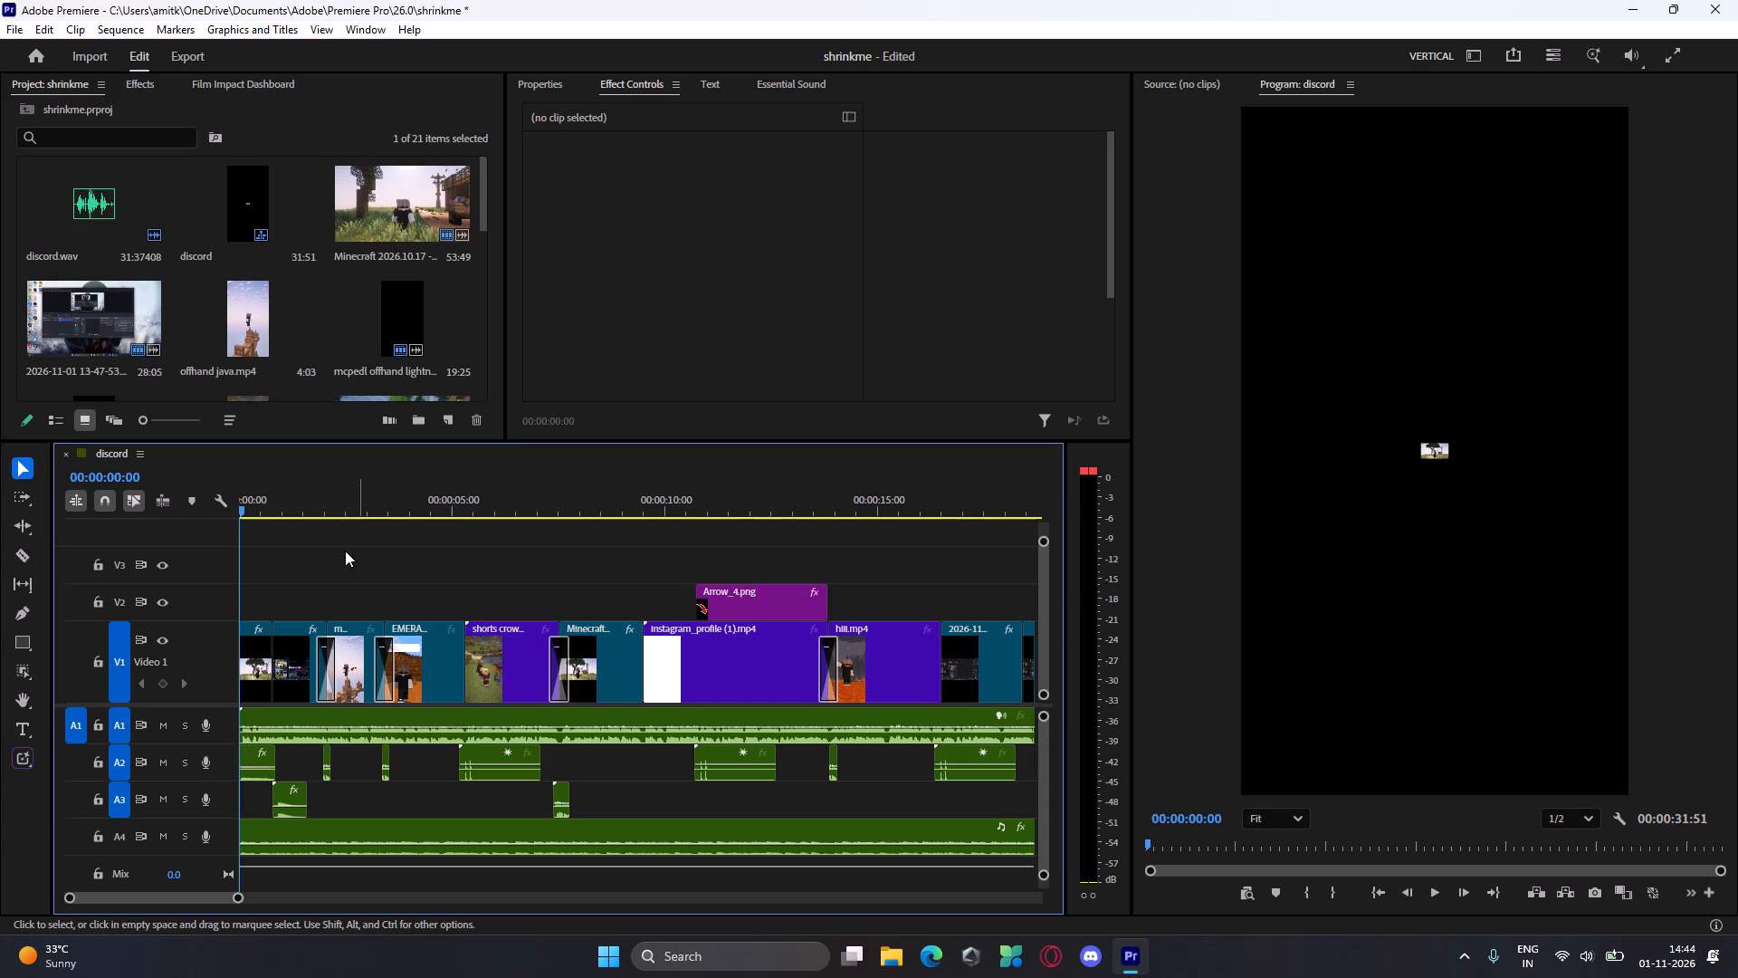
left_click_drag(311, 520, 138, 508)
left_click_drag(319, 513, 760, 655)
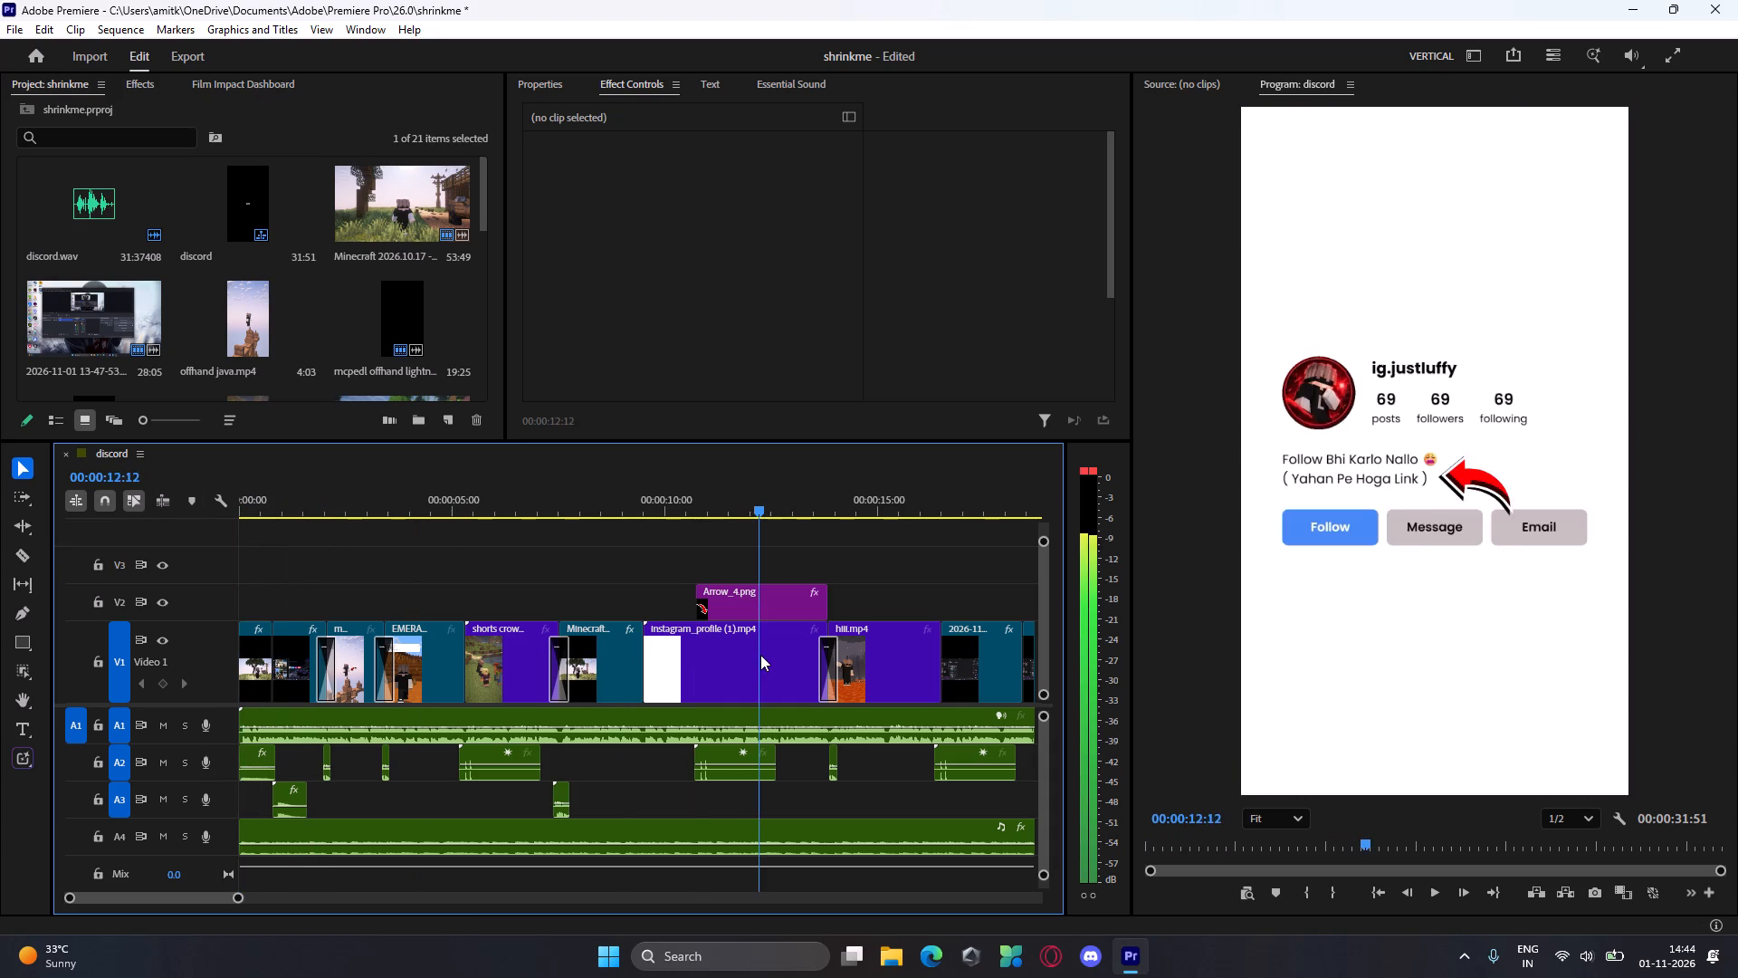
left_click_drag(760, 655, 1256, 791)
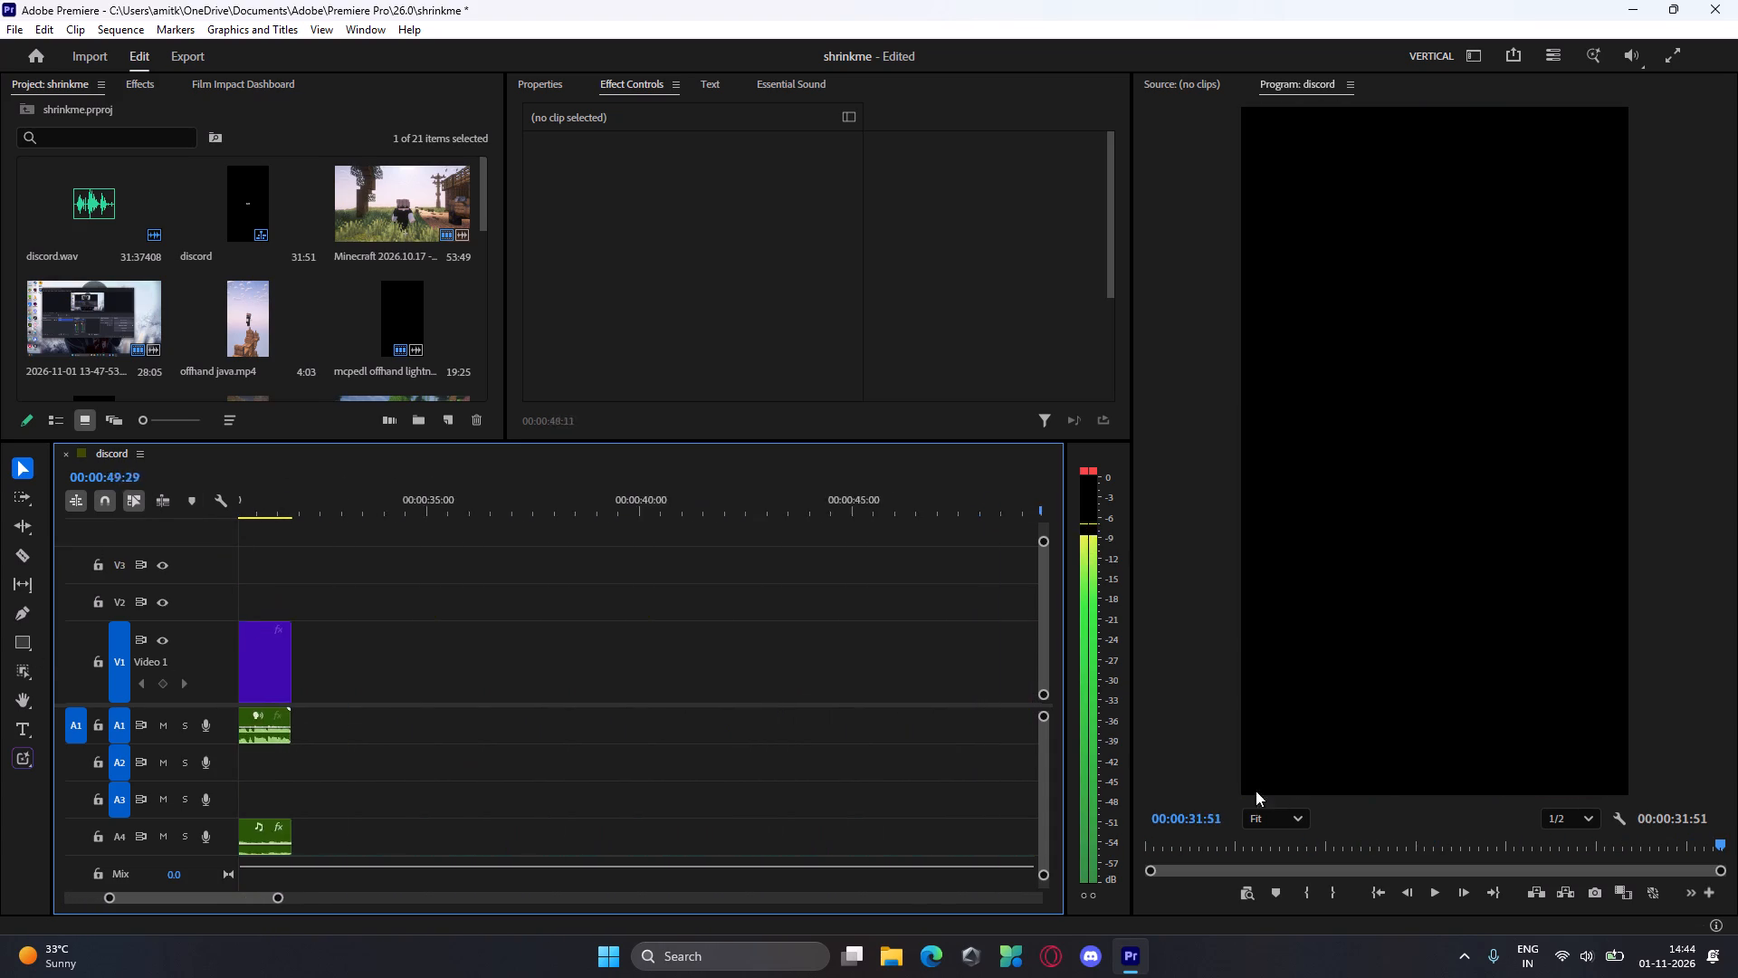
left_click_drag(1256, 791, 0, 638)
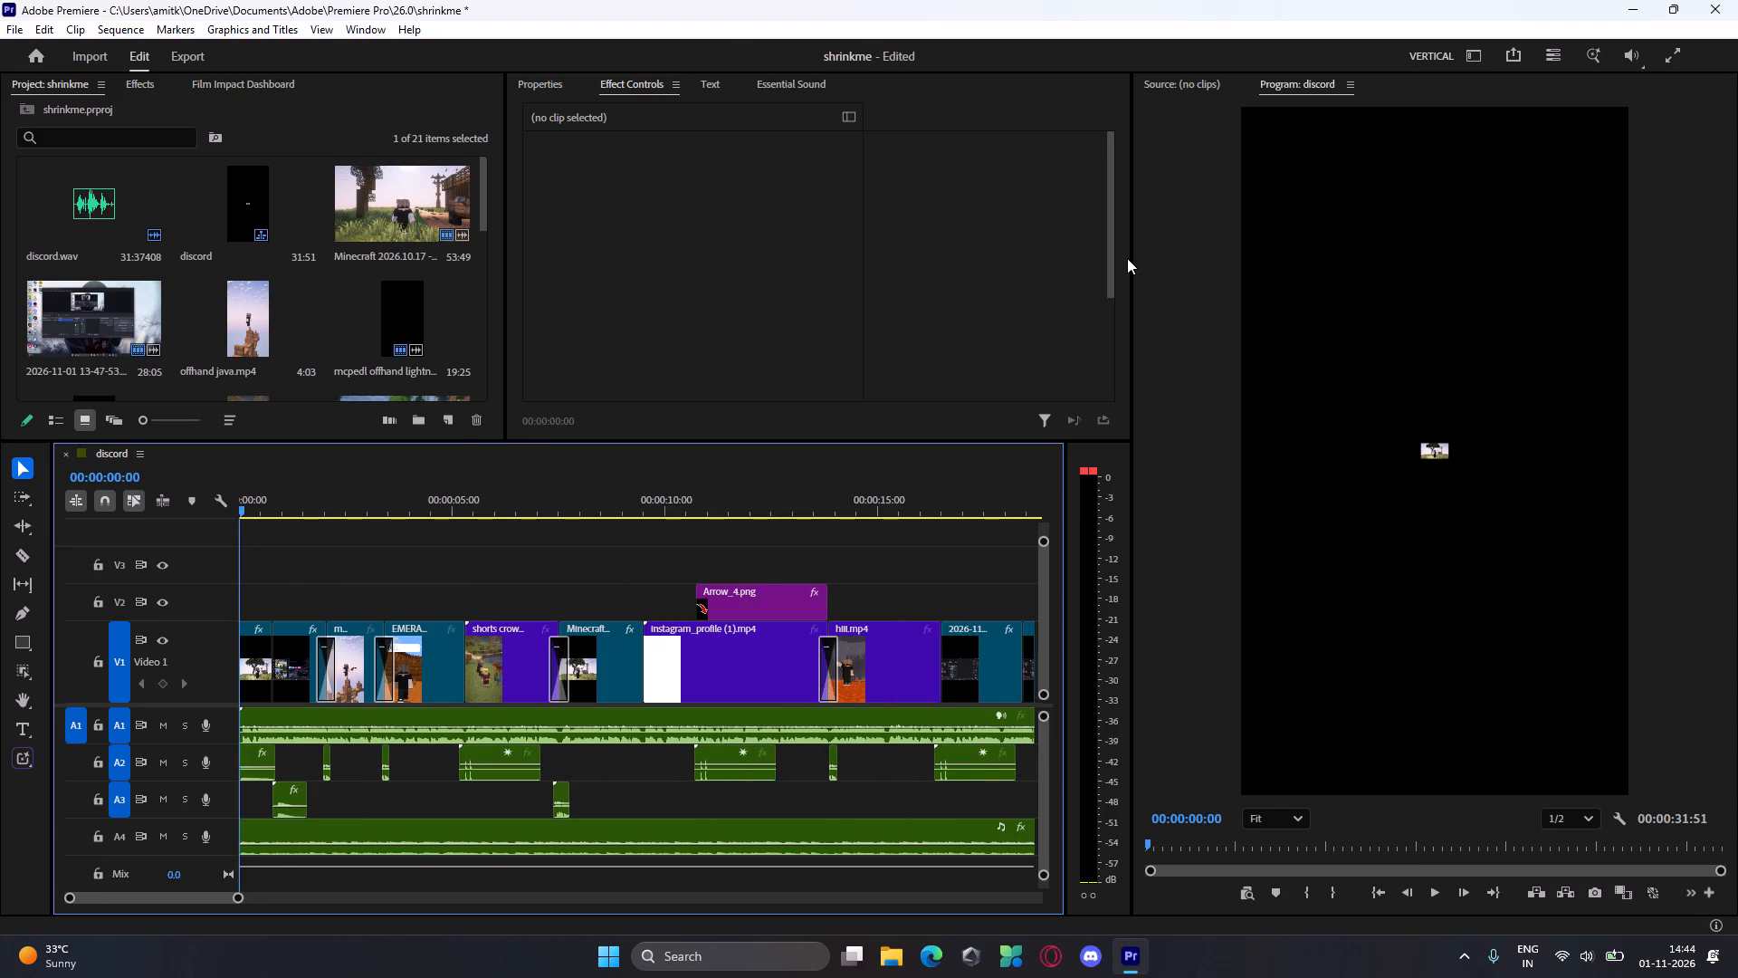
Save the shrinkme project and close Premiere.
key("ctrl+s")
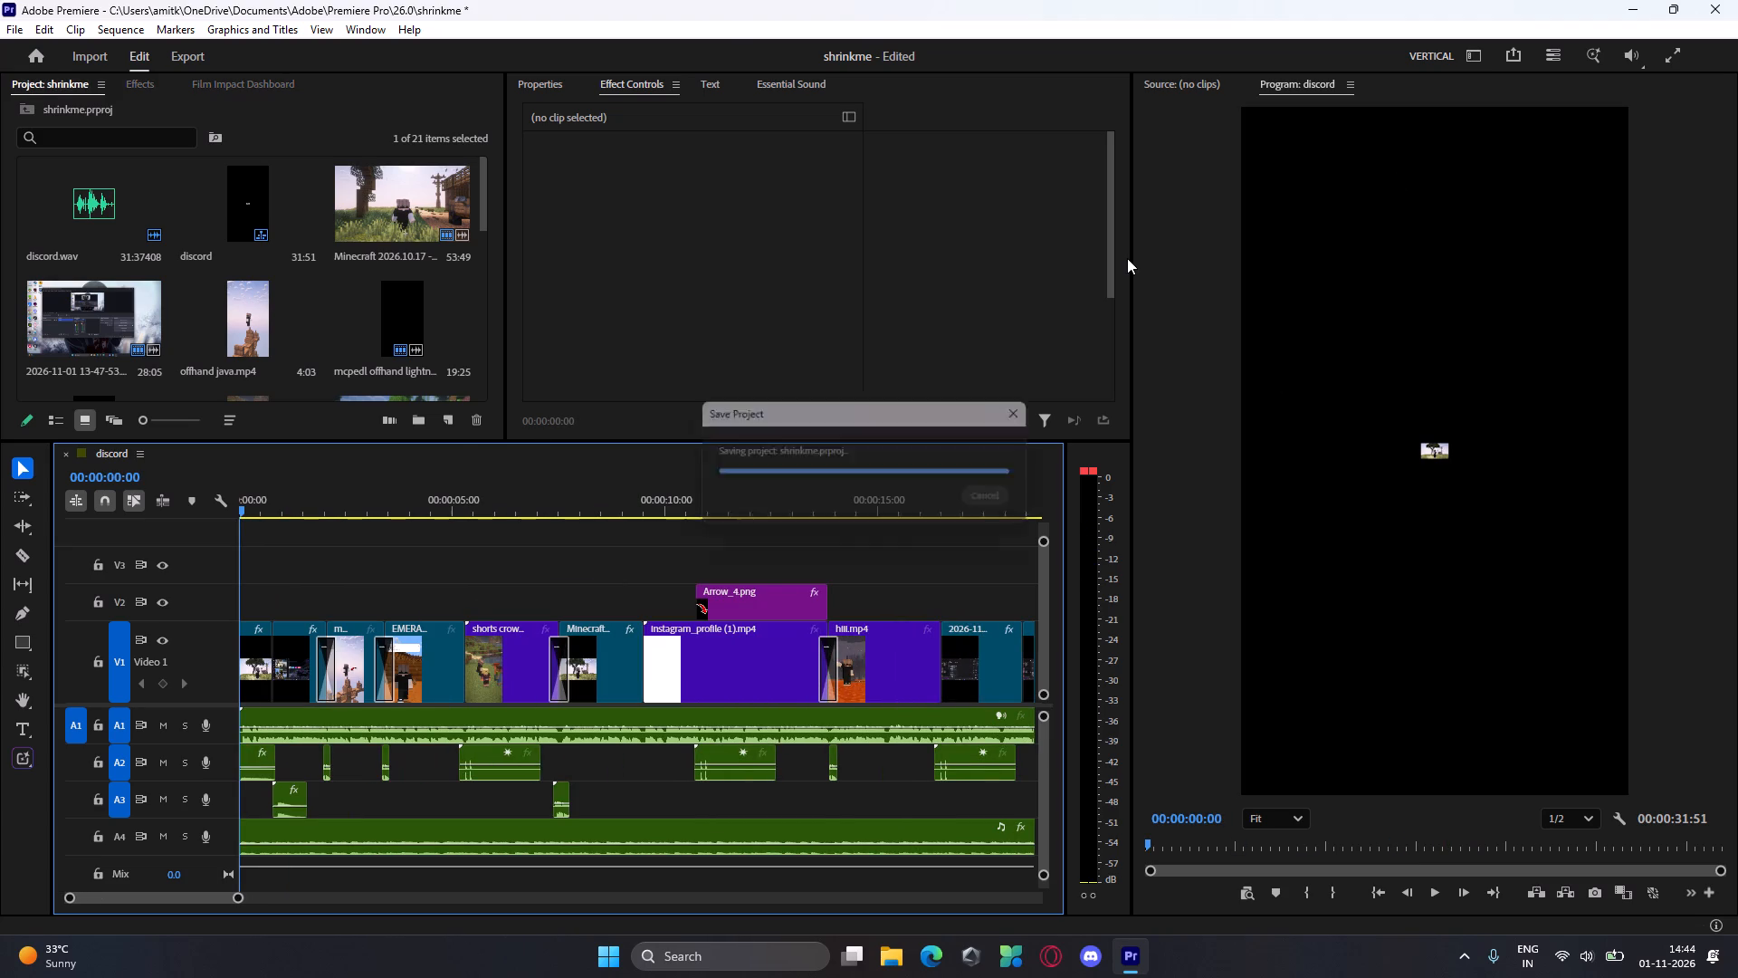
left_click(1734, 0)
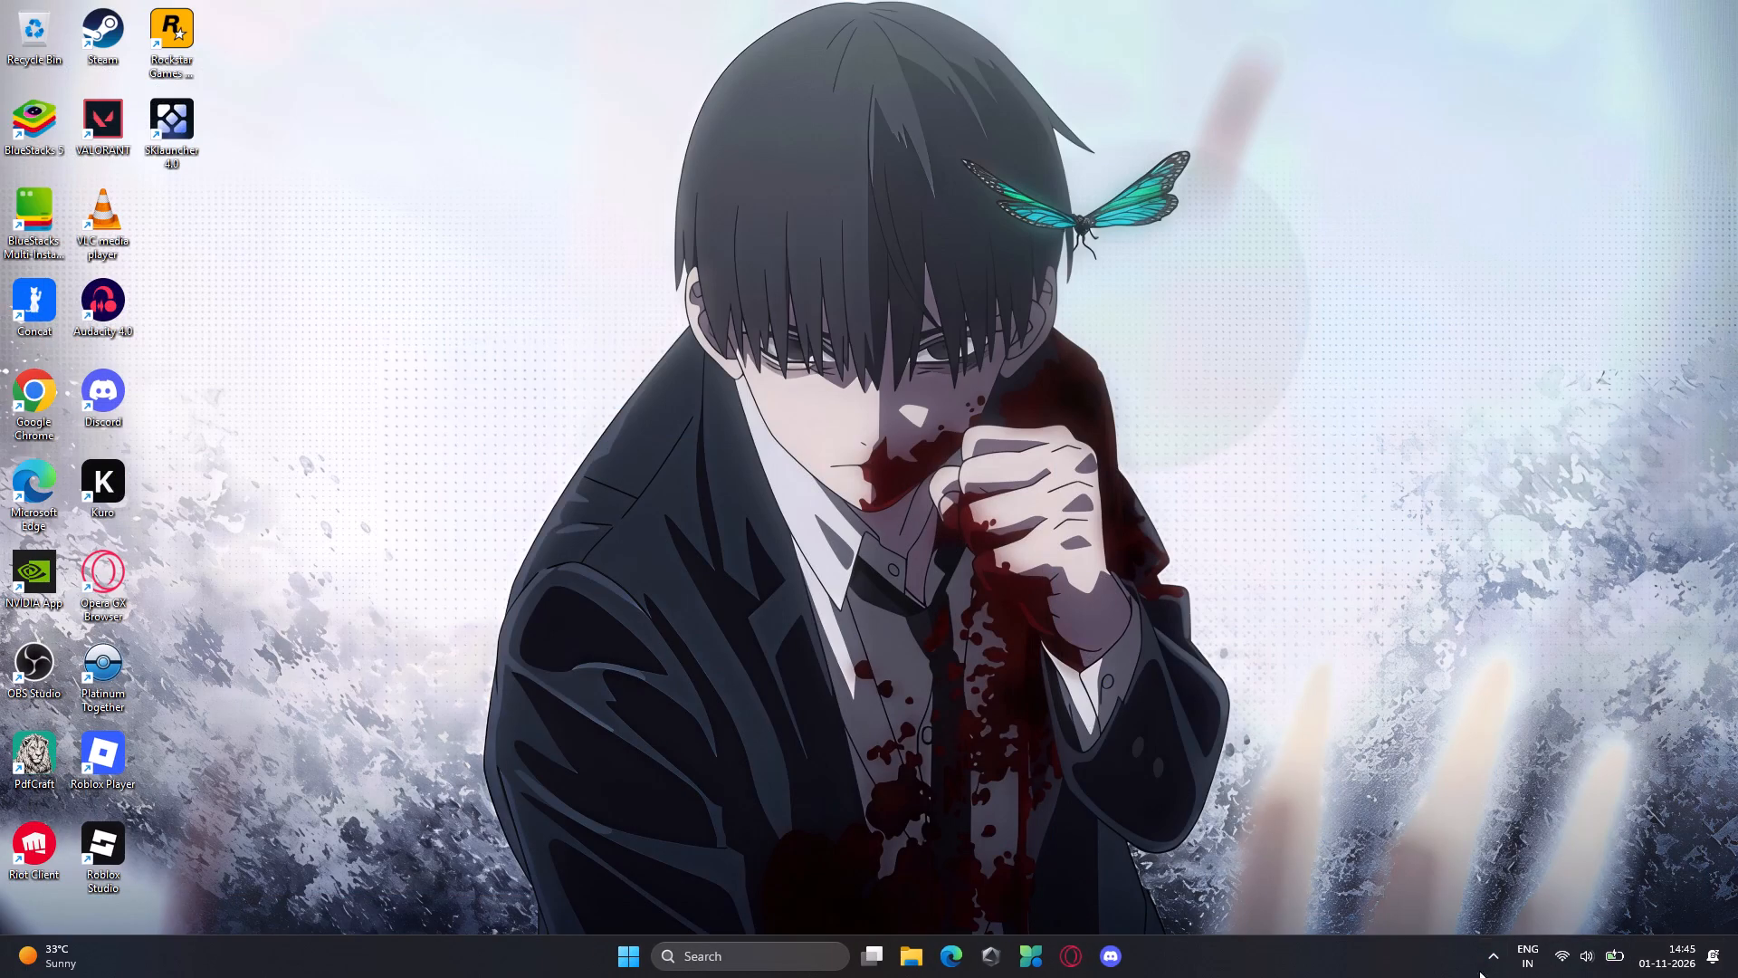
Show the hidden system tray icons.
left_click(1499, 956)
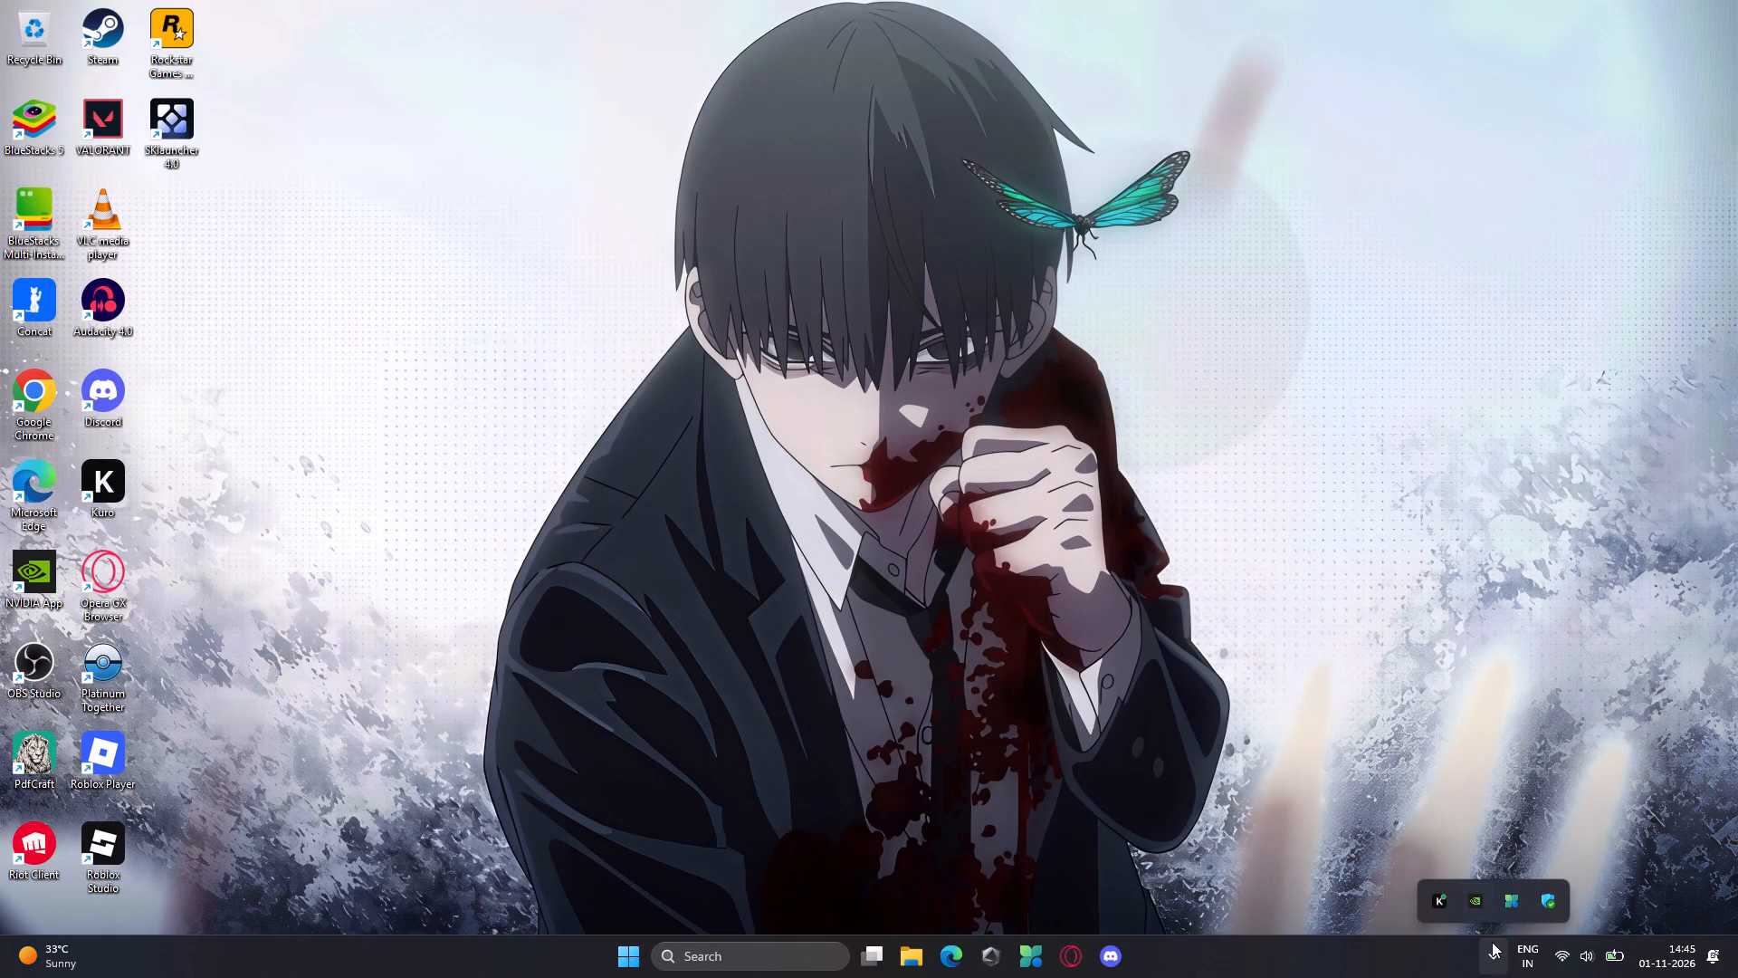